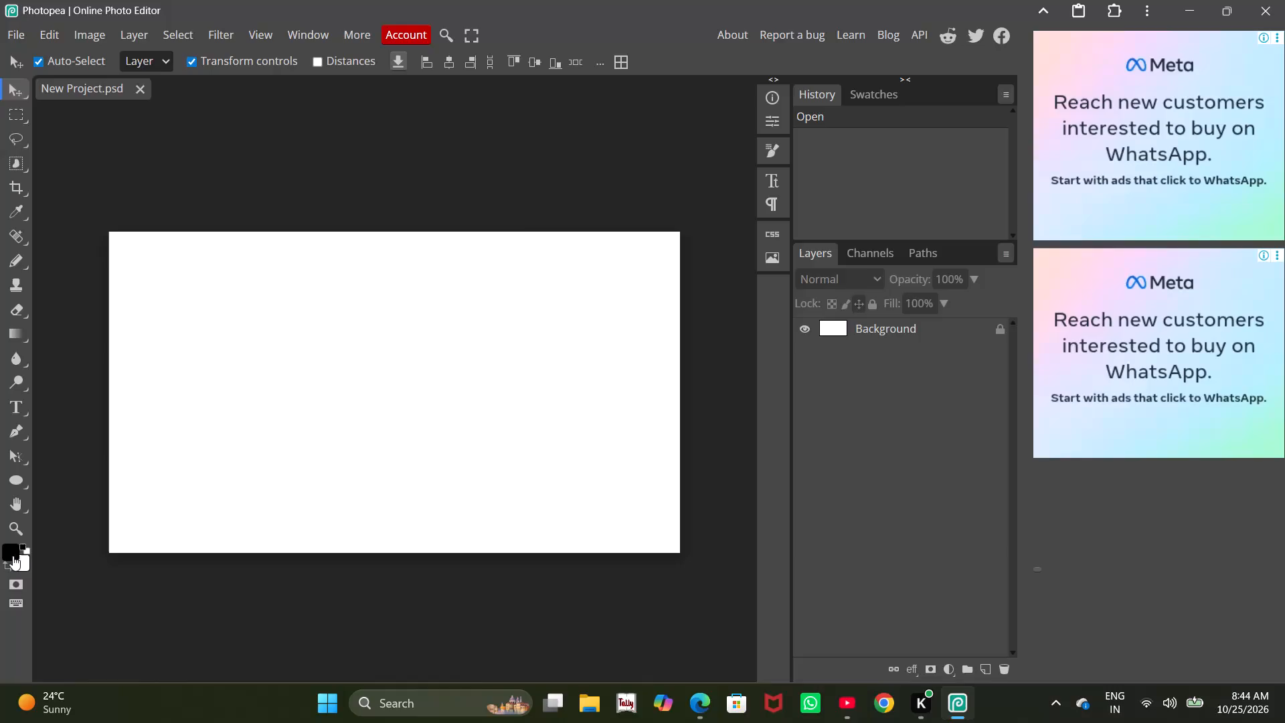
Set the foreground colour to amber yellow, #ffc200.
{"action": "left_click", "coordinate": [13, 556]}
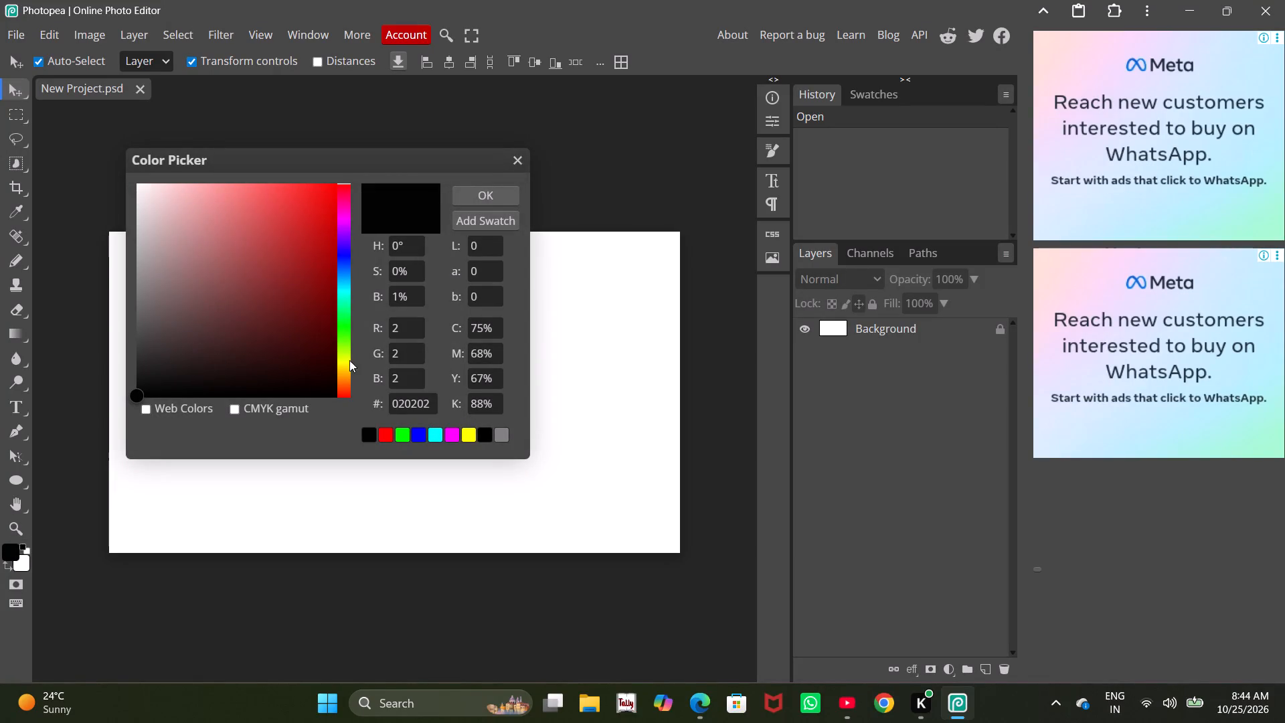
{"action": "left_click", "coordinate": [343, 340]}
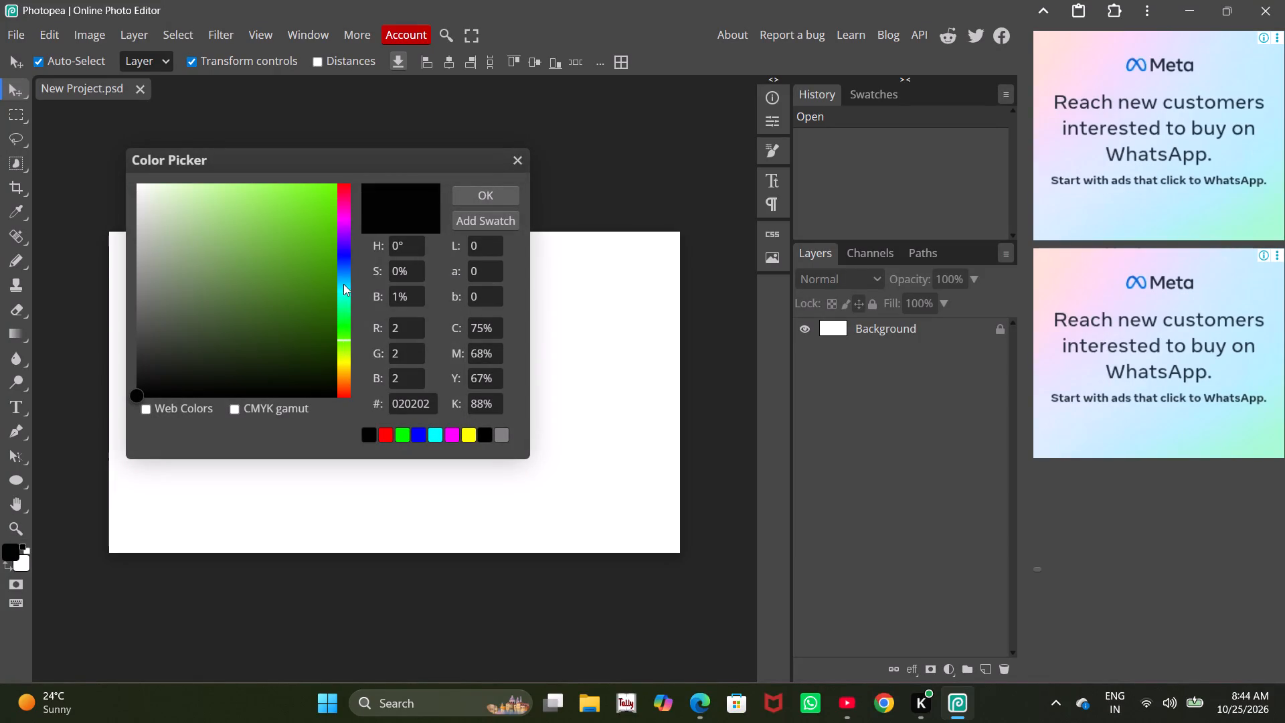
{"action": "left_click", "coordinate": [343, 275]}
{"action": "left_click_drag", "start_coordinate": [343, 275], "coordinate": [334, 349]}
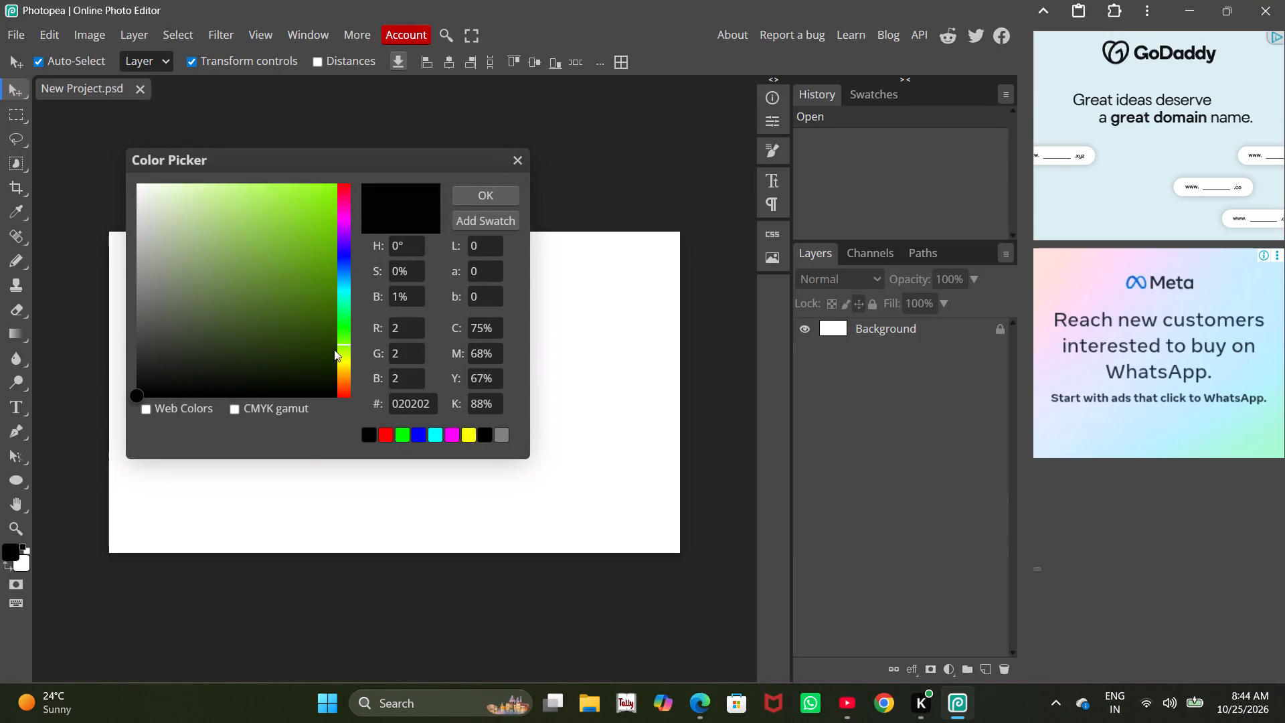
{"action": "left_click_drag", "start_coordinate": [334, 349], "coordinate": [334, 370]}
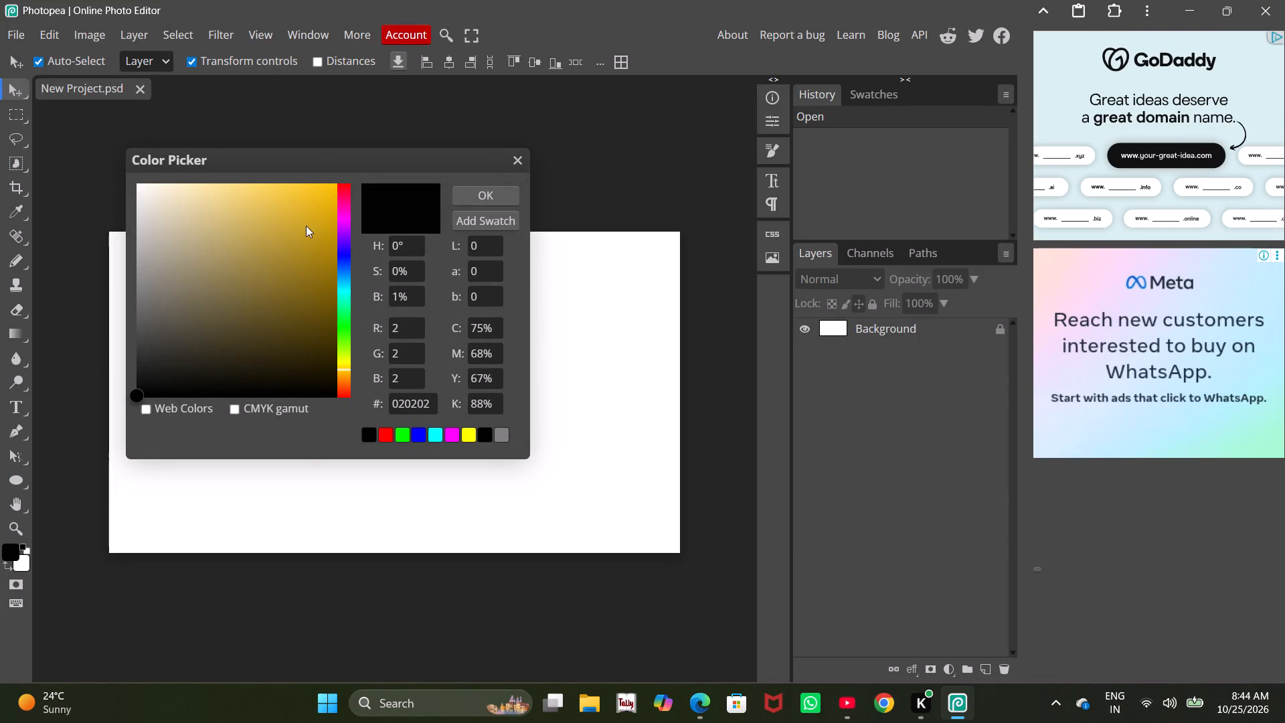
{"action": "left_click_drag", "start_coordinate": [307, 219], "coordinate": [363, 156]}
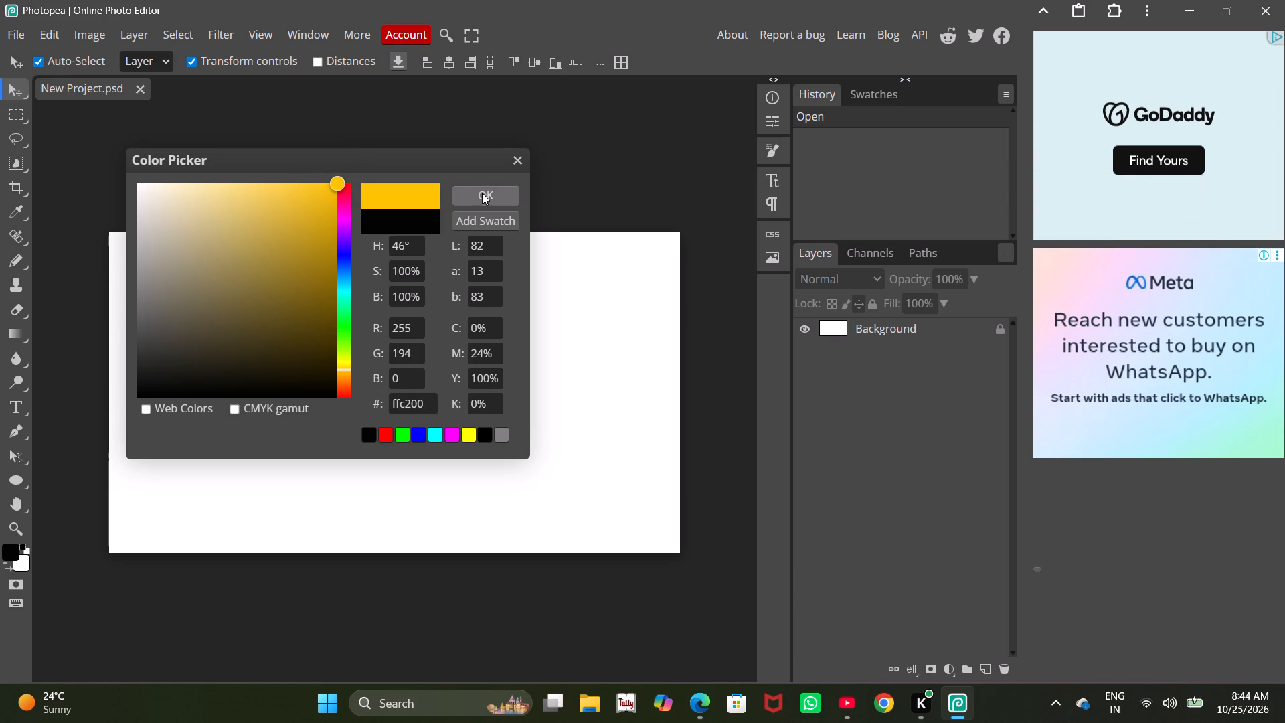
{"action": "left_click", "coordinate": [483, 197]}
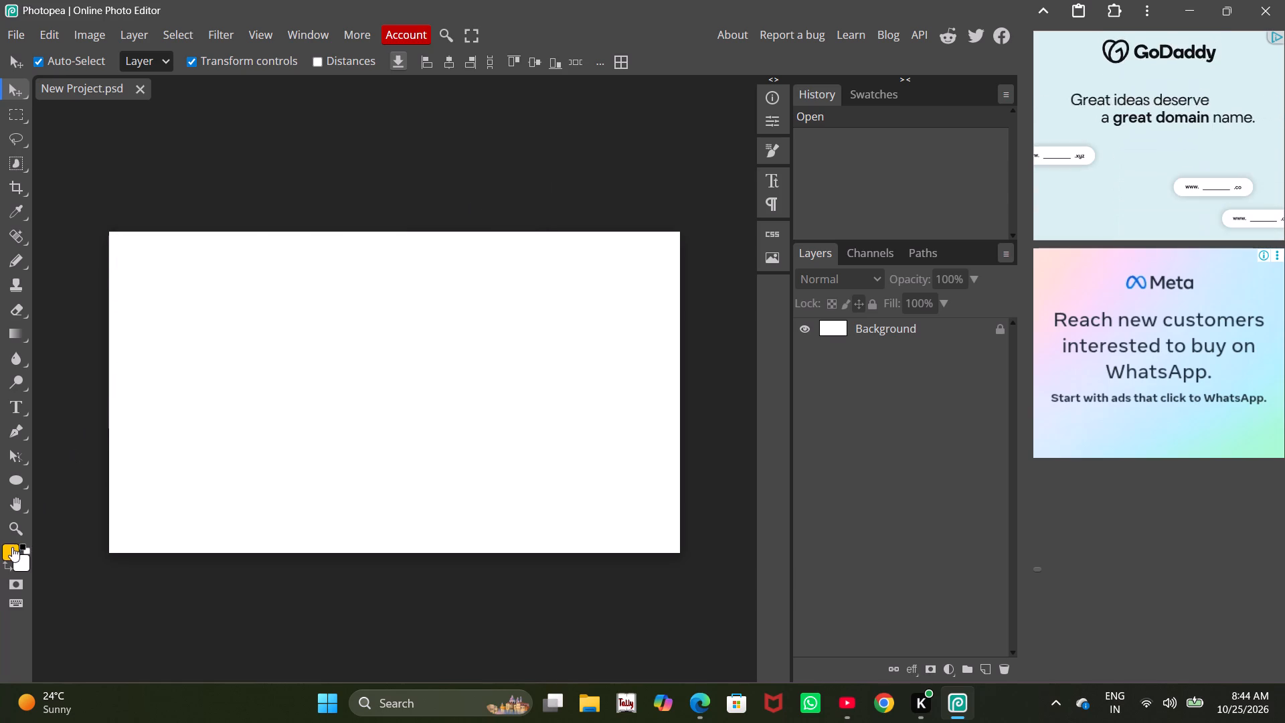
Set the foreground colour to bright cyan, #00f5ff.
{"action": "left_click", "coordinate": [12, 548]}
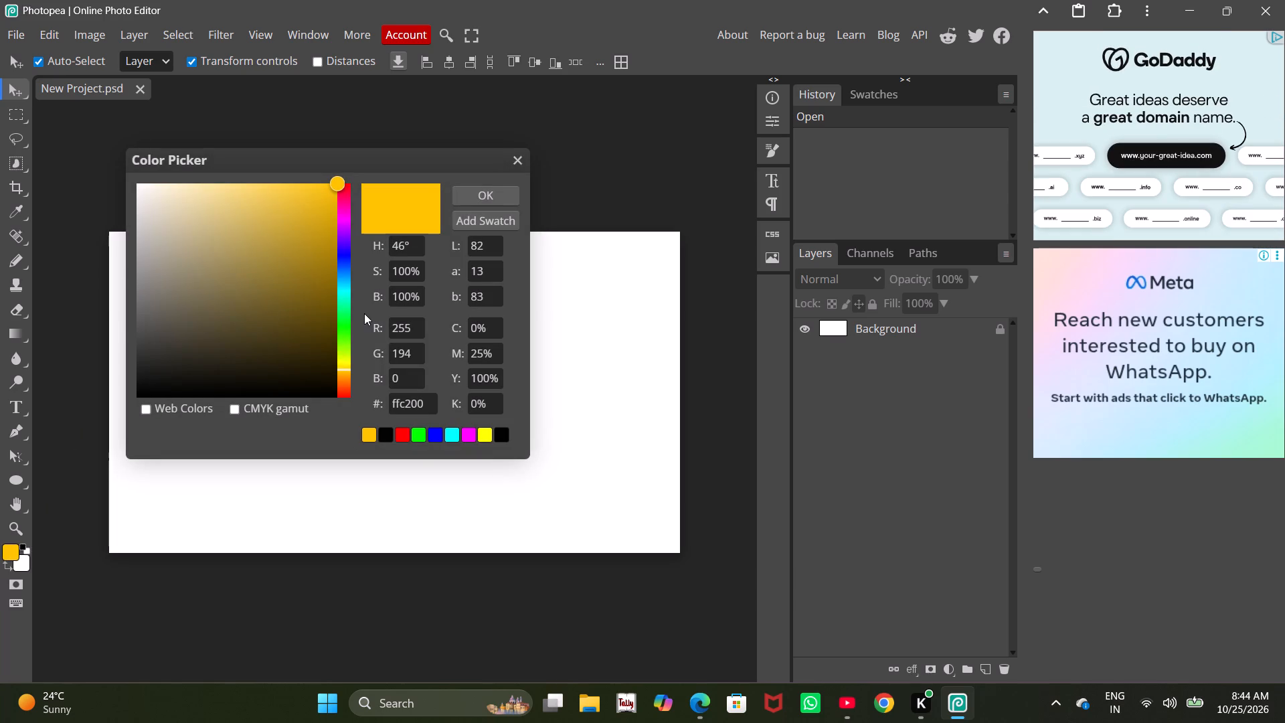
{"action": "left_click", "coordinate": [343, 296]}
{"action": "left_click_drag", "start_coordinate": [343, 296], "coordinate": [344, 292]}
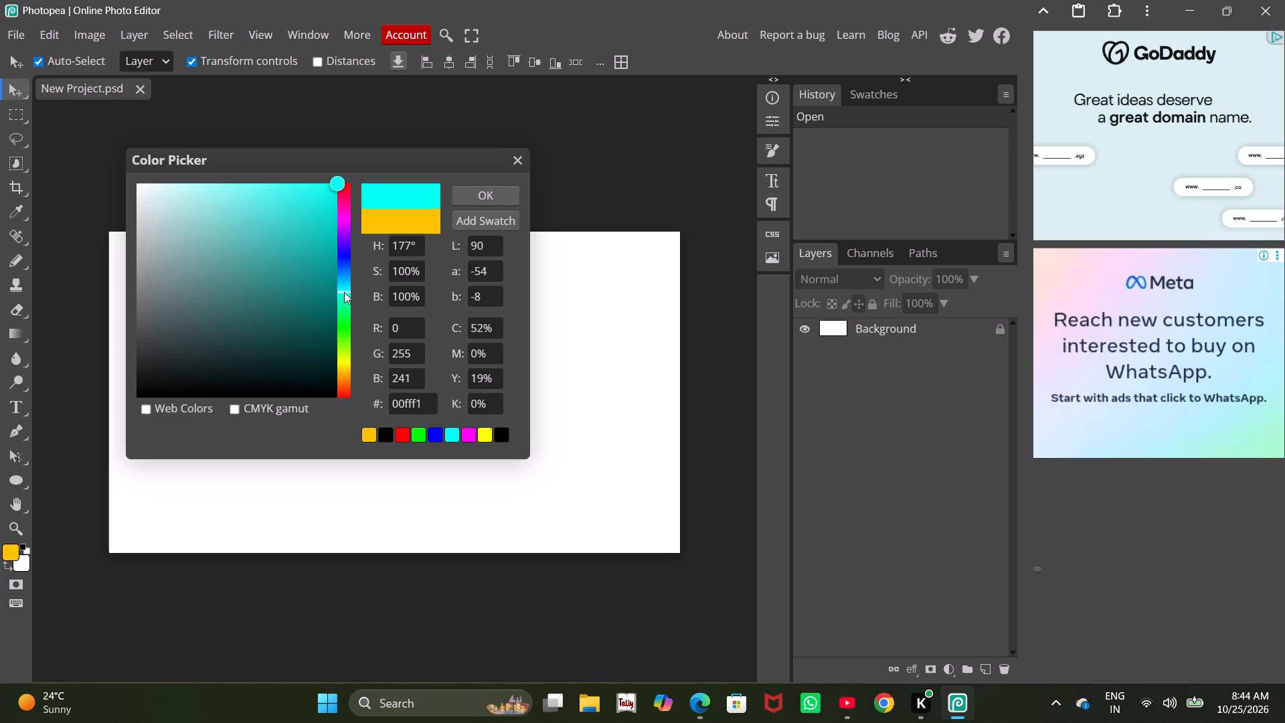
{"action": "left_click_drag", "start_coordinate": [344, 292], "coordinate": [344, 289]}
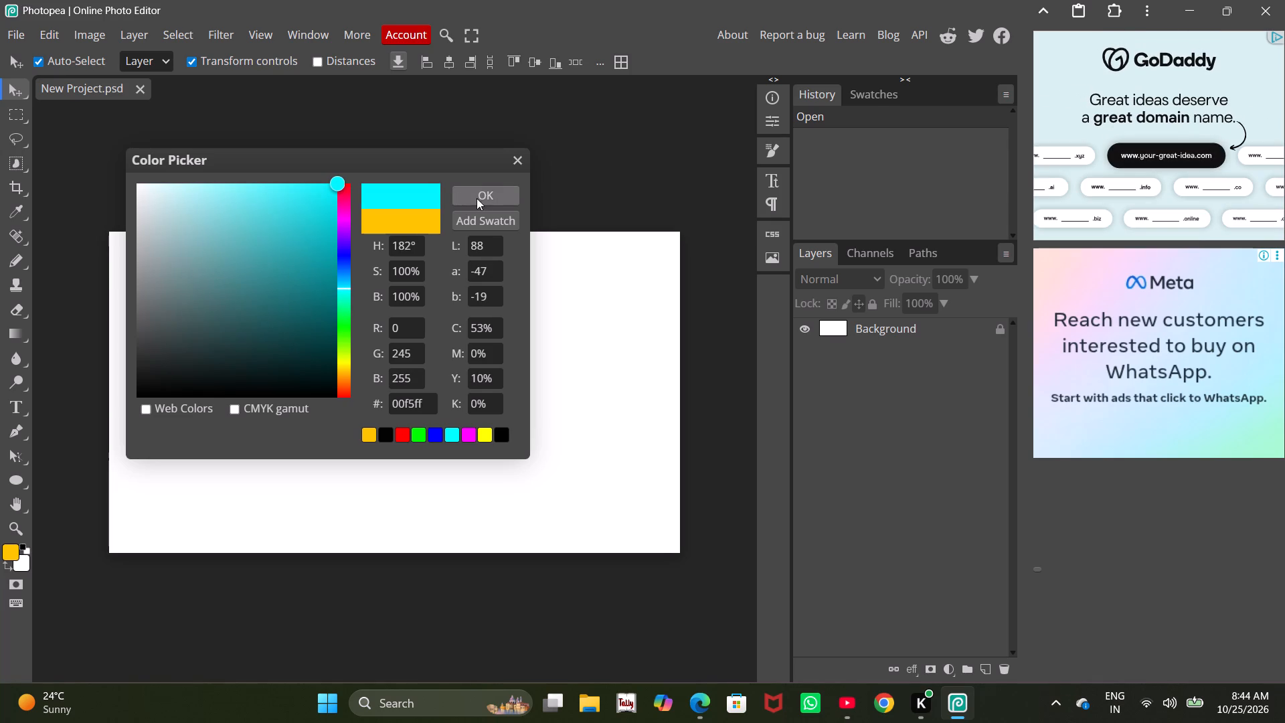
{"action": "left_click", "coordinate": [483, 198]}
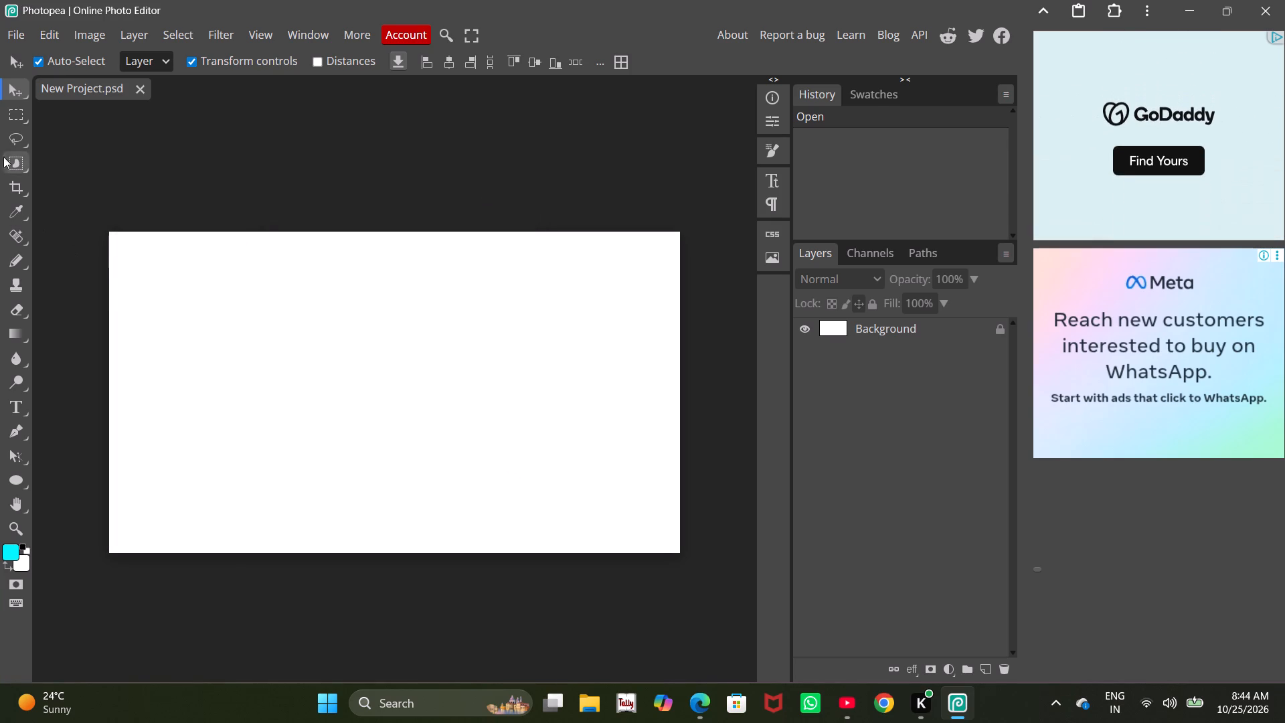
Activate the Pencil tool and set its brush size to 239 px.
{"action": "left_click", "coordinate": [15, 255]}
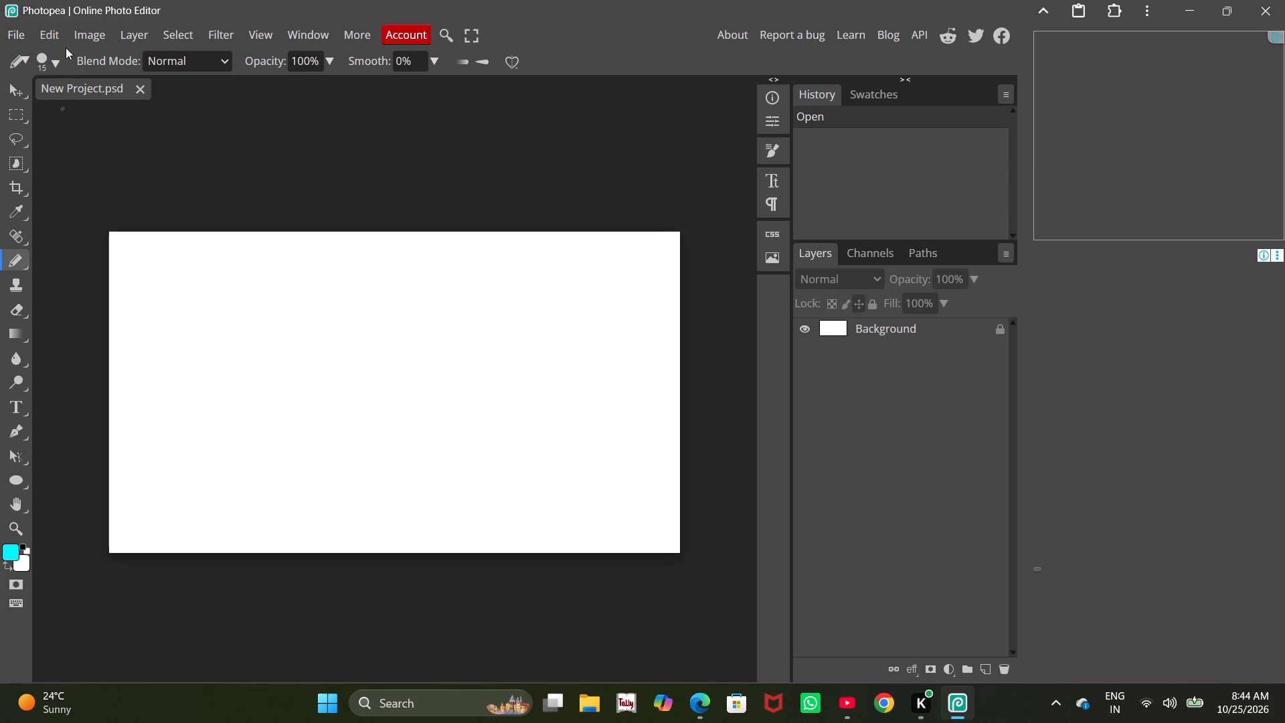
{"action": "left_click", "coordinate": [52, 61]}
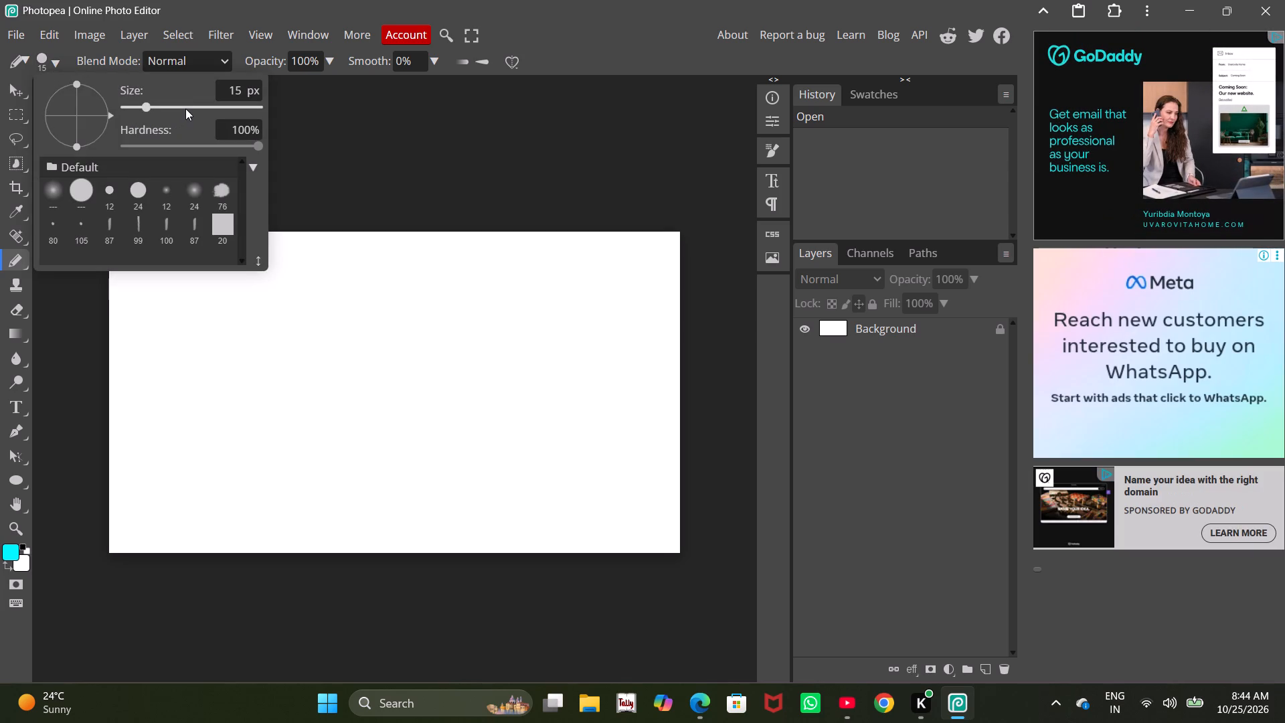
{"action": "left_click", "coordinate": [185, 108]}
{"action": "left_click", "coordinate": [177, 307]}
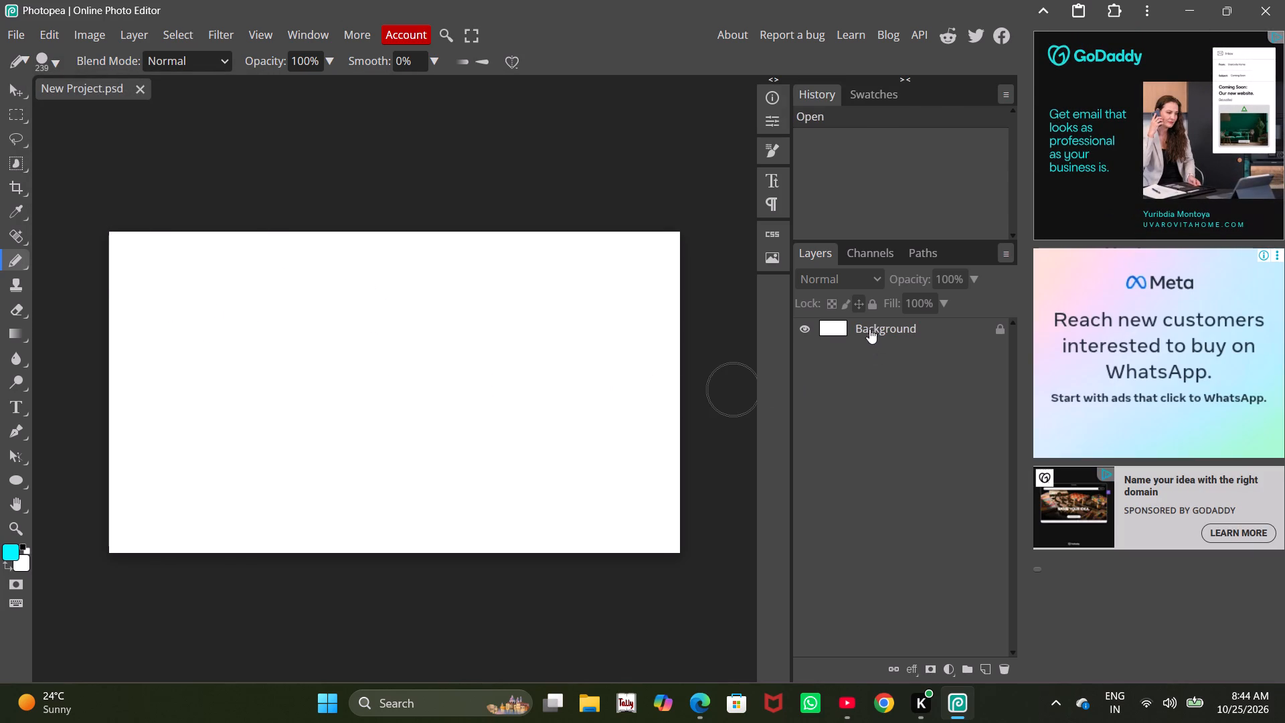
Duplicate the Background layer, and duplicate the resulting copy once more so two layers sit above it.
{"action": "left_click", "coordinate": [837, 331]}
{"action": "right_click", "coordinate": [839, 331]}
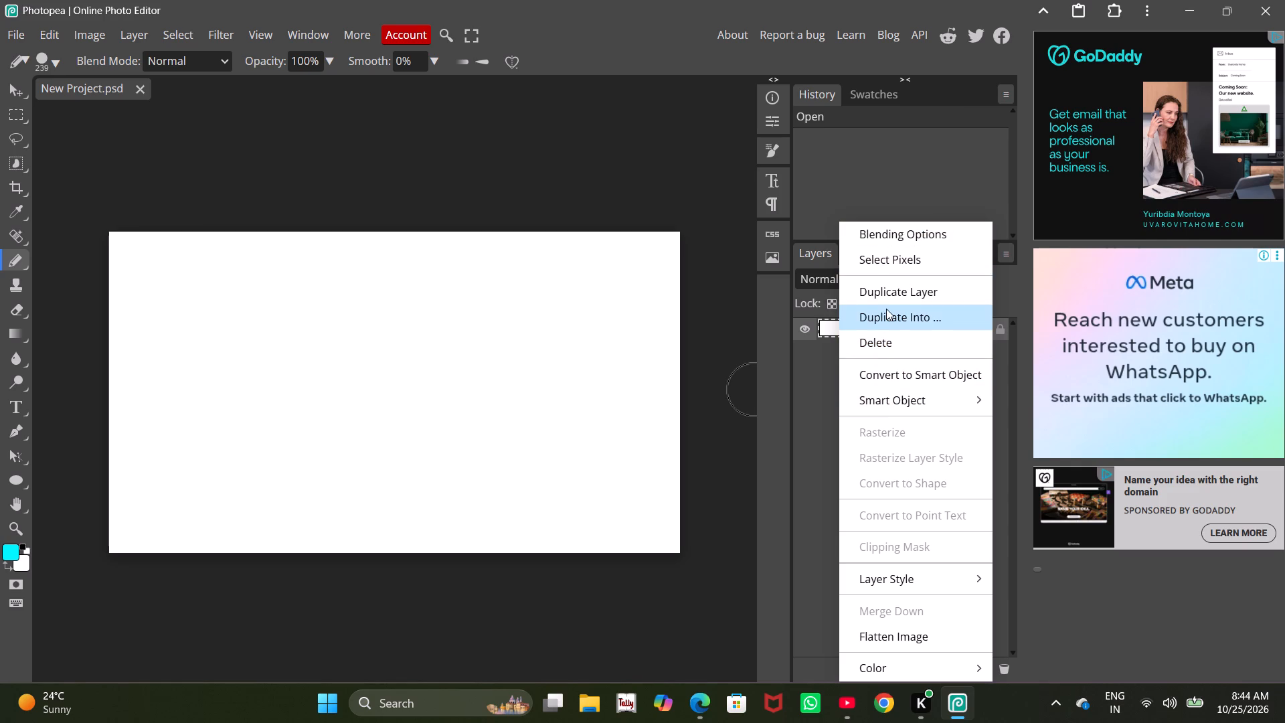
{"action": "left_click", "coordinate": [909, 293]}
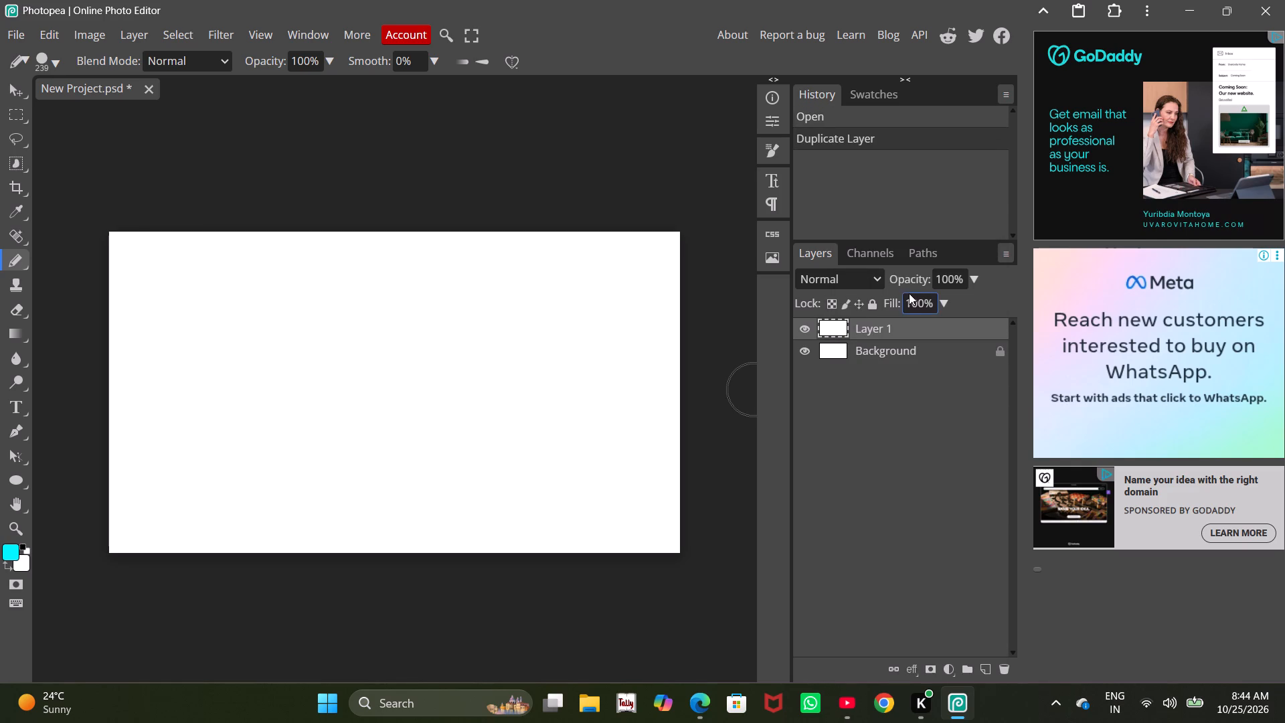
{"action": "right_click", "coordinate": [831, 327]}
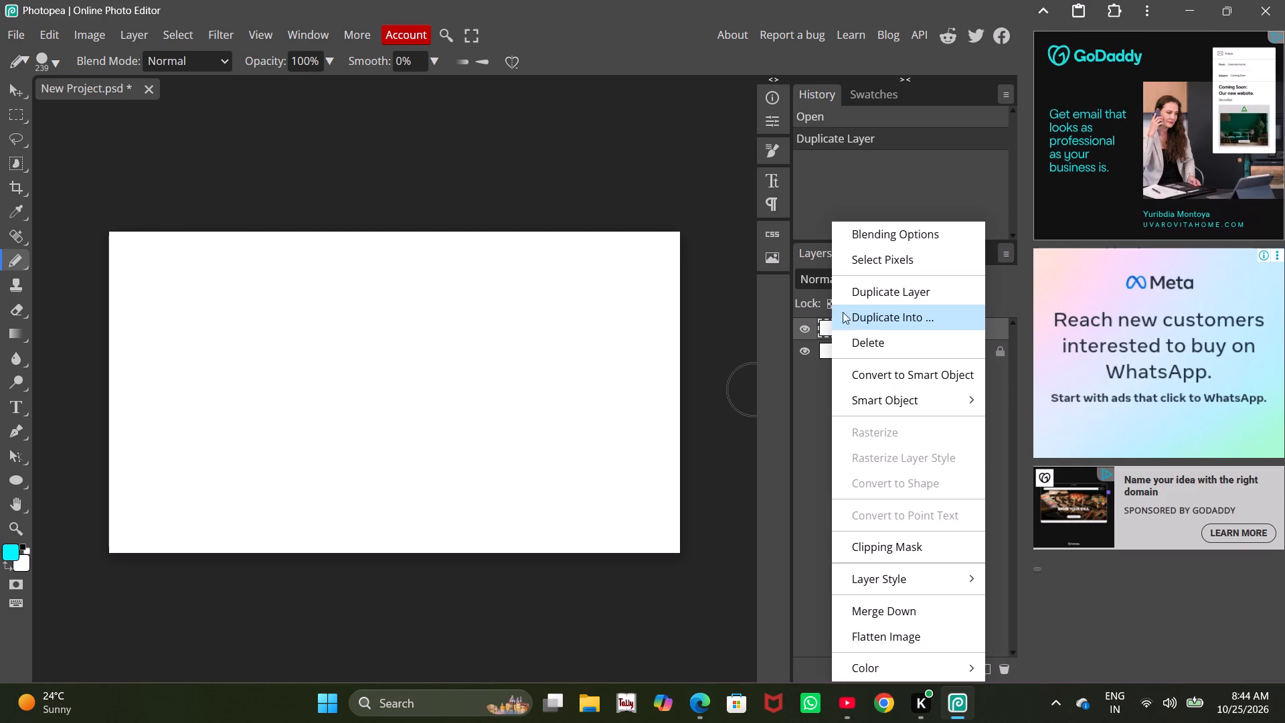
{"action": "left_click", "coordinate": [901, 287]}
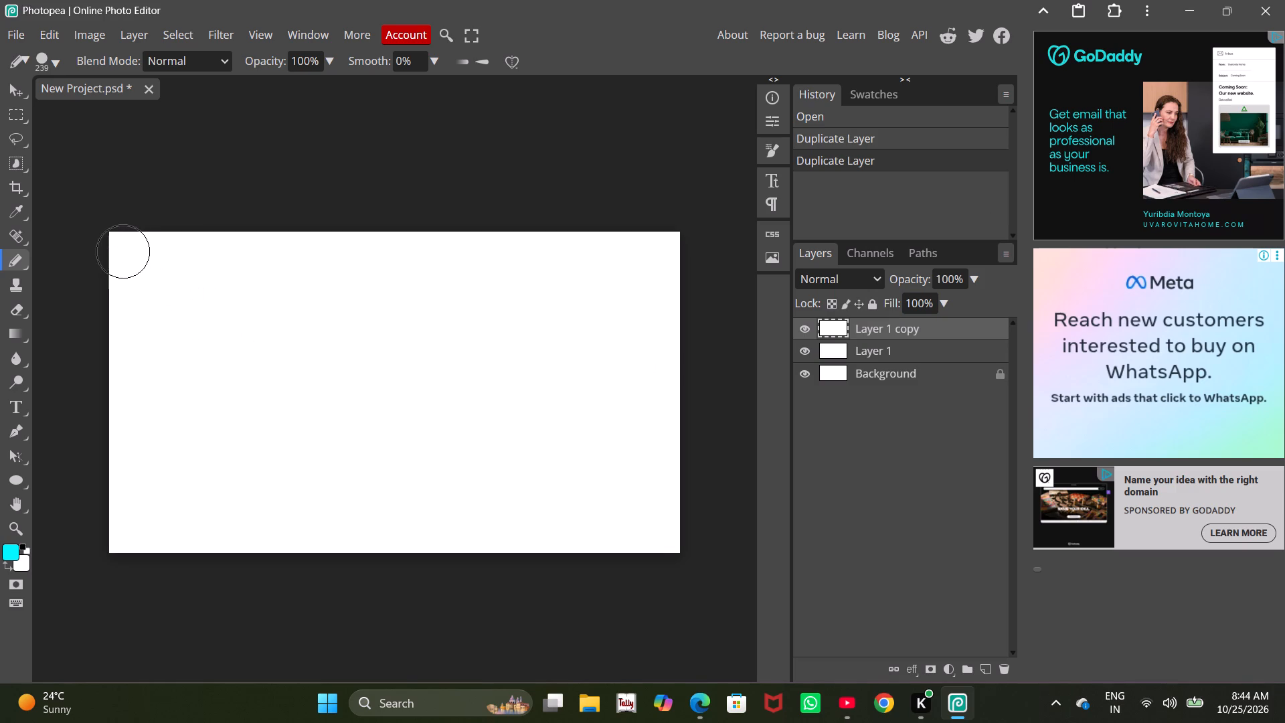
Paint the whole canvas cyan on the topmost layer with the Pencil, working in horizontal sweeps from top to bottom.
{"action": "left_click_drag", "start_coordinate": [122, 251], "coordinate": [442, 252]}
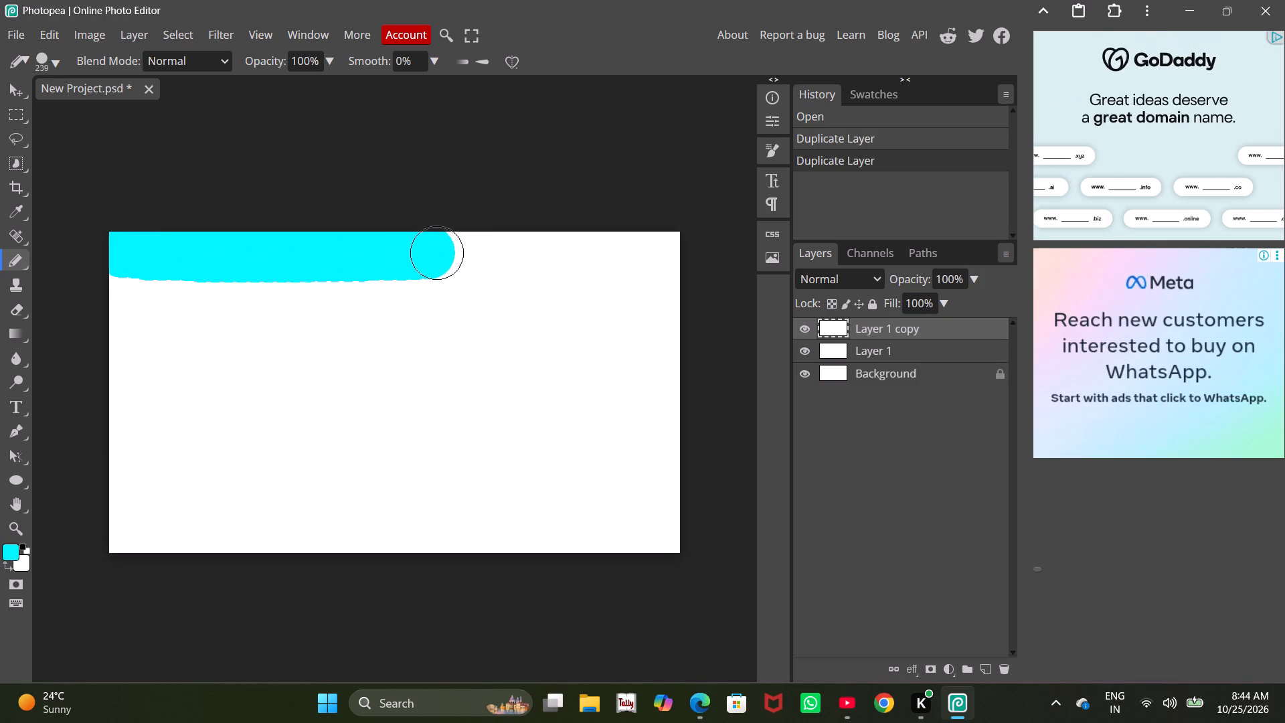
{"action": "left_click_drag", "start_coordinate": [442, 252], "coordinate": [400, 287]}
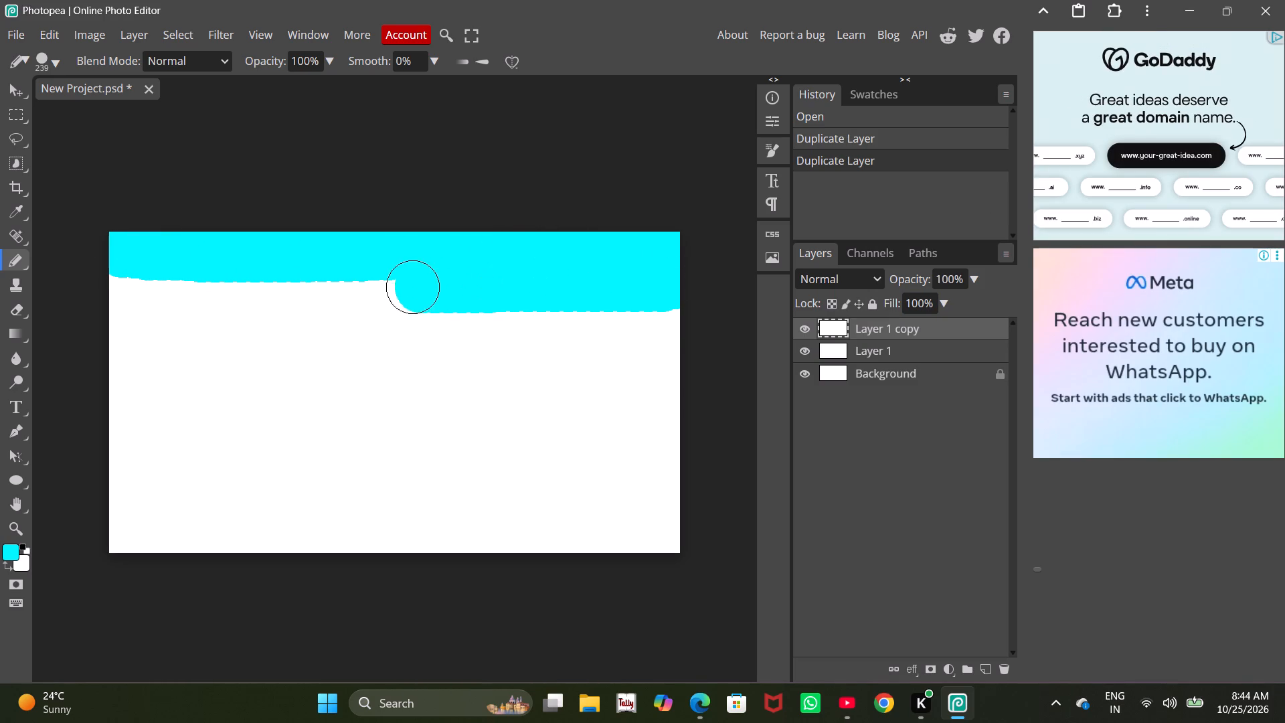
{"action": "left_click_drag", "start_coordinate": [400, 287], "coordinate": [415, 329]}
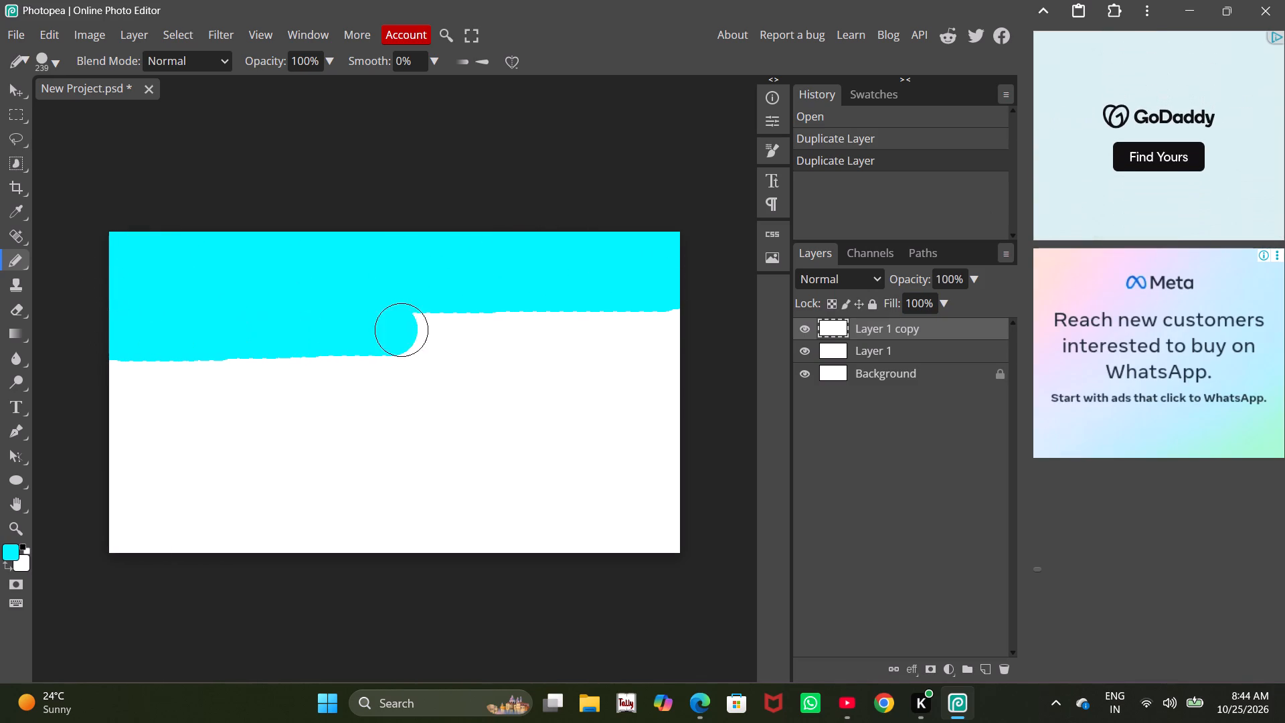
{"action": "left_click_drag", "start_coordinate": [415, 329], "coordinate": [154, 372]}
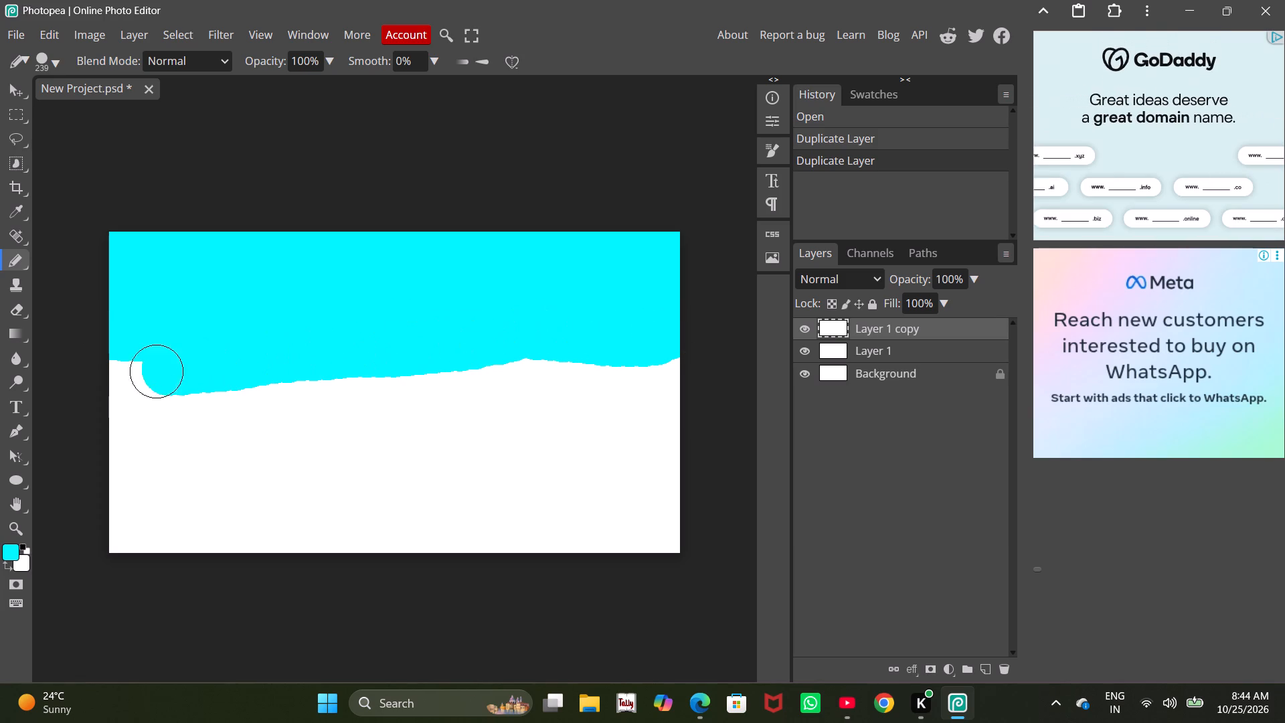
{"action": "left_click_drag", "start_coordinate": [154, 372], "coordinate": [76, 397]}
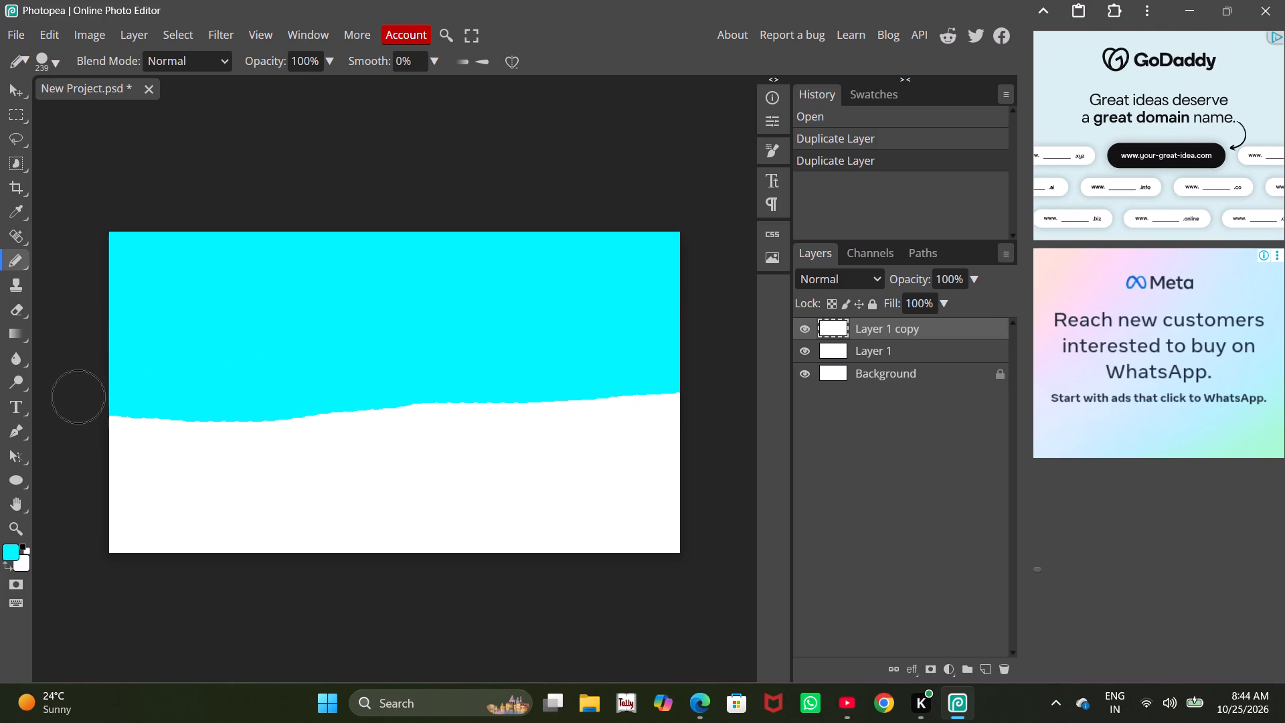
{"action": "left_click_drag", "start_coordinate": [76, 397], "coordinate": [220, 454]}
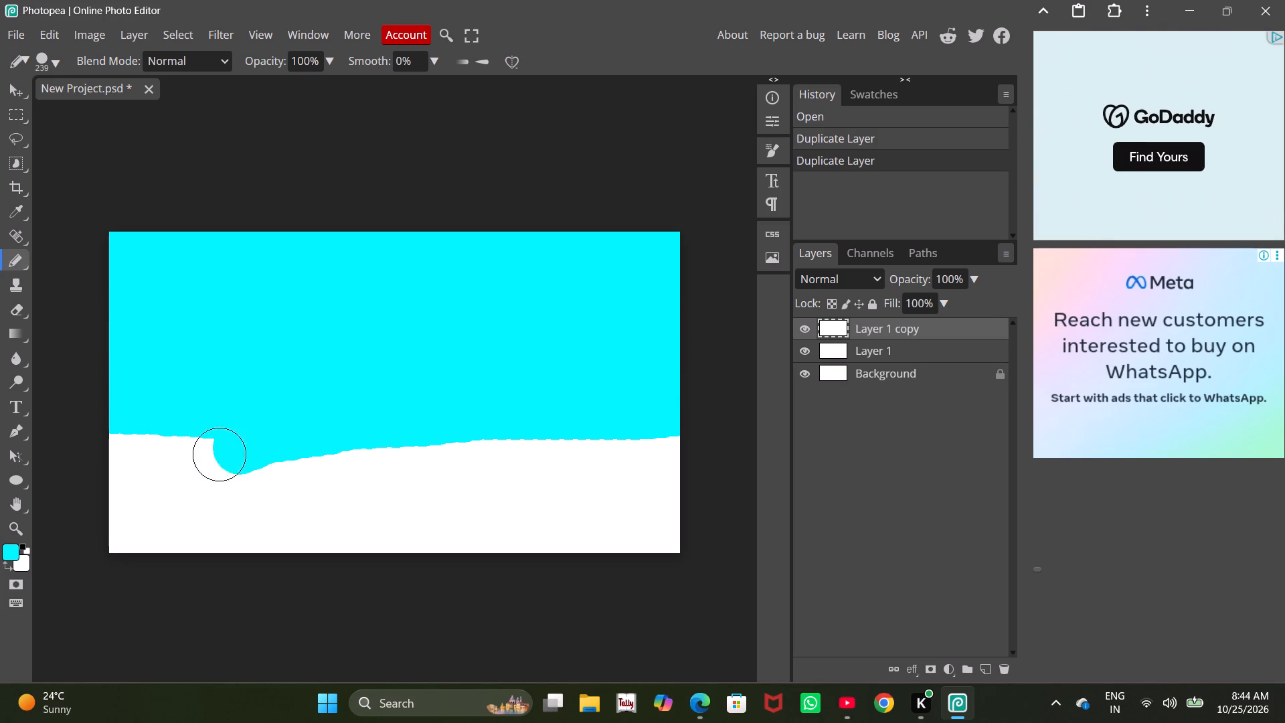
{"action": "left_click_drag", "start_coordinate": [220, 454], "coordinate": [624, 439]}
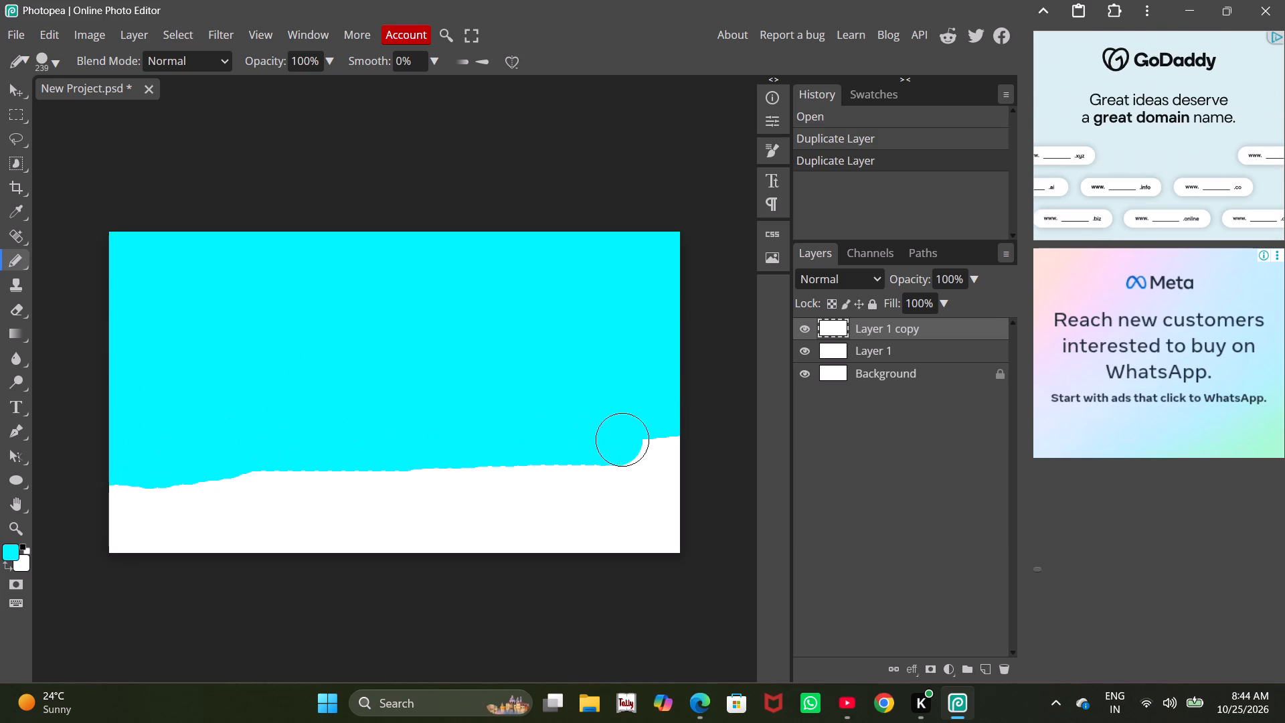
{"action": "left_click_drag", "start_coordinate": [624, 439], "coordinate": [541, 480]}
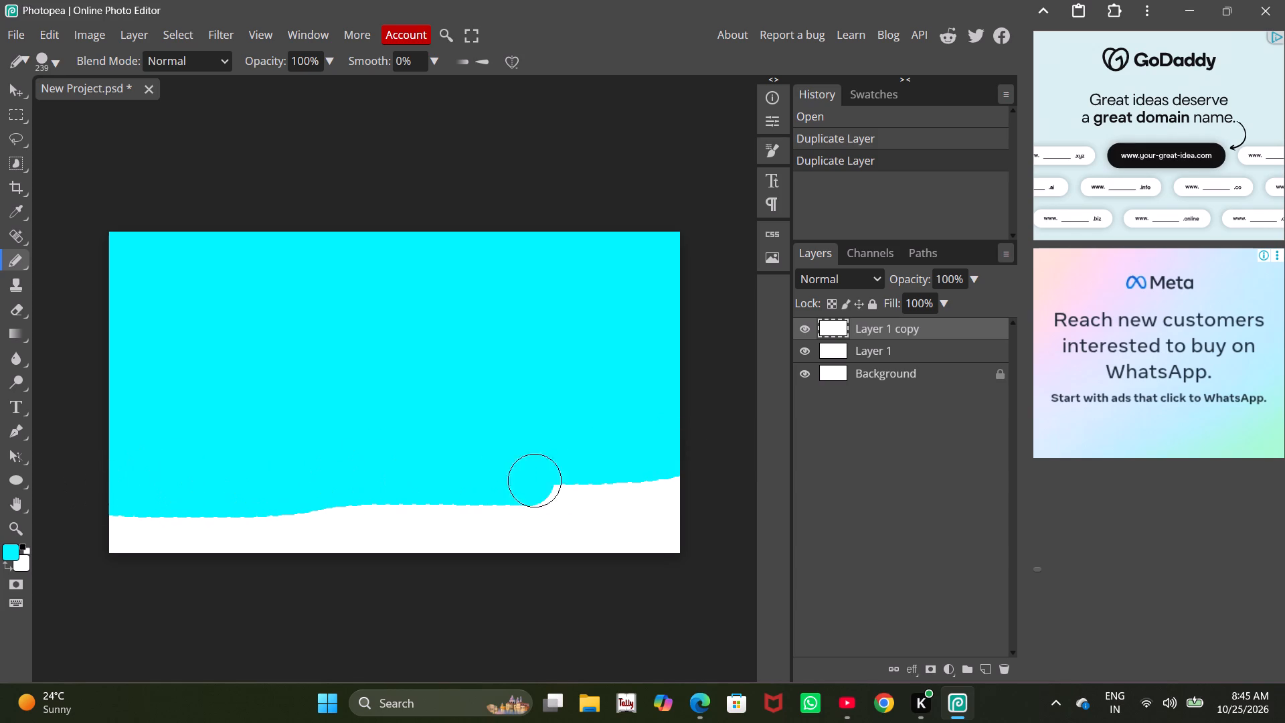
{"action": "left_click_drag", "start_coordinate": [541, 480], "coordinate": [681, 524]}
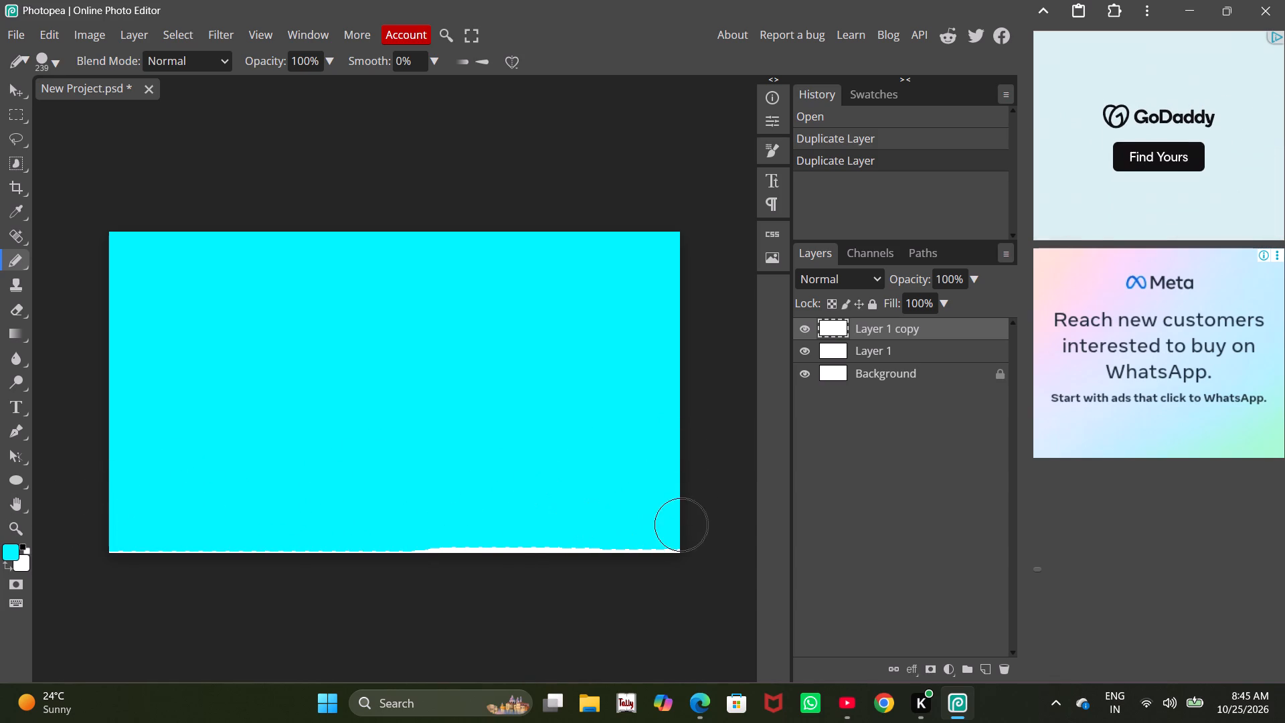
{"action": "left_click_drag", "start_coordinate": [681, 524], "coordinate": [91, 570]}
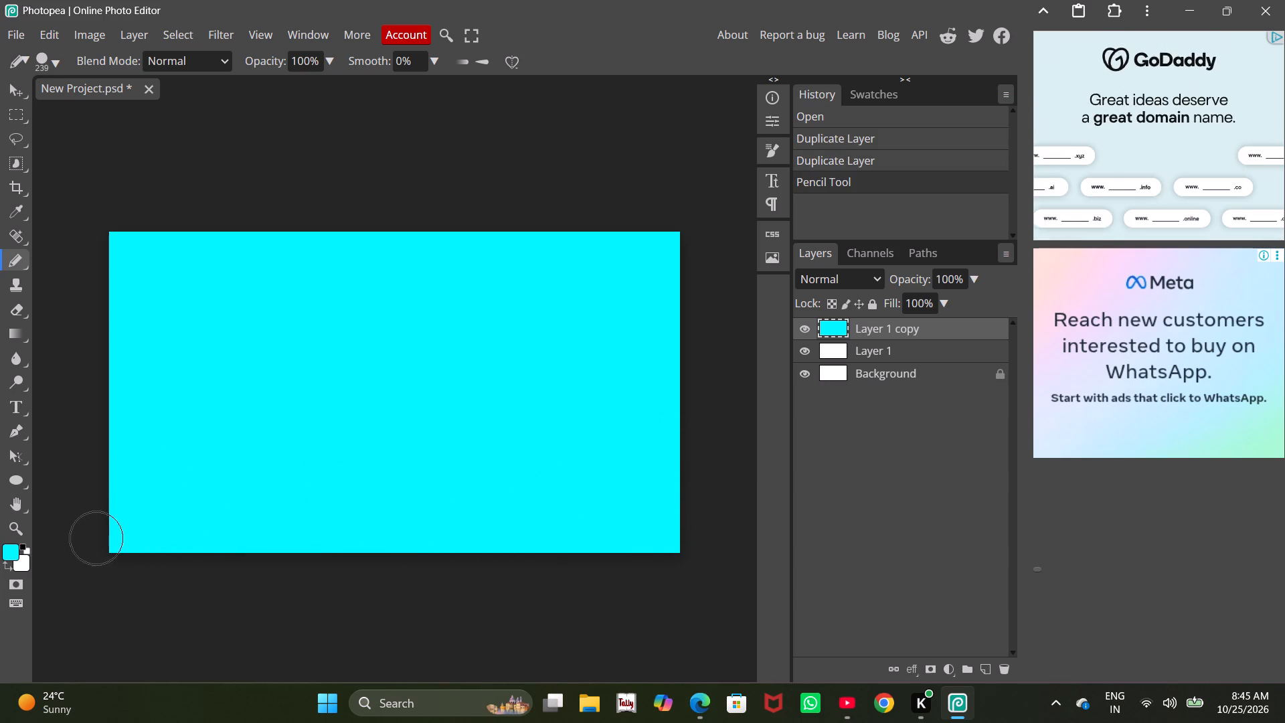
Set the foreground colour to bright green, #00ff61.
{"action": "left_click", "coordinate": [8, 553]}
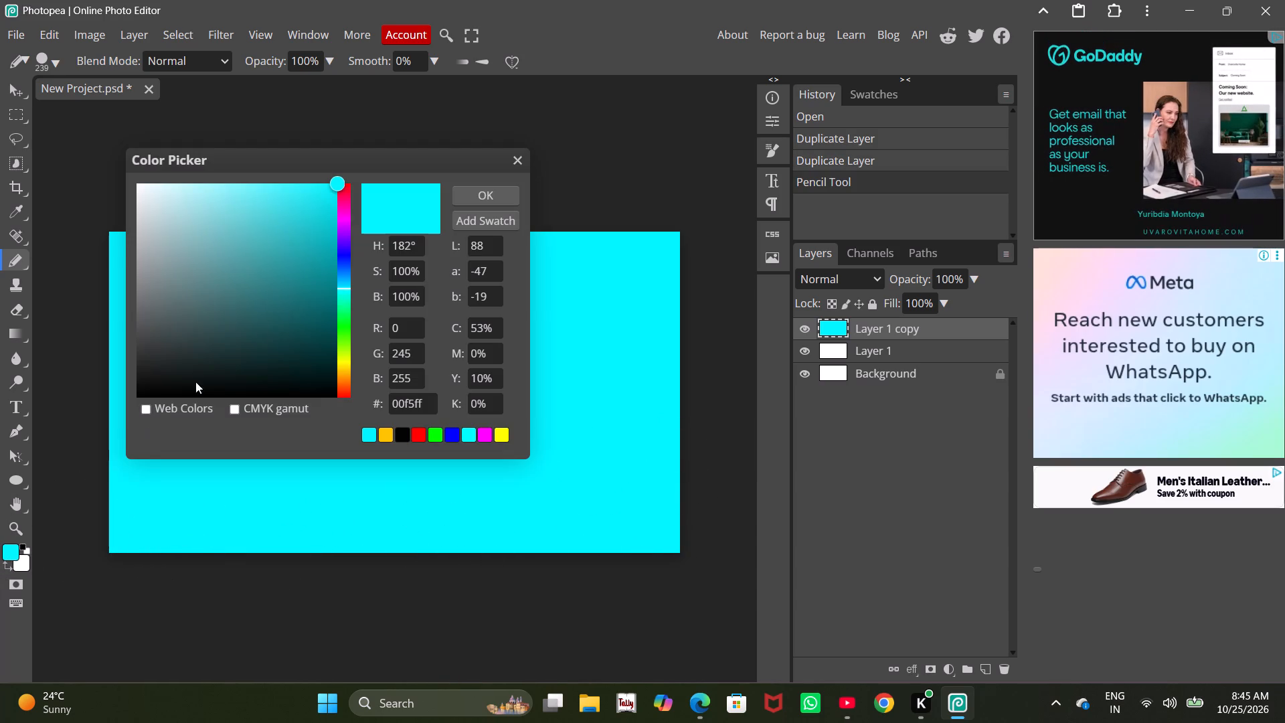
{"action": "left_click", "coordinate": [342, 312]}
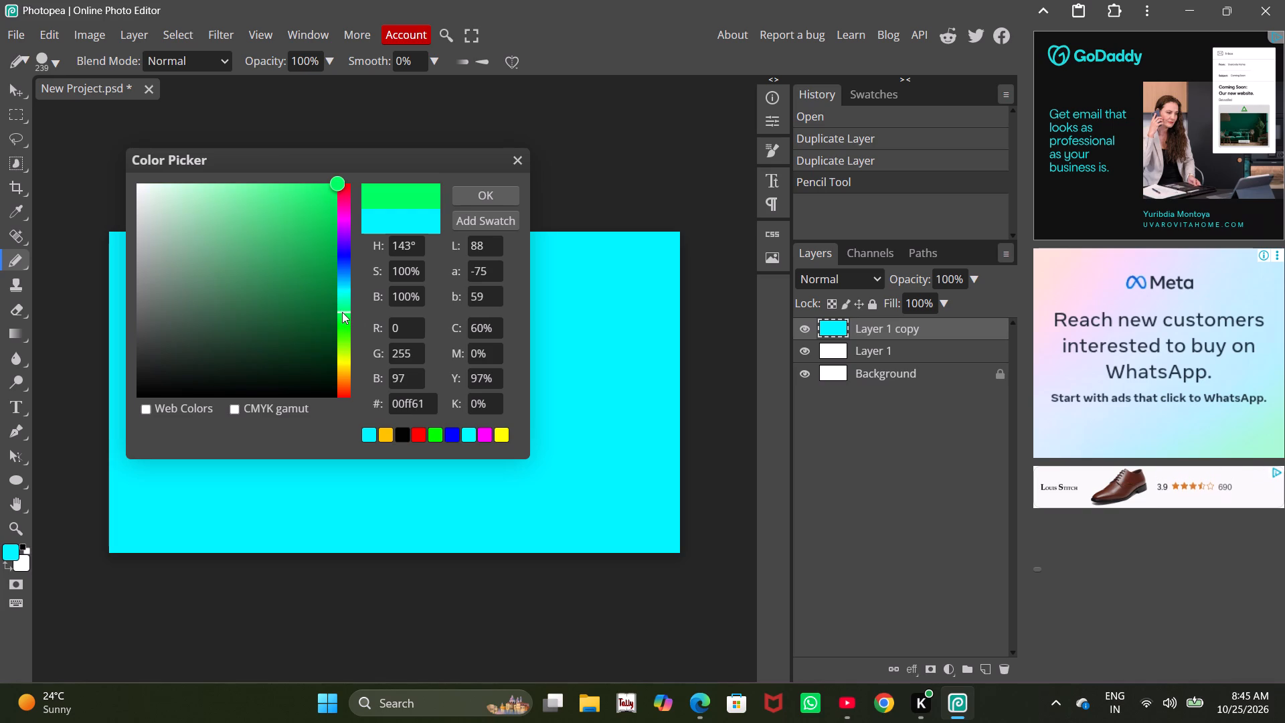
{"action": "left_click", "coordinate": [491, 191]}
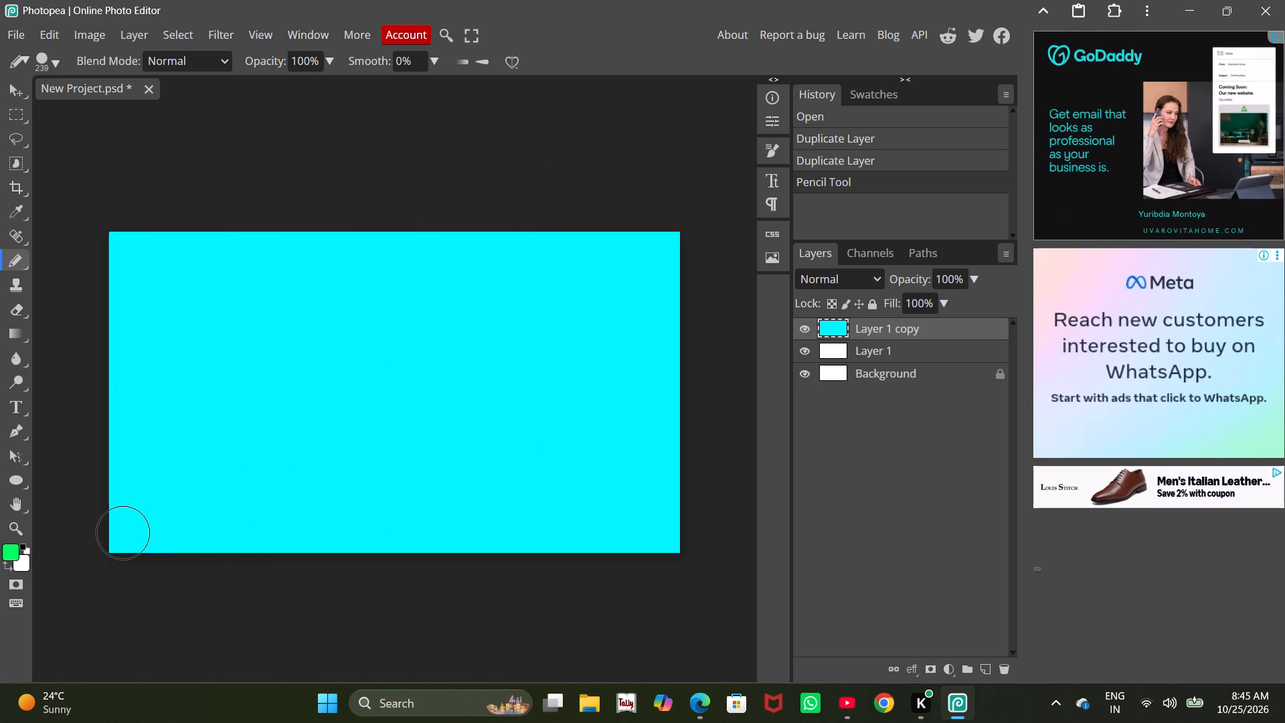
Paint green ground across the lower two fifths of the canvas on the topmost layer with the Pencil, in horizontal sweeps.
{"action": "left_click_drag", "start_coordinate": [123, 532], "coordinate": [663, 534]}
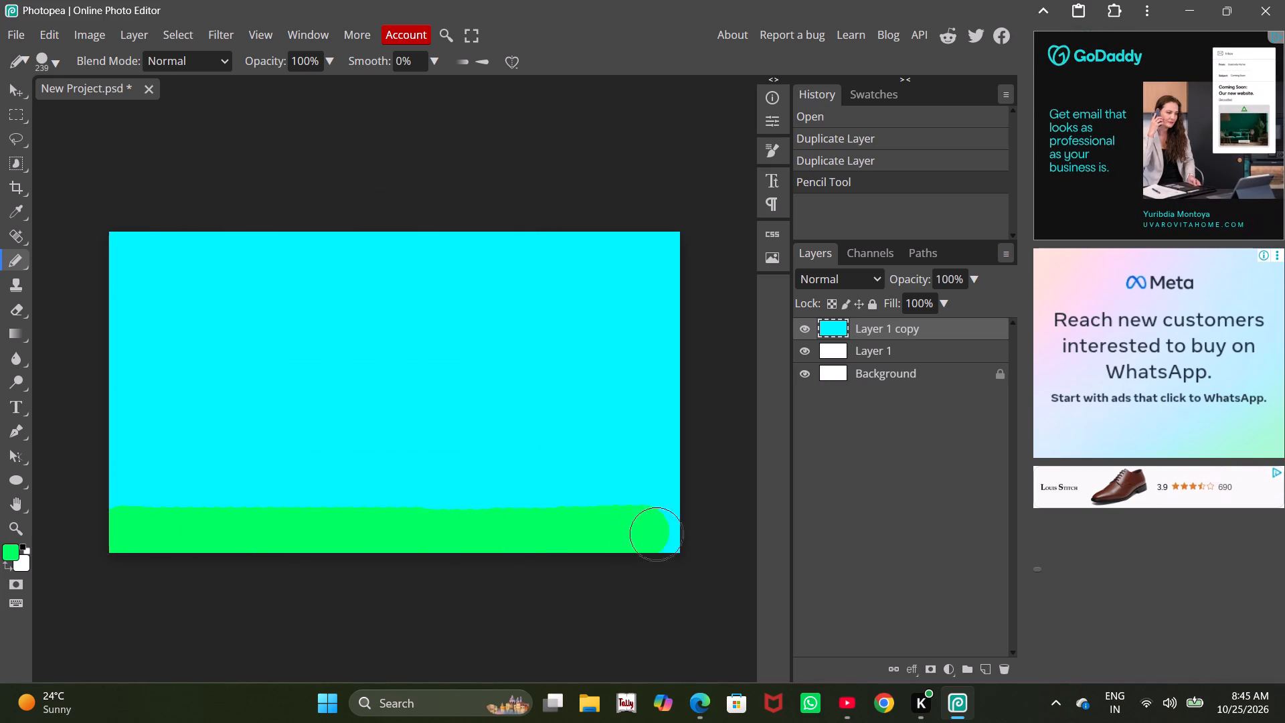
{"action": "left_click_drag", "start_coordinate": [663, 534], "coordinate": [77, 519]}
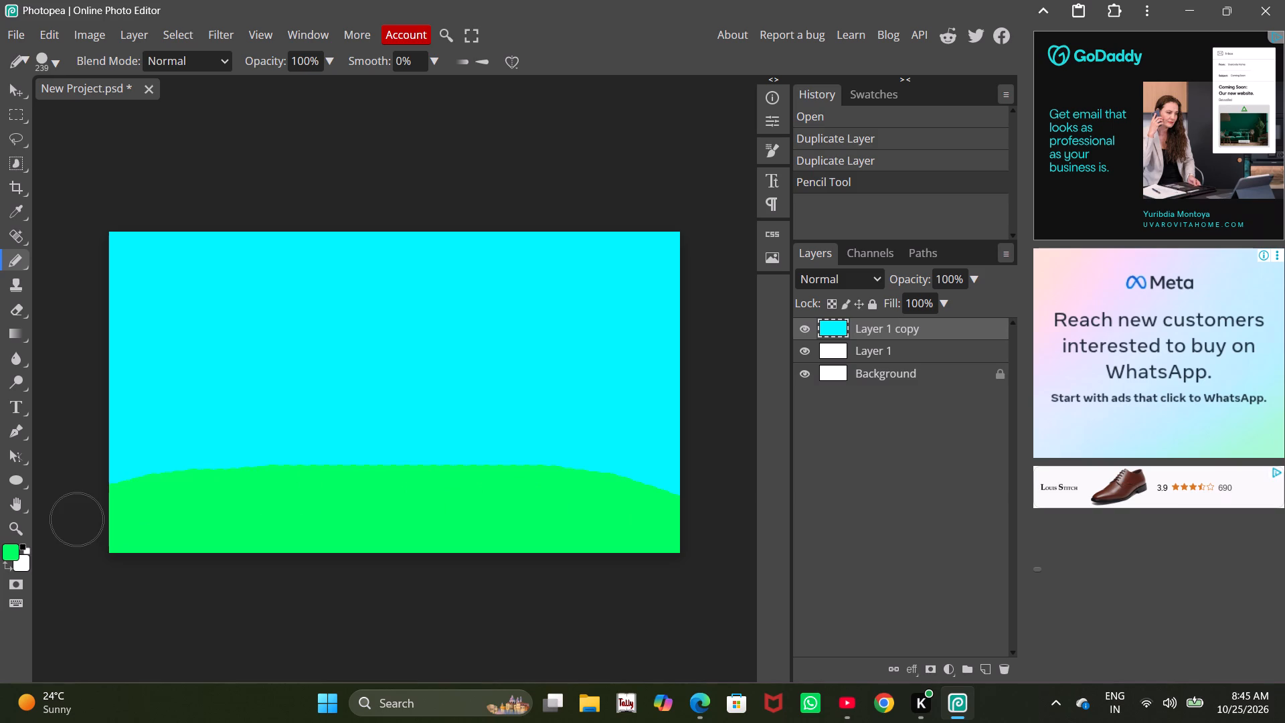
{"action": "left_click_drag", "start_coordinate": [77, 519], "coordinate": [650, 457]}
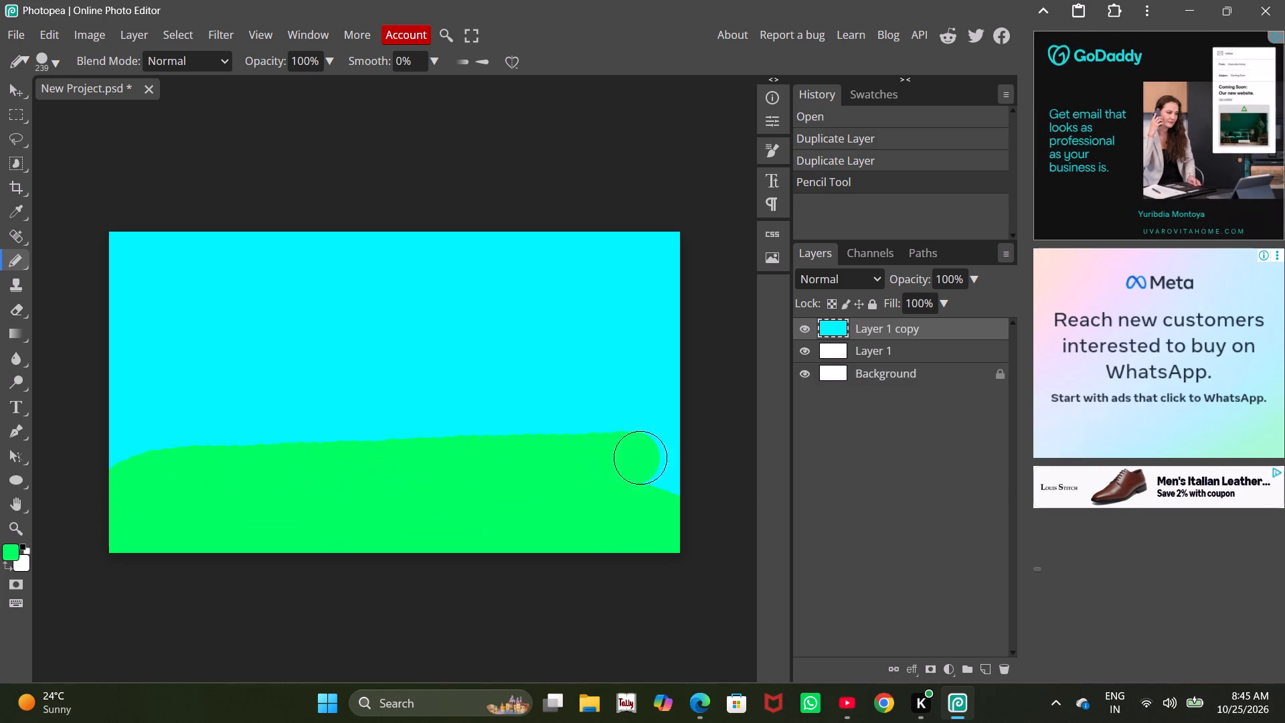
{"action": "left_click_drag", "start_coordinate": [650, 457], "coordinate": [161, 475]}
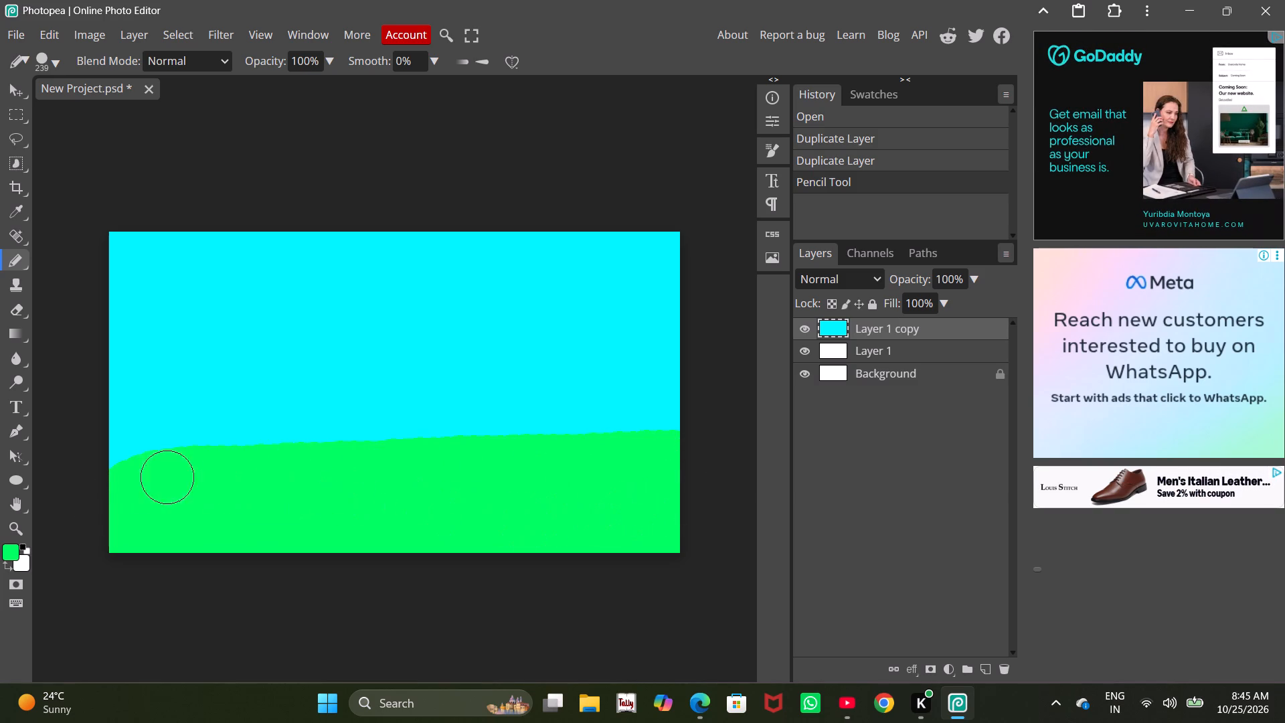
{"action": "left_click_drag", "start_coordinate": [161, 475], "coordinate": [638, 524]}
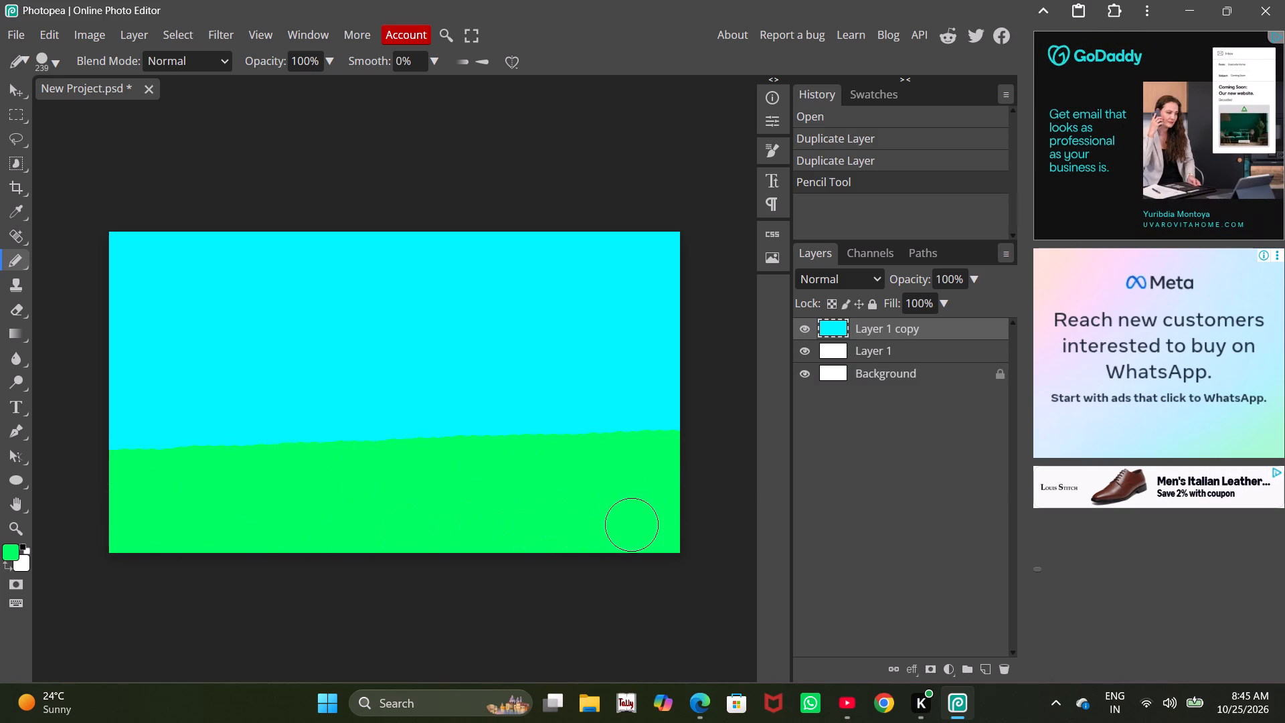
{"action": "left_click_drag", "start_coordinate": [638, 524], "coordinate": [642, 524]}
{"action": "left_click_drag", "start_coordinate": [676, 445], "coordinate": [368, 470]}
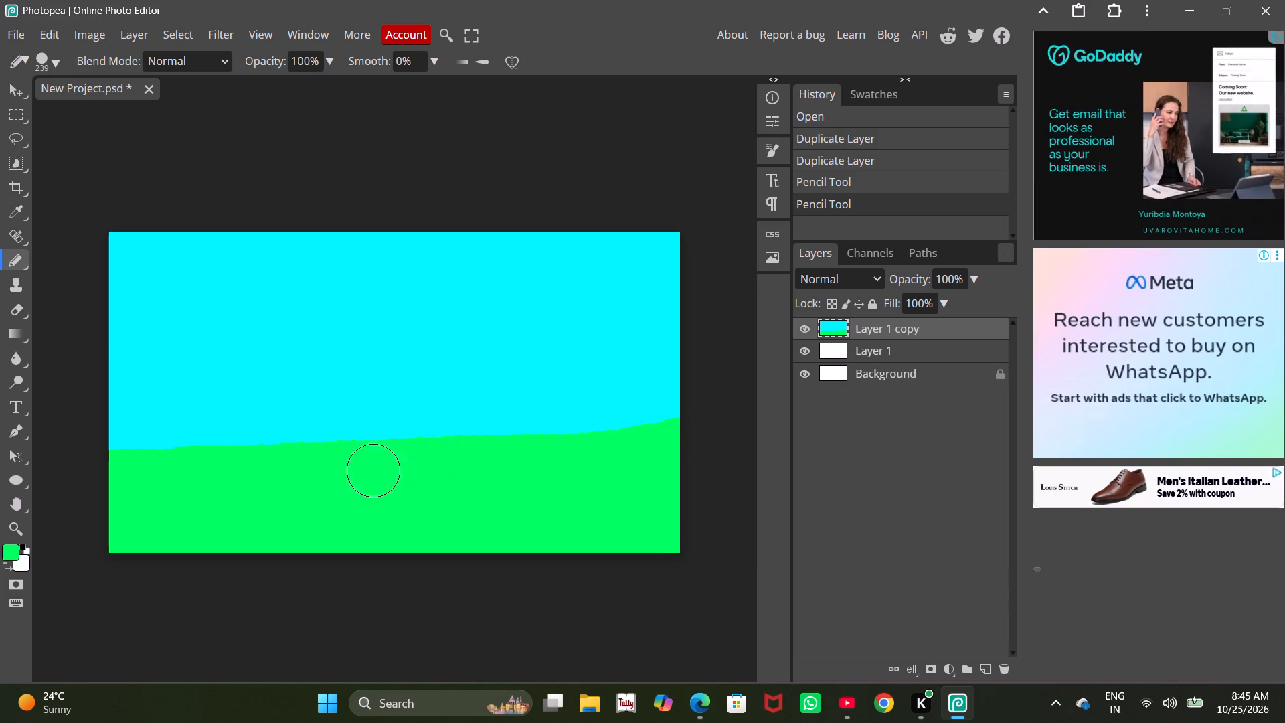
{"action": "left_click_drag", "start_coordinate": [368, 470], "coordinate": [721, 451]}
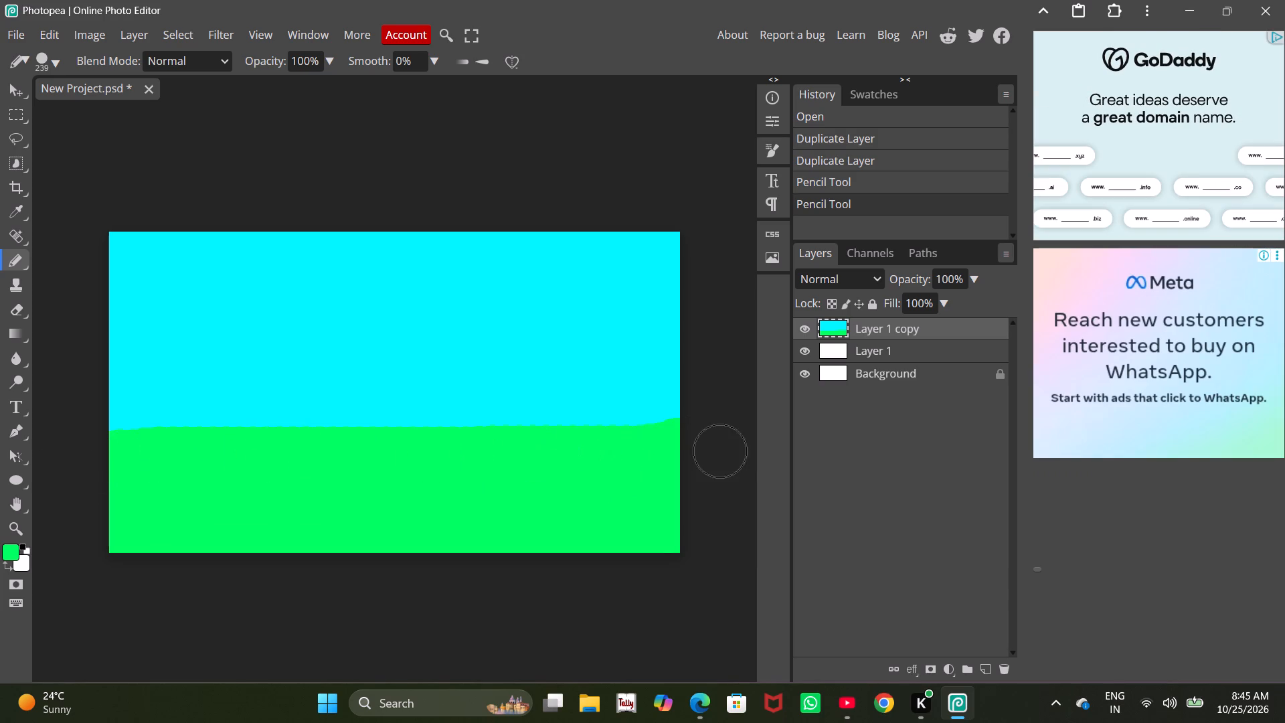
{"action": "left_click_drag", "start_coordinate": [721, 451], "coordinate": [731, 451]}
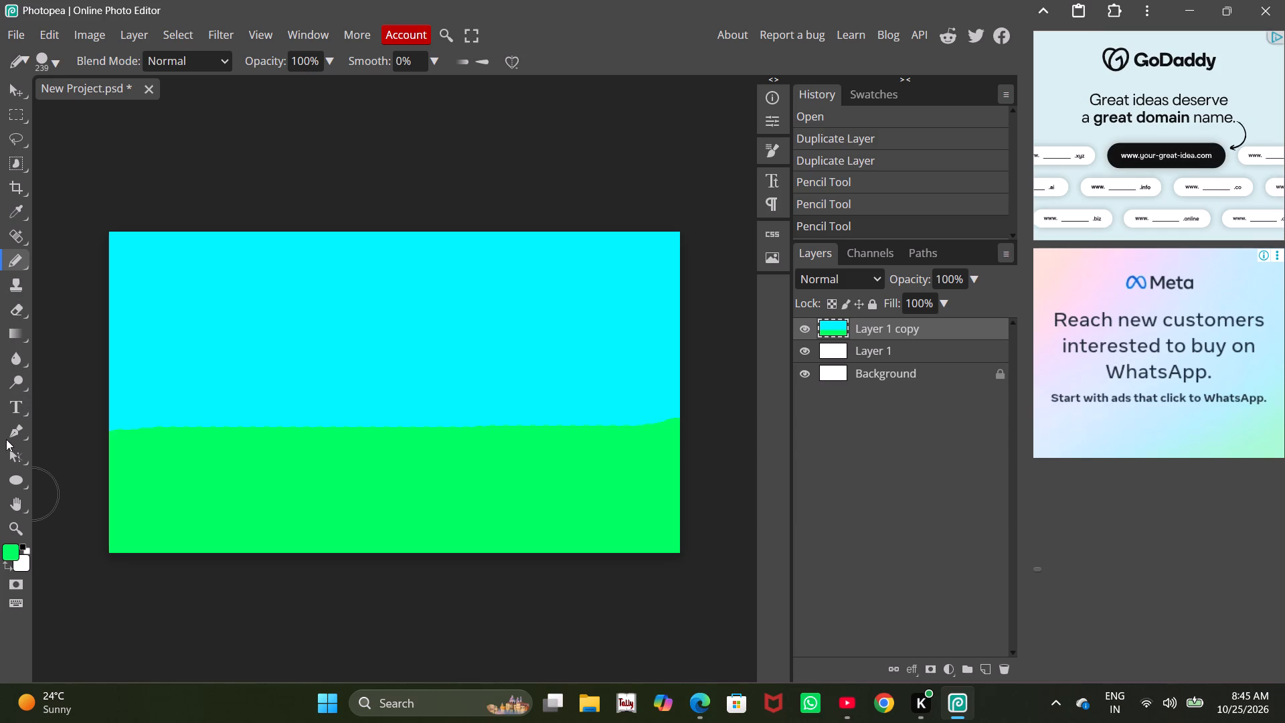
Place a small ellipse shape with white fill and no stroke at the canvas's top edge, near its left corner.
{"action": "left_click", "coordinate": [17, 481]}
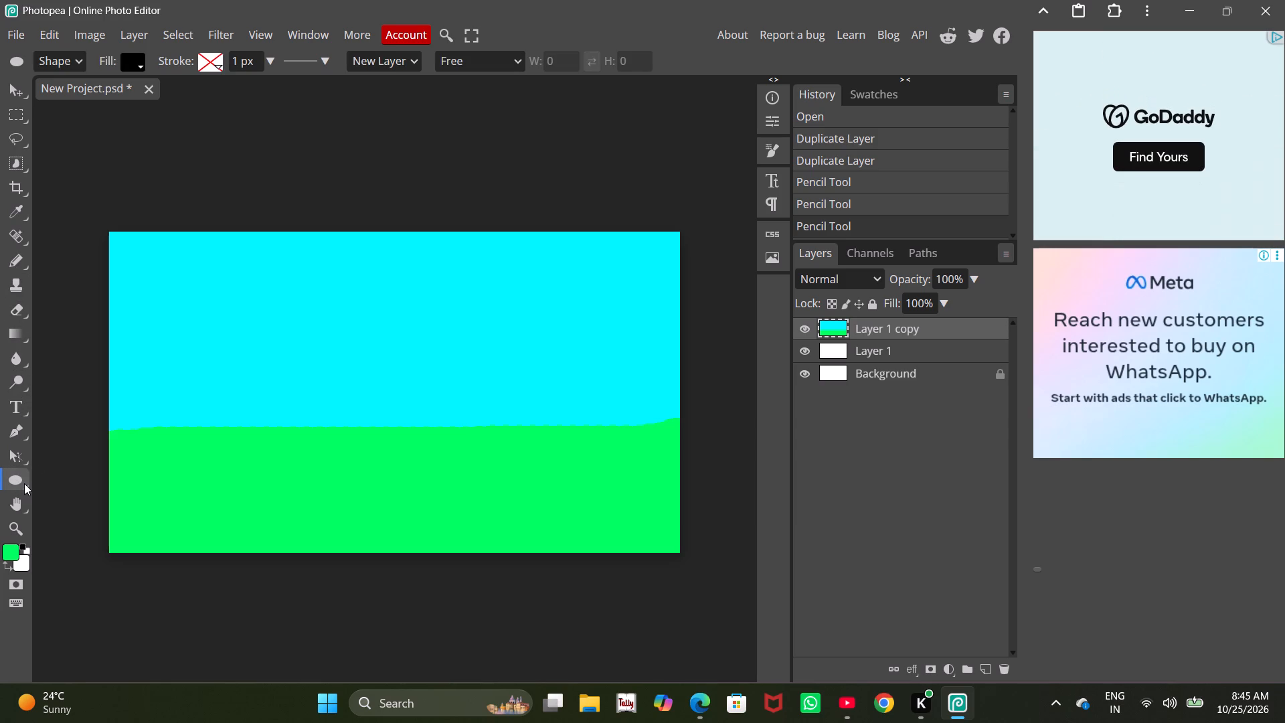
{"action": "left_click", "coordinate": [24, 483]}
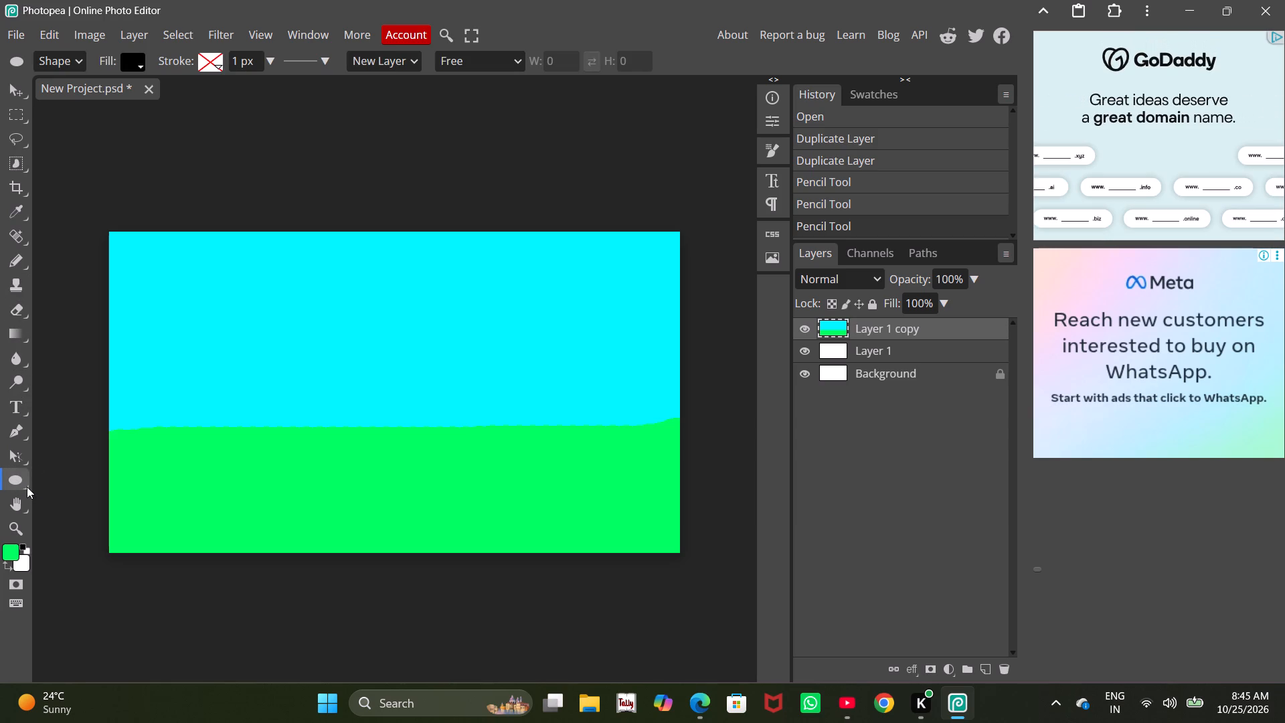
{"action": "left_click", "coordinate": [25, 485]}
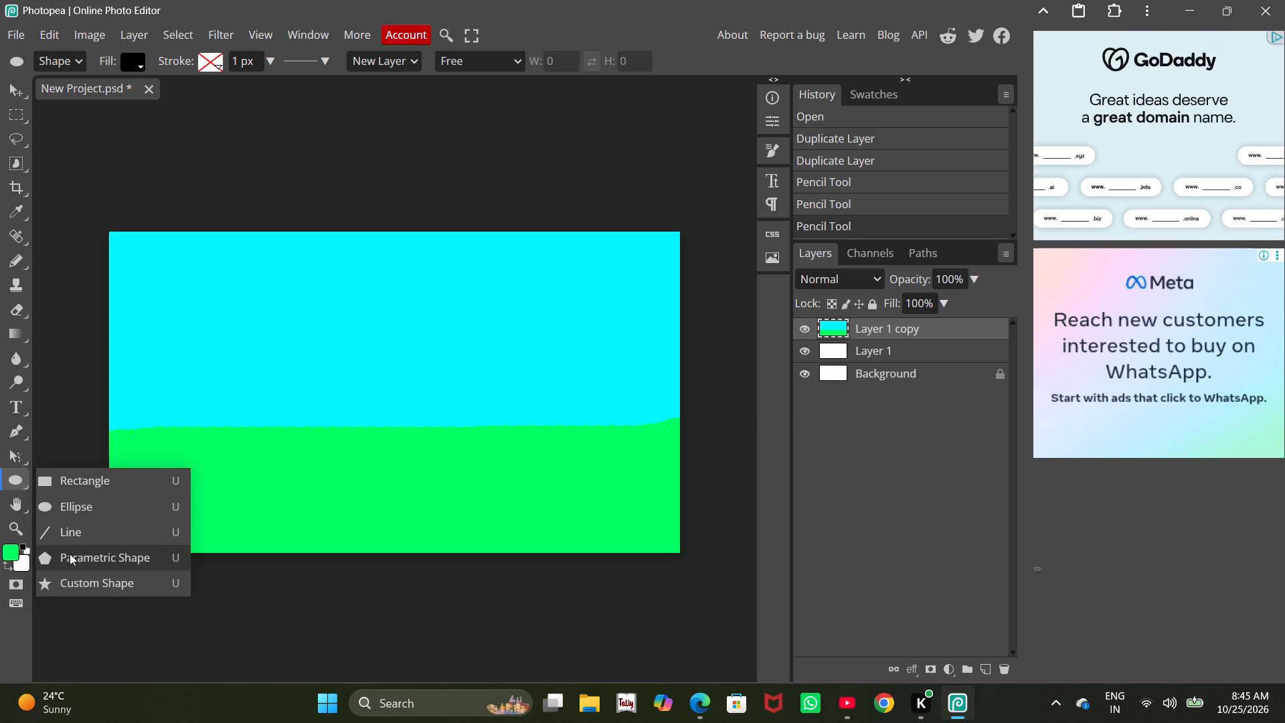
{"action": "left_click", "coordinate": [82, 511]}
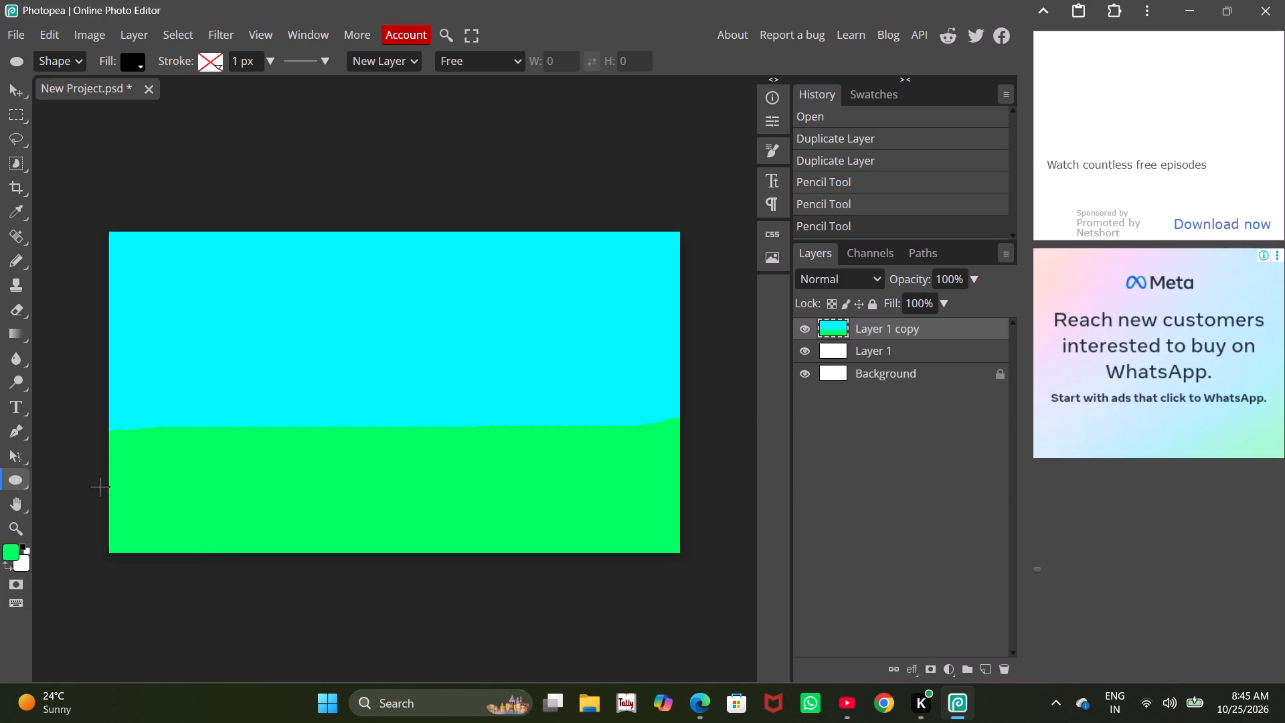
{"action": "left_click", "coordinate": [141, 61]}
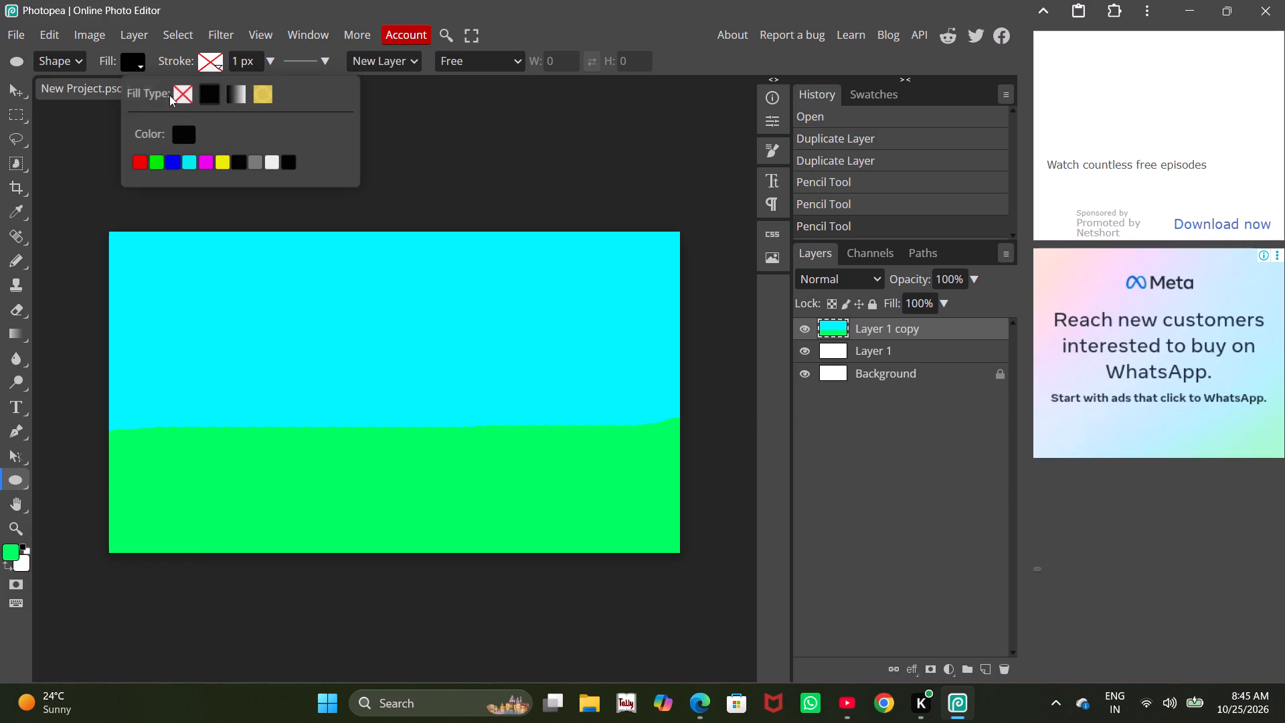
{"action": "left_click", "coordinate": [274, 161]}
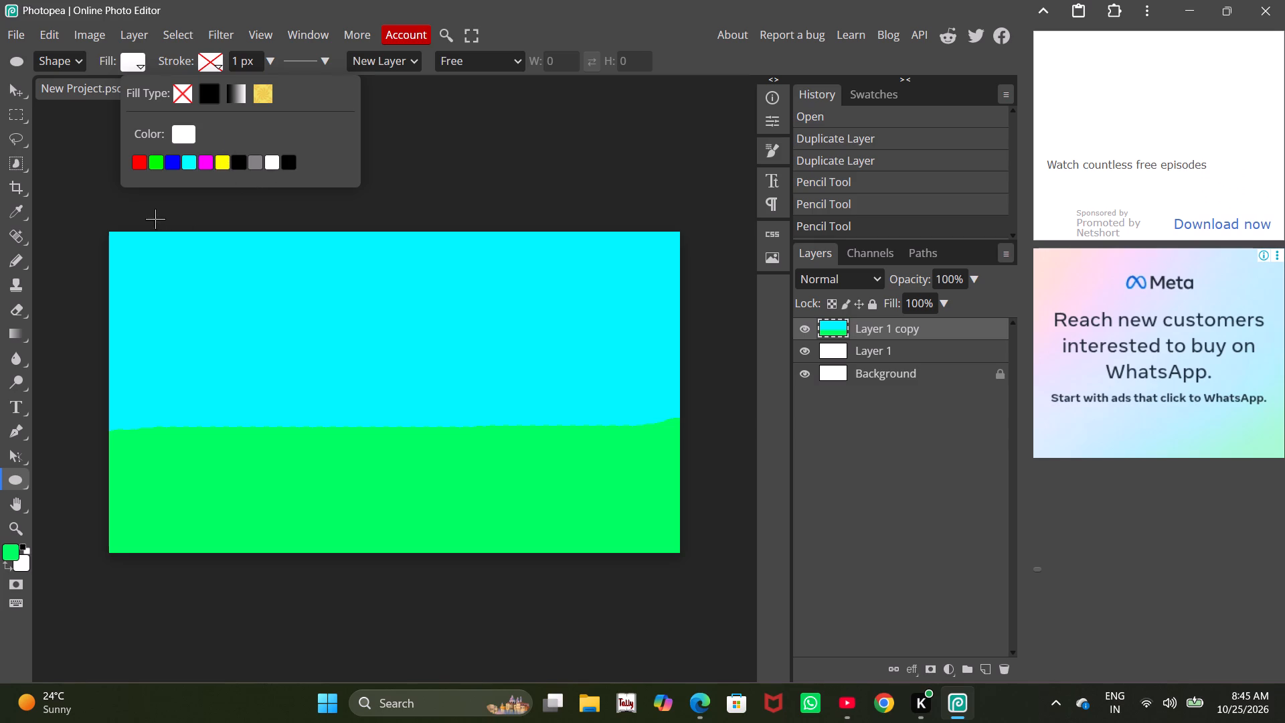
{"action": "left_click", "coordinate": [145, 218]}
{"action": "left_click", "coordinate": [264, 274]}
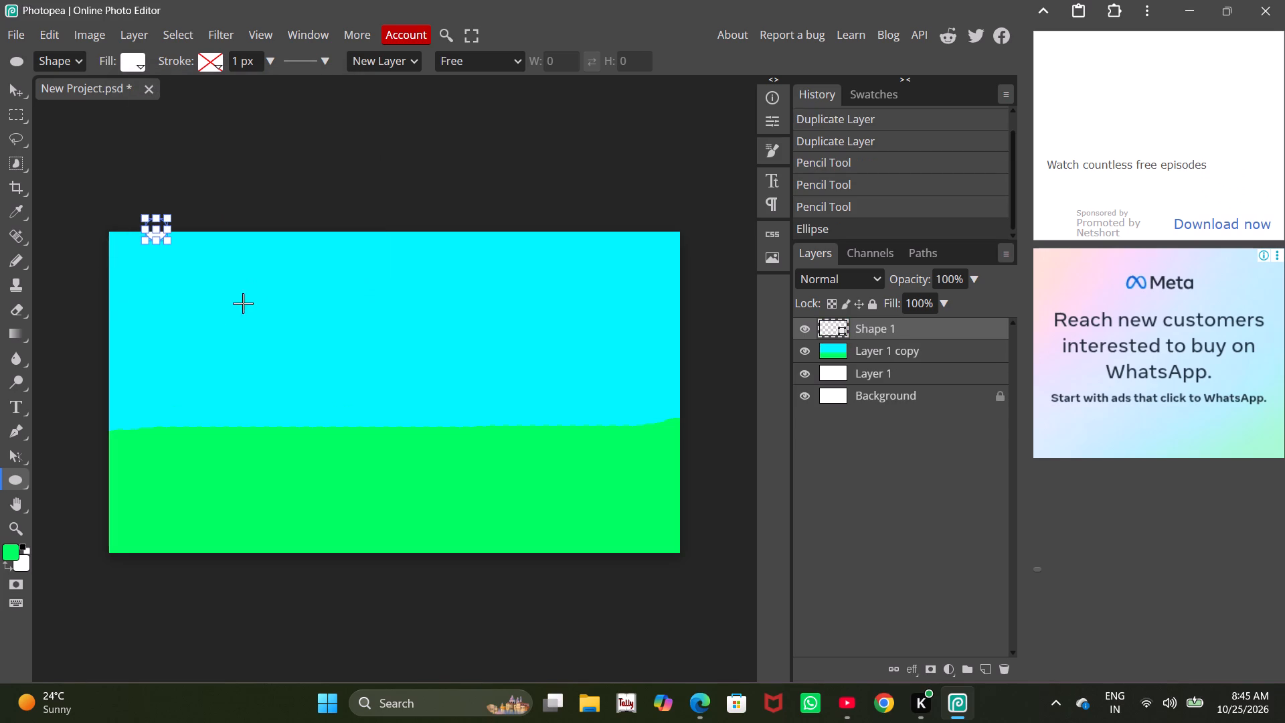
Move the white circle down into the sky near the canvas's upper-left corner and scale it proportionally to about 334.5%.
{"action": "scroll", "coordinate": [209, 348], "scroll_direction": "up", "scroll_amount": 4}
{"action": "scroll", "coordinate": [206, 465], "scroll_direction": "up", "scroll_amount": 3}
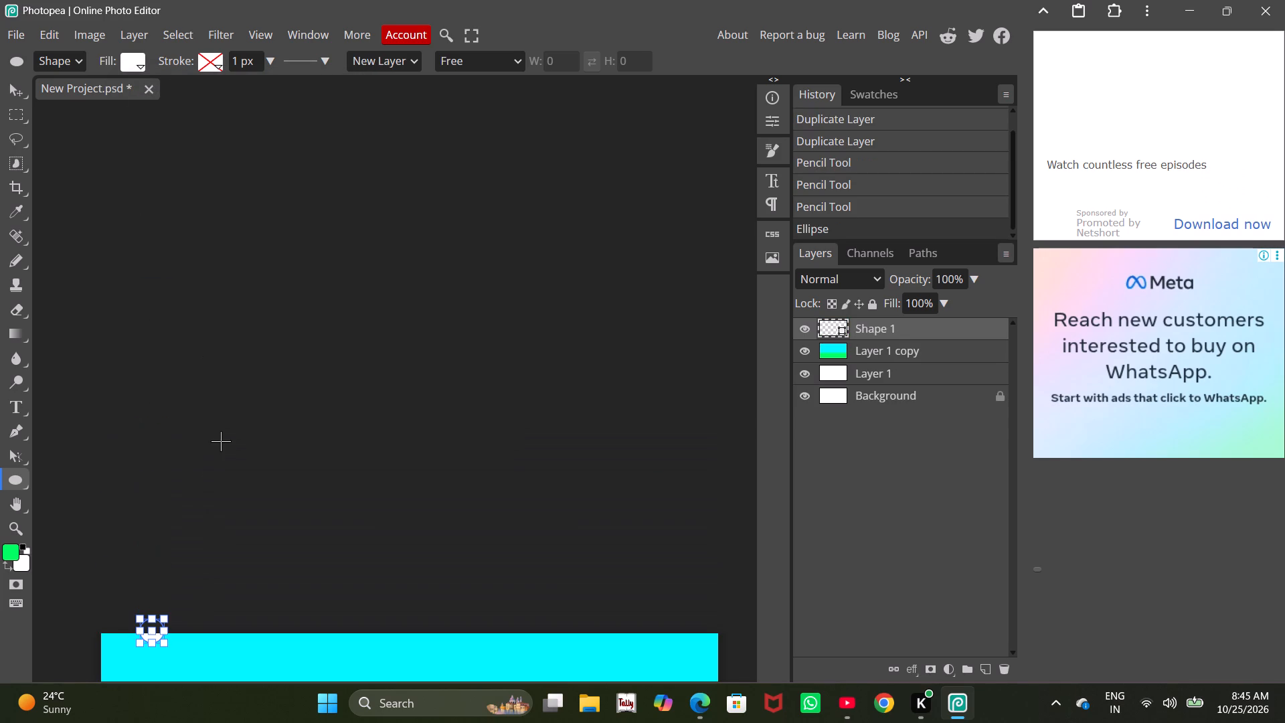
{"action": "scroll", "coordinate": [221, 440], "scroll_direction": "down", "scroll_amount": 5}
{"action": "scroll", "coordinate": [231, 299], "scroll_direction": "down", "scroll_amount": 2}
{"action": "scroll", "coordinate": [222, 285], "scroll_direction": "up", "scroll_amount": 3, "text": "alt"}
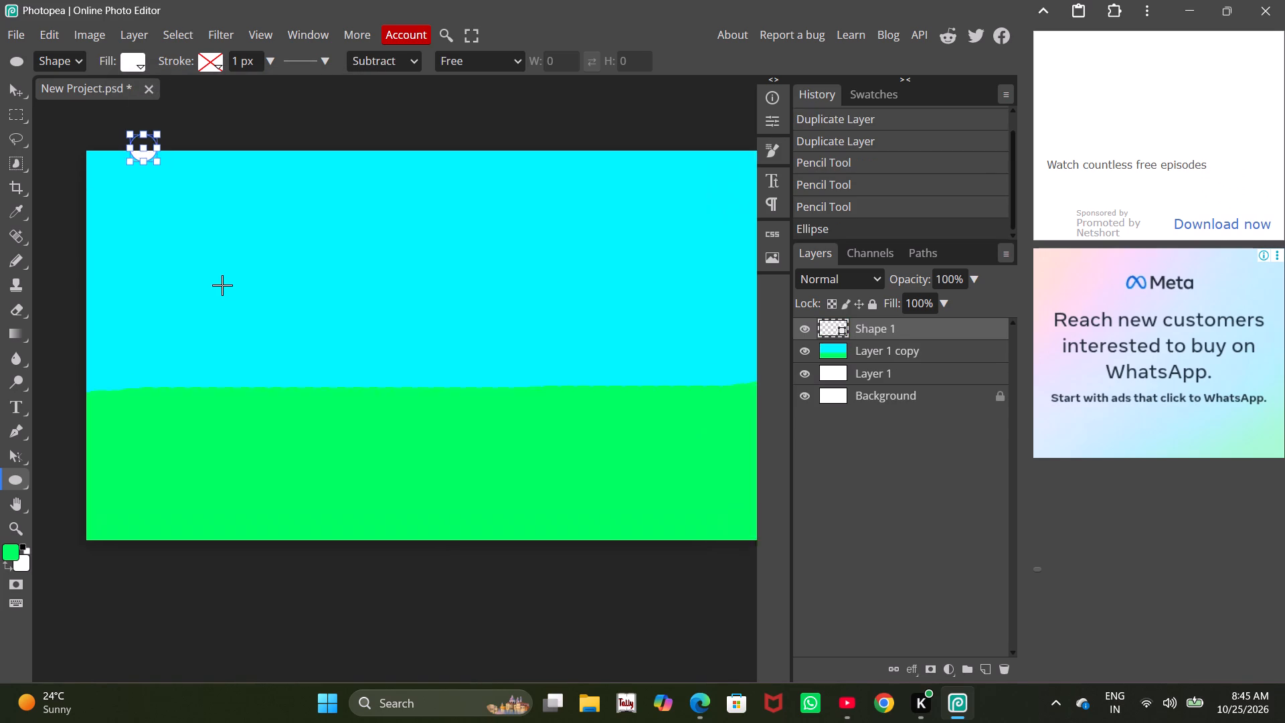
{"action": "scroll", "coordinate": [222, 285], "scroll_direction": "up", "scroll_amount": 3, "text": "alt"}
{"action": "scroll", "coordinate": [224, 262], "scroll_direction": "up", "scroll_amount": 2}
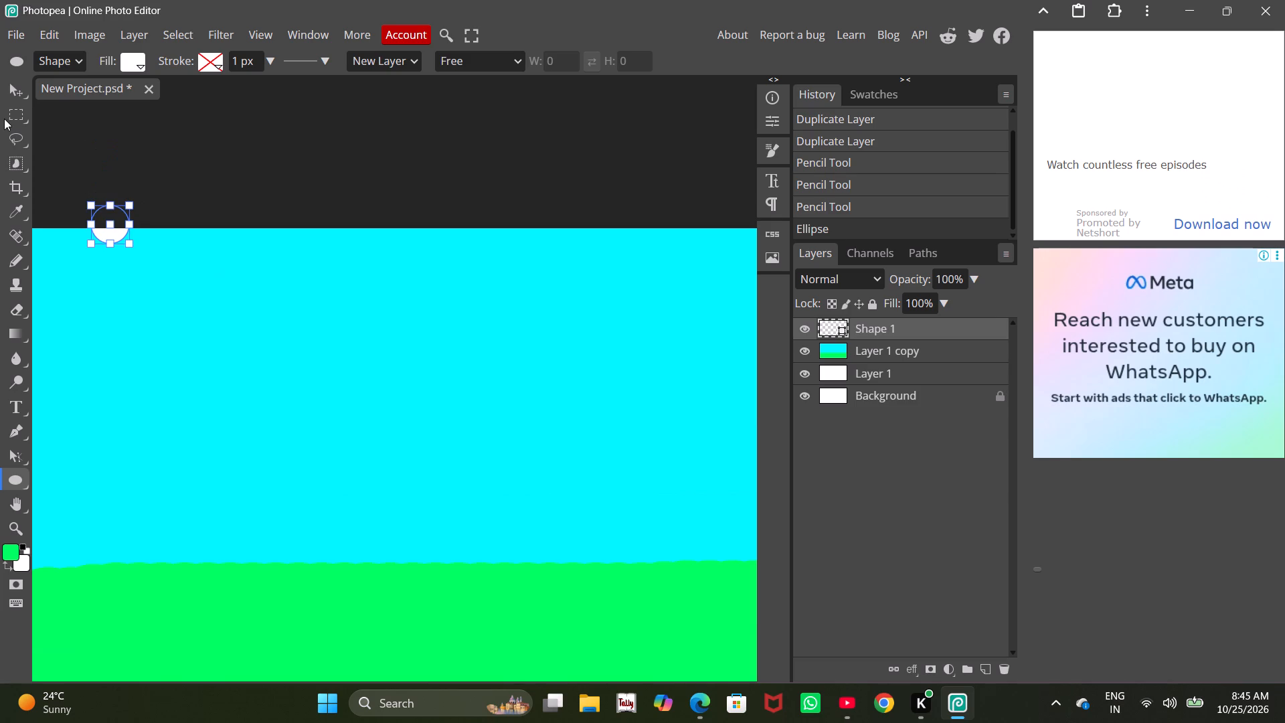
{"action": "left_click", "coordinate": [11, 93]}
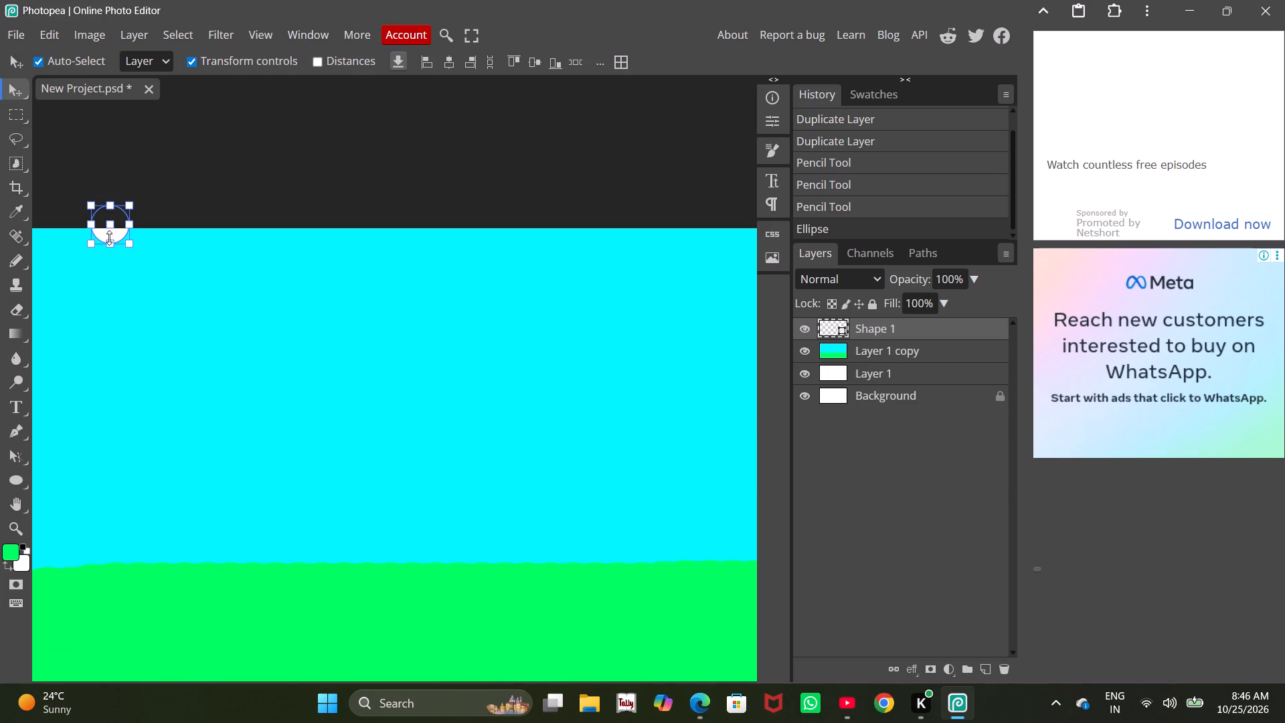
{"action": "left_click_drag", "start_coordinate": [109, 236], "coordinate": [124, 306]}
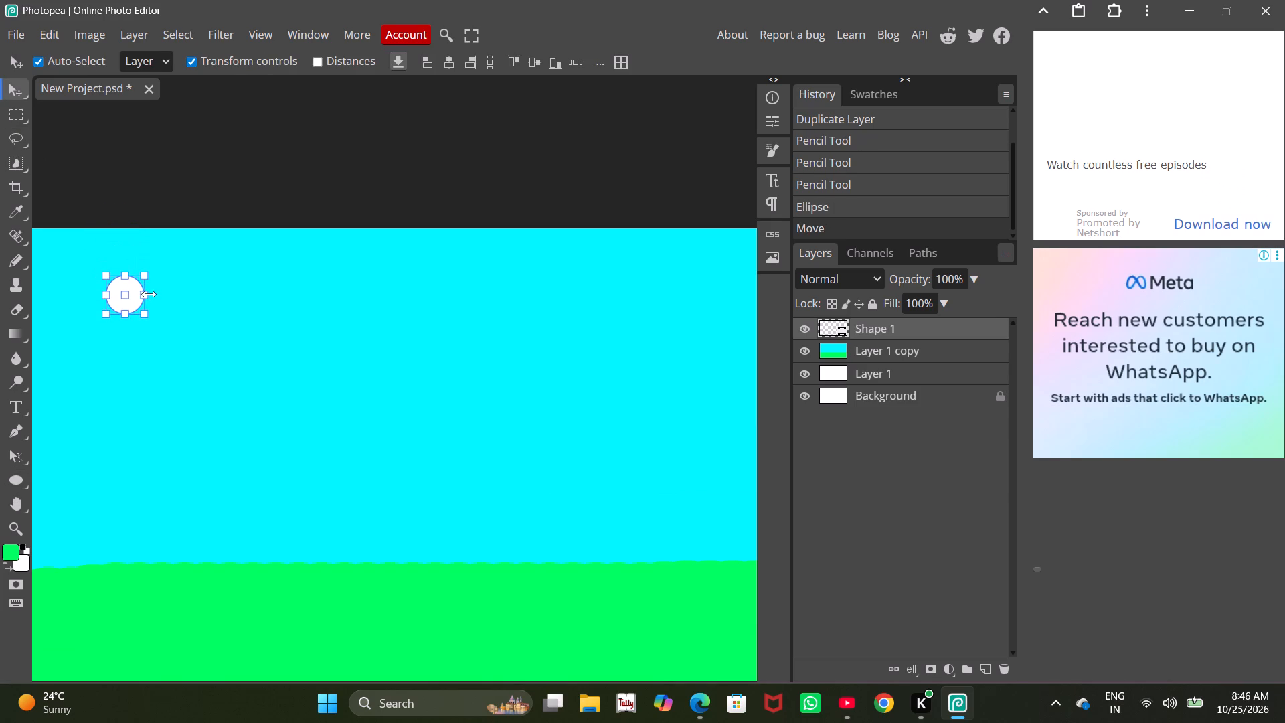
{"action": "left_click_drag", "start_coordinate": [149, 294], "coordinate": [300, 307]}
{"action": "left_click_drag", "start_coordinate": [213, 297], "coordinate": [193, 359]}
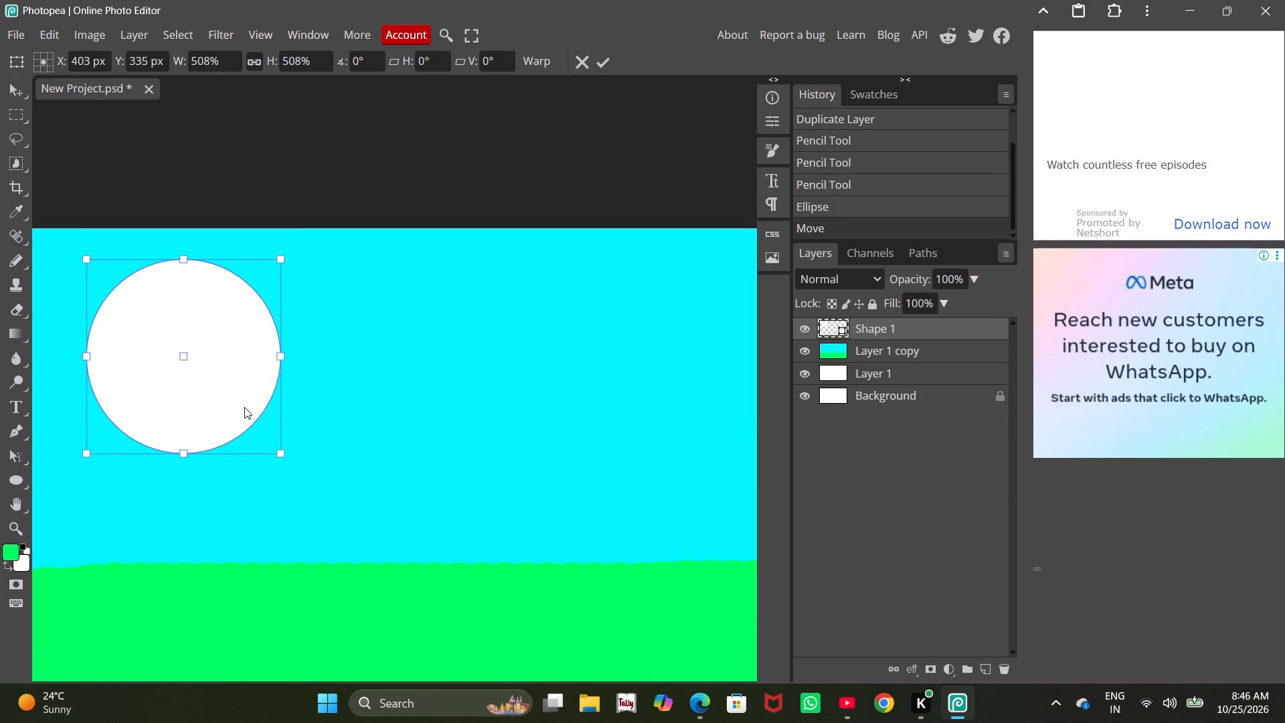
{"action": "left_click_drag", "start_coordinate": [284, 457], "coordinate": [262, 434]}
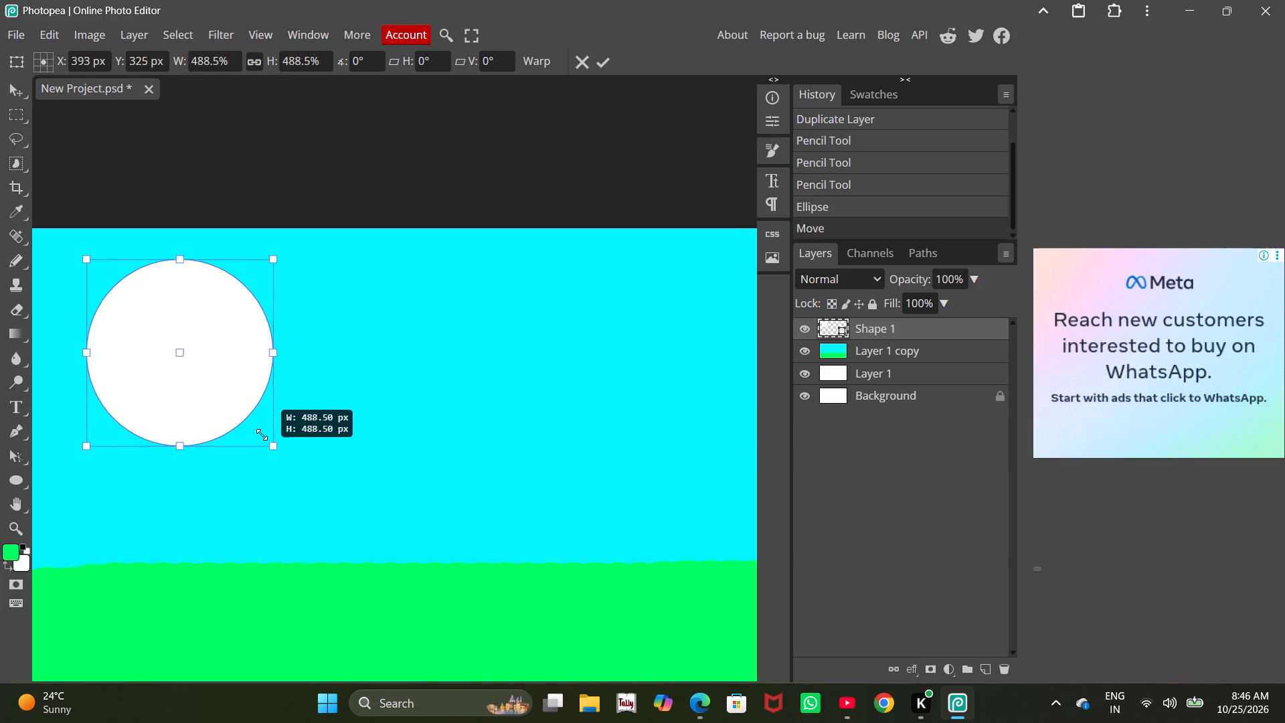
{"action": "left_click_drag", "start_coordinate": [262, 434], "coordinate": [209, 392]}
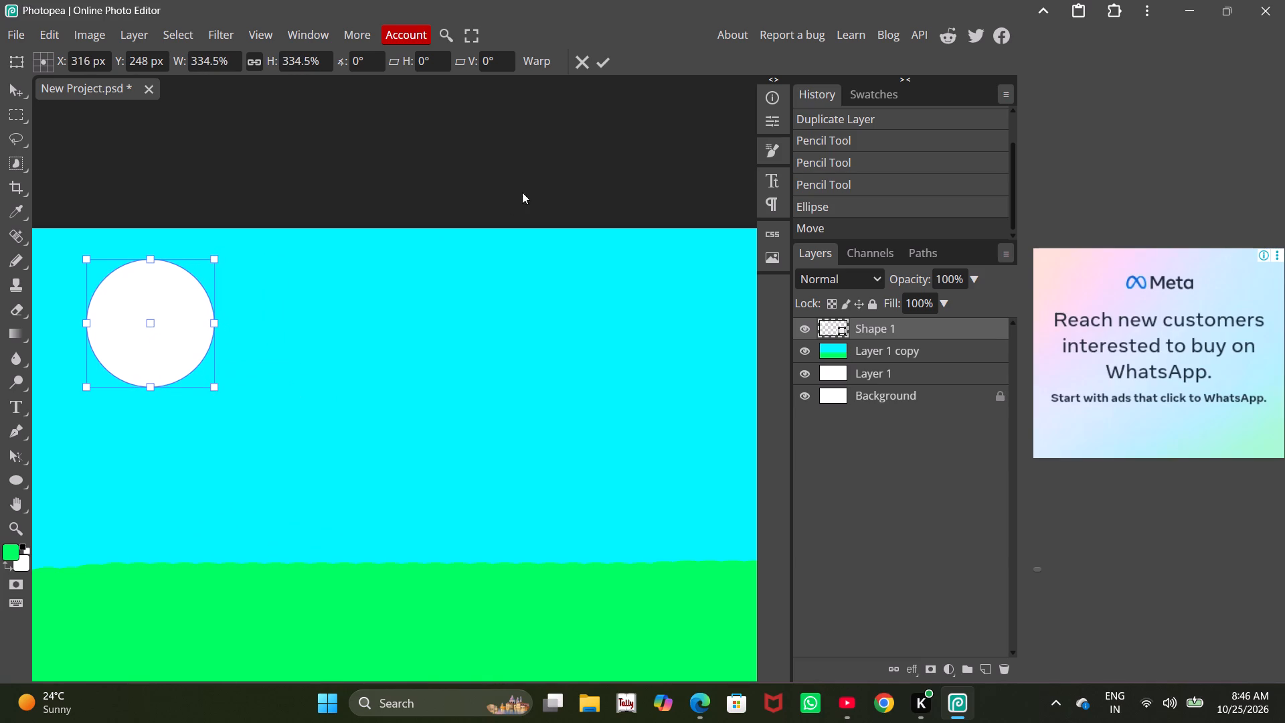
Warp the white circle, bulging its right side outward and stretching its left side and upper-left corner toward the canvas corner.
{"action": "left_click", "coordinate": [527, 60]}
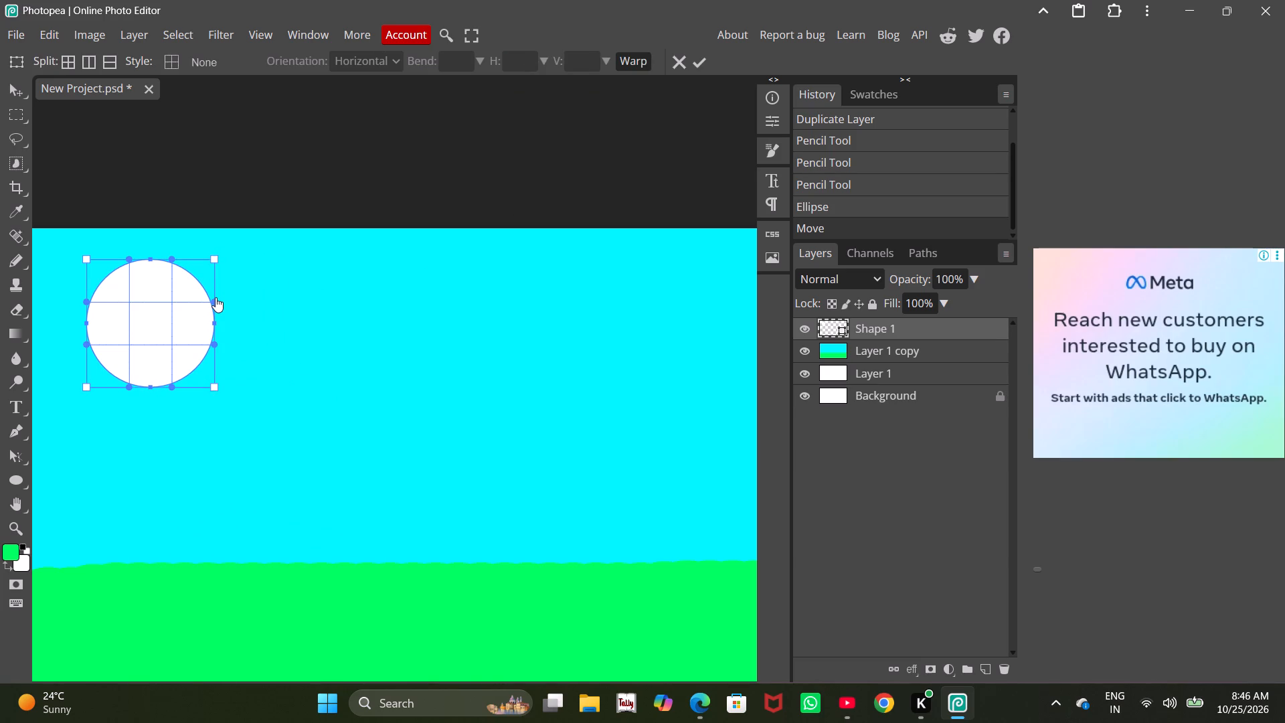
{"action": "left_click_drag", "start_coordinate": [213, 302], "coordinate": [255, 294]}
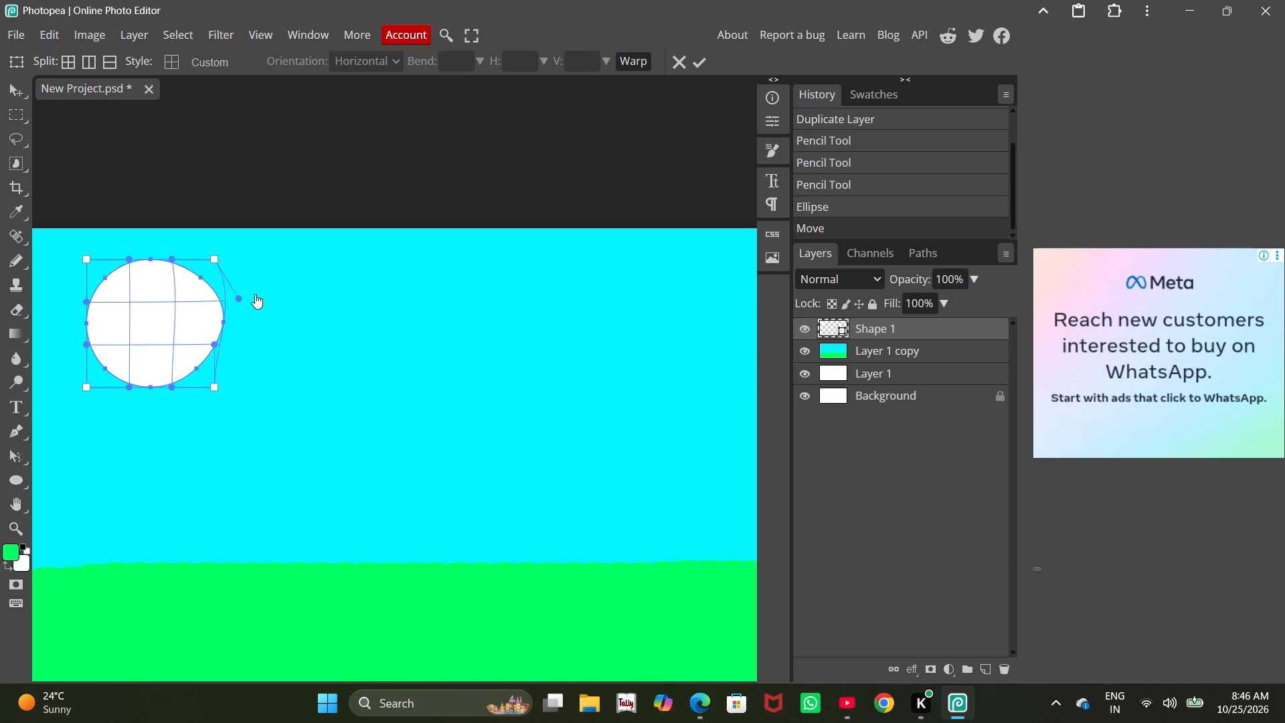
{"action": "left_click_drag", "start_coordinate": [255, 294], "coordinate": [261, 292]}
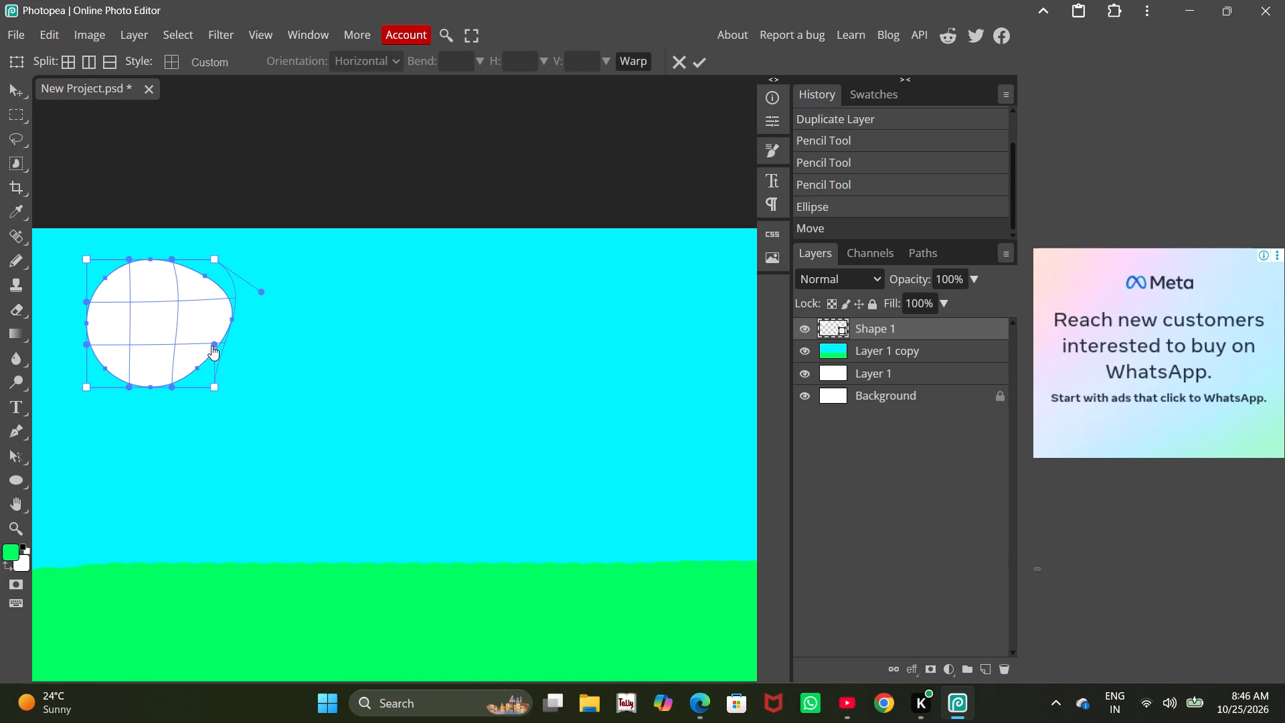
{"action": "left_click_drag", "start_coordinate": [213, 345], "coordinate": [241, 364]}
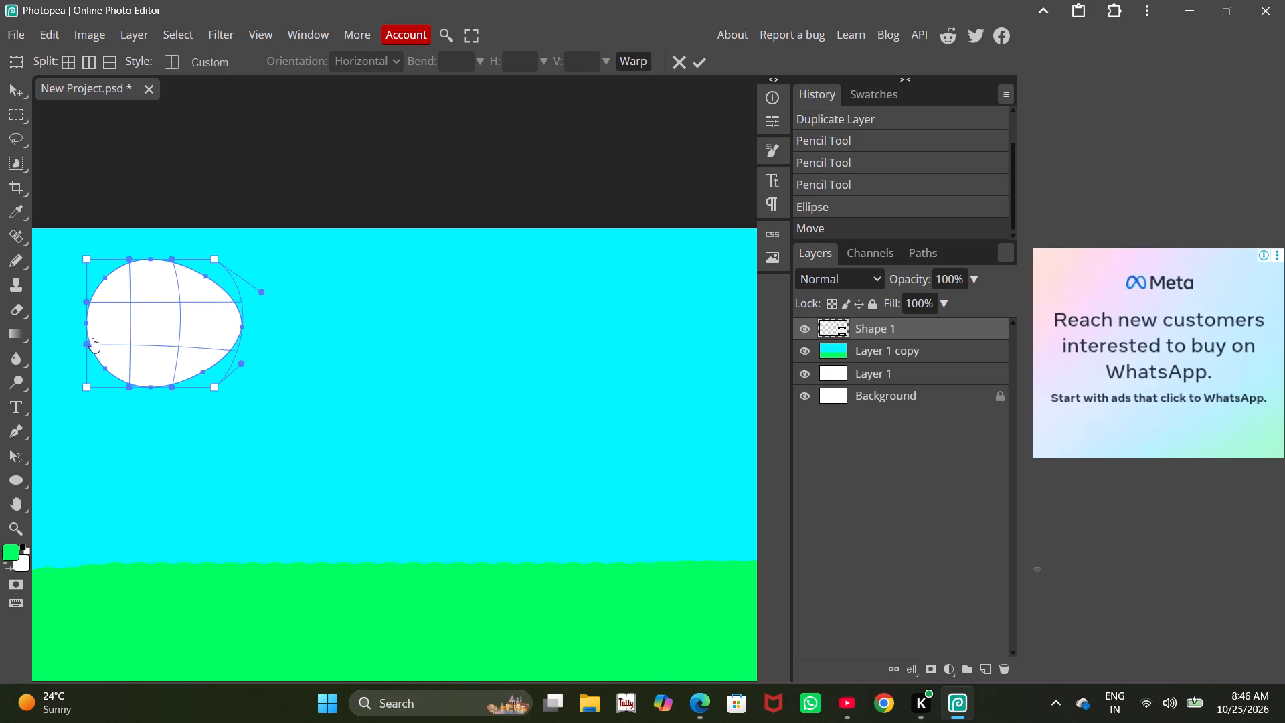
{"action": "left_click_drag", "start_coordinate": [86, 344], "coordinate": [7, 391]}
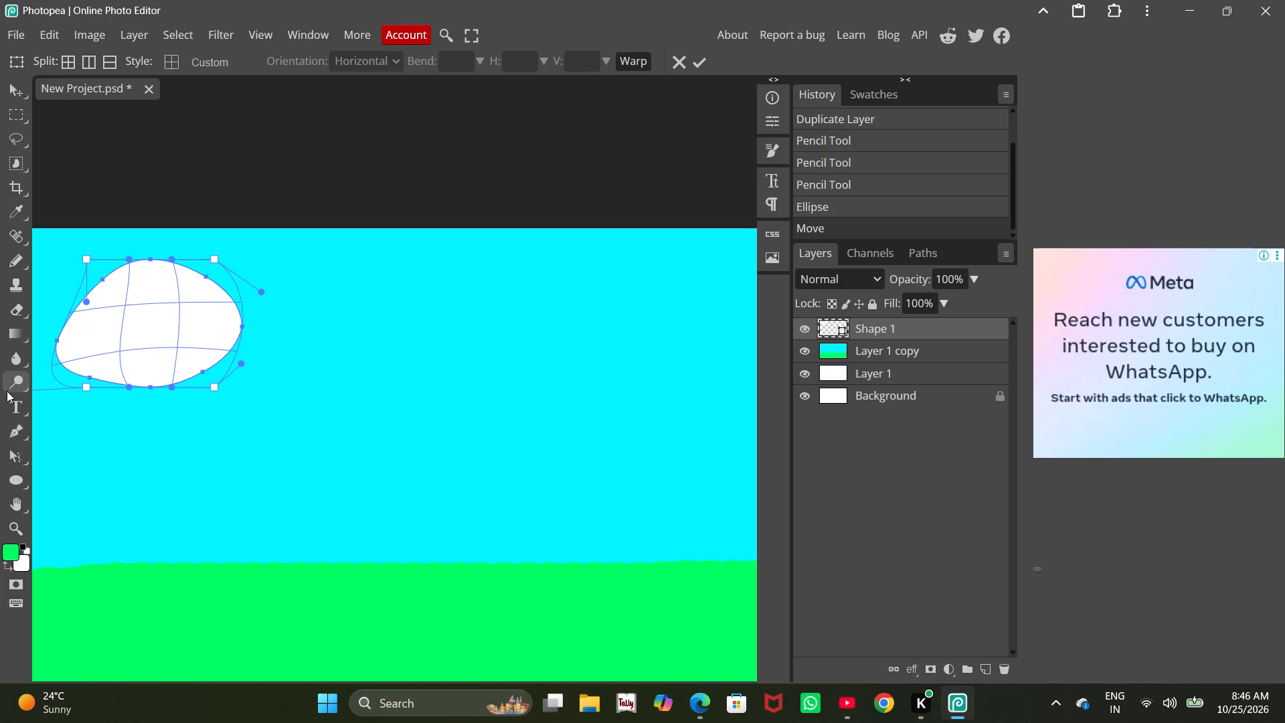
{"action": "left_click_drag", "start_coordinate": [7, 391], "coordinate": [21, 389]}
{"action": "left_click_drag", "start_coordinate": [86, 299], "coordinate": [78, 283]}
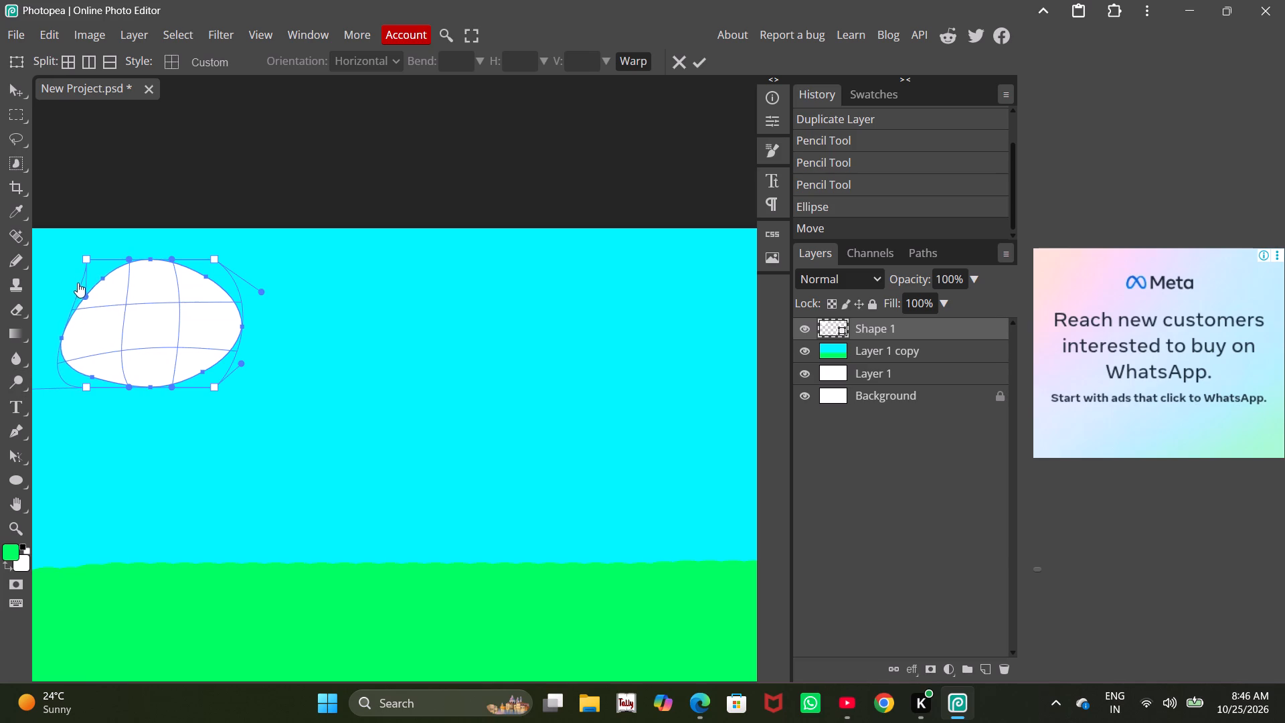
{"action": "left_click_drag", "start_coordinate": [78, 283], "coordinate": [64, 262]}
{"action": "left_click_drag", "start_coordinate": [99, 272], "coordinate": [64, 242]}
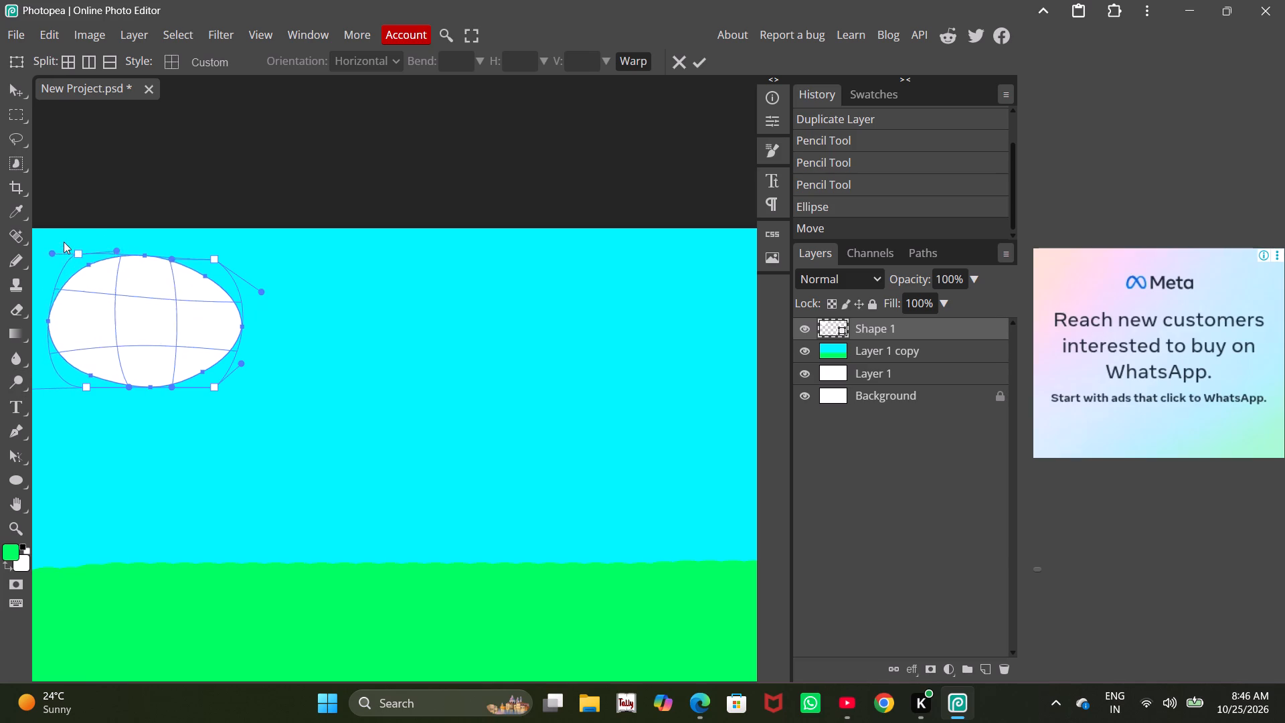
{"action": "left_click_drag", "start_coordinate": [64, 242], "coordinate": [56, 239]}
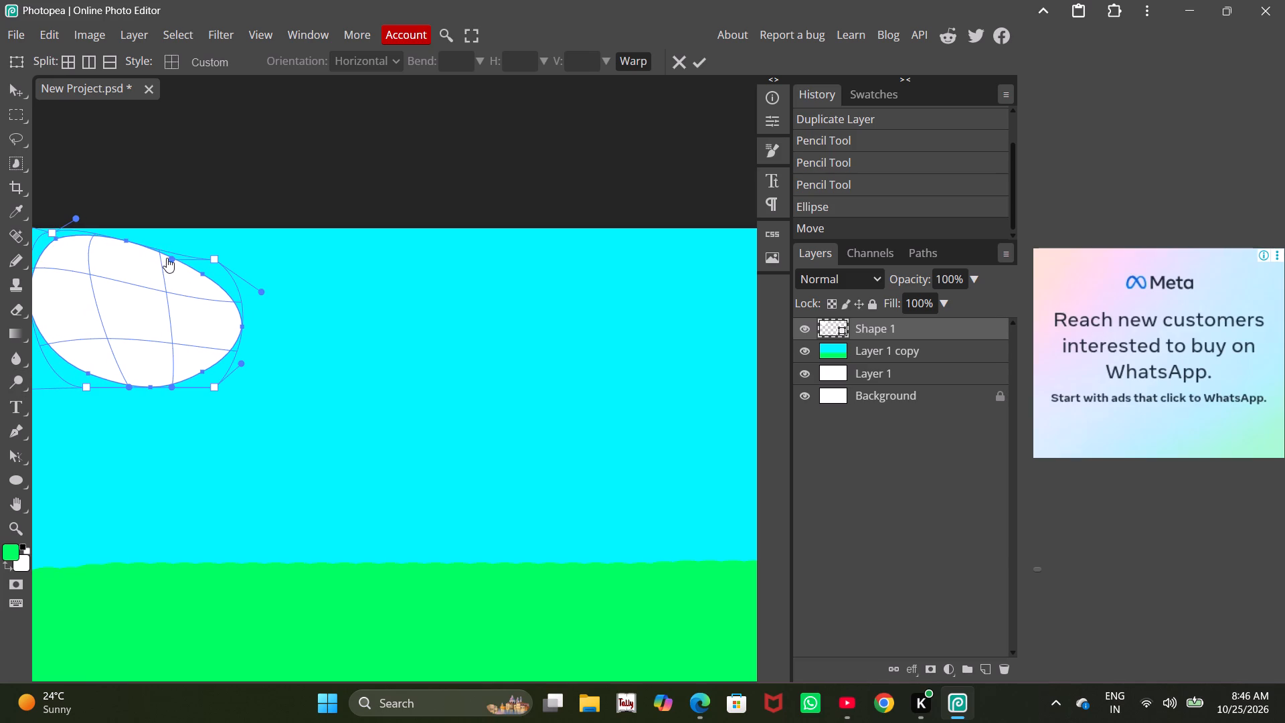
Dent the middle of the warped shape's top edge and stretch its upper-right and right side outward.
{"action": "left_click_drag", "start_coordinate": [171, 259], "coordinate": [120, 312]}
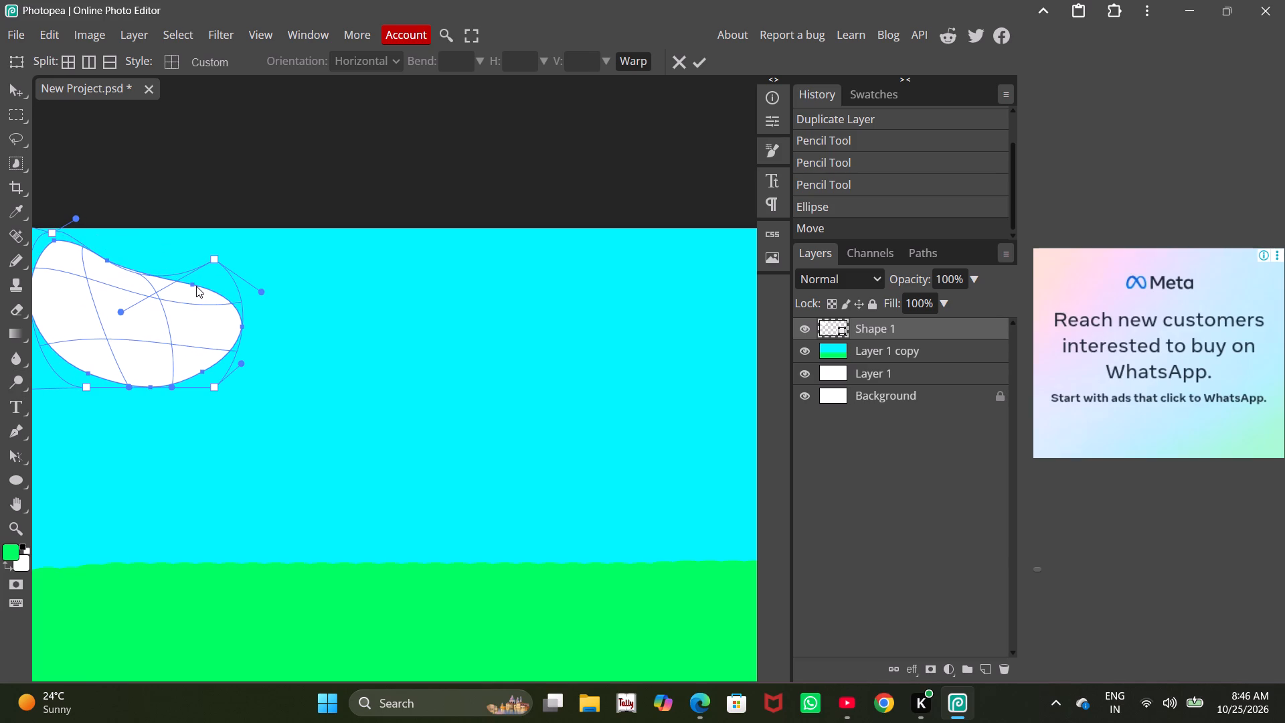
{"action": "left_click_drag", "start_coordinate": [193, 285], "coordinate": [205, 266]}
{"action": "left_click", "coordinate": [248, 314]}
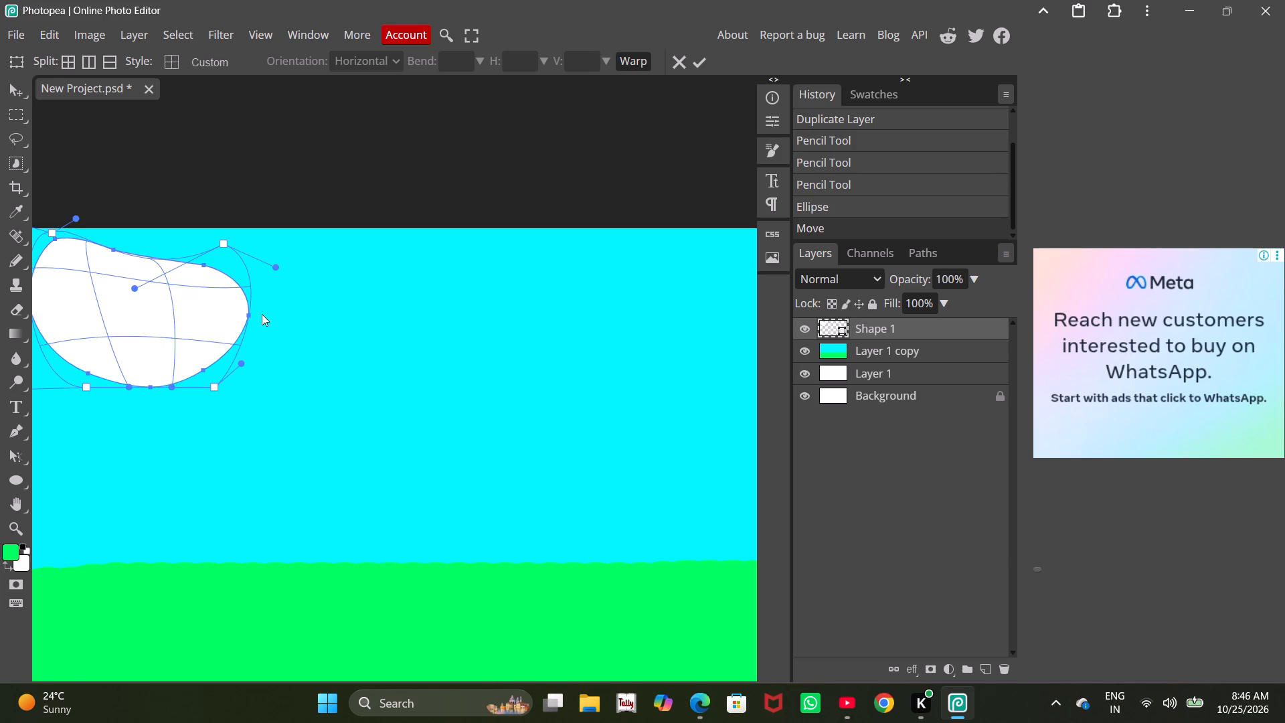
{"action": "left_click", "coordinate": [248, 314]}
{"action": "left_click_drag", "start_coordinate": [248, 312], "coordinate": [290, 310]}
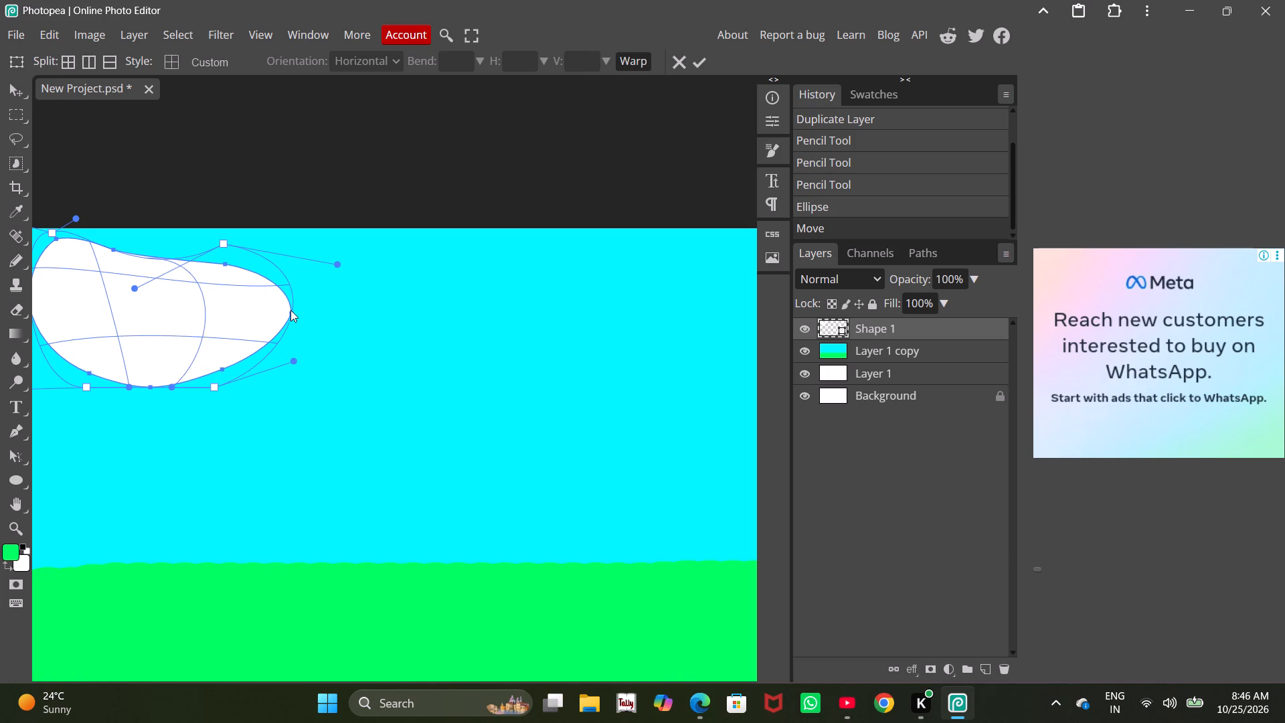
{"action": "left_click_drag", "start_coordinate": [290, 310], "coordinate": [288, 310]}
Warp the shape's bottom edge inward at the middle and pull its lower-left lobe down and outward.
{"action": "left_click_drag", "start_coordinate": [149, 387], "coordinate": [149, 368]}
{"action": "left_click_drag", "start_coordinate": [131, 387], "coordinate": [121, 365]}
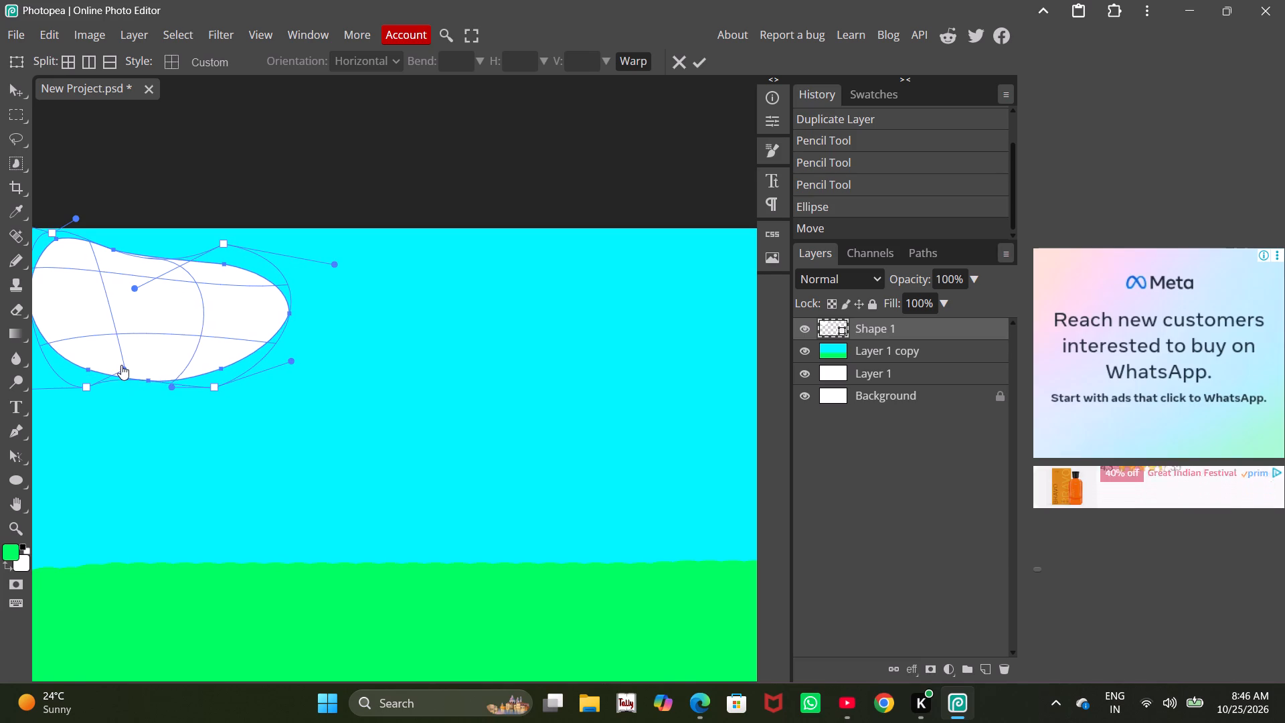
{"action": "left_click_drag", "start_coordinate": [121, 365], "coordinate": [103, 363]}
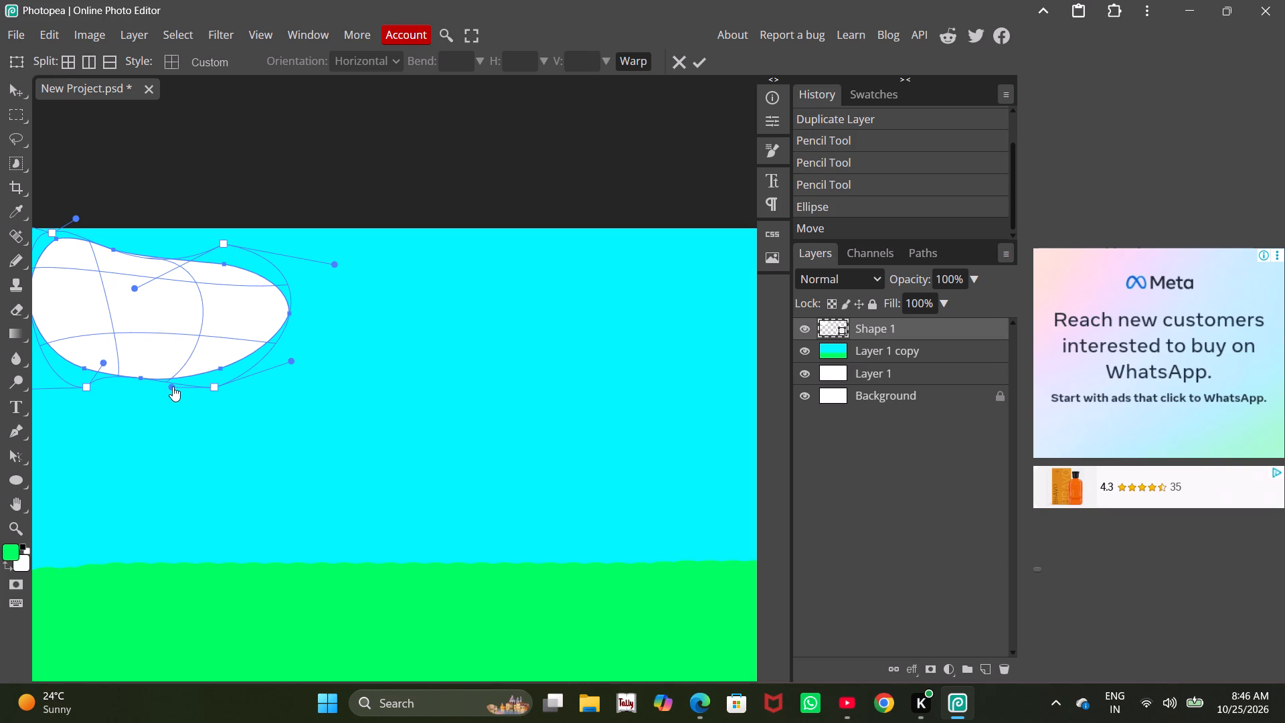
{"action": "left_click_drag", "start_coordinate": [171, 386], "coordinate": [185, 340]}
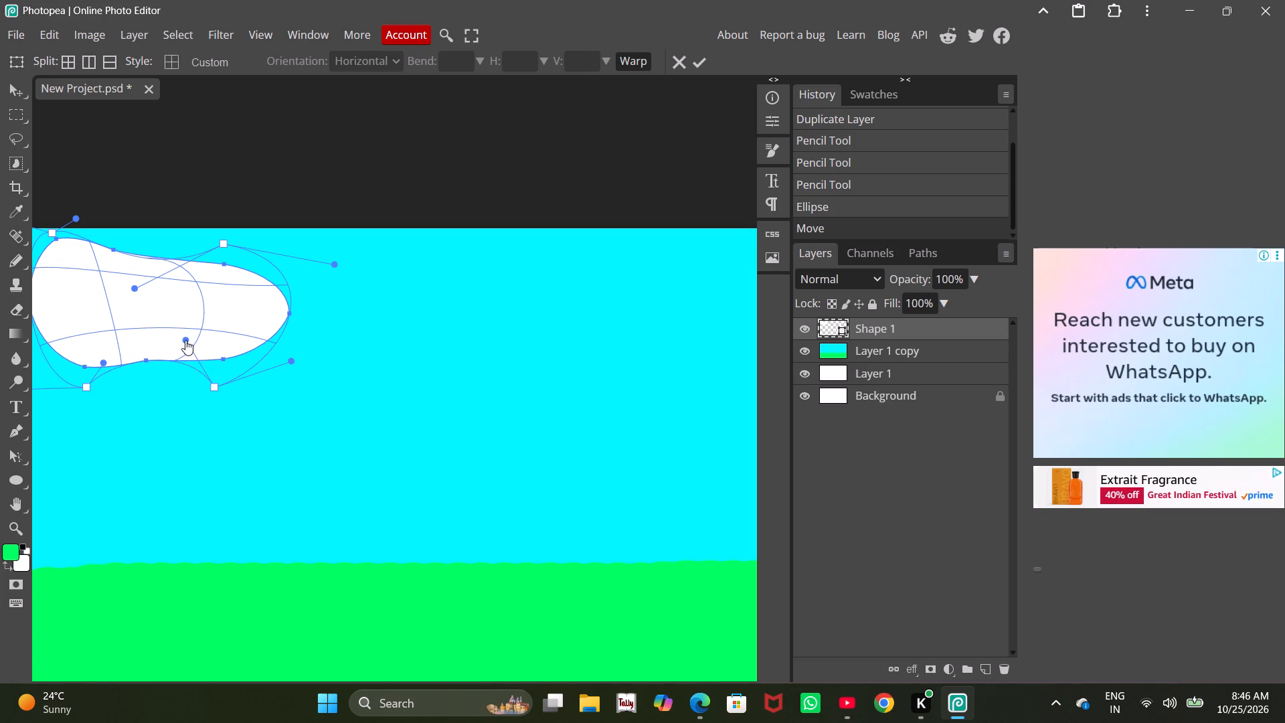
{"action": "left_click_drag", "start_coordinate": [185, 340], "coordinate": [181, 340]}
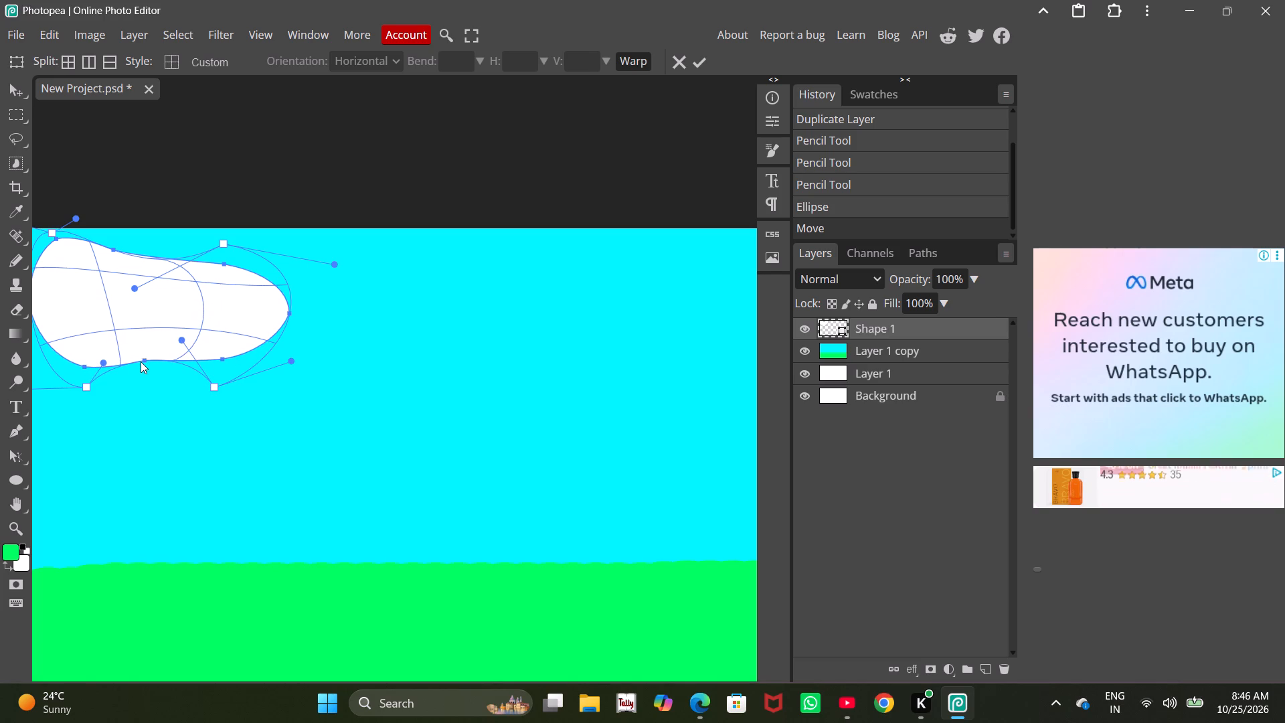
{"action": "left_click_drag", "start_coordinate": [145, 359], "coordinate": [138, 356]}
{"action": "left_click_drag", "start_coordinate": [76, 363], "coordinate": [57, 385]}
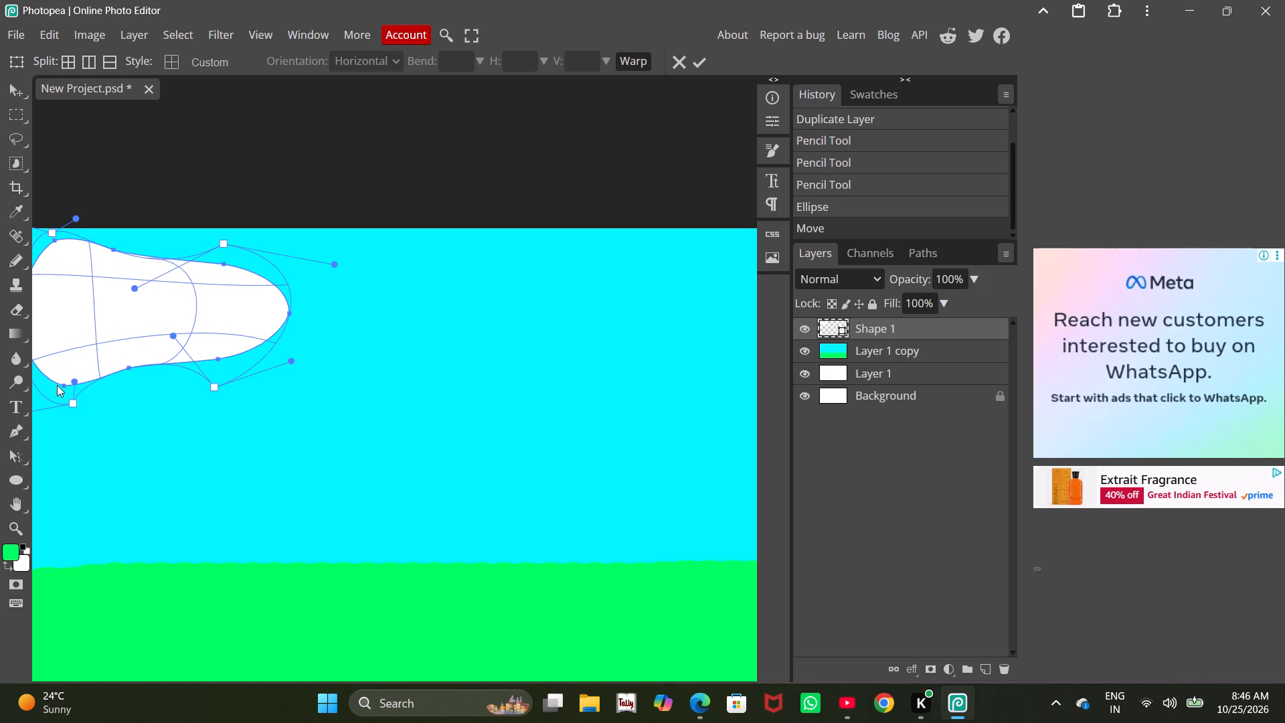
{"action": "left_click_drag", "start_coordinate": [57, 385], "coordinate": [62, 384]}
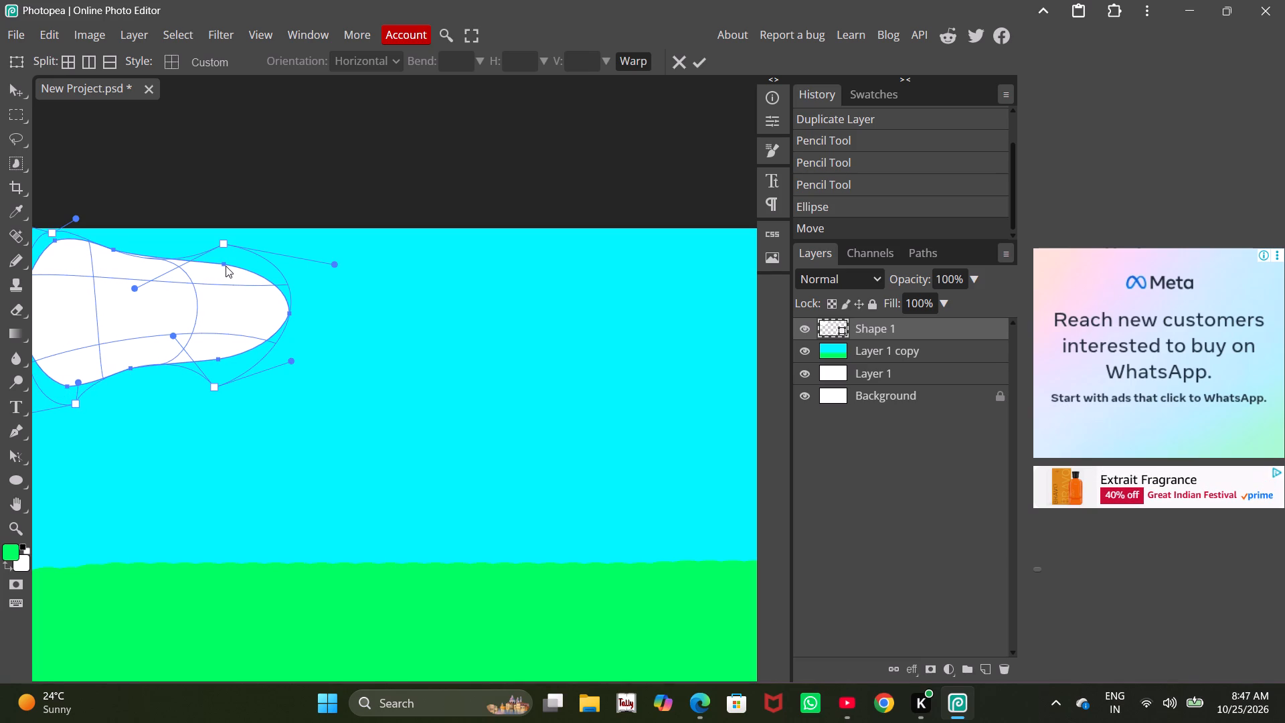
Even out the cloud's lobes by lowering the lower-right one, drawing the right side in and moving the upper-left one inside the canvas.
{"action": "left_click_drag", "start_coordinate": [226, 266], "coordinate": [224, 260]}
{"action": "left_click_drag", "start_coordinate": [219, 357], "coordinate": [223, 386]}
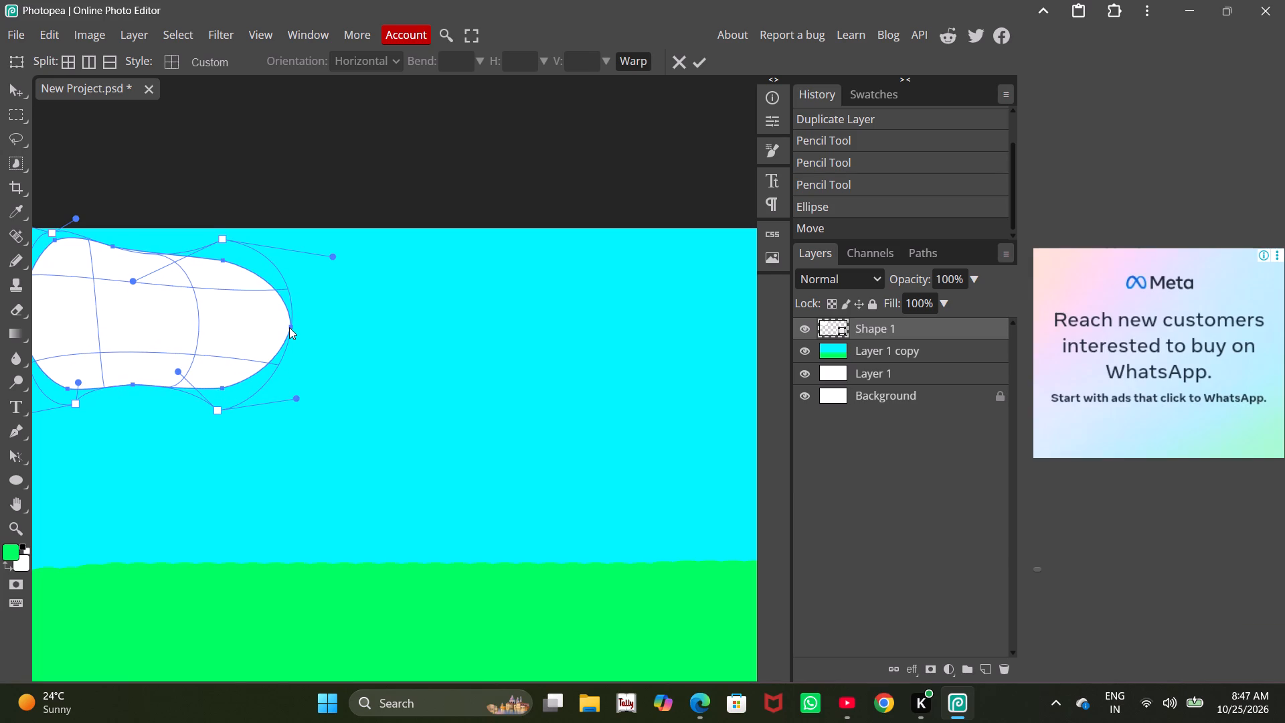
{"action": "left_click_drag", "start_coordinate": [289, 327], "coordinate": [259, 327]}
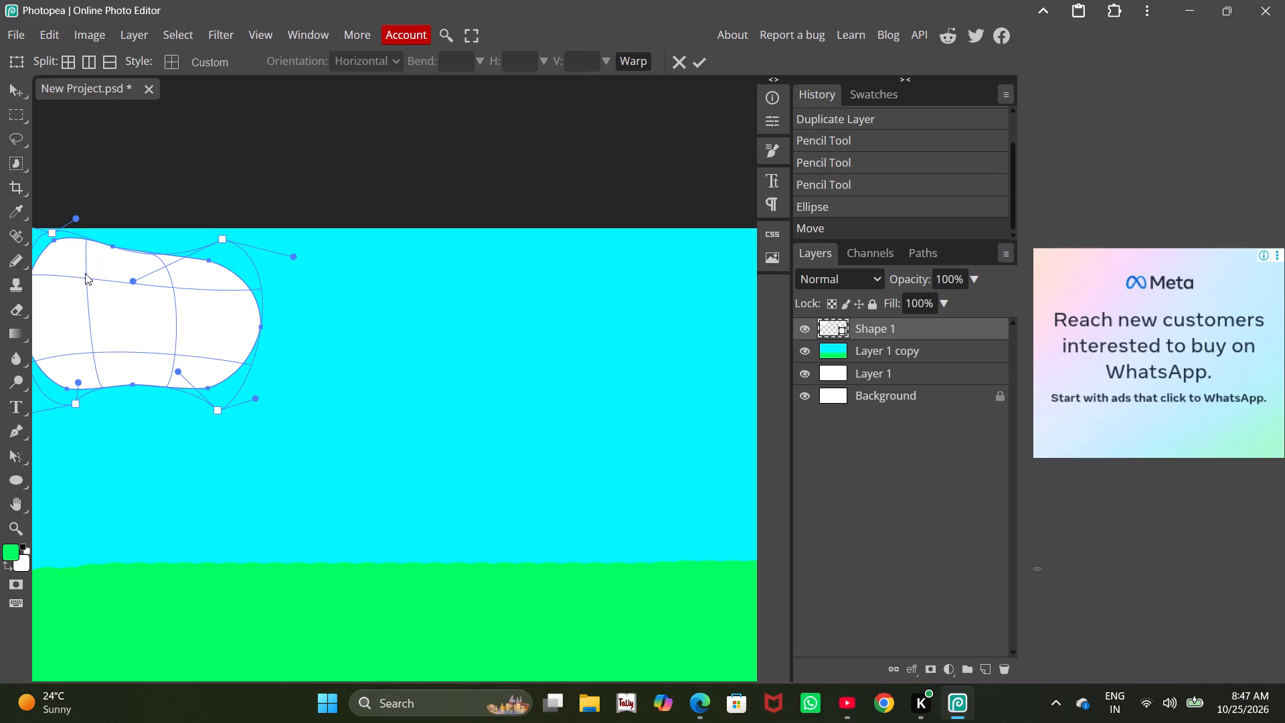
{"action": "left_click_drag", "start_coordinate": [52, 240], "coordinate": [60, 243]}
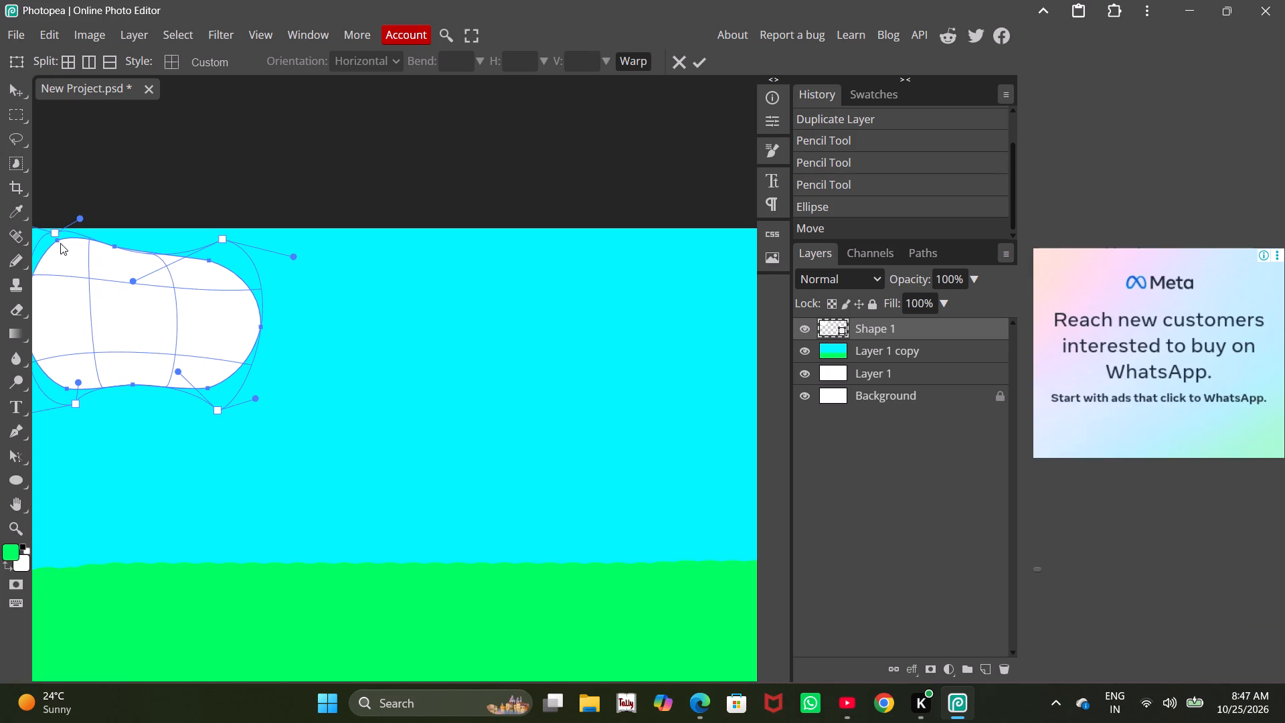
{"action": "left_click_drag", "start_coordinate": [60, 243], "coordinate": [79, 262]}
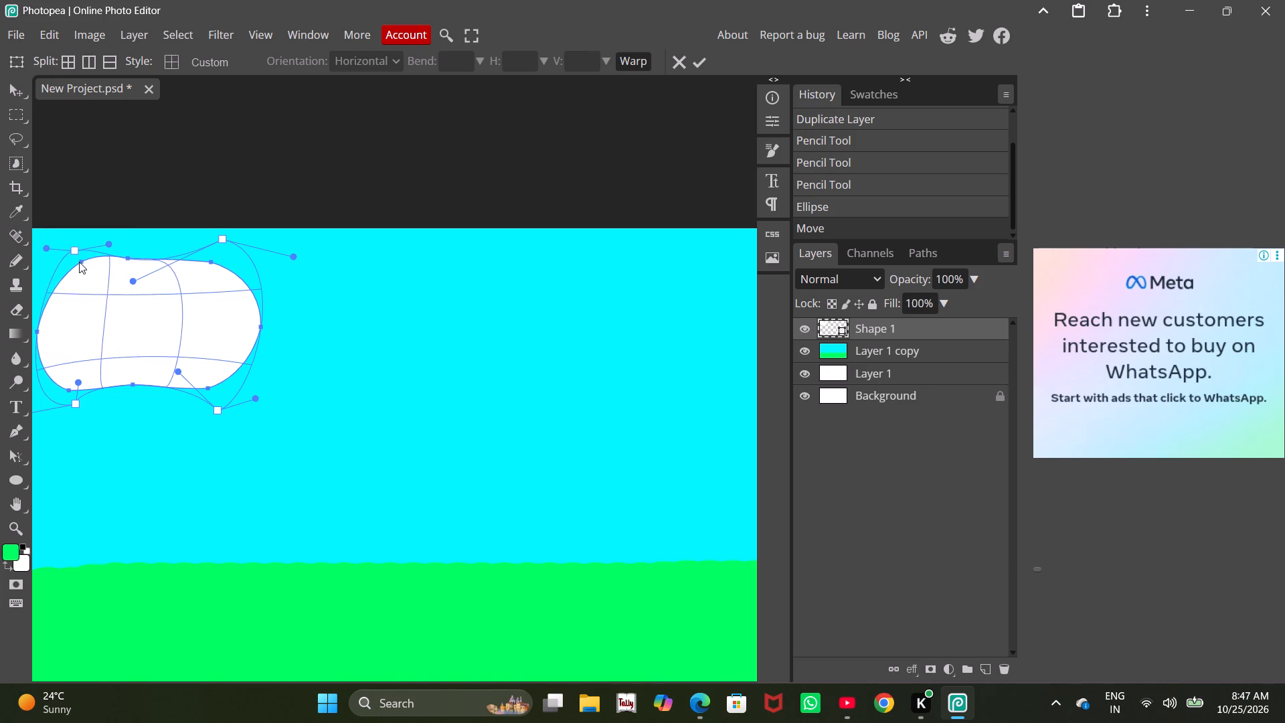
{"action": "left_click_drag", "start_coordinate": [79, 262], "coordinate": [72, 265]}
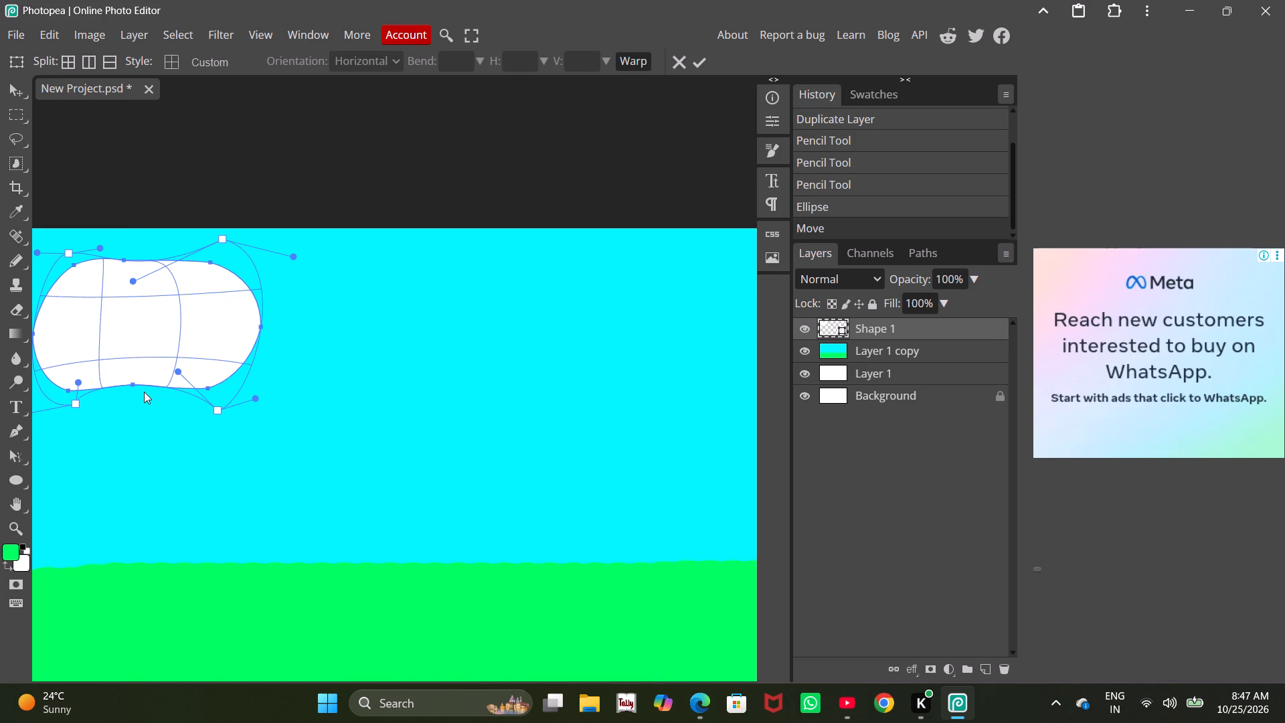
Shift the middle of the cloud's bottom edge slightly right and dent the middle of its top edge a little deeper.
{"action": "left_click_drag", "start_coordinate": [131, 386], "coordinate": [139, 386]}
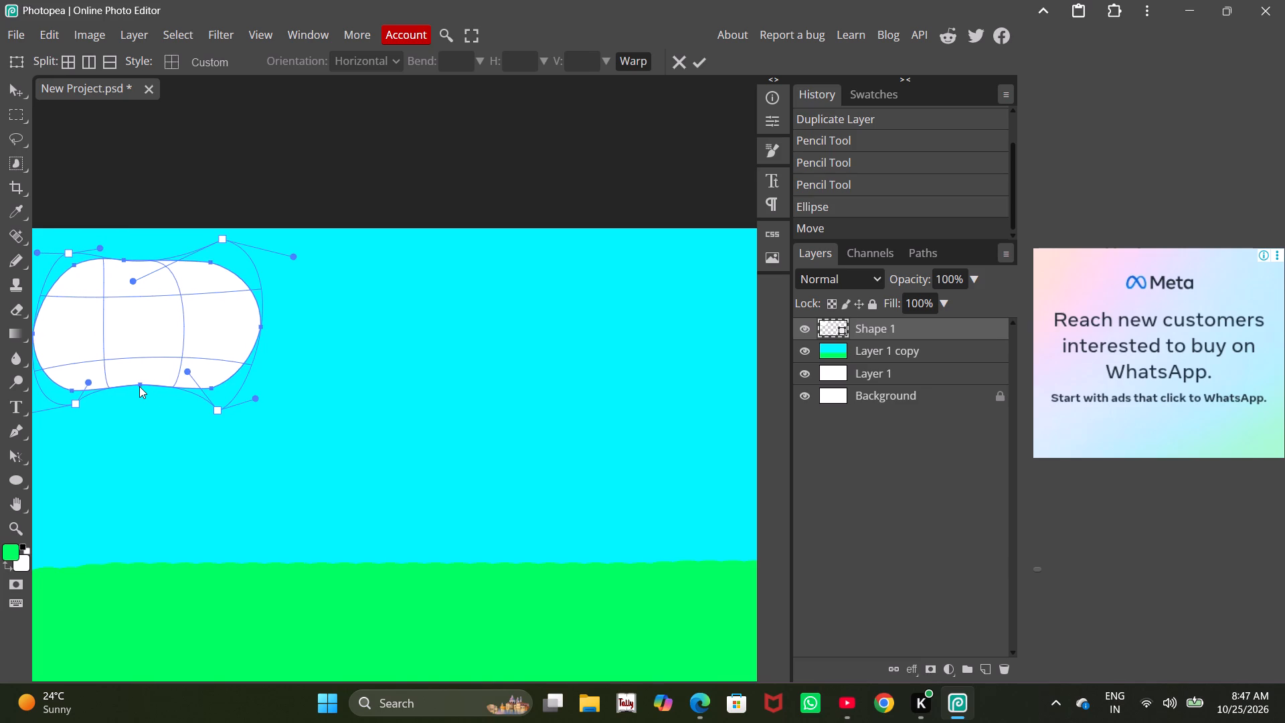
{"action": "left_click_drag", "start_coordinate": [139, 386], "coordinate": [134, 385]}
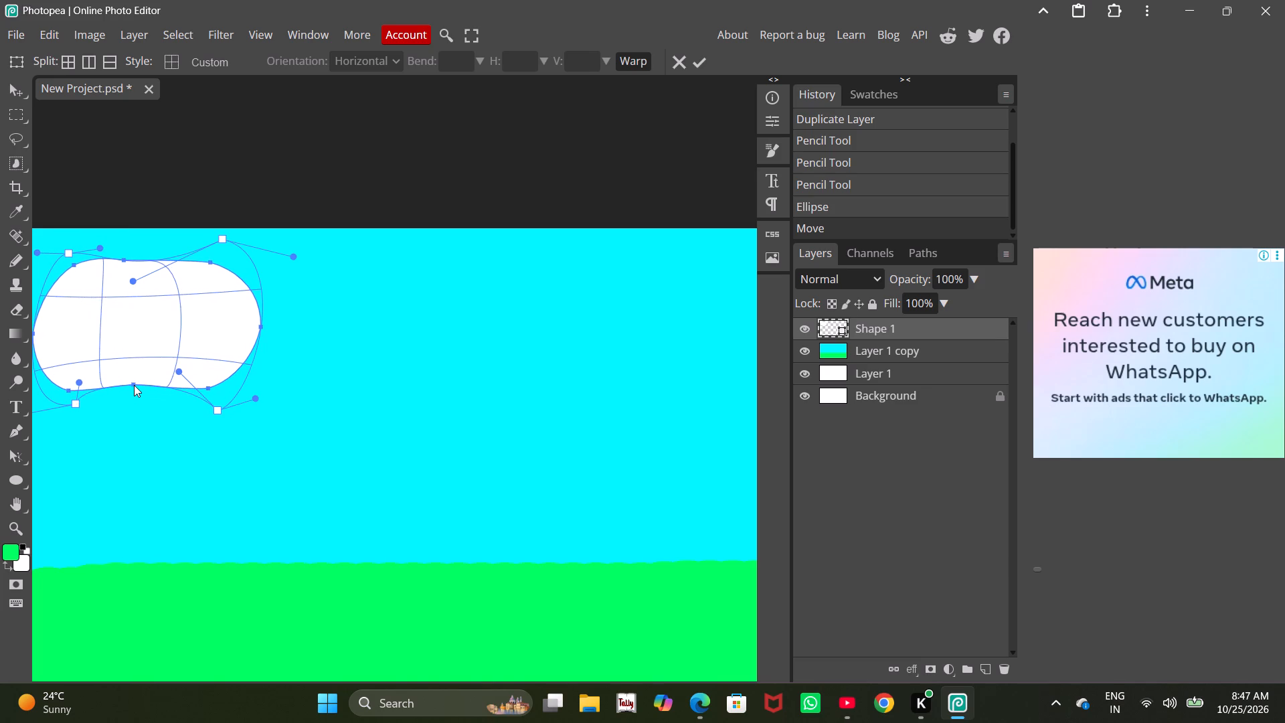
{"action": "left_click_drag", "start_coordinate": [134, 385], "coordinate": [144, 385]}
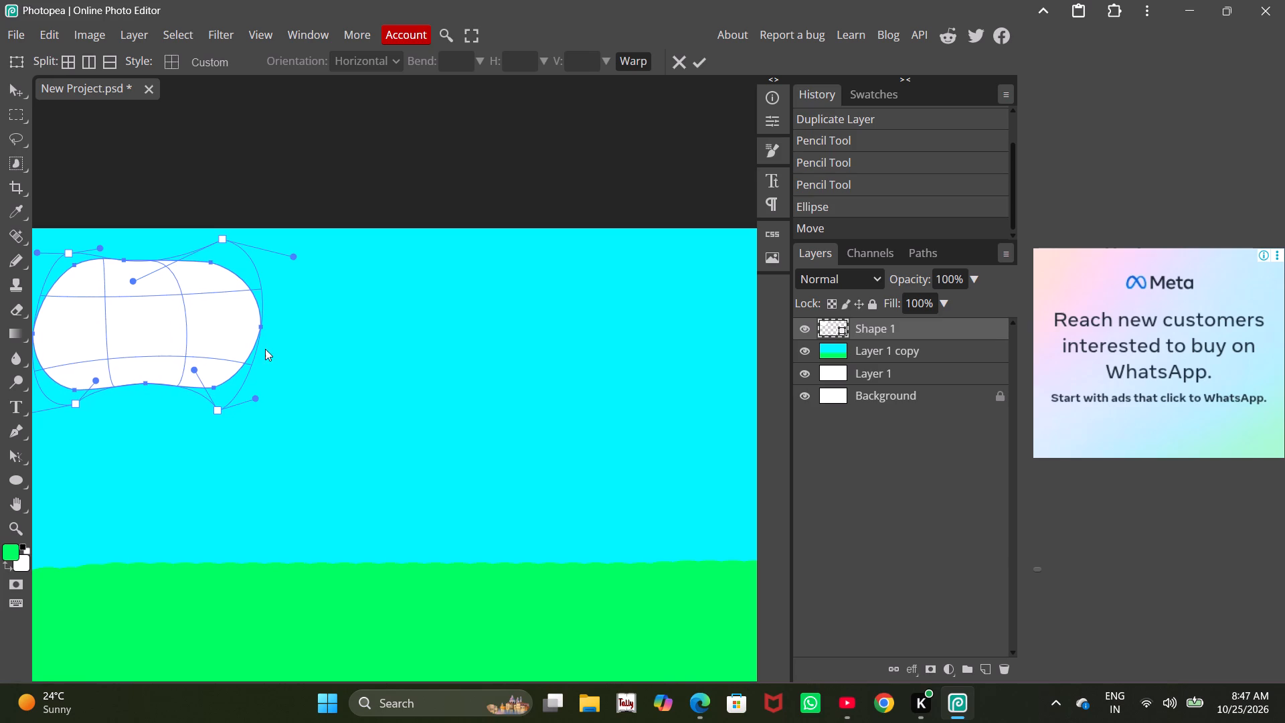
{"action": "left_click", "coordinate": [282, 345]}
{"action": "left_click_drag", "start_coordinate": [130, 278], "coordinate": [169, 349]}
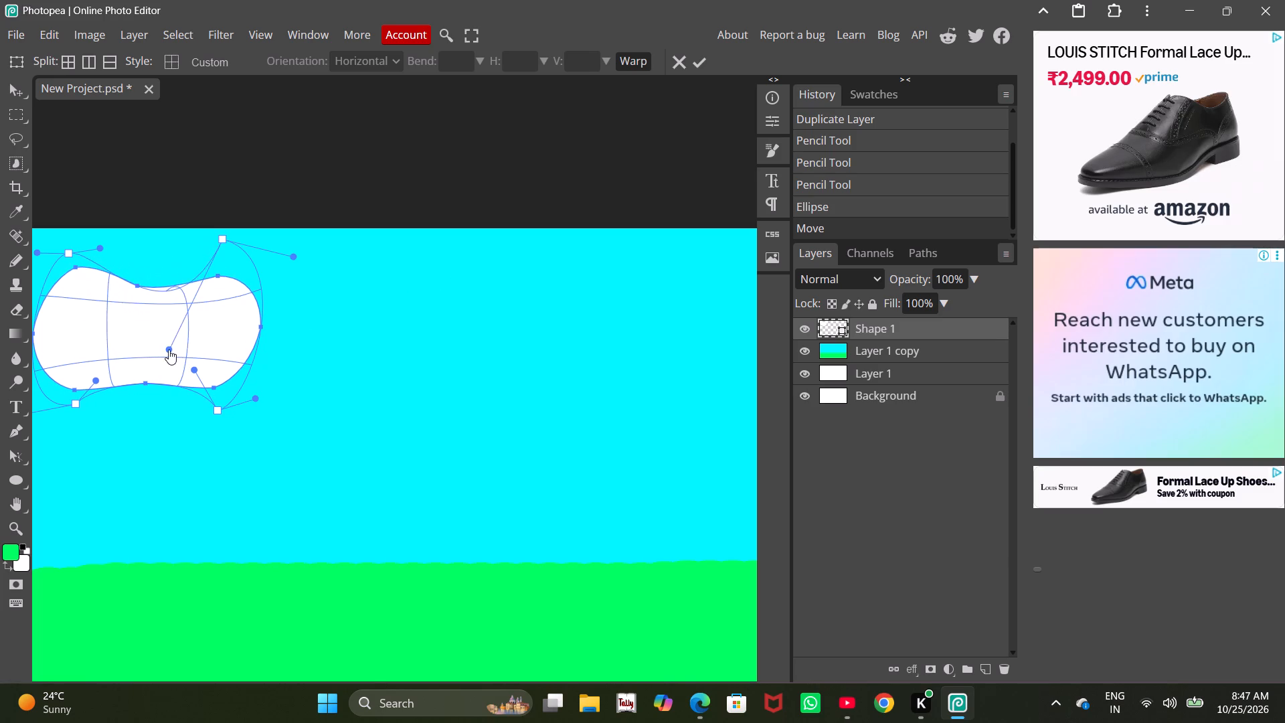
{"action": "left_click_drag", "start_coordinate": [169, 349], "coordinate": [141, 349]}
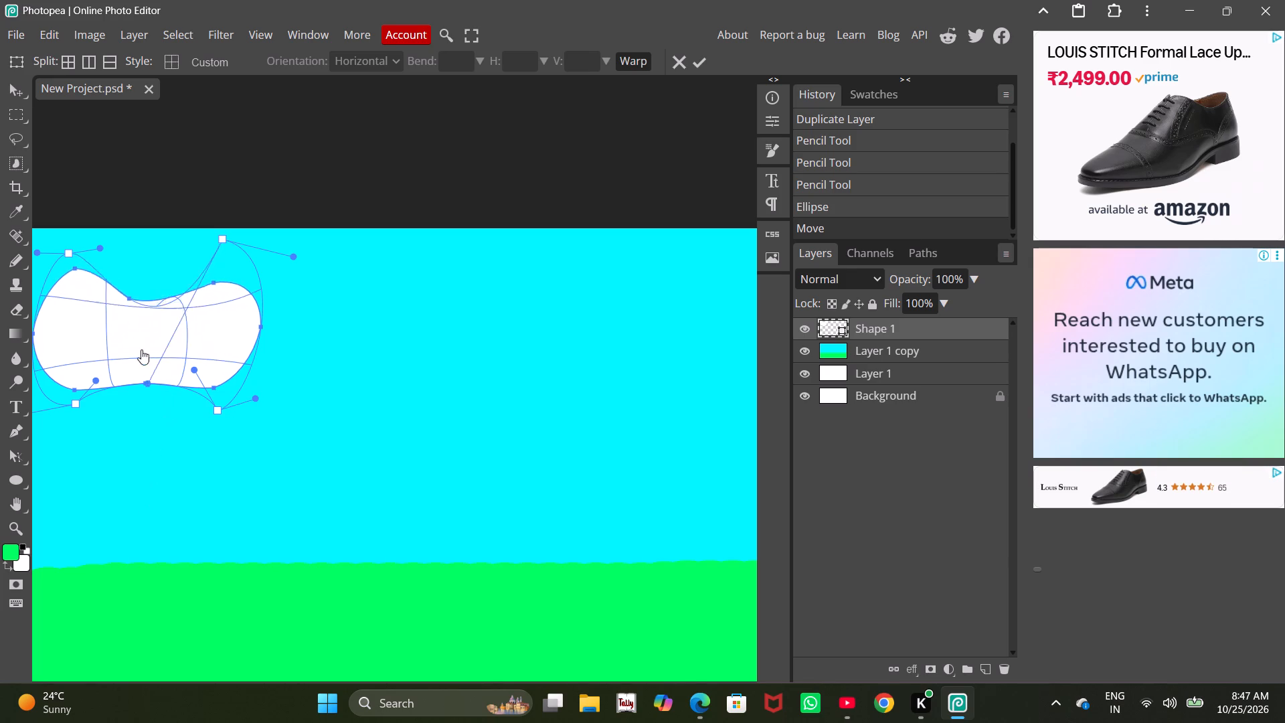
{"action": "left_click_drag", "start_coordinate": [141, 349], "coordinate": [144, 299]}
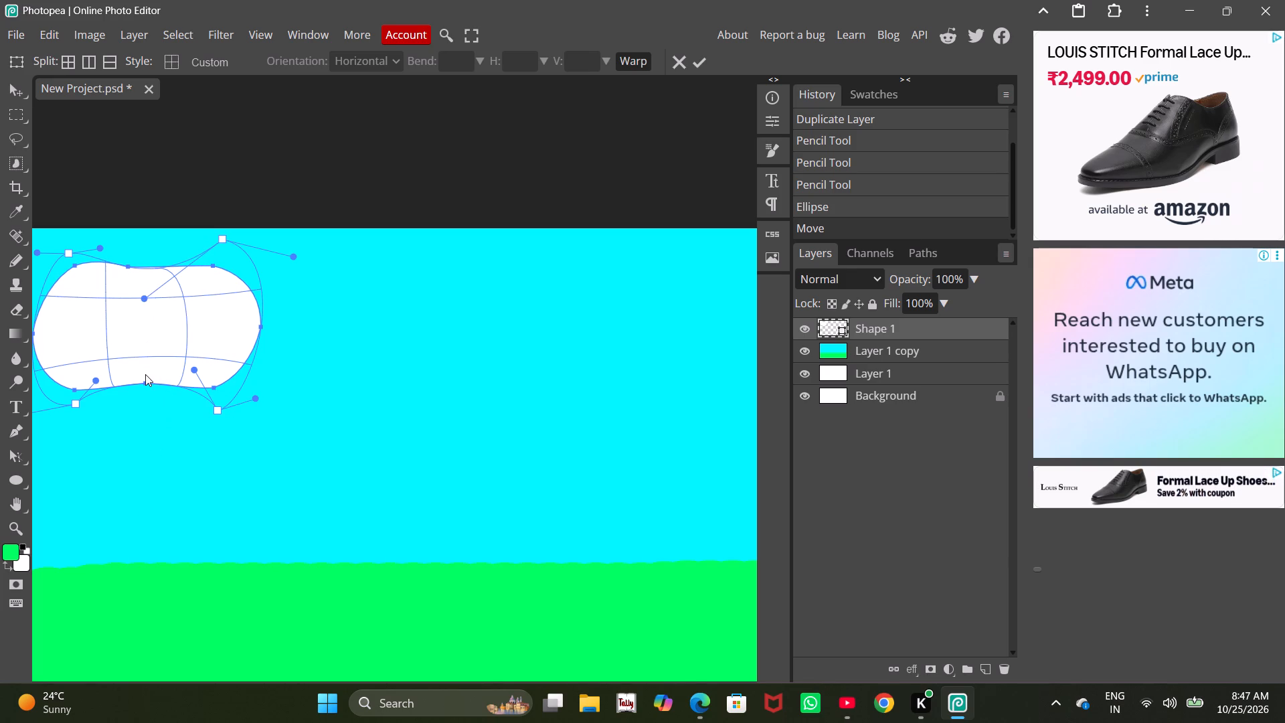
{"action": "left_click_drag", "start_coordinate": [143, 382], "coordinate": [136, 350]}
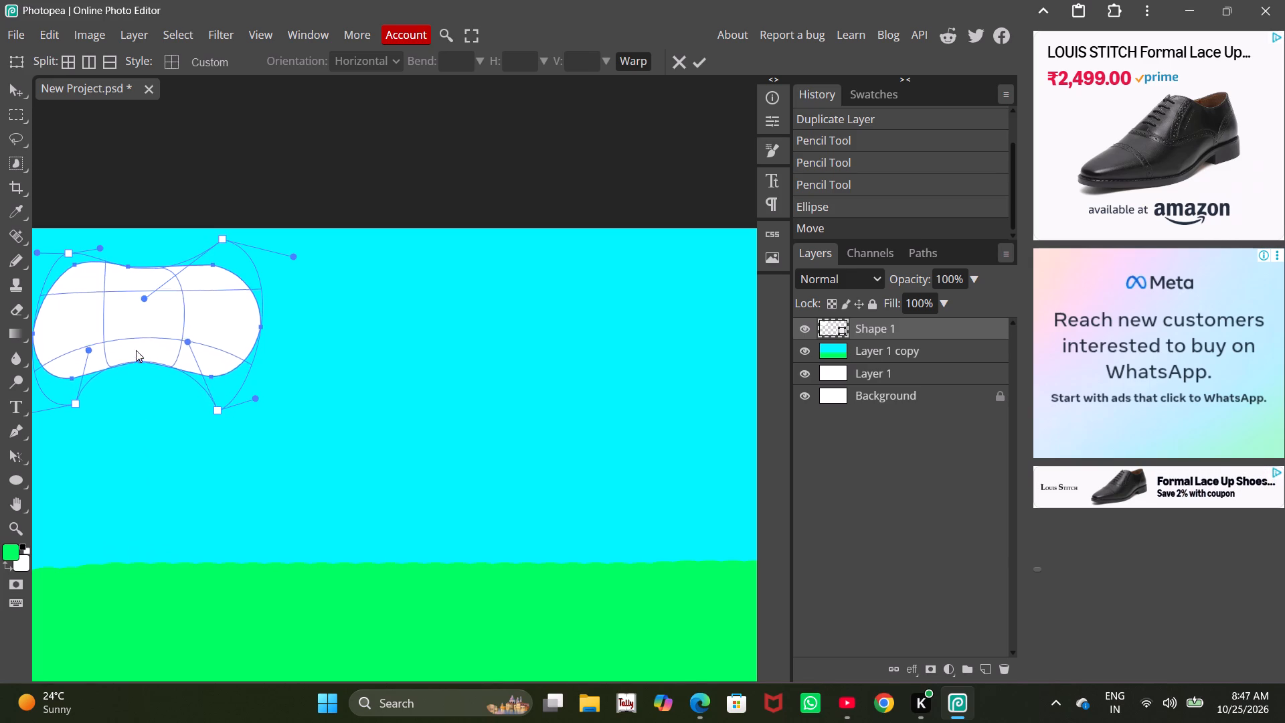
{"action": "left_click_drag", "start_coordinate": [136, 350], "coordinate": [141, 331]}
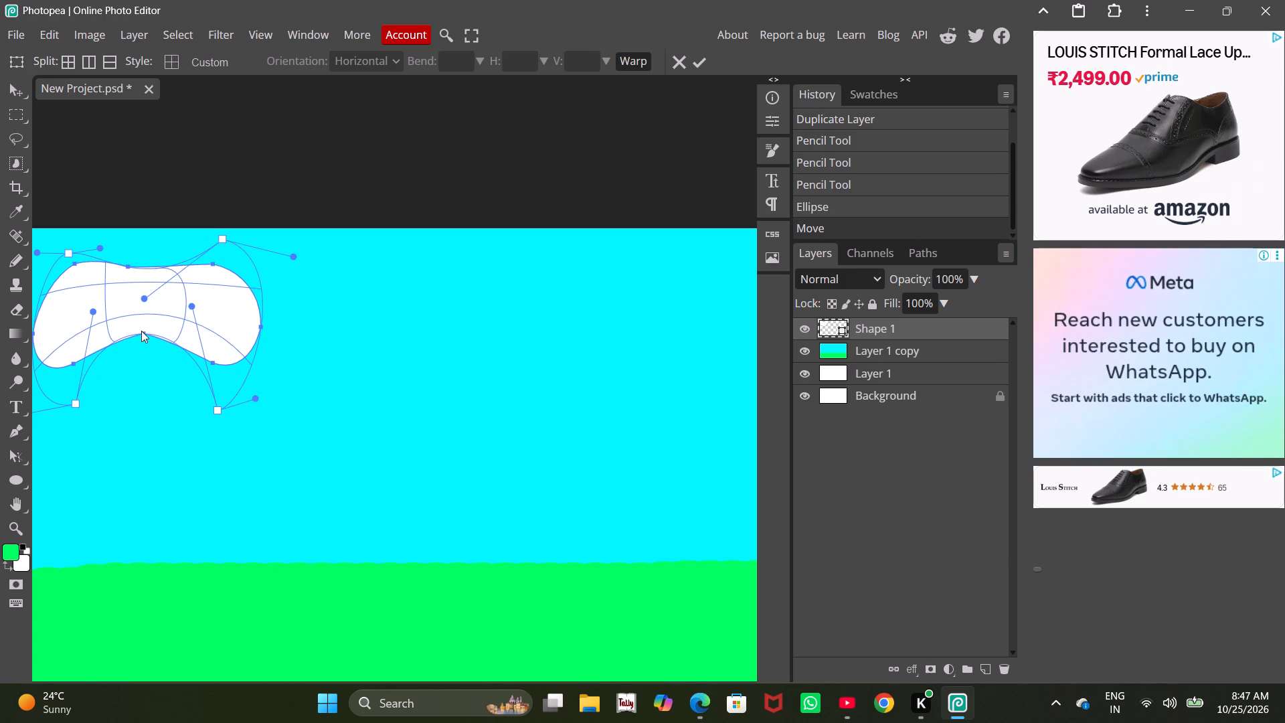
{"action": "left_click_drag", "start_coordinate": [141, 331], "coordinate": [134, 386]}
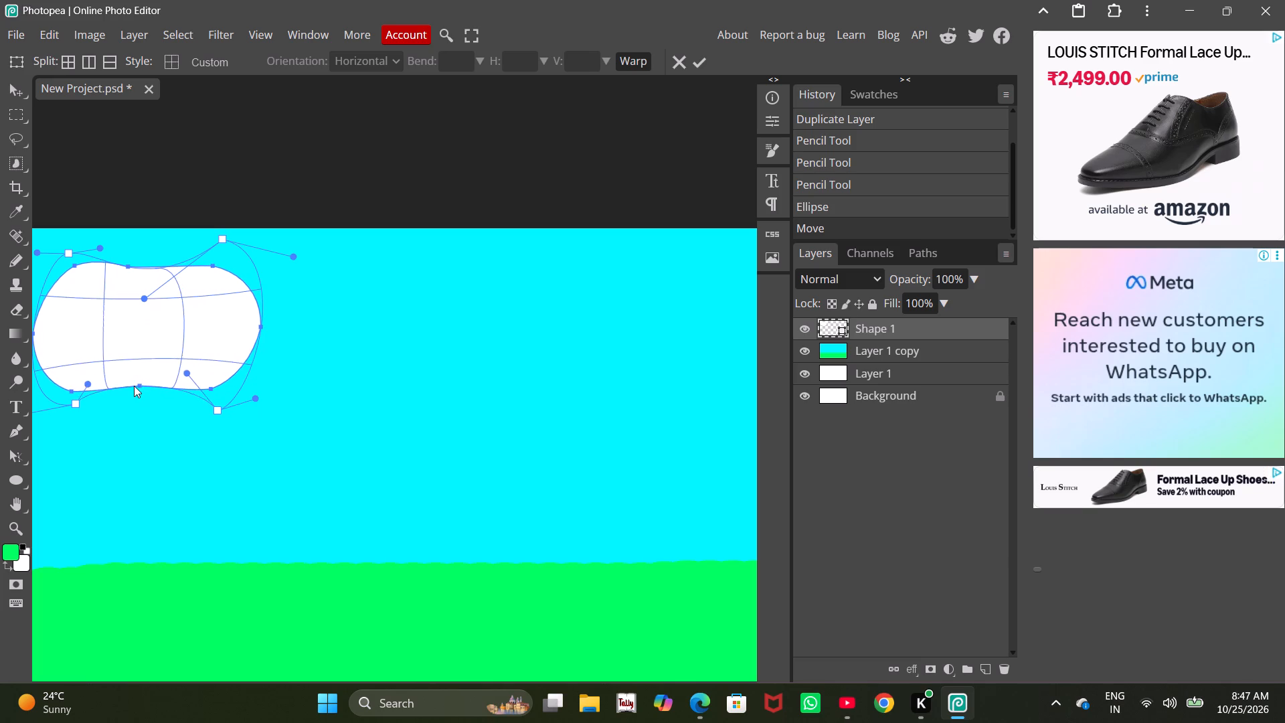
{"action": "left_click_drag", "start_coordinate": [134, 386], "coordinate": [145, 389]}
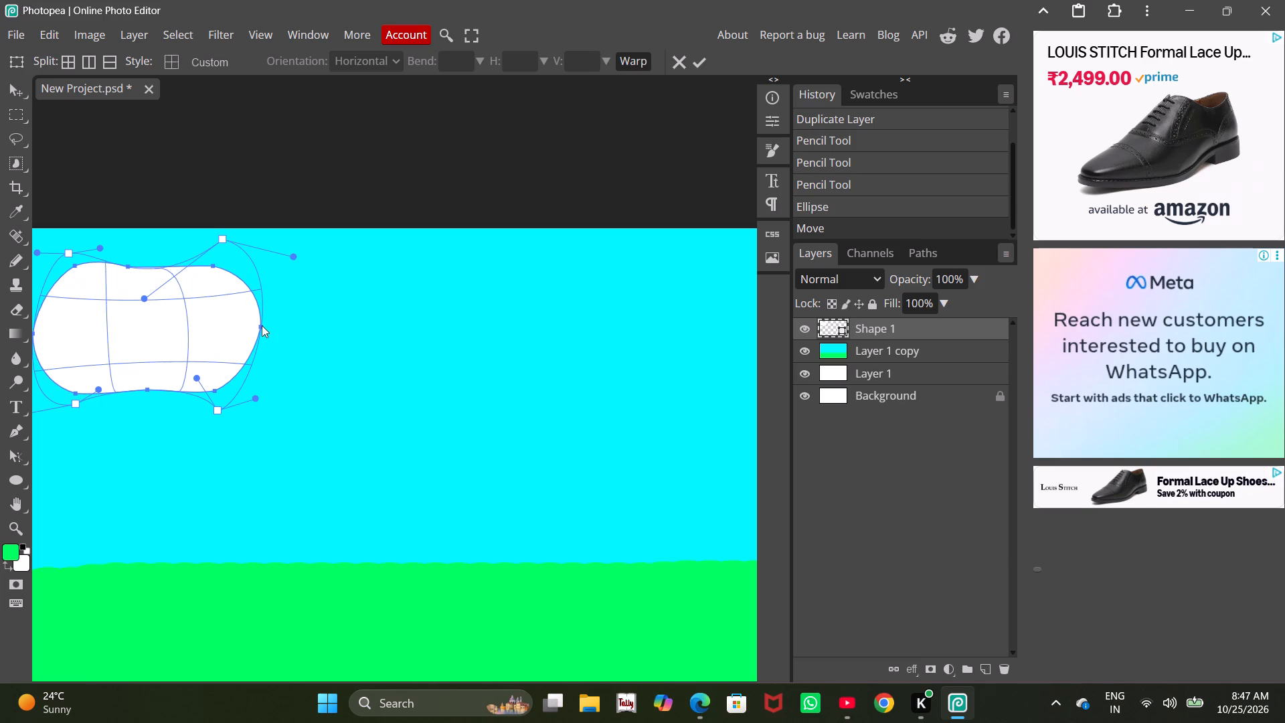
Reshape the cloud's right side by stretching the curves from its lower-right and upper-right corners outward into a tapered bulge.
{"action": "left_click_drag", "start_coordinate": [260, 326], "coordinate": [247, 324]}
{"action": "left_click_drag", "start_coordinate": [259, 326], "coordinate": [212, 323]}
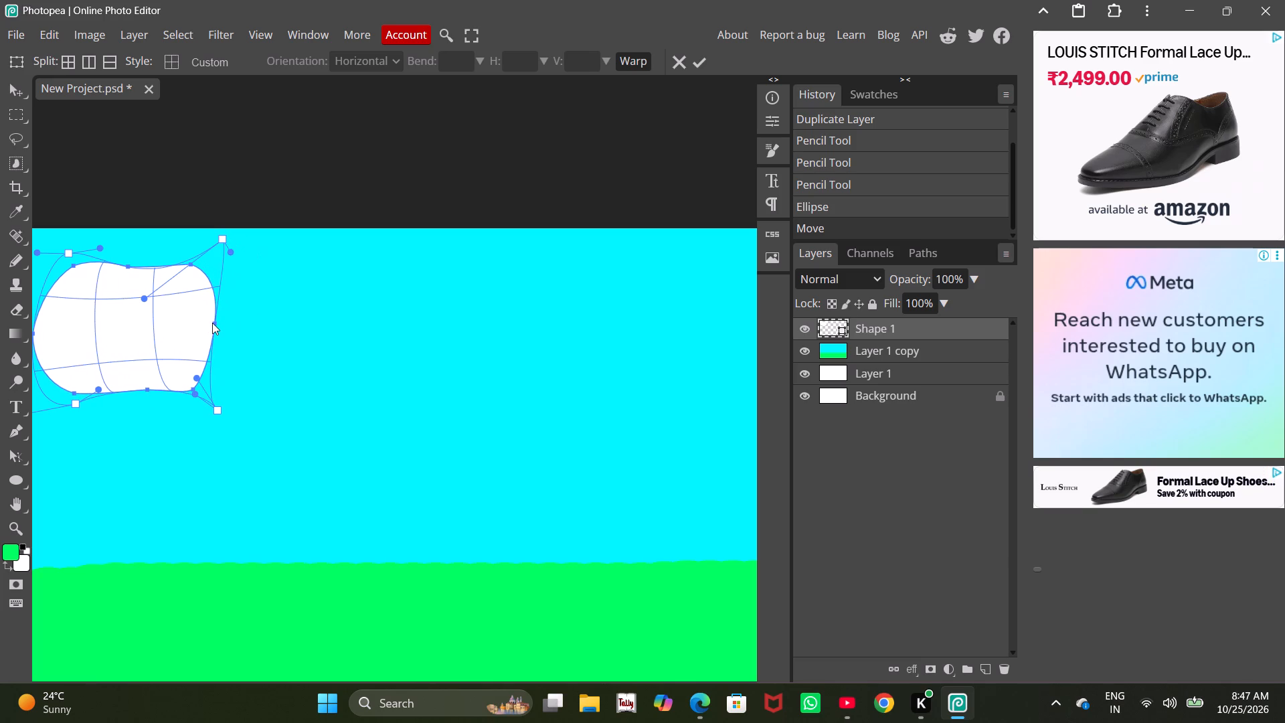
{"action": "left_click_drag", "start_coordinate": [212, 323], "coordinate": [212, 321]}
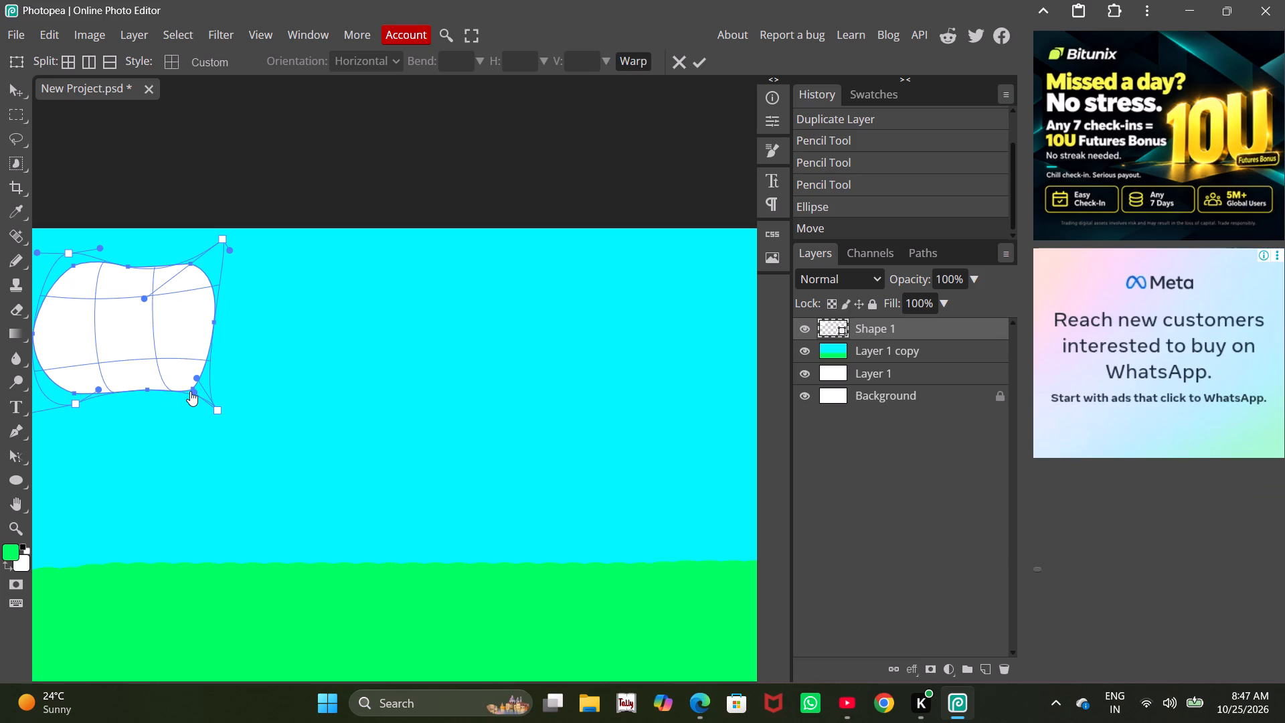
{"action": "left_click_drag", "start_coordinate": [190, 391], "coordinate": [246, 385]}
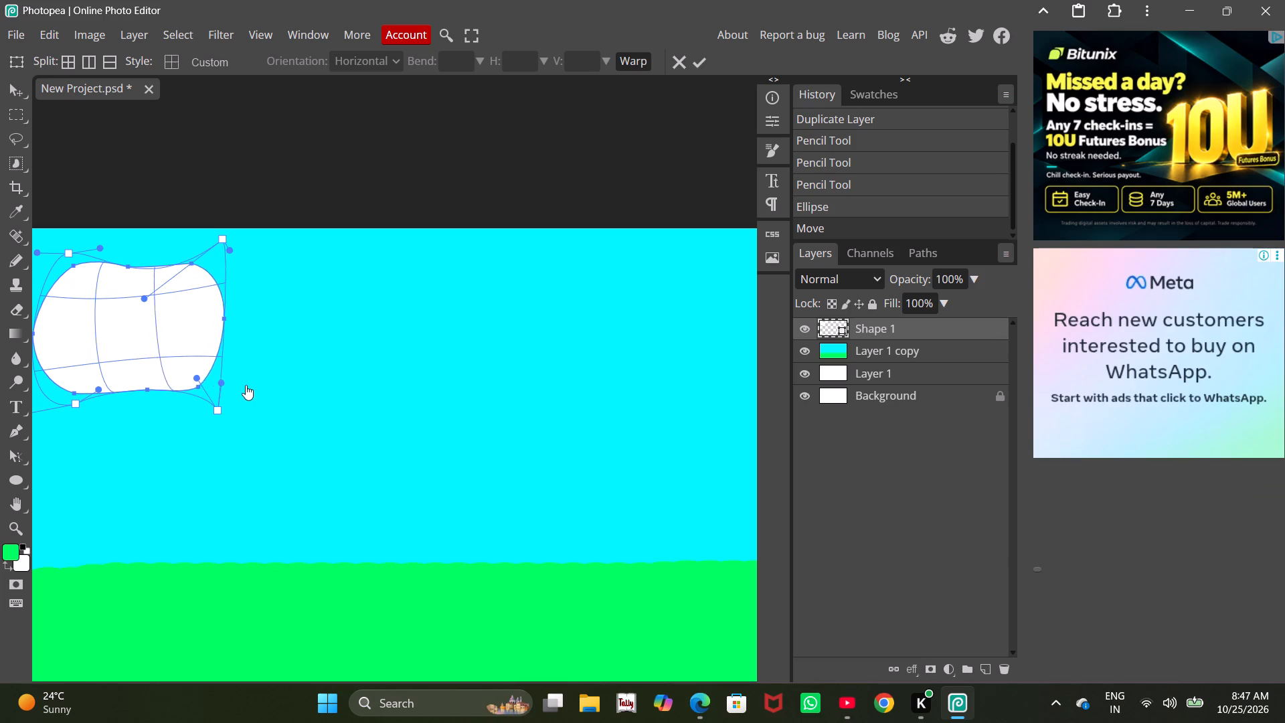
{"action": "left_click_drag", "start_coordinate": [246, 385], "coordinate": [330, 388]}
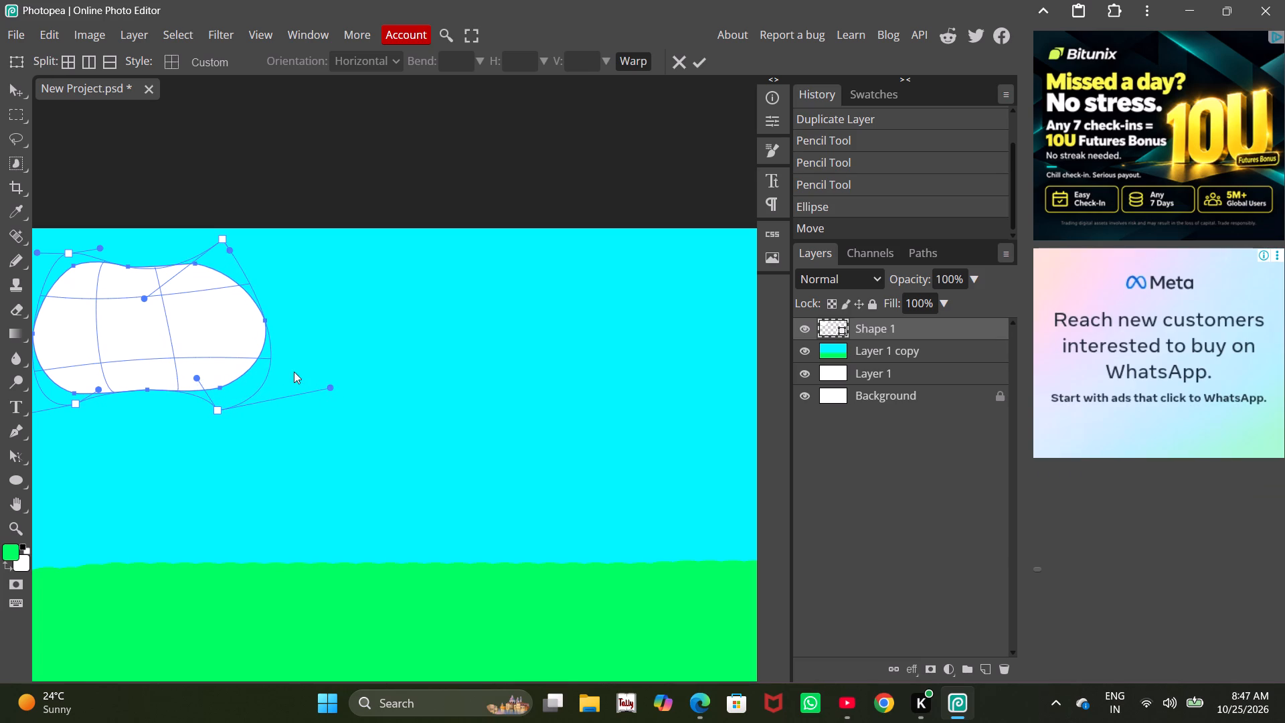
{"action": "left_click_drag", "start_coordinate": [227, 252], "coordinate": [204, 269]}
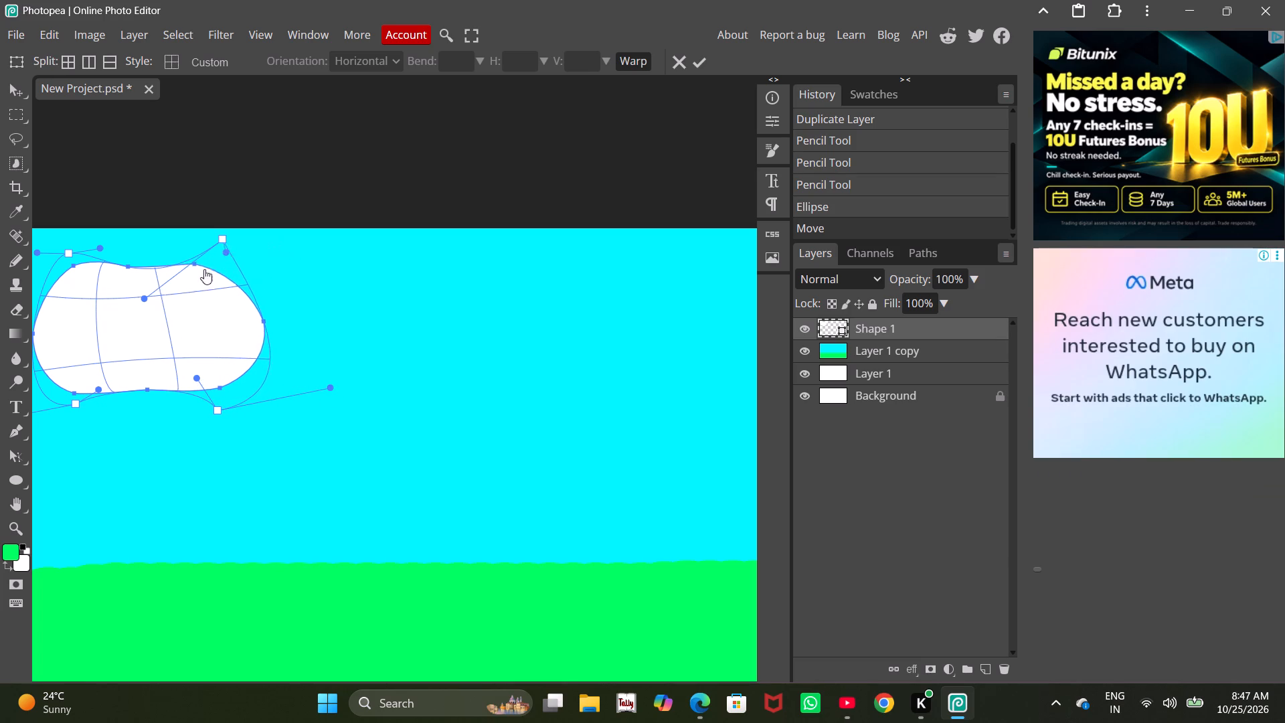
{"action": "left_click_drag", "start_coordinate": [204, 269], "coordinate": [333, 254]}
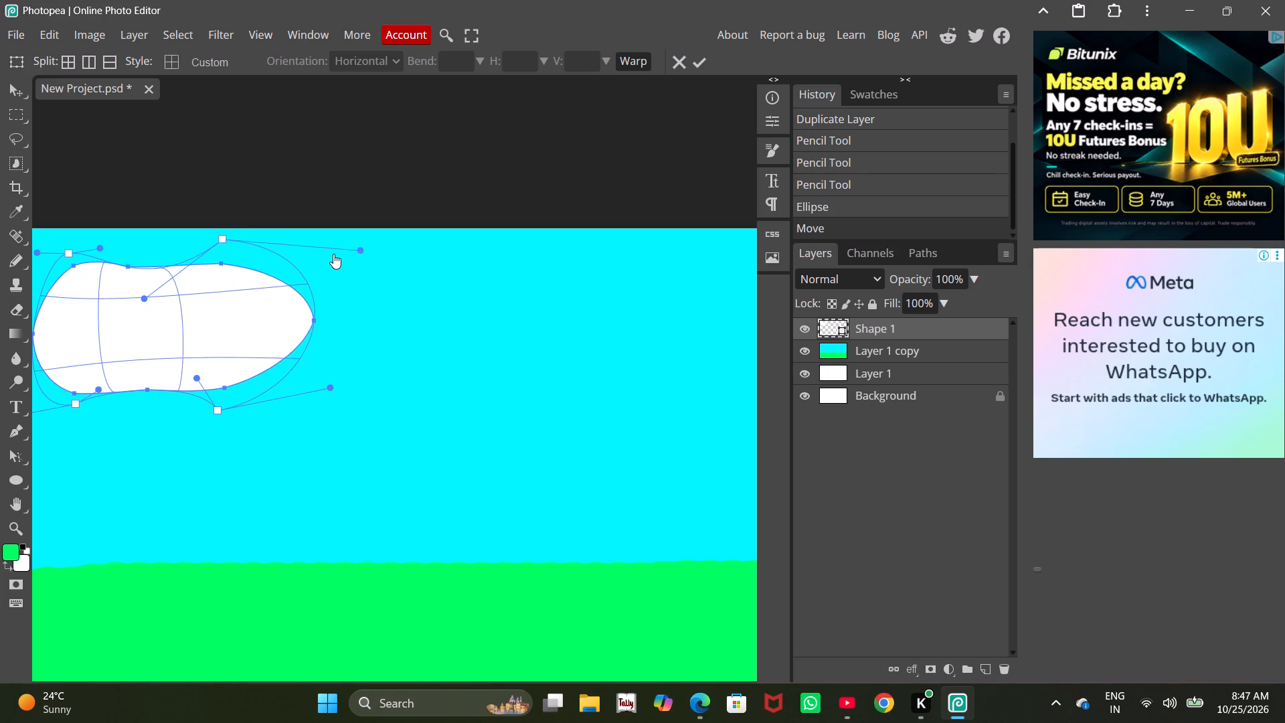
{"action": "left_click_drag", "start_coordinate": [333, 254], "coordinate": [325, 254]}
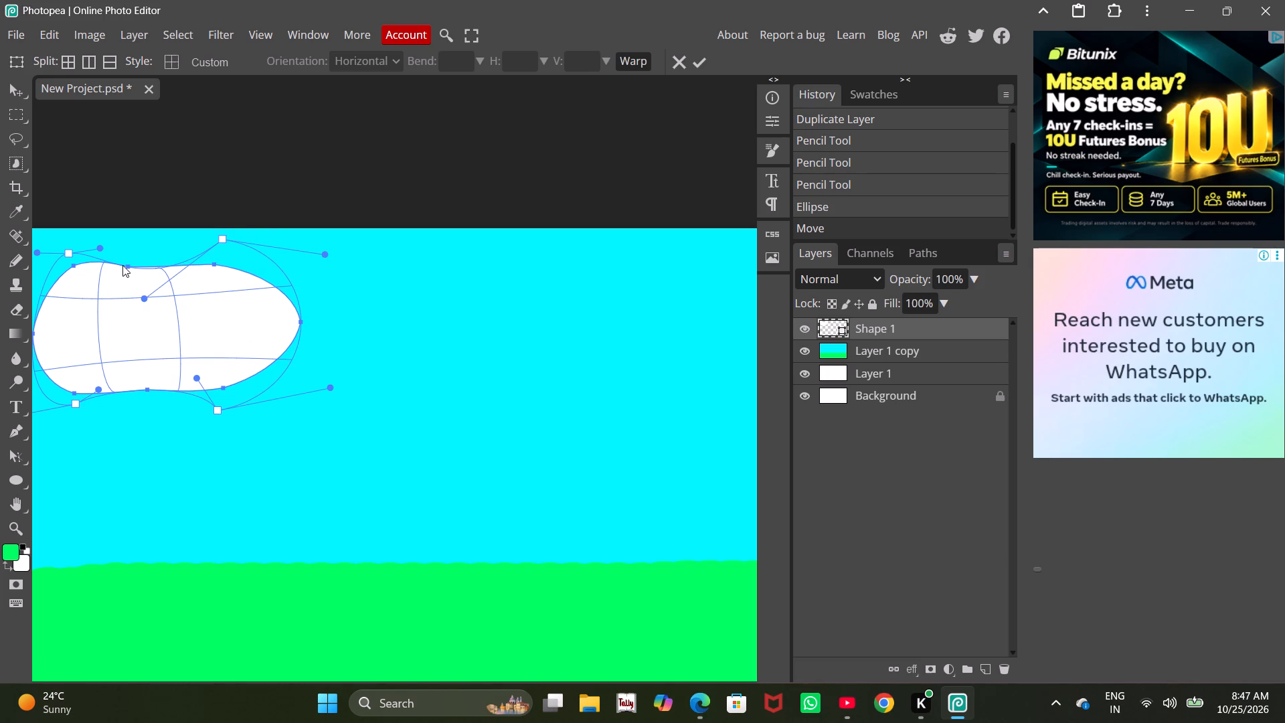
Rework the cloud's top edge into a gentle slope rising from the left lobe to a higher right lobe.
{"action": "left_click_drag", "start_coordinate": [122, 265], "coordinate": [146, 279]}
{"action": "left_click_drag", "start_coordinate": [130, 268], "coordinate": [107, 306]}
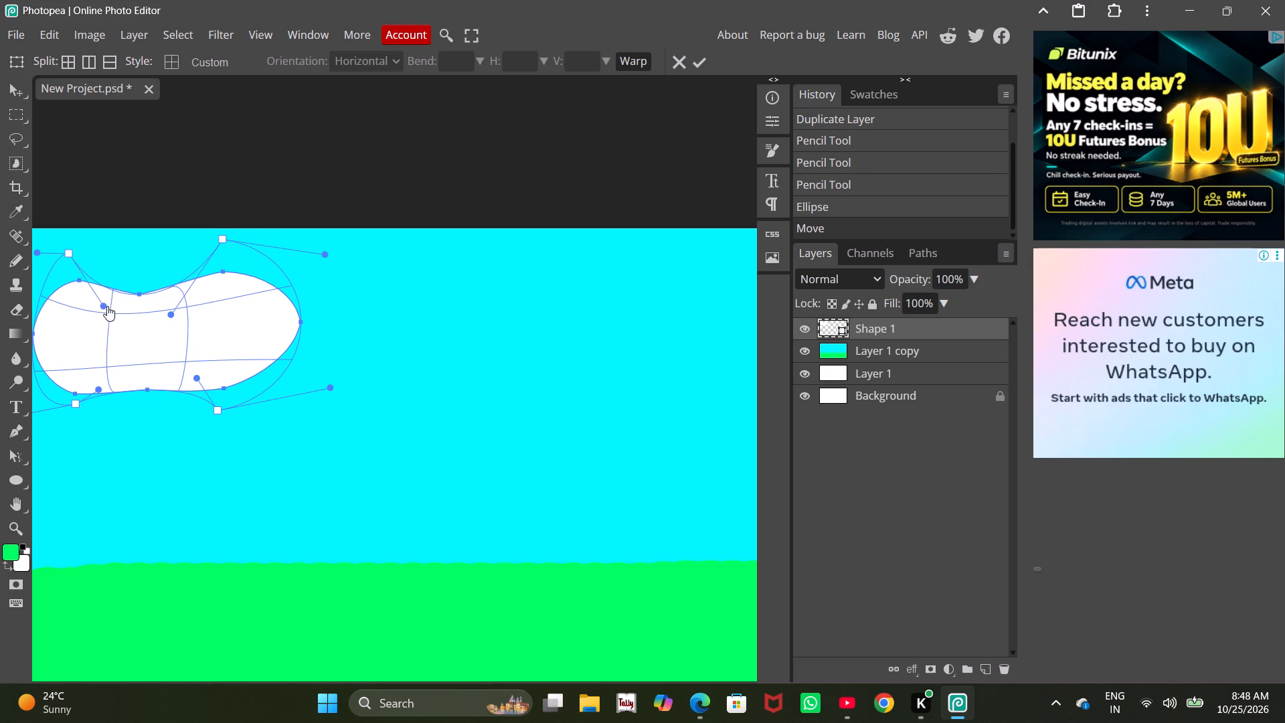
{"action": "left_click_drag", "start_coordinate": [107, 306], "coordinate": [144, 325]}
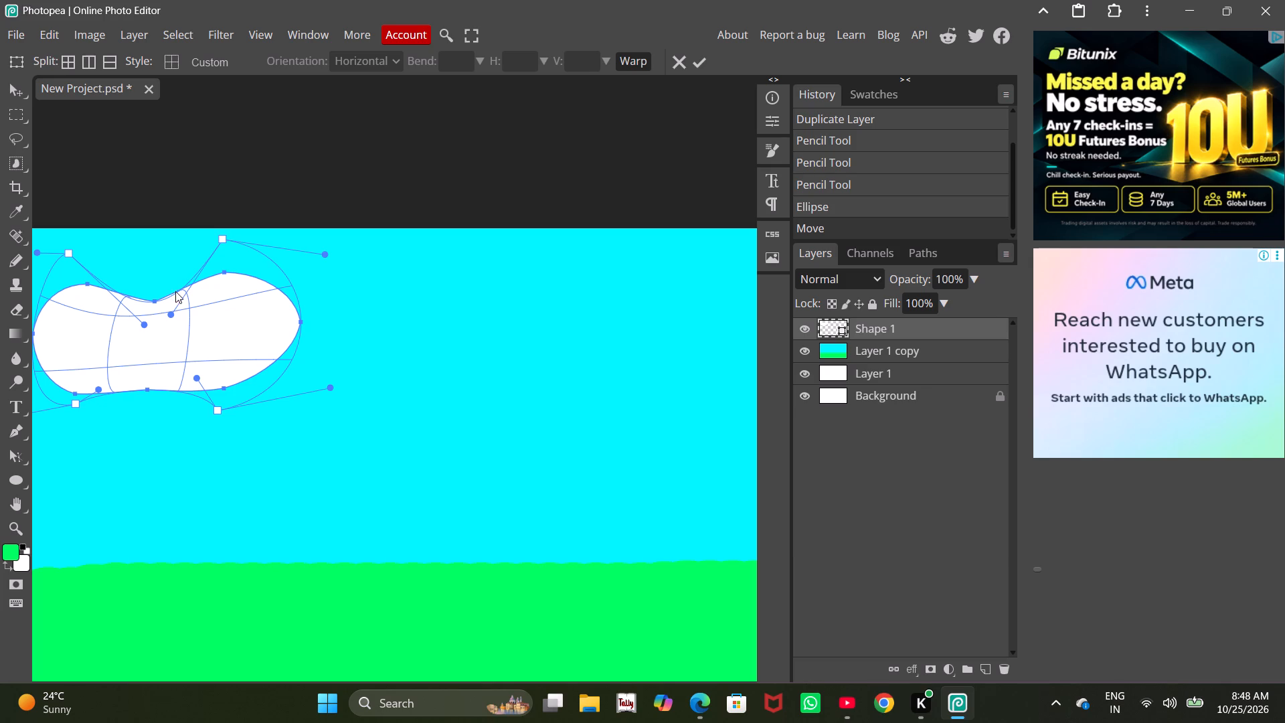
{"action": "left_click_drag", "start_coordinate": [174, 309], "coordinate": [209, 264]}
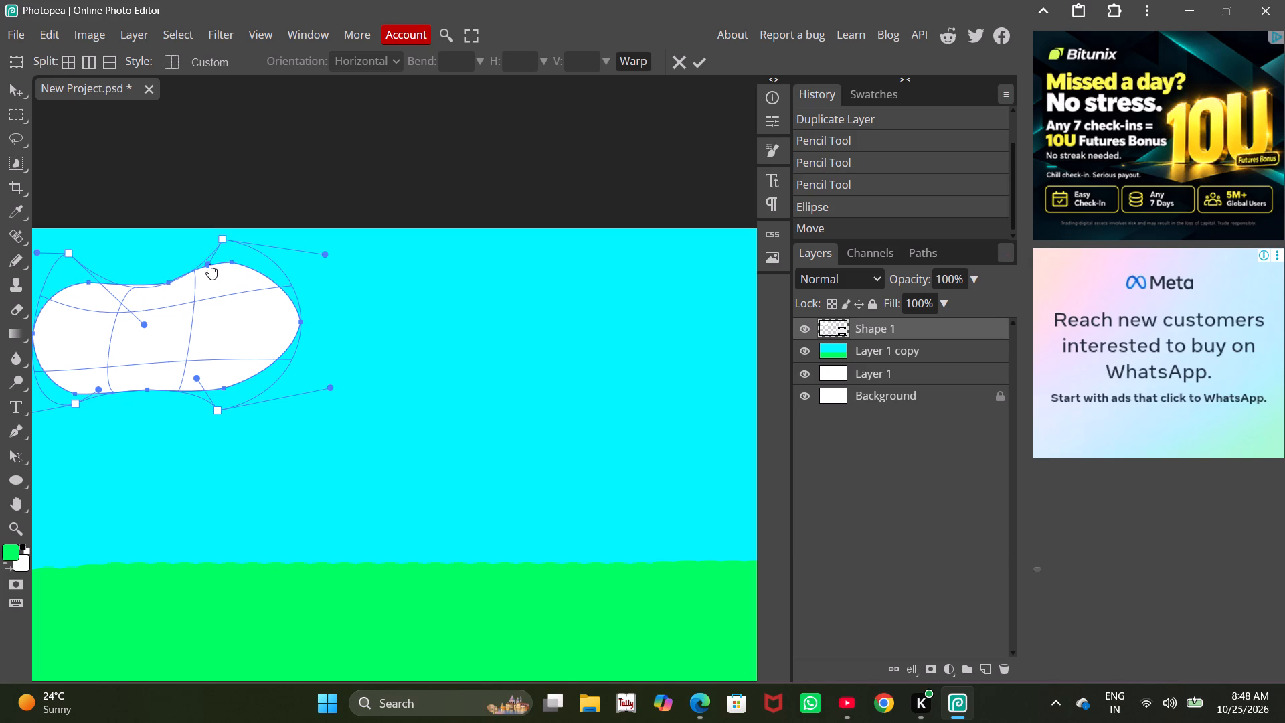
{"action": "left_click_drag", "start_coordinate": [209, 264], "coordinate": [191, 257]}
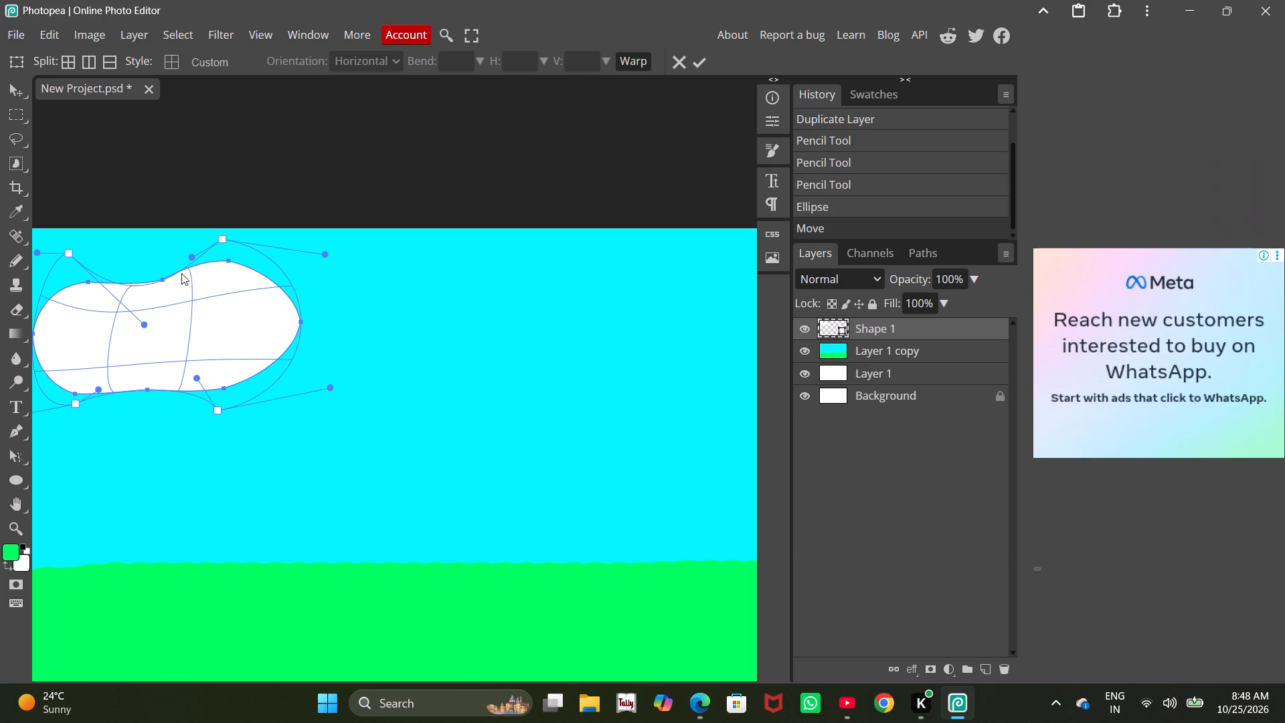
{"action": "left_click_drag", "start_coordinate": [144, 322], "coordinate": [111, 279]}
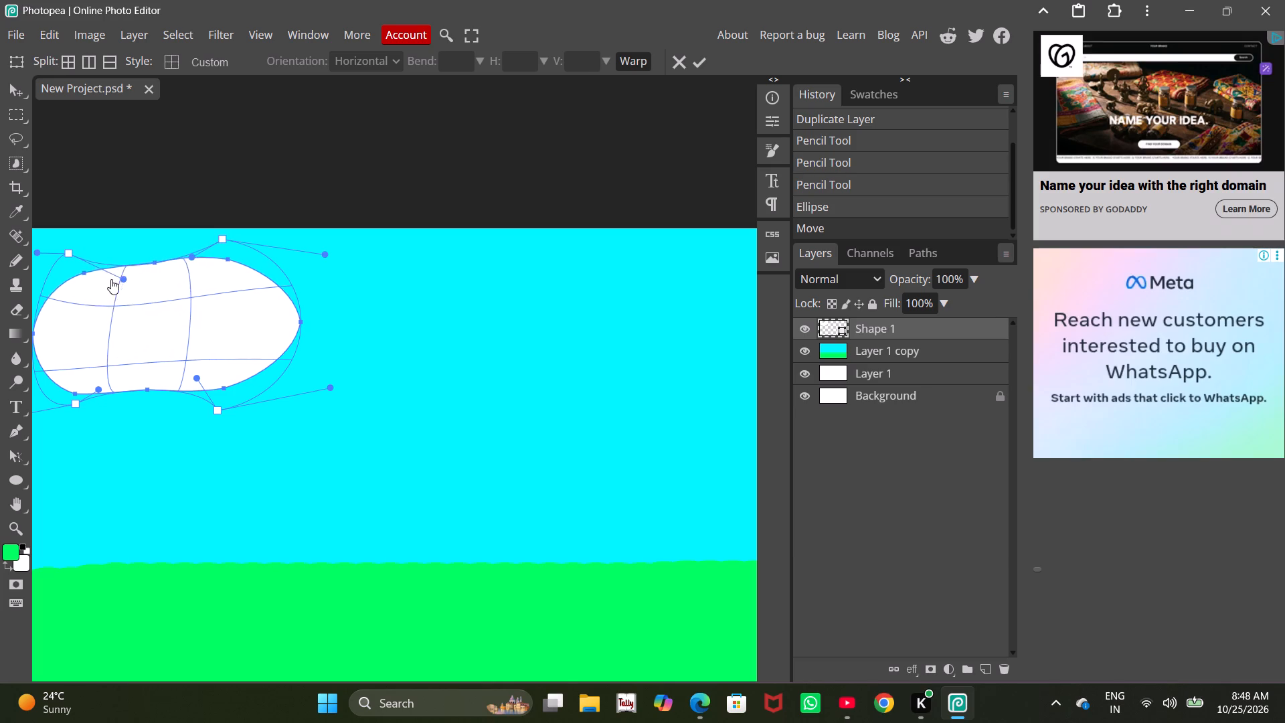
{"action": "left_click_drag", "start_coordinate": [111, 279], "coordinate": [126, 291]}
{"action": "left_click", "coordinate": [188, 253]}
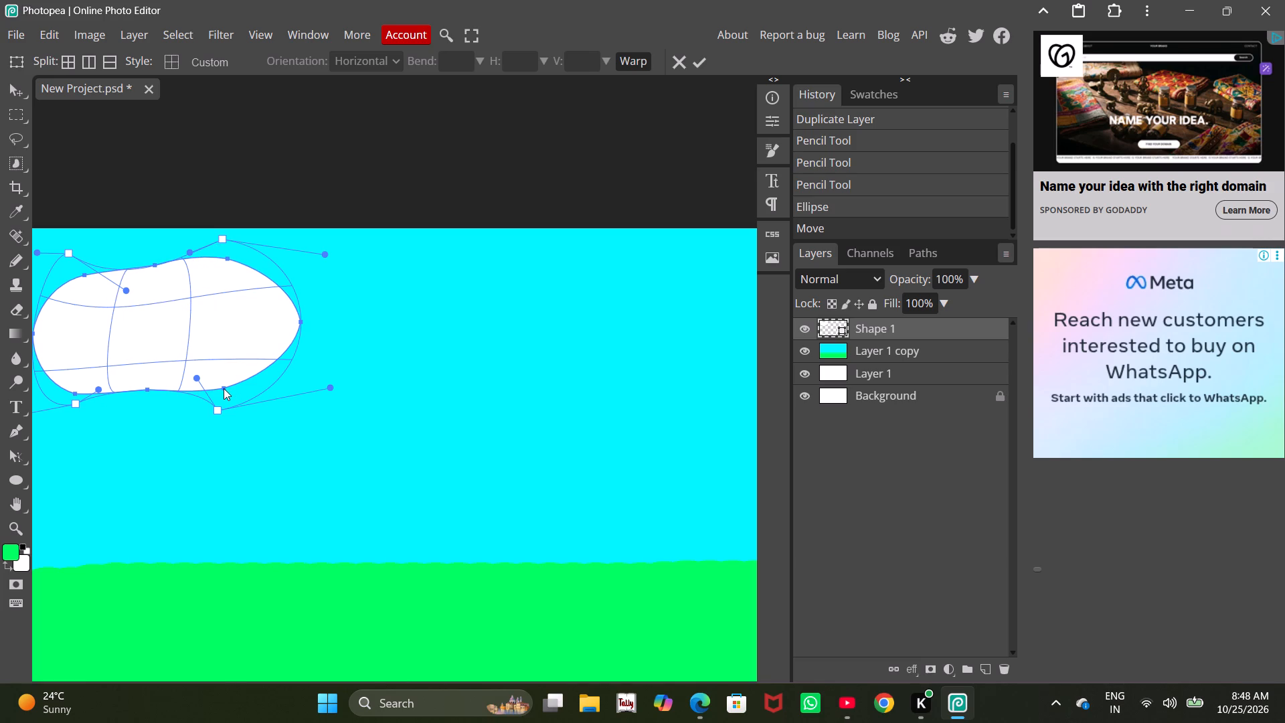
Move the cloud's lower-right lobe inward and up, and pull its right side in to make the shape narrower.
{"action": "left_click_drag", "start_coordinate": [224, 388], "coordinate": [201, 381]}
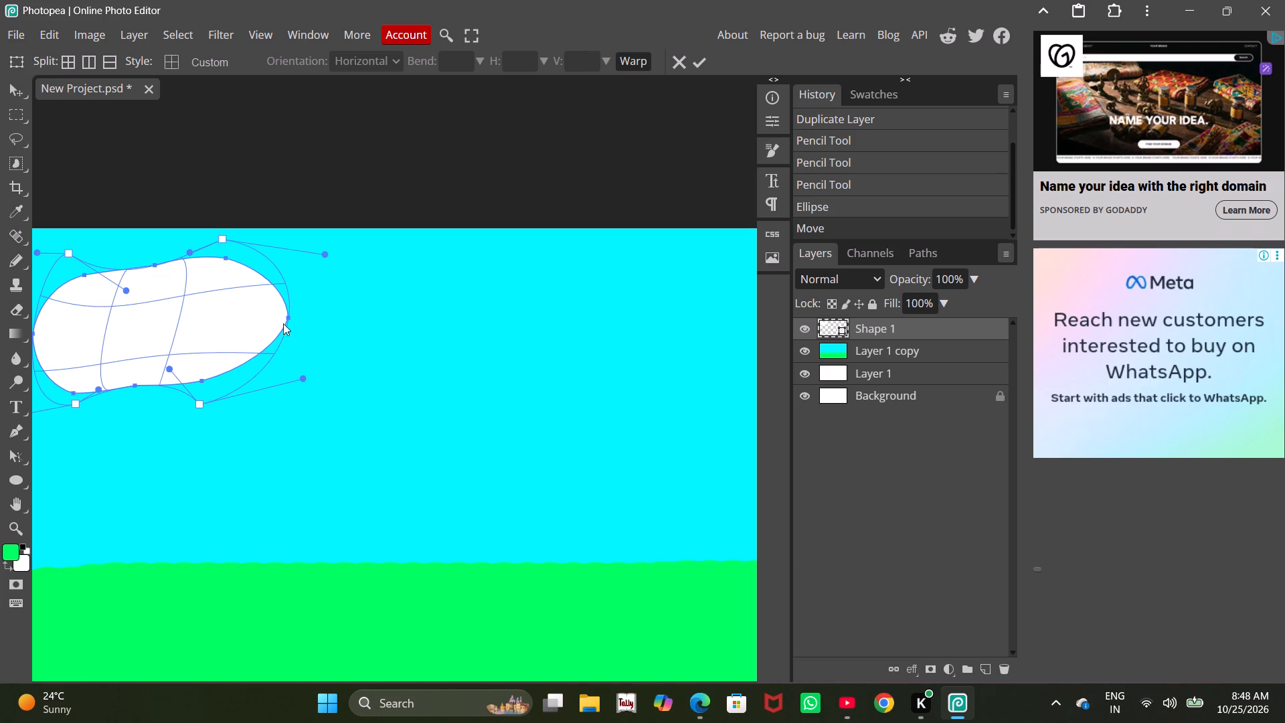
{"action": "left_click_drag", "start_coordinate": [289, 318], "coordinate": [264, 320]}
{"action": "left_click_drag", "start_coordinate": [288, 317], "coordinate": [288, 317]}
{"action": "left_click_drag", "start_coordinate": [288, 317], "coordinate": [261, 320]}
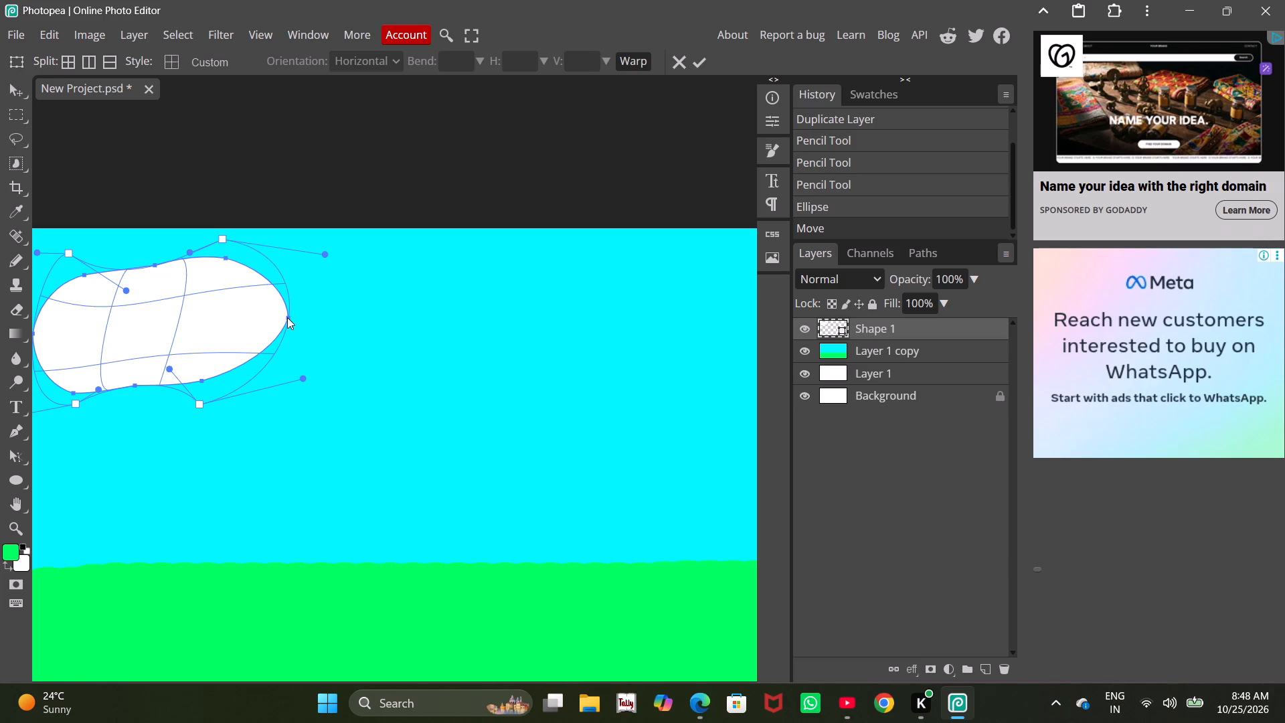
{"action": "left_click", "coordinate": [287, 317]}
{"action": "left_click_drag", "start_coordinate": [286, 317], "coordinate": [240, 317]}
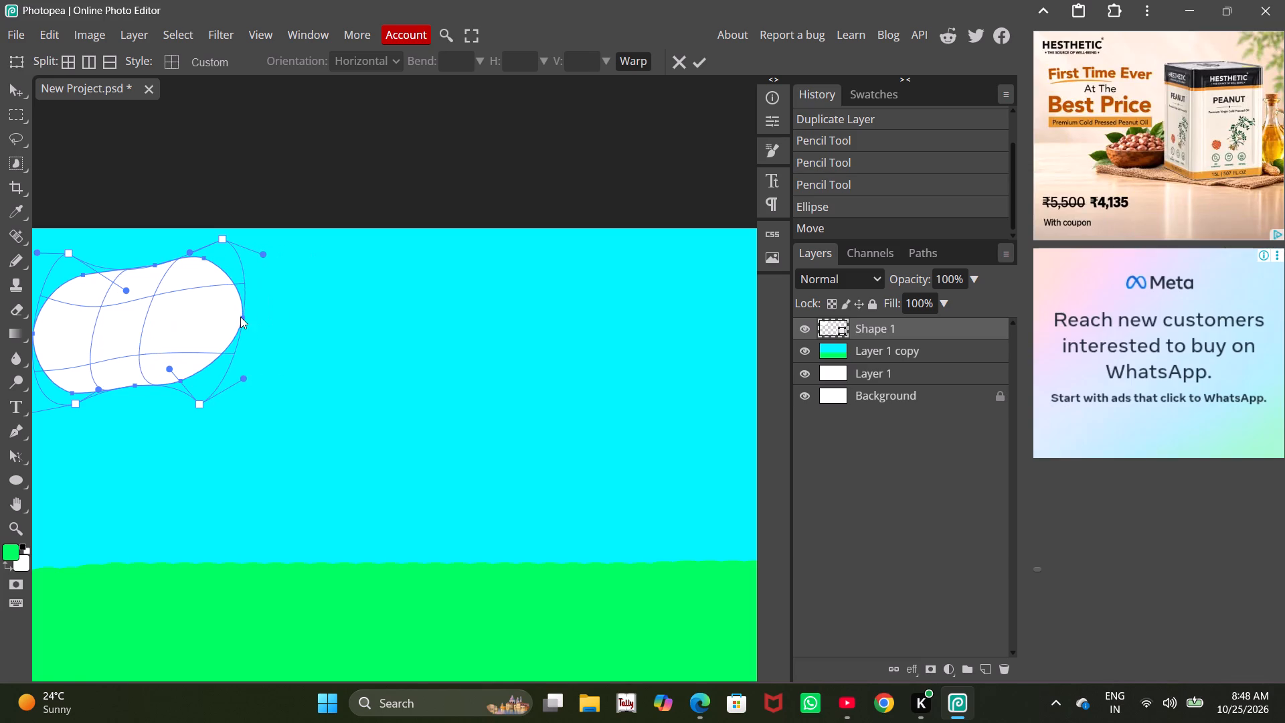
{"action": "left_click_drag", "start_coordinate": [240, 317], "coordinate": [405, 319]}
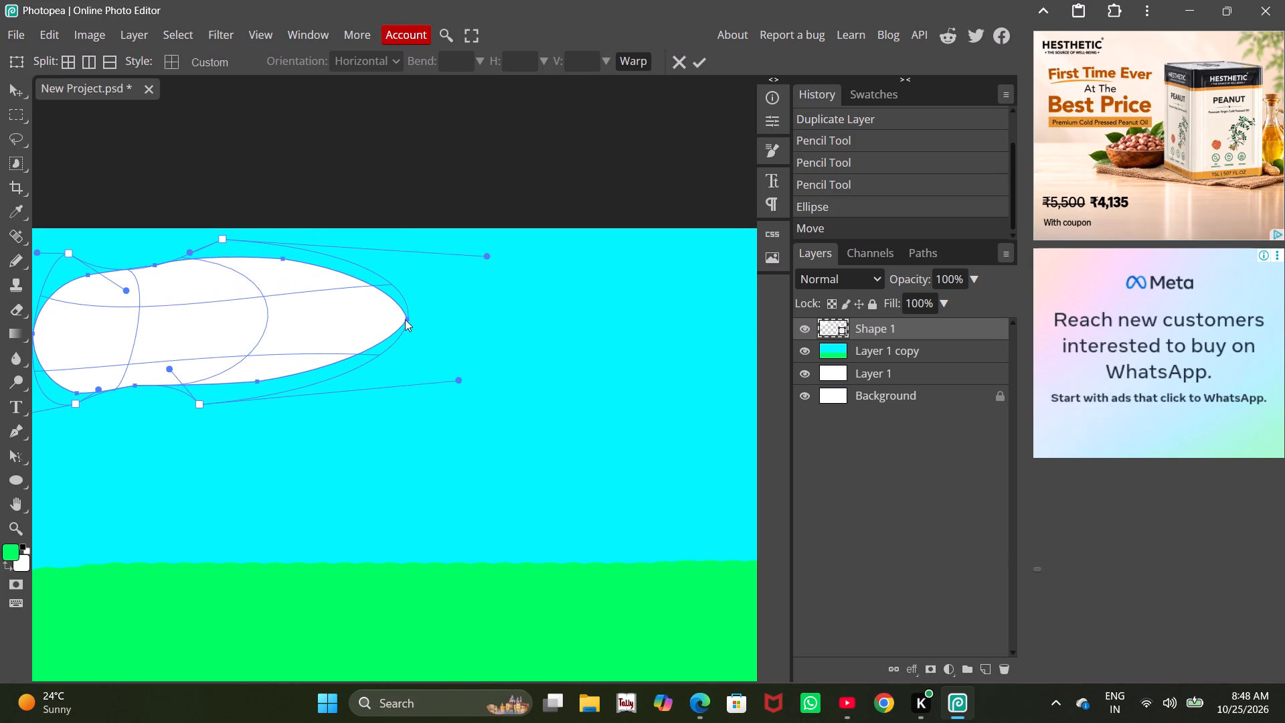
{"action": "left_click_drag", "start_coordinate": [405, 319], "coordinate": [219, 309]}
Pull the cloud's lower-right corner up and outward and its lower-left corner past the canvas's left edge, and apply the warp.
{"action": "left_click_drag", "start_coordinate": [197, 402], "coordinate": [212, 393]}
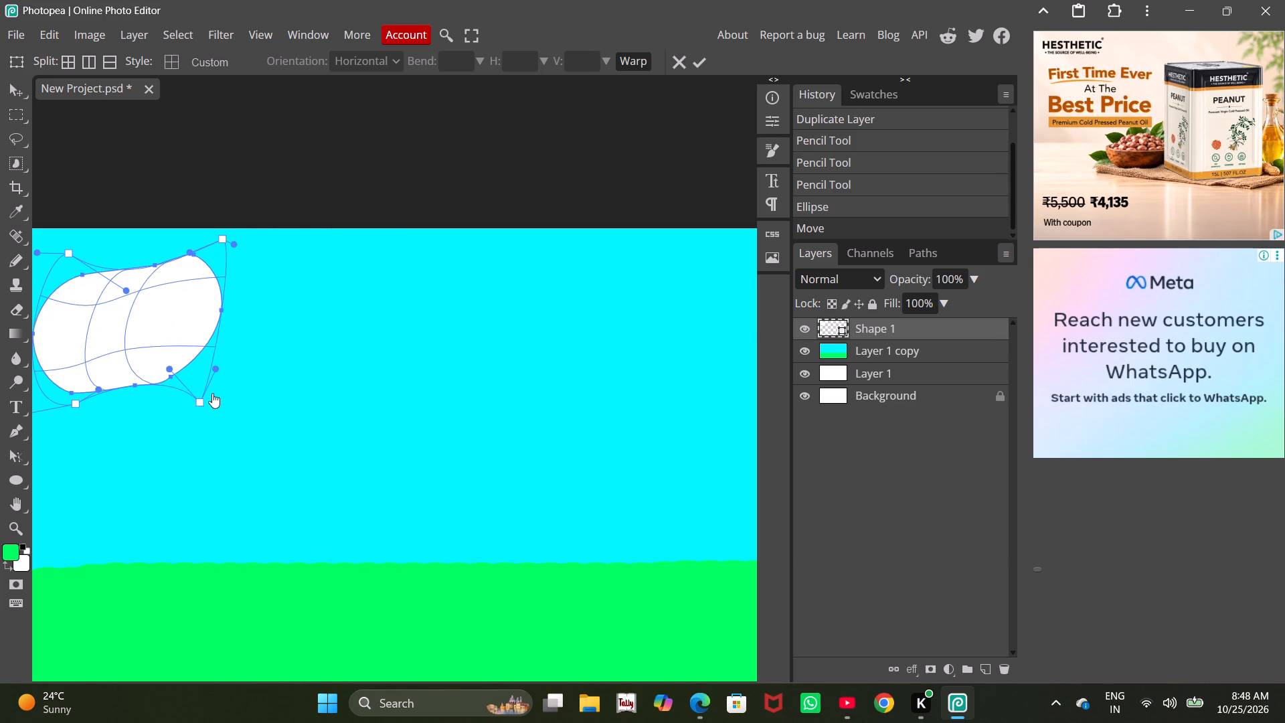
{"action": "left_click_drag", "start_coordinate": [212, 393], "coordinate": [266, 313]}
{"action": "left_click_drag", "start_coordinate": [72, 403], "coordinate": [58, 394]}
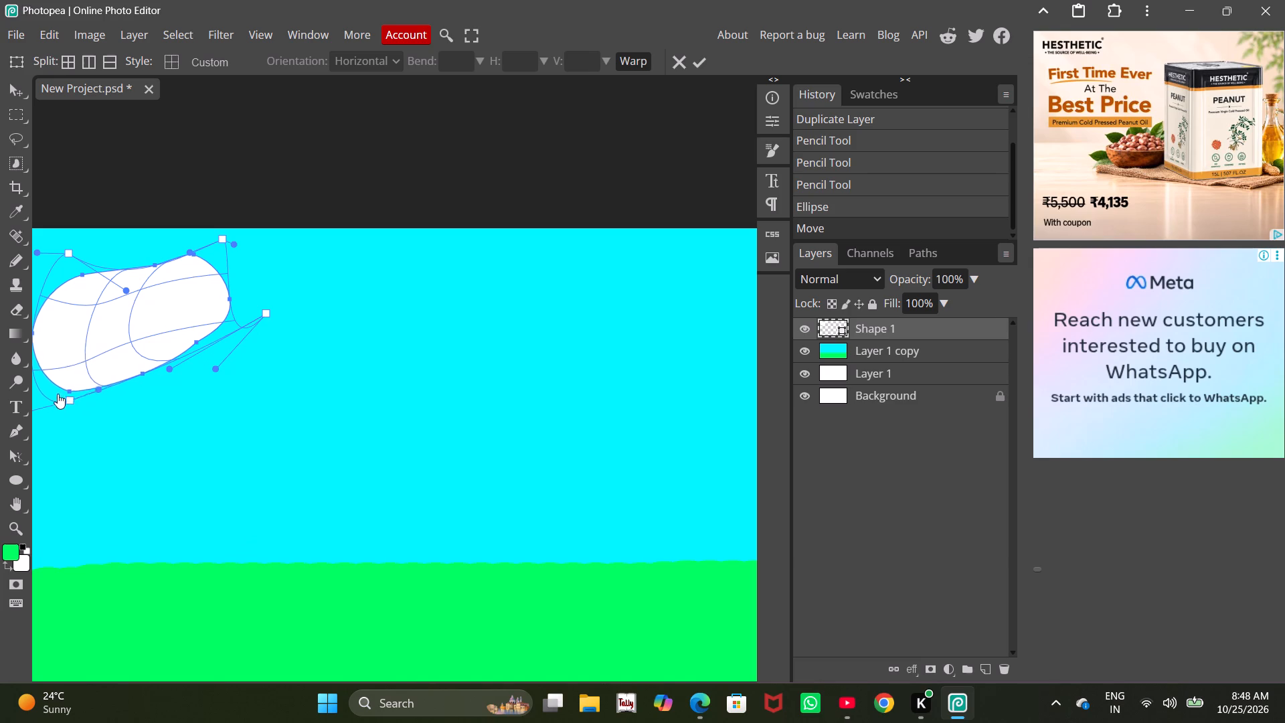
{"action": "left_click_drag", "start_coordinate": [58, 394], "coordinate": [22, 373]}
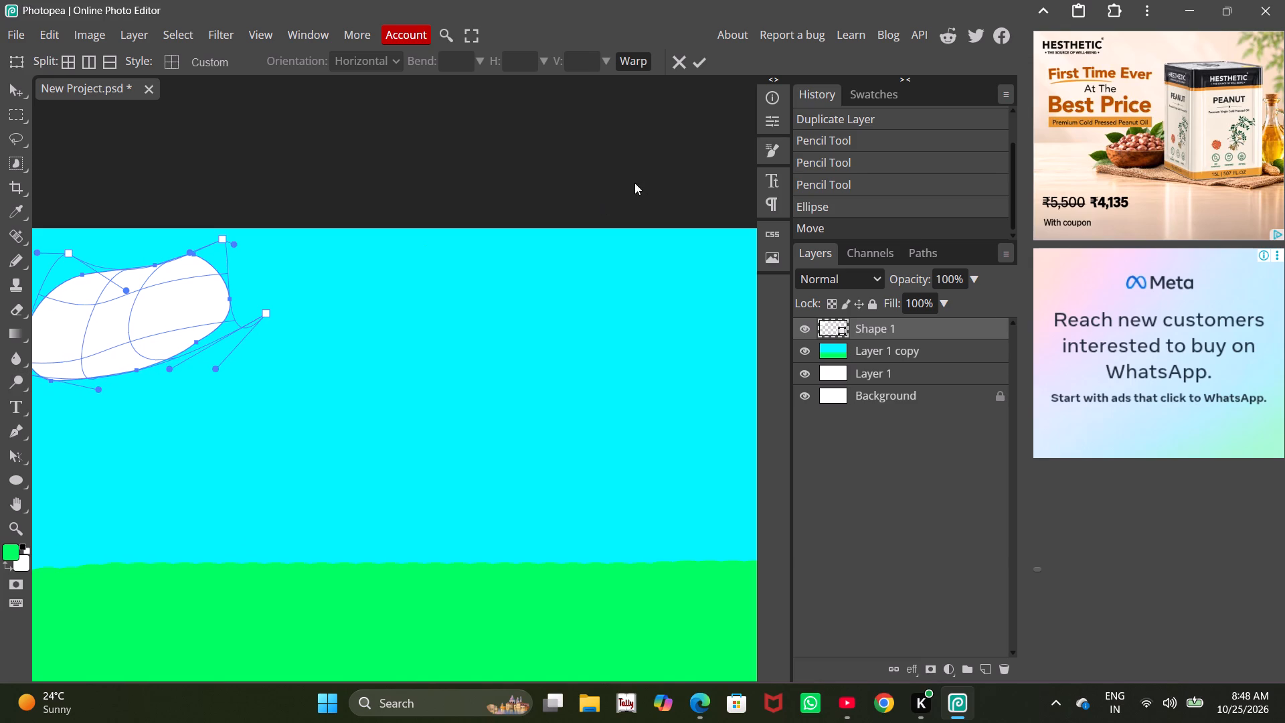
{"action": "left_click", "coordinate": [700, 61]}
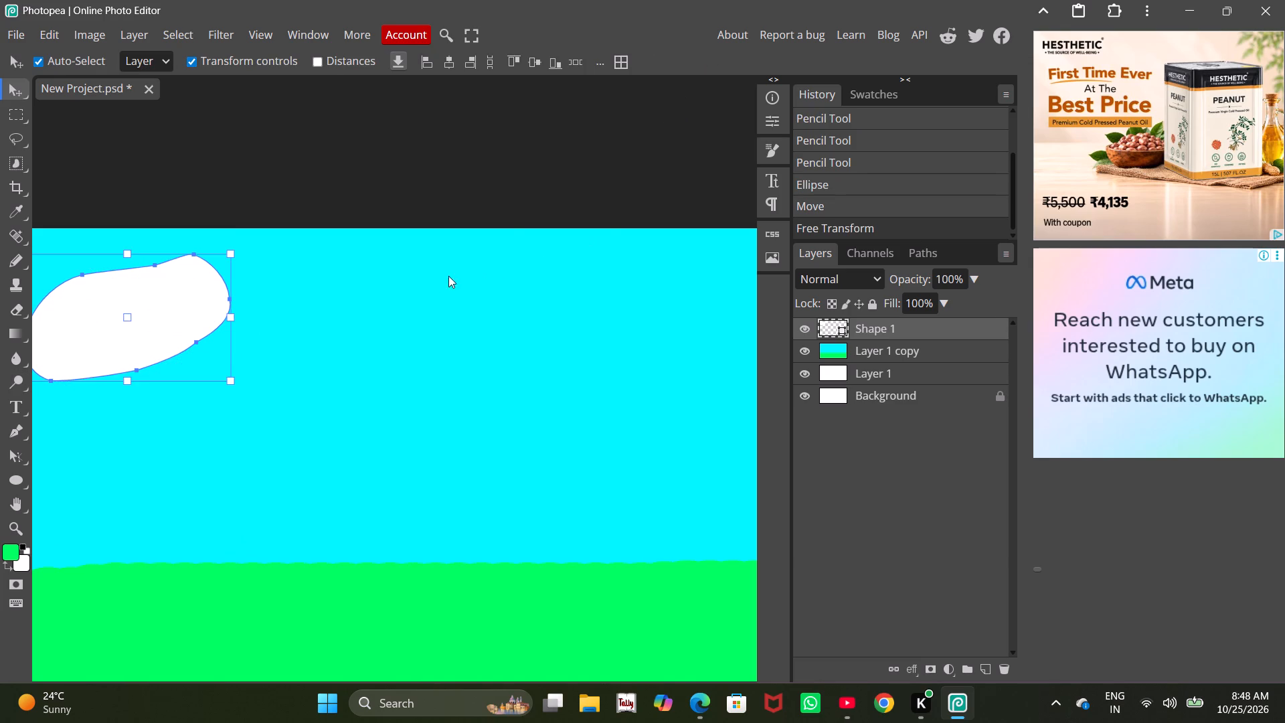
{"action": "left_click", "coordinate": [414, 279]}
{"action": "scroll", "coordinate": [483, 230], "scroll_direction": "down", "scroll_amount": 5, "text": "alt"}
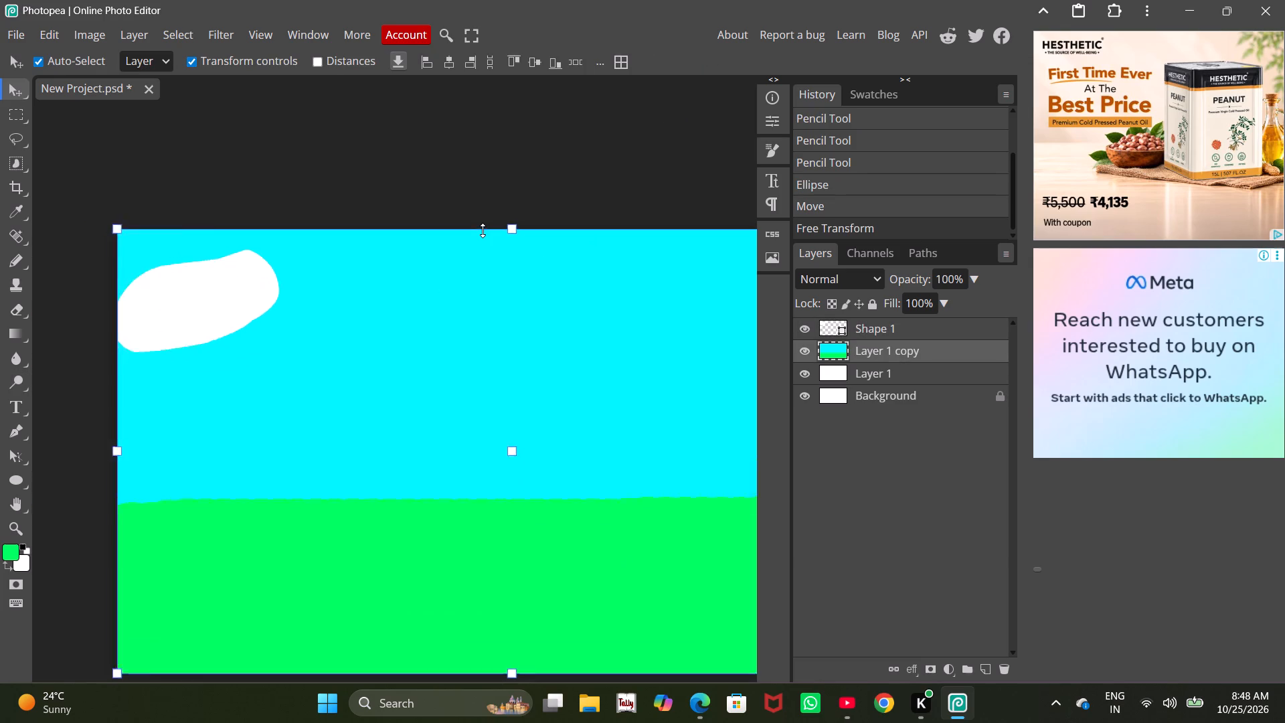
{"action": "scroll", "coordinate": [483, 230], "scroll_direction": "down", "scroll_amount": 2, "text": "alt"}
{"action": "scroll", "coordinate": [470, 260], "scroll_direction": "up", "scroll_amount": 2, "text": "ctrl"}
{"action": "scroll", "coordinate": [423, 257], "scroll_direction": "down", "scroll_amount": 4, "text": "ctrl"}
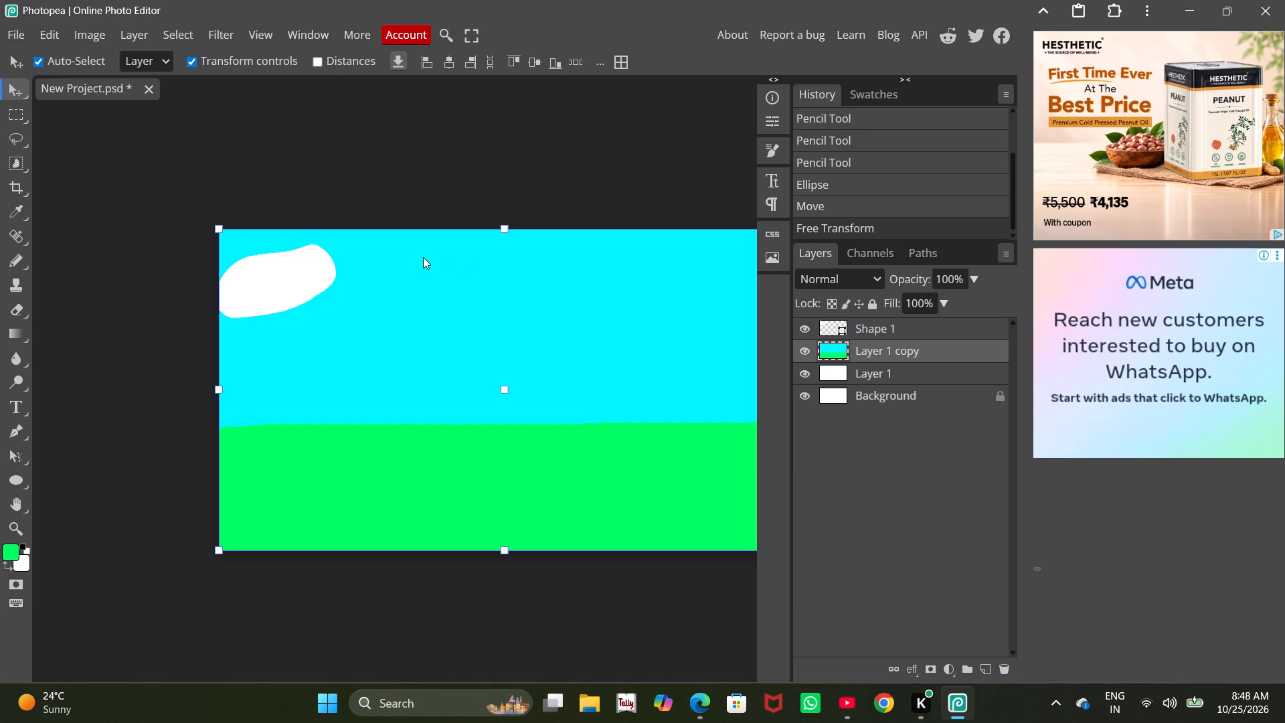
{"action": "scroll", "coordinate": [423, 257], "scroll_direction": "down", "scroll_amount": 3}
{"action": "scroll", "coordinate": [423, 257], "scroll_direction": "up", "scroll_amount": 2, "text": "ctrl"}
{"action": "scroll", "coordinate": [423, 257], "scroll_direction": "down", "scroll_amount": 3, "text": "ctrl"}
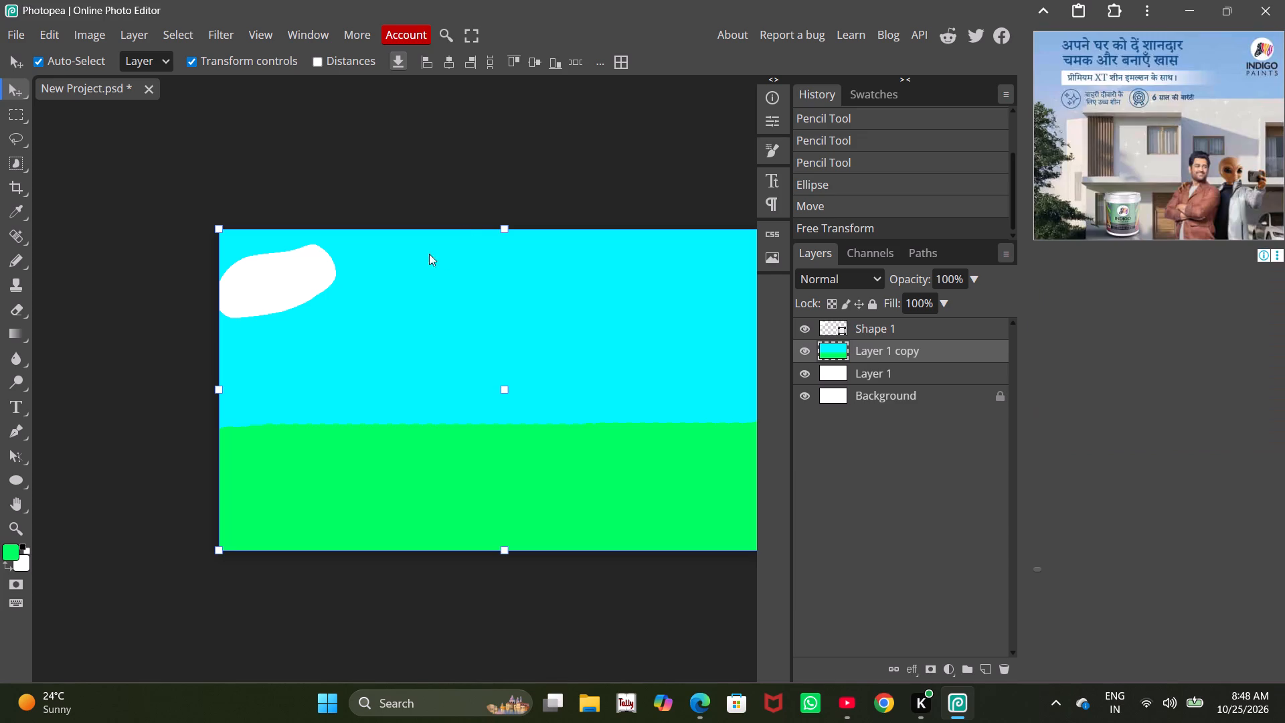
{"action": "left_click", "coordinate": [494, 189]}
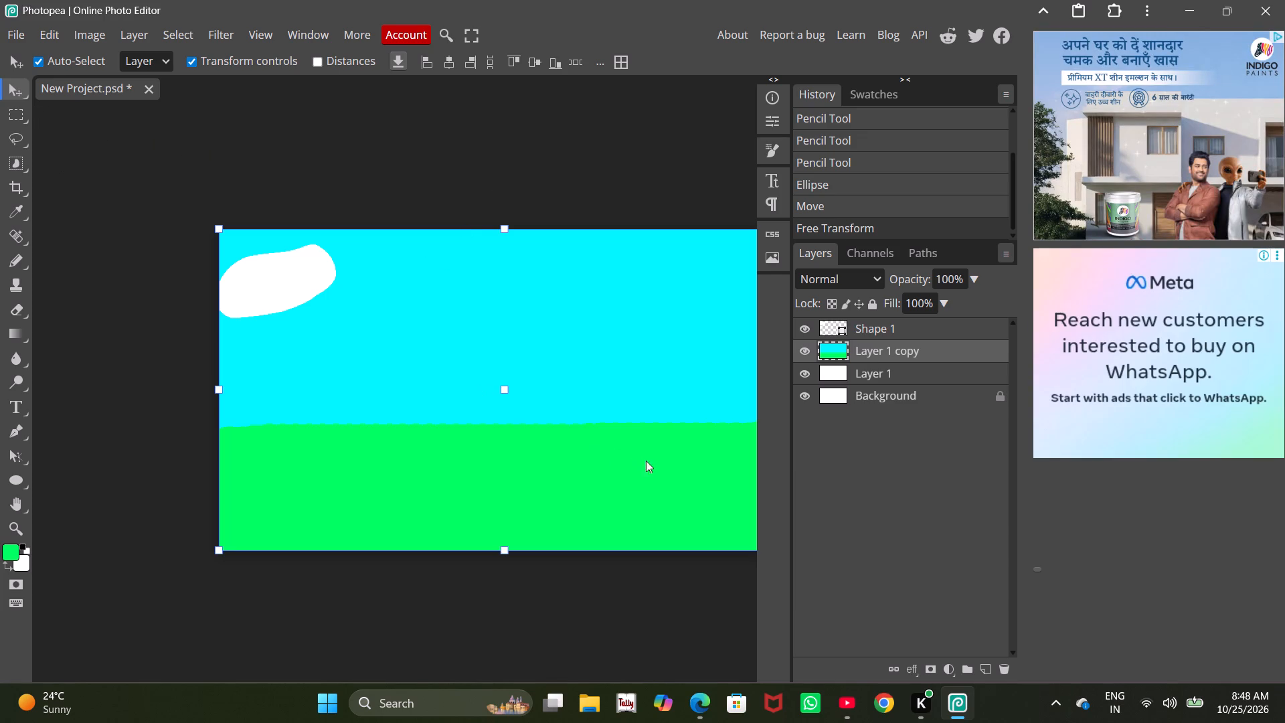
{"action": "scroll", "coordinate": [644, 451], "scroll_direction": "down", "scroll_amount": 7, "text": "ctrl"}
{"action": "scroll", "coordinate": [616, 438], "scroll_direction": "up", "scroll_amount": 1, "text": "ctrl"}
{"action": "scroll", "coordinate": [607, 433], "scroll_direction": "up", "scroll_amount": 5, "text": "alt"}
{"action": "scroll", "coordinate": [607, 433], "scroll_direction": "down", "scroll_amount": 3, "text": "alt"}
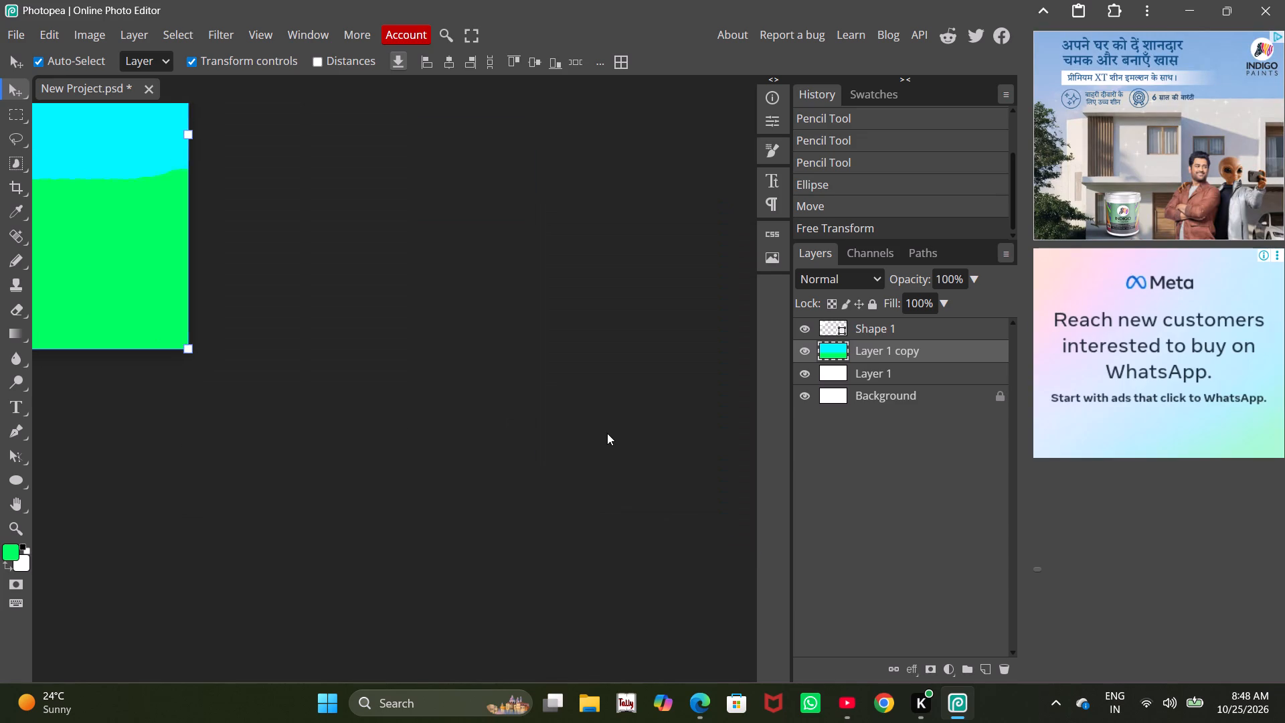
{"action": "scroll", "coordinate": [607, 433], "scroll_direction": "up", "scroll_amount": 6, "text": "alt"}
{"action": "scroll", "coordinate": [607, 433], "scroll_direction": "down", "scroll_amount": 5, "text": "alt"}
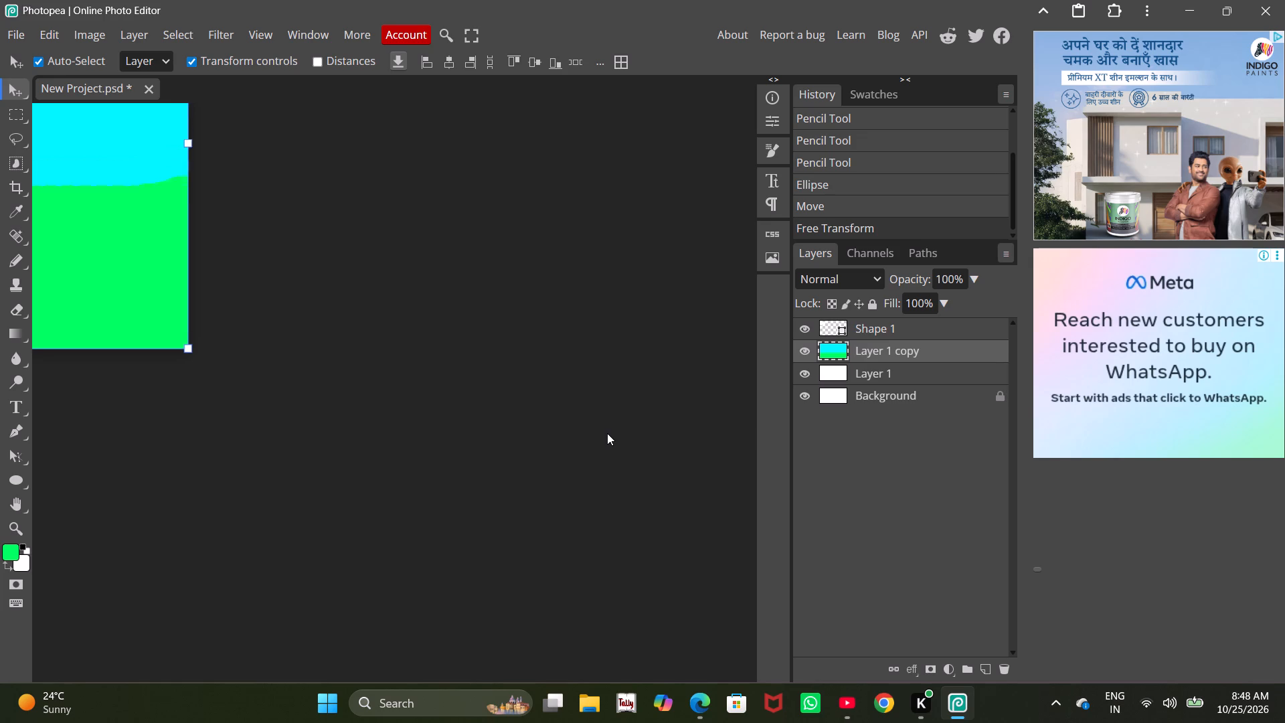
Move the white cloud horizontally away from the canvas's left edge so it sits fully inside the sky.
{"action": "scroll", "coordinate": [607, 433], "scroll_direction": "down", "scroll_amount": 2, "text": "alt"}
{"action": "scroll", "coordinate": [485, 354], "scroll_direction": "up", "scroll_amount": 4}
{"action": "scroll", "coordinate": [486, 355], "scroll_direction": "up", "scroll_amount": 4, "text": "ctrl"}
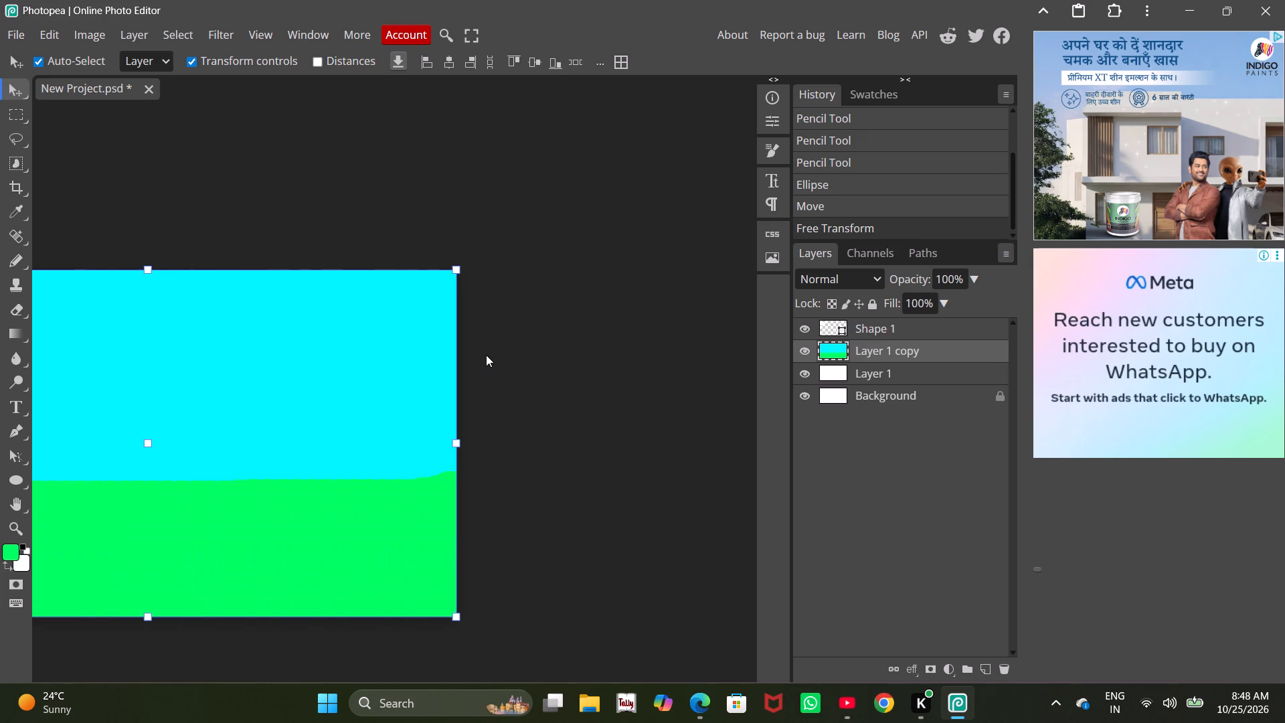
{"action": "scroll", "coordinate": [486, 355], "scroll_direction": "up", "scroll_amount": 4, "text": "ctrl"}
{"action": "left_click", "coordinate": [197, 334]}
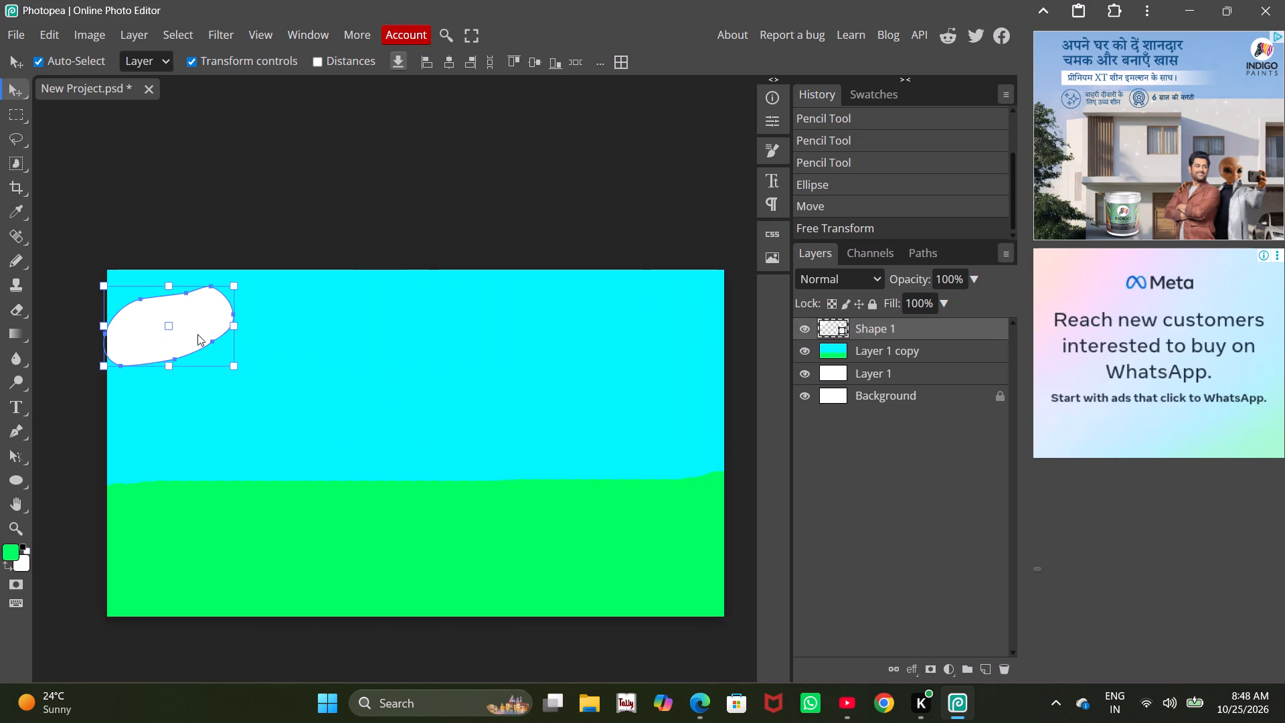
{"action": "left_click_drag", "start_coordinate": [197, 333], "coordinate": [249, 332]}
{"action": "left_click", "coordinate": [249, 332]}
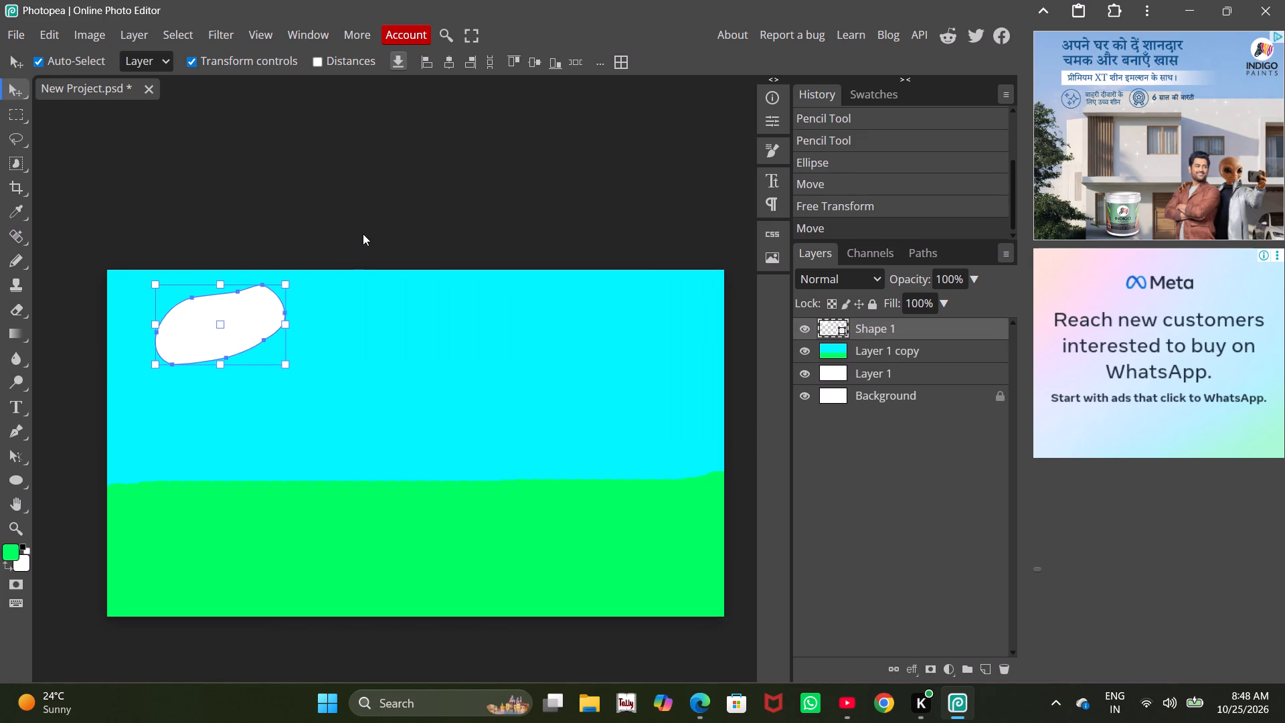
{"action": "left_click", "coordinate": [363, 234]}
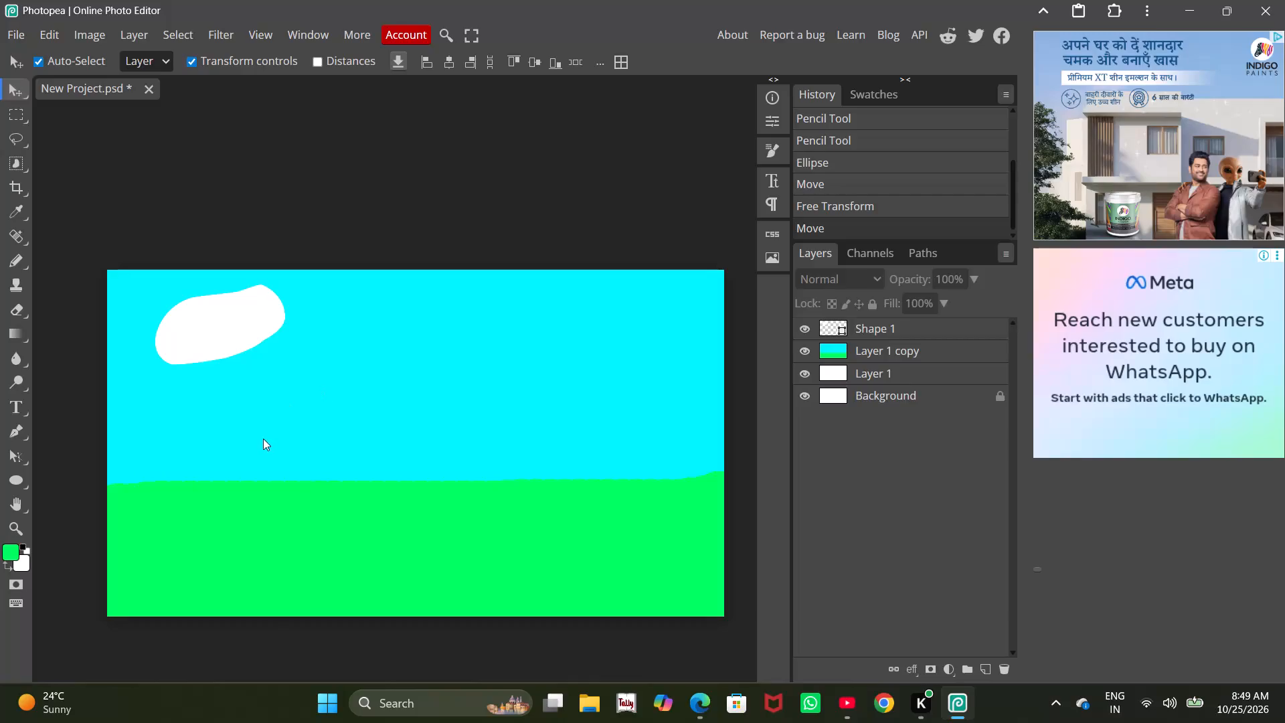
Scale the cloud down proportionally to about 66% and shift it slightly toward the canvas's left edge, then apply the transform.
{"action": "left_click", "coordinate": [204, 366]}
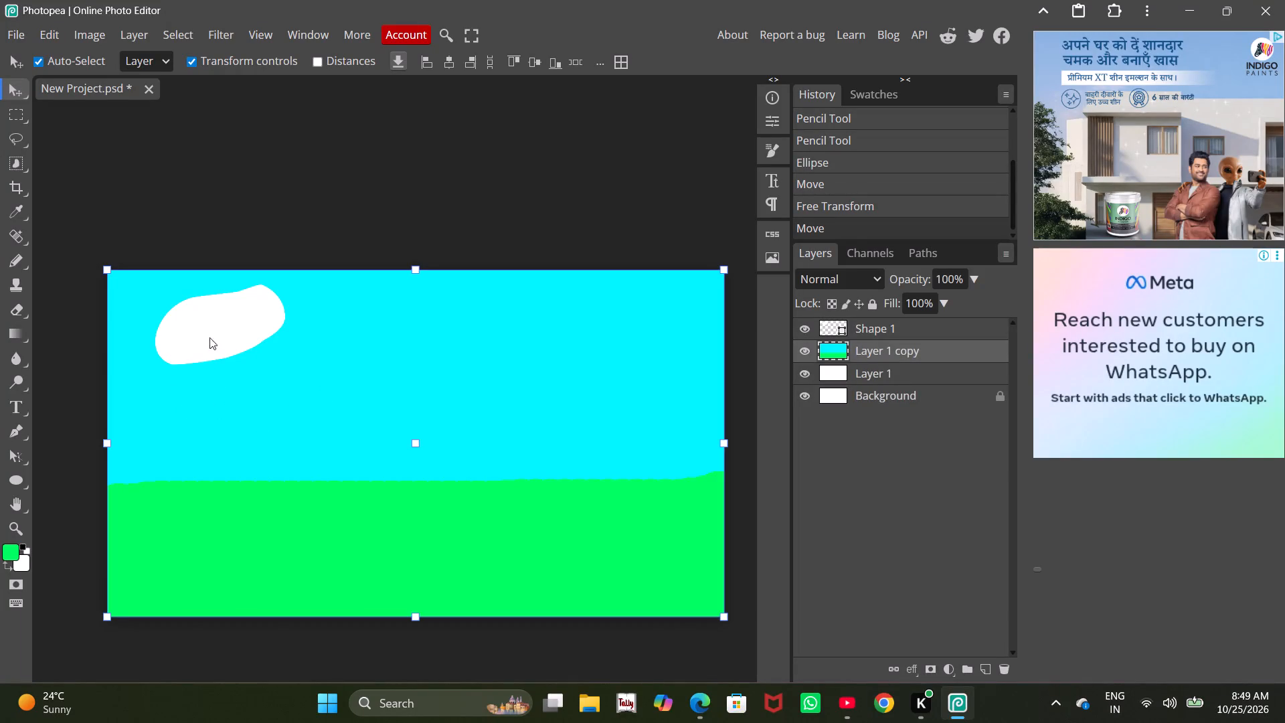
{"action": "left_click", "coordinate": [210, 331]}
{"action": "left_click_drag", "start_coordinate": [286, 365], "coordinate": [254, 345]}
{"action": "left_click_drag", "start_coordinate": [225, 334], "coordinate": [208, 335]}
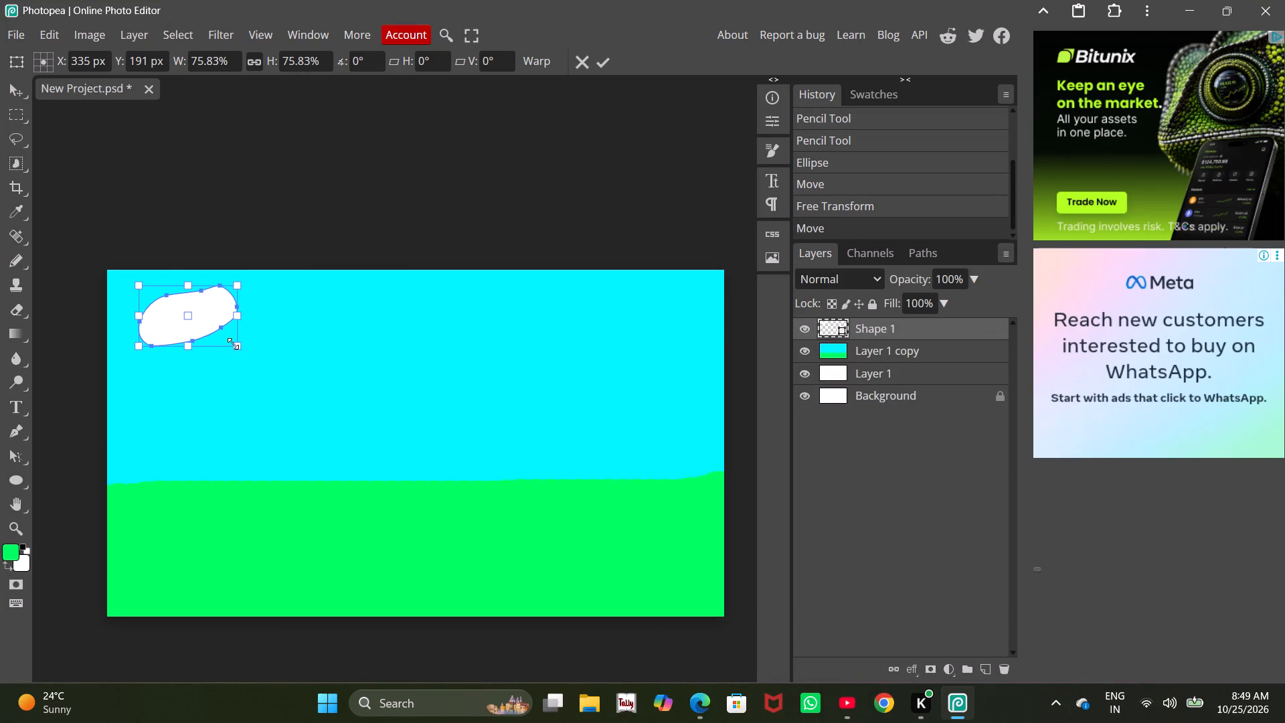
{"action": "left_click_drag", "start_coordinate": [238, 347], "coordinate": [226, 335]}
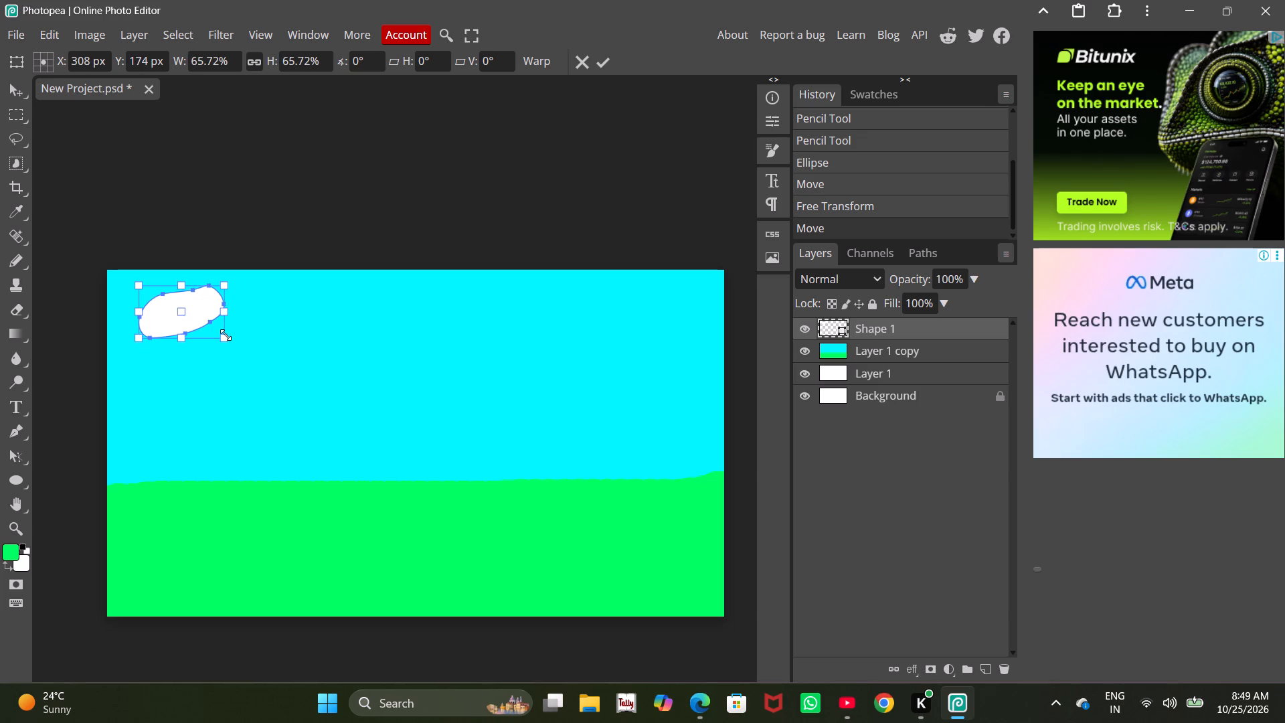
{"action": "left_click", "coordinate": [311, 250]}
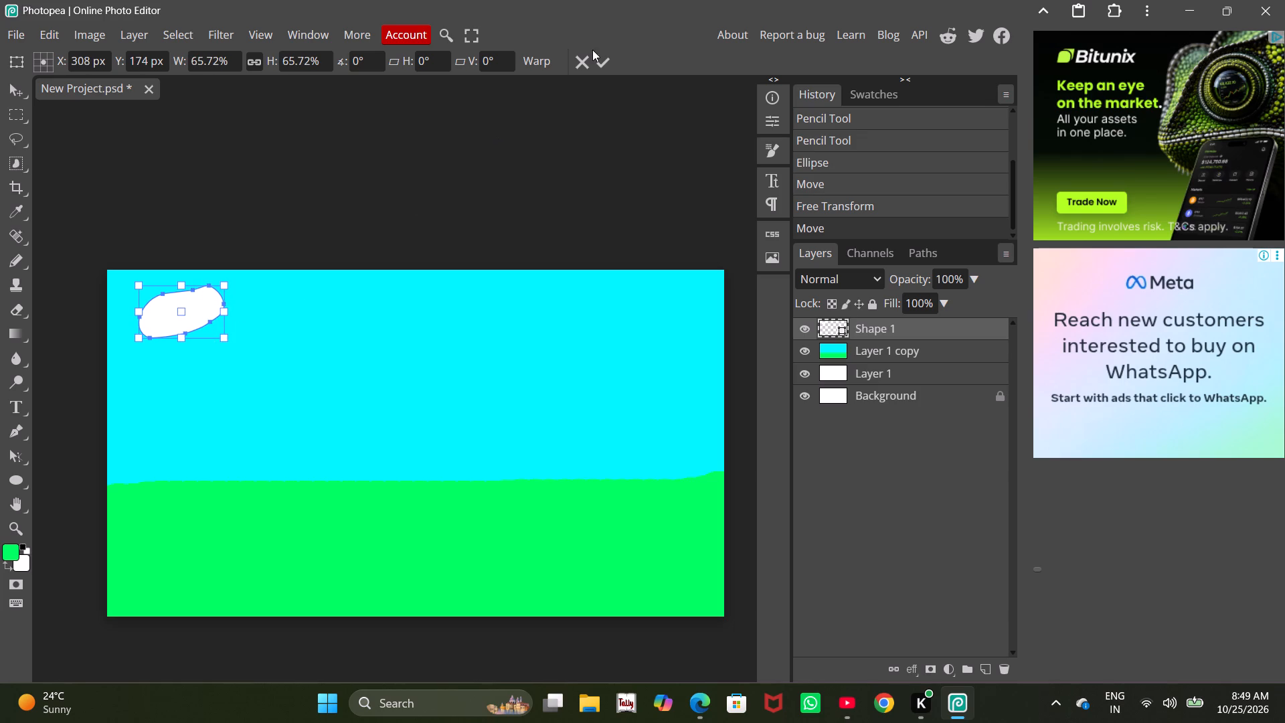
{"action": "left_click", "coordinate": [604, 54]}
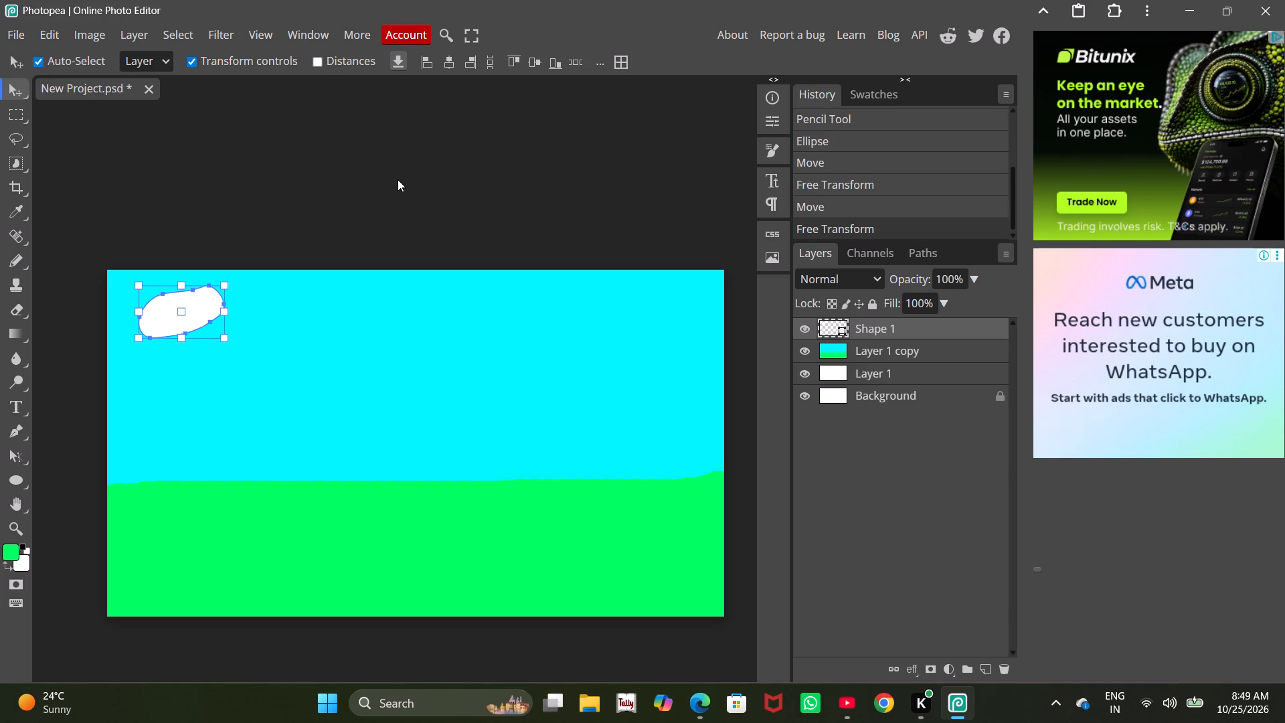
{"action": "left_click", "coordinate": [398, 179]}
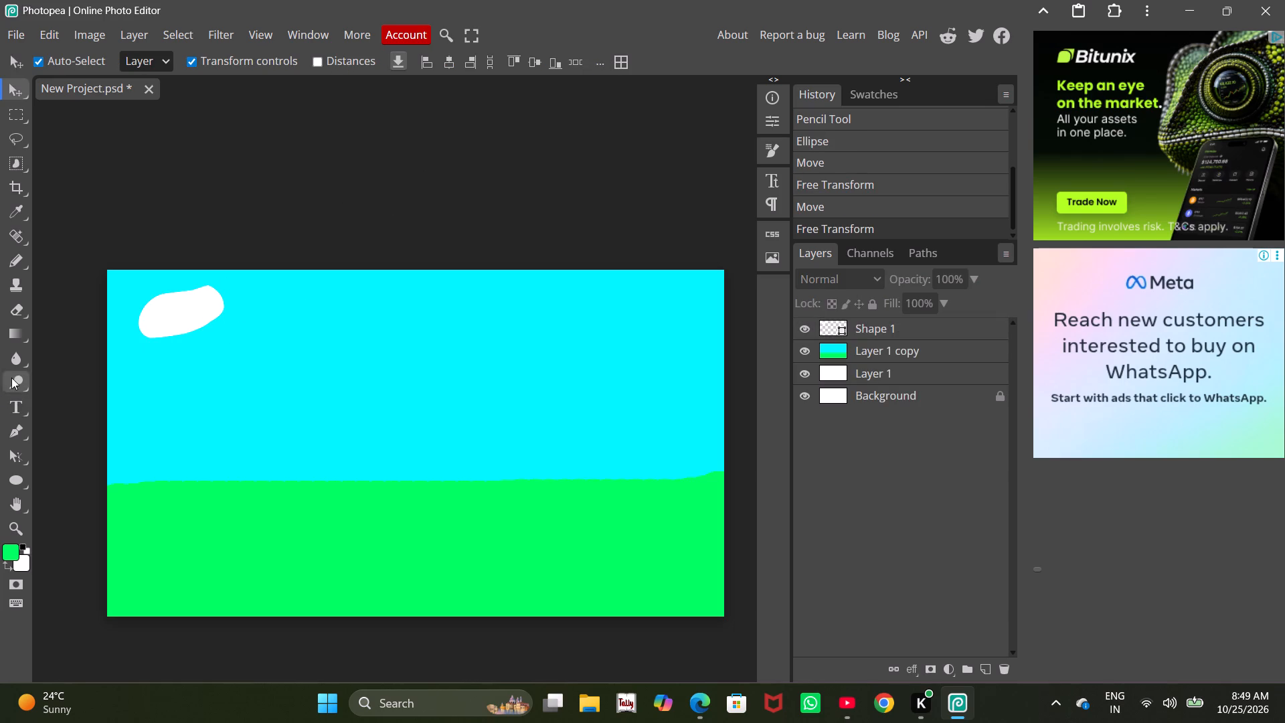
Draw a small white five-sided polygon near the top of the sky, centred at about X 1525 px, Y 132 px.
{"action": "left_click", "coordinate": [16, 483]}
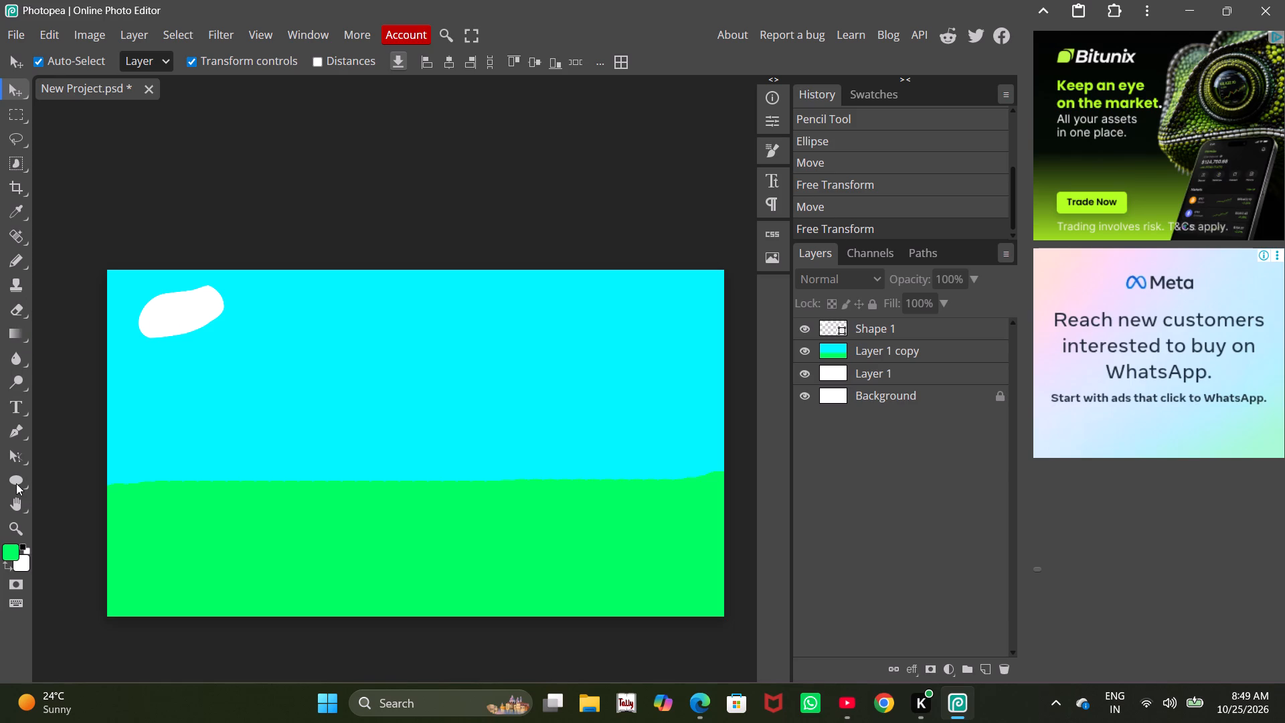
{"action": "left_click", "coordinate": [24, 486]}
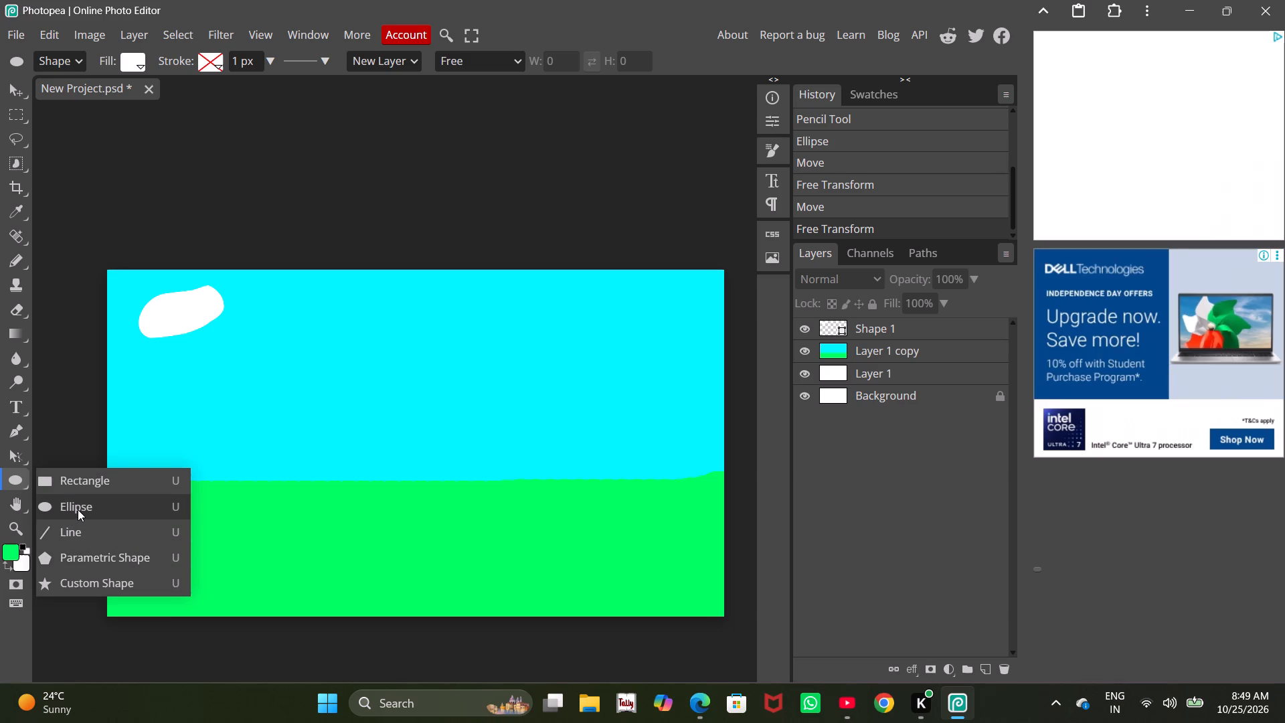
{"action": "left_click", "coordinate": [79, 562]}
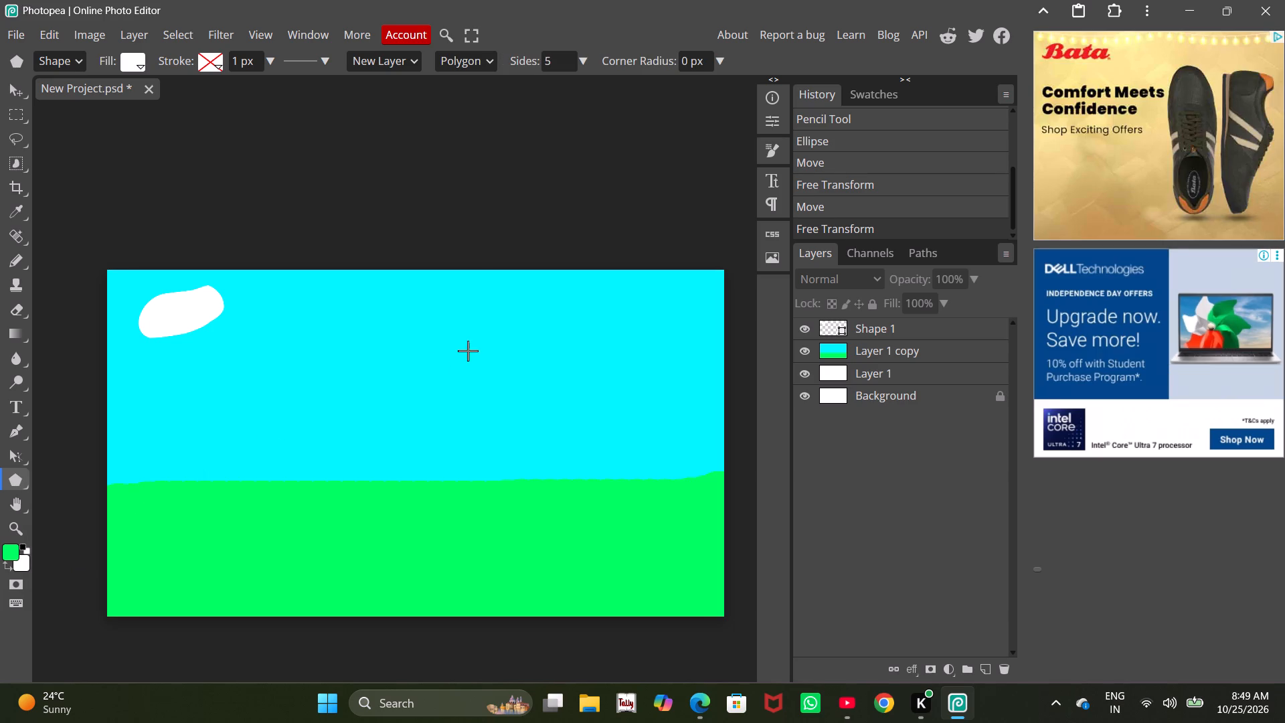
{"action": "left_click_drag", "start_coordinate": [474, 299], "coordinate": [501, 309]}
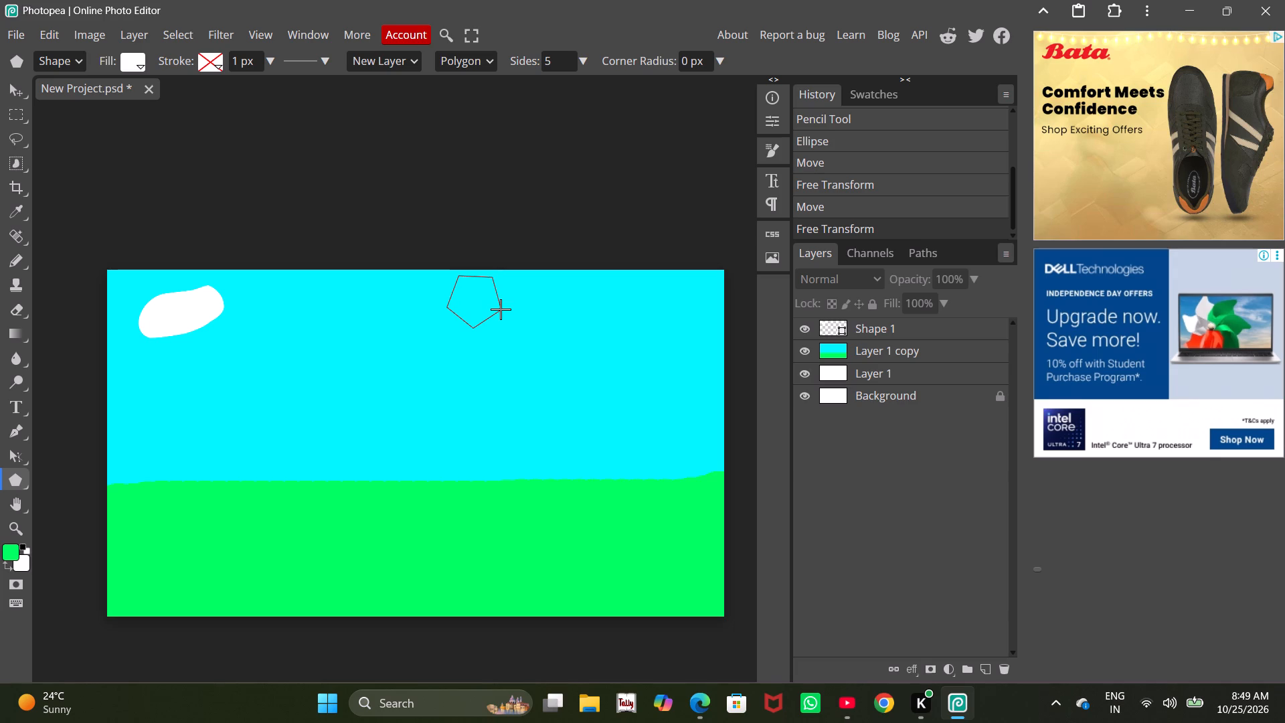
{"action": "left_click_drag", "start_coordinate": [501, 309], "coordinate": [491, 305]}
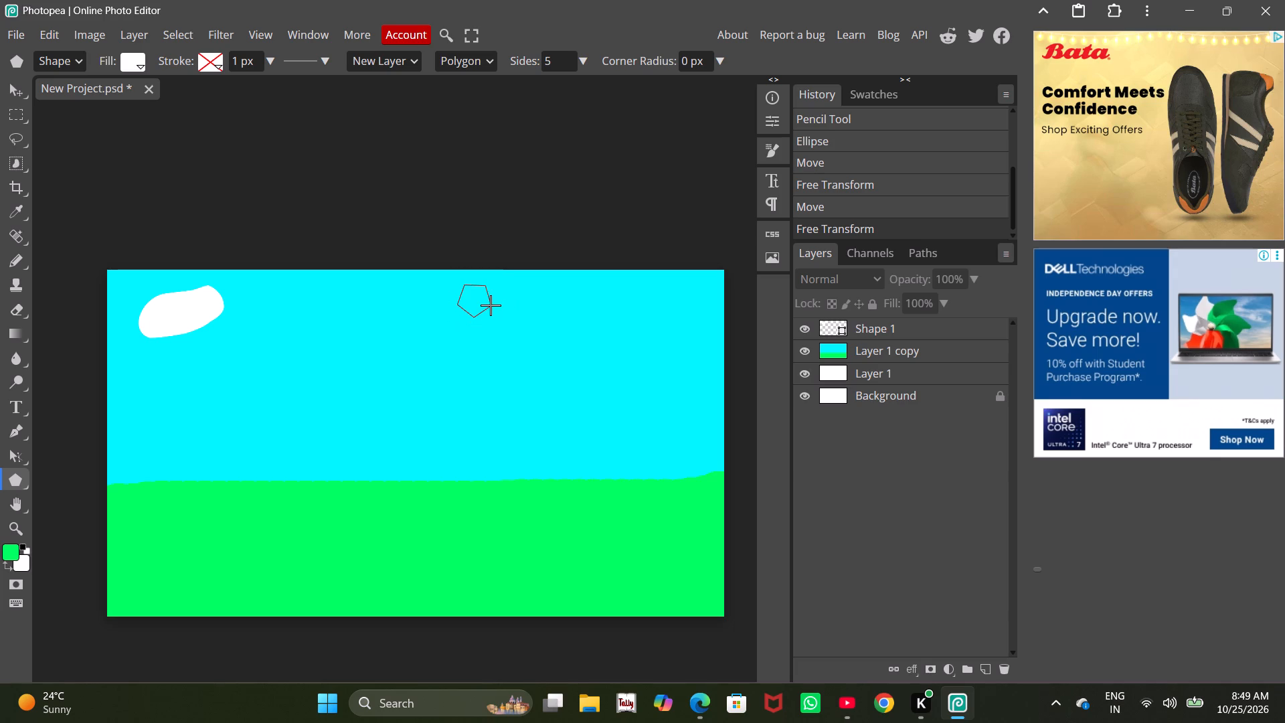
{"action": "left_click_drag", "start_coordinate": [491, 305], "coordinate": [501, 307]}
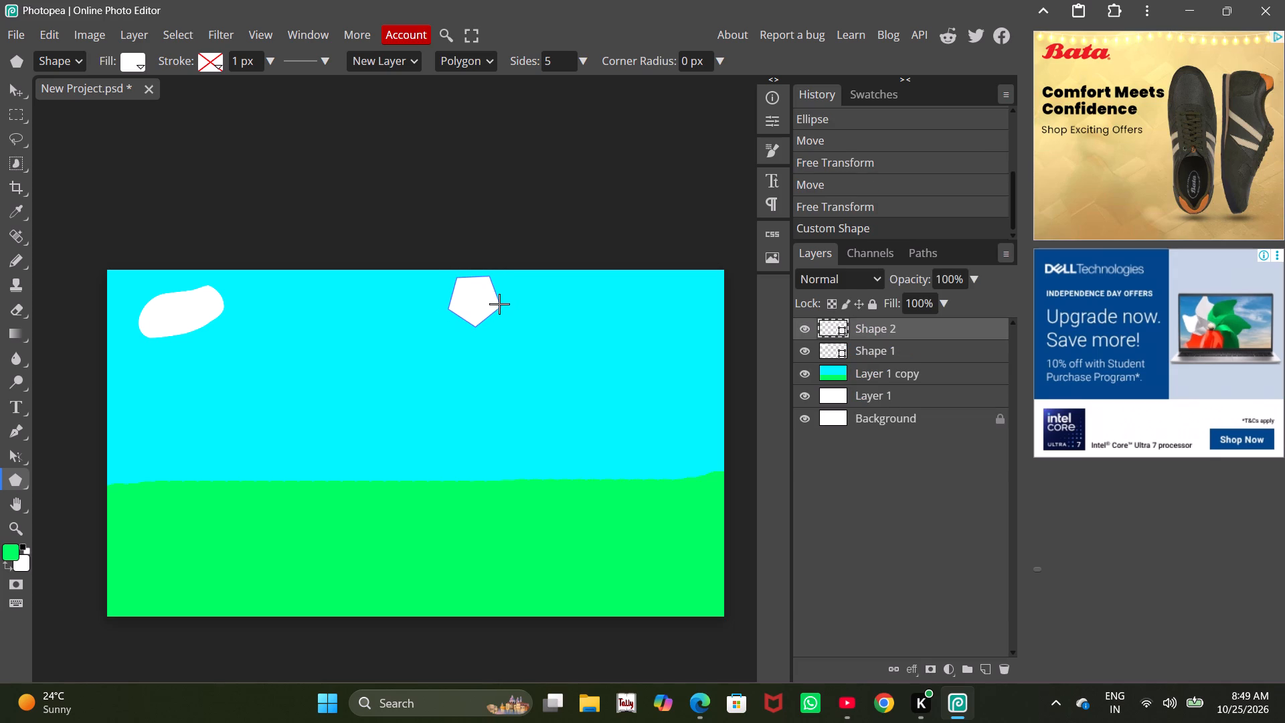
Start warping the pentagon and pull its upper interior down to round its bottom edge.
{"action": "left_click", "coordinate": [13, 90]}
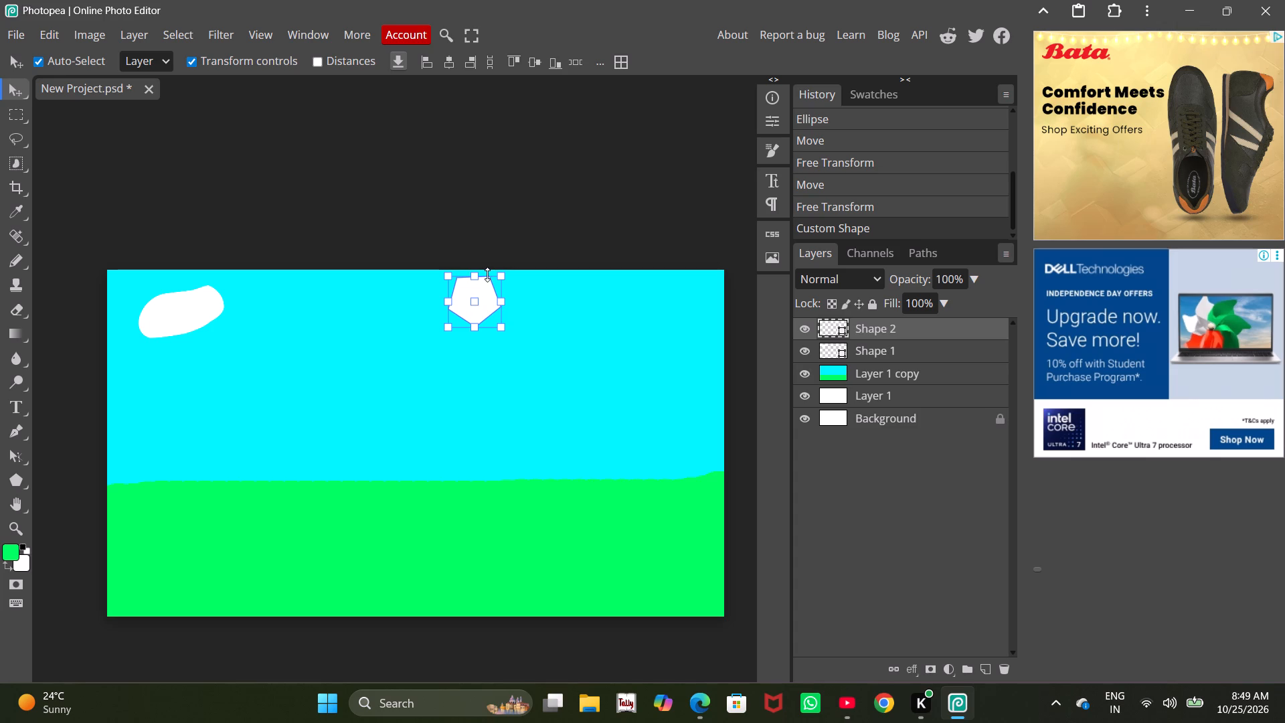
{"action": "left_click", "coordinate": [479, 276]}
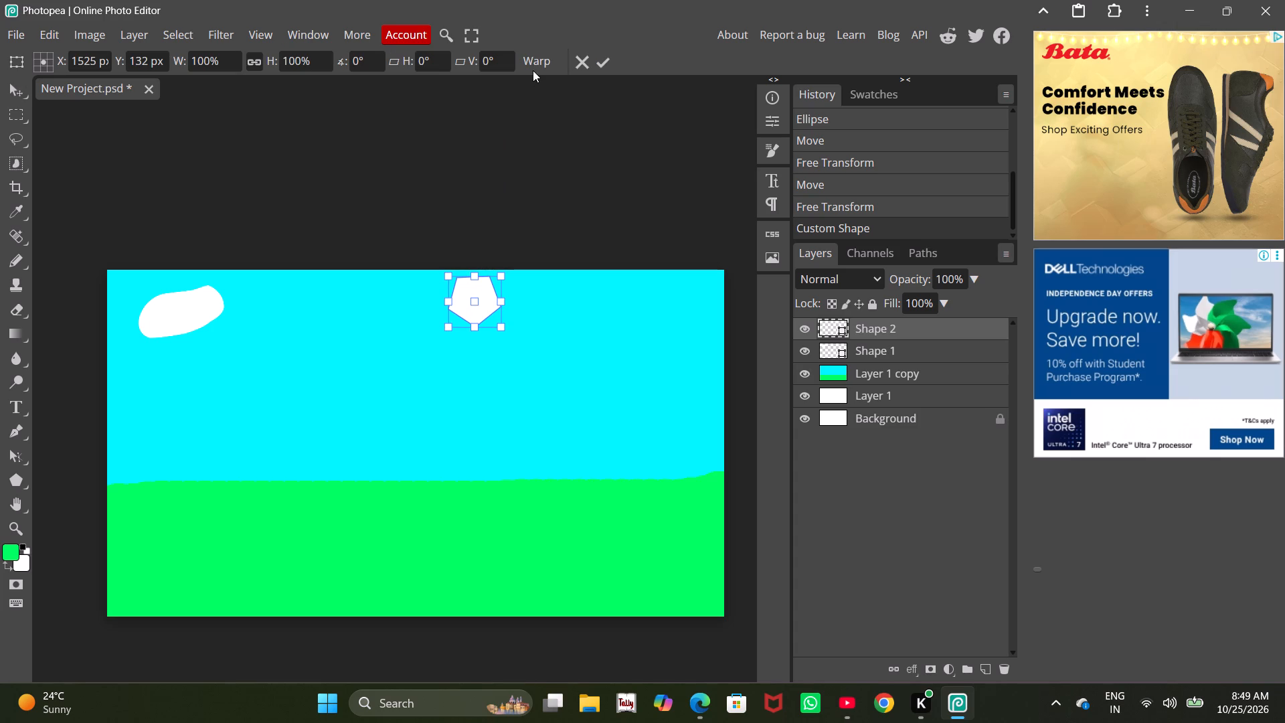
{"action": "left_click", "coordinate": [535, 62]}
{"action": "scroll", "coordinate": [437, 414], "scroll_direction": "up", "scroll_amount": 3}
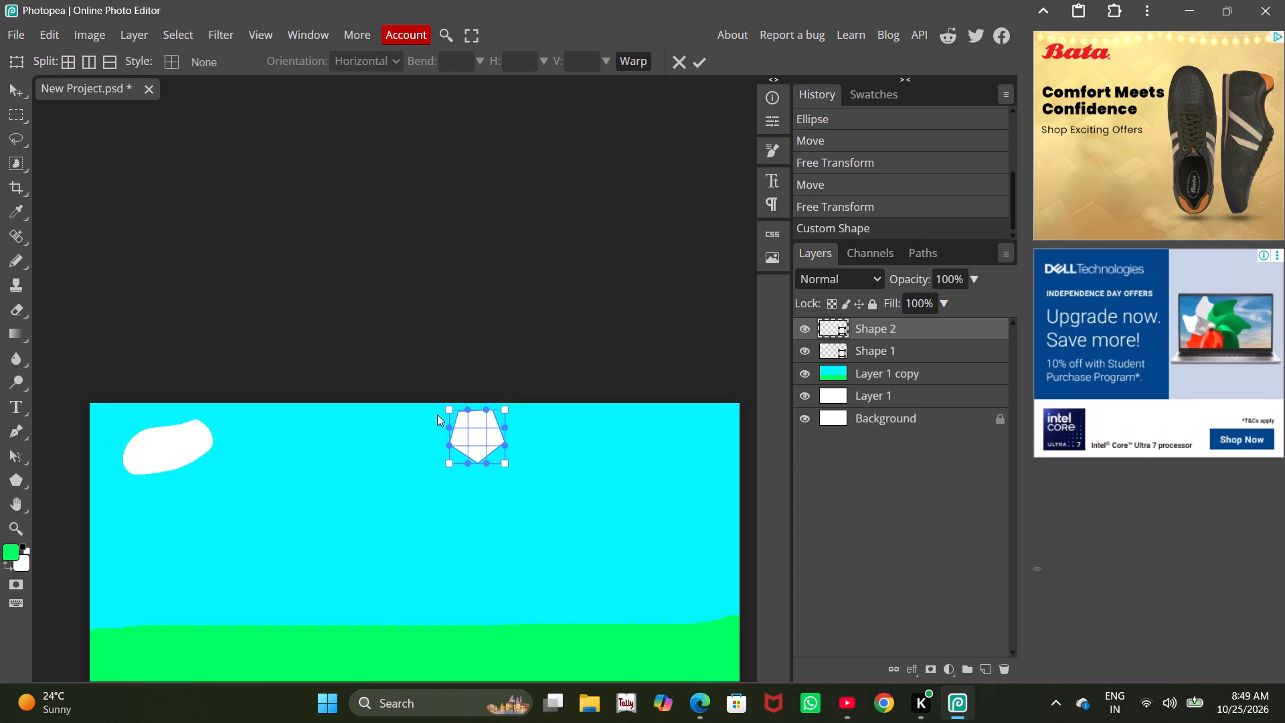
{"action": "scroll", "coordinate": [437, 414], "scroll_direction": "up", "scroll_amount": 2}
{"action": "scroll", "coordinate": [452, 377], "scroll_direction": "down", "scroll_amount": 3}
{"action": "scroll", "coordinate": [533, 283], "scroll_direction": "up", "scroll_amount": 6, "text": "alt"}
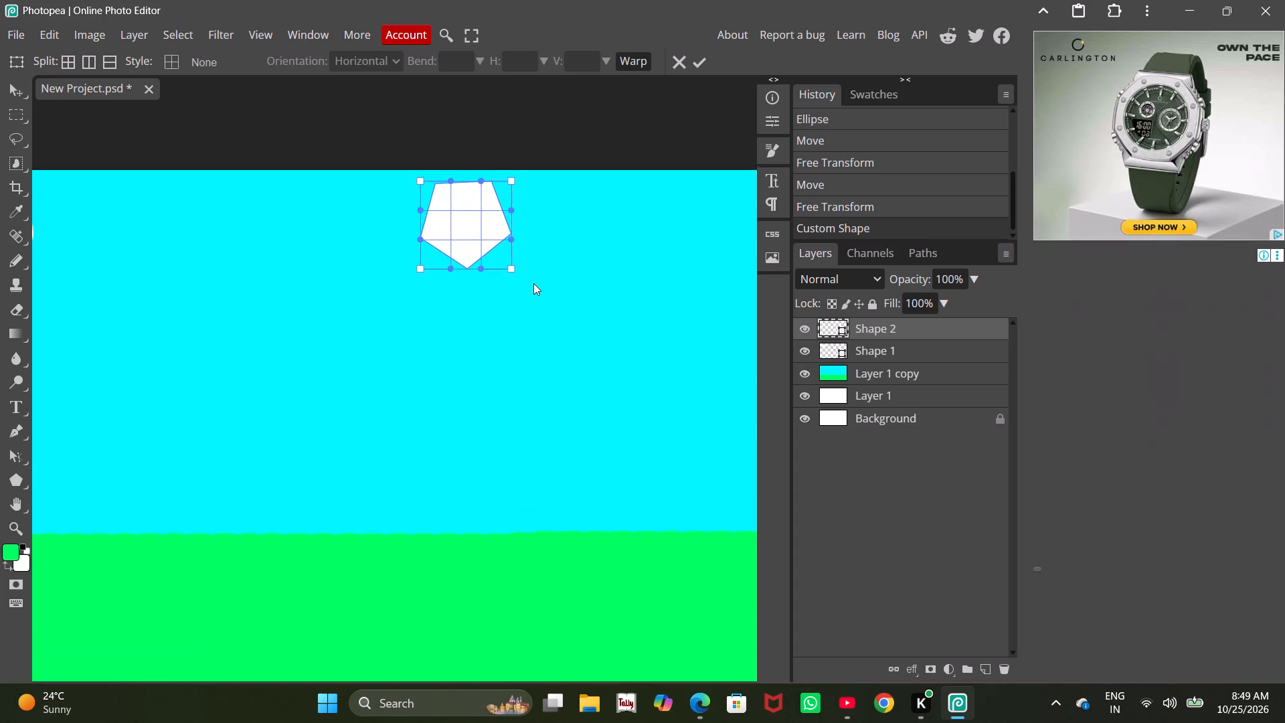
{"action": "scroll", "coordinate": [533, 283], "scroll_direction": "up", "scroll_amount": 4, "text": "alt"}
{"action": "left_click_drag", "start_coordinate": [433, 187], "coordinate": [424, 220]}
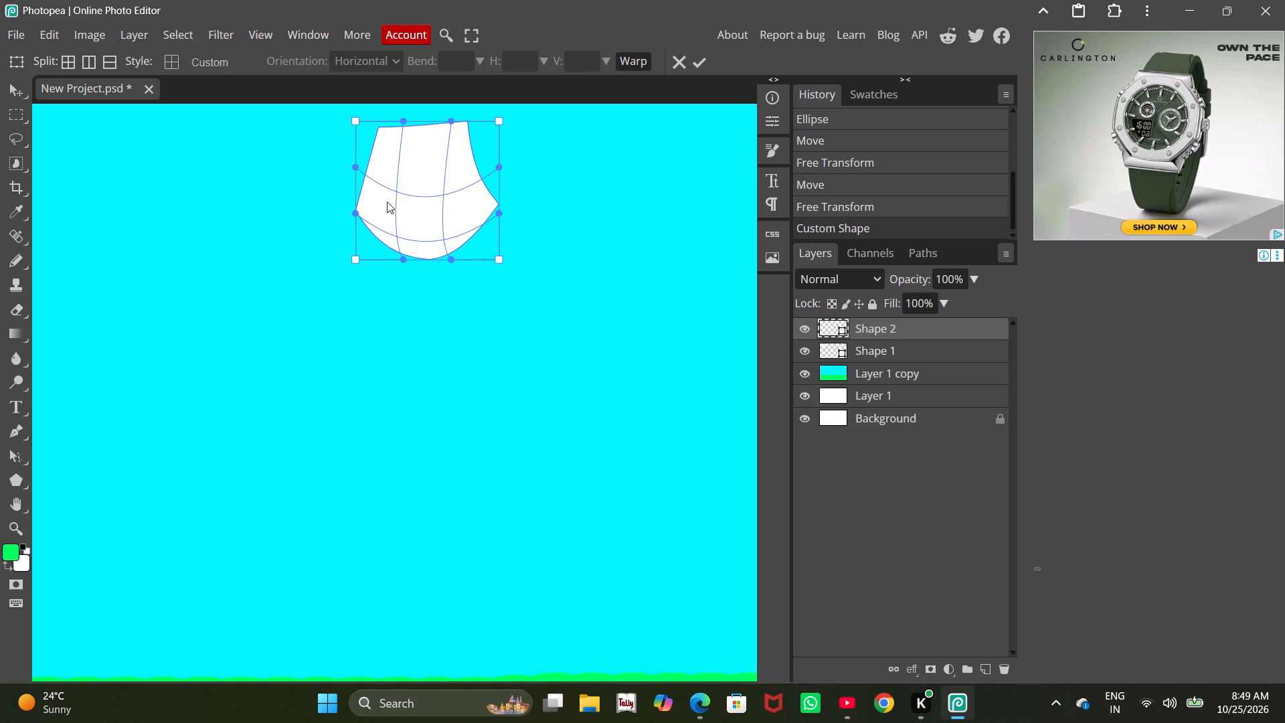
Bulge the pentagon's upper left and right sides outward to make the shape wider and rounder.
{"action": "left_click_drag", "start_coordinate": [367, 173], "coordinate": [316, 169]}
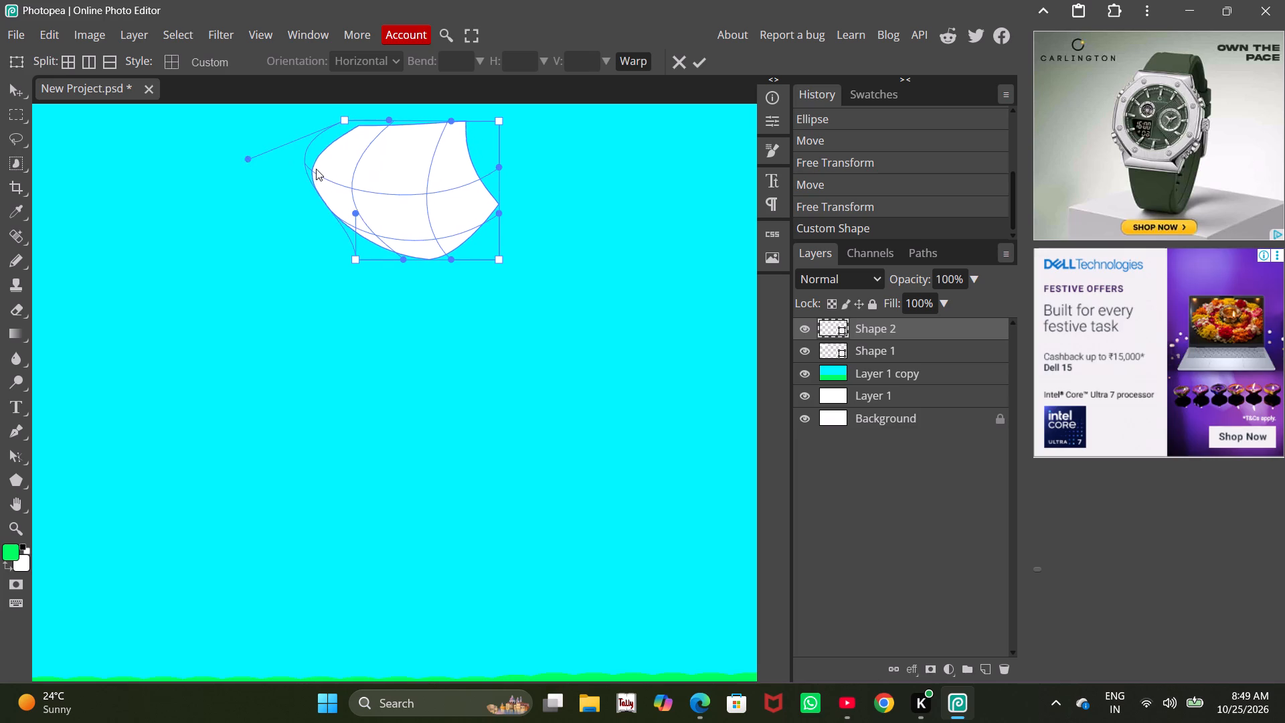
{"action": "left_click_drag", "start_coordinate": [316, 169], "coordinate": [336, 169]}
{"action": "left_click_drag", "start_coordinate": [475, 173], "coordinate": [513, 166]}
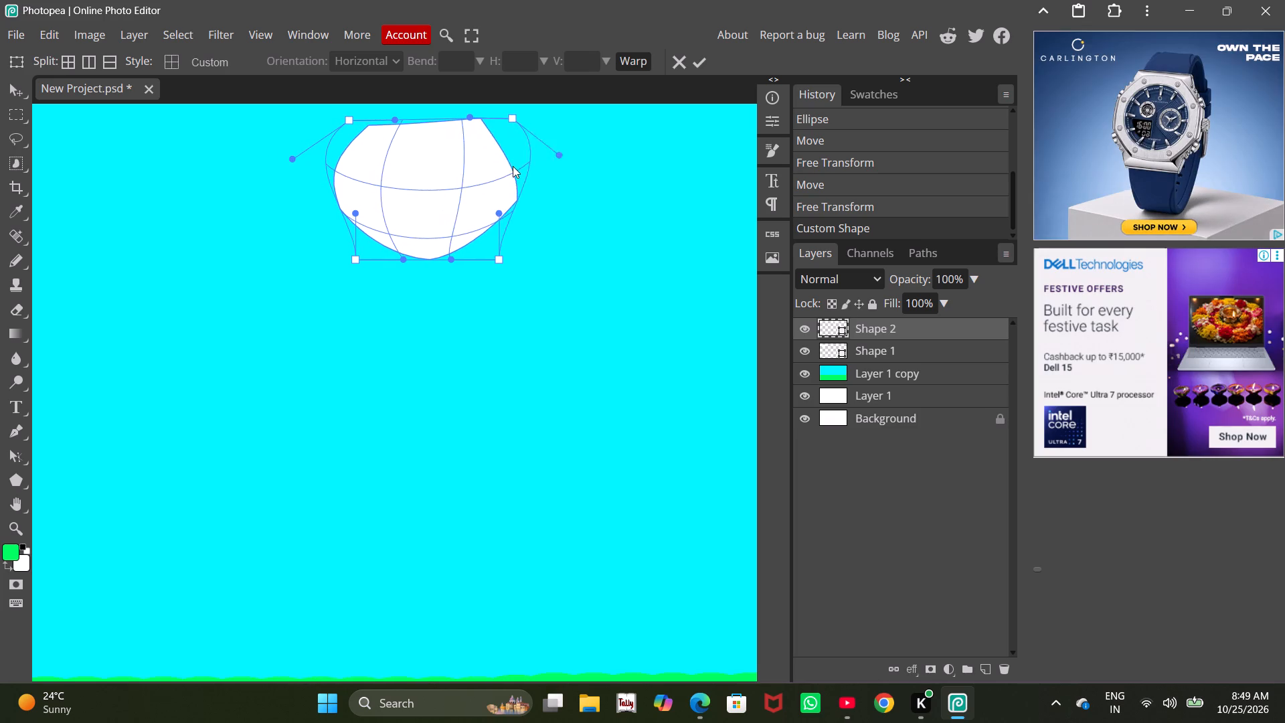
{"action": "left_click_drag", "start_coordinate": [513, 166], "coordinate": [555, 165]}
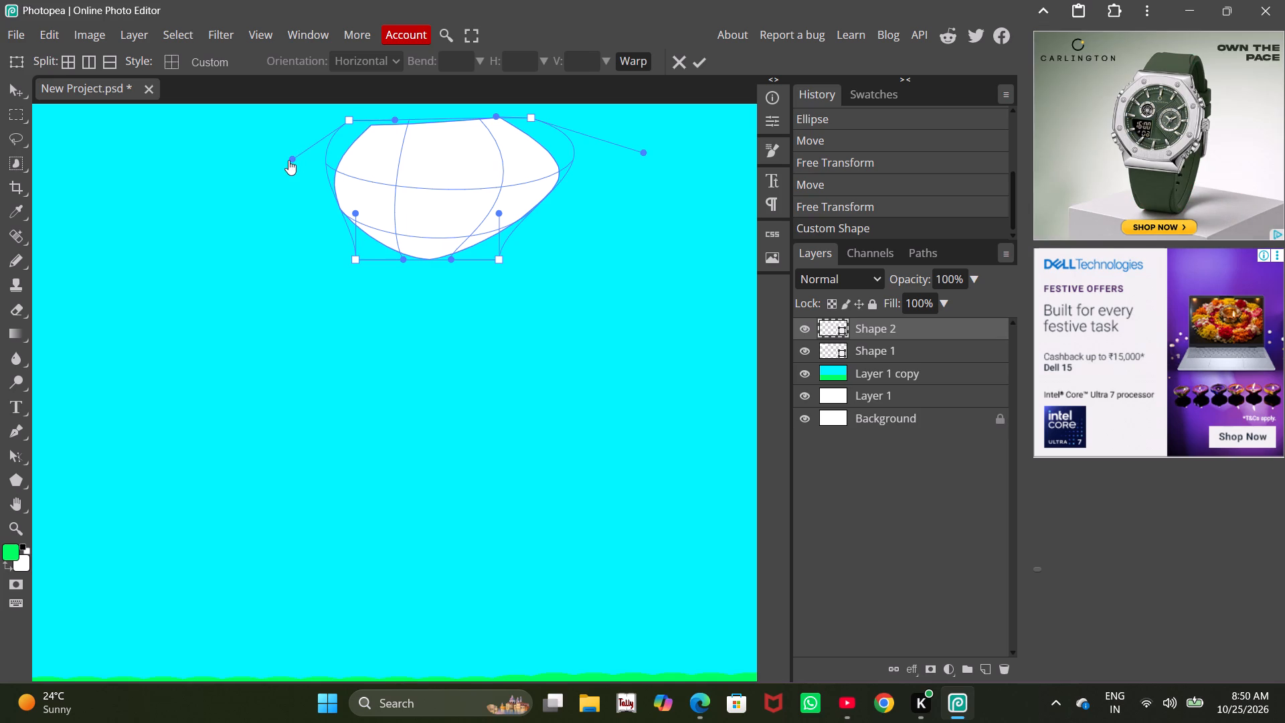
{"action": "left_click_drag", "start_coordinate": [288, 160], "coordinate": [263, 143]}
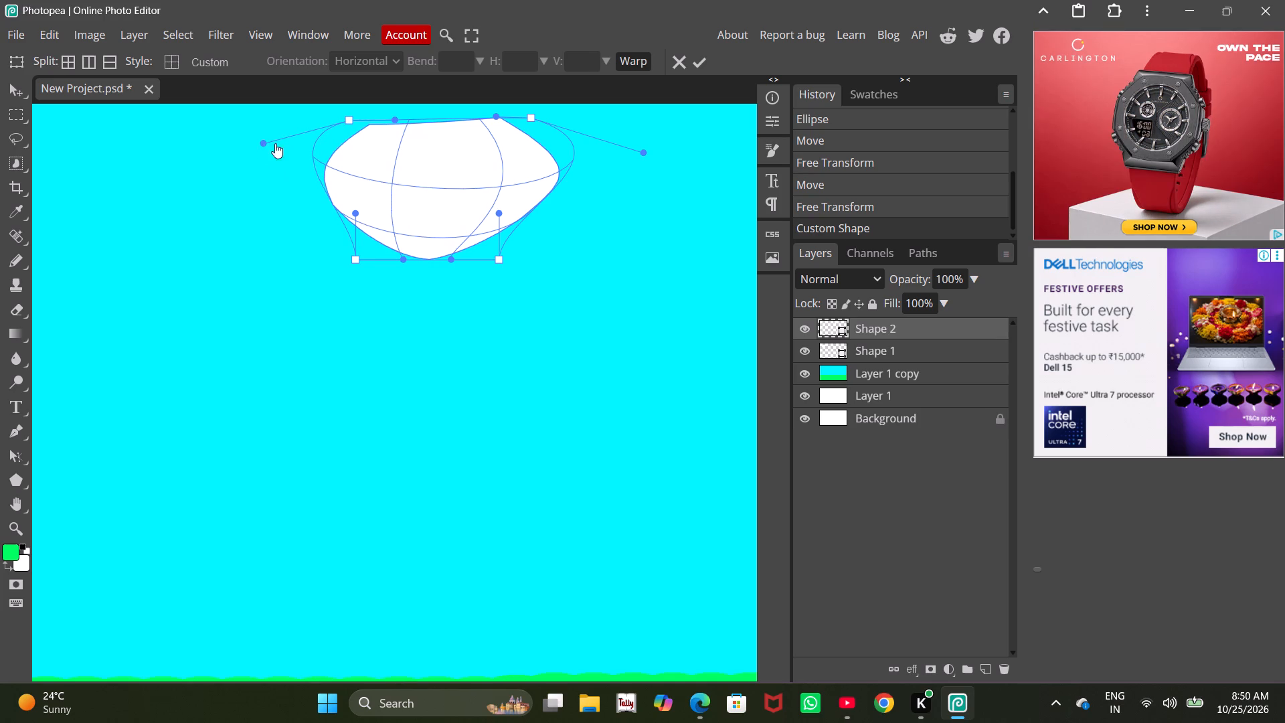
Stretch the top edge's two curve handles past the opposite corners to form a central peak.
{"action": "left_click_drag", "start_coordinate": [396, 120], "coordinate": [478, 110]}
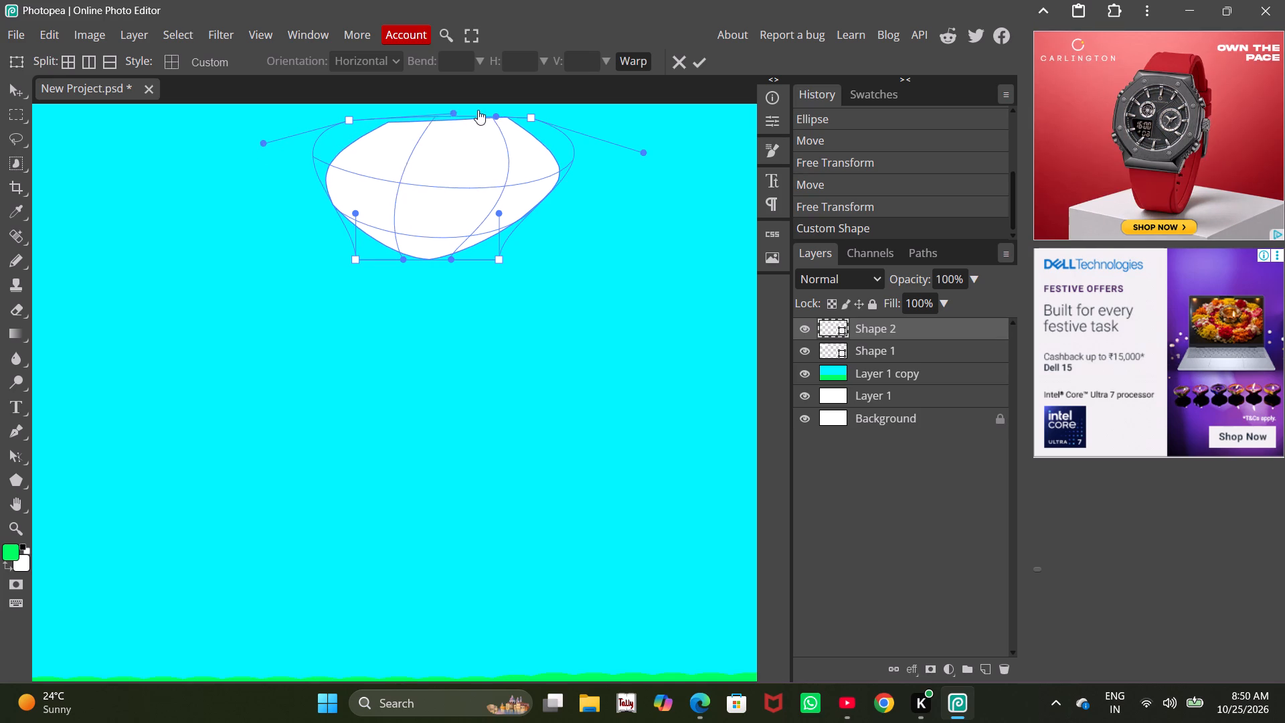
{"action": "left_click_drag", "start_coordinate": [478, 110], "coordinate": [664, 114]}
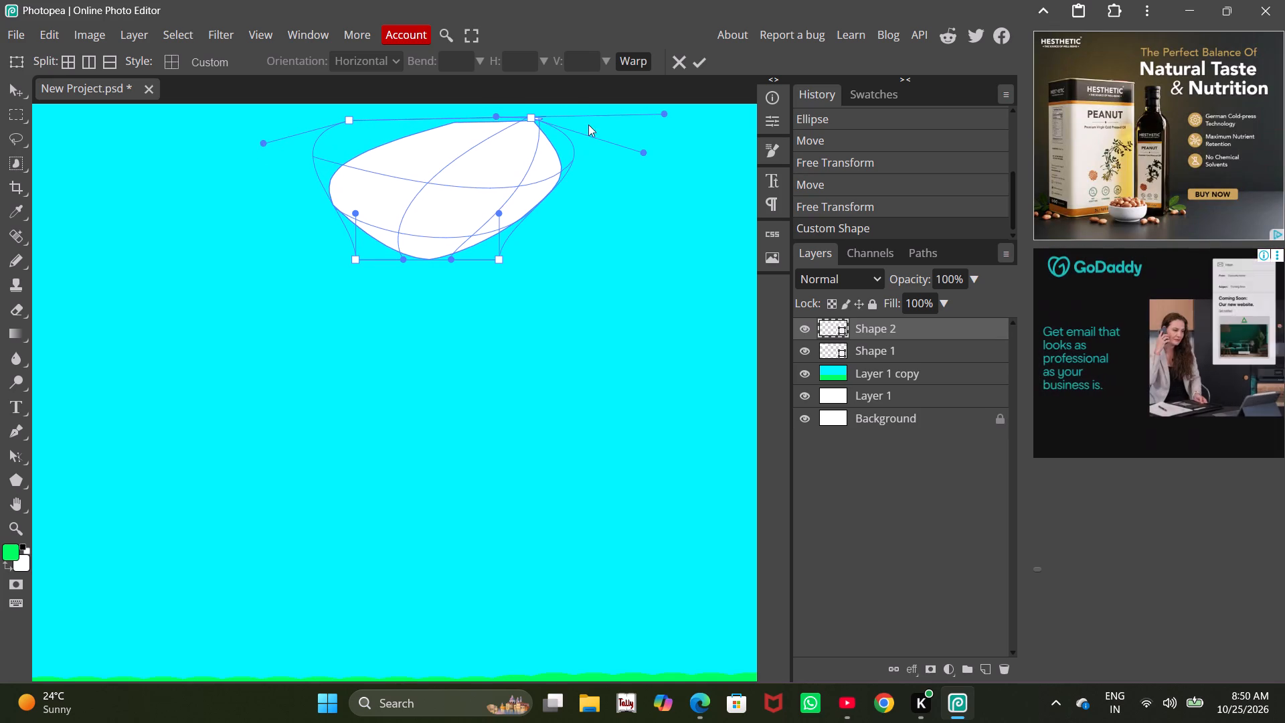
{"action": "left_click_drag", "start_coordinate": [496, 119], "coordinate": [472, 123]}
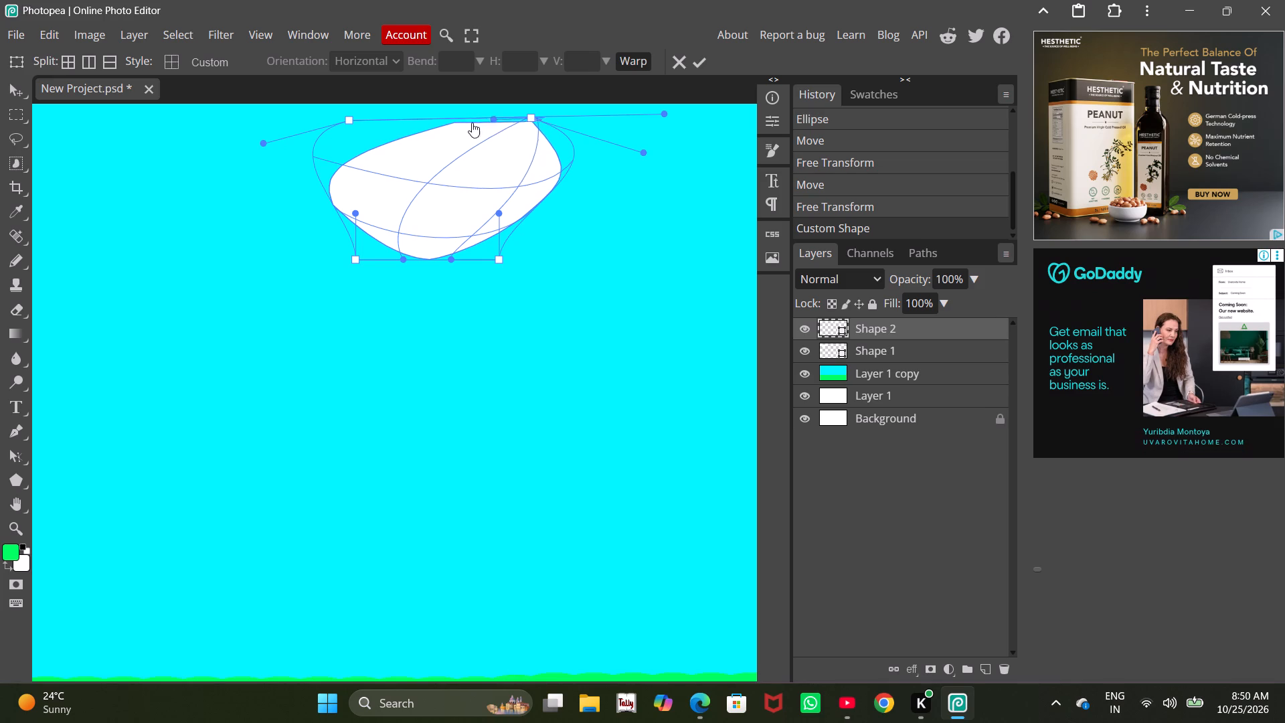
{"action": "left_click_drag", "start_coordinate": [472, 123], "coordinate": [250, 135]}
Pull the lower curve handles of the pentagon's left and right sides outward to widen its lower half.
{"action": "left_click_drag", "start_coordinate": [355, 212], "coordinate": [311, 226]}
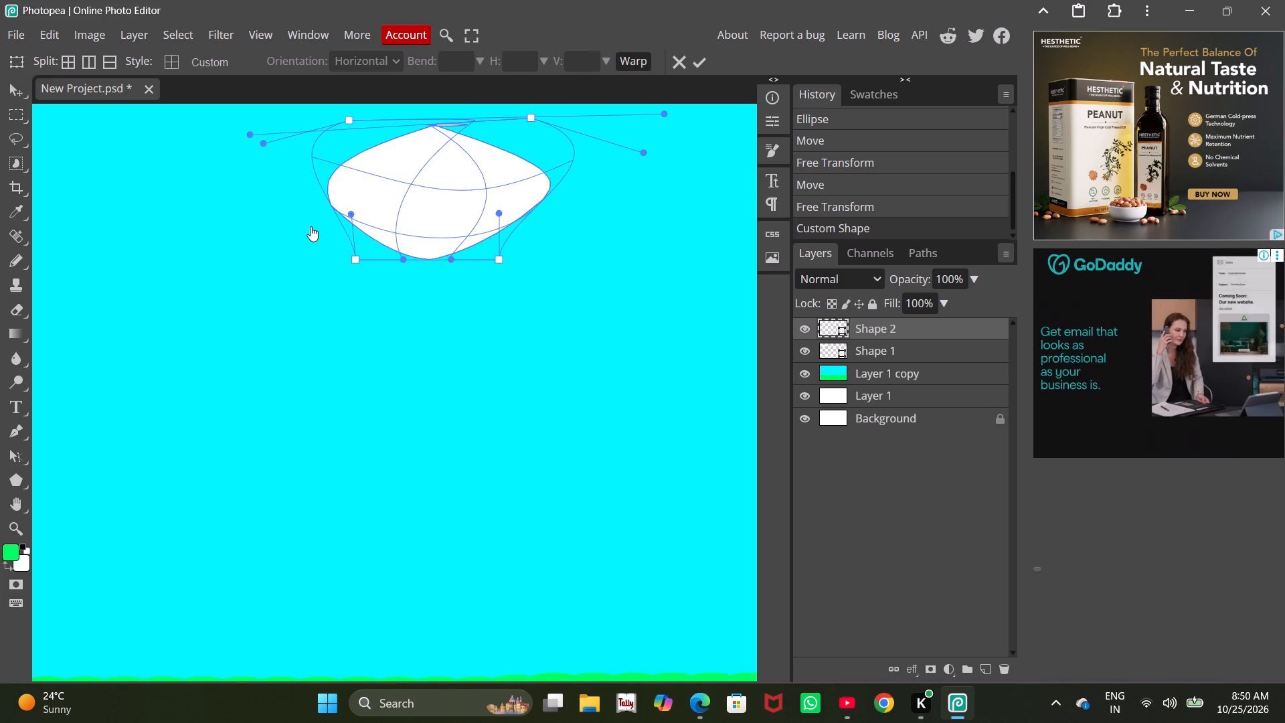
{"action": "left_click_drag", "start_coordinate": [311, 226], "coordinate": [257, 264]}
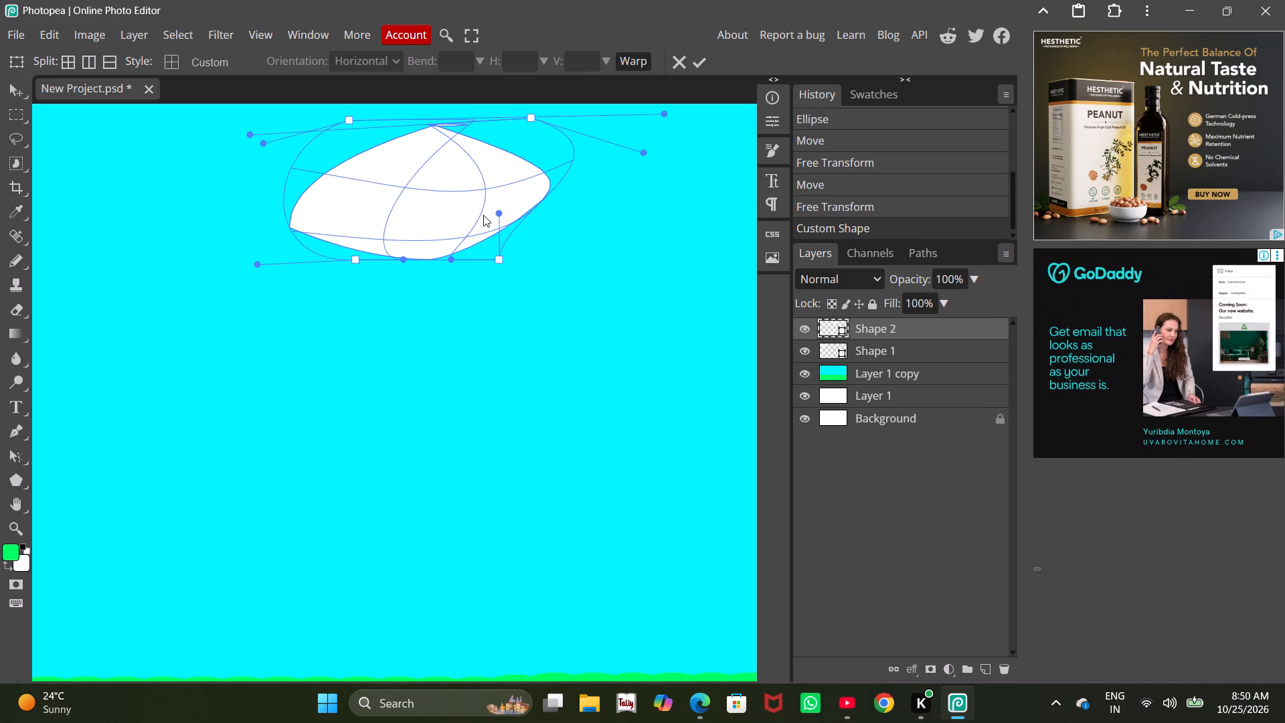
{"action": "left_click_drag", "start_coordinate": [499, 214], "coordinate": [572, 219]}
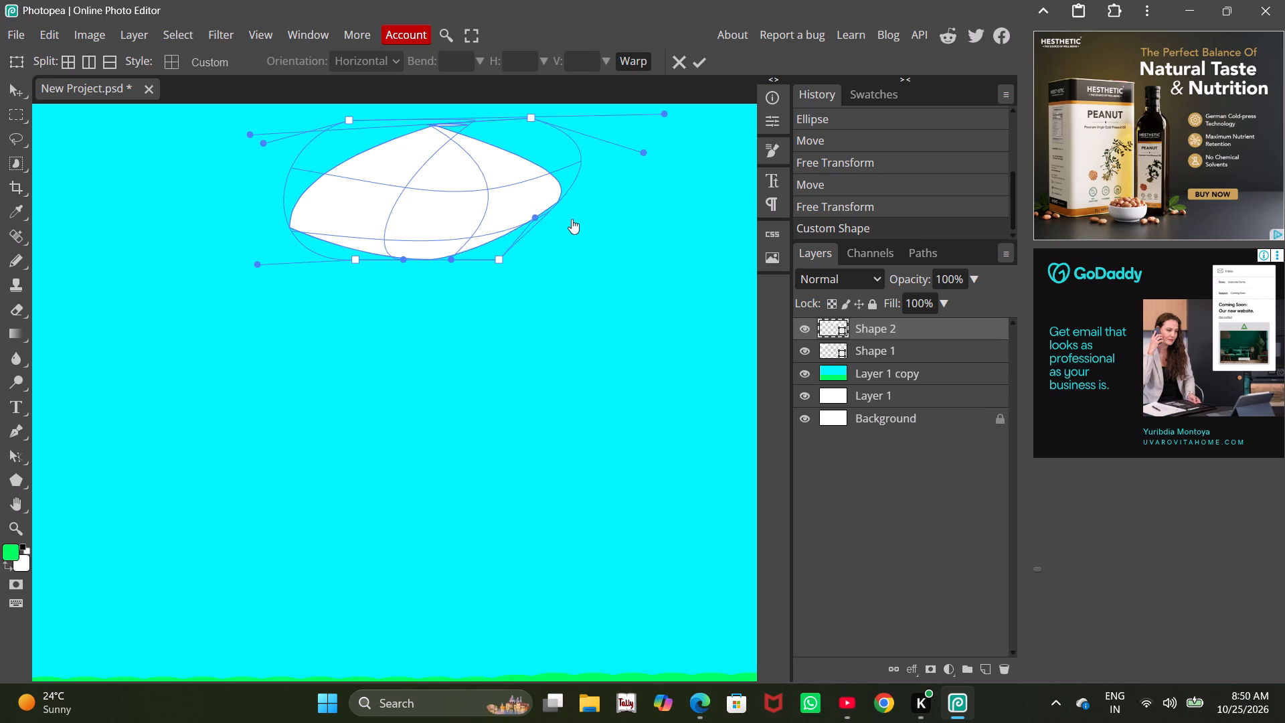
{"action": "left_click_drag", "start_coordinate": [572, 219], "coordinate": [614, 227]}
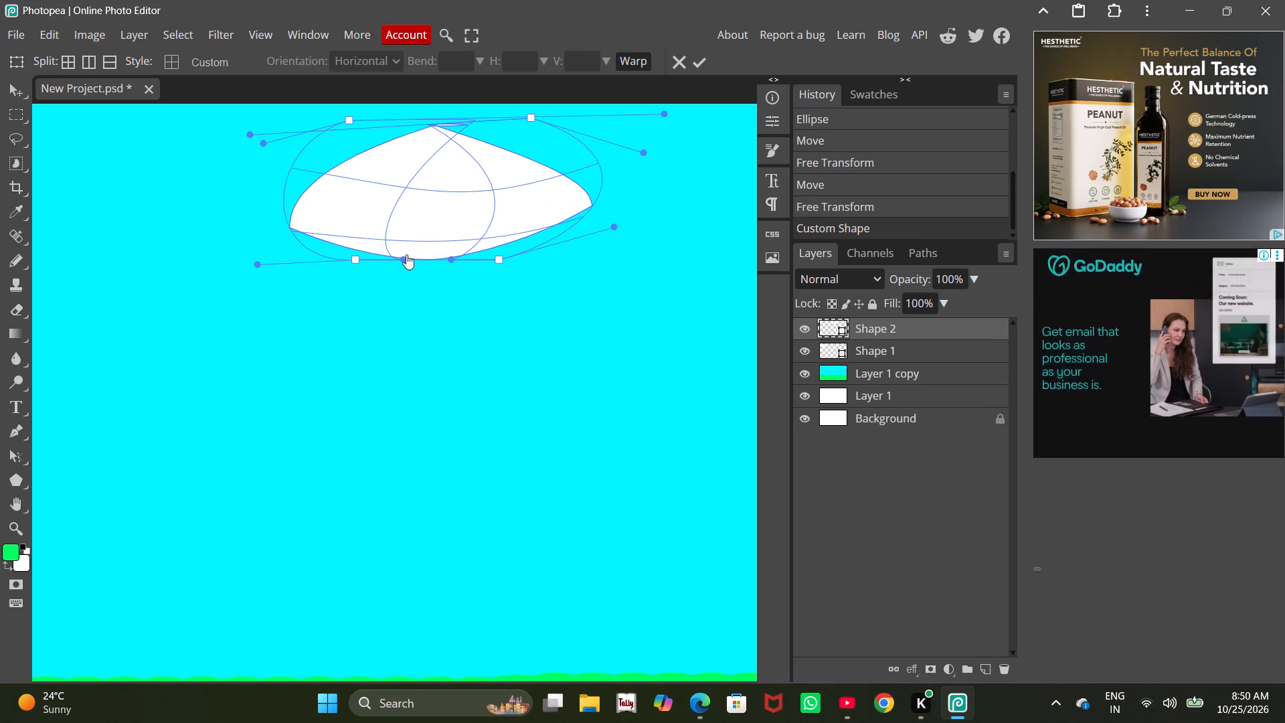
Stretch the bottom edge's two curve handles outward past the corners to deepen the pentagon cloud's underside, and apply the warp.
{"action": "left_click_drag", "start_coordinate": [404, 258], "coordinate": [273, 319]}
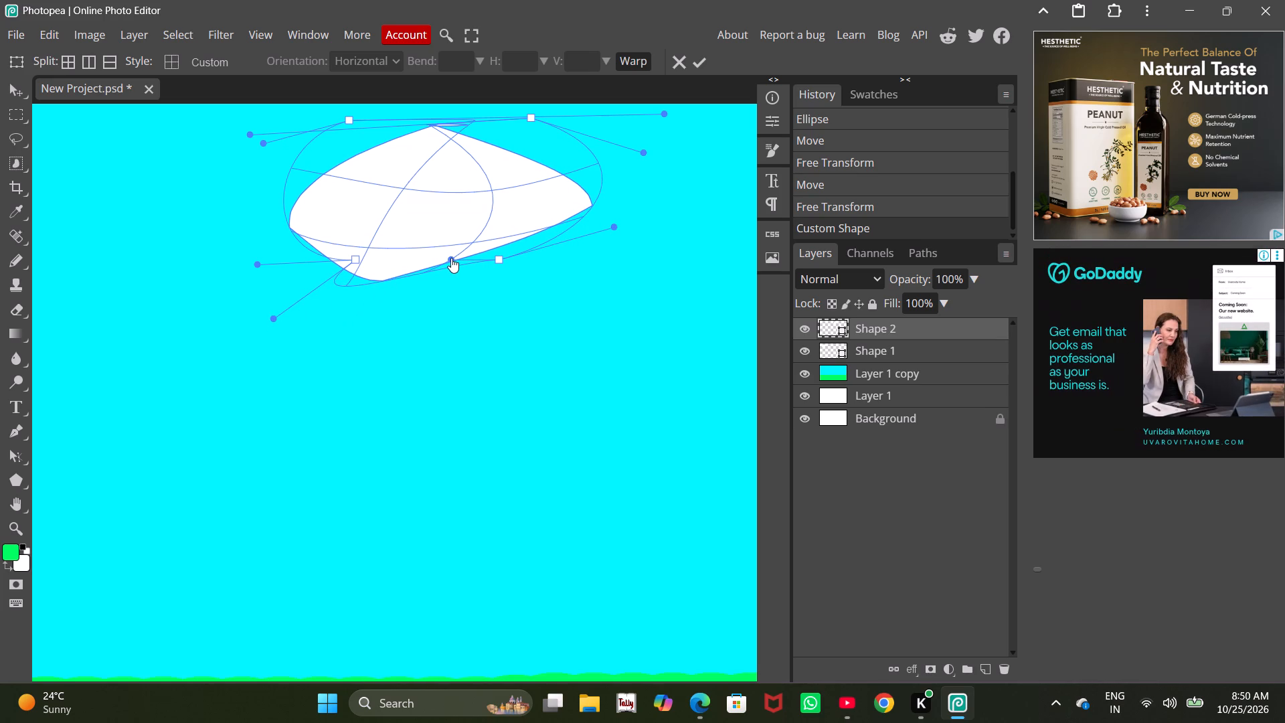
{"action": "left_click_drag", "start_coordinate": [453, 258], "coordinate": [610, 213]}
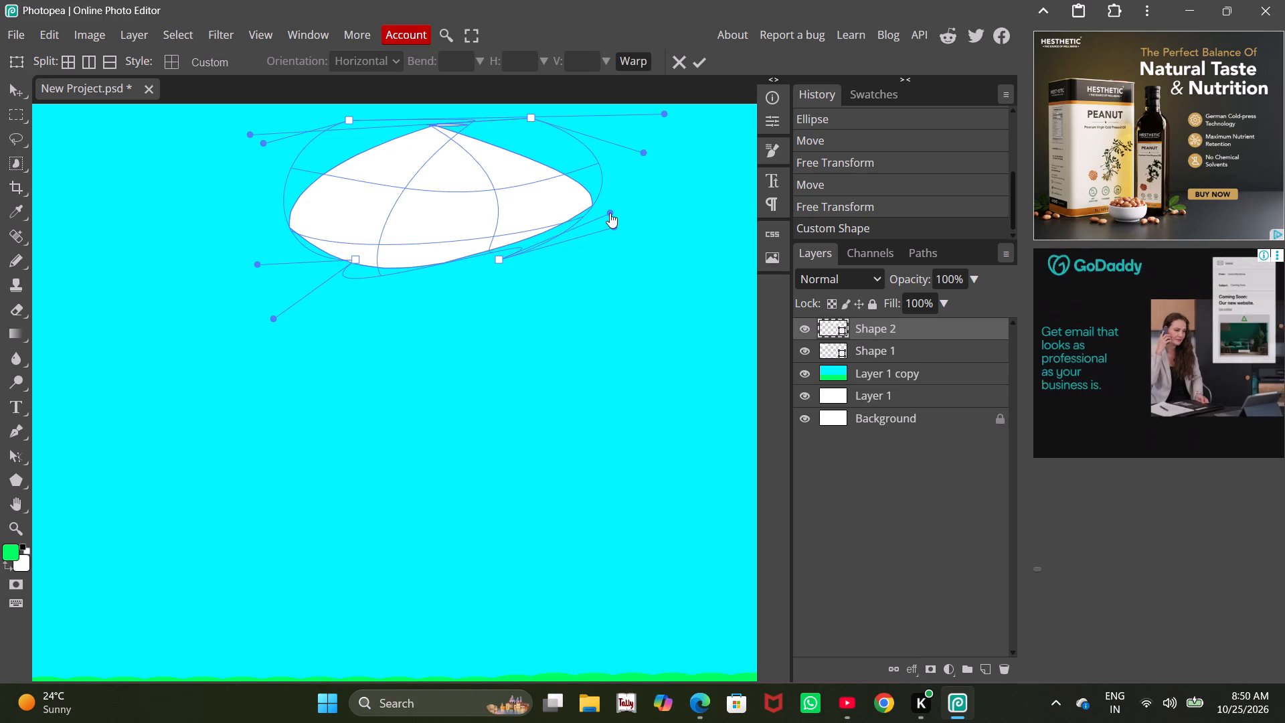
{"action": "left_click_drag", "start_coordinate": [610, 213], "coordinate": [581, 272]}
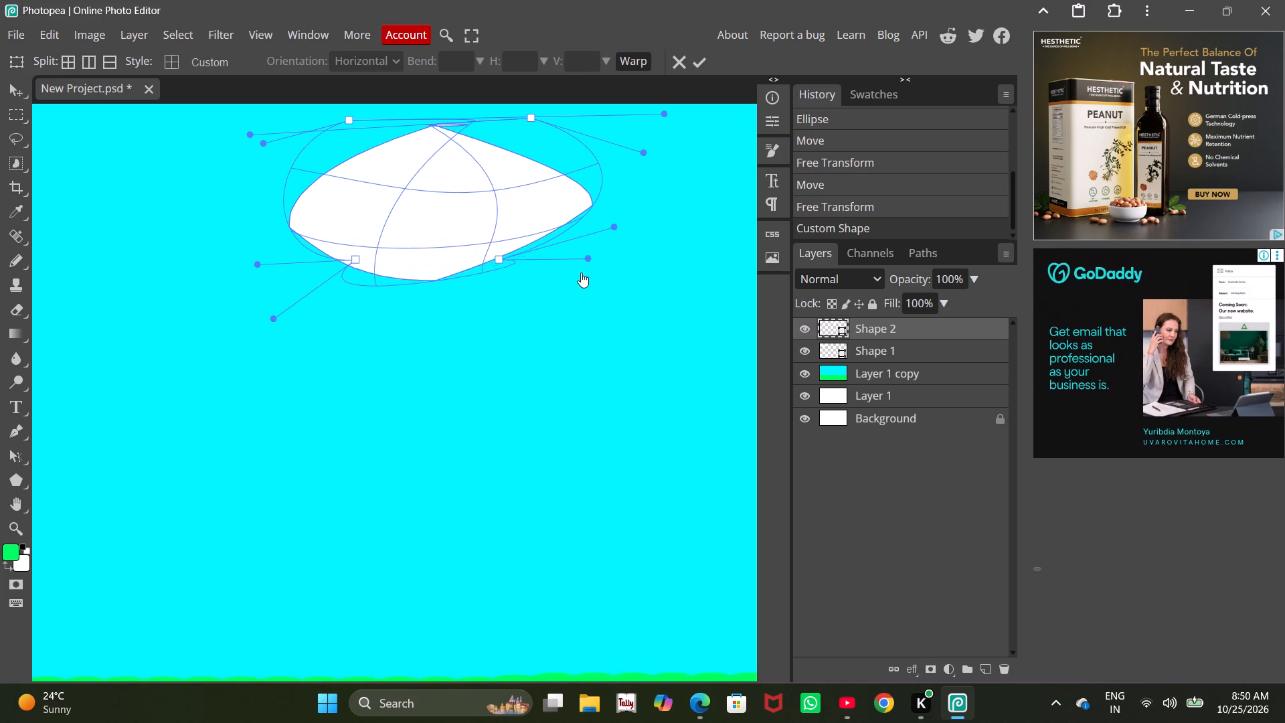
{"action": "left_click_drag", "start_coordinate": [581, 272], "coordinate": [637, 276]}
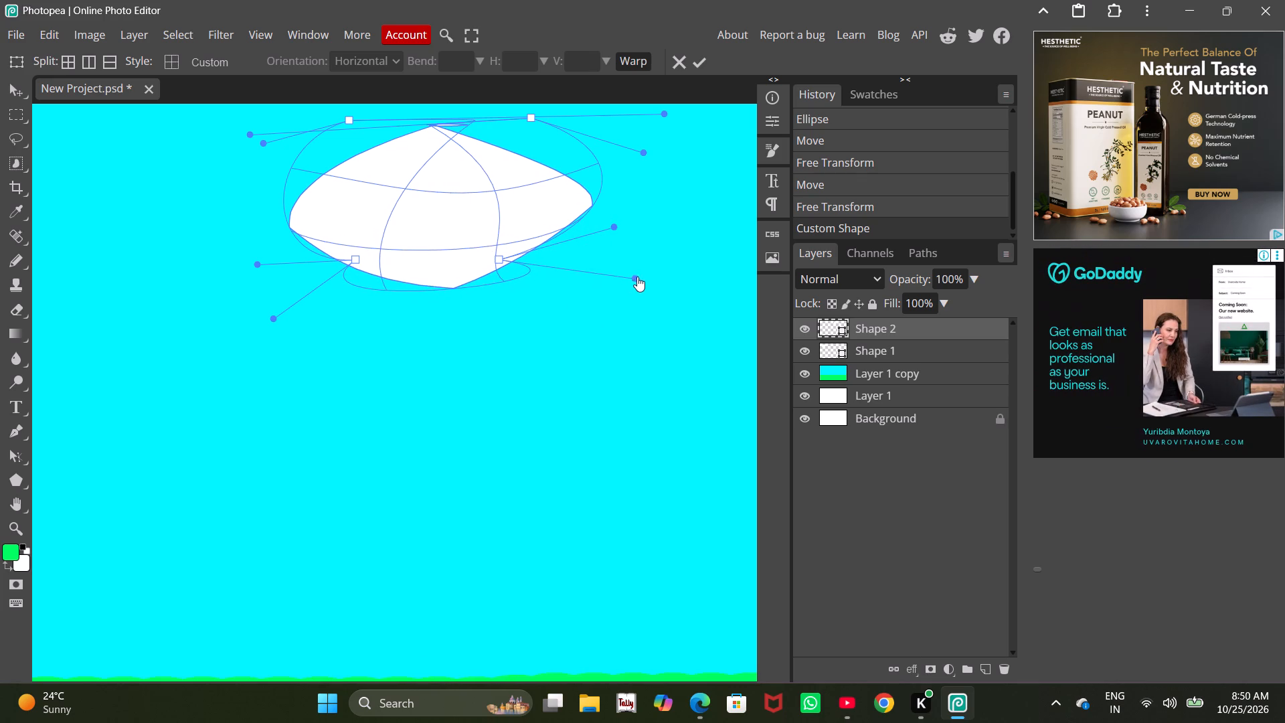
{"action": "left_click_drag", "start_coordinate": [637, 276], "coordinate": [680, 253]}
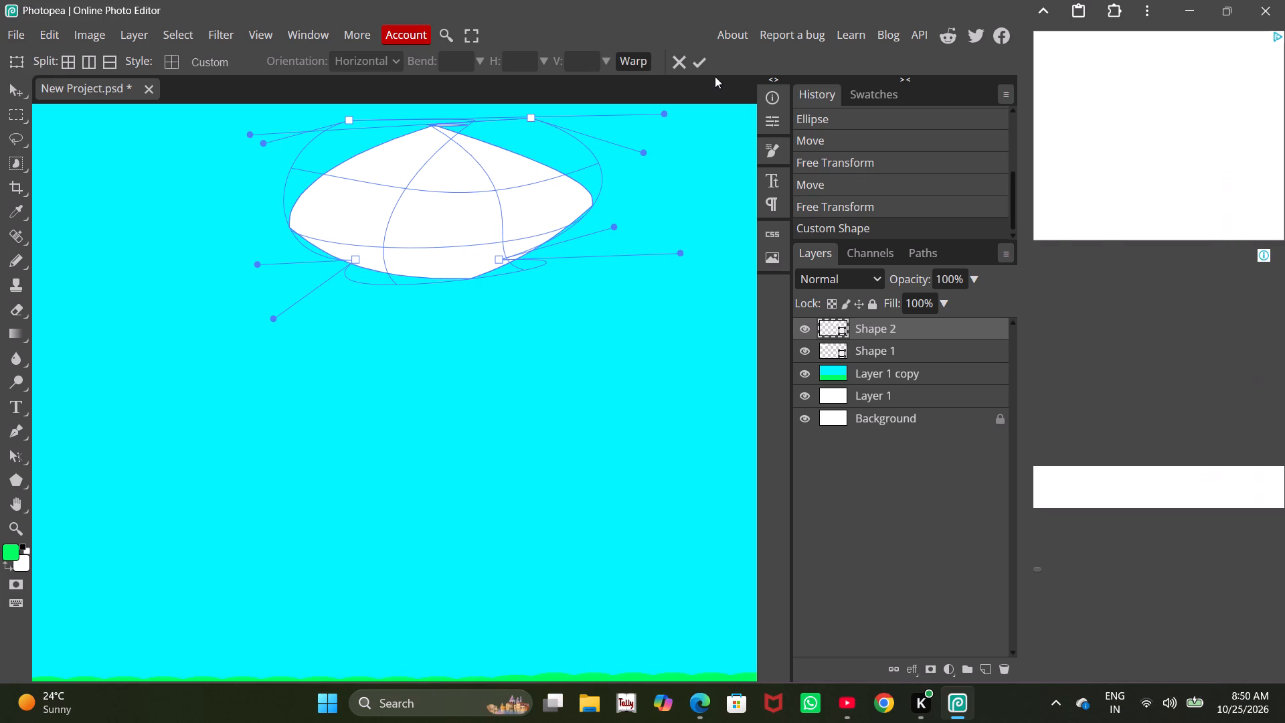
{"action": "left_click", "coordinate": [701, 68]}
{"action": "left_click", "coordinate": [691, 116]}
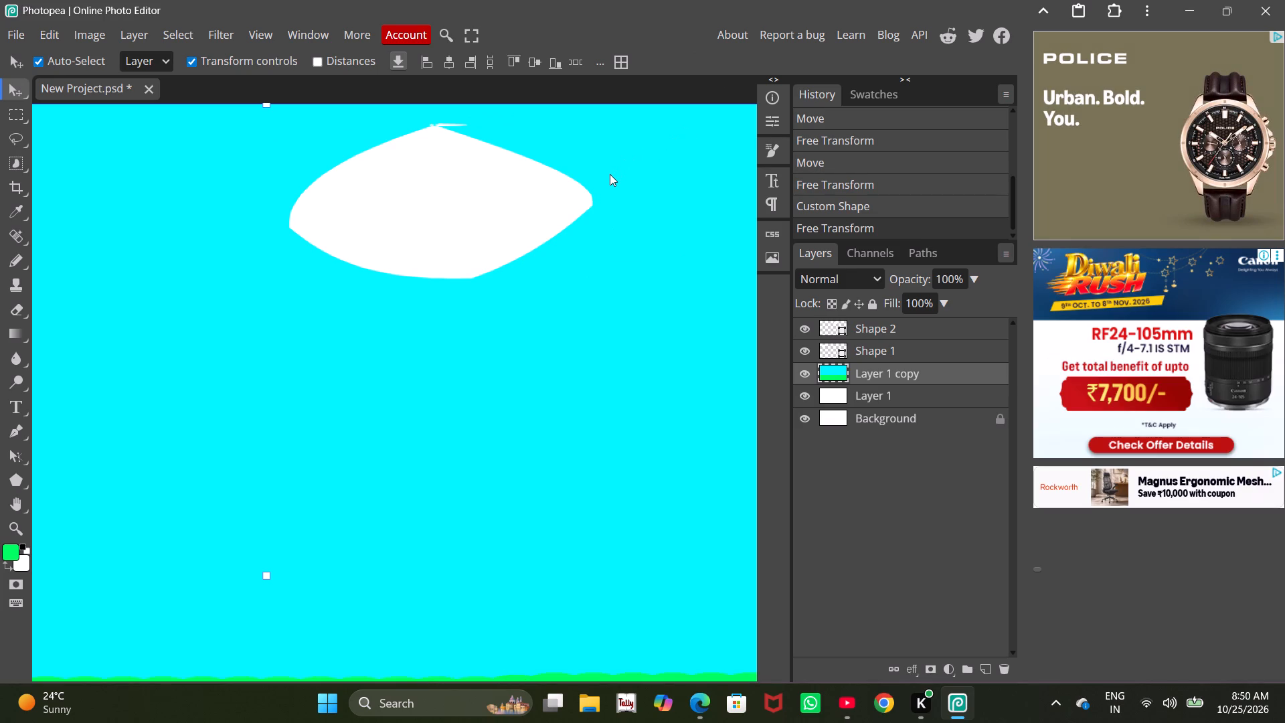
Review both clouds against the whole landscape and examine the empty sky beside the second cloud.
{"action": "scroll", "coordinate": [610, 174], "scroll_direction": "down", "scroll_amount": 11, "text": "alt"}
{"action": "scroll", "coordinate": [610, 174], "scroll_direction": "up", "scroll_amount": 3, "text": "ctrl"}
{"action": "scroll", "coordinate": [610, 174], "scroll_direction": "down", "scroll_amount": 7, "text": "ctrl"}
{"action": "scroll", "coordinate": [610, 174], "scroll_direction": "up", "scroll_amount": 3, "text": "ctrl"}
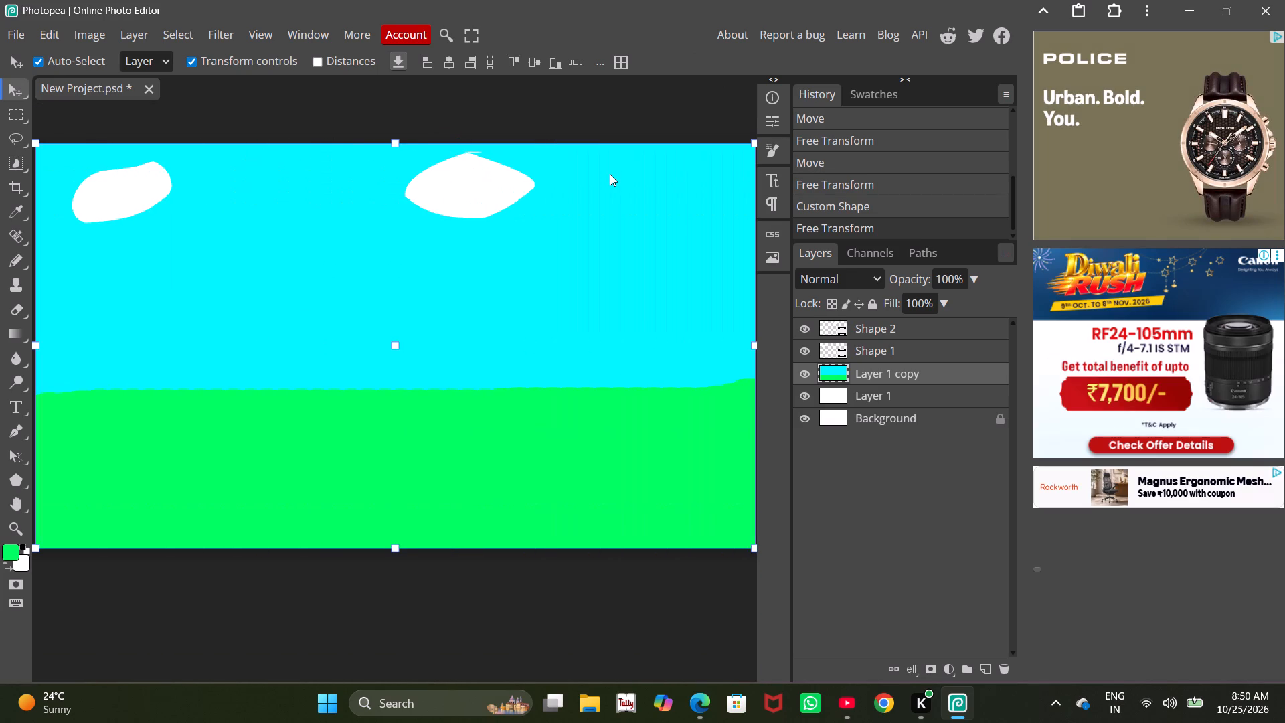
{"action": "left_click", "coordinate": [610, 174]}
{"action": "scroll", "coordinate": [602, 182], "scroll_direction": "up", "scroll_amount": 5, "text": "alt"}
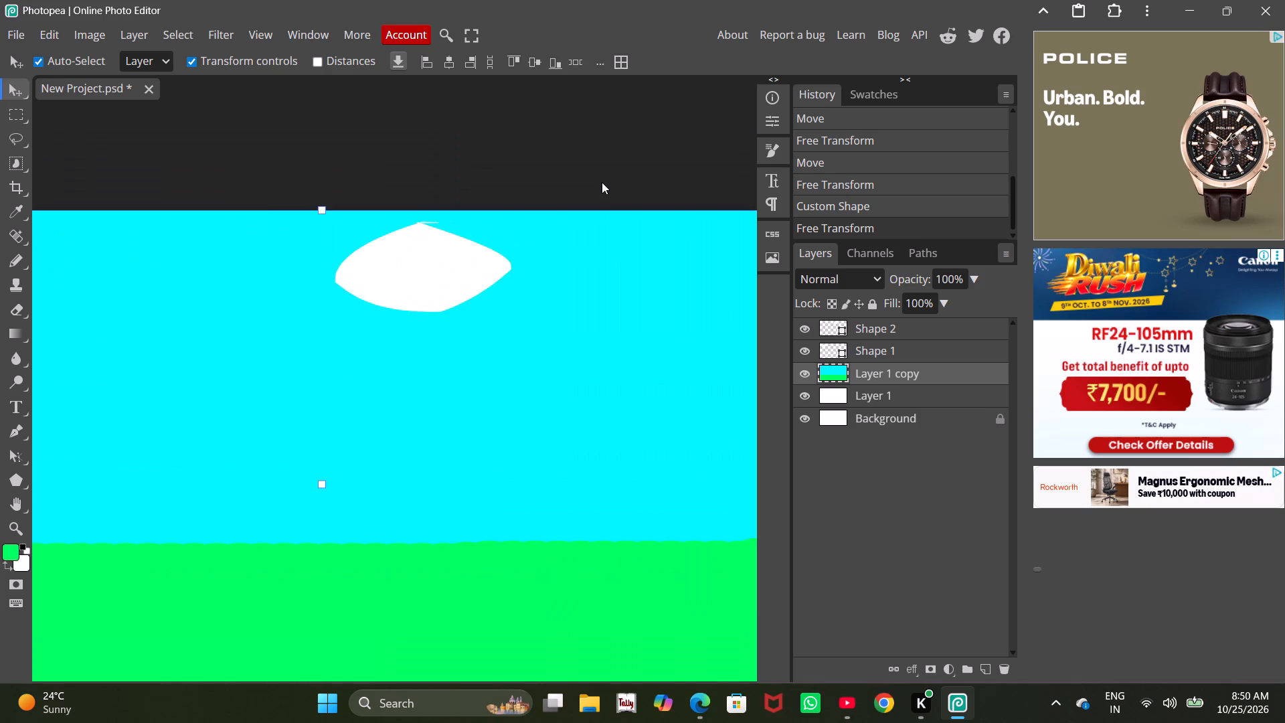
{"action": "scroll", "coordinate": [602, 182], "scroll_direction": "up", "scroll_amount": 9, "text": "alt"}
{"action": "scroll", "coordinate": [602, 171], "scroll_direction": "down", "scroll_amount": 2}
{"action": "scroll", "coordinate": [602, 171], "scroll_direction": "up", "scroll_amount": 1}
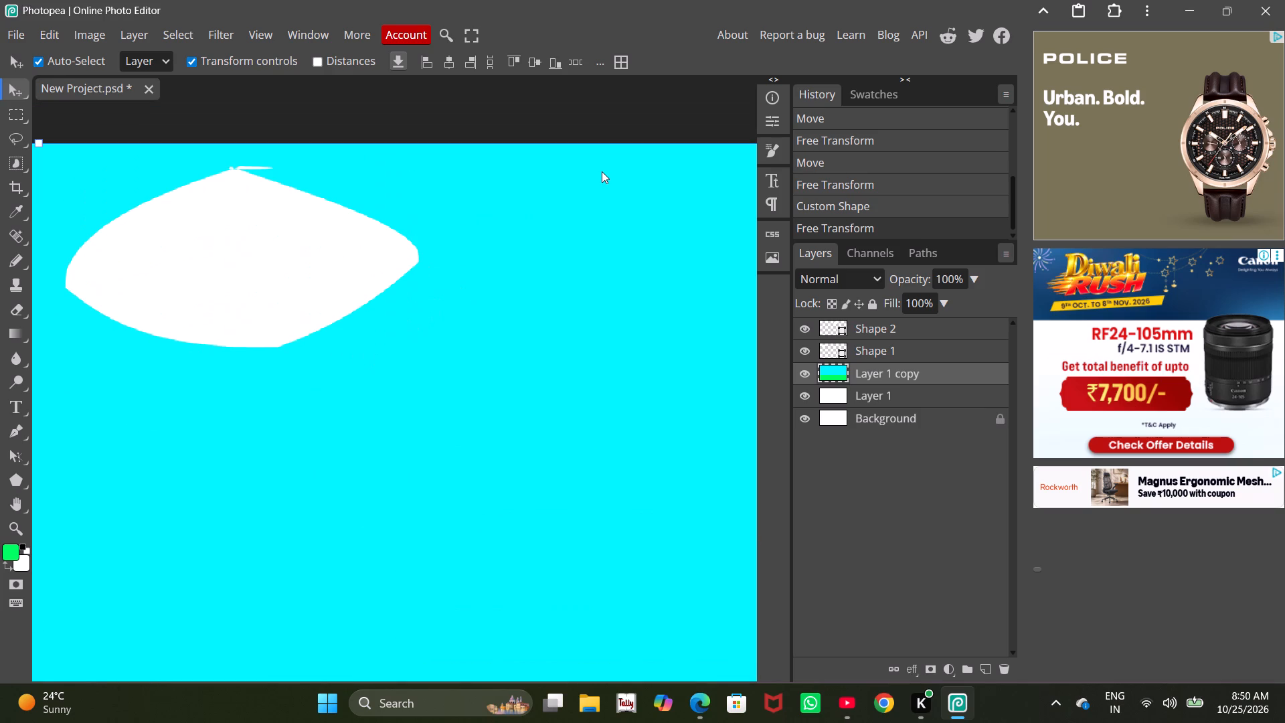
{"action": "scroll", "coordinate": [602, 171], "scroll_direction": "up", "scroll_amount": 2}
{"action": "scroll", "coordinate": [602, 171], "scroll_direction": "up", "scroll_amount": 2, "text": "alt"}
{"action": "scroll", "coordinate": [602, 171], "scroll_direction": "down", "scroll_amount": 2}
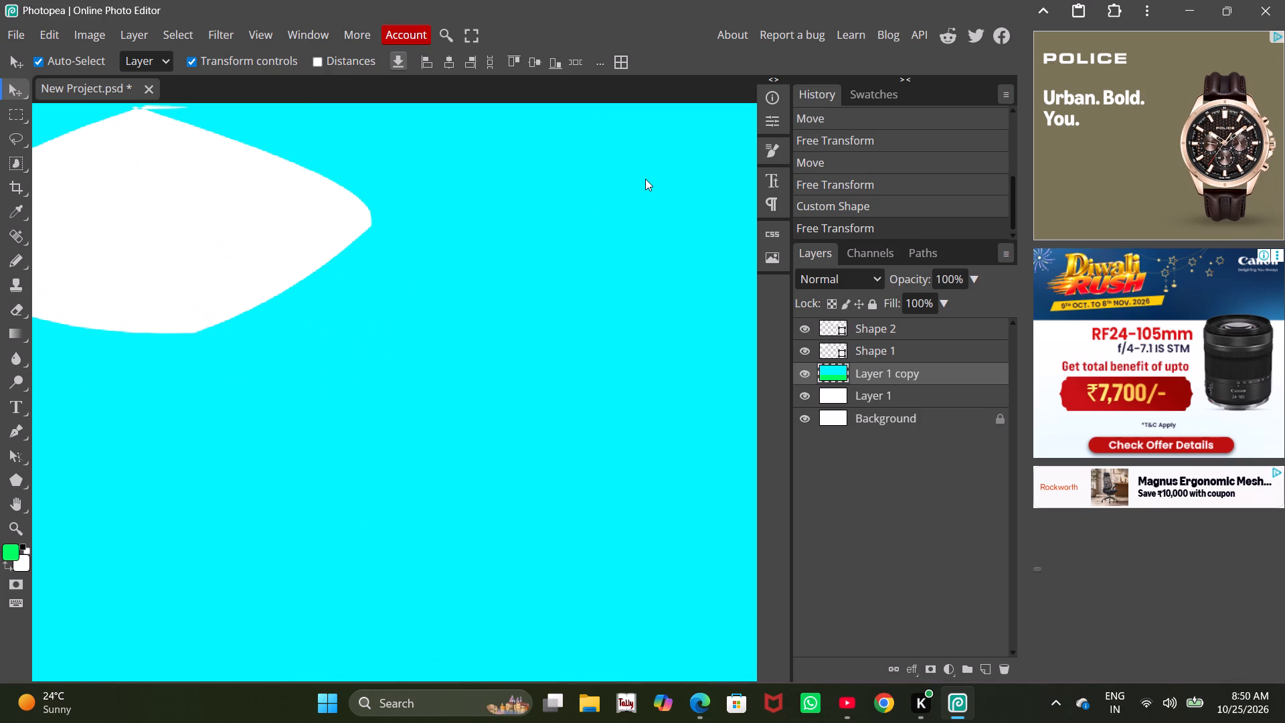
{"action": "scroll", "coordinate": [645, 179], "scroll_direction": "down", "scroll_amount": 2}
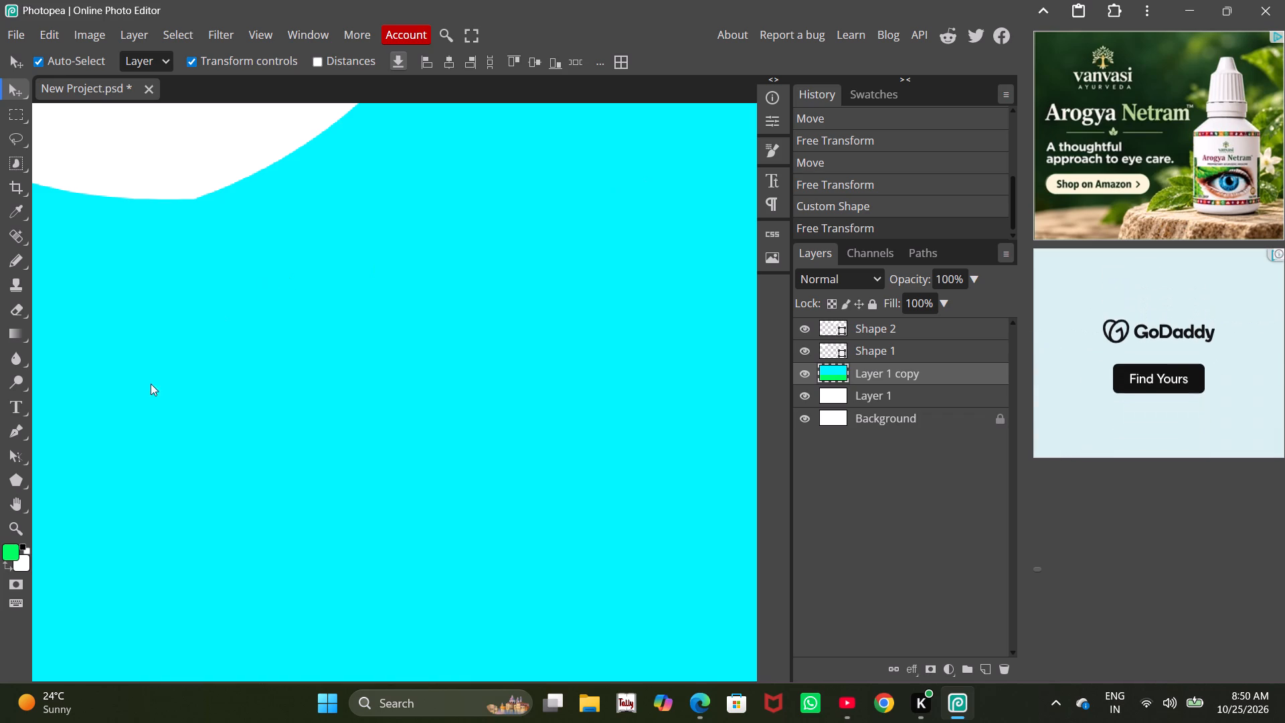
Add a white 100 by 100 px triangle custom shape in the sky, below and to the right of the second cloud.
{"action": "left_click", "coordinate": [21, 483]}
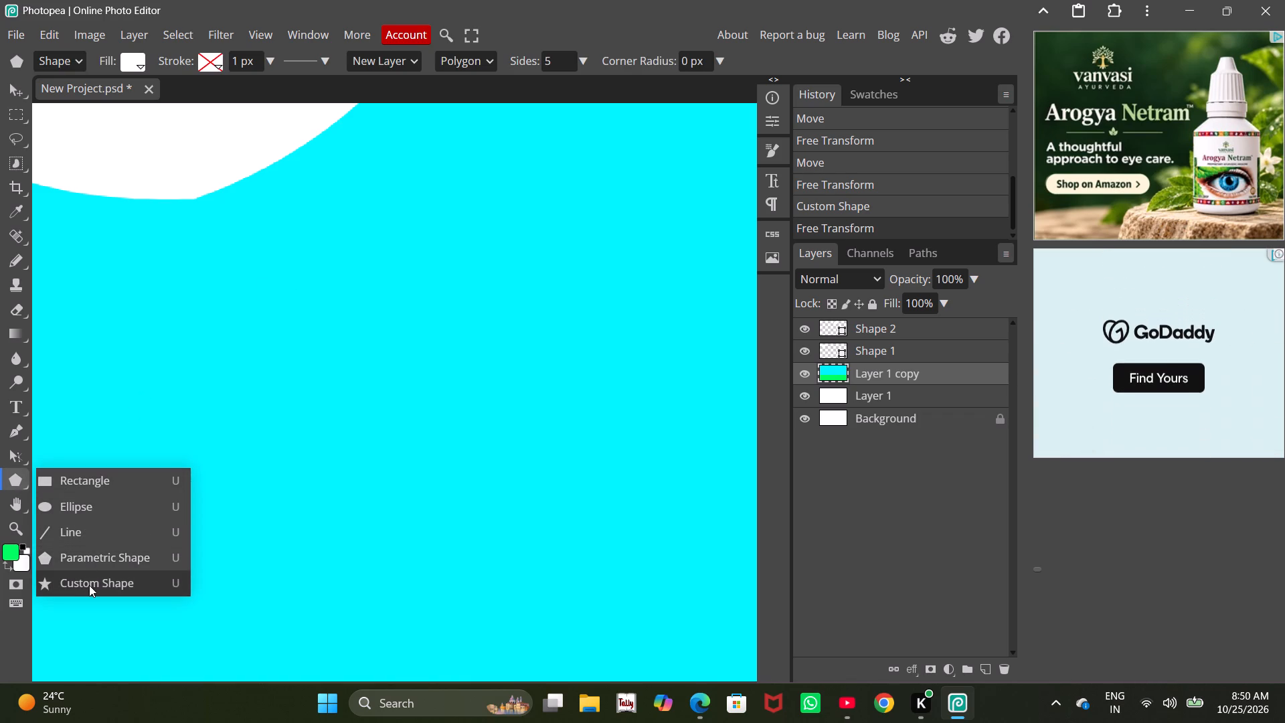
{"action": "left_click", "coordinate": [89, 585]}
{"action": "left_click", "coordinate": [452, 240]}
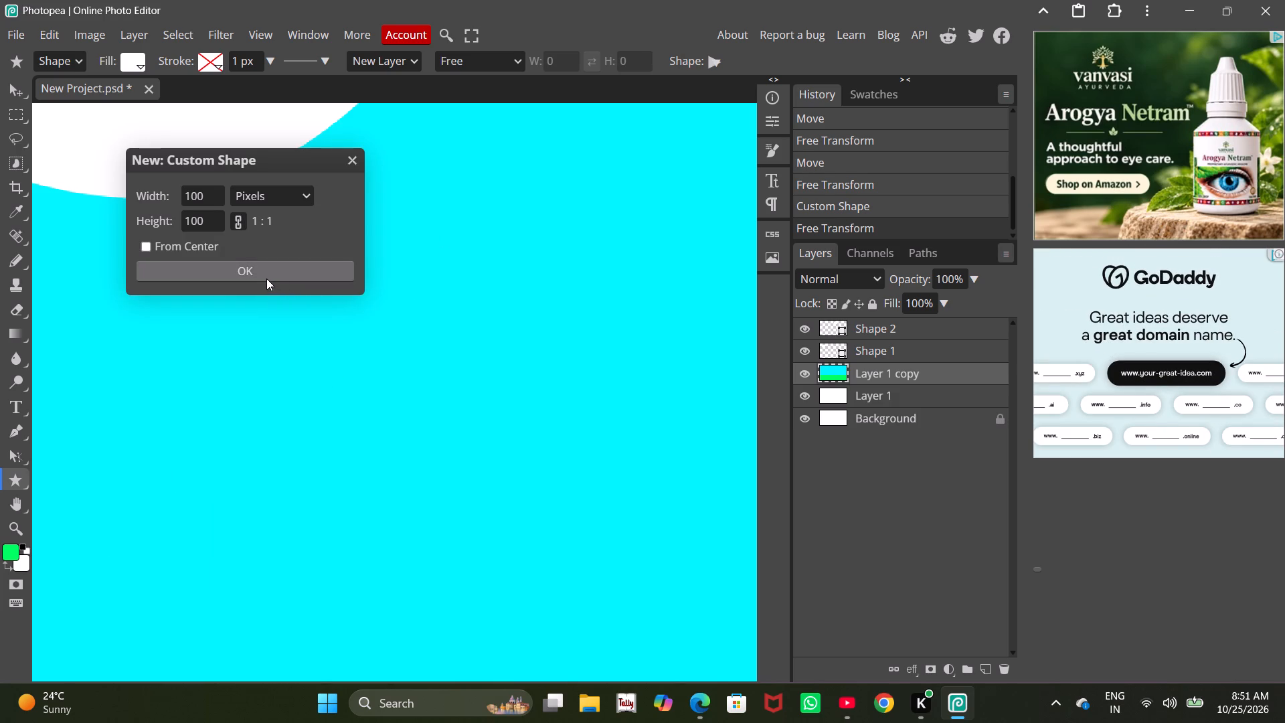
{"action": "left_click", "coordinate": [281, 267]}
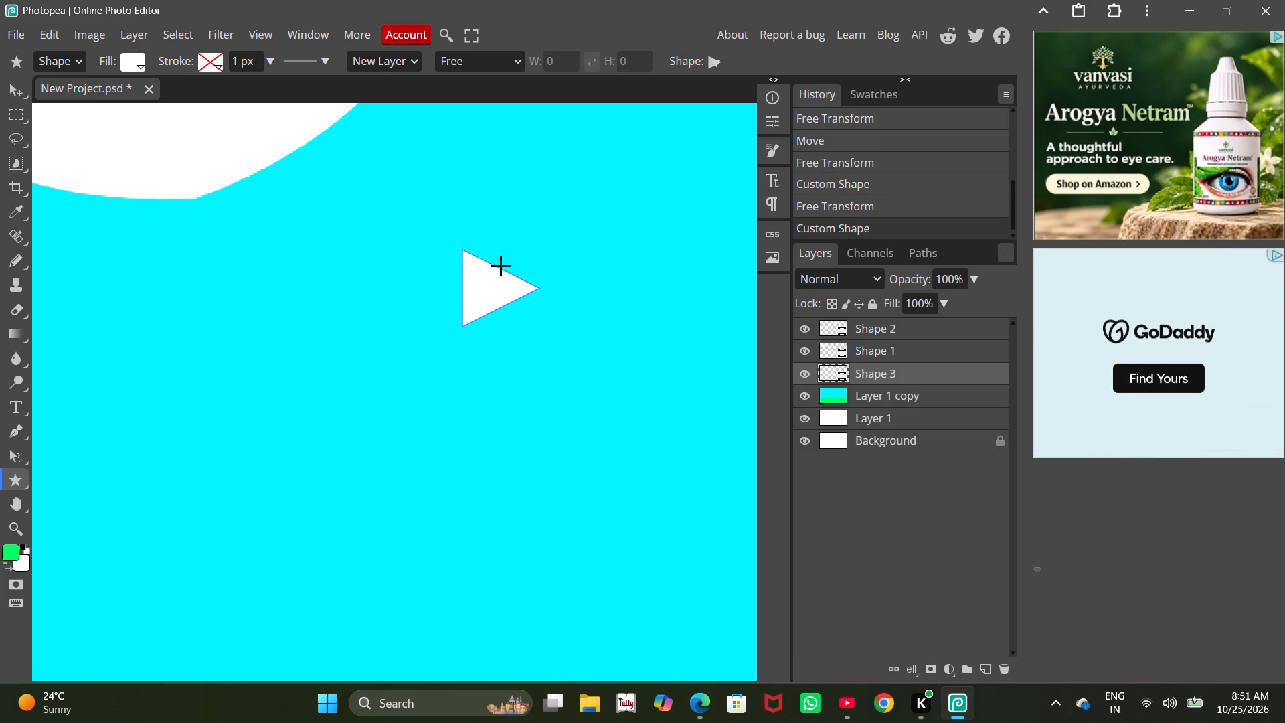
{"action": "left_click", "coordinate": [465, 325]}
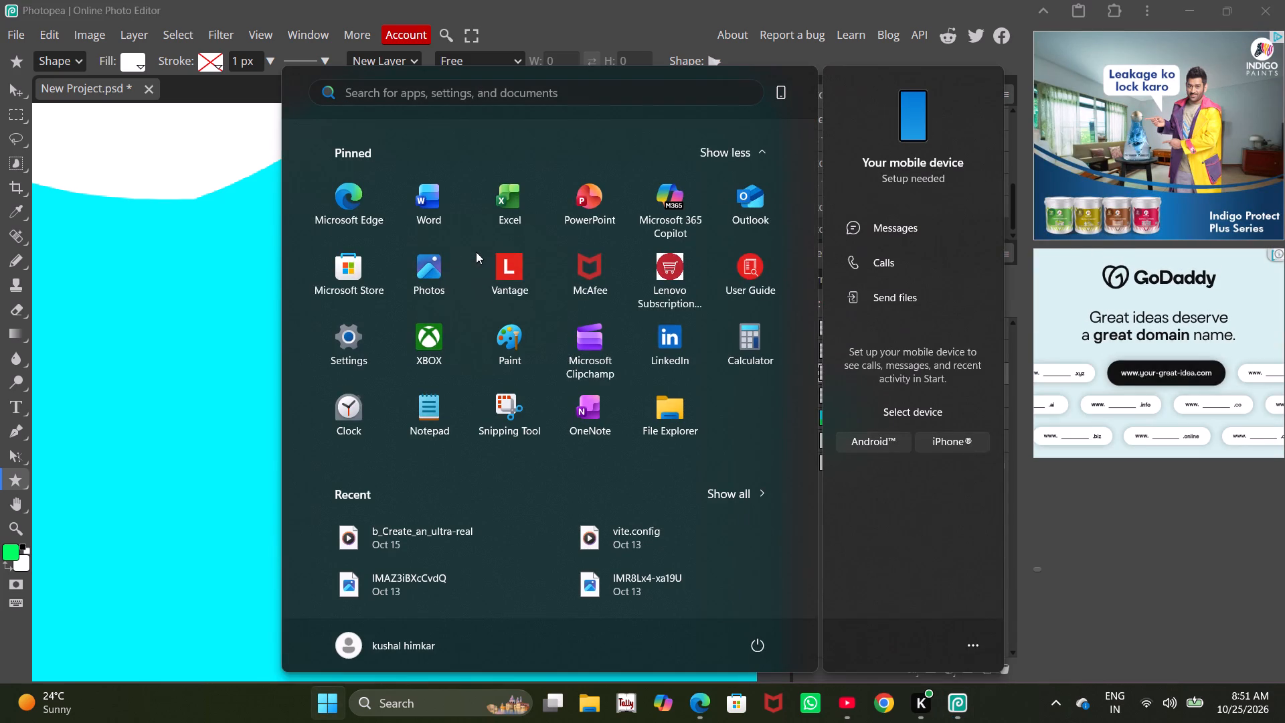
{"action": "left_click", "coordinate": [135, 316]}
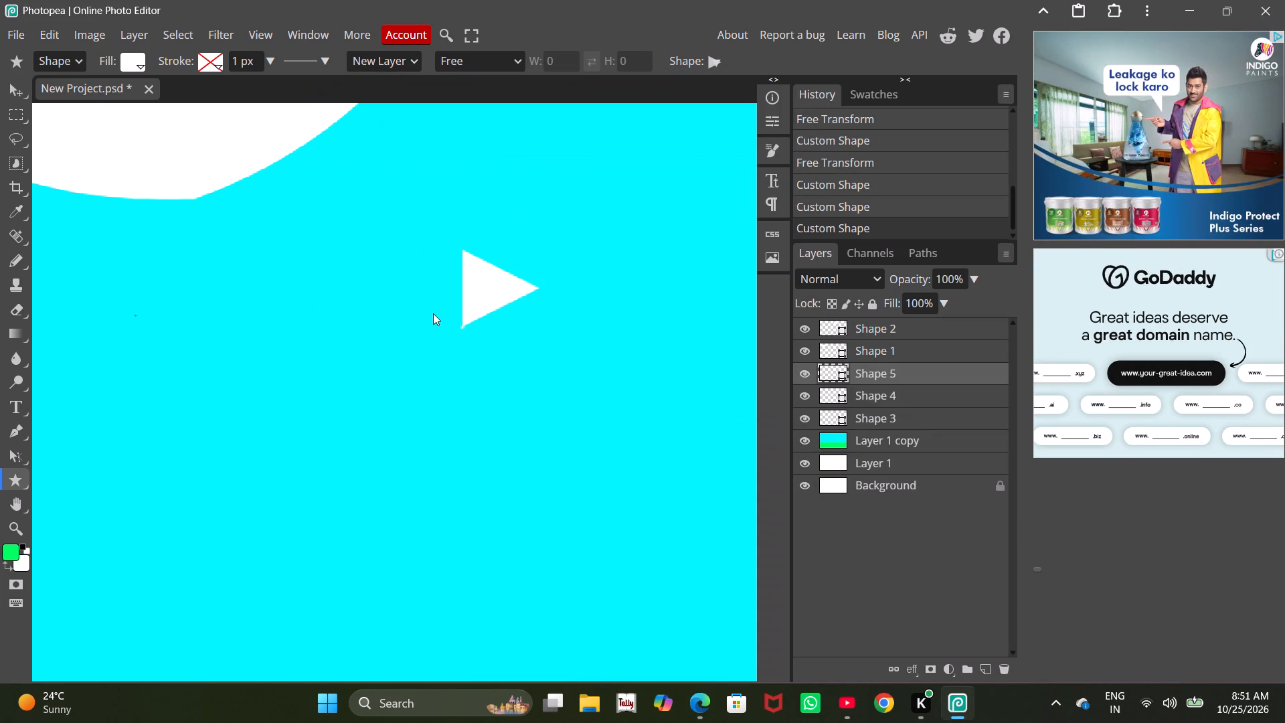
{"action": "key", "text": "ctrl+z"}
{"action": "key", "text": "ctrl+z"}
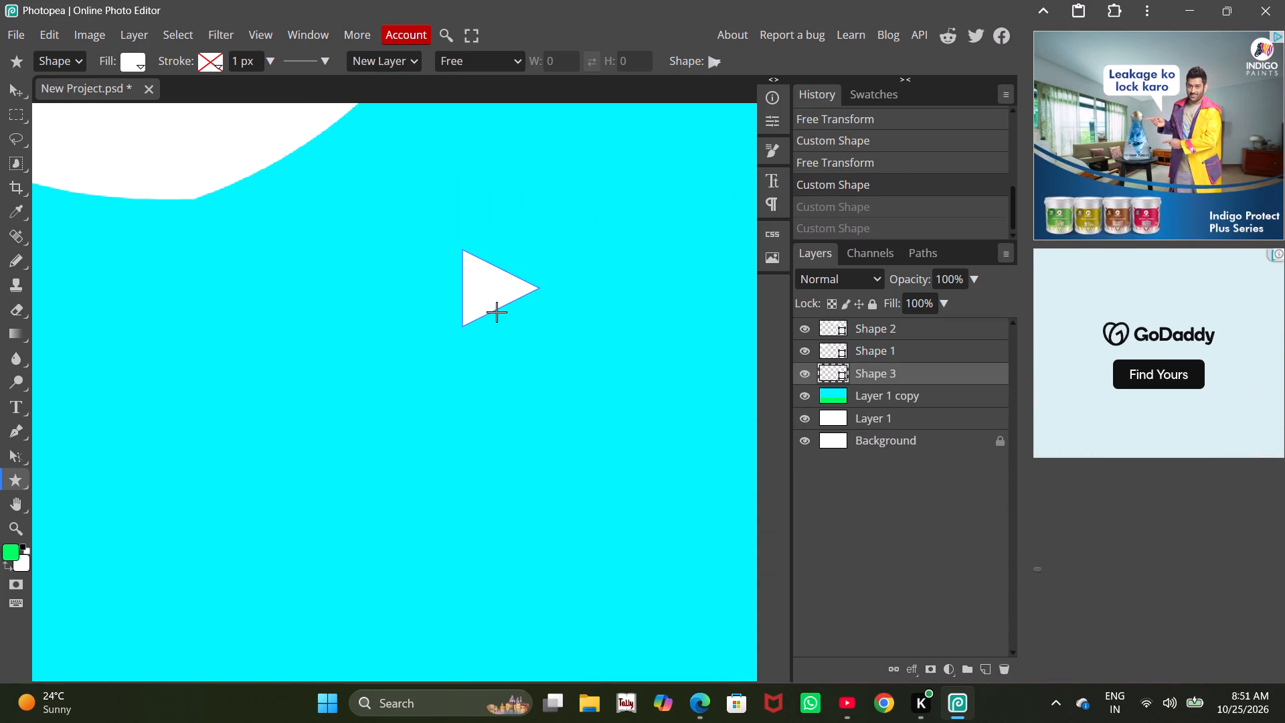
Enlarge the triangle on the Shape 3 layer proportionally by extending its right point outward.
{"action": "left_click", "coordinate": [847, 372]}
{"action": "left_click", "coordinate": [844, 374]}
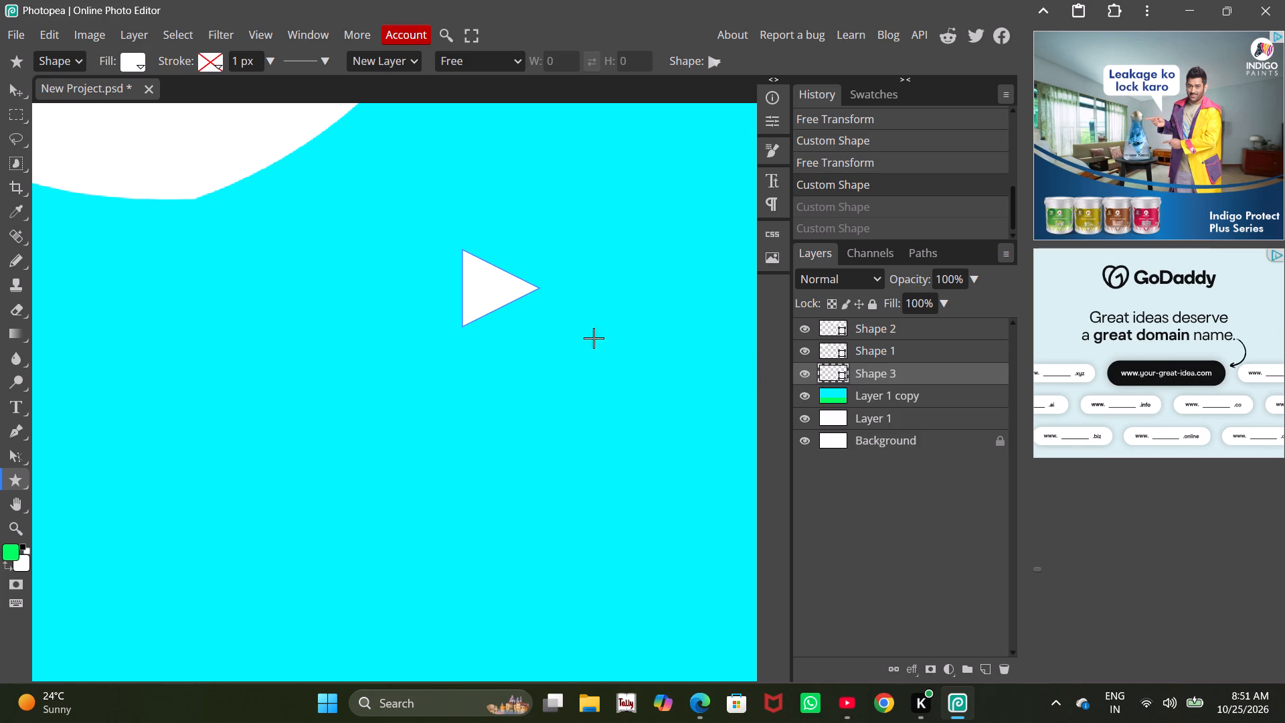
{"action": "left_click", "coordinate": [9, 91]}
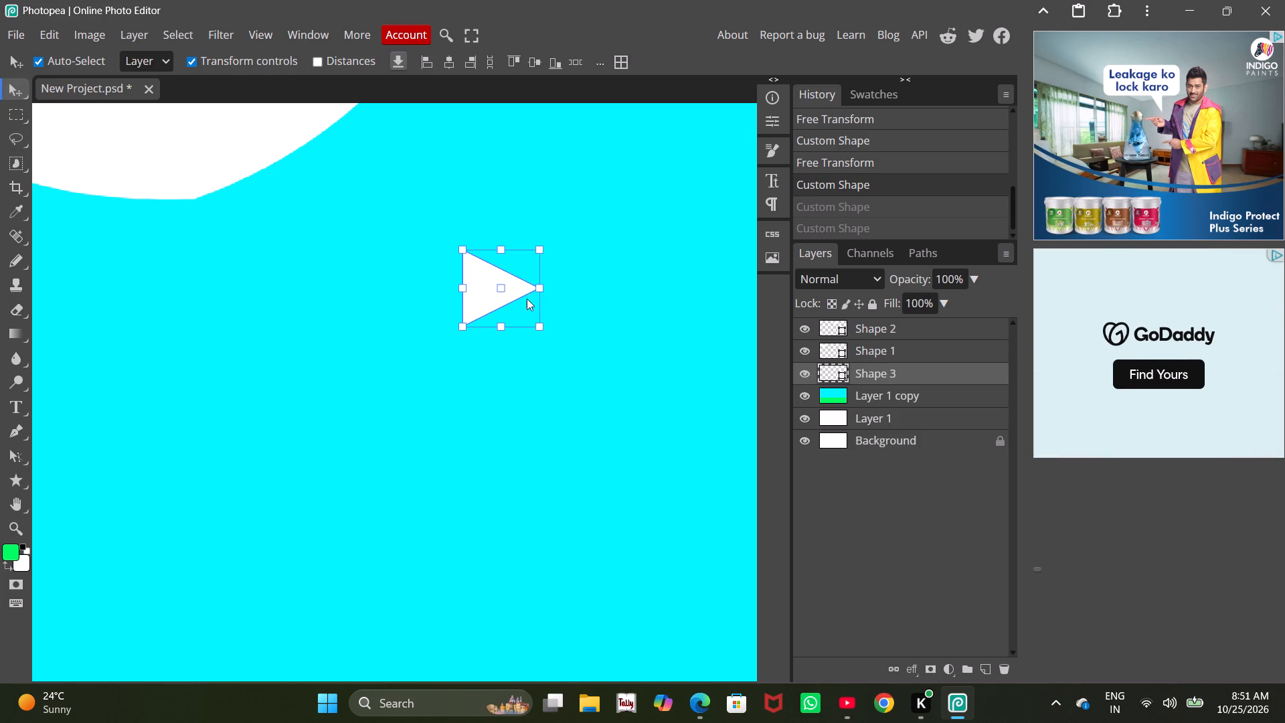
{"action": "left_click_drag", "start_coordinate": [536, 289], "coordinate": [589, 289]}
Start warping the triangle and pull the top edge's right curve handle above the upper right corner to bulge its upper side.
{"action": "left_click", "coordinate": [532, 52]}
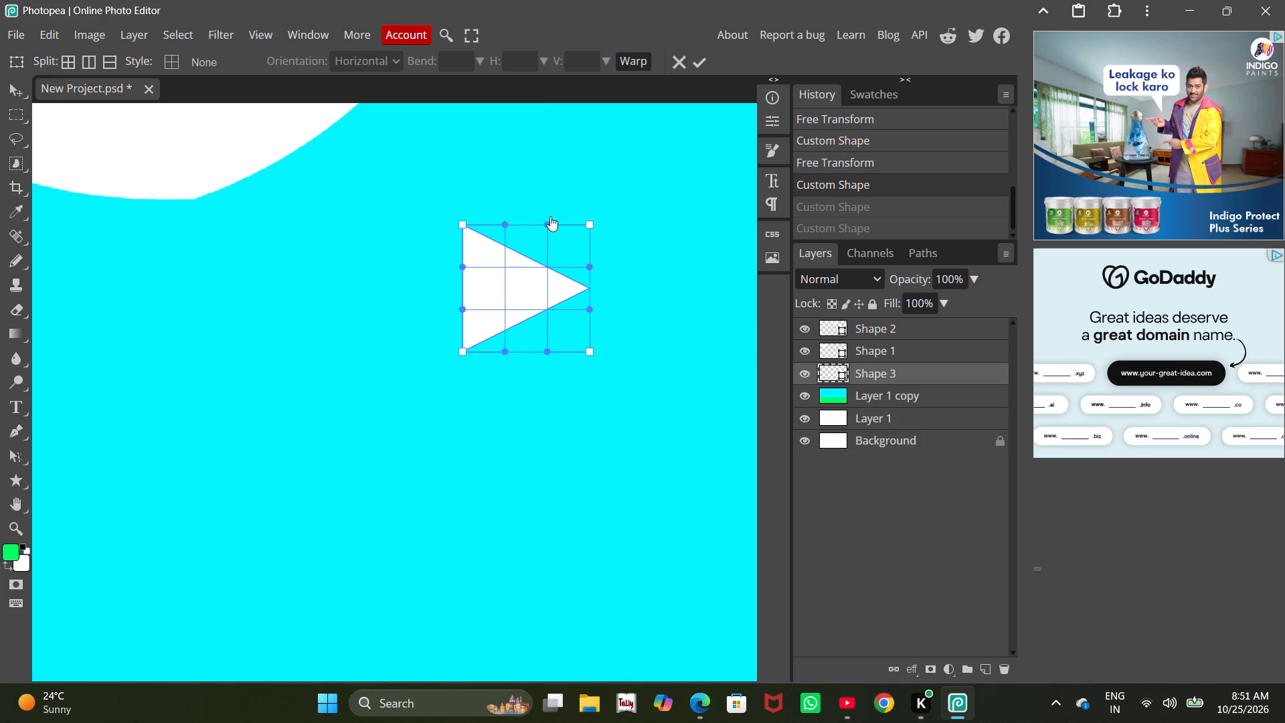
{"action": "left_click_drag", "start_coordinate": [546, 224], "coordinate": [732, 327]}
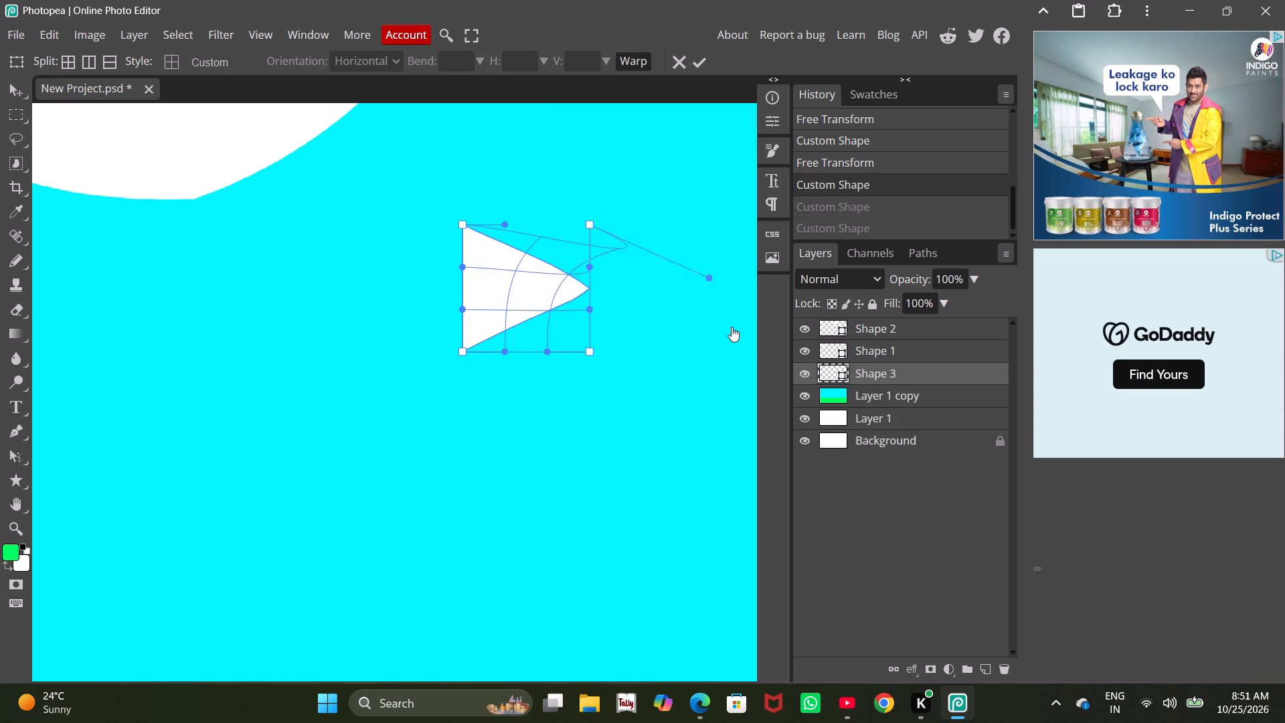
{"action": "left_click_drag", "start_coordinate": [732, 327], "coordinate": [615, 168]}
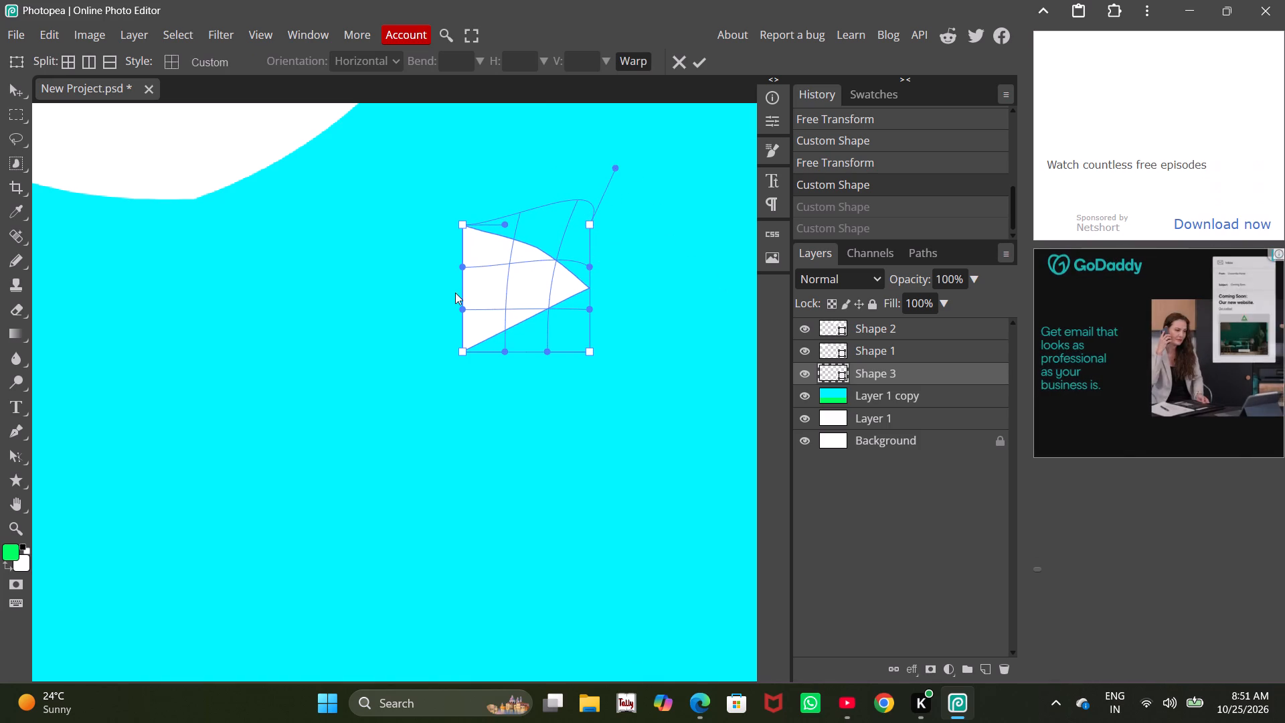
Bulge the triangle's left side outward with both curve handles and shift its lower left warp corner slightly outward.
{"action": "left_click_drag", "start_coordinate": [463, 265], "coordinate": [347, 300]}
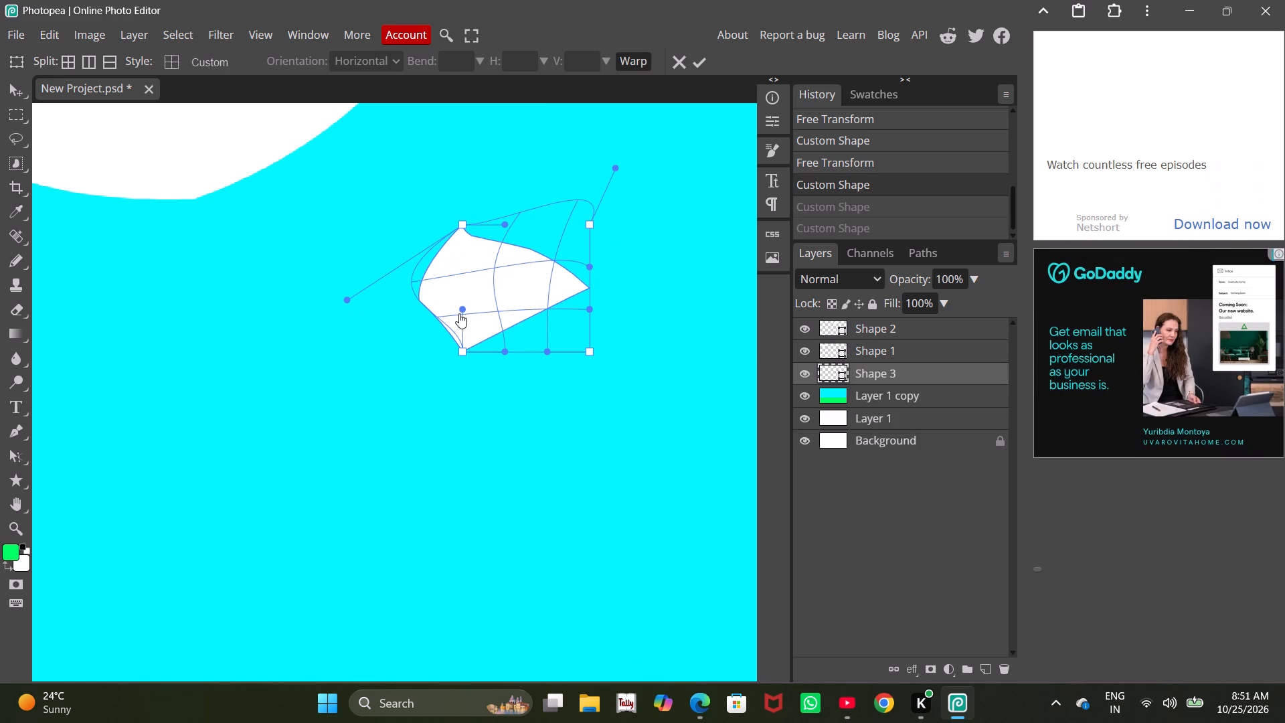
{"action": "left_click_drag", "start_coordinate": [459, 308], "coordinate": [388, 376]}
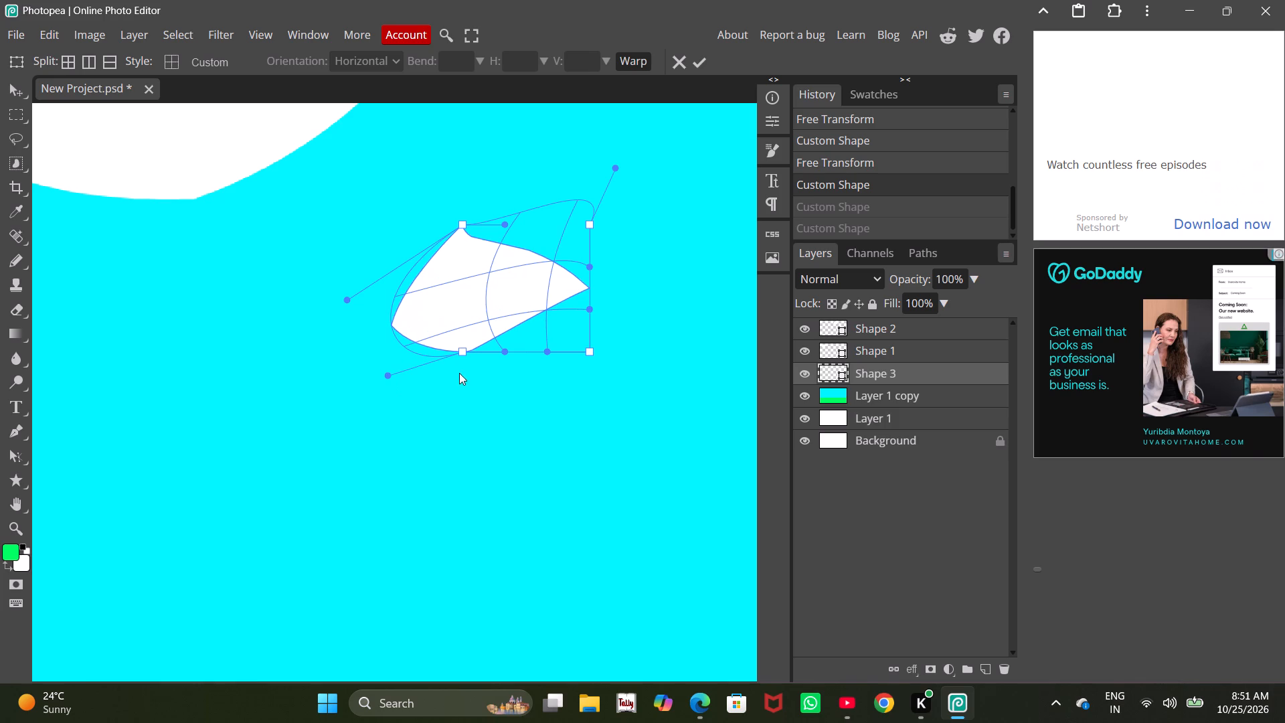
{"action": "left_click_drag", "start_coordinate": [464, 351], "coordinate": [496, 370]}
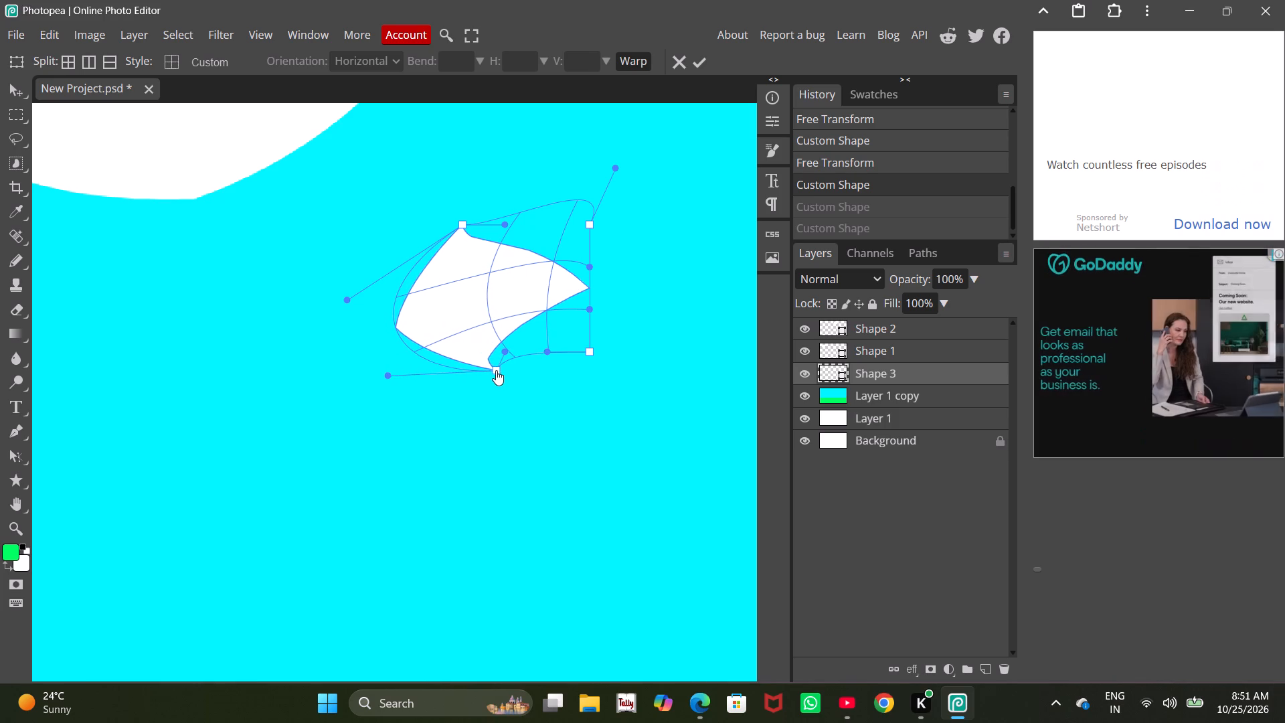
{"action": "left_click_drag", "start_coordinate": [496, 370], "coordinate": [434, 347]}
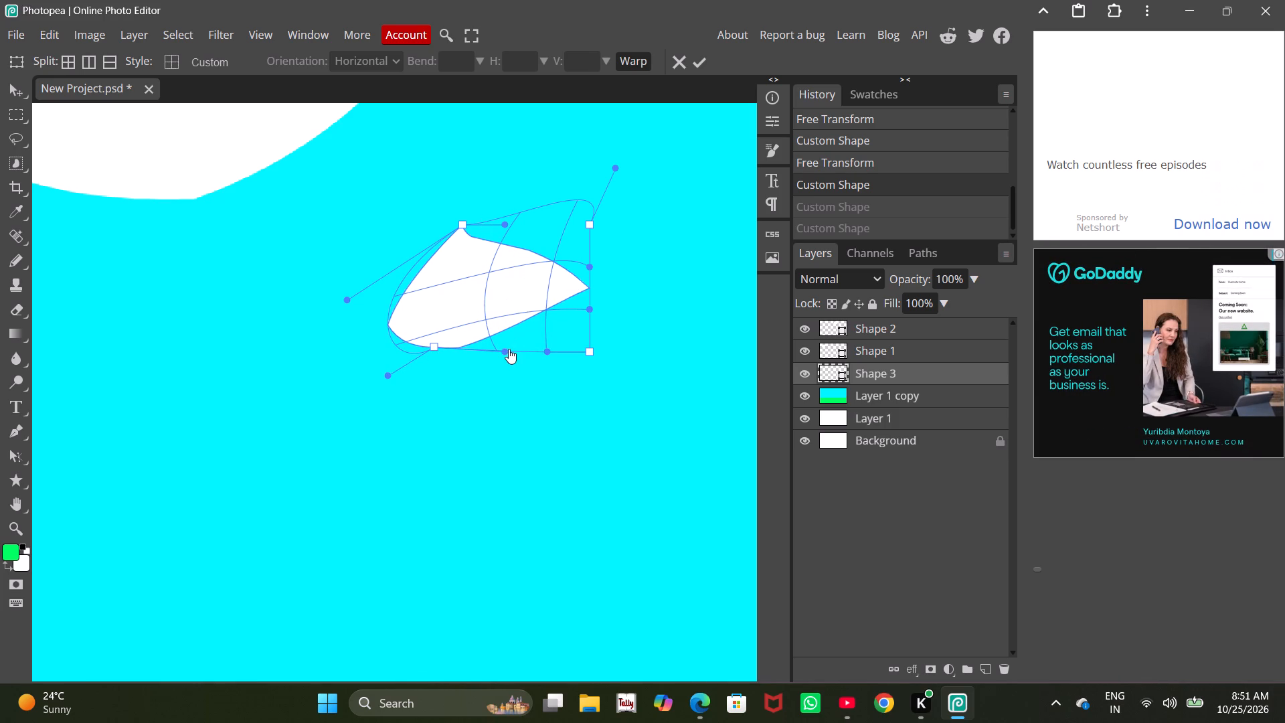
Pull the bottom edge's left curve handle down and its right one beyond the lower right corner to round the underside.
{"action": "left_click_drag", "start_coordinate": [507, 349], "coordinate": [517, 383]}
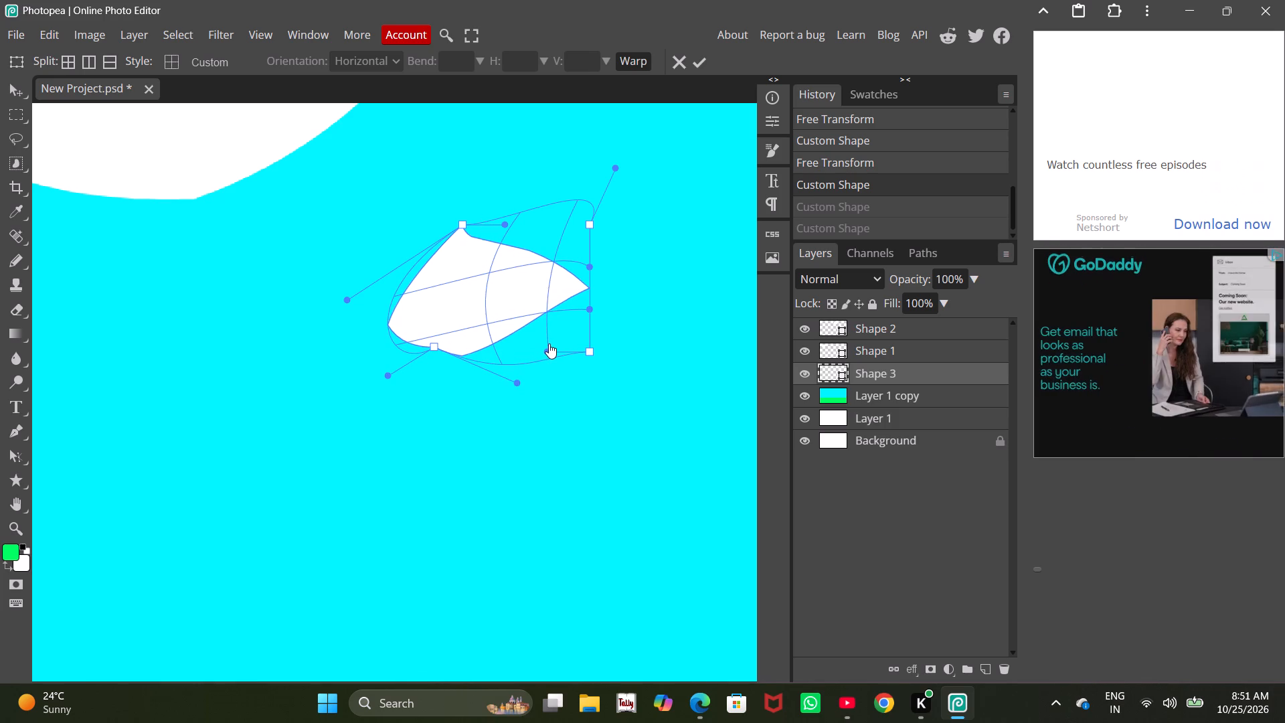
{"action": "left_click_drag", "start_coordinate": [549, 349], "coordinate": [736, 281]}
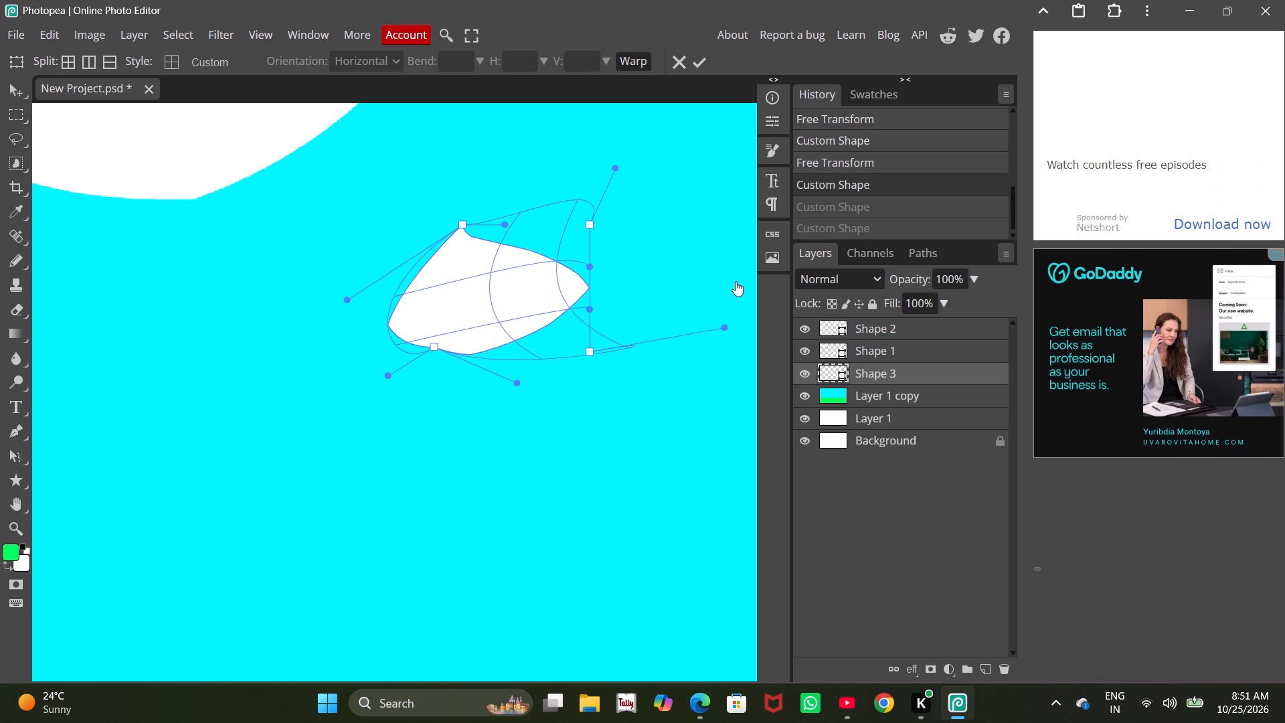
{"action": "left_click_drag", "start_coordinate": [736, 281], "coordinate": [702, 439]}
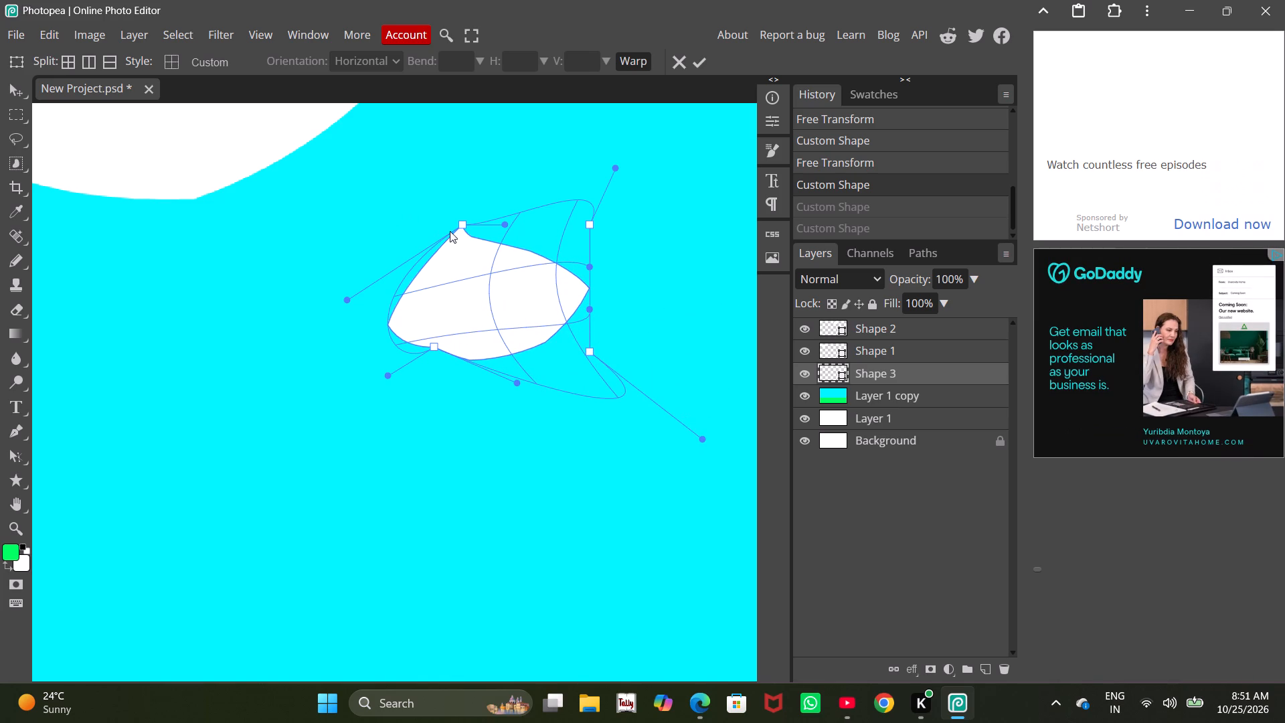
Raise the top edge's left curve handle above the triangle and reposition both curve handles of the upper right warp corner.
{"action": "left_click_drag", "start_coordinate": [504, 224], "coordinate": [426, 173]}
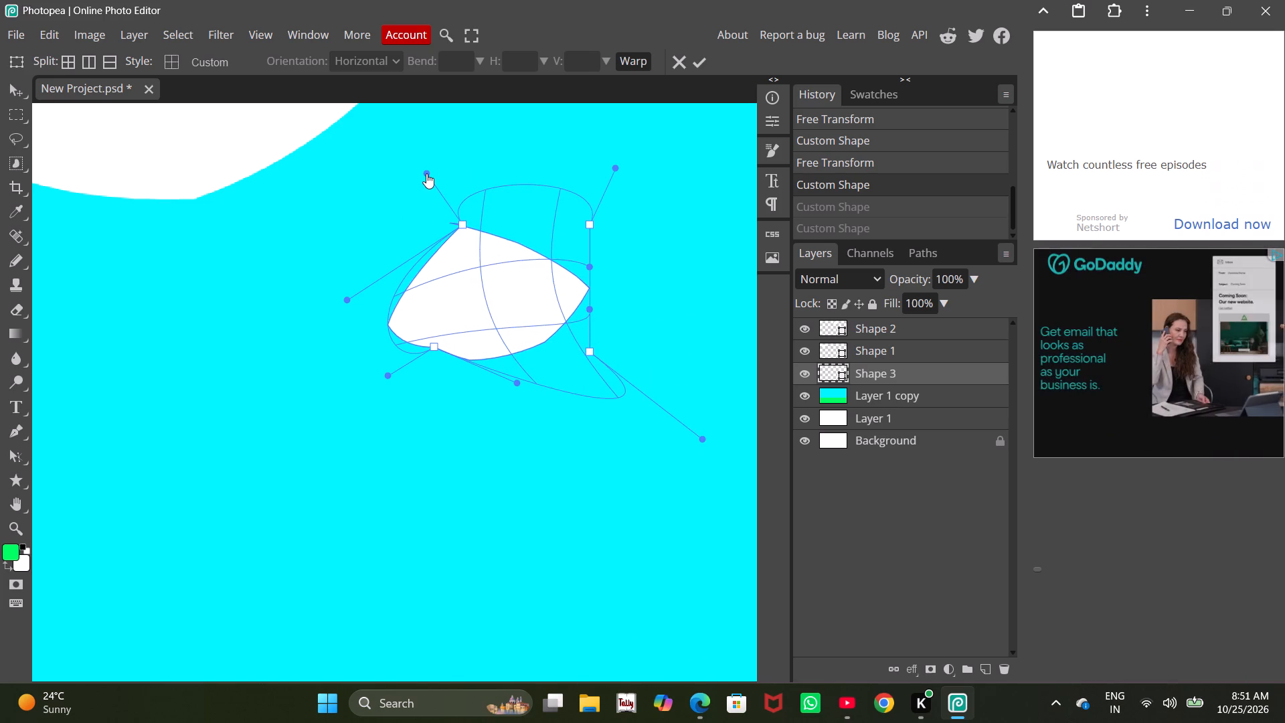
{"action": "left_click_drag", "start_coordinate": [426, 173], "coordinate": [504, 166]}
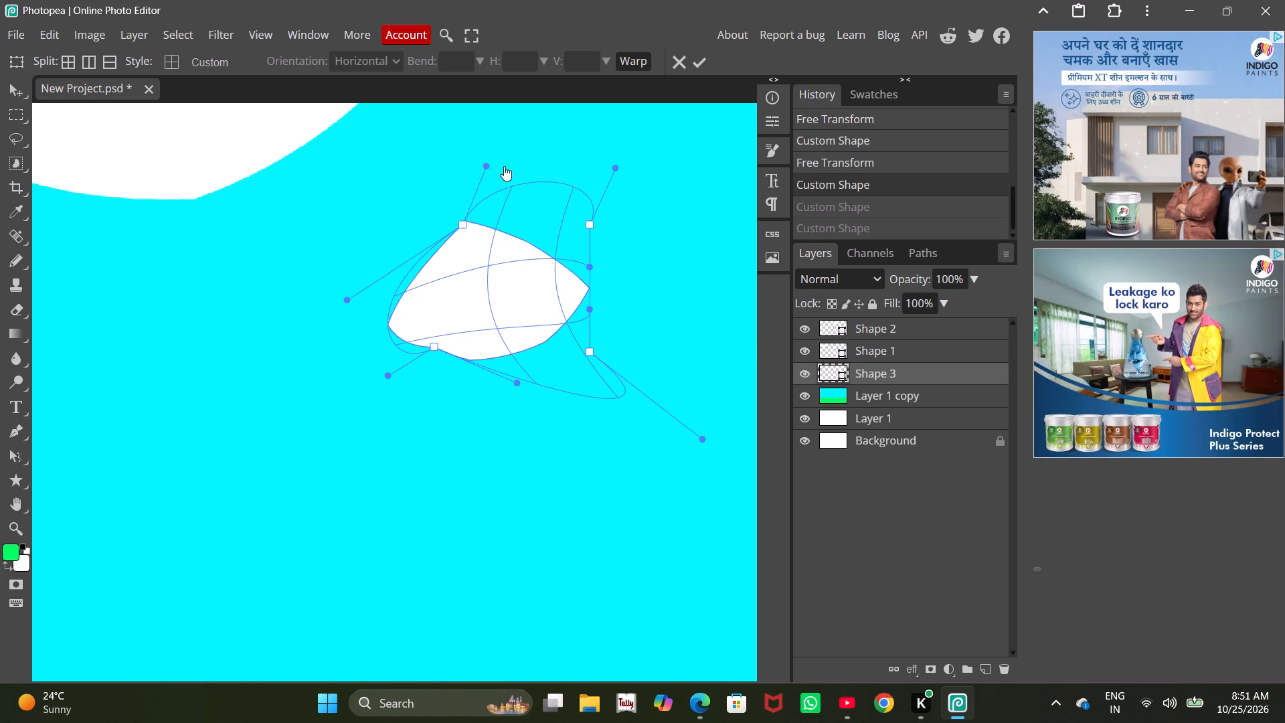
{"action": "left_click_drag", "start_coordinate": [504, 166], "coordinate": [507, 166]}
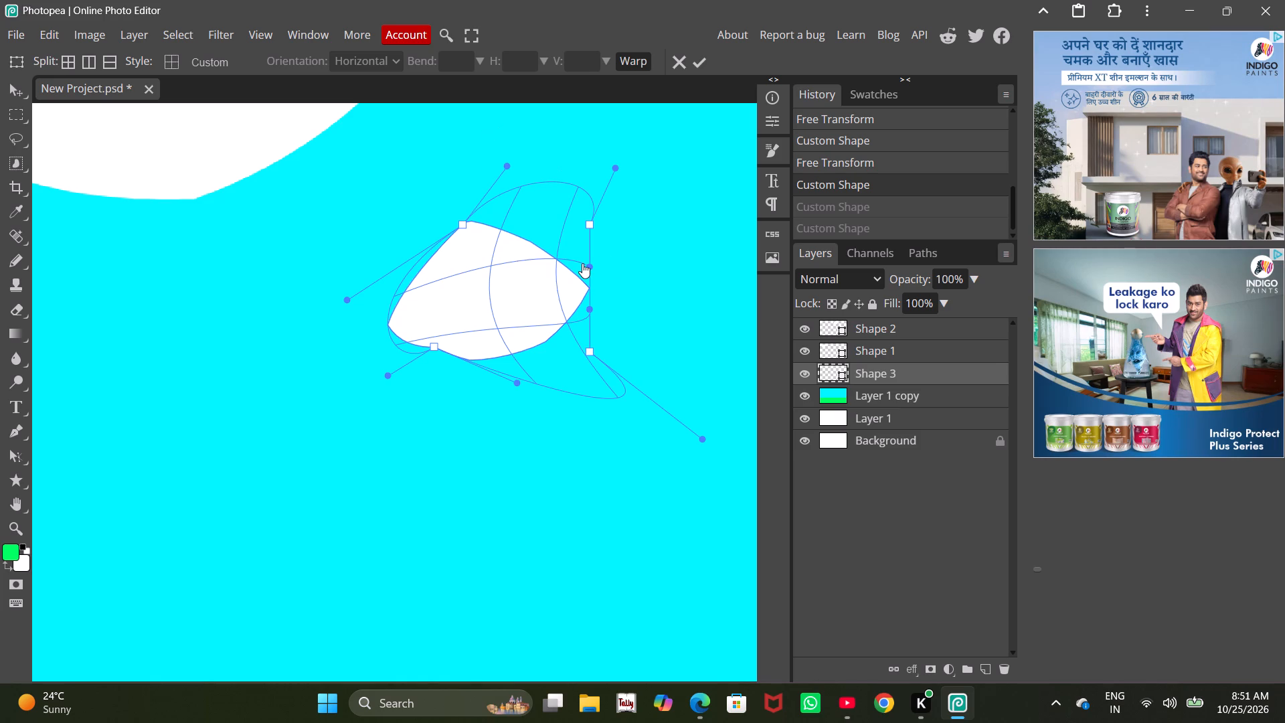
{"action": "left_click_drag", "start_coordinate": [586, 263], "coordinate": [583, 240]}
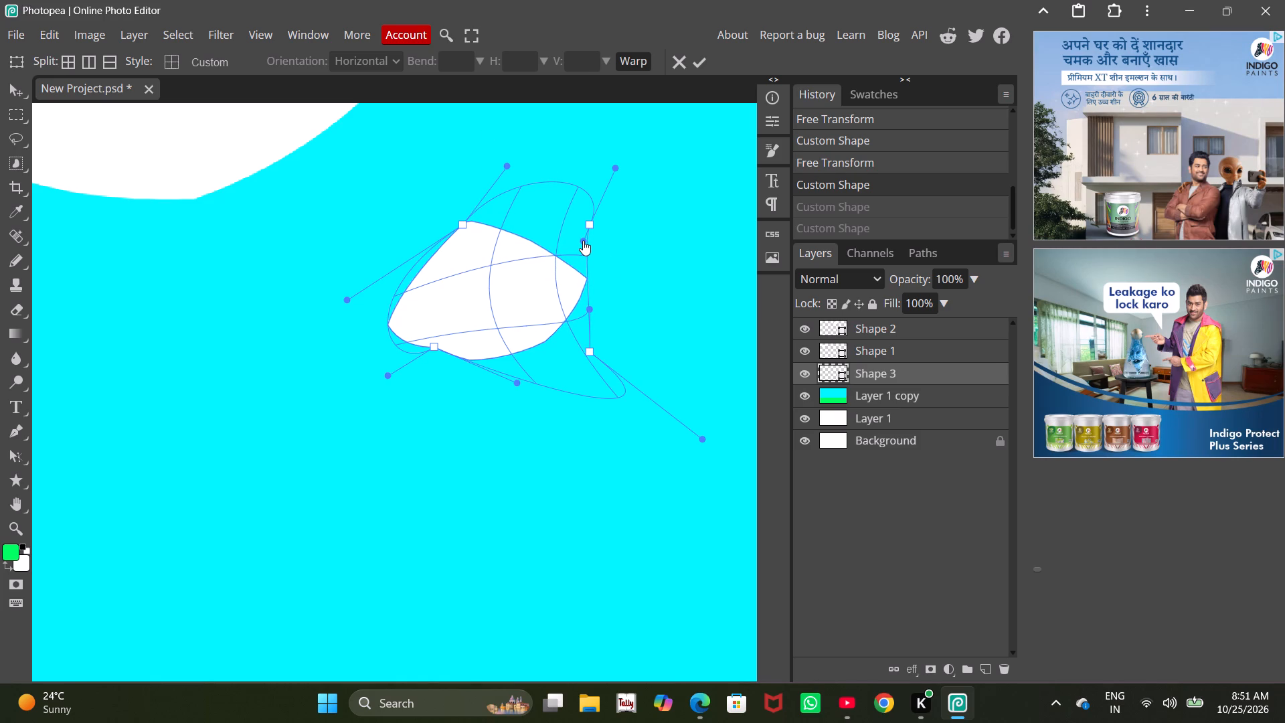
{"action": "left_click_drag", "start_coordinate": [583, 240], "coordinate": [563, 209]}
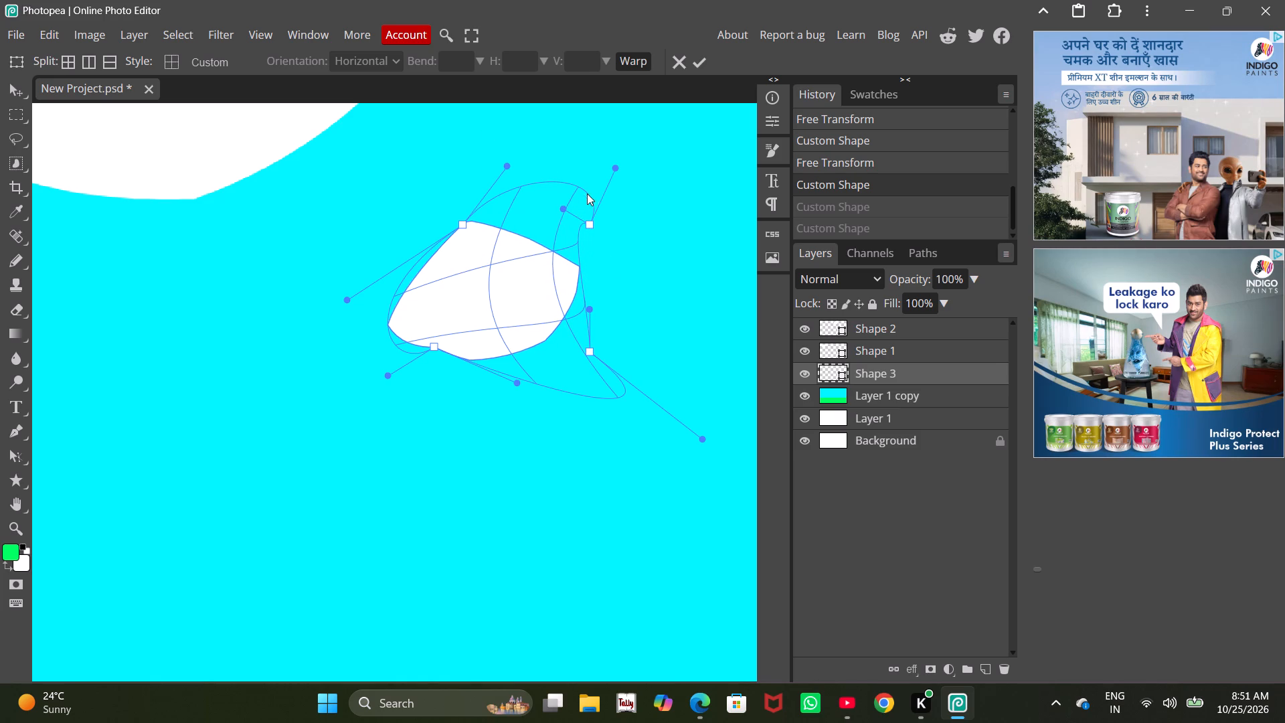
{"action": "left_click_drag", "start_coordinate": [611, 167], "coordinate": [687, 208]}
Move the lower left warp corner down and inward to draw the underside into a point.
{"action": "left_click_drag", "start_coordinate": [430, 345], "coordinate": [424, 379]}
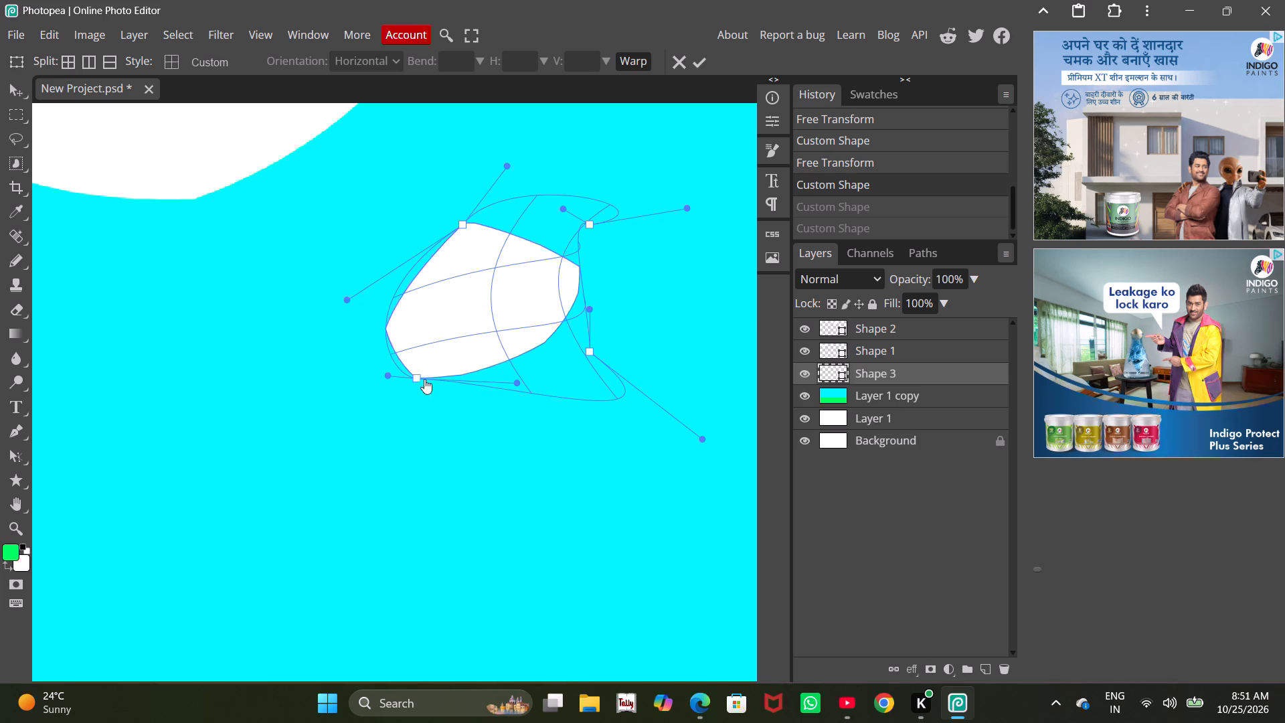
{"action": "left_click_drag", "start_coordinate": [424, 379], "coordinate": [456, 402]}
{"action": "left_click", "coordinate": [456, 402]}
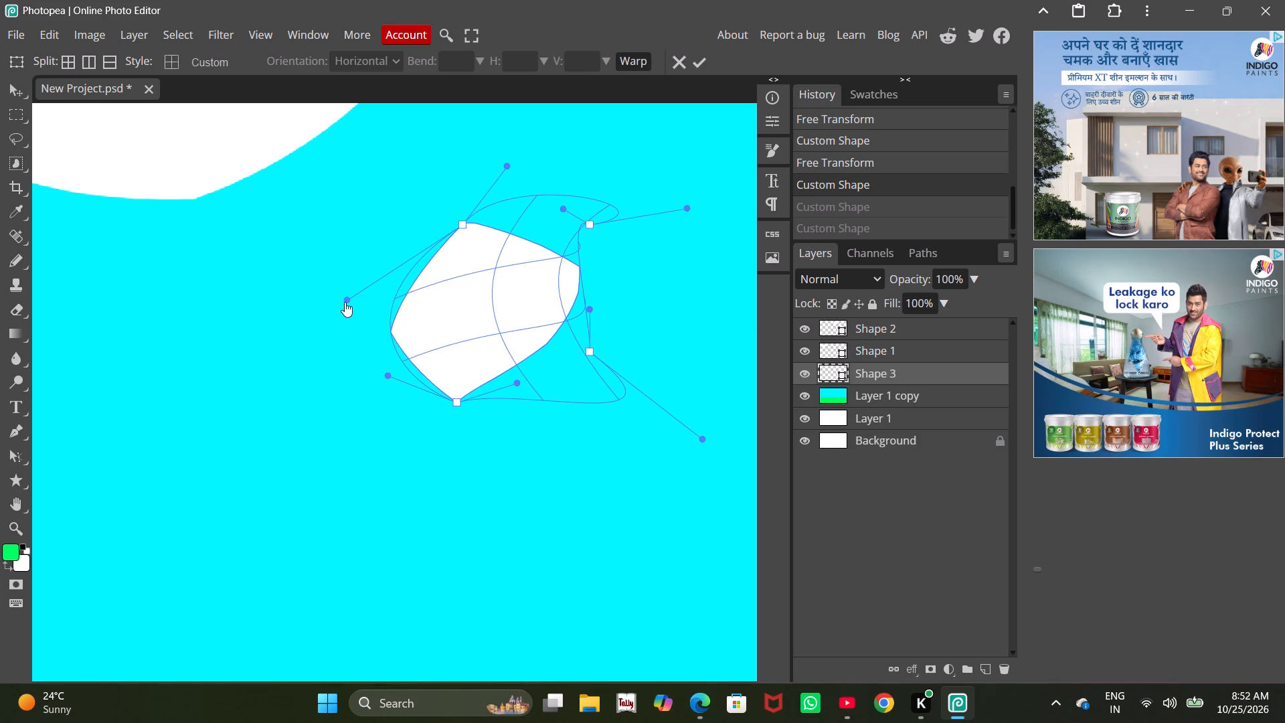
Adjust the left side's upper curve handle and push the left side inward until it is nearly vertical.
{"action": "left_click_drag", "start_coordinate": [345, 302], "coordinate": [381, 236]}
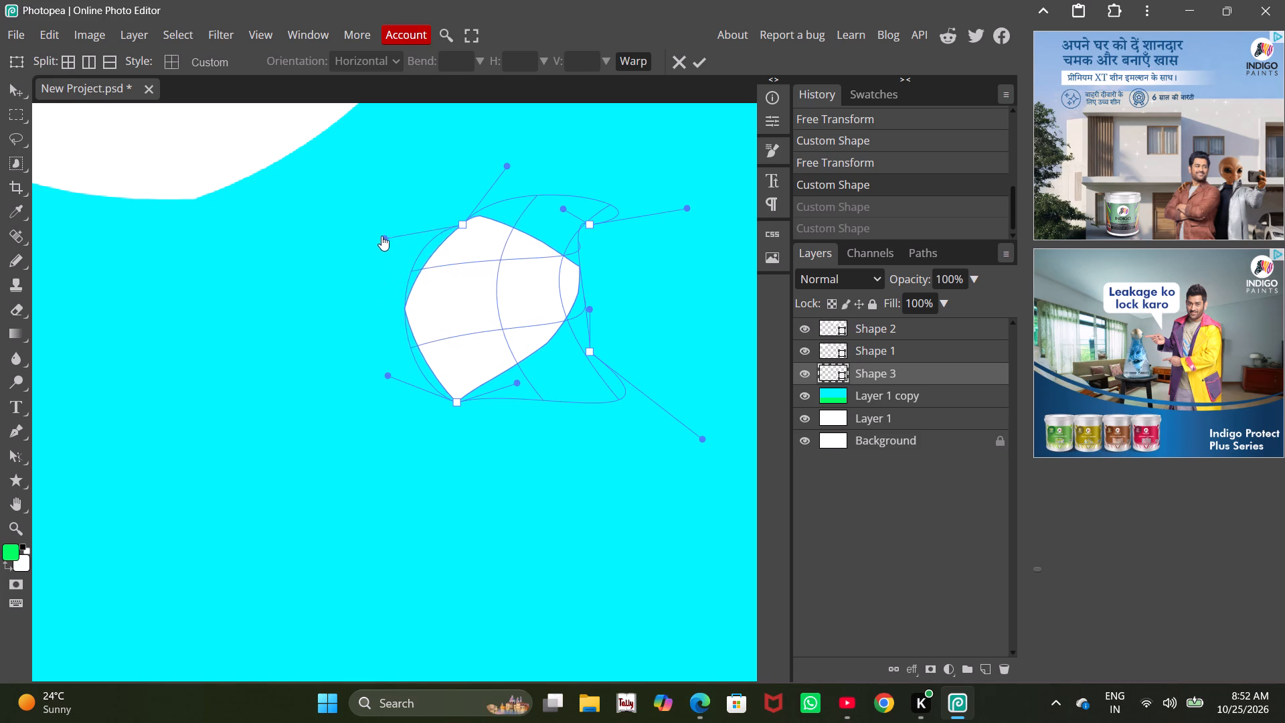
{"action": "left_click_drag", "start_coordinate": [381, 236], "coordinate": [264, 208]}
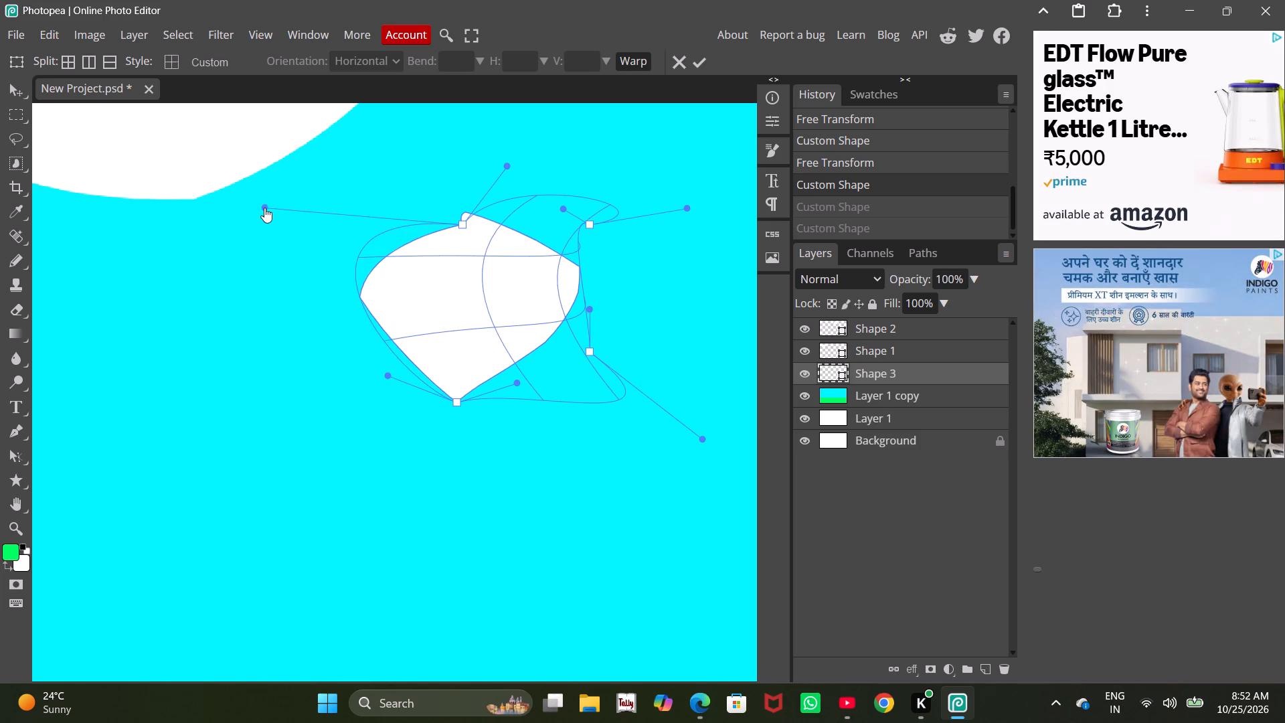
{"action": "left_click_drag", "start_coordinate": [264, 208], "coordinate": [346, 284]}
{"action": "left_click_drag", "start_coordinate": [392, 325], "coordinate": [430, 325]}
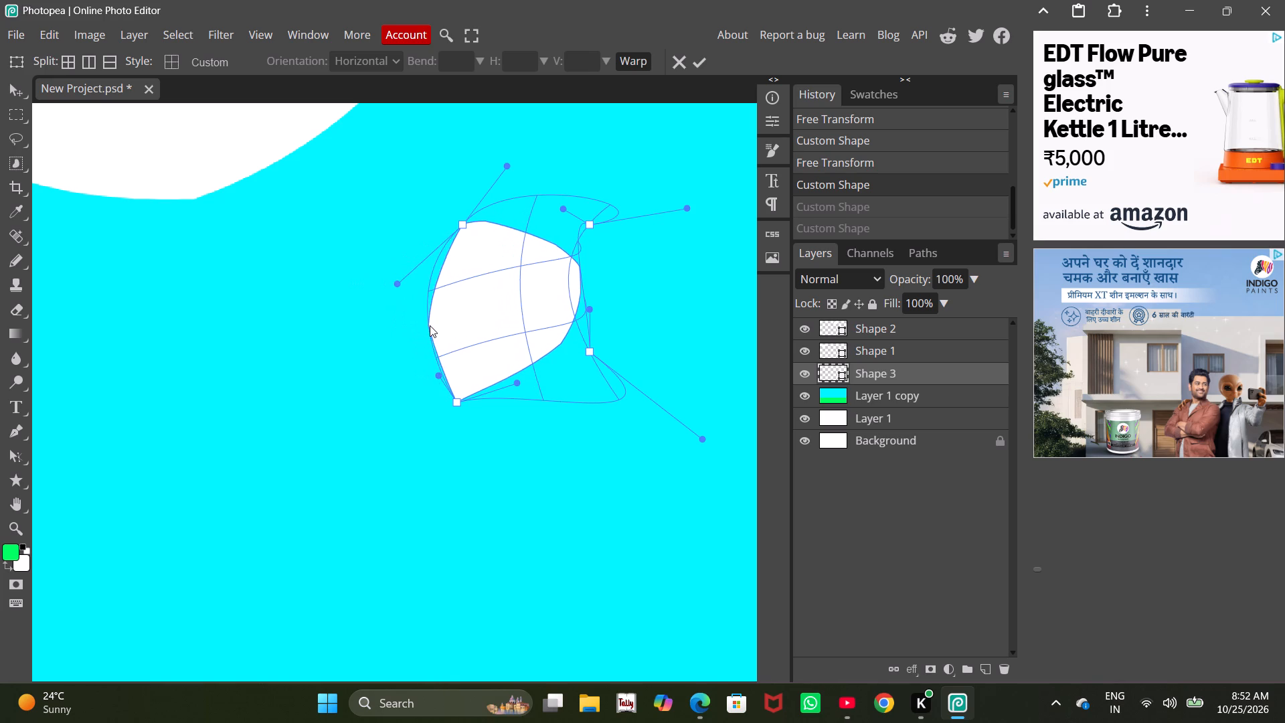
{"action": "left_click_drag", "start_coordinate": [430, 325], "coordinate": [452, 325]}
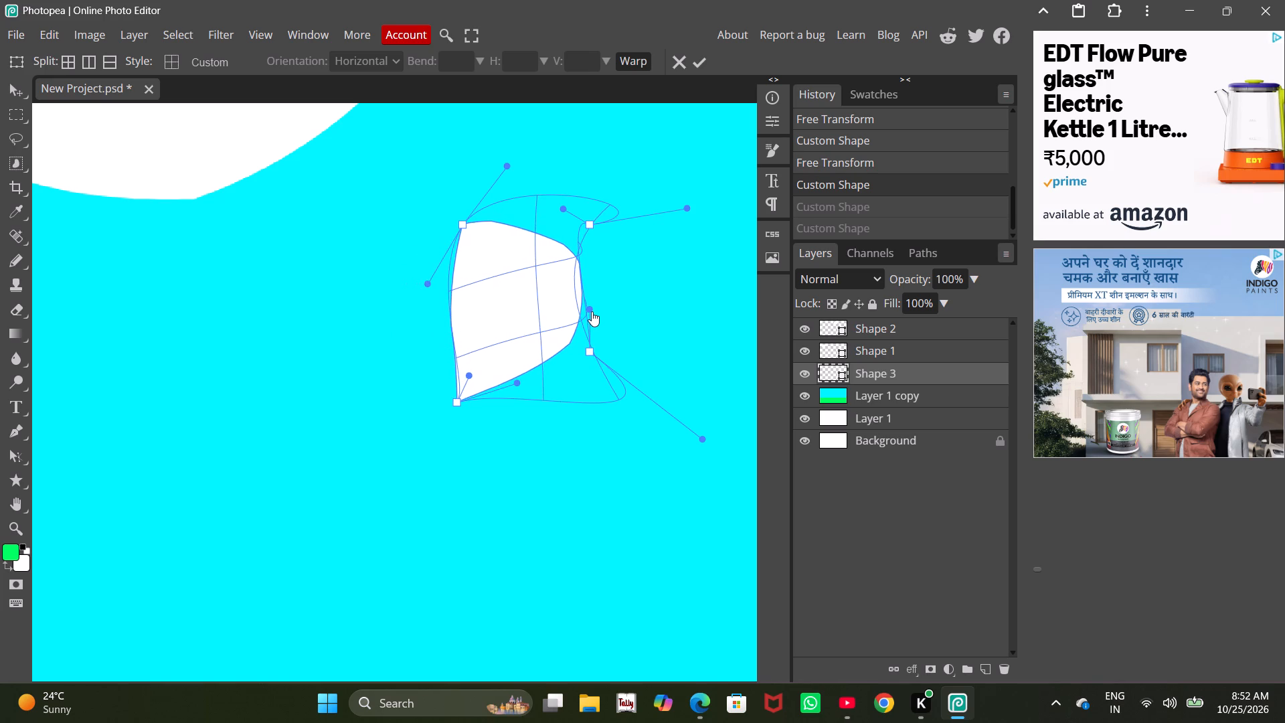
Pull the right side's lower curve handle outward and swing both upper right corner handles up above the shape.
{"action": "left_click_drag", "start_coordinate": [592, 311], "coordinate": [703, 337]}
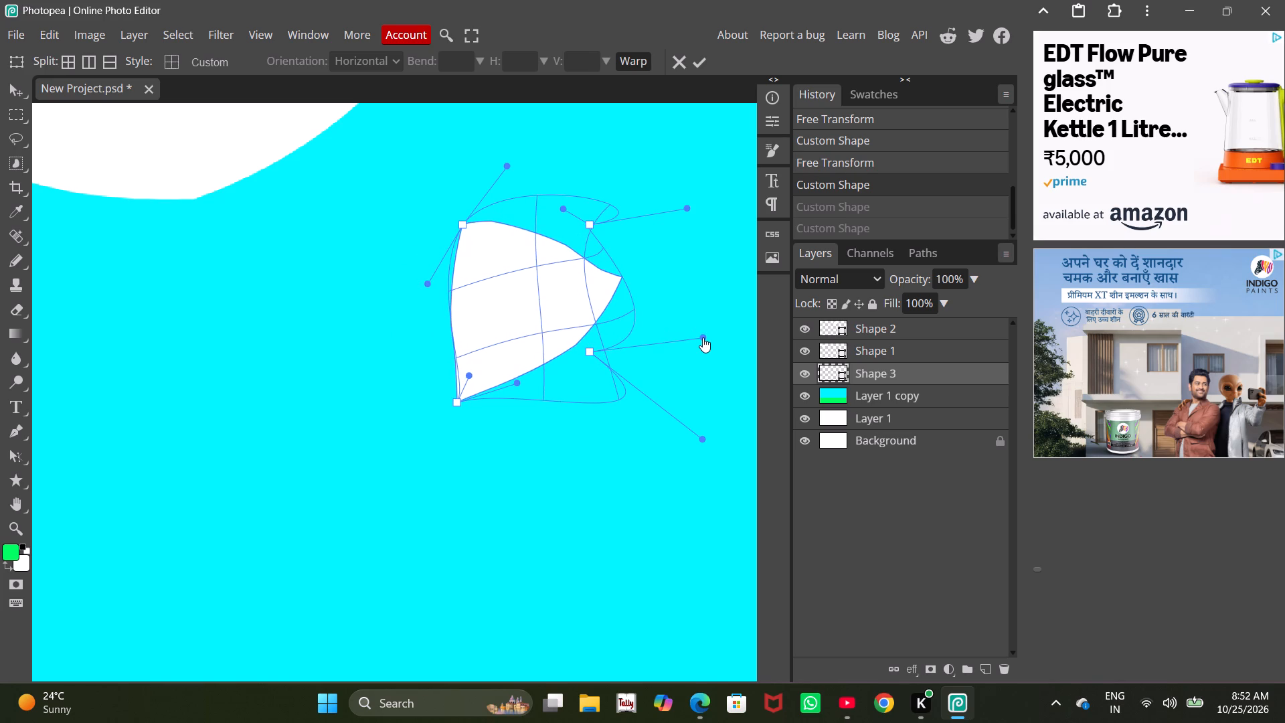
{"action": "left_click_drag", "start_coordinate": [703, 337], "coordinate": [649, 320]}
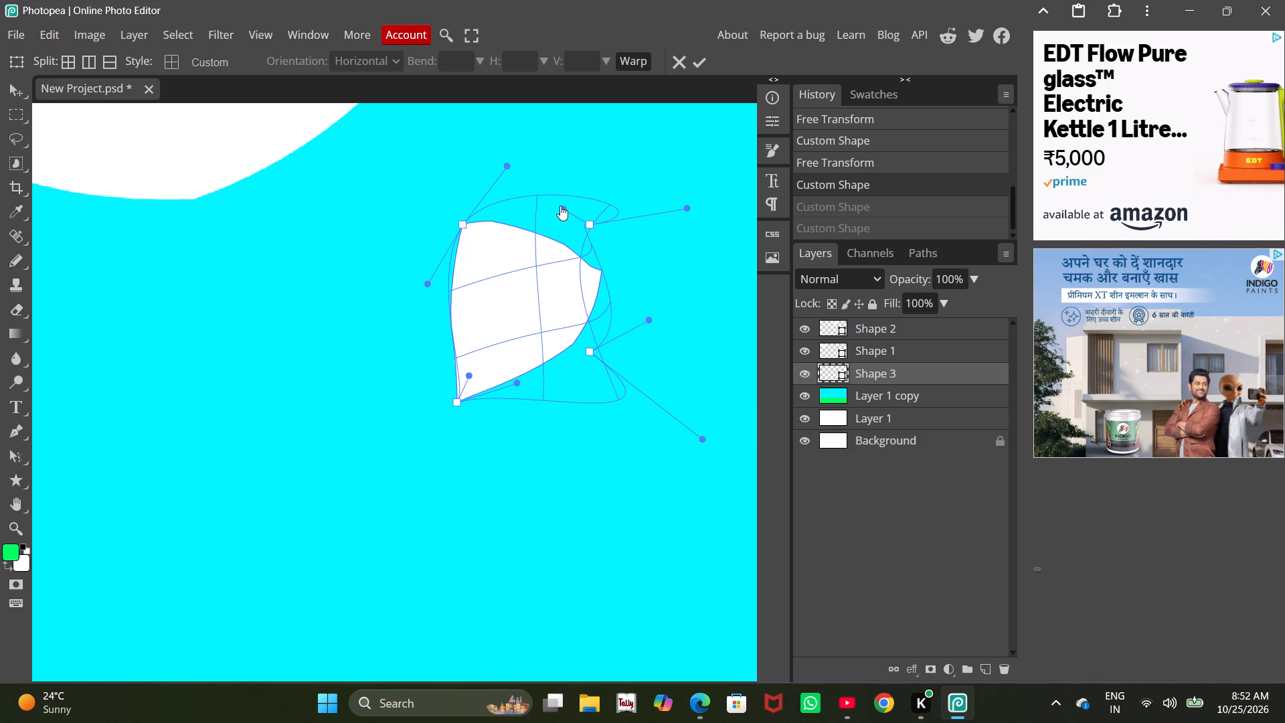
{"action": "left_click_drag", "start_coordinate": [560, 206], "coordinate": [725, 266]}
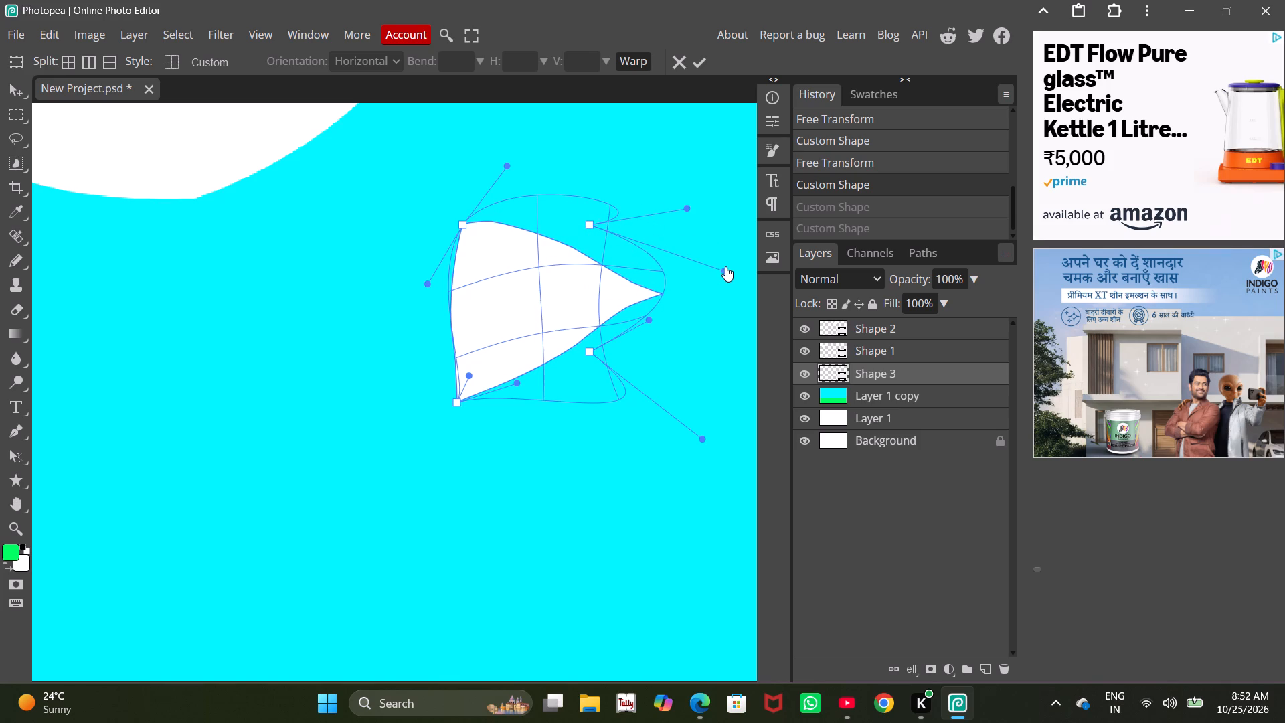
{"action": "left_click_drag", "start_coordinate": [725, 266], "coordinate": [561, 173]}
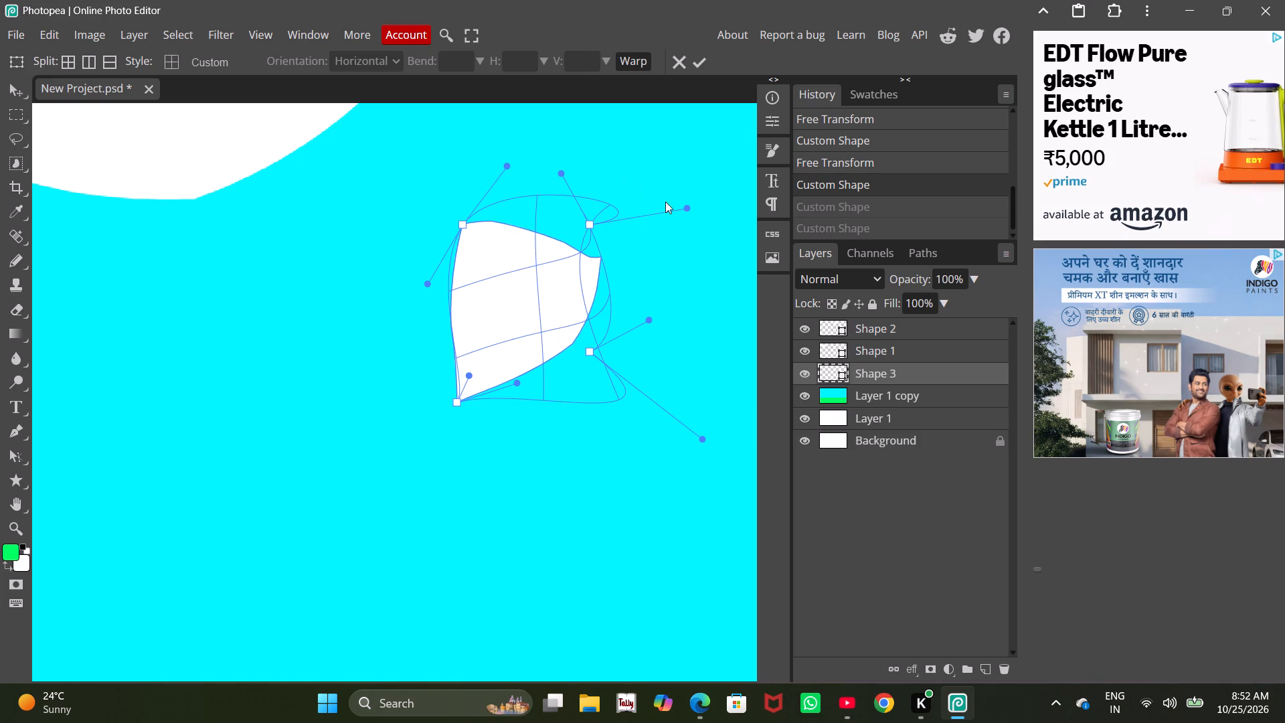
{"action": "left_click_drag", "start_coordinate": [685, 210], "coordinate": [683, 256]}
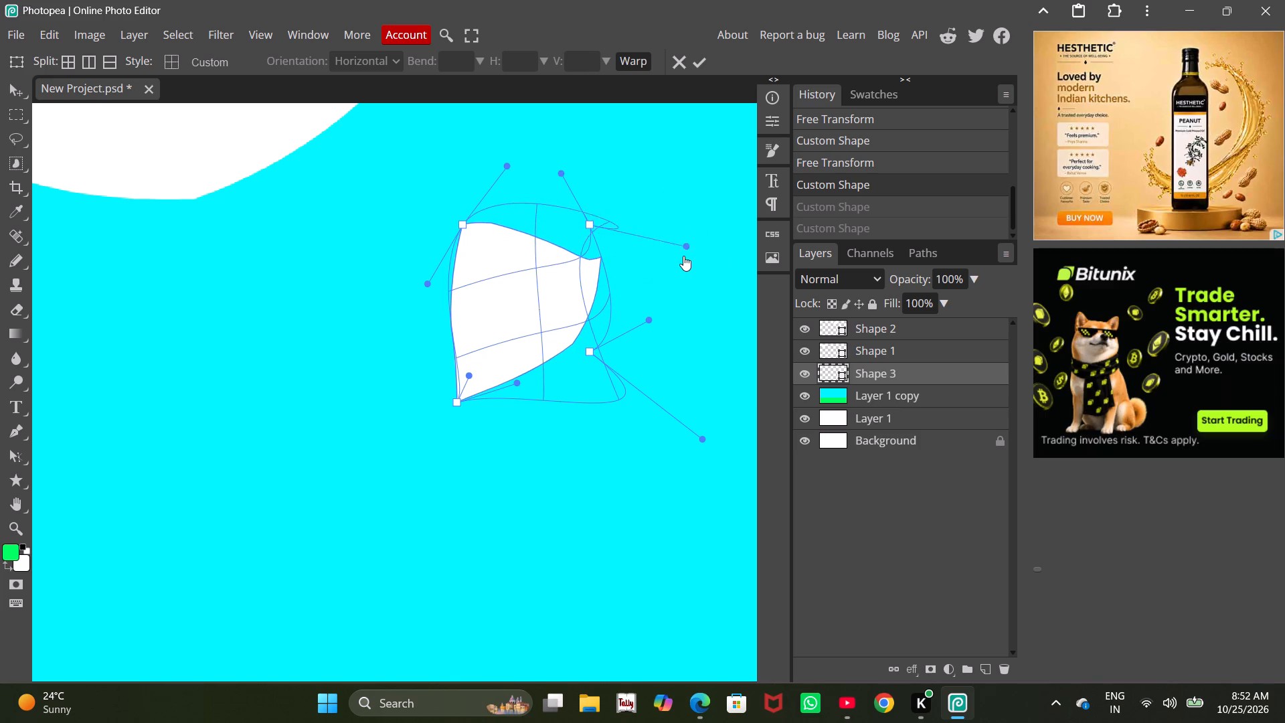
{"action": "left_click_drag", "start_coordinate": [683, 256], "coordinate": [538, 110]}
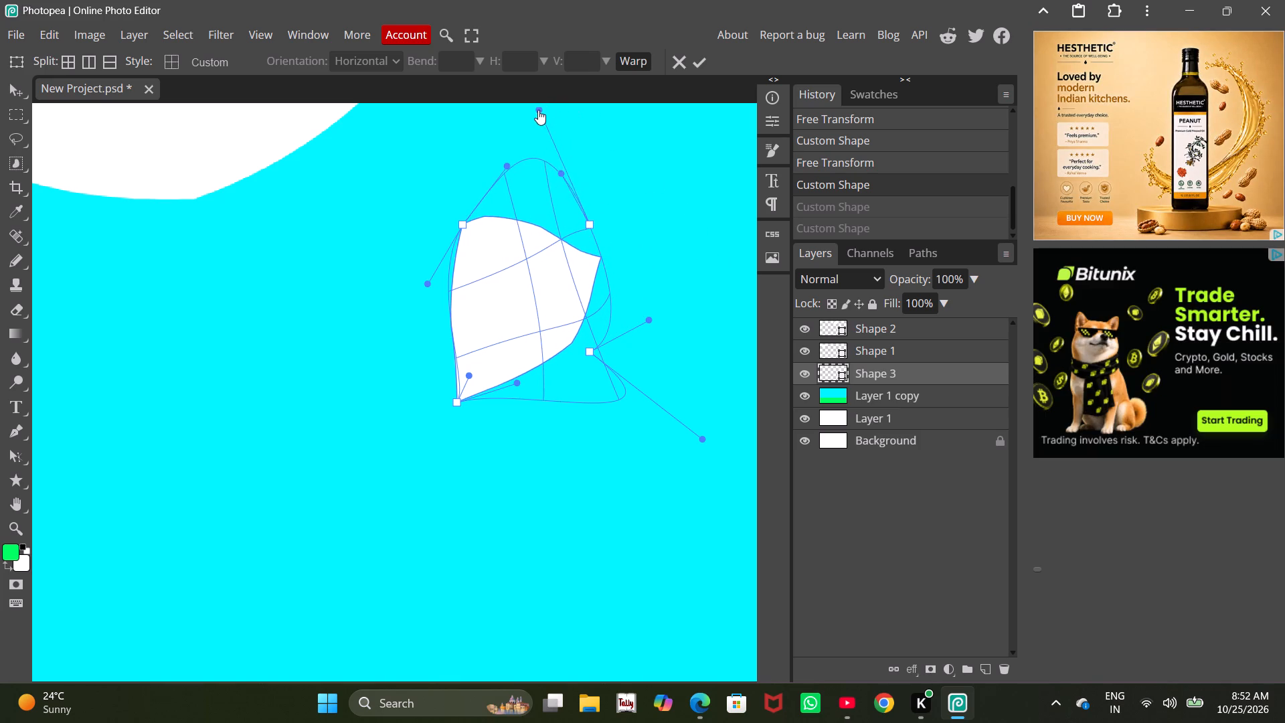
{"action": "left_click_drag", "start_coordinate": [538, 110], "coordinate": [567, 114]}
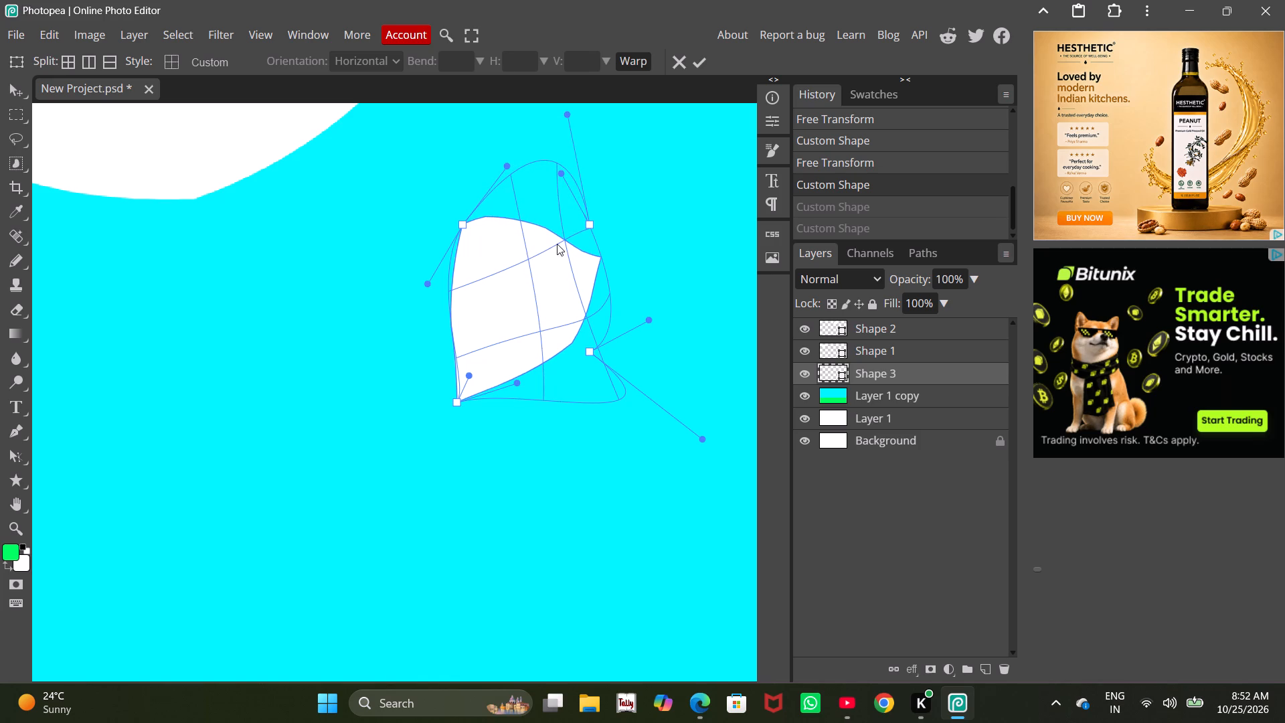
Stretch the warp mesh outward at its upper right, lower right and right side to widen the cloud.
{"action": "left_click_drag", "start_coordinate": [568, 239], "coordinate": [612, 195]}
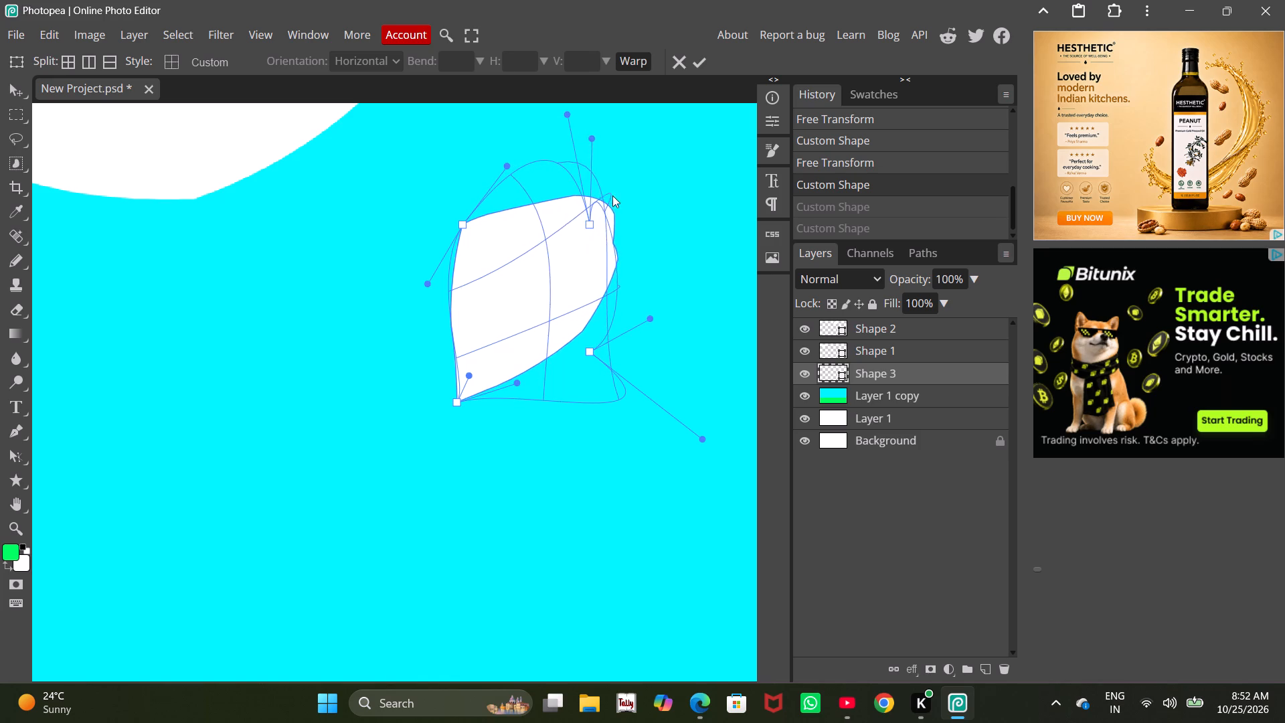
{"action": "left_click_drag", "start_coordinate": [612, 195], "coordinate": [582, 198]}
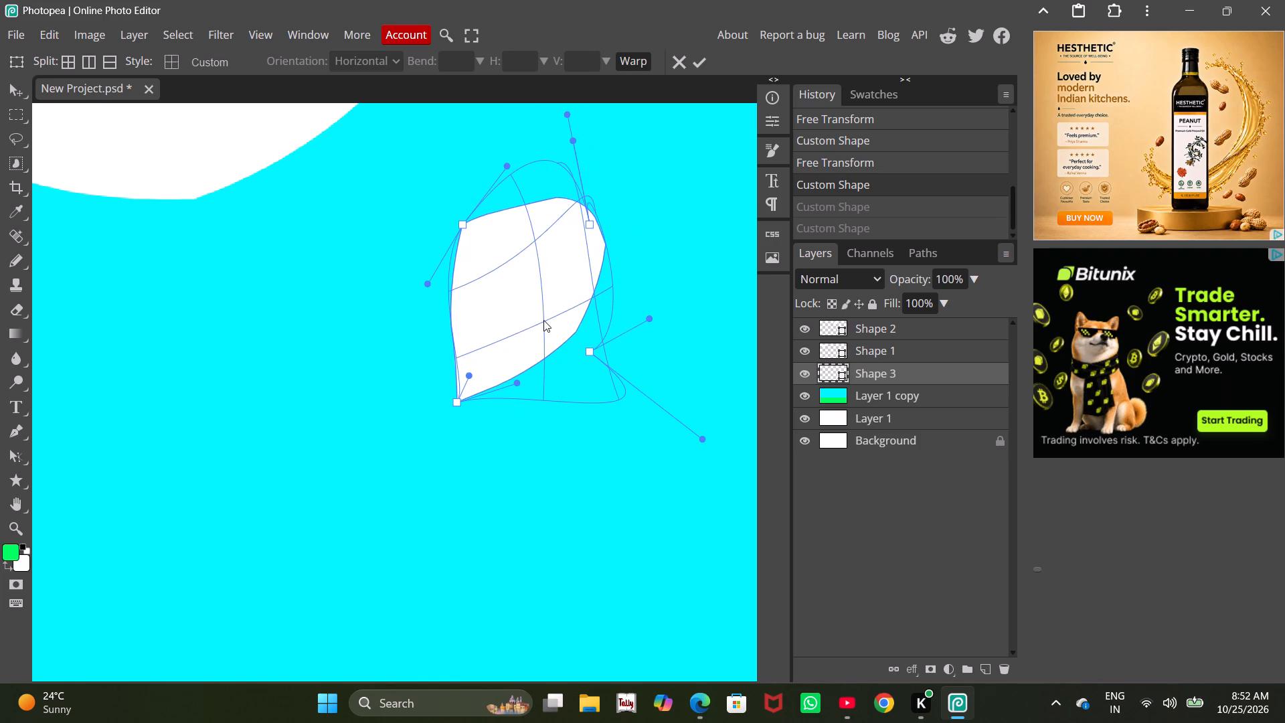
{"action": "left_click_drag", "start_coordinate": [543, 320], "coordinate": [608, 340]}
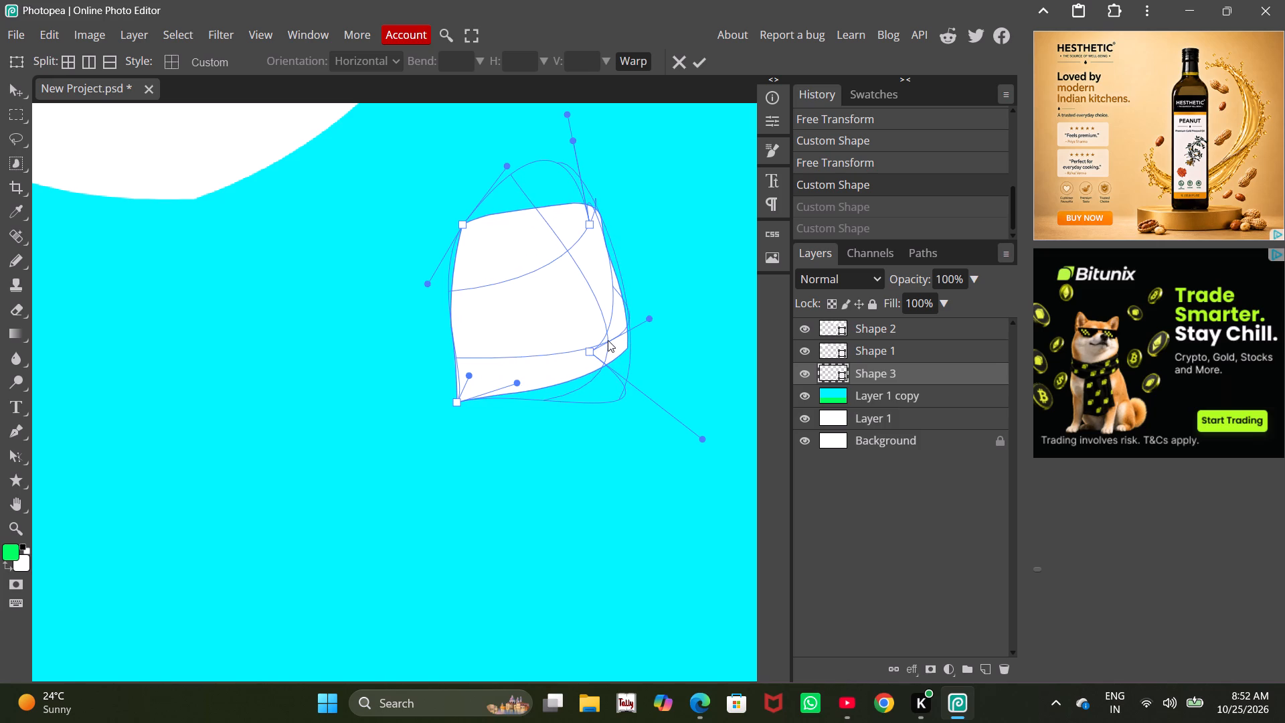
{"action": "left_click_drag", "start_coordinate": [608, 340], "coordinate": [647, 355]}
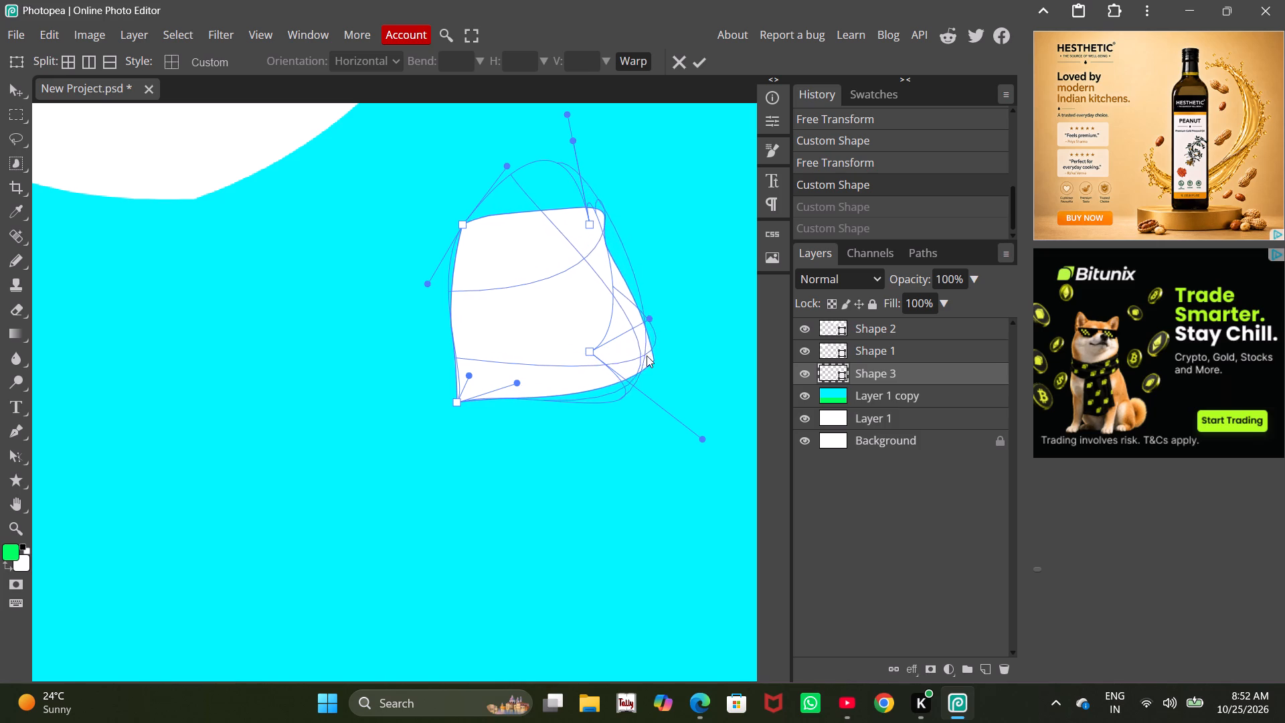
{"action": "left_click_drag", "start_coordinate": [647, 355], "coordinate": [635, 368]}
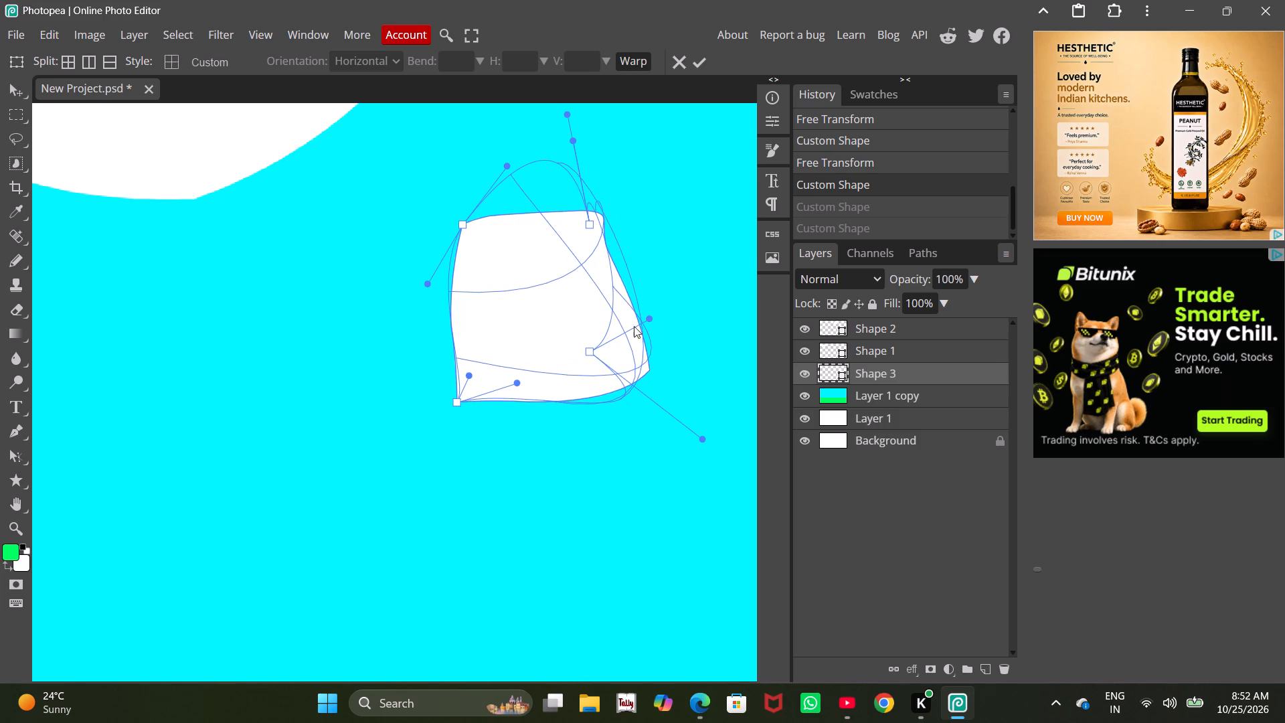
{"action": "left_click_drag", "start_coordinate": [612, 284], "coordinate": [669, 243]}
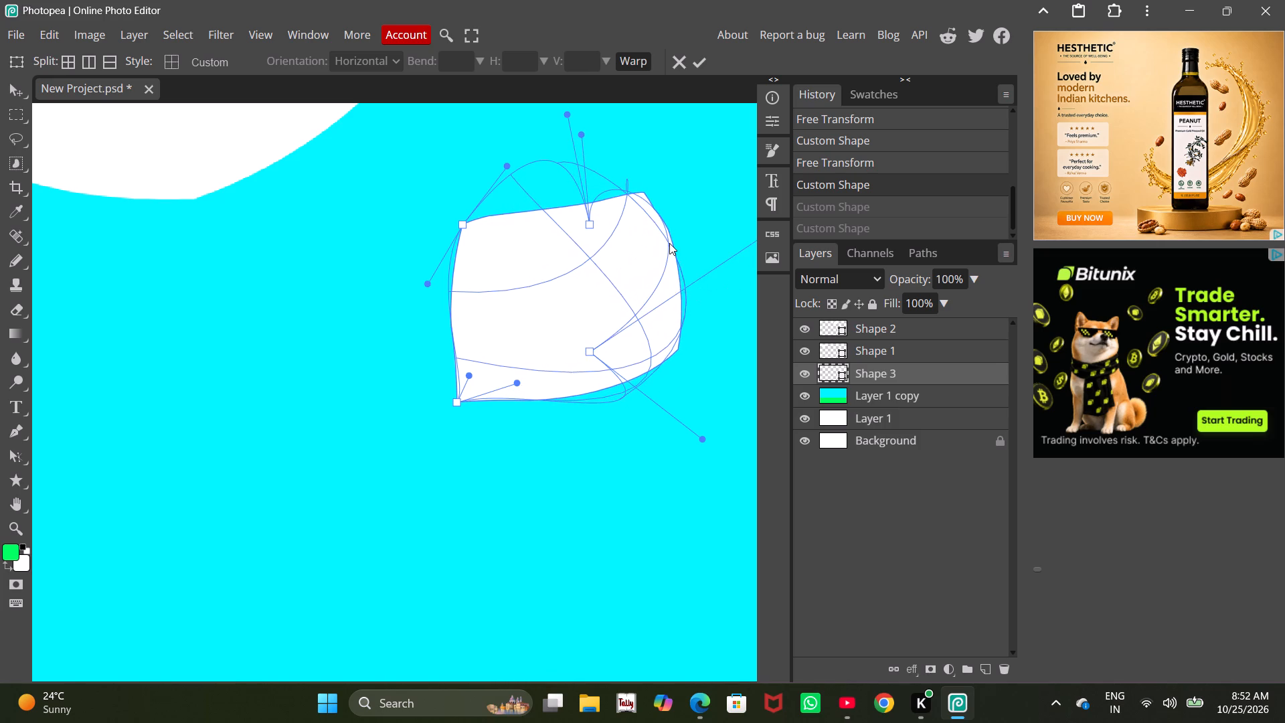
{"action": "left_click_drag", "start_coordinate": [669, 243], "coordinate": [669, 239]}
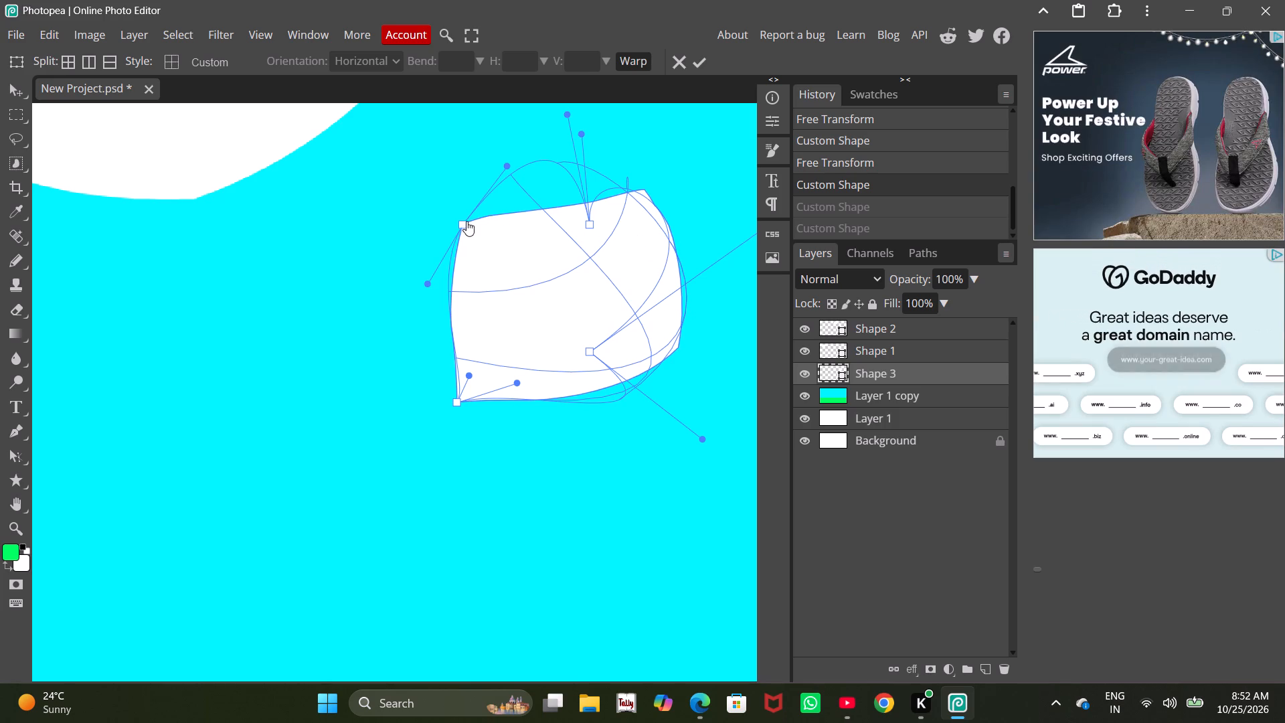
Move the upper left warp corner inward and the upper right one far beyond the lower left to notch the cloud's top, and apply the warp.
{"action": "left_click_drag", "start_coordinate": [466, 222], "coordinate": [523, 257]}
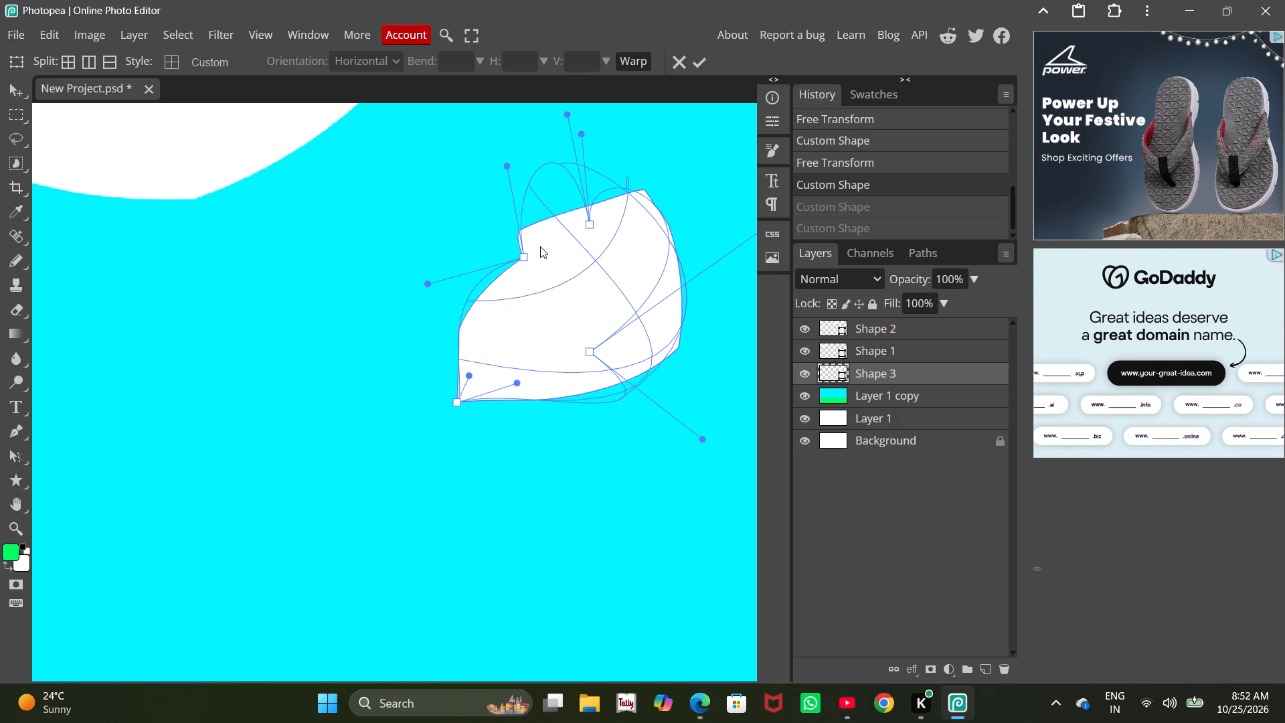
{"action": "left_click_drag", "start_coordinate": [591, 226], "coordinate": [659, 283]}
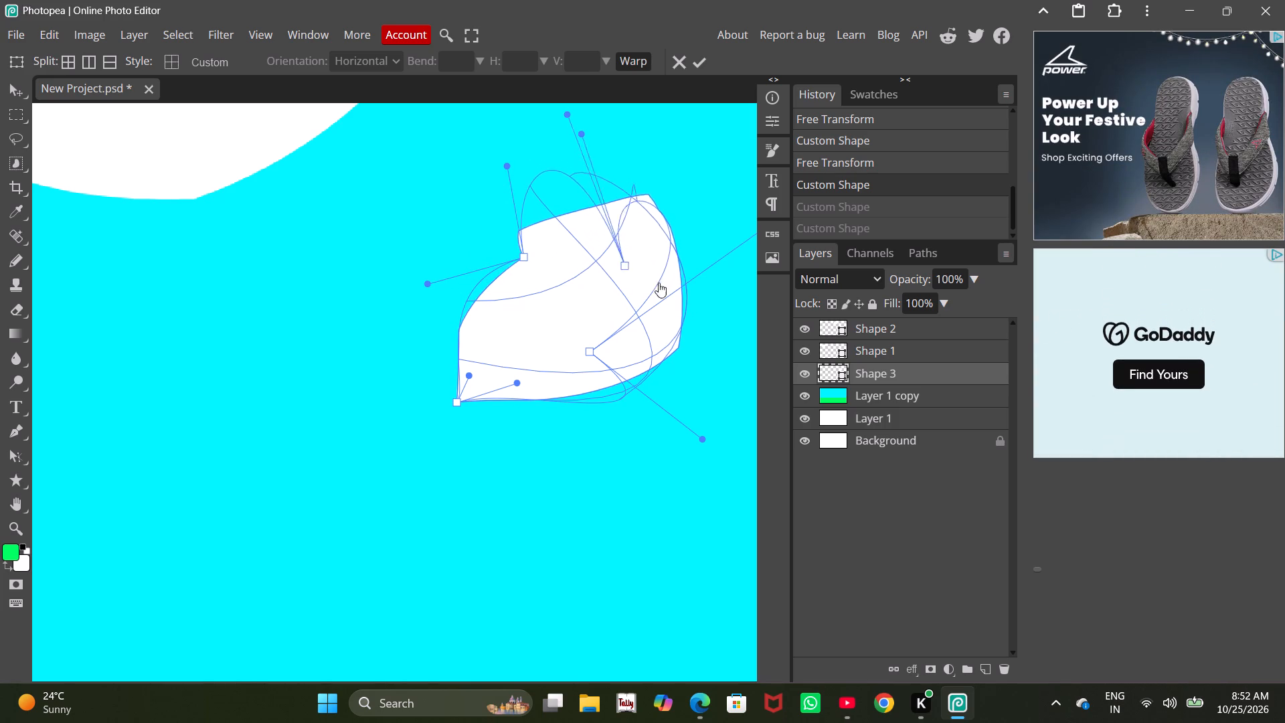
{"action": "left_click_drag", "start_coordinate": [659, 283], "coordinate": [679, 523]}
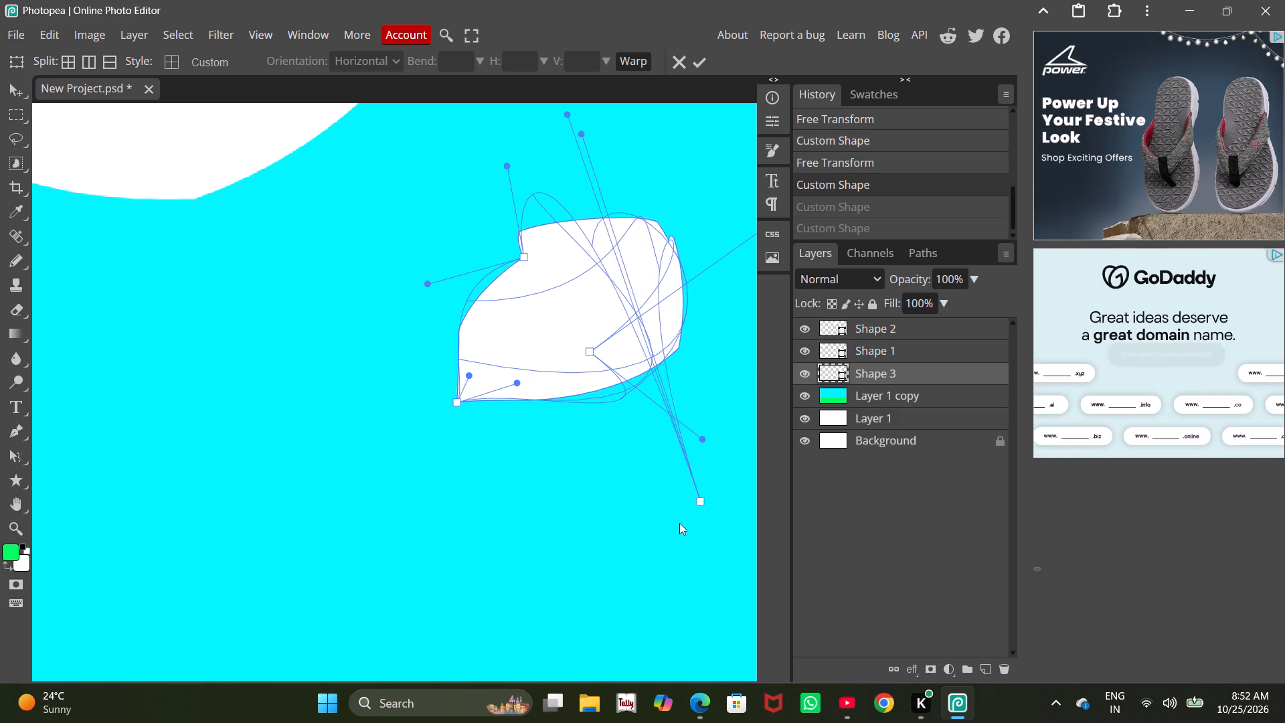
{"action": "left_click_drag", "start_coordinate": [679, 523], "coordinate": [399, 634]}
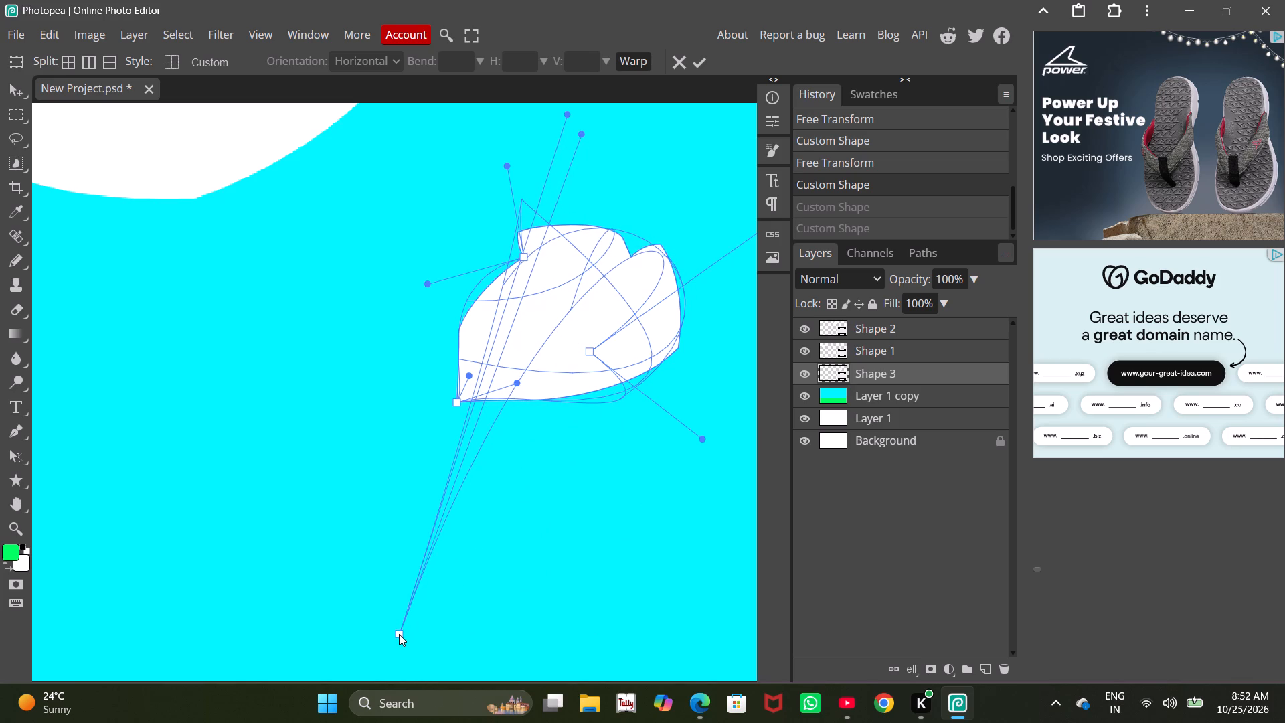
{"action": "left_click_drag", "start_coordinate": [399, 634], "coordinate": [268, 719]}
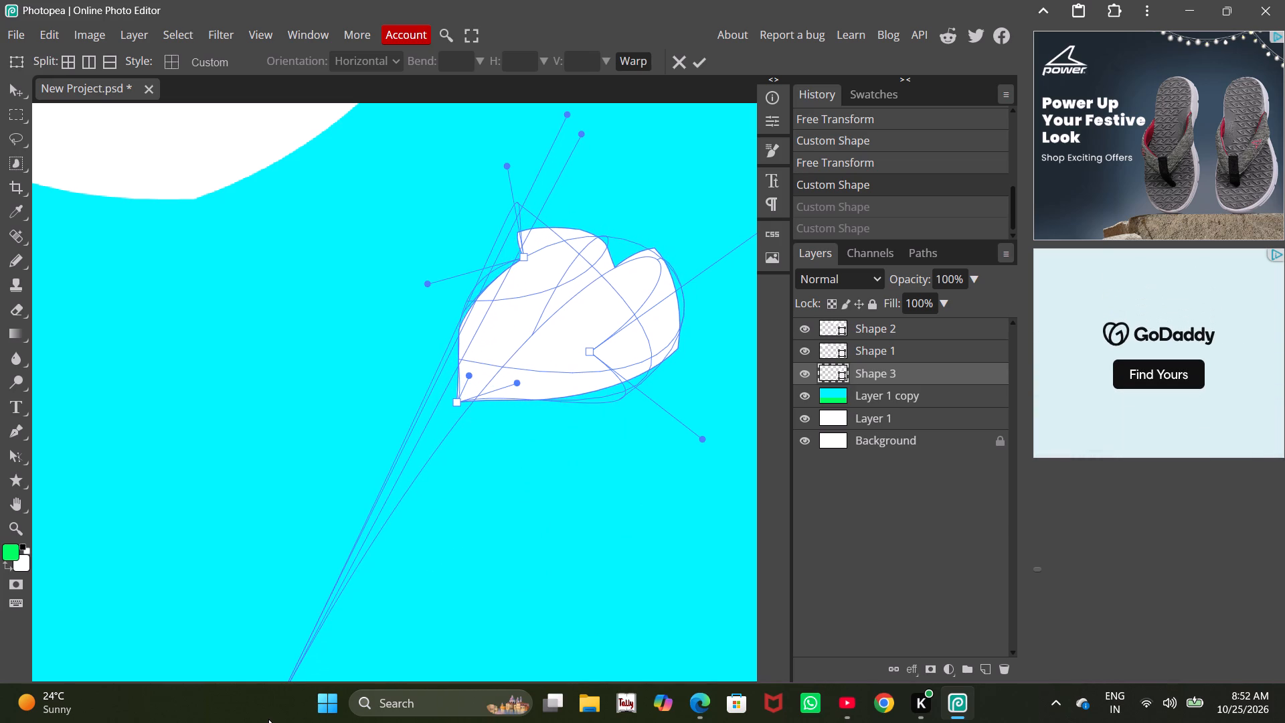
{"action": "left_click_drag", "start_coordinate": [268, 719], "coordinate": [223, 722]}
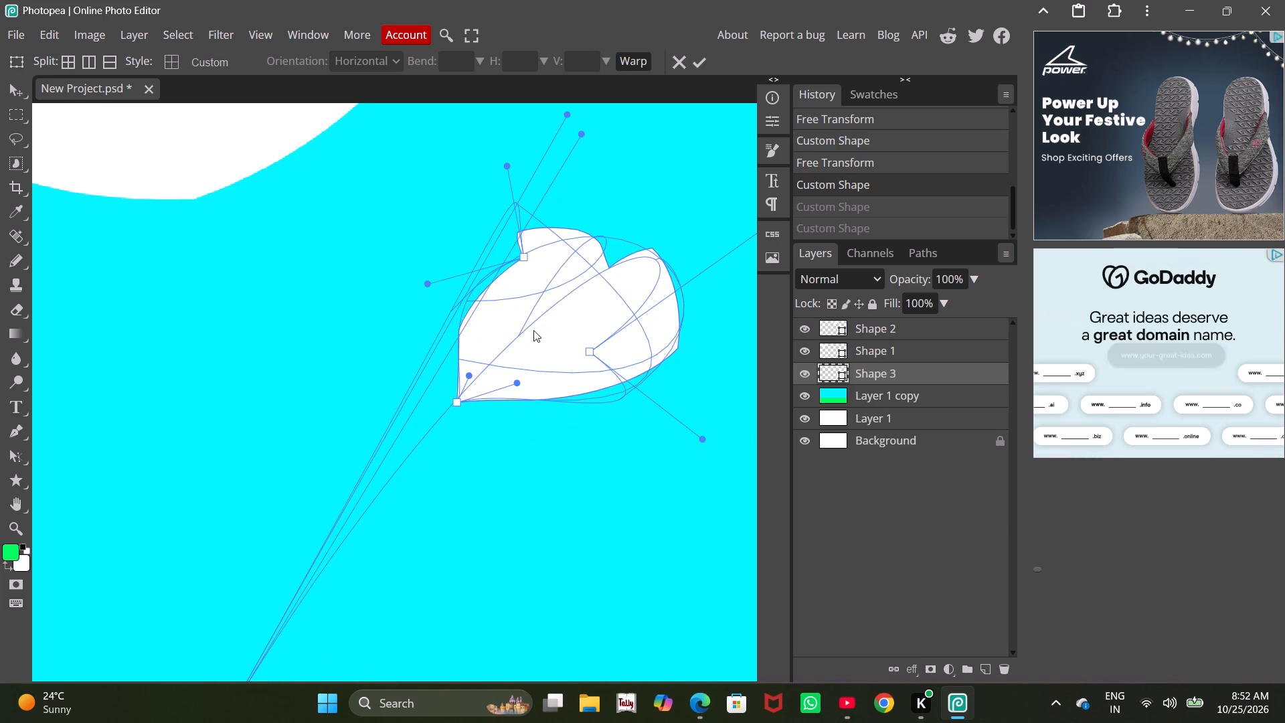
{"action": "left_click", "coordinate": [700, 60]}
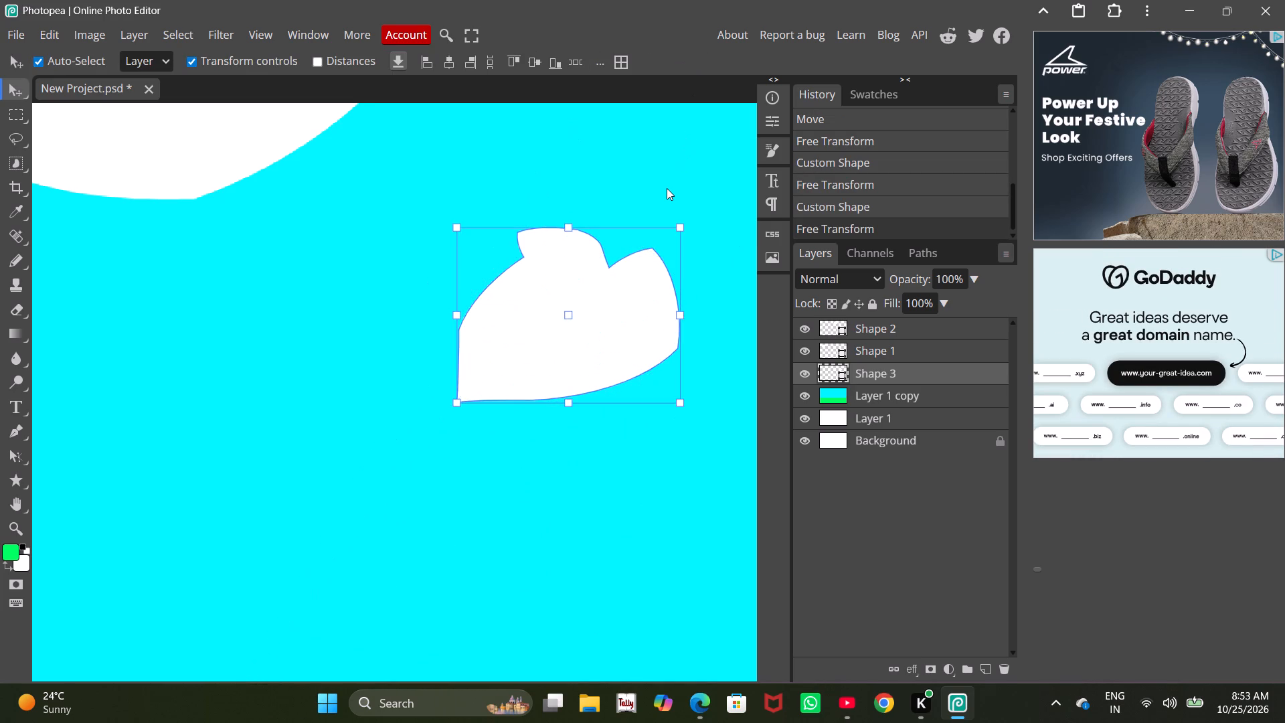
{"action": "left_click", "coordinate": [667, 189]}
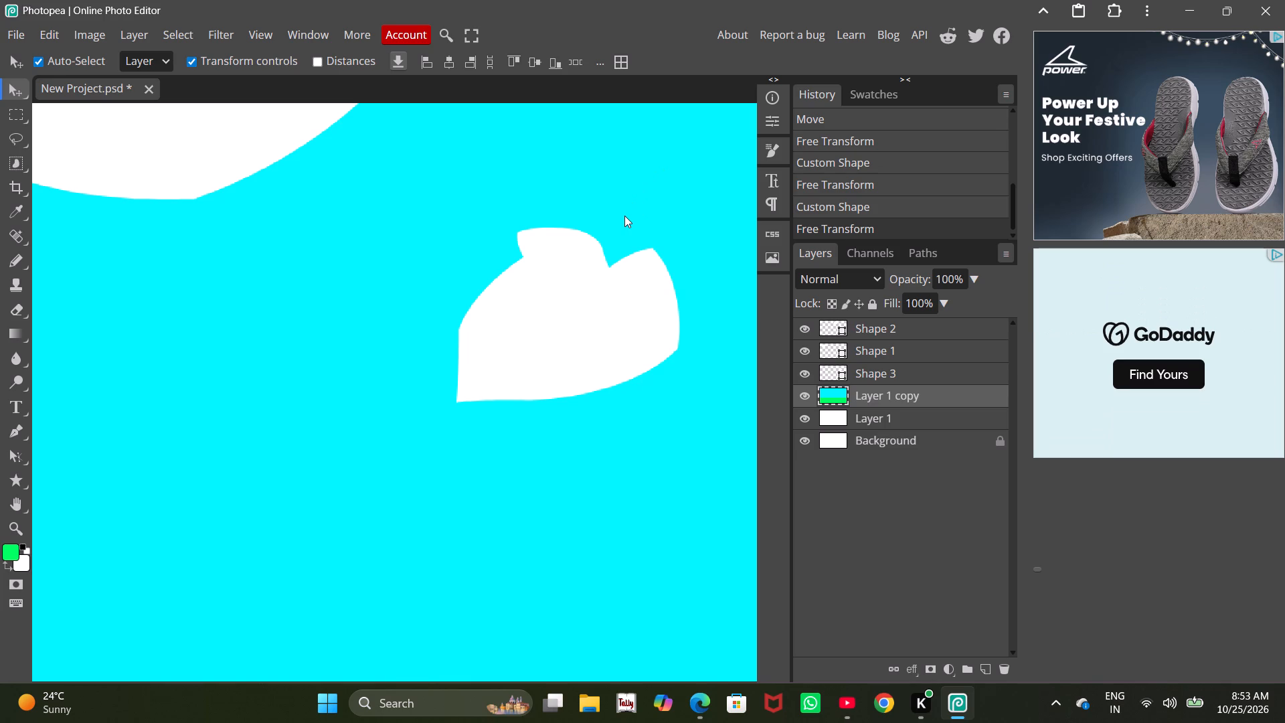
{"action": "left_click", "coordinate": [256, 335]}
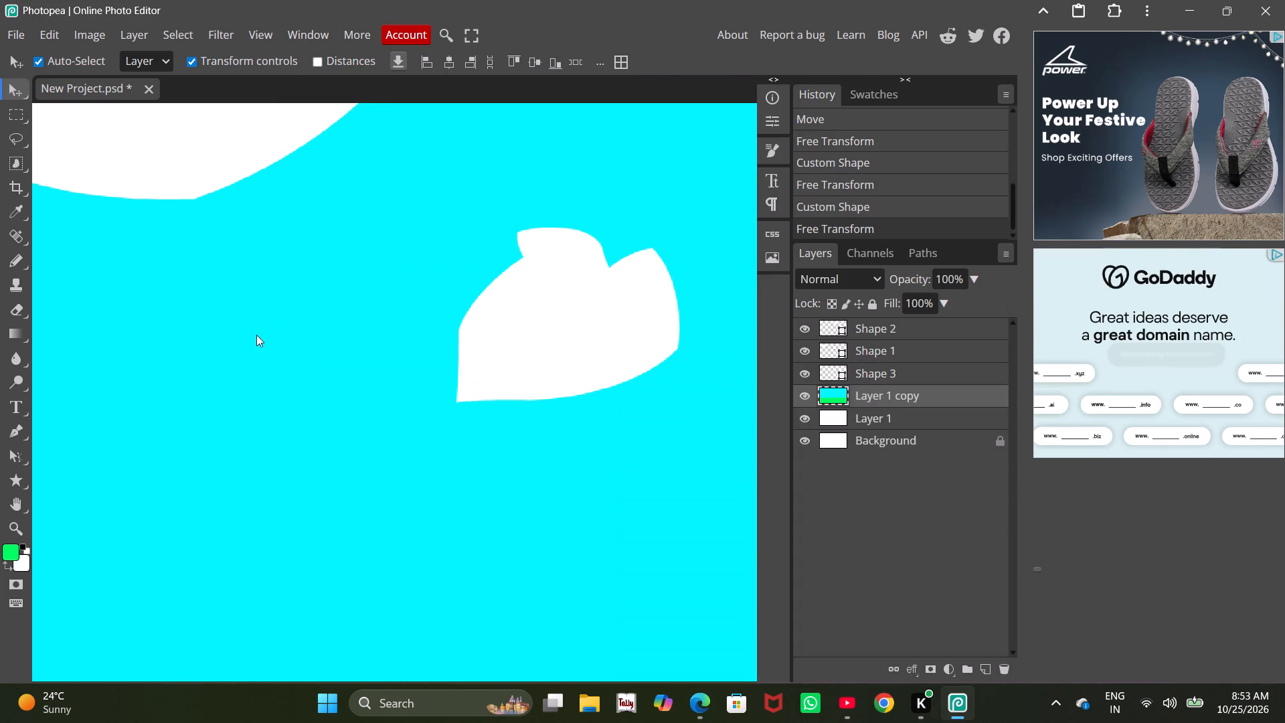
{"action": "scroll", "coordinate": [482, 330], "scroll_direction": "down", "scroll_amount": 6, "text": "alt"}
{"action": "scroll", "coordinate": [452, 266], "scroll_direction": "down", "scroll_amount": 4, "text": "alt"}
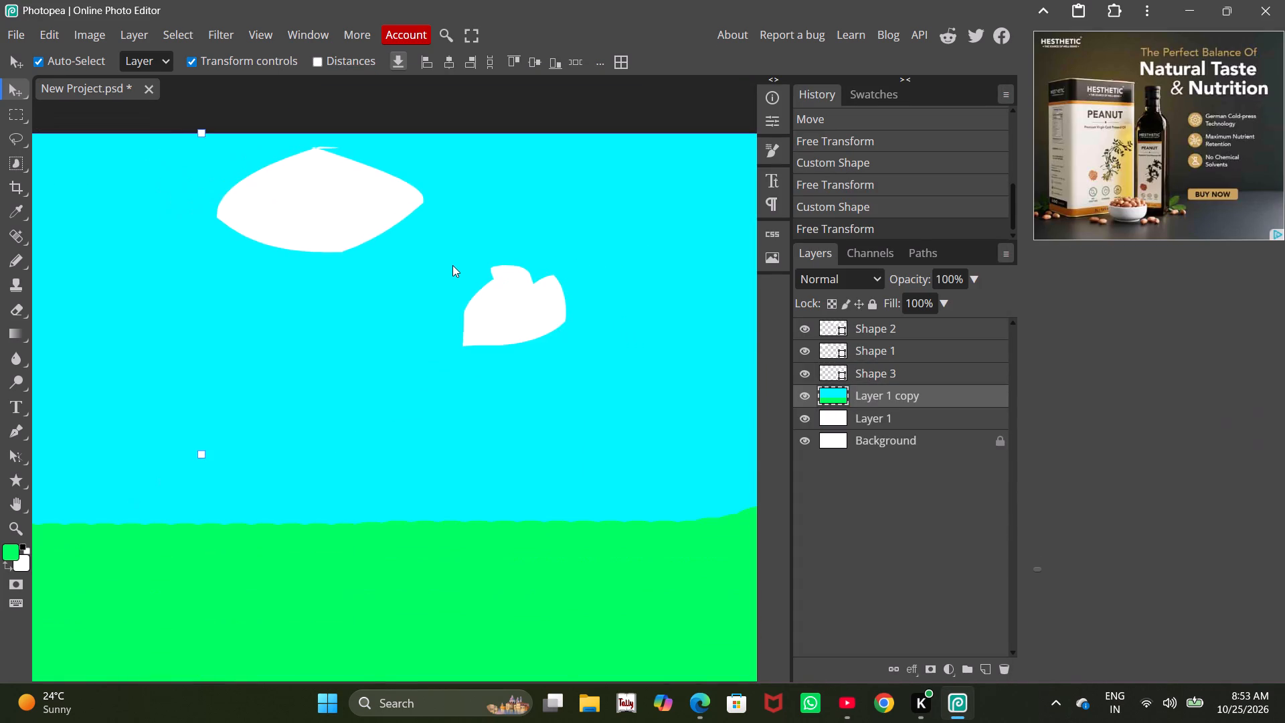
Move the small notched cloud to the sky's upper right corner, level with the other two clouds.
{"action": "scroll", "coordinate": [452, 265], "scroll_direction": "down", "scroll_amount": 8, "text": "alt"}
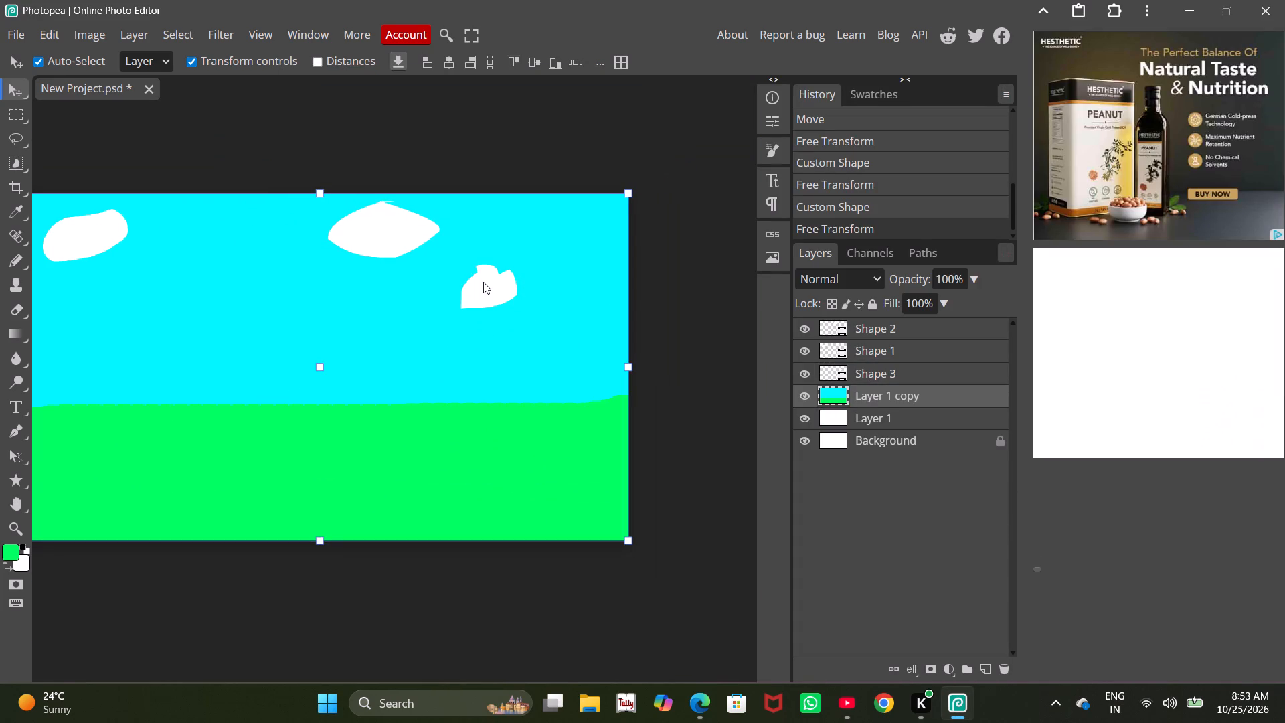
{"action": "left_click_drag", "start_coordinate": [487, 290], "coordinate": [249, 259]}
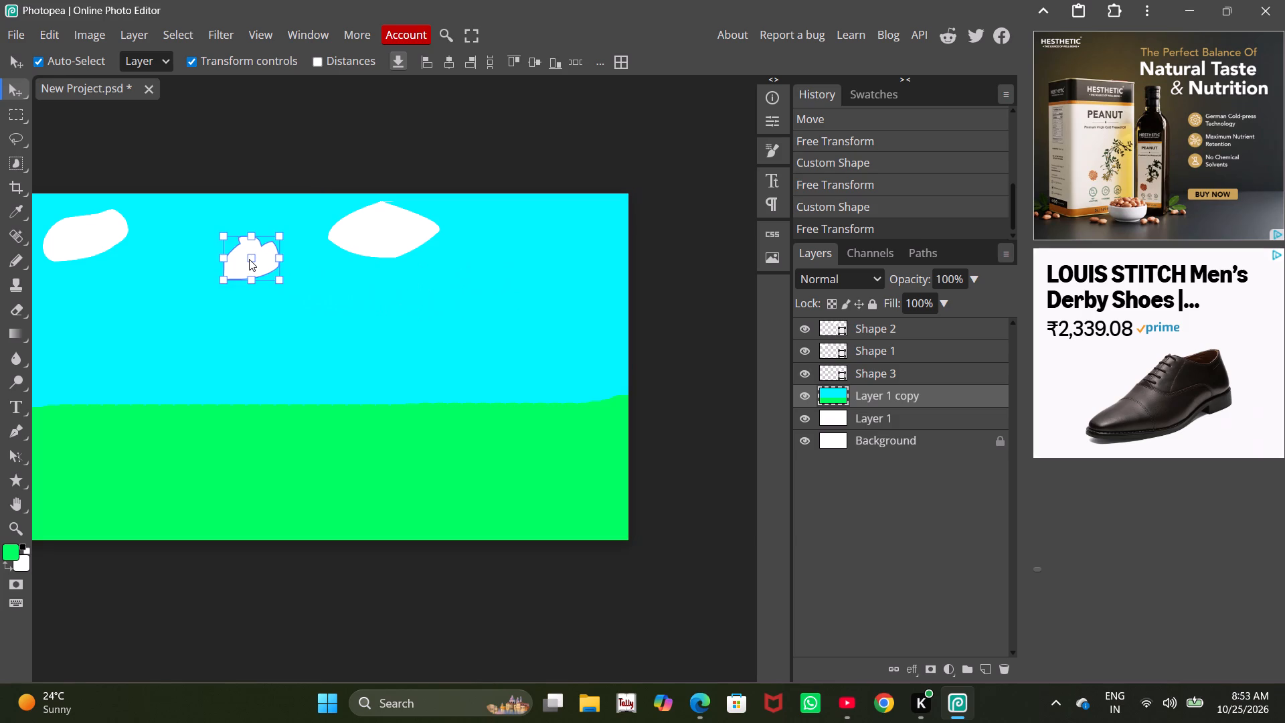
{"action": "left_click_drag", "start_coordinate": [249, 259], "coordinate": [582, 256]}
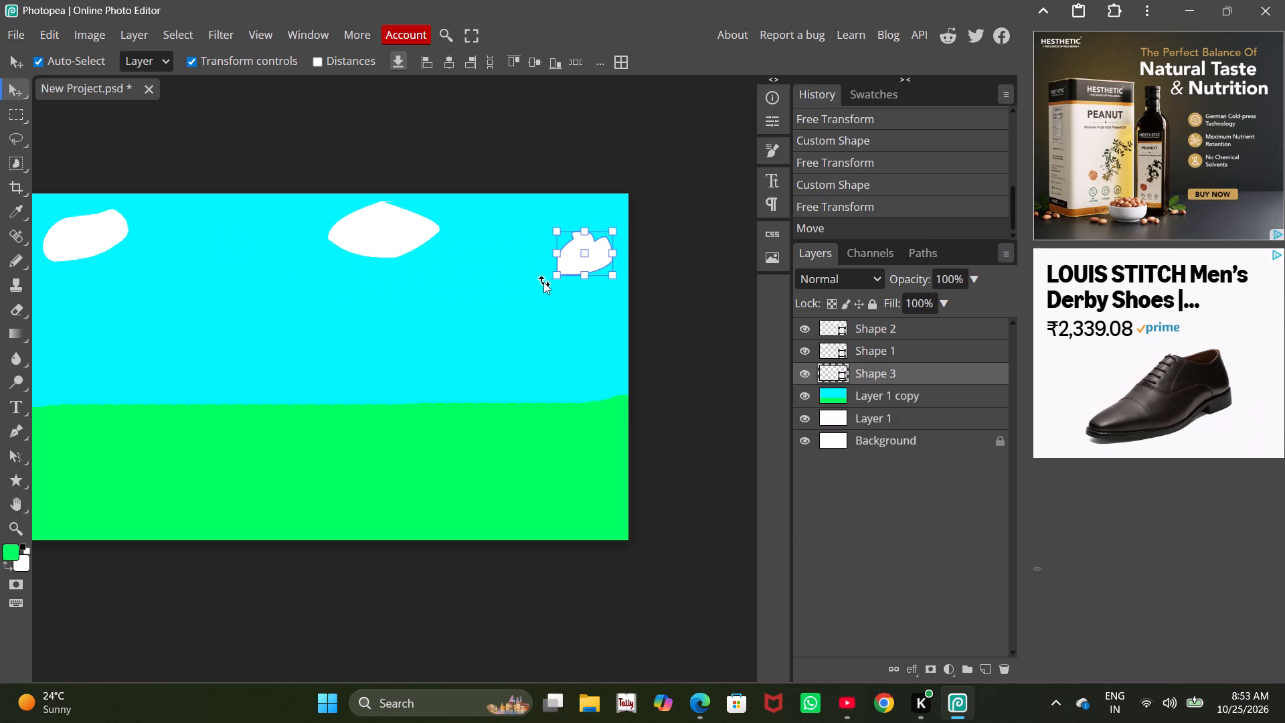
{"action": "left_click", "coordinate": [543, 282]}
{"action": "left_click", "coordinate": [606, 54]}
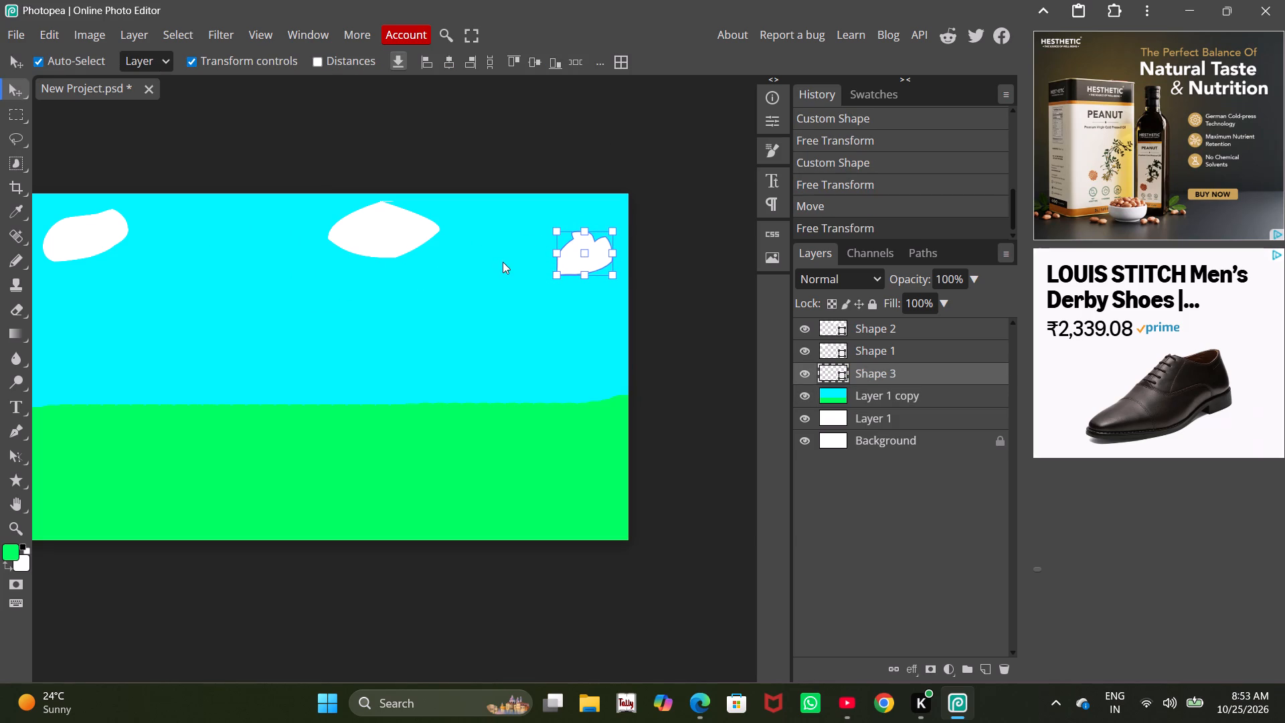
Enlarge the notched cloud proportionally to about 126% by extending its upper left corner outward, and apply the transform.
{"action": "left_click_drag", "start_coordinate": [554, 232], "coordinate": [542, 224]}
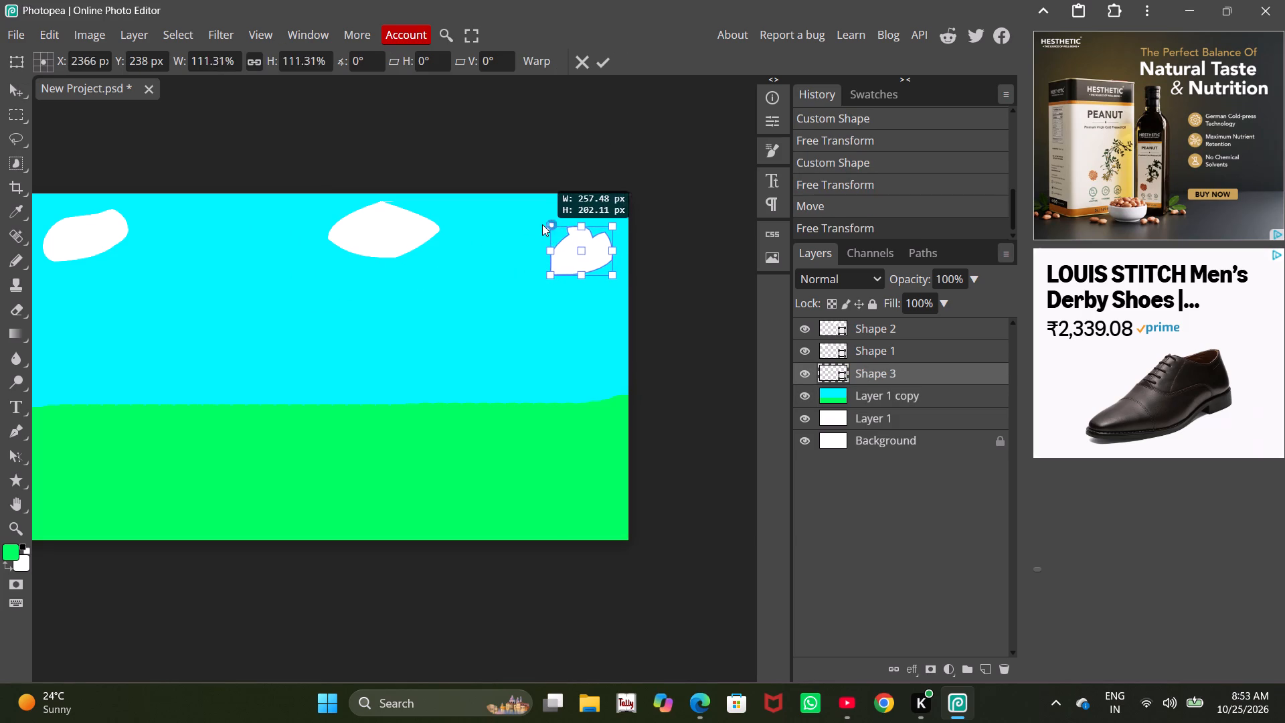
{"action": "left_click_drag", "start_coordinate": [542, 224], "coordinate": [539, 223]}
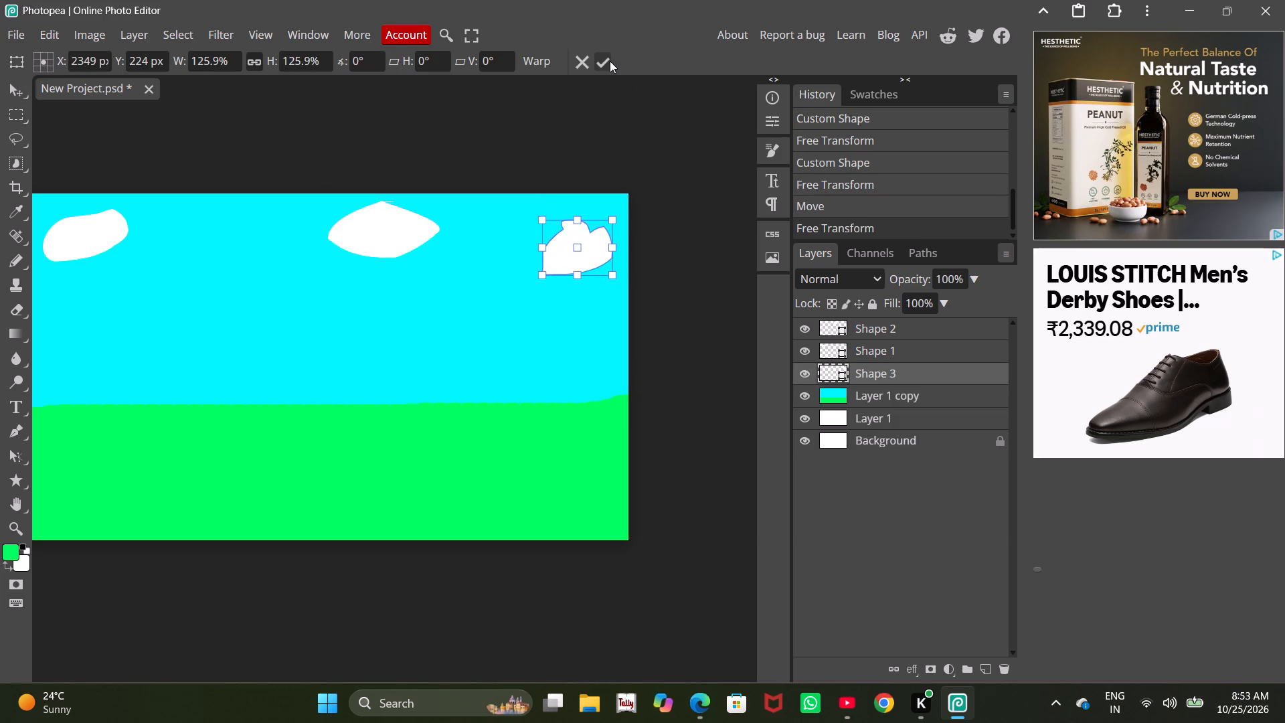
{"action": "left_click", "coordinate": [610, 61]}
{"action": "left_click", "coordinate": [494, 229]}
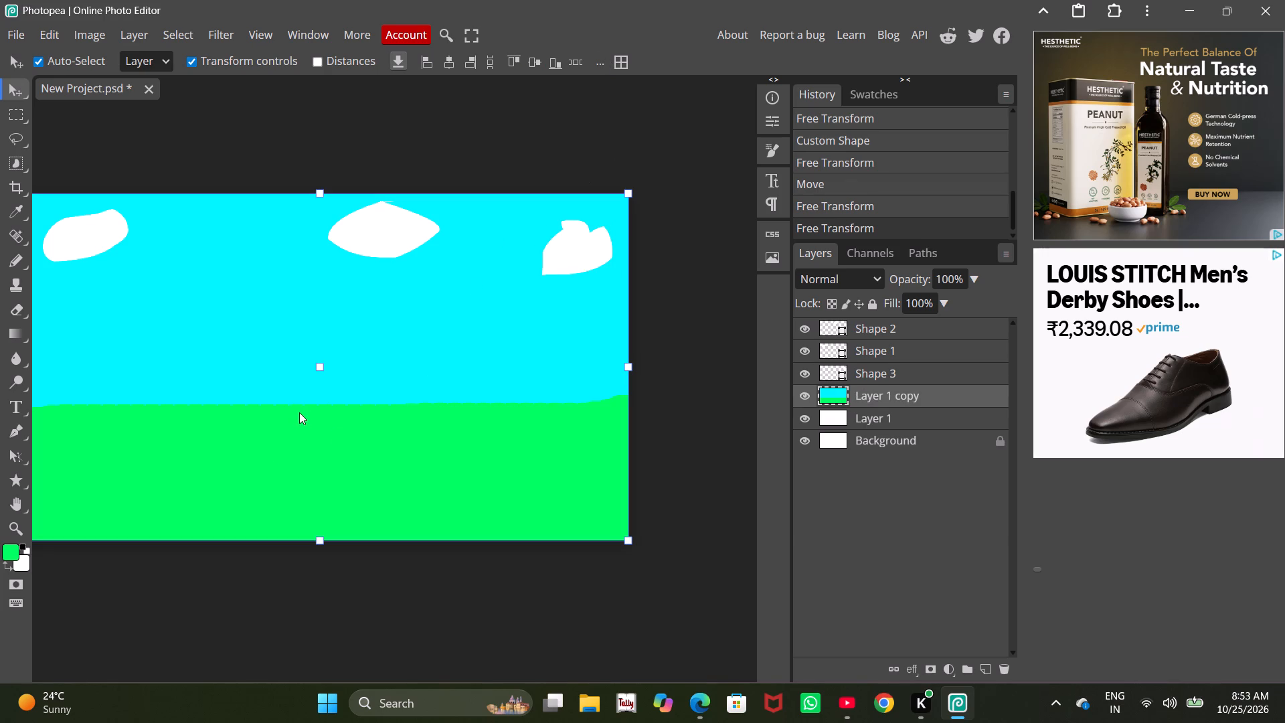
Switch to the Ellipse shape tool and set its fill to solid yellow for a new shape.
{"action": "scroll", "coordinate": [299, 409], "scroll_direction": "up", "scroll_amount": 2, "text": "ctrl"}
{"action": "scroll", "coordinate": [299, 409], "scroll_direction": "down", "scroll_amount": 2, "text": "ctrl"}
{"action": "scroll", "coordinate": [299, 409], "scroll_direction": "up", "scroll_amount": 1, "text": "ctrl"}
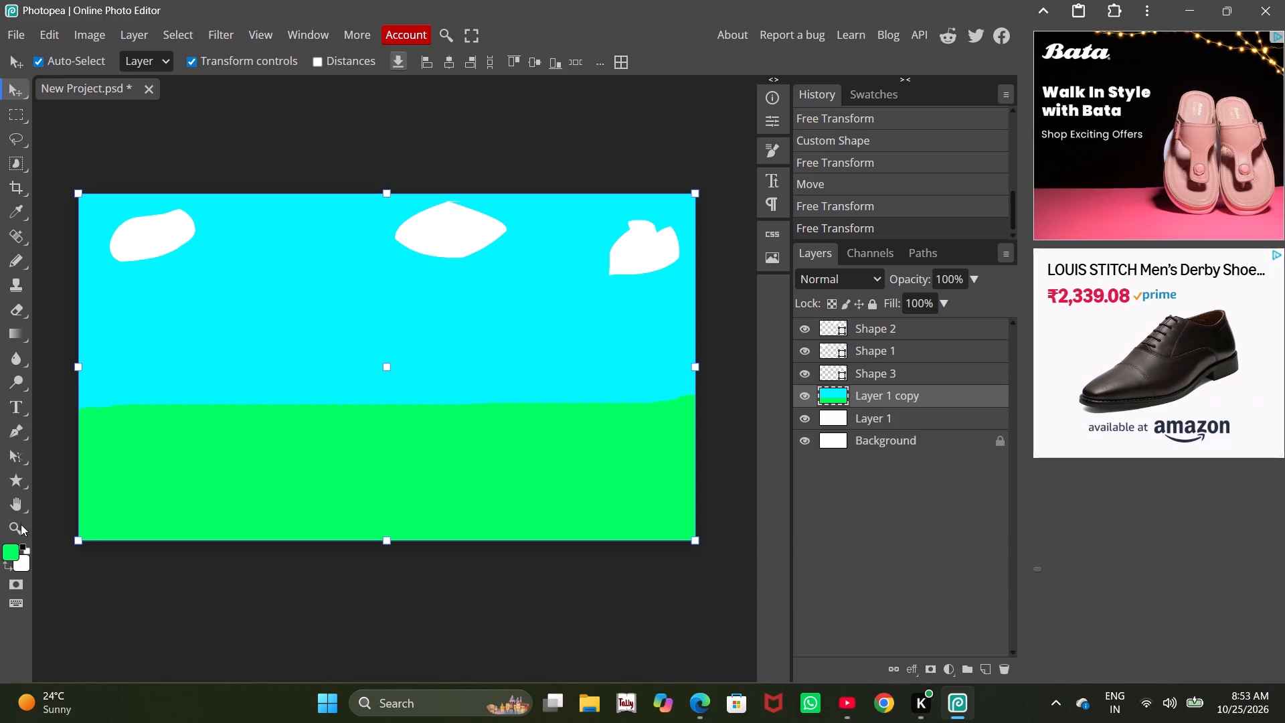
{"action": "left_click", "coordinate": [20, 480]}
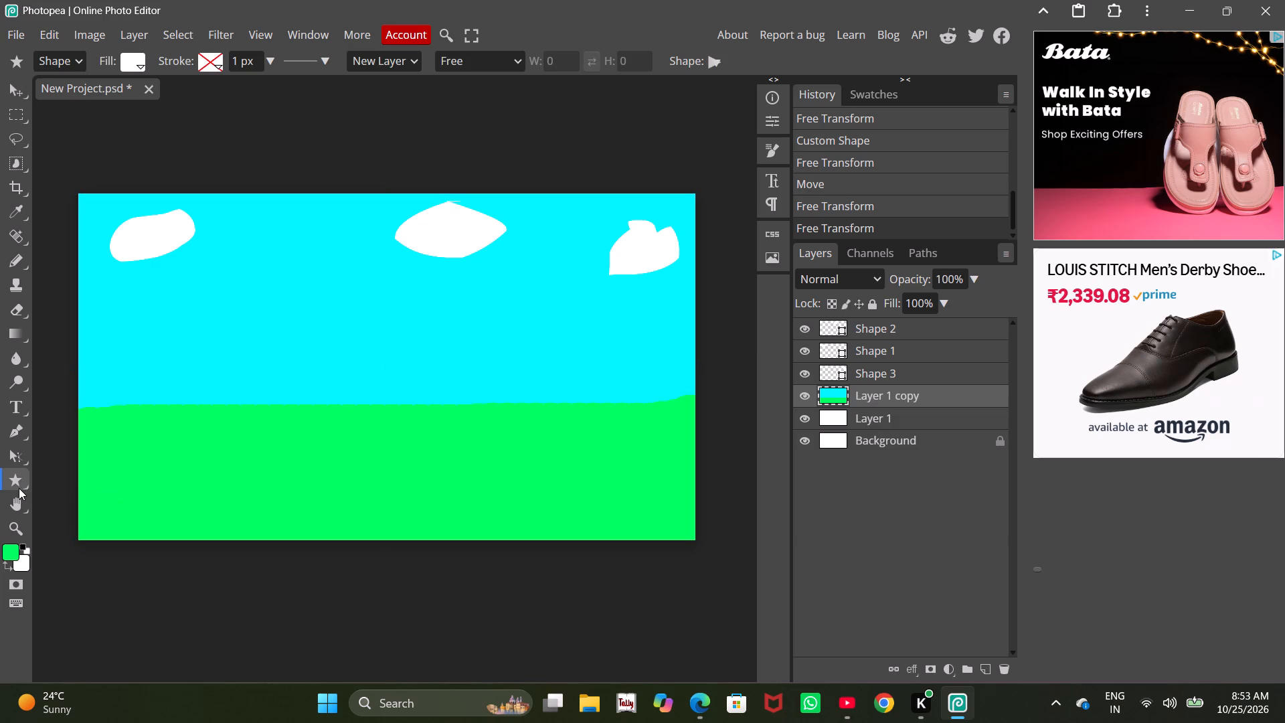
{"action": "left_click", "coordinate": [19, 484]}
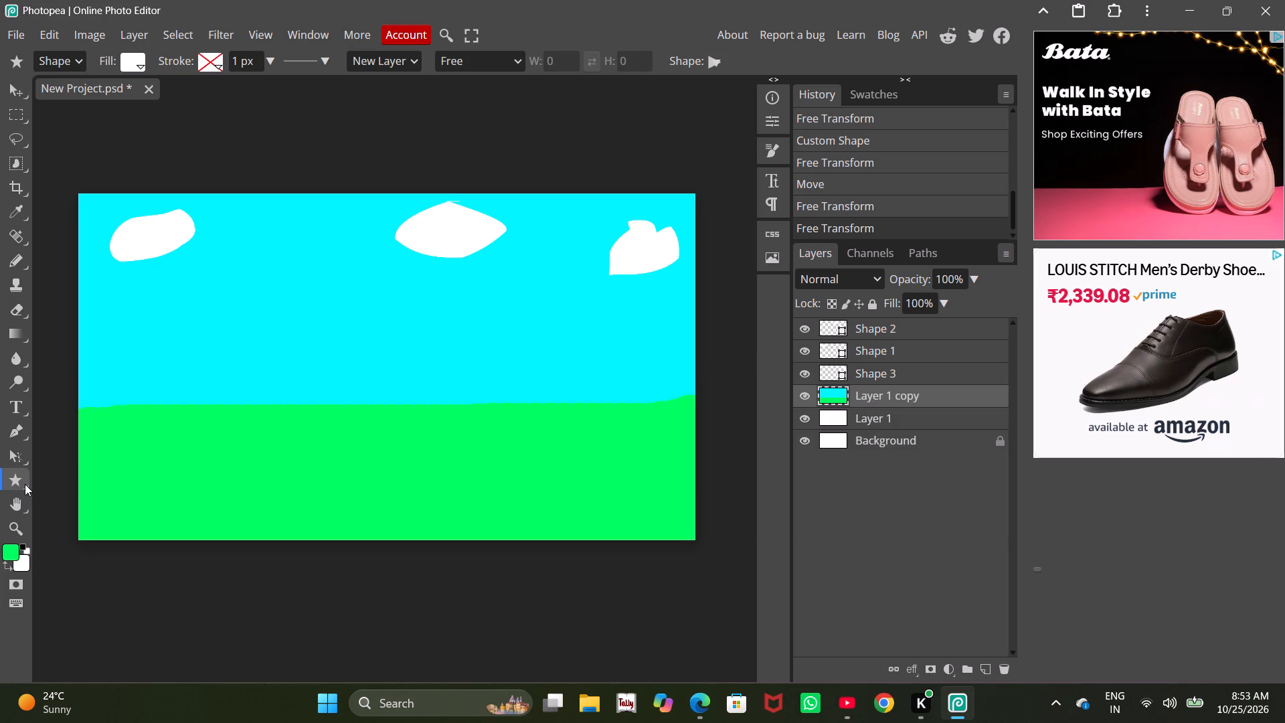
{"action": "left_click", "coordinate": [25, 484]}
{"action": "double_click", "coordinate": [25, 484]}
{"action": "left_click", "coordinate": [25, 484]}
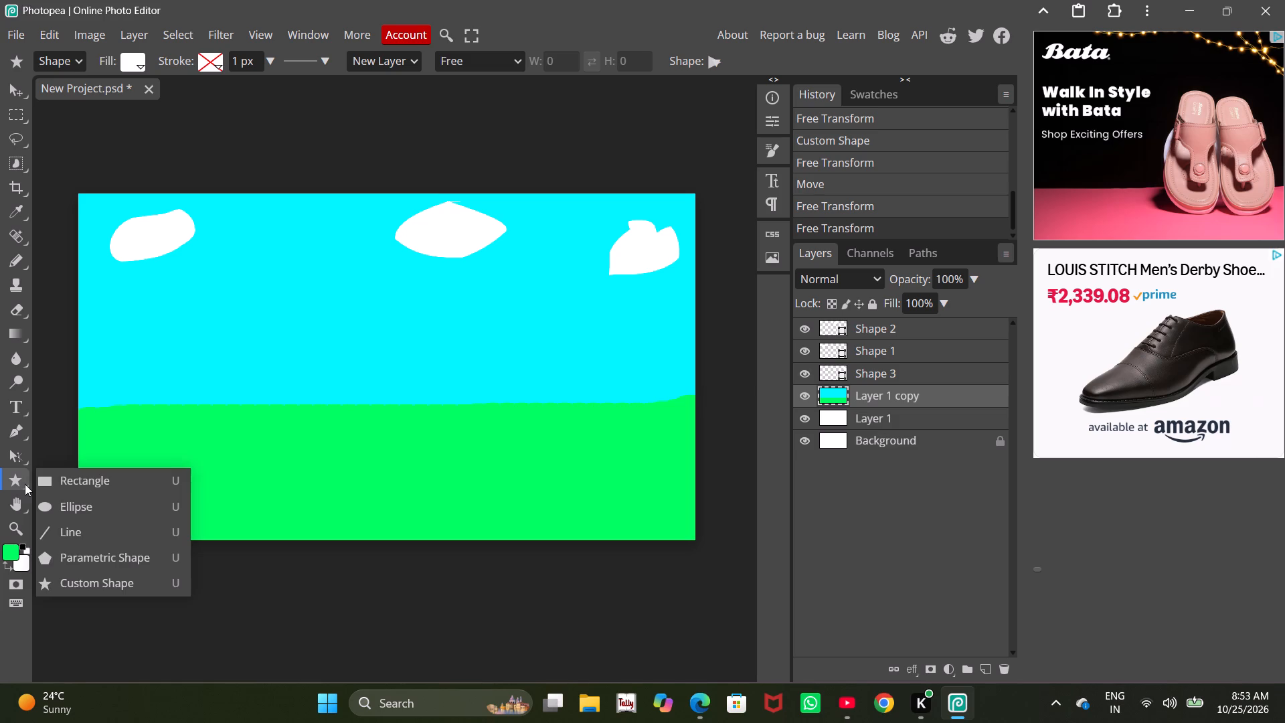
{"action": "left_click", "coordinate": [57, 503]}
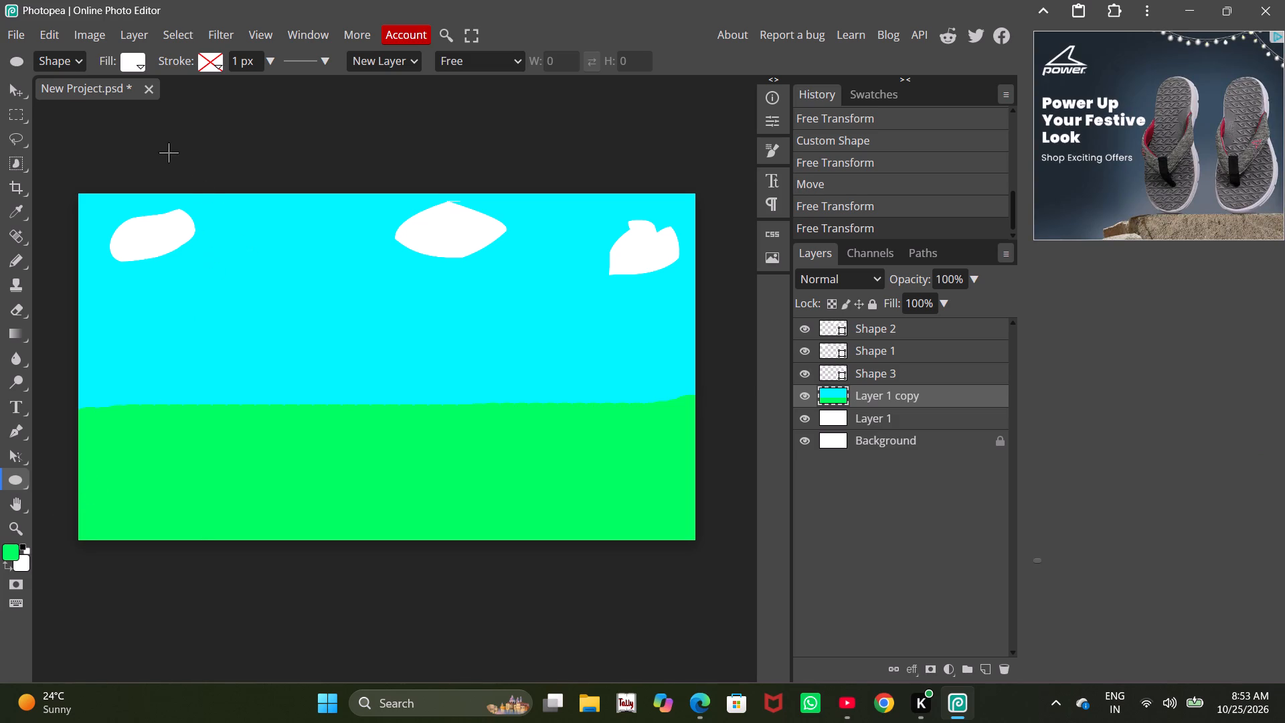
{"action": "left_click", "coordinate": [137, 62]}
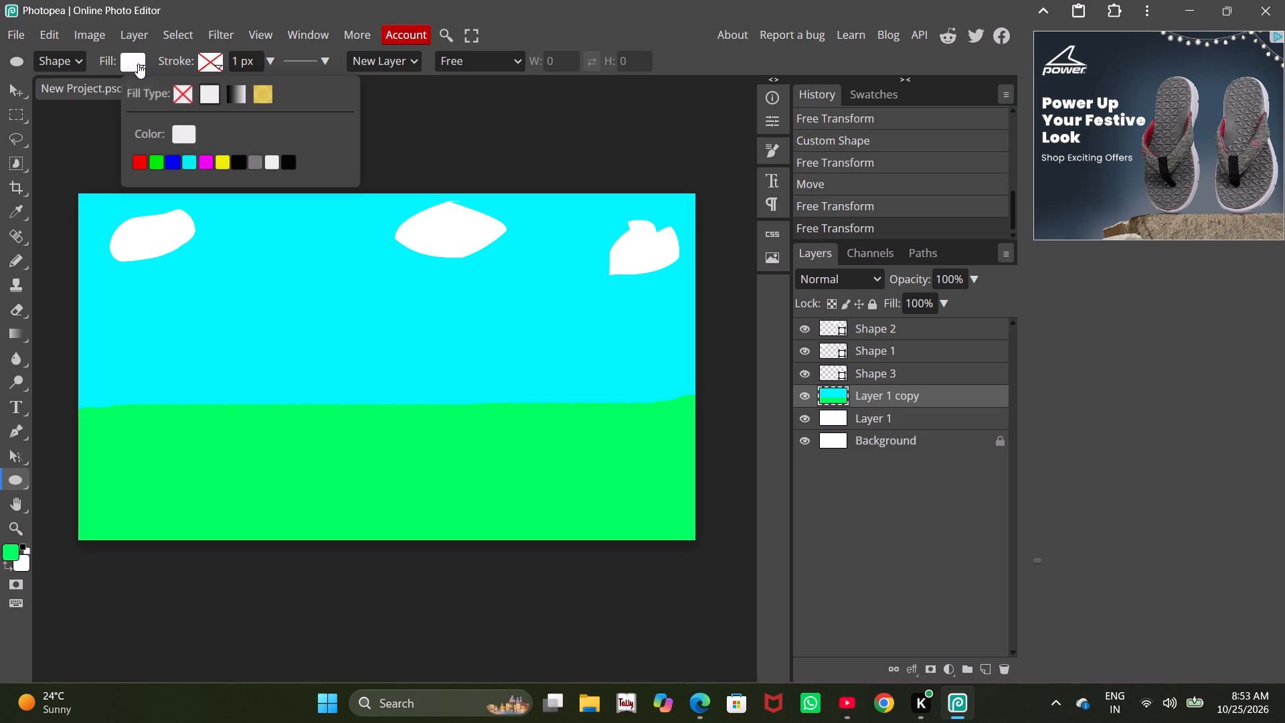
{"action": "left_click", "coordinate": [220, 167]}
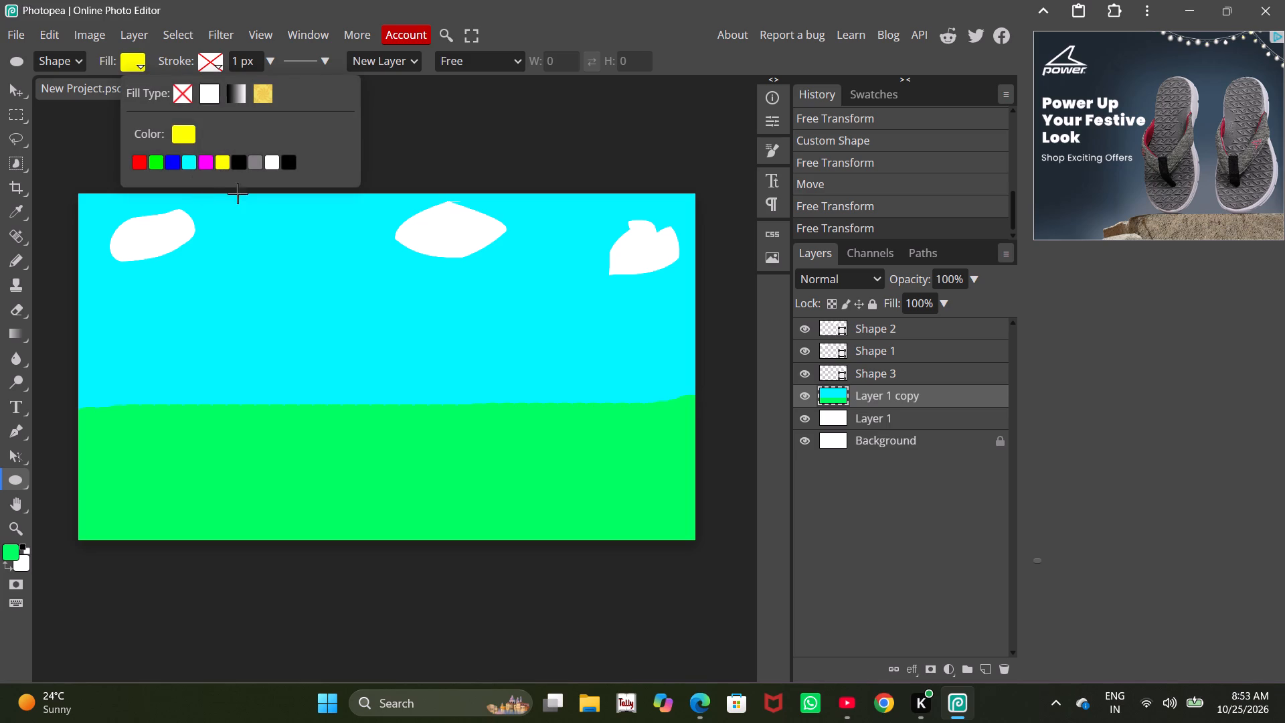
{"action": "left_click", "coordinate": [124, 62]}
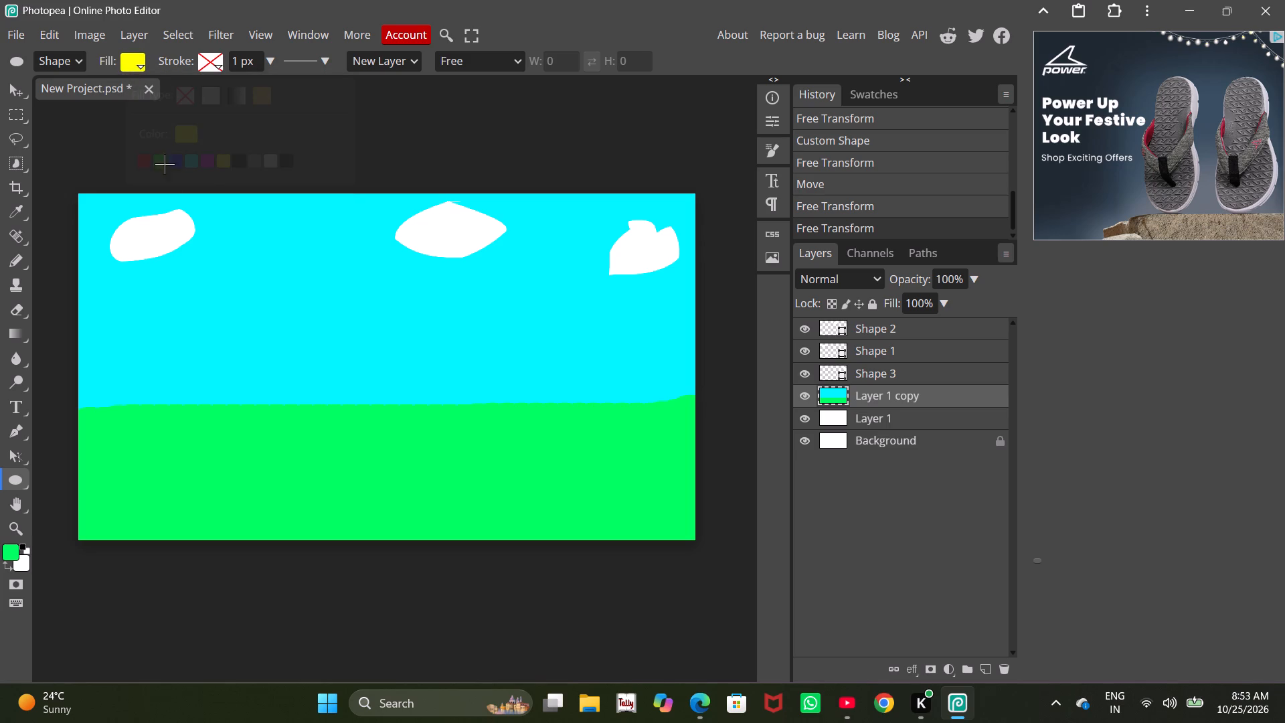
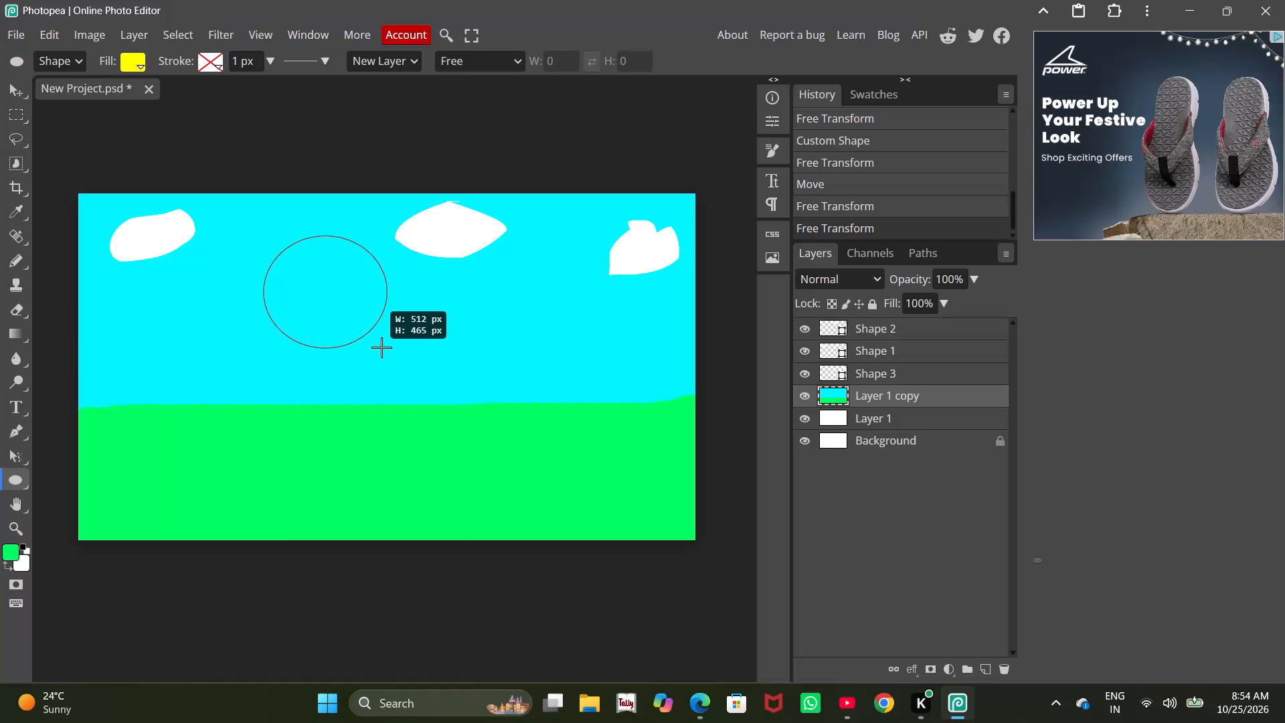
Draw a yellow ellipse about 512 by 465 px in the sky between the two leftmost clouds, and undo the stray small ellipse.
{"action": "left_click", "coordinate": [346, 313]}
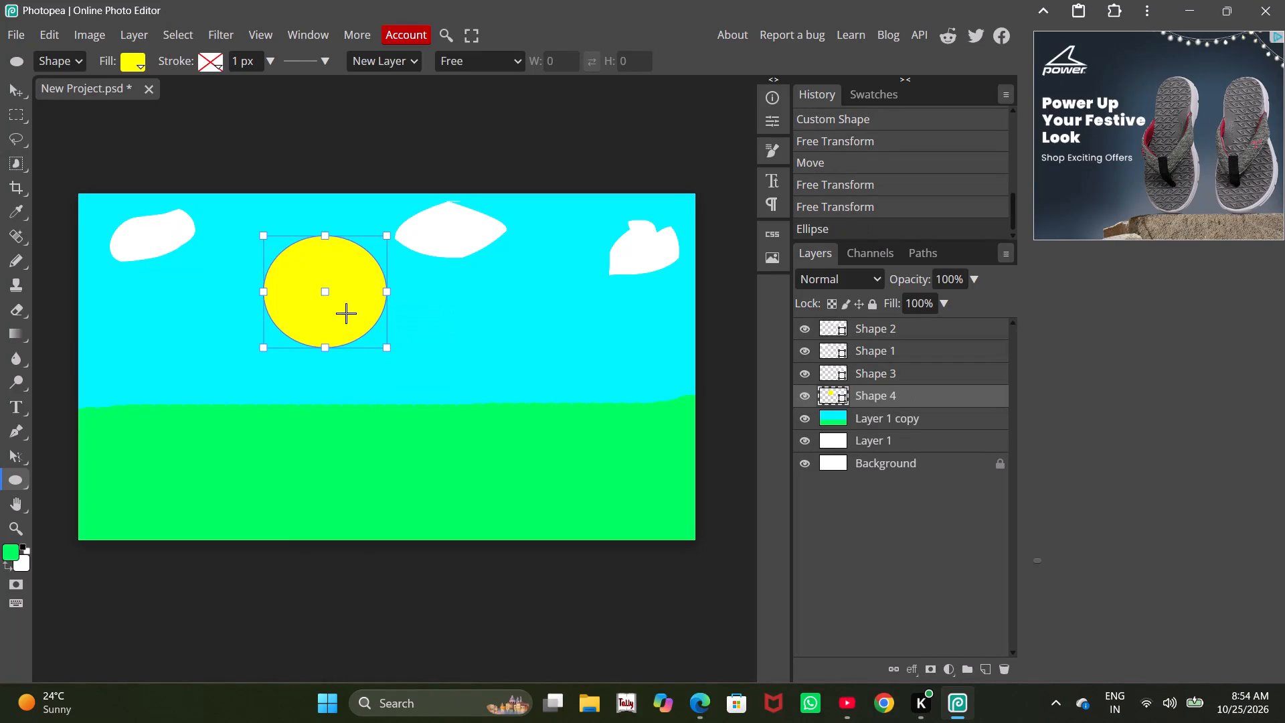
{"action": "left_click", "coordinate": [301, 272]}
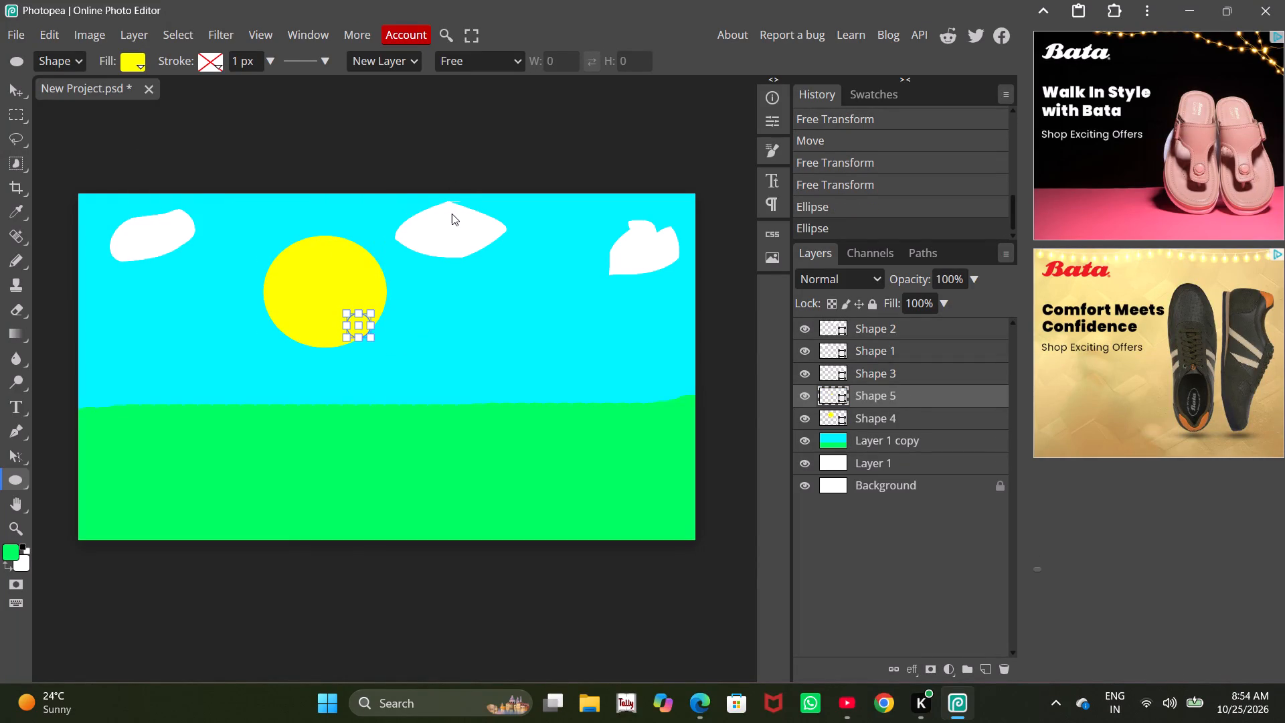
{"action": "key", "text": "ctrl+z"}
Scale the yellow ellipse proportionally to about 69% and move it up between the two leftmost clouds, level with them.
{"action": "left_click", "coordinate": [7, 87]}
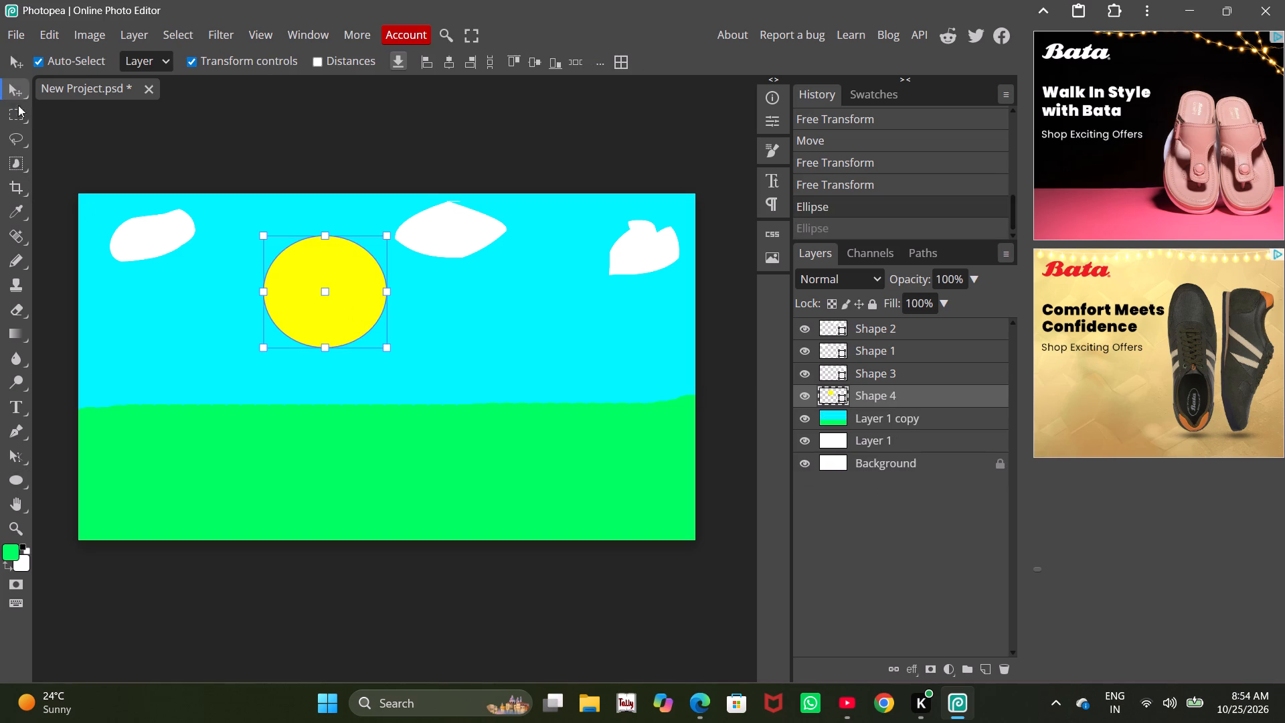
{"action": "left_click_drag", "start_coordinate": [385, 348], "coordinate": [375, 341]}
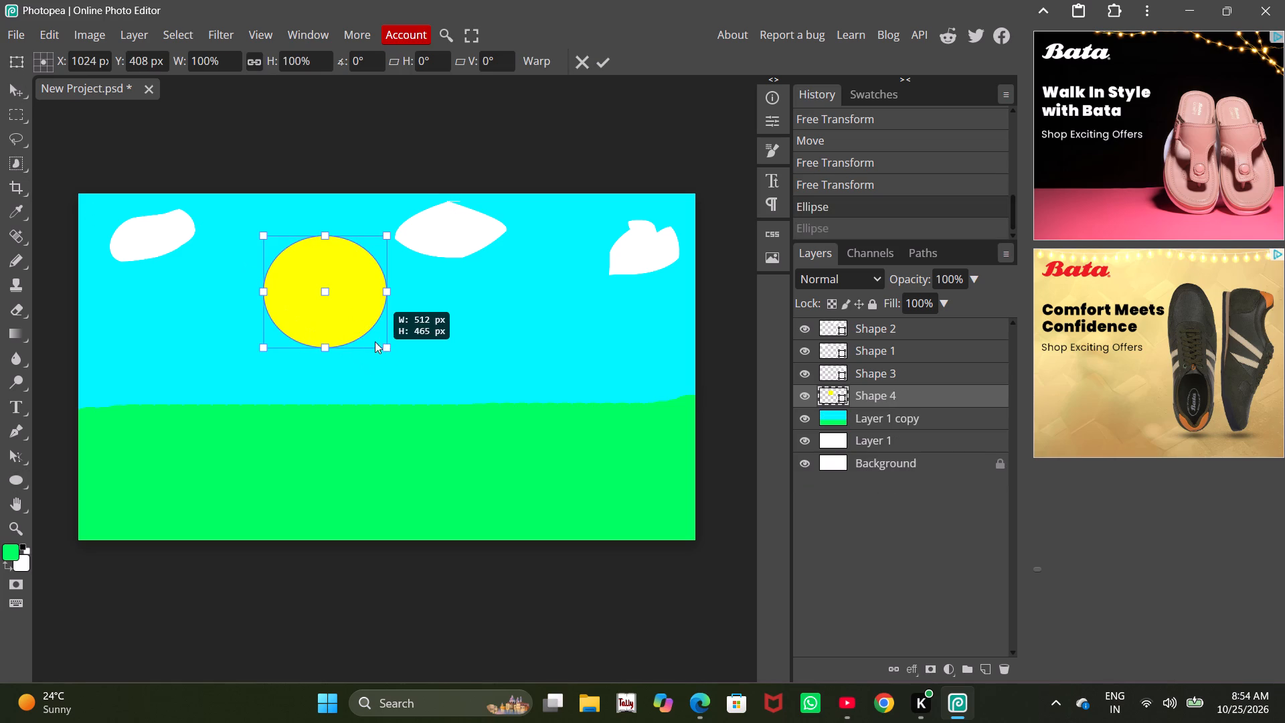
{"action": "left_click_drag", "start_coordinate": [375, 341], "coordinate": [344, 317]}
{"action": "left_click_drag", "start_coordinate": [318, 283], "coordinate": [307, 260]}
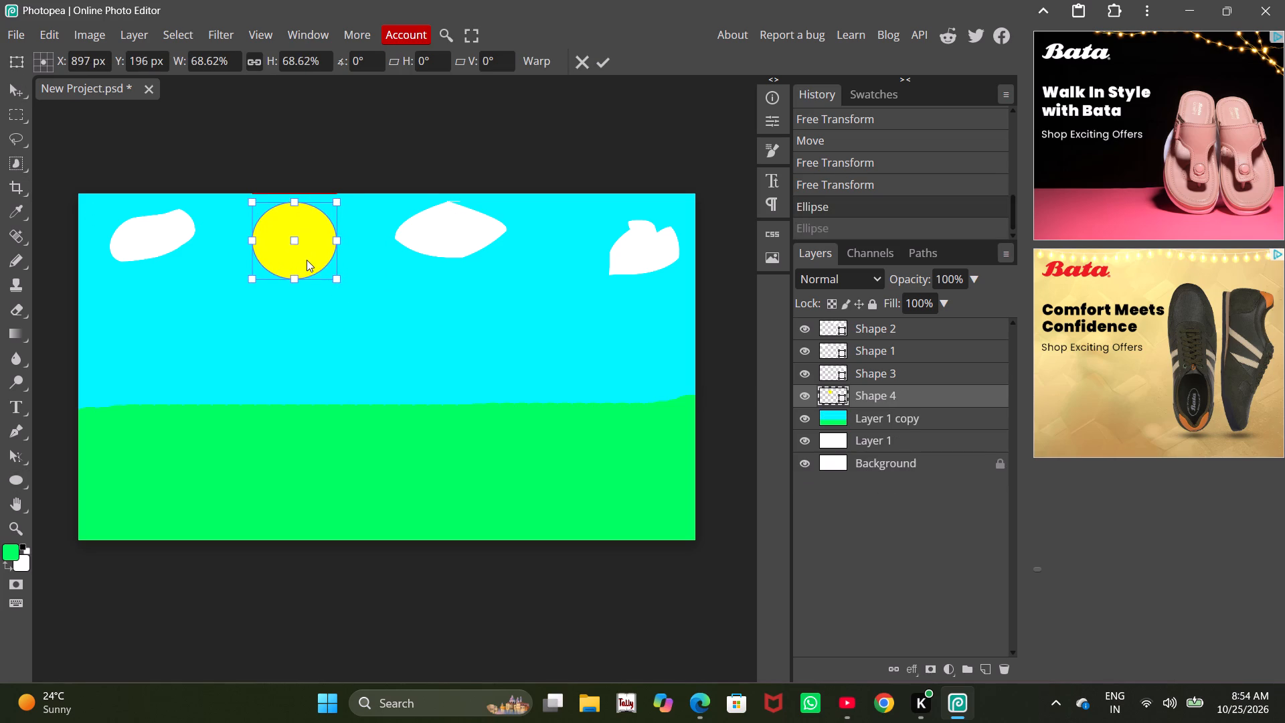
{"action": "left_click_drag", "start_coordinate": [307, 260], "coordinate": [303, 262]}
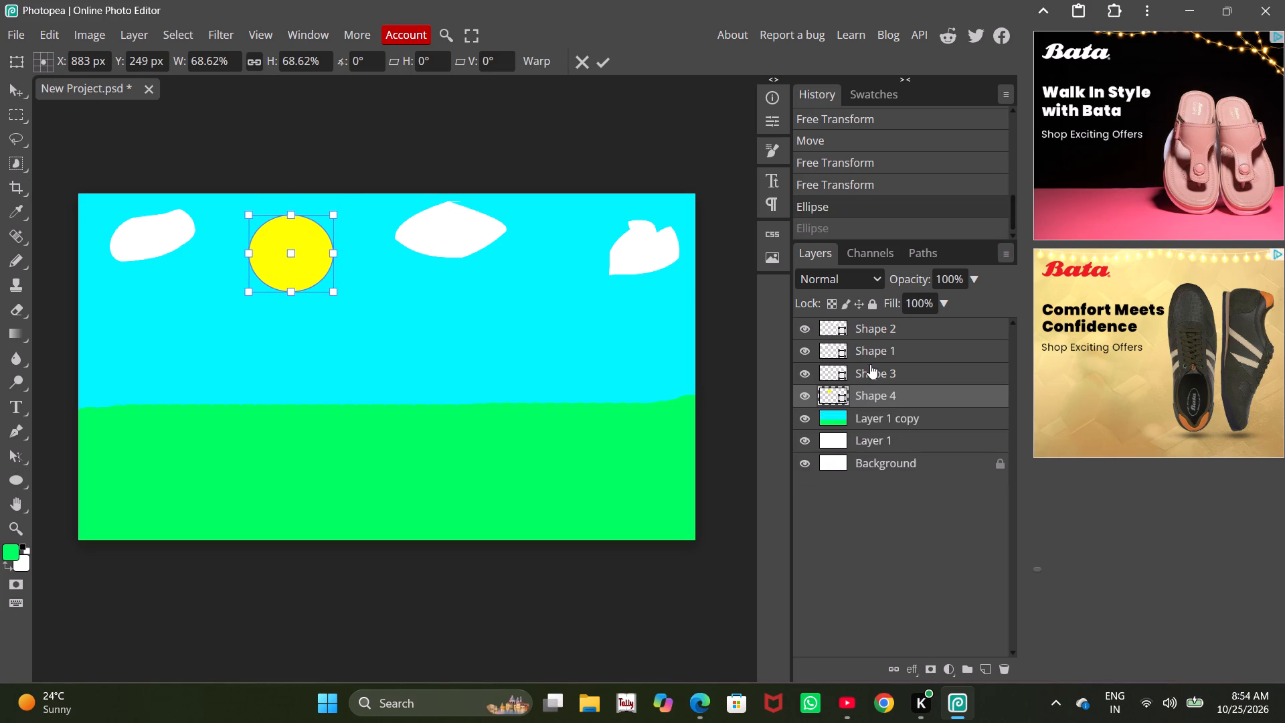
Add a Gradient Overlay to the yellow ellipse's layer style and open its gradient for editing, keeping the ellipse in view.
{"action": "right_click", "coordinate": [877, 395]}
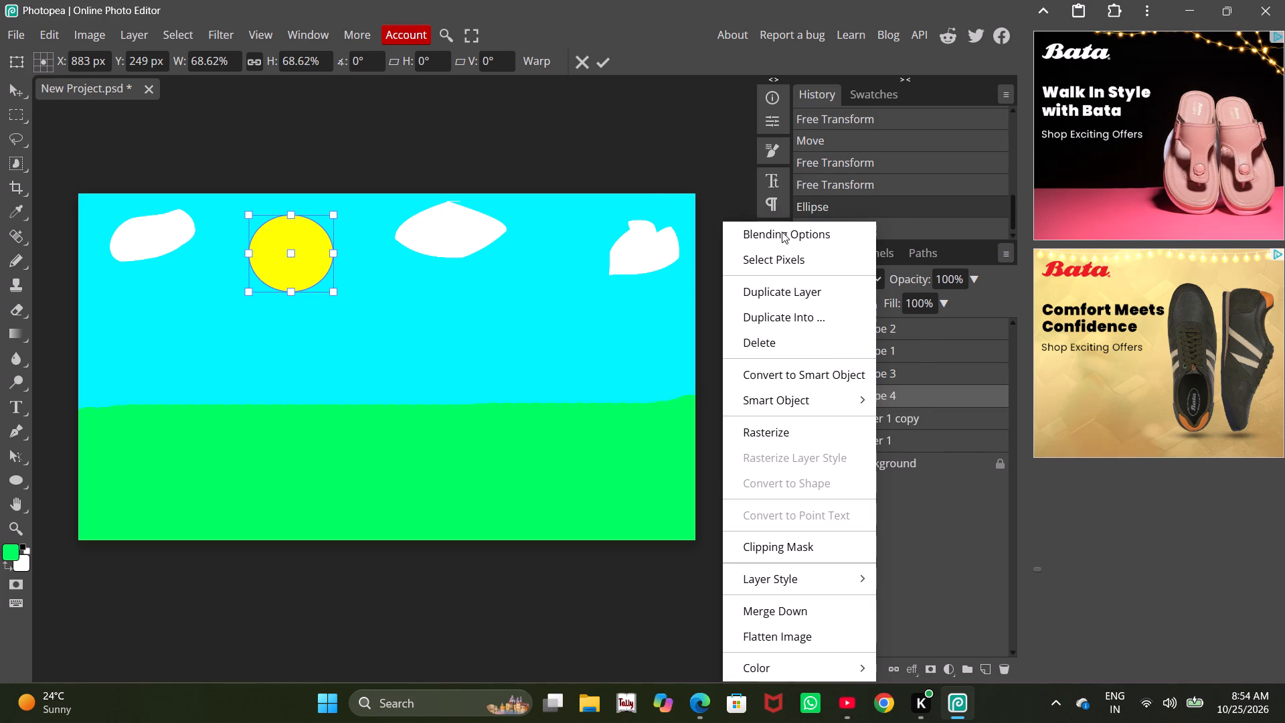
{"action": "left_click", "coordinate": [782, 232]}
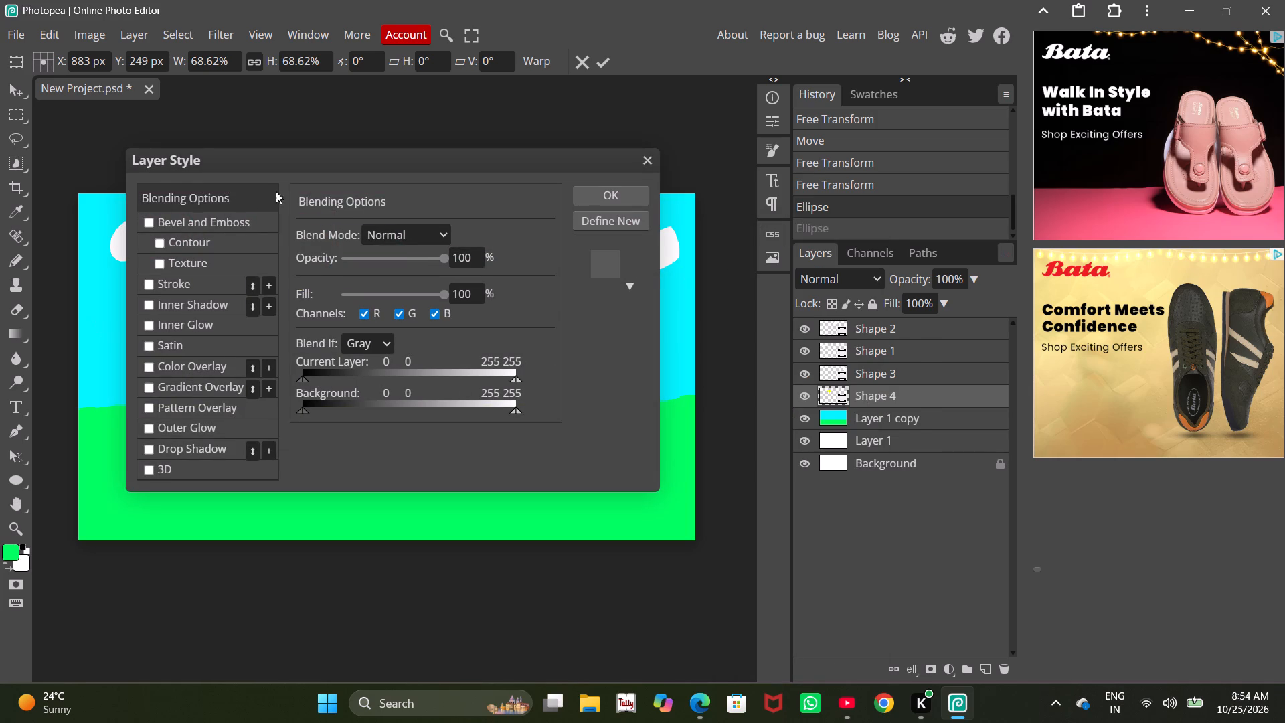
{"action": "left_click_drag", "start_coordinate": [340, 167], "coordinate": [879, 137]}
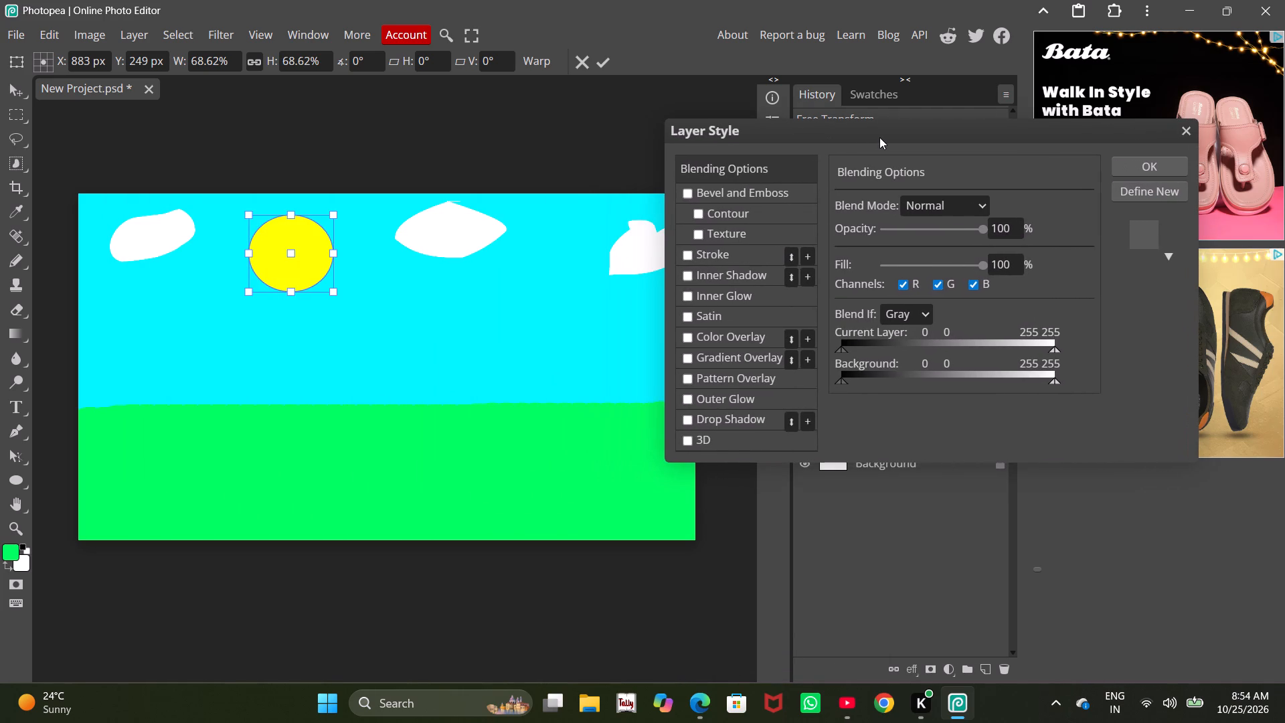
{"action": "left_click_drag", "start_coordinate": [879, 137], "coordinate": [887, 137]}
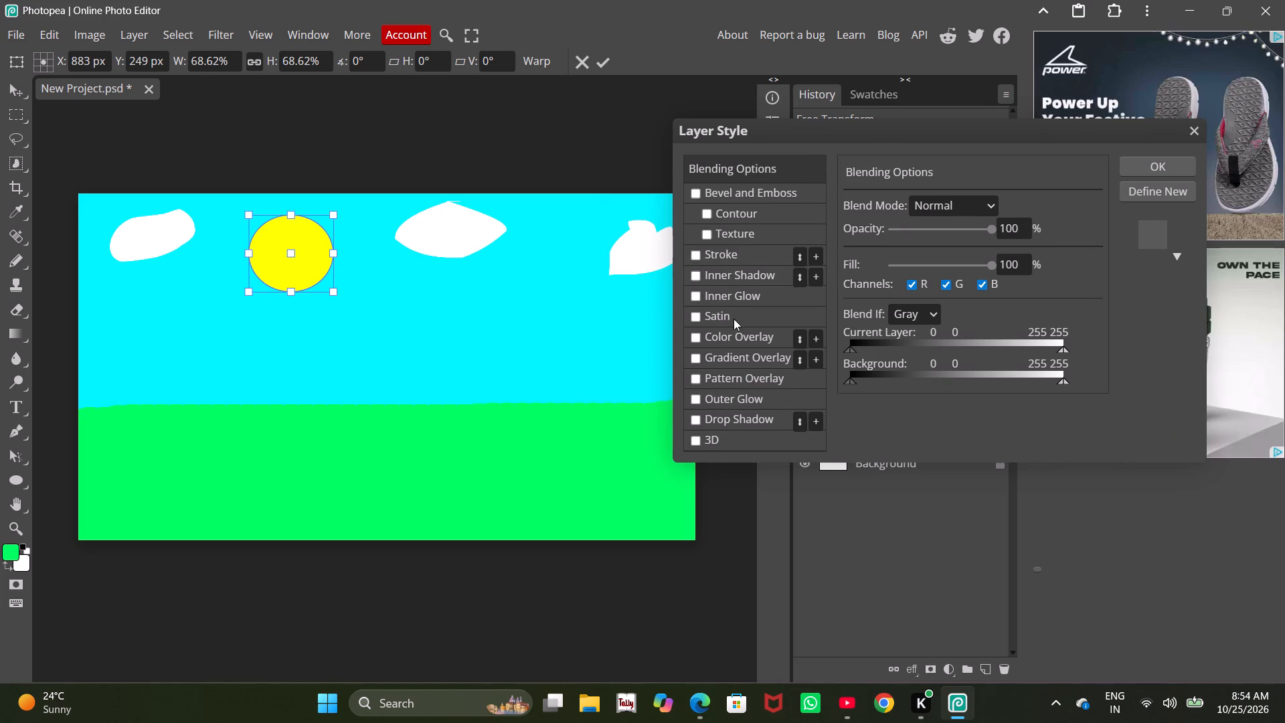
{"action": "left_click", "coordinate": [692, 357]}
{"action": "left_click", "coordinate": [758, 357]}
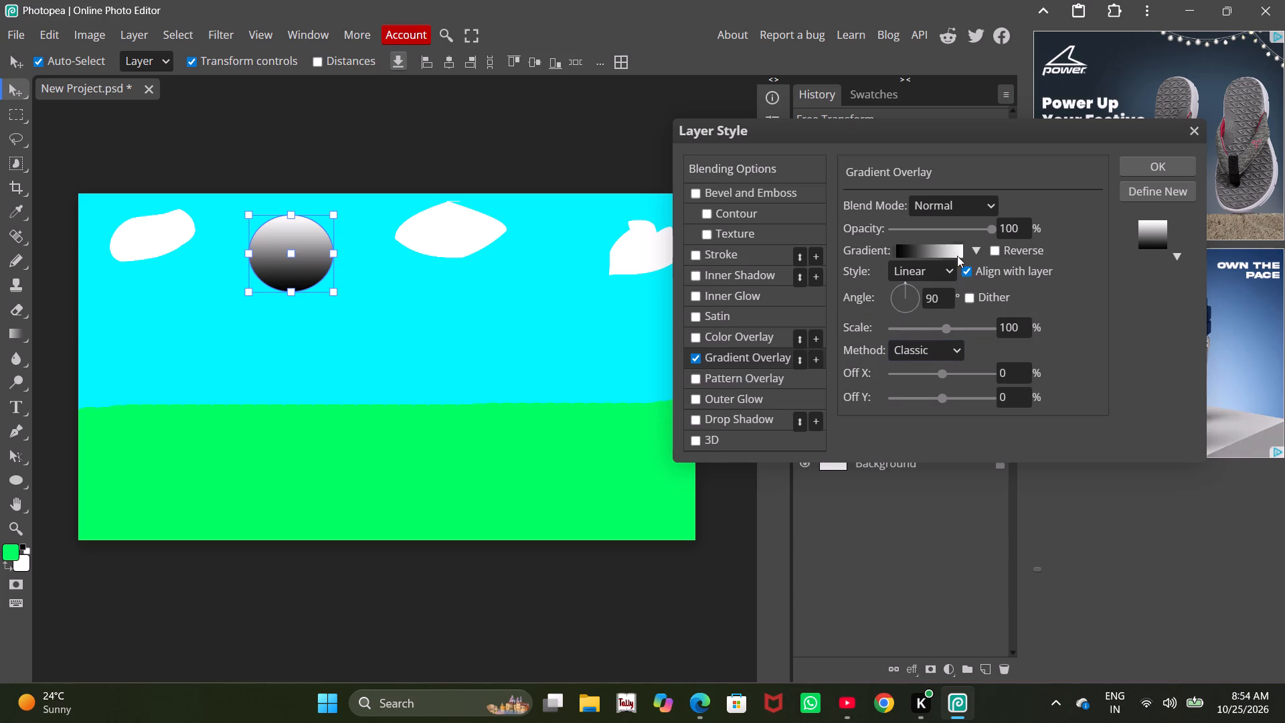
{"action": "left_click", "coordinate": [932, 252]}
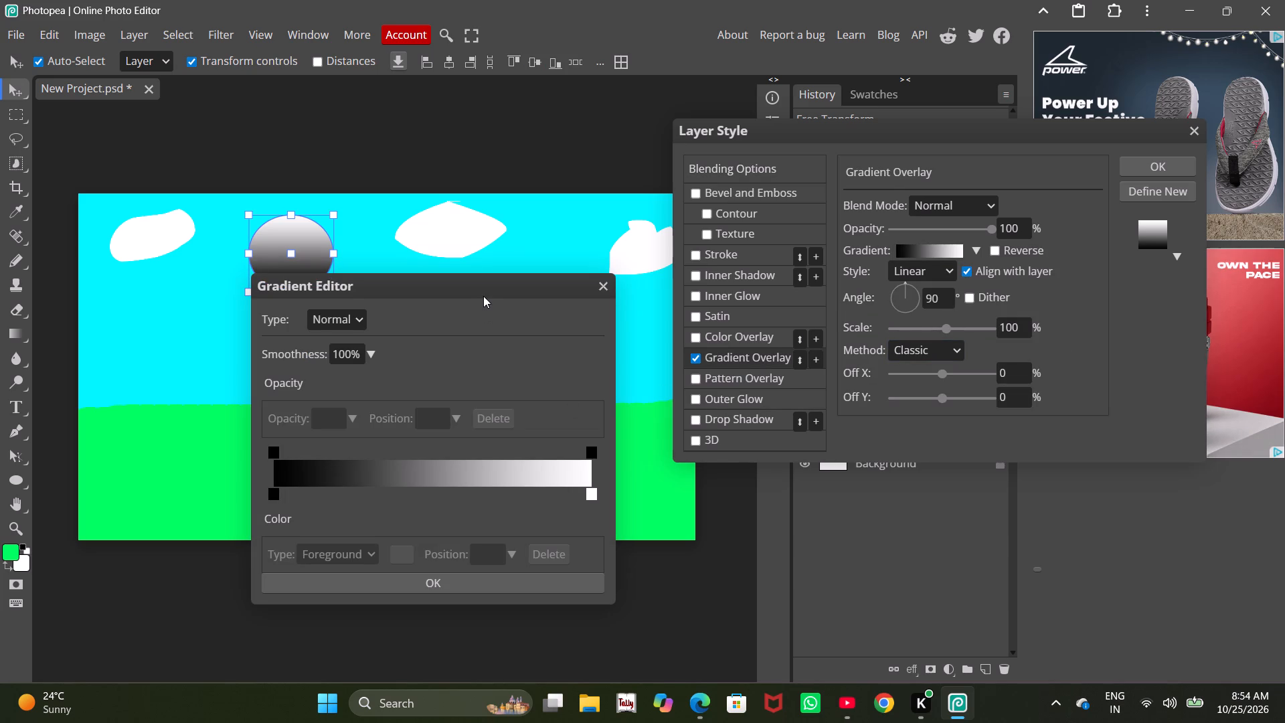
{"action": "left_click_drag", "start_coordinate": [483, 296], "coordinate": [880, 217]}
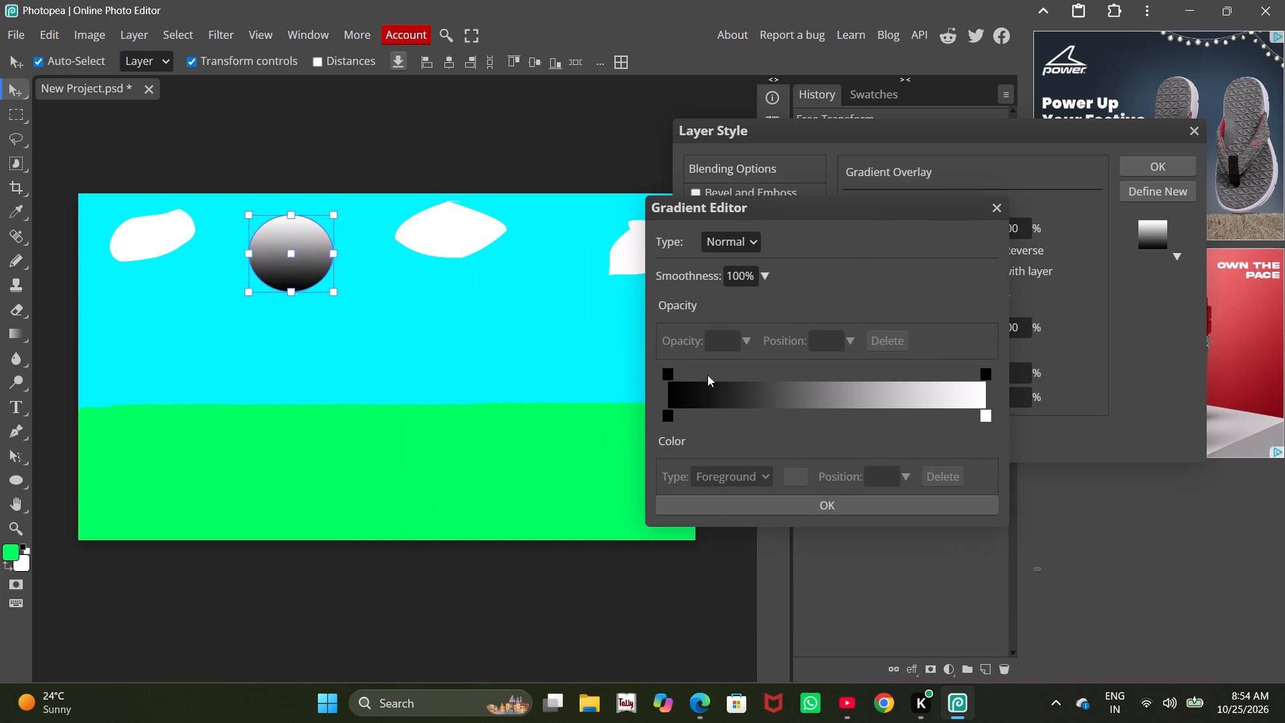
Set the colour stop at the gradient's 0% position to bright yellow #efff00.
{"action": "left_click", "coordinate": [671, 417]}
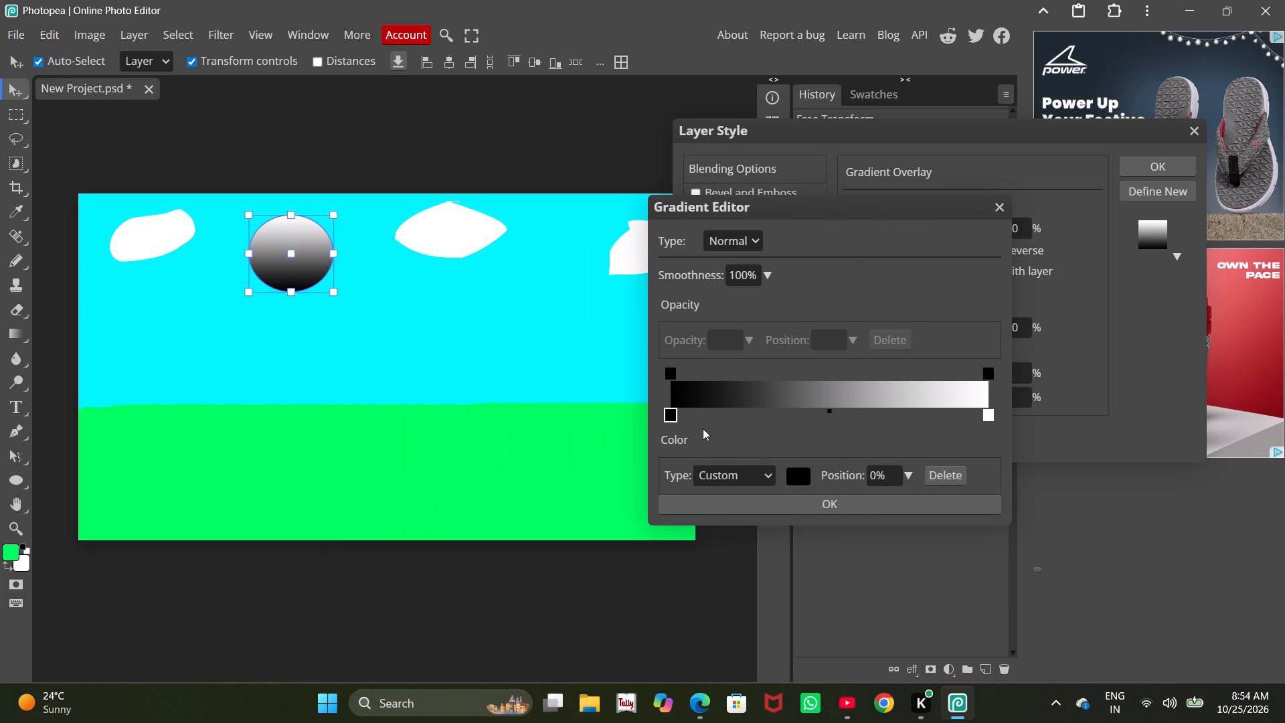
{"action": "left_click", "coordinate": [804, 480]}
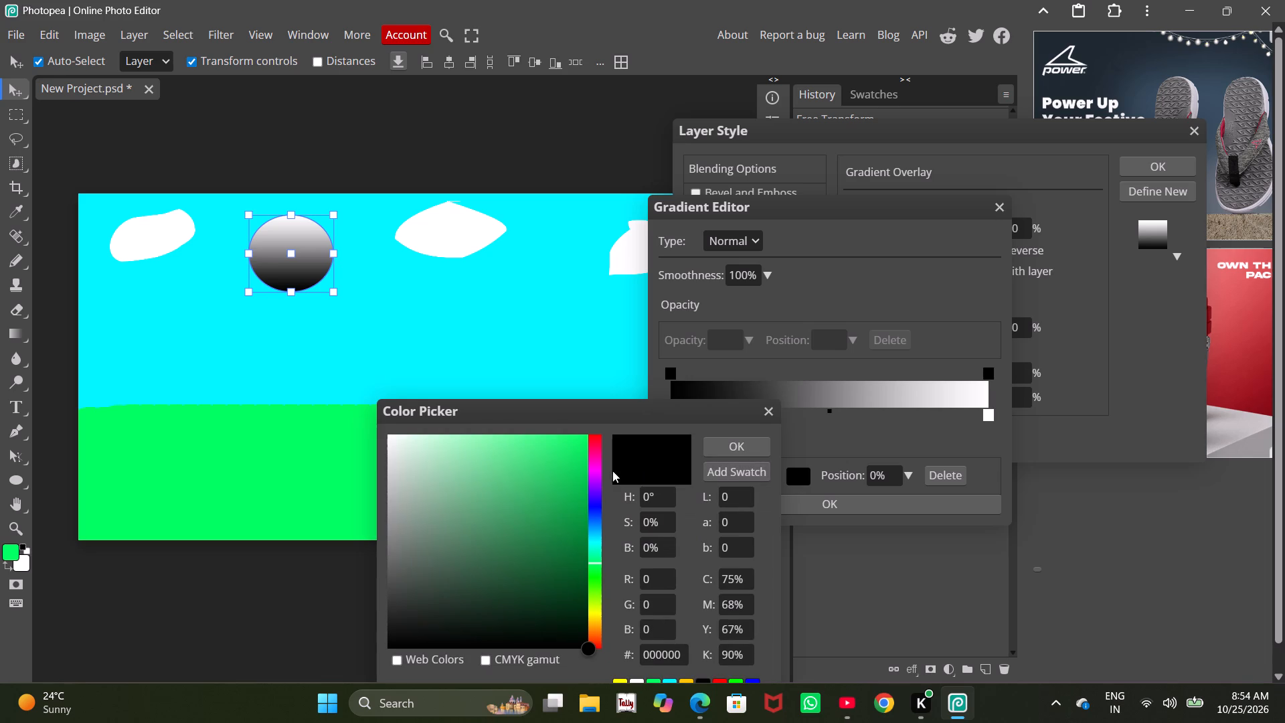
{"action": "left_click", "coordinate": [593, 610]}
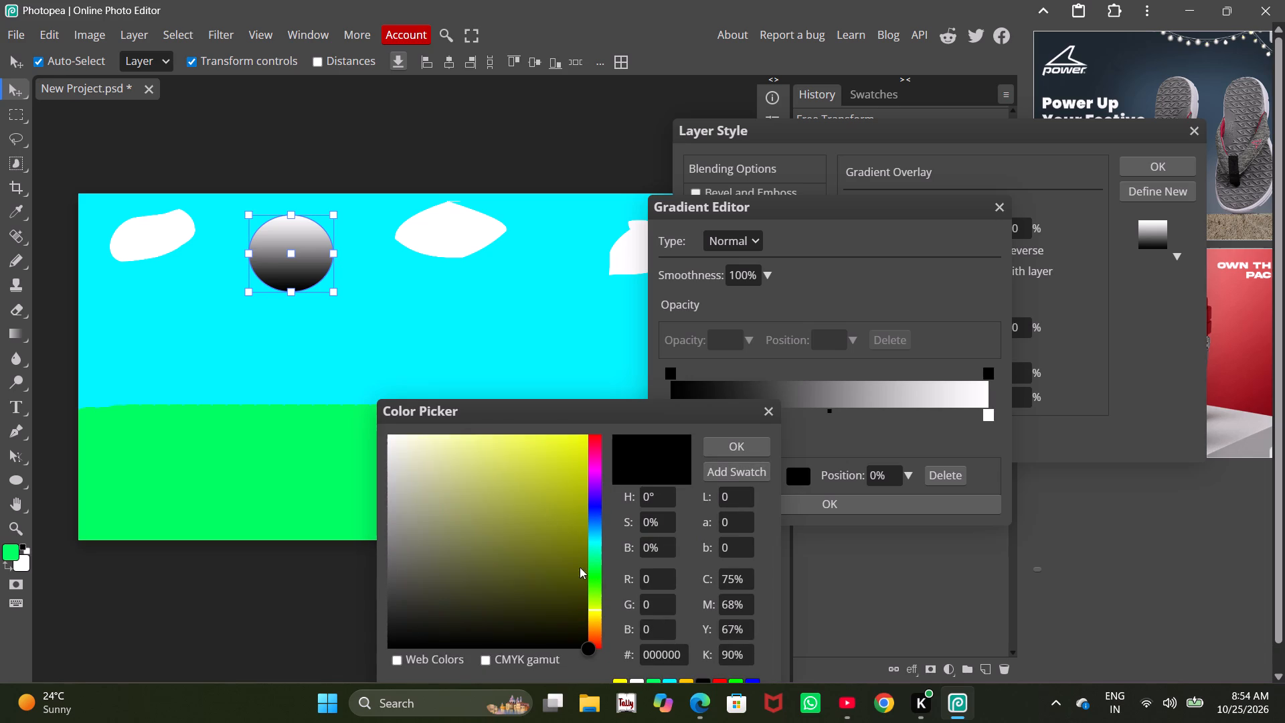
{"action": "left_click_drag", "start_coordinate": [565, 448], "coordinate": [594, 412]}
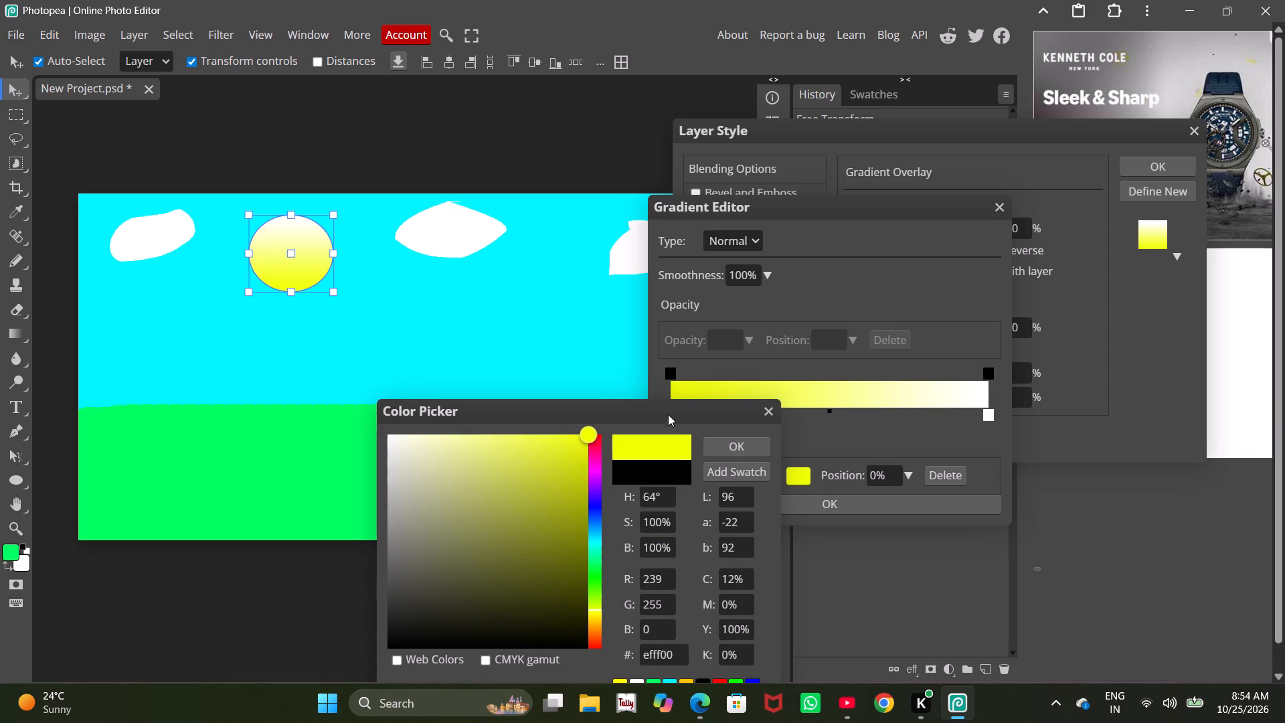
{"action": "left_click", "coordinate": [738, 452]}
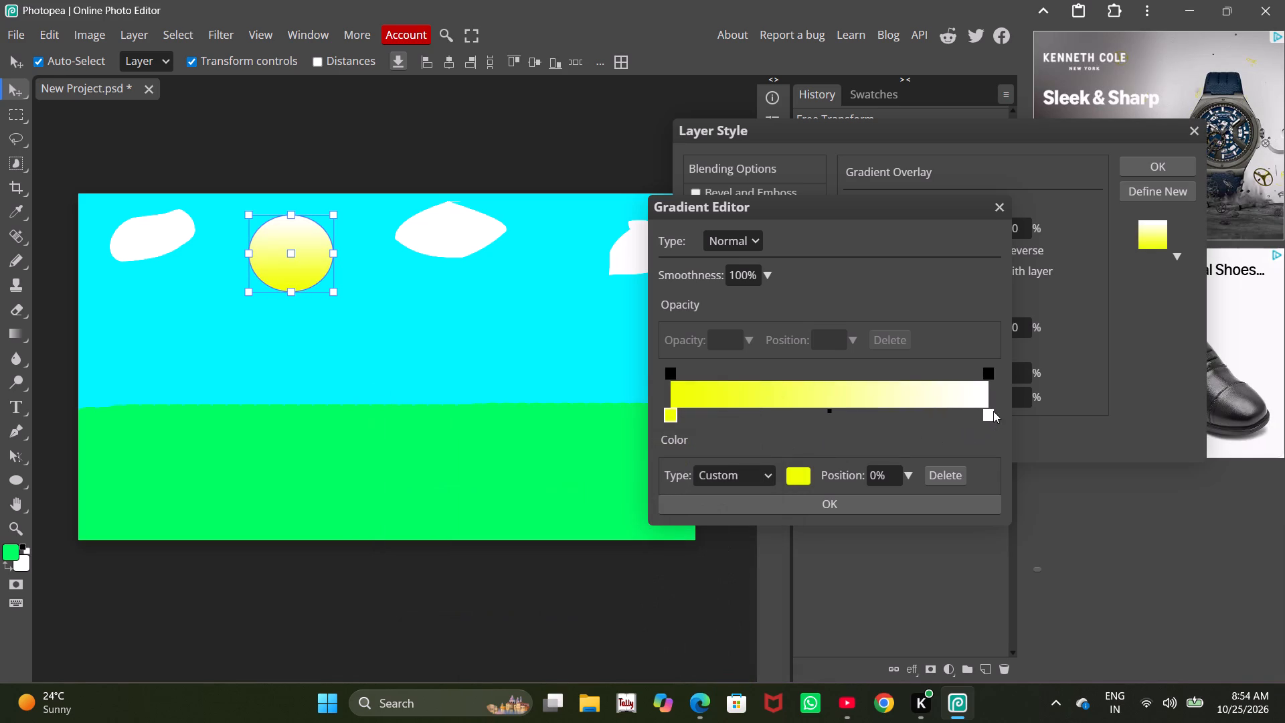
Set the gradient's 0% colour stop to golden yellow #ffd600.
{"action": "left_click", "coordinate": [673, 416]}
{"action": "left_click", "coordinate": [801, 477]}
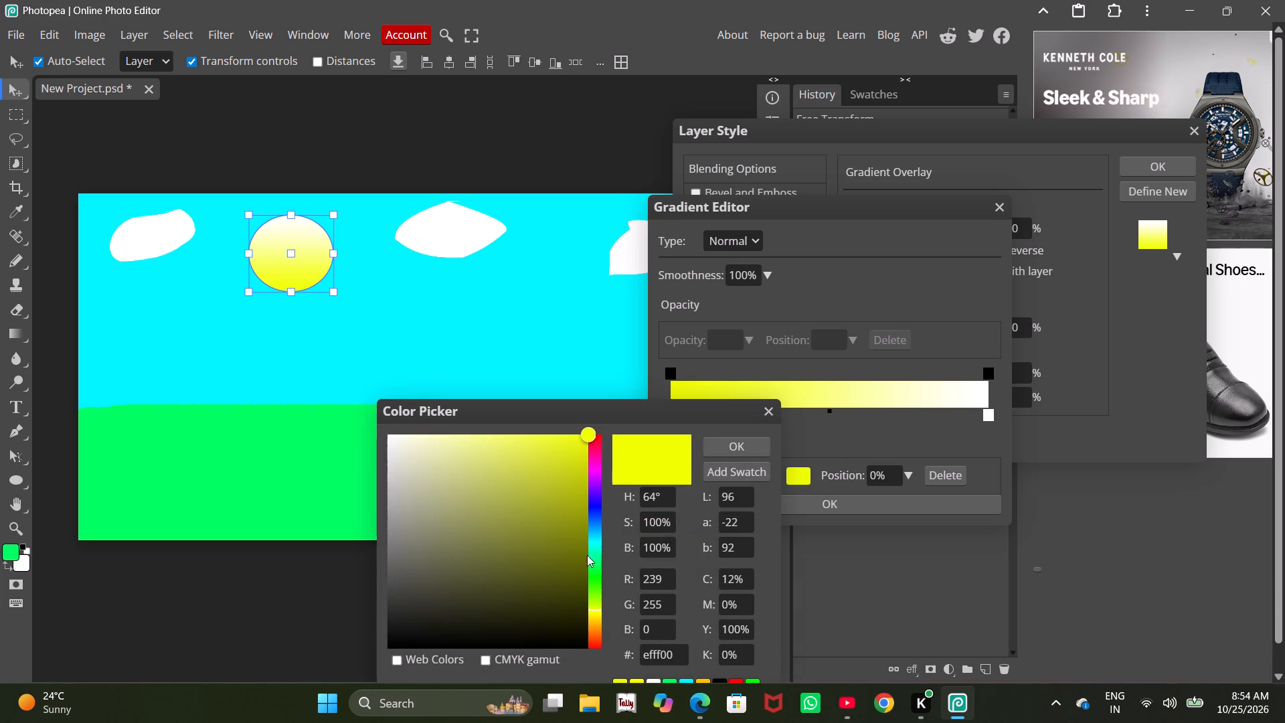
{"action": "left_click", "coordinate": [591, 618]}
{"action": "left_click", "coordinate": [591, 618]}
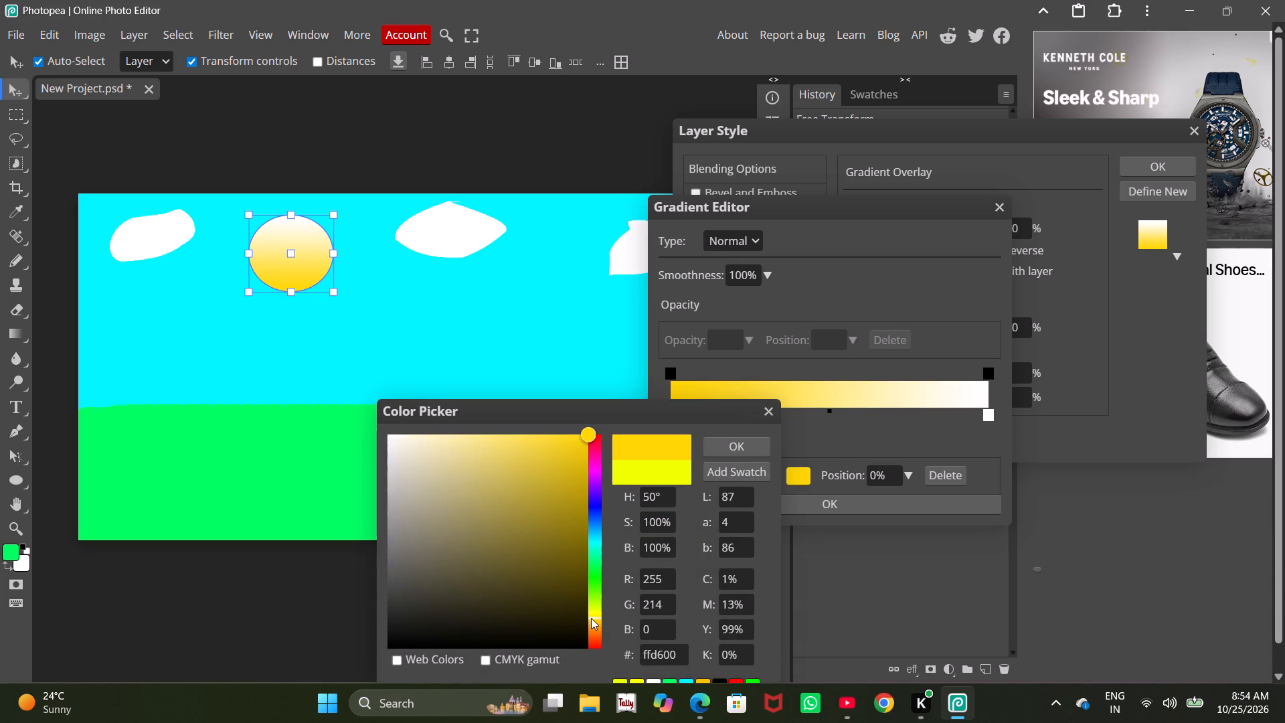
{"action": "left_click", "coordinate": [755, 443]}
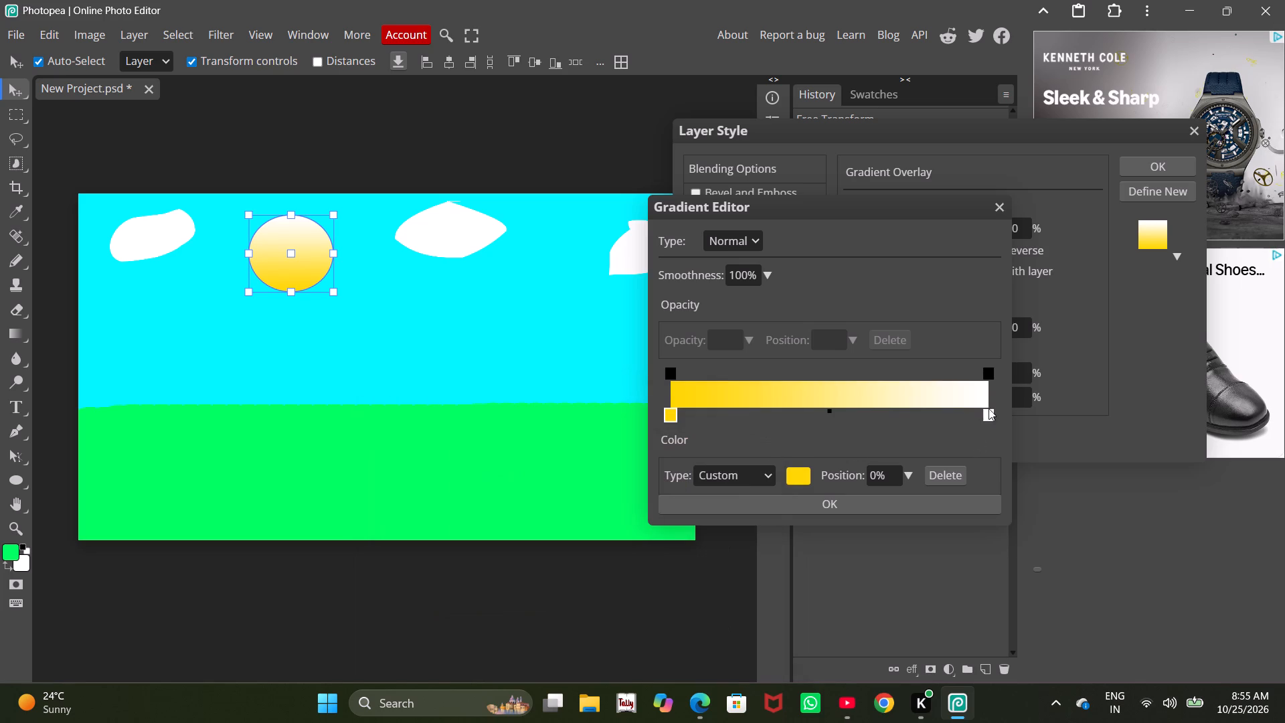
Set the gradient's 100% colour stop to a fully bright, strongly saturated yellow with hue 63°.
{"action": "left_click", "coordinate": [991, 416]}
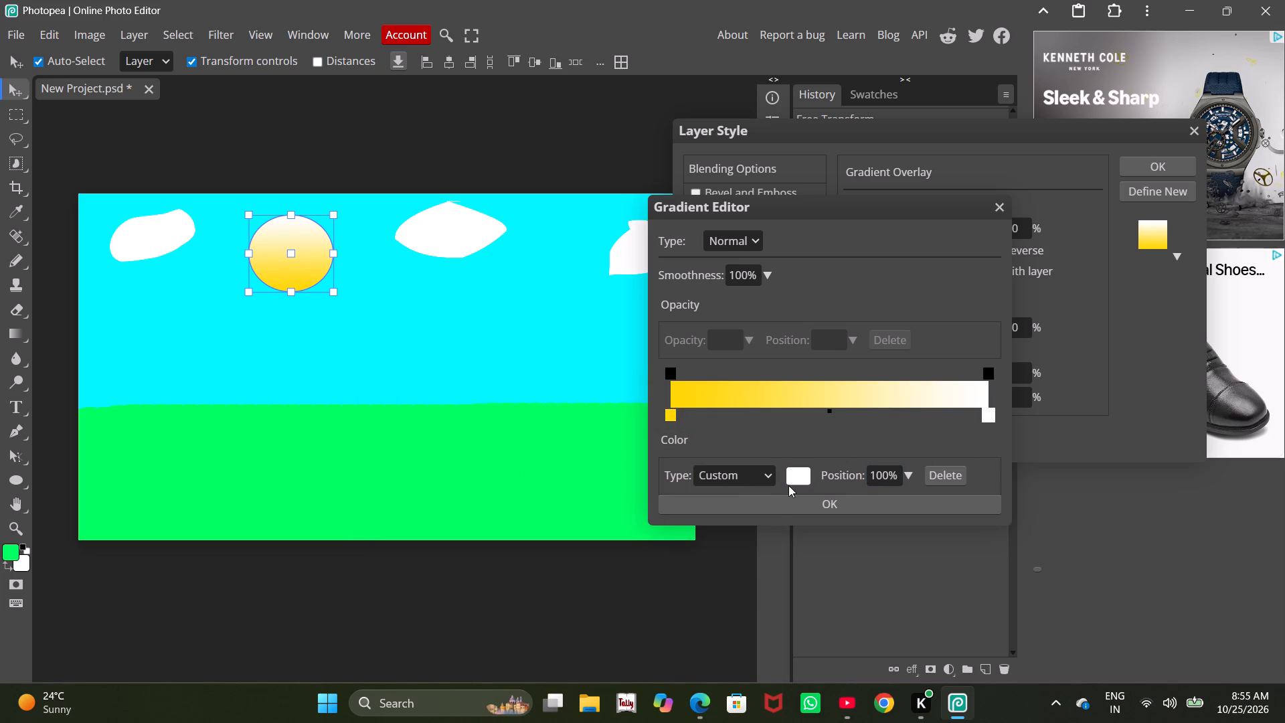
{"action": "left_click", "coordinate": [793, 483]}
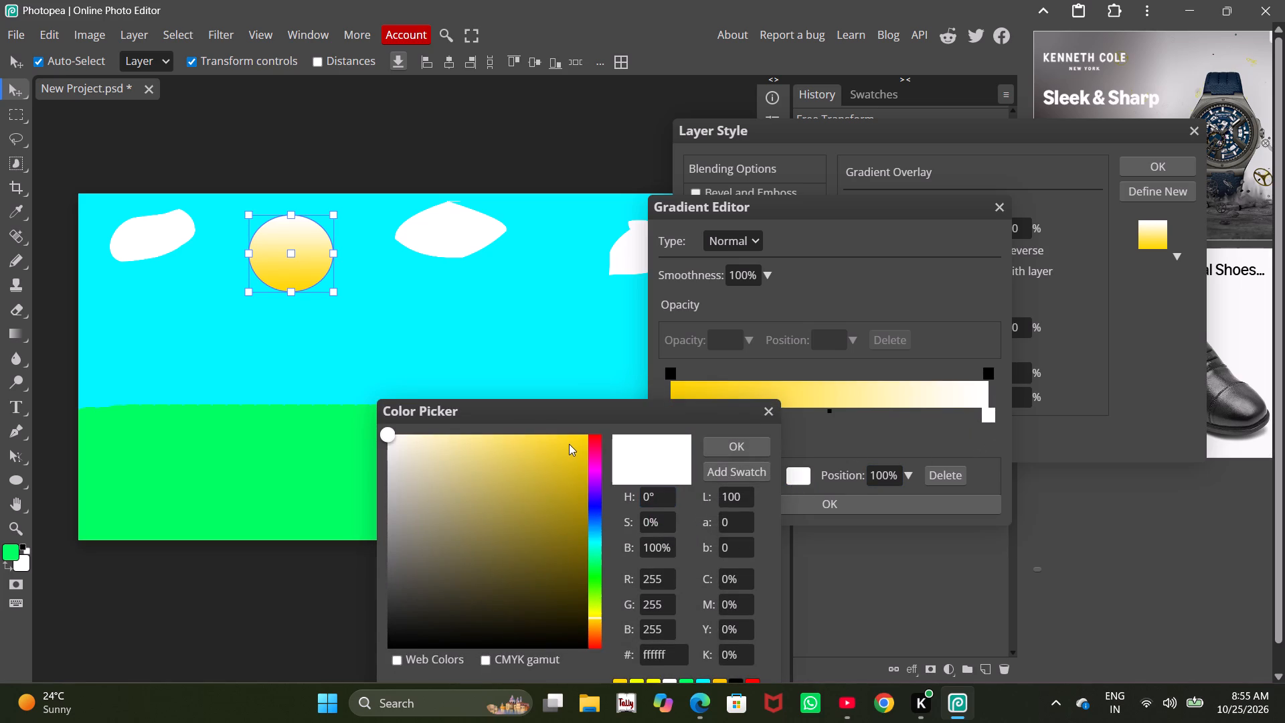
{"action": "left_click_drag", "start_coordinate": [569, 443], "coordinate": [460, 394]}
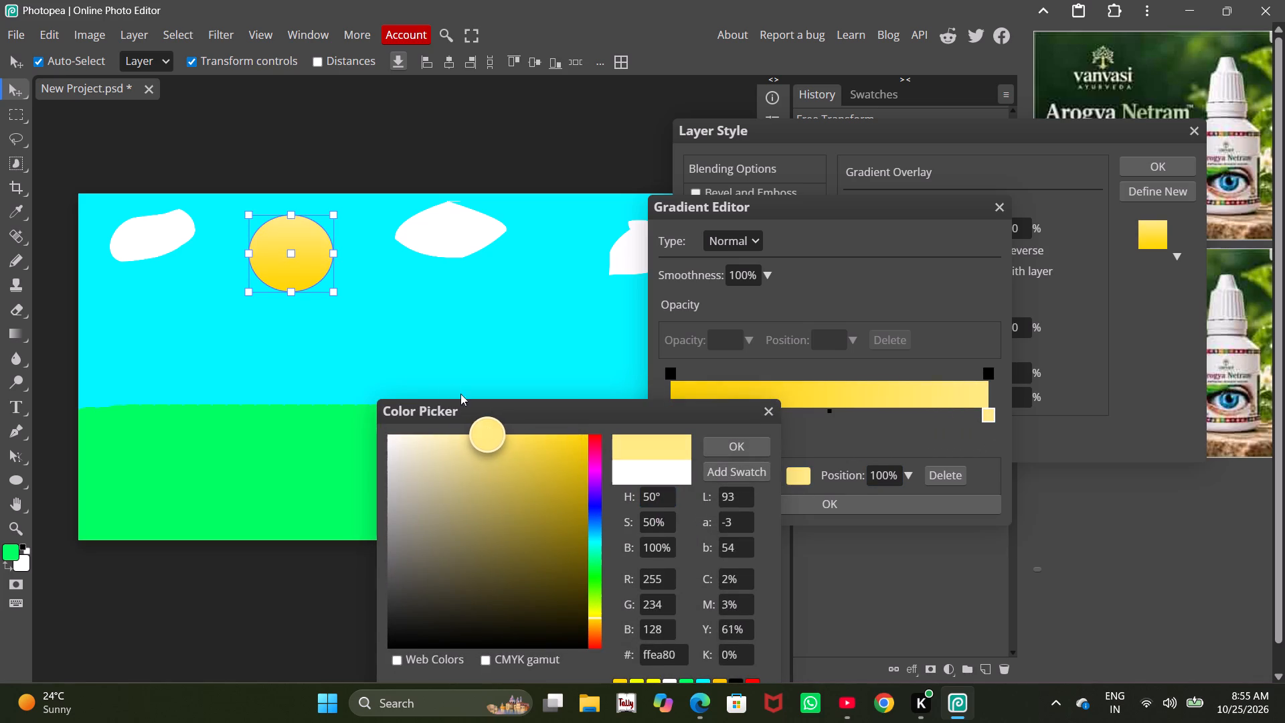
{"action": "left_click_drag", "start_coordinate": [460, 394], "coordinate": [525, 374]}
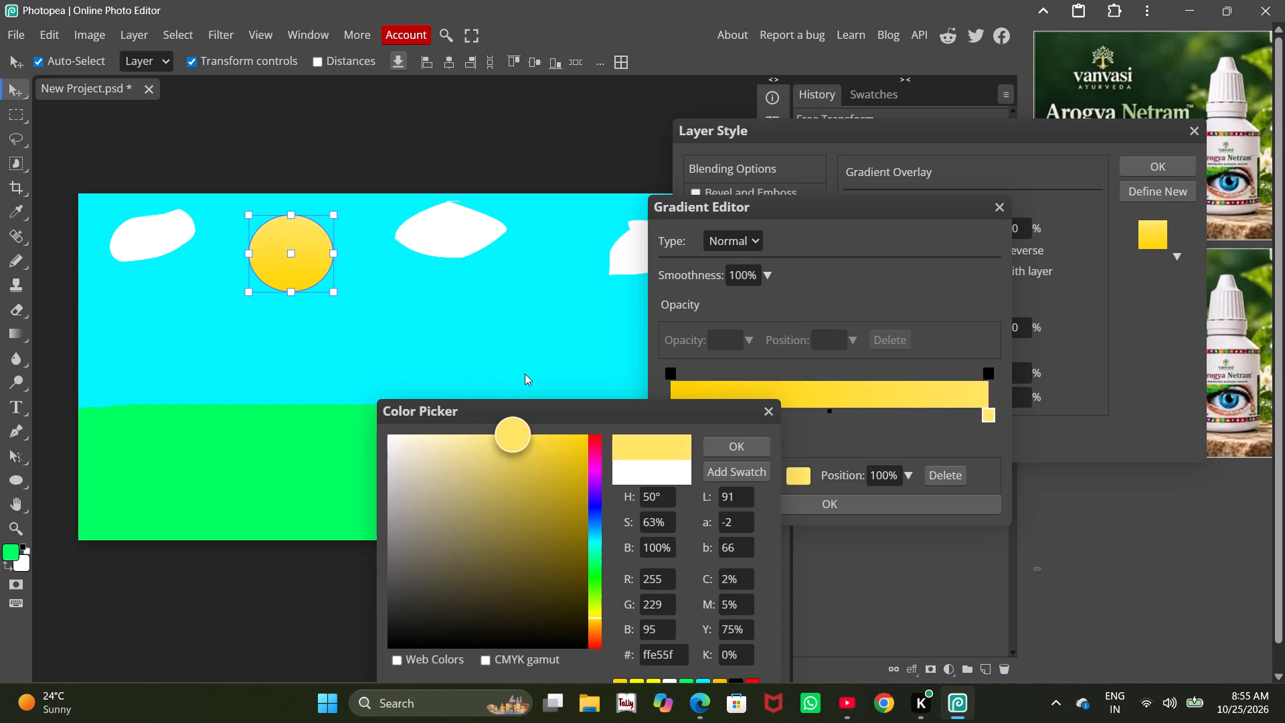
{"action": "left_click_drag", "start_coordinate": [525, 374], "coordinate": [509, 374]}
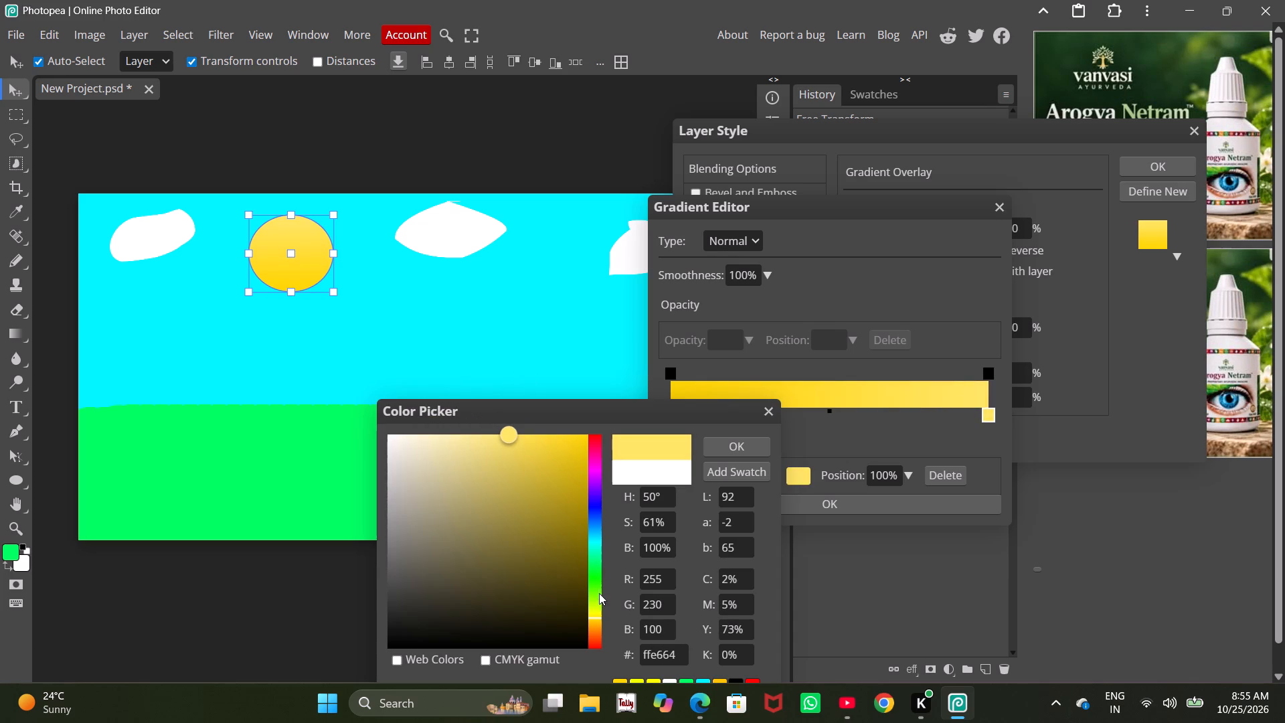
{"action": "left_click_drag", "start_coordinate": [590, 617], "coordinate": [589, 615]}
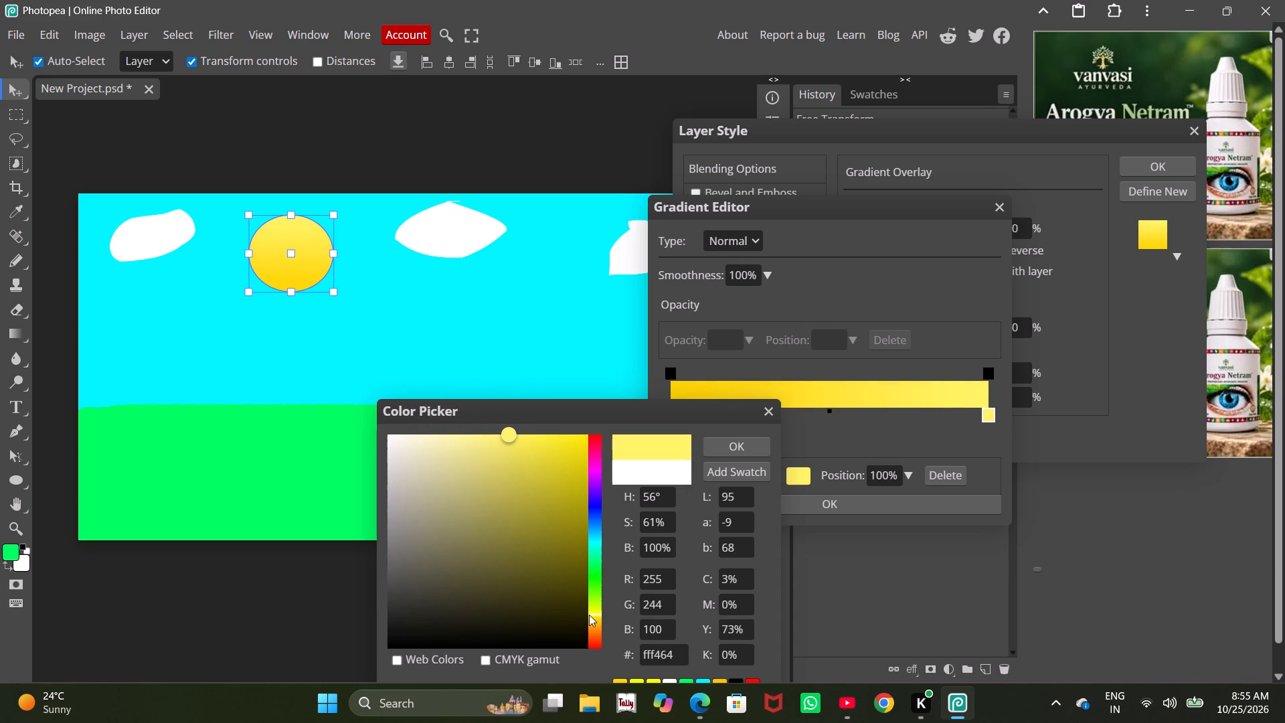
{"action": "left_click_drag", "start_coordinate": [589, 615], "coordinate": [589, 611]}
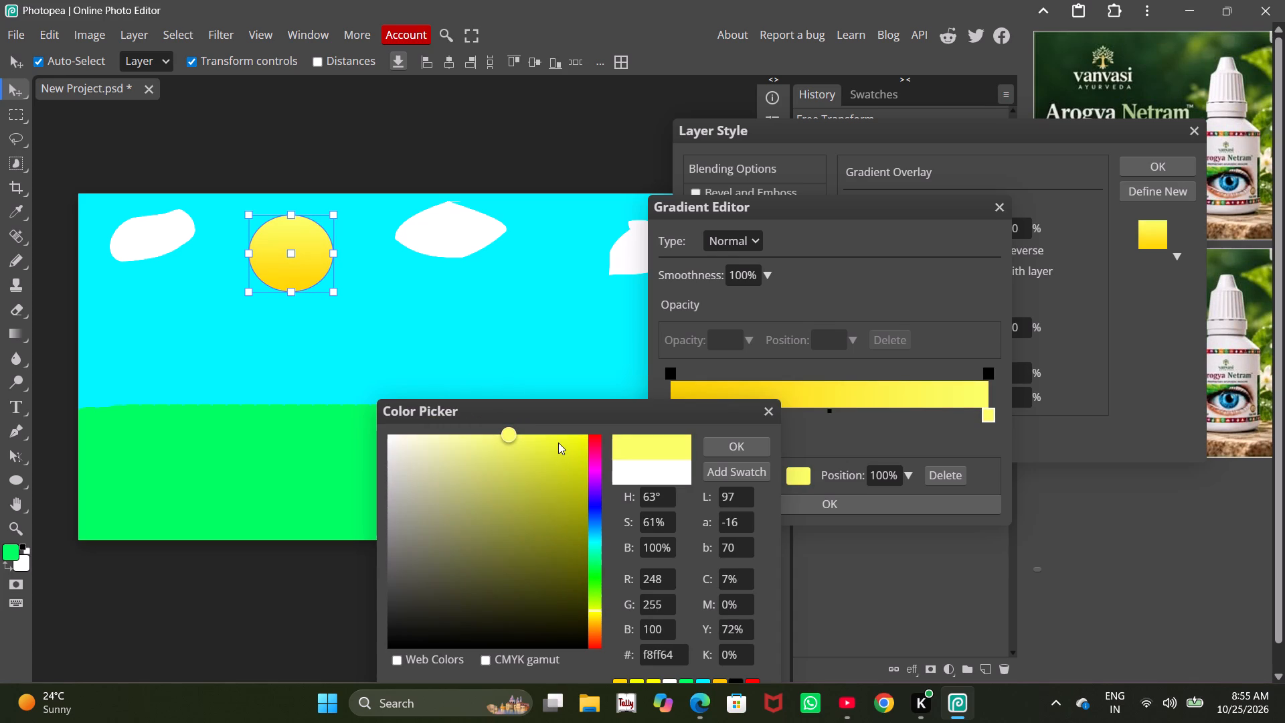
{"action": "left_click_drag", "start_coordinate": [558, 443], "coordinate": [592, 400]}
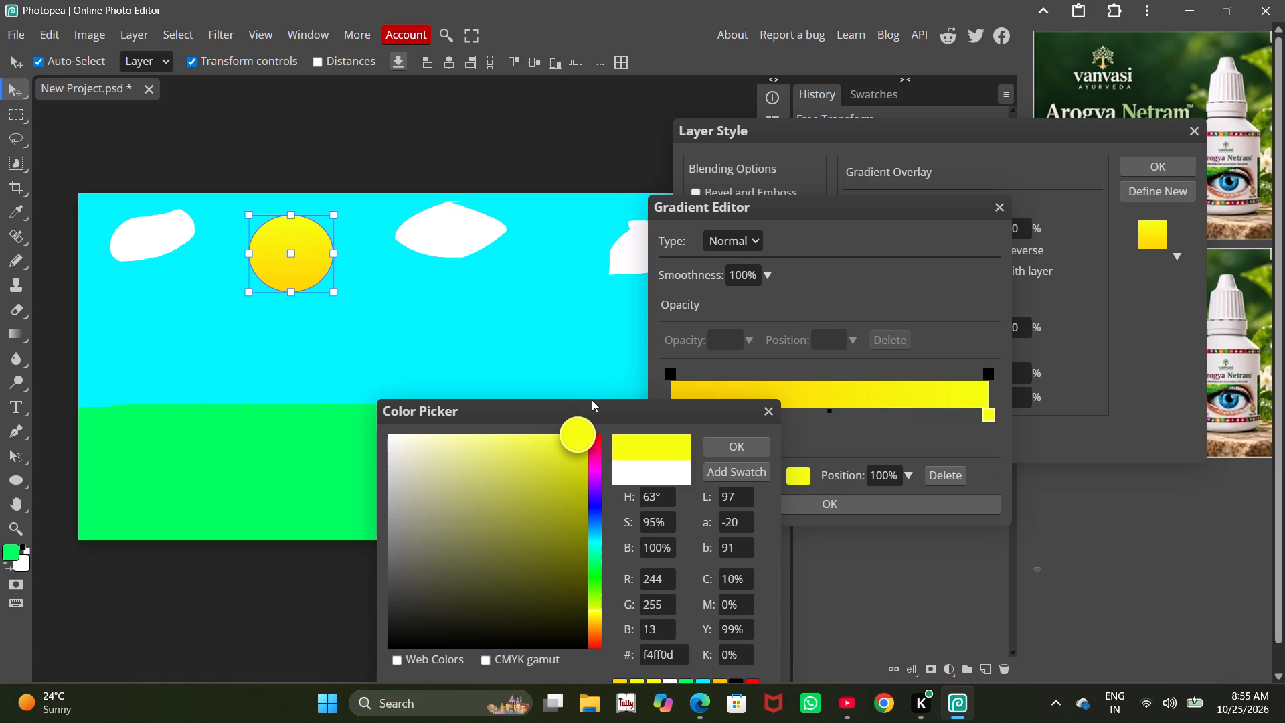
{"action": "left_click_drag", "start_coordinate": [592, 400], "coordinate": [593, 400]}
{"action": "left_click", "coordinate": [742, 445]}
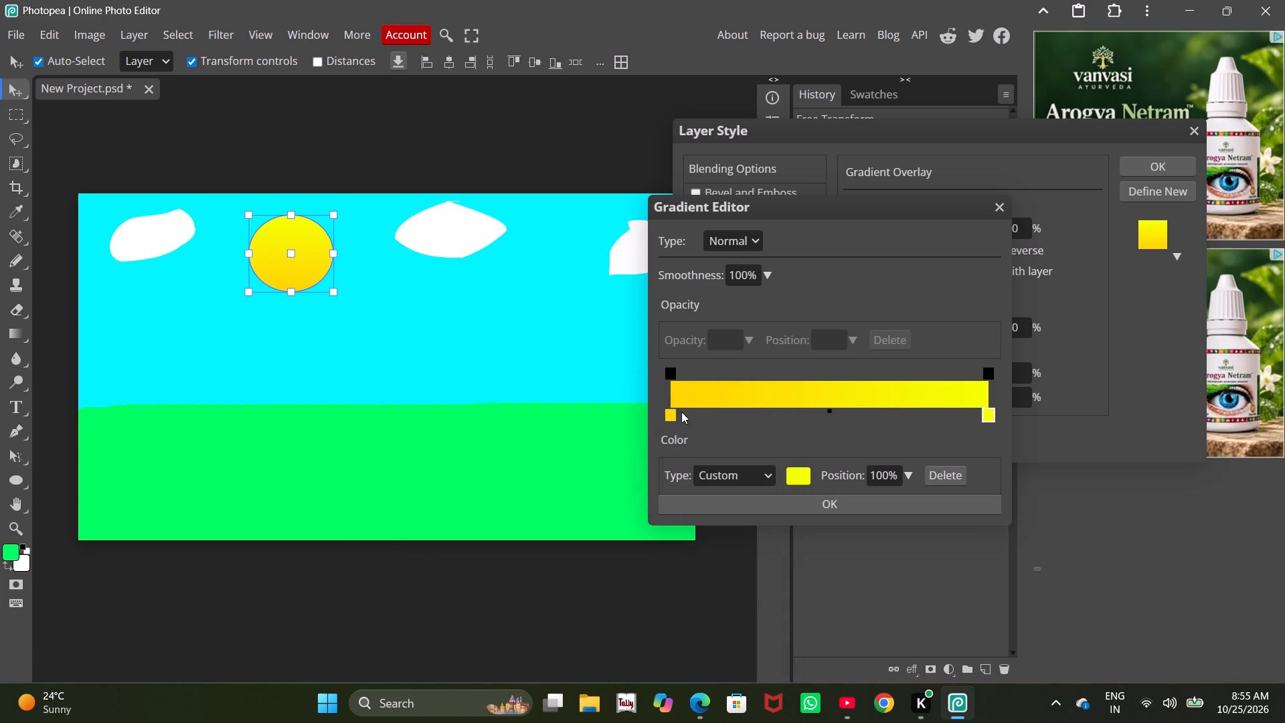
Set the gradient's 0% colour stop to orange-yellow #ffc200 and accept the edited gradient.
{"action": "left_click", "coordinate": [671, 413]}
{"action": "left_click", "coordinate": [801, 477]}
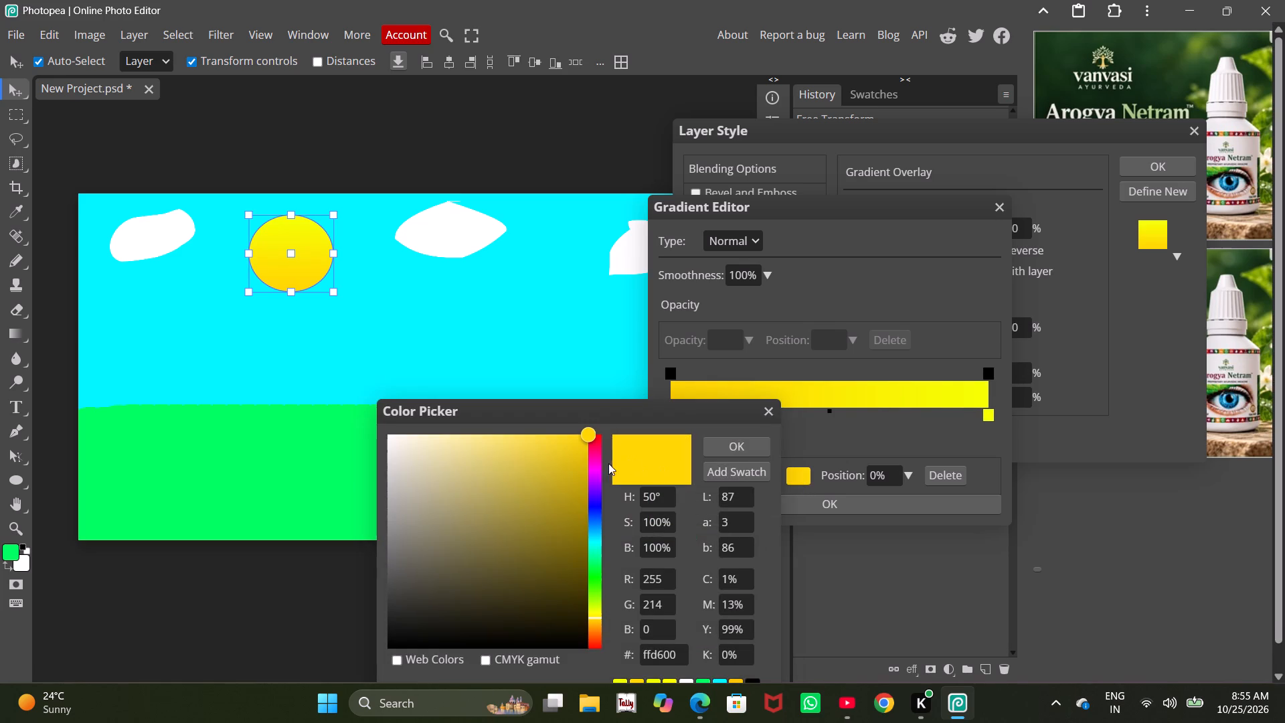
{"action": "left_click", "coordinate": [593, 621]}
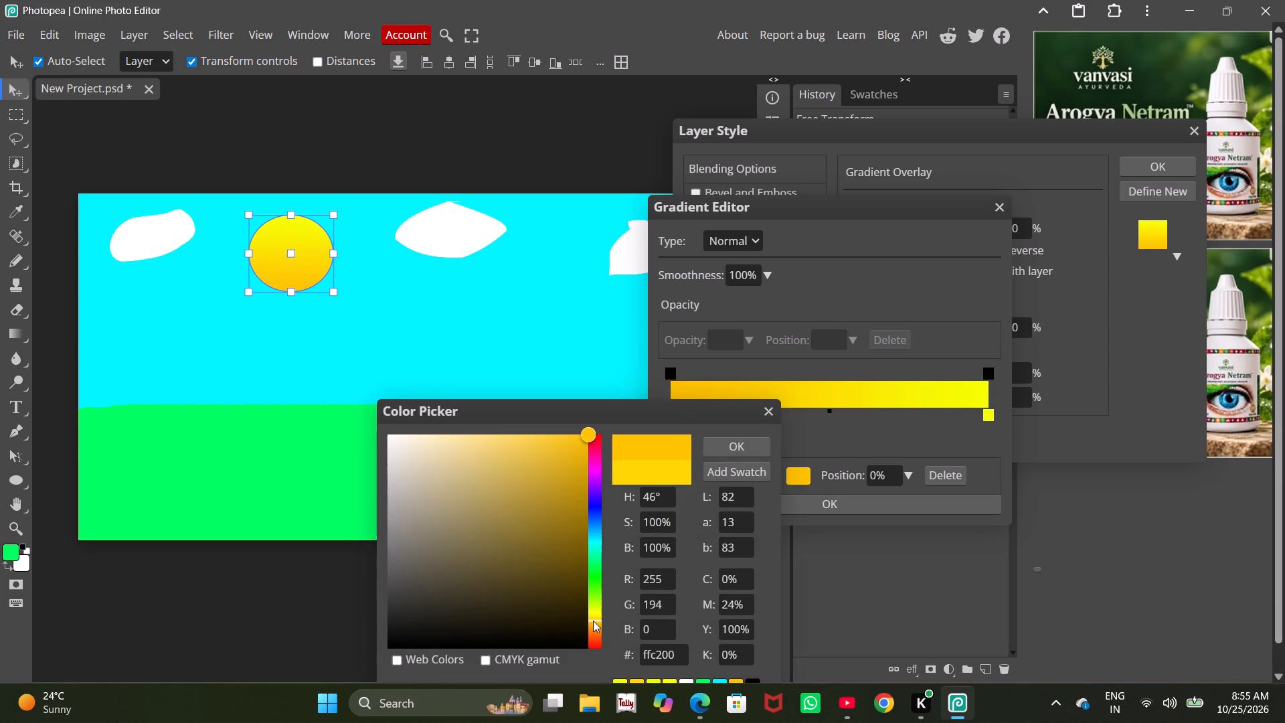
{"action": "left_click", "coordinate": [744, 446]}
{"action": "left_click", "coordinate": [806, 508]}
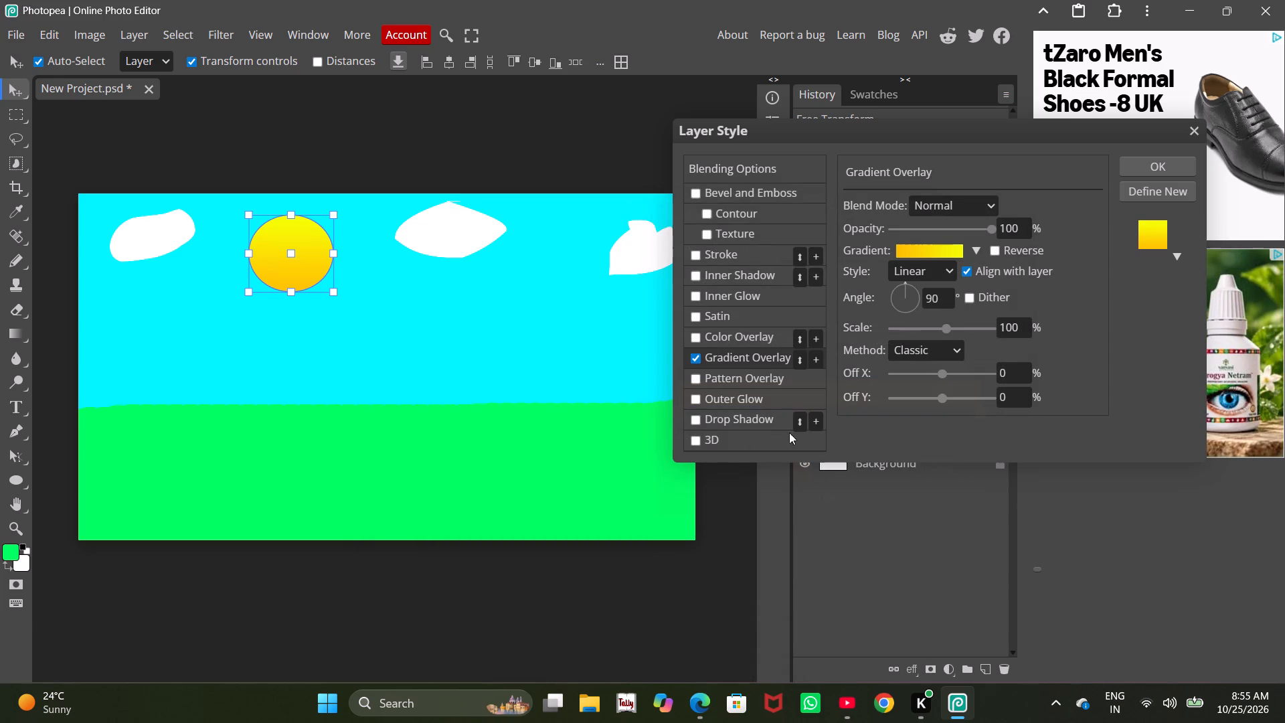
Add an Outer Glow to the sun with 13% spread and a size of 31 px.
{"action": "left_click", "coordinate": [695, 399]}
{"action": "left_click", "coordinate": [730, 408]}
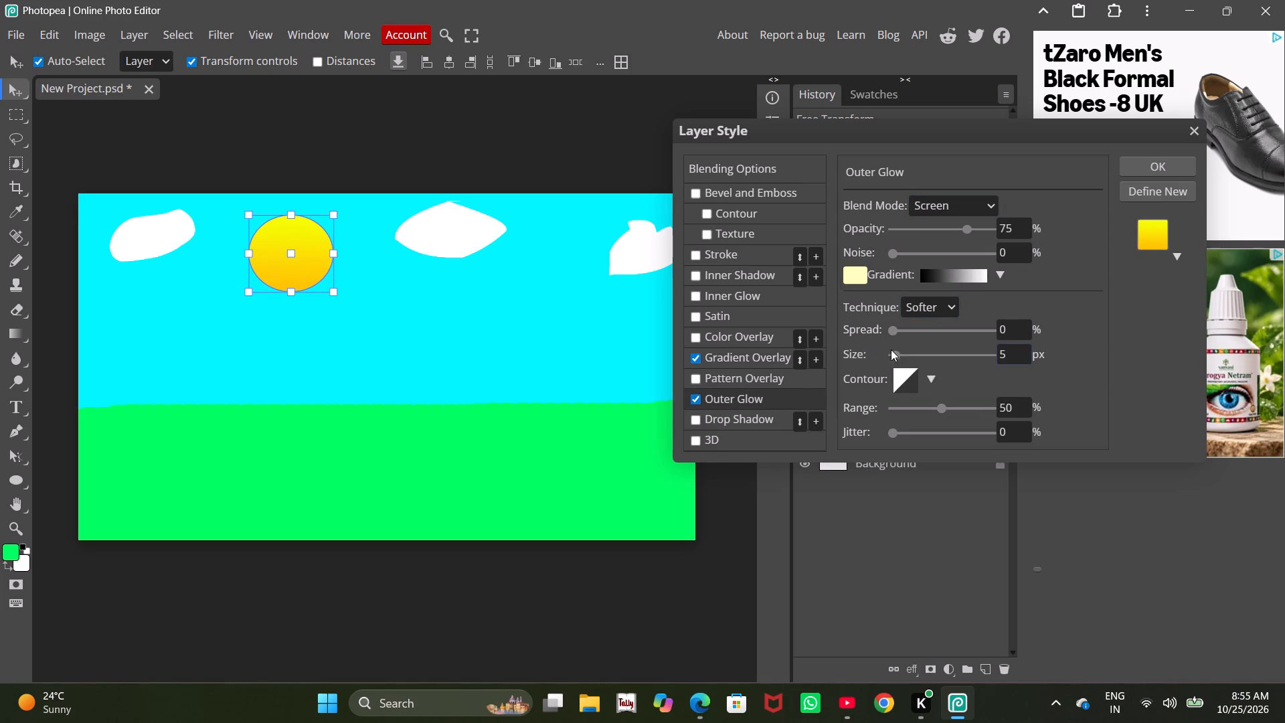
{"action": "left_click", "coordinate": [909, 327]}
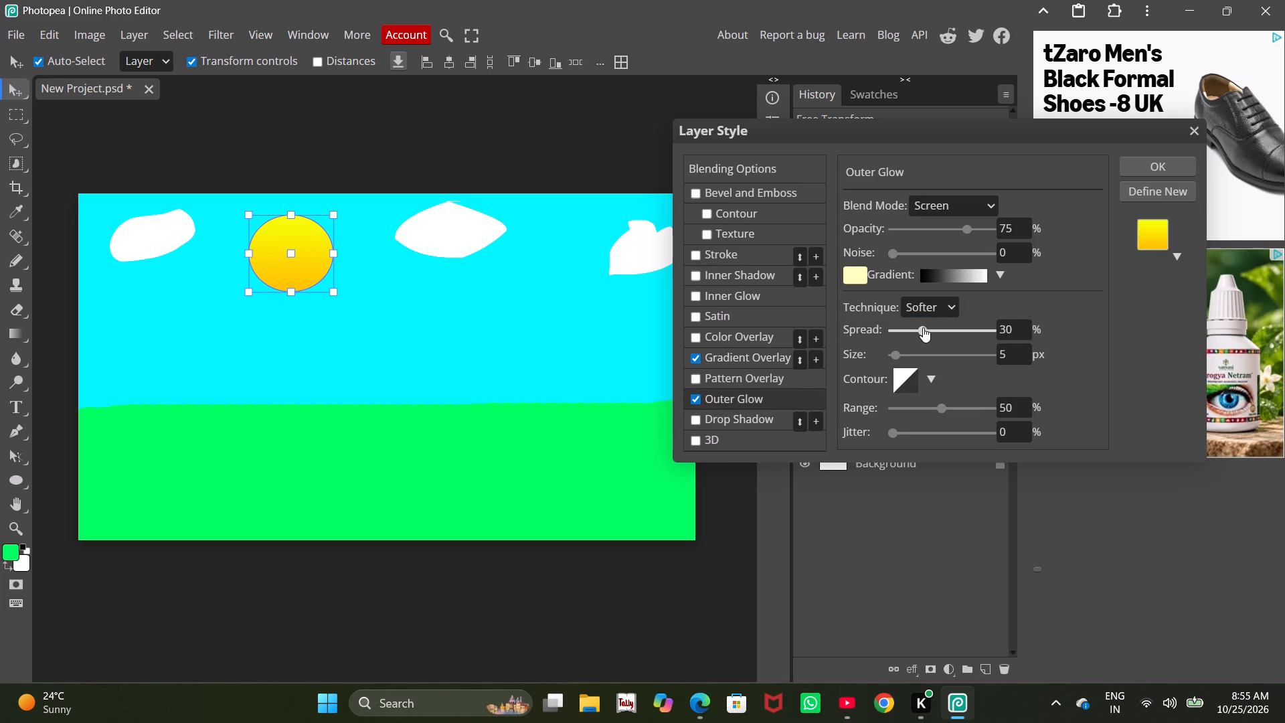
{"action": "left_click", "coordinate": [911, 352]}
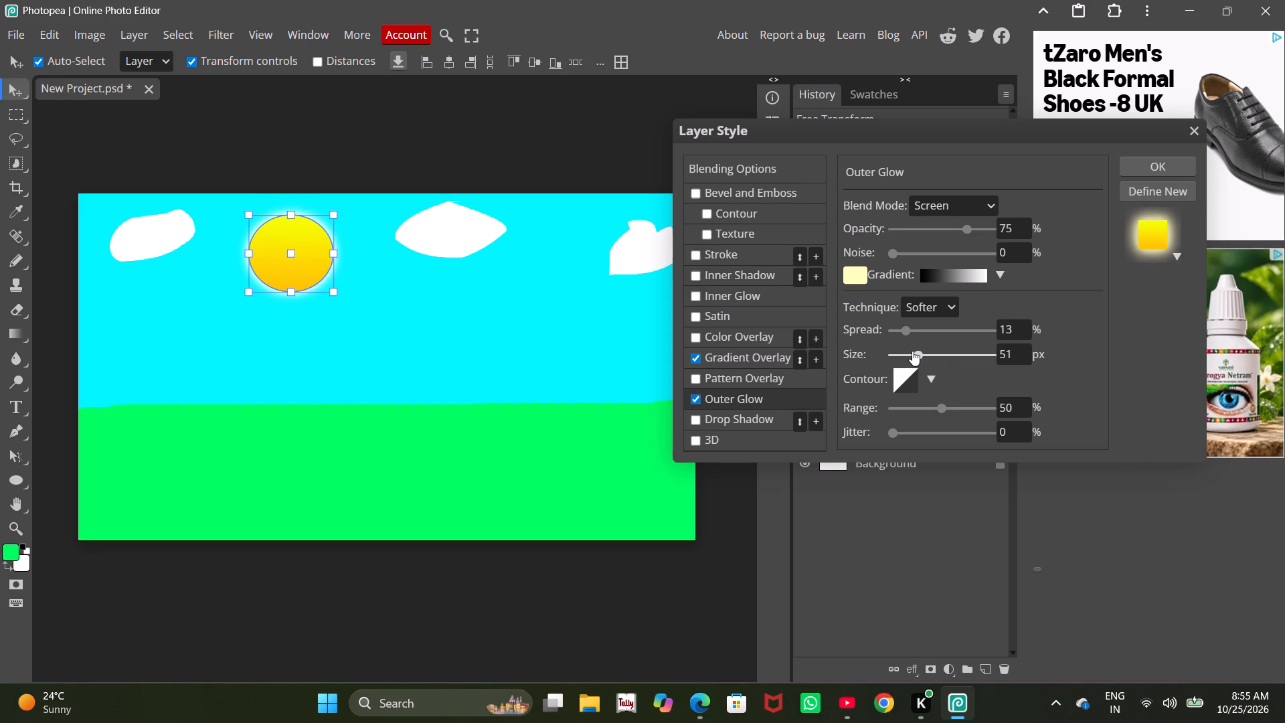
{"action": "left_click", "coordinate": [907, 329]}
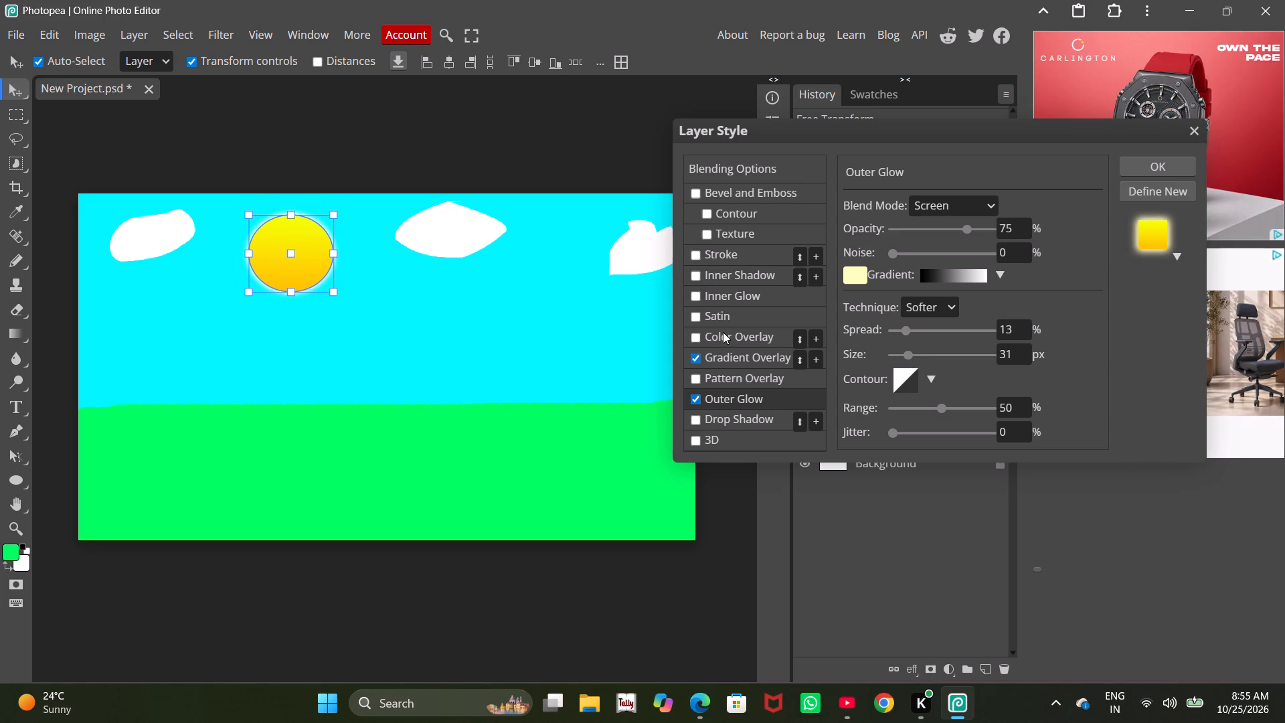
Add an Inner Glow to the sun with 9% spread and 21 px size, and accept the layer style.
{"action": "left_click", "coordinate": [727, 295]}
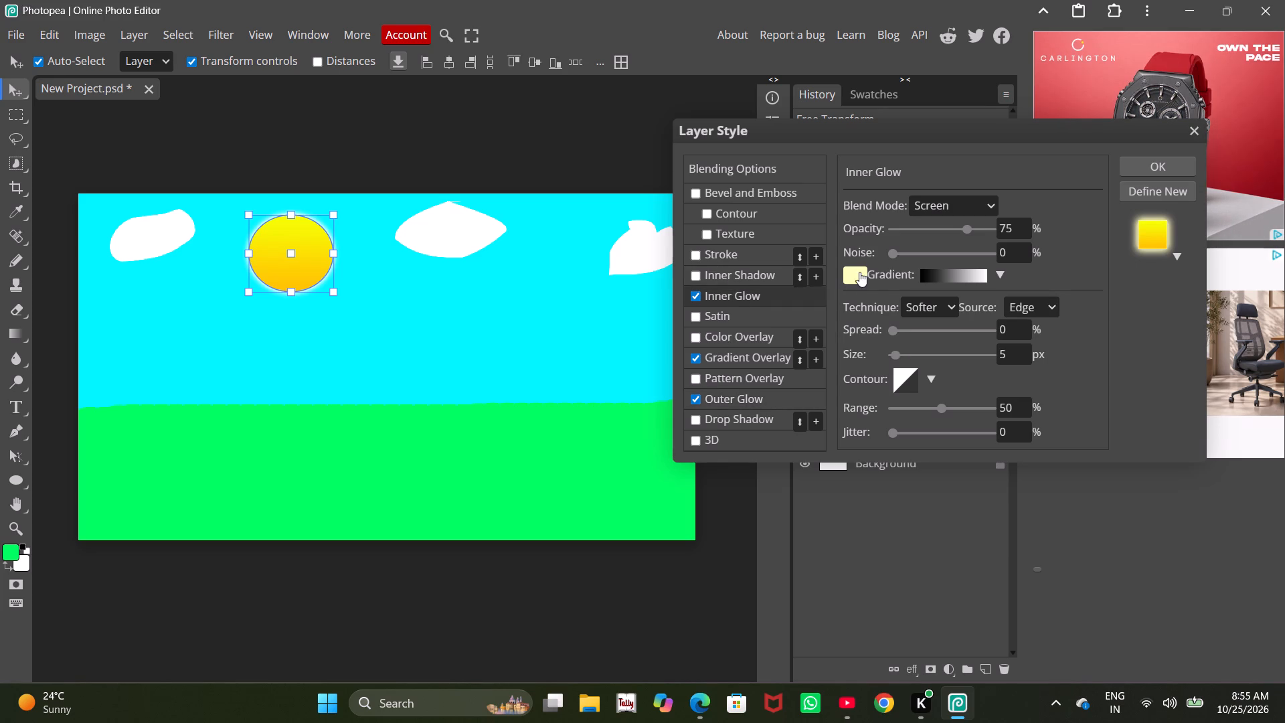
{"action": "left_click", "coordinate": [902, 329]}
{"action": "left_click", "coordinate": [904, 353]}
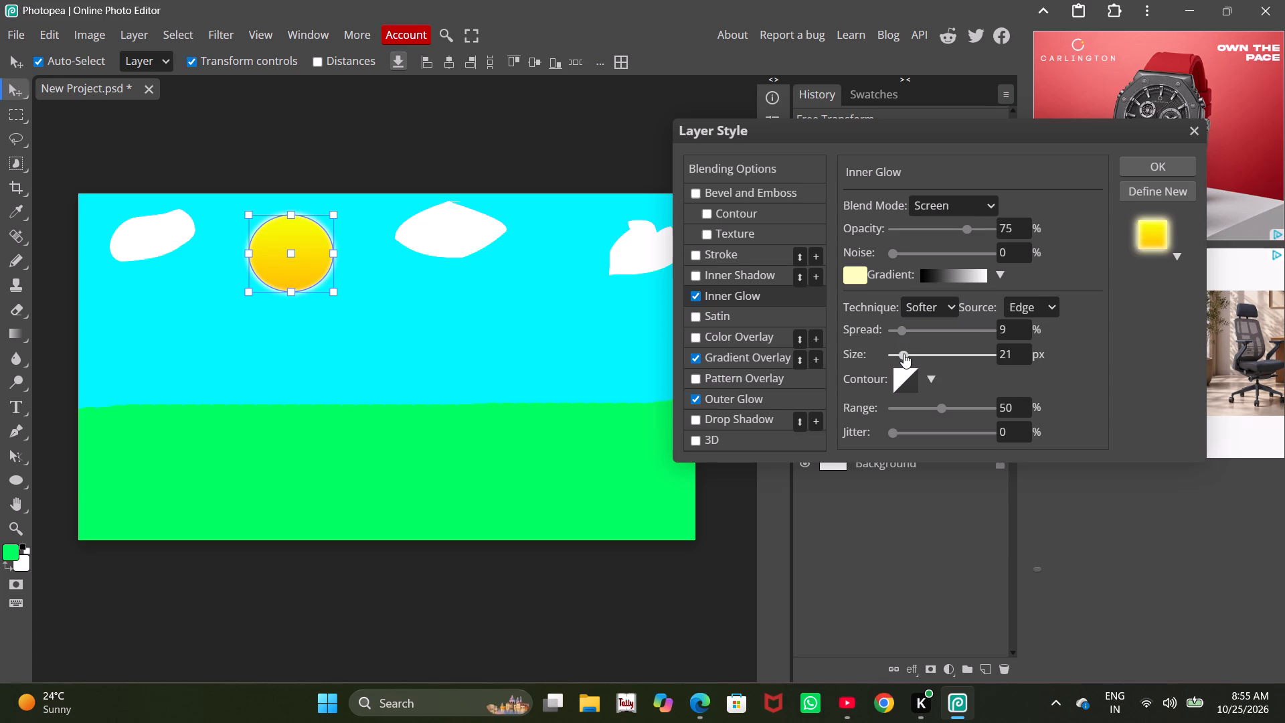
{"action": "left_click", "coordinate": [1140, 169]}
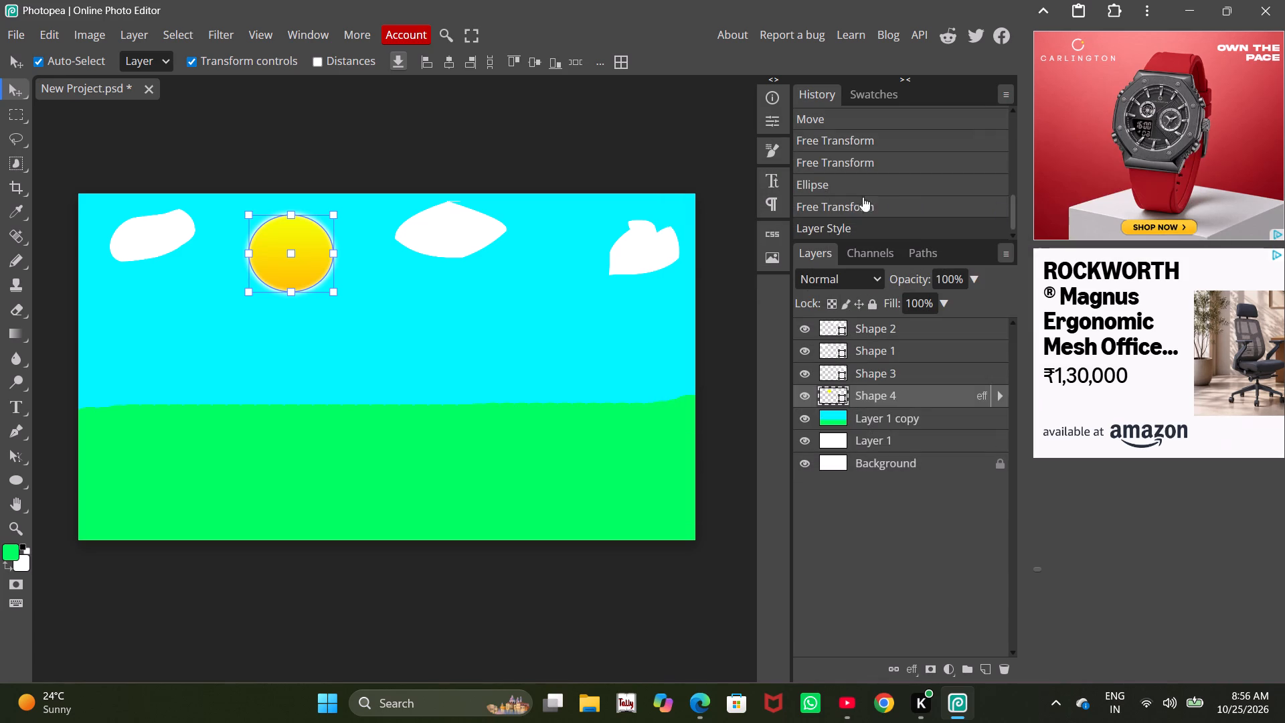
{"action": "left_click", "coordinate": [371, 264]}
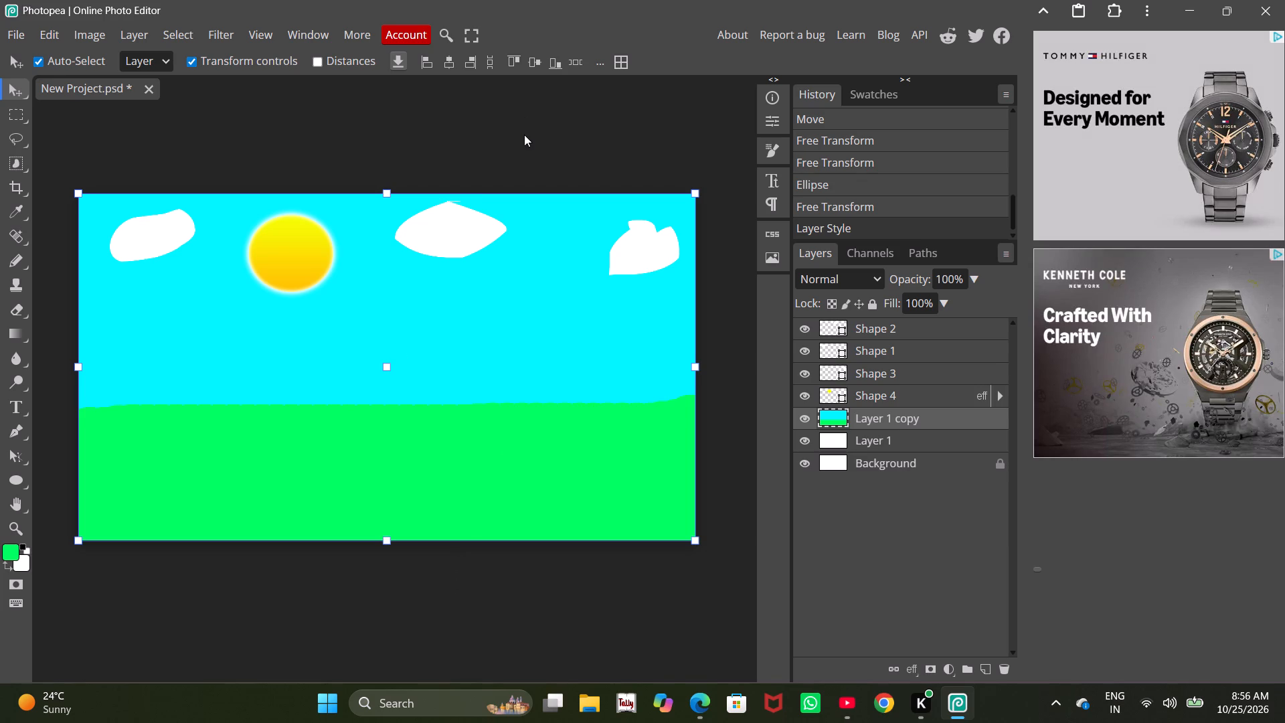
{"action": "left_click", "coordinate": [524, 135]}
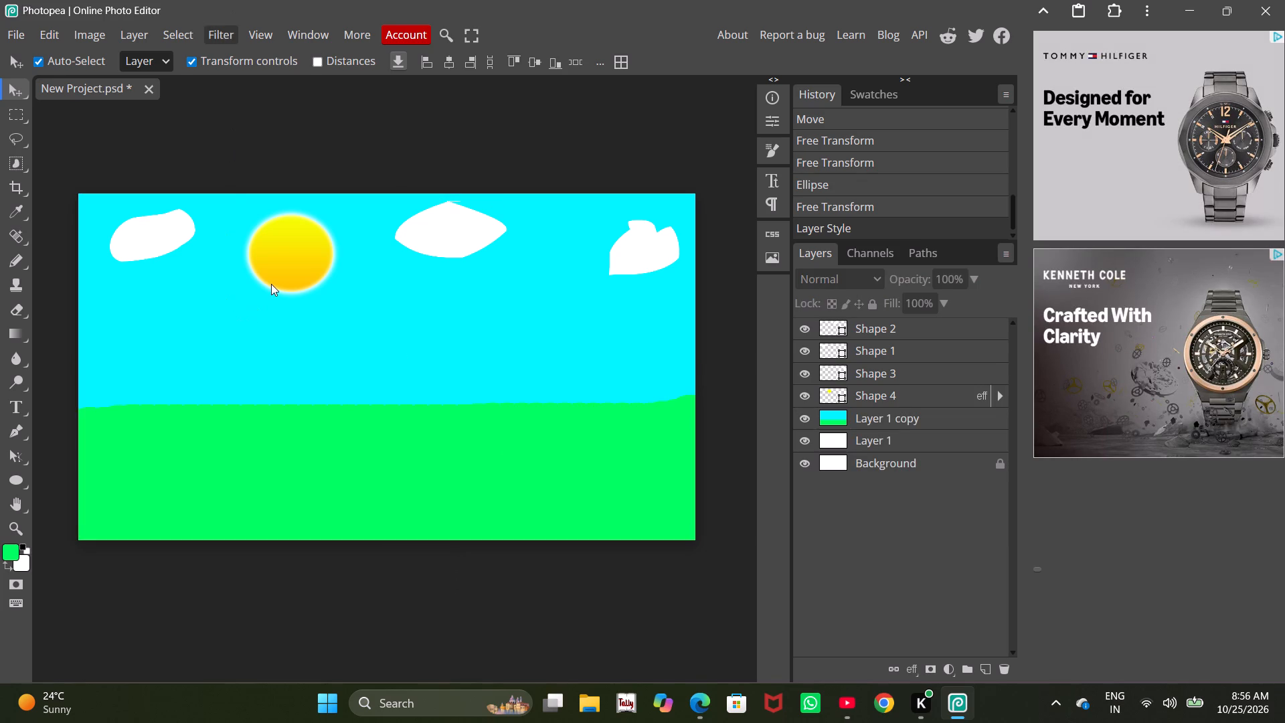
Scale the sun to about 93% and move it low in the sky, just above the ground on the right side of the picture.
{"action": "left_click", "coordinate": [289, 265]}
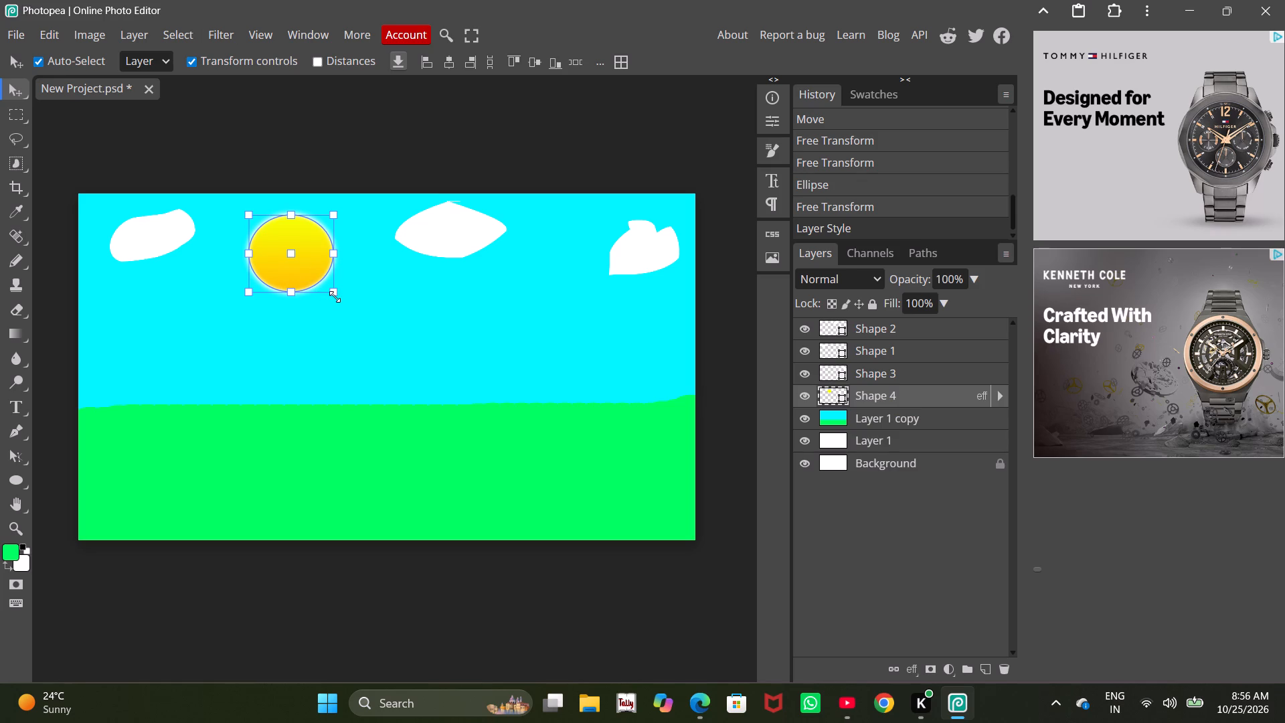
{"action": "left_click_drag", "start_coordinate": [335, 297], "coordinate": [327, 288]}
{"action": "left_click_drag", "start_coordinate": [311, 269], "coordinate": [308, 256]}
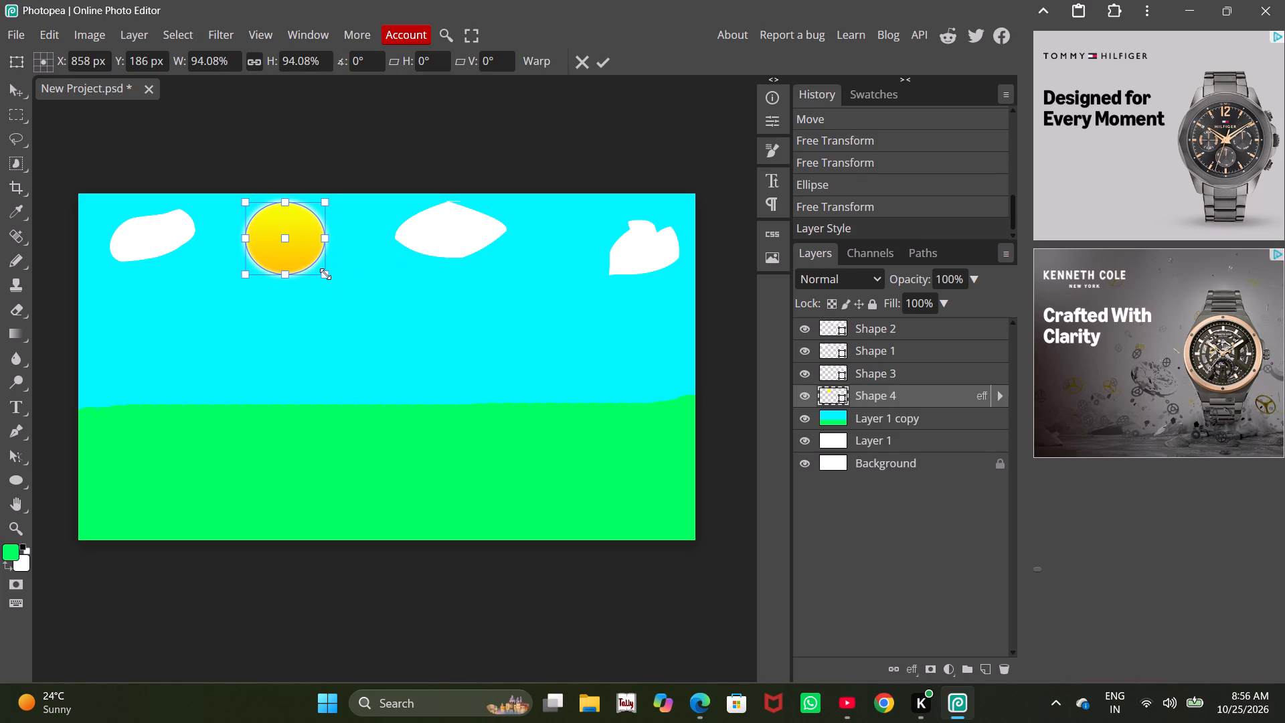
{"action": "left_click", "coordinate": [325, 274]}
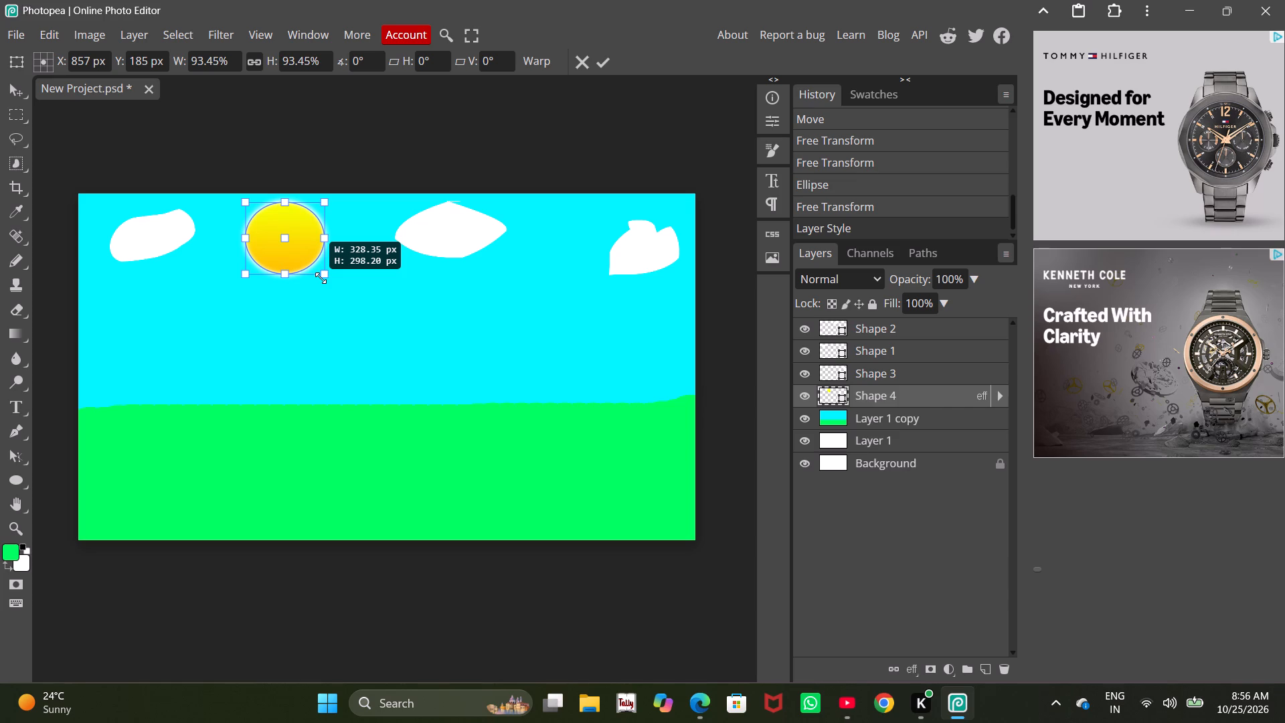
{"action": "left_click_drag", "start_coordinate": [301, 254], "coordinate": [634, 363]}
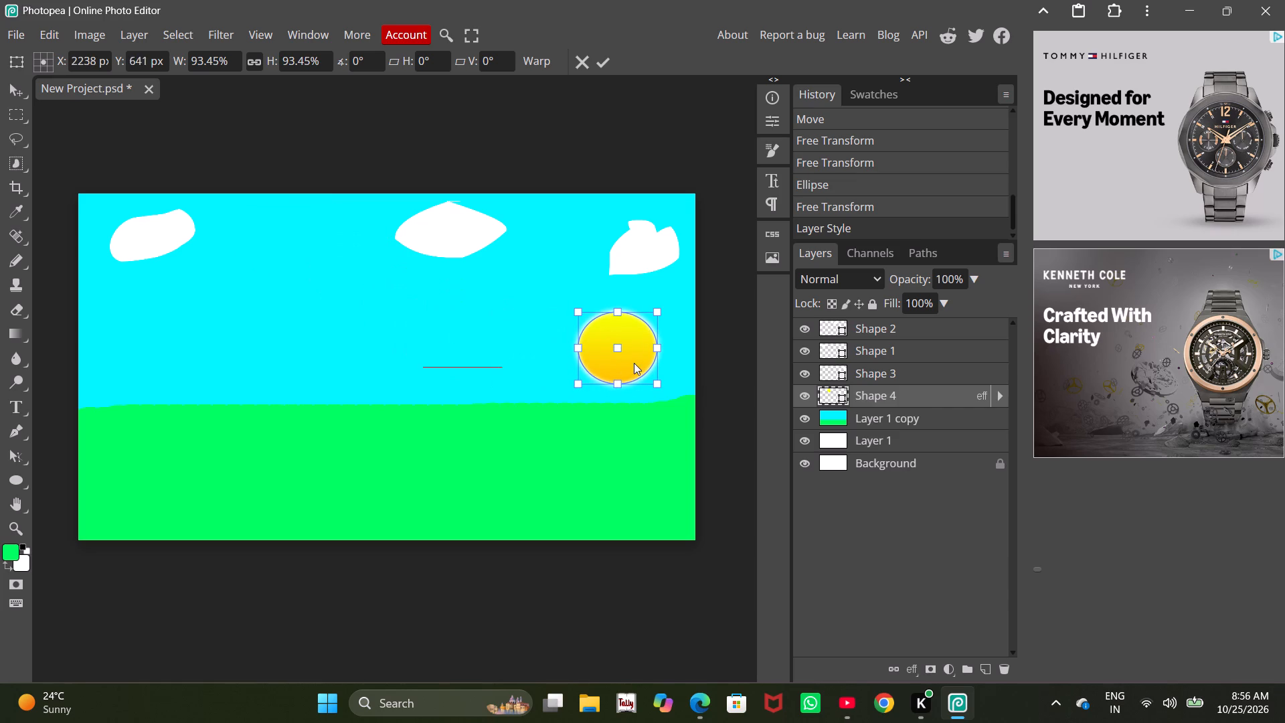
{"action": "left_click_drag", "start_coordinate": [634, 363], "coordinate": [634, 362]}
{"action": "left_click_drag", "start_coordinate": [651, 237], "coordinate": [608, 240]}
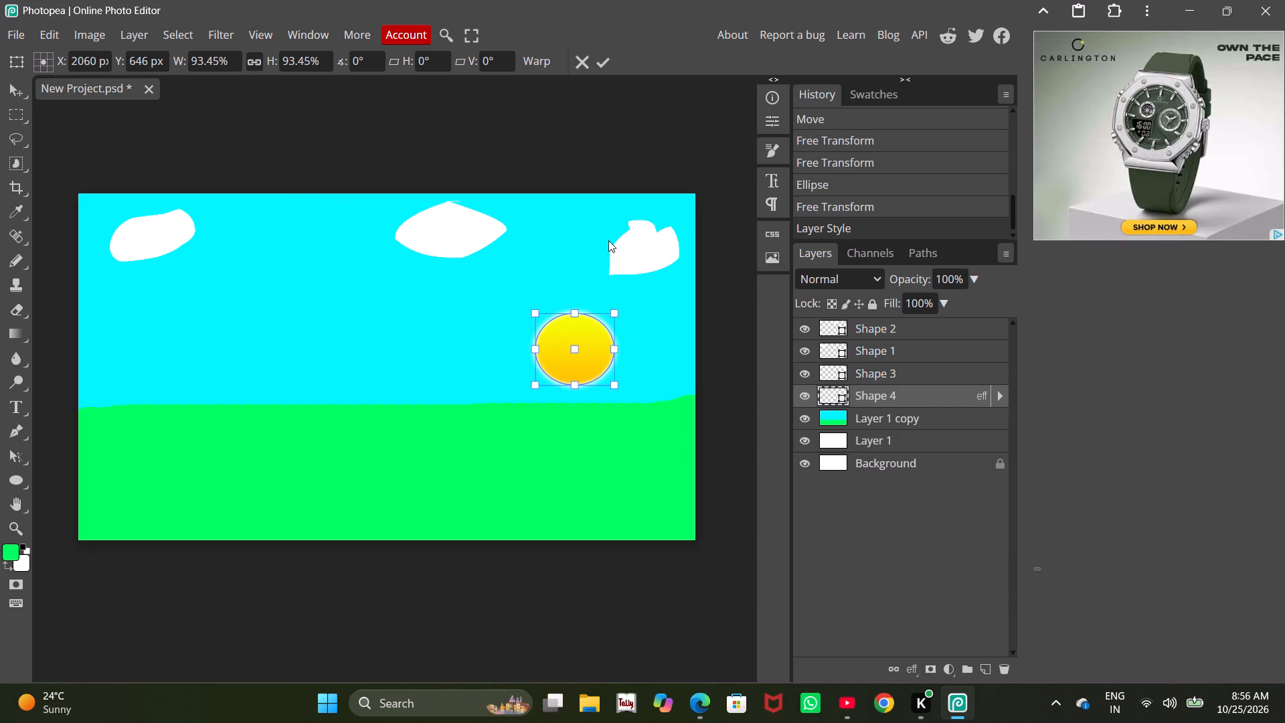
{"action": "left_click_drag", "start_coordinate": [608, 240], "coordinate": [619, 244]}
{"action": "left_click", "coordinate": [595, 61]}
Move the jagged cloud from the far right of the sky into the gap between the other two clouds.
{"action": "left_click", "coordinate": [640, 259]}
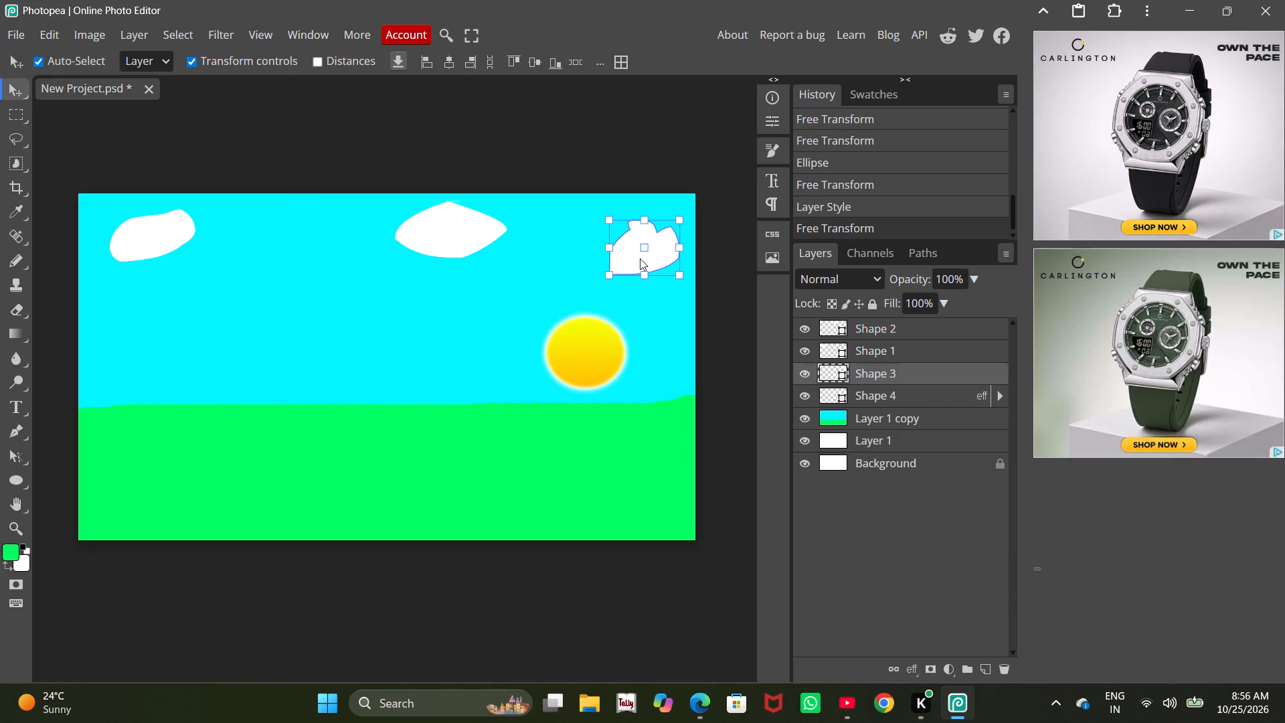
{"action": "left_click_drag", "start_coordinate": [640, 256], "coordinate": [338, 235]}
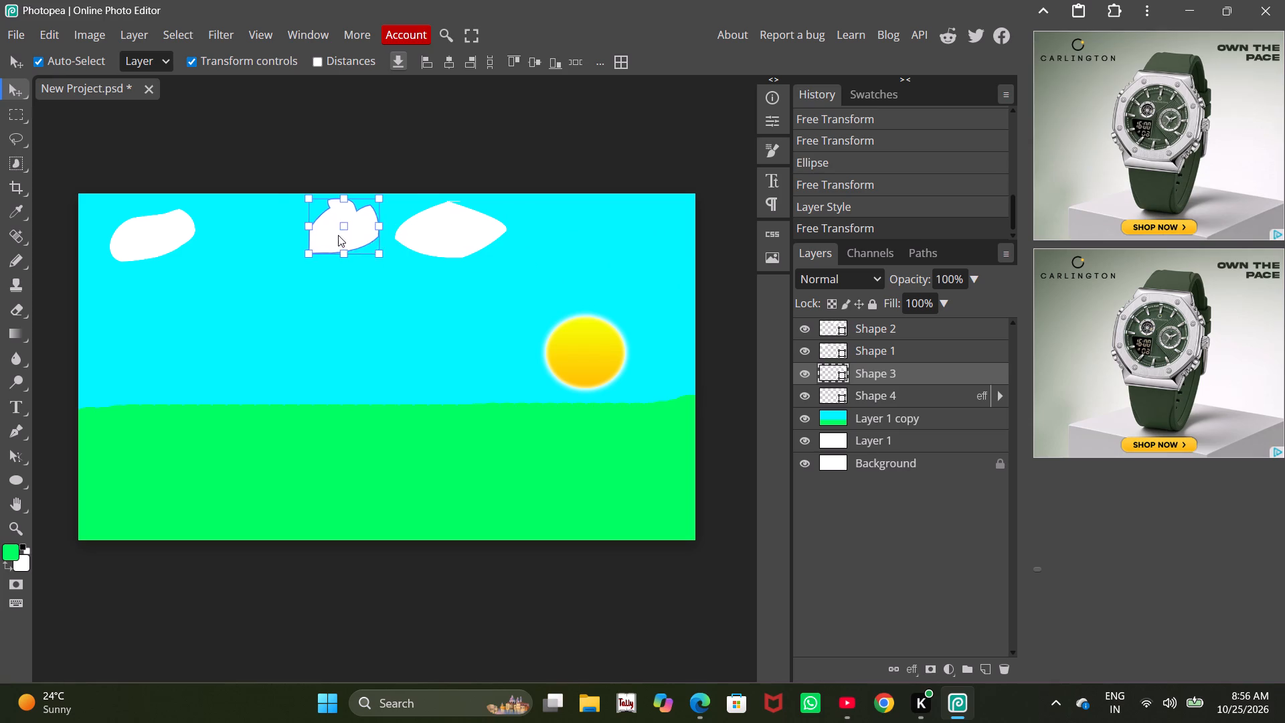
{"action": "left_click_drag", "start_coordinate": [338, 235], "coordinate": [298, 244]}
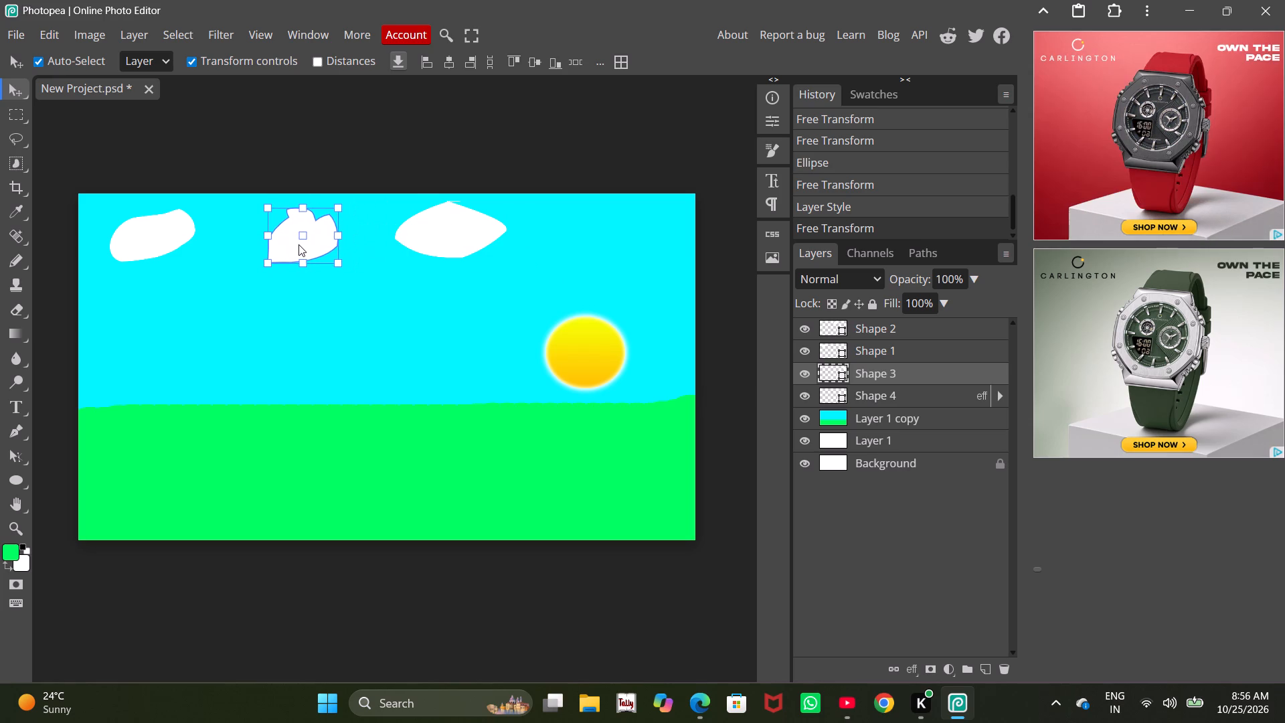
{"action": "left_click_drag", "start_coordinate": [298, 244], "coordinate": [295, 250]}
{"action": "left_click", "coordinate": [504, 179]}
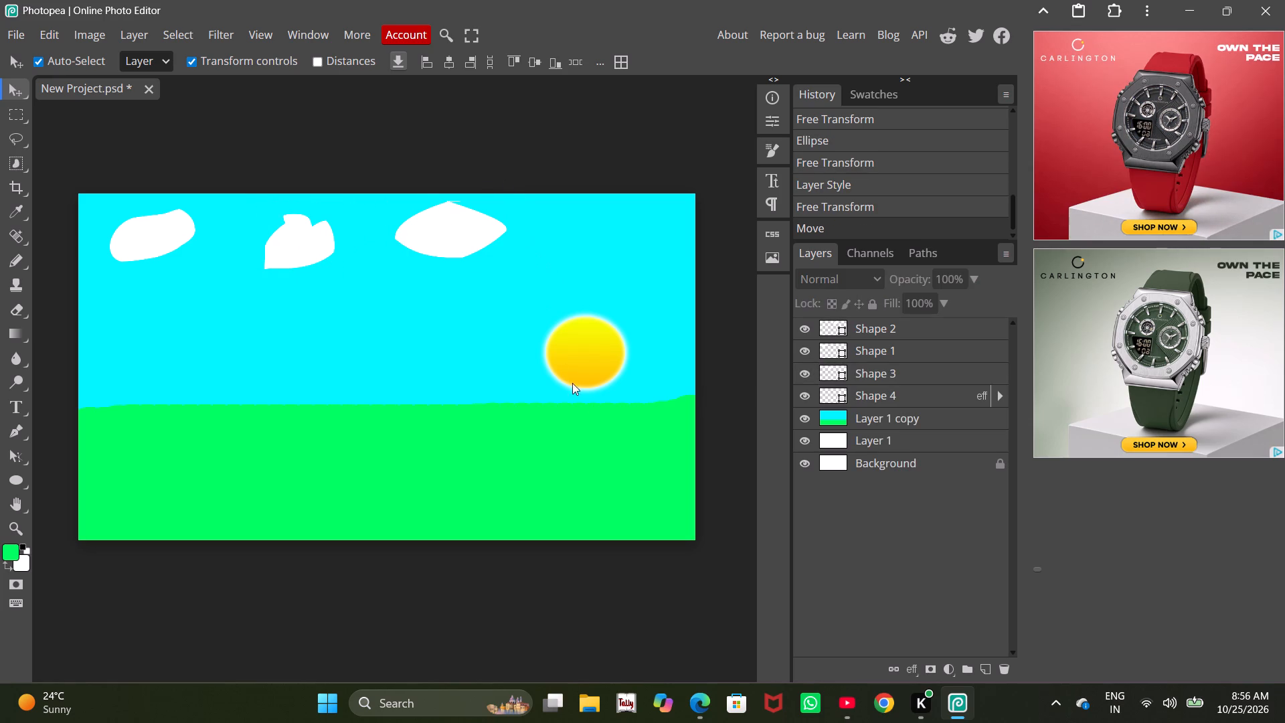
Move the sun up to the top of the sky beside the middle cloud, and shift that cloud slightly lower toward it.
{"action": "left_click_drag", "start_coordinate": [594, 364], "coordinate": [558, 245]}
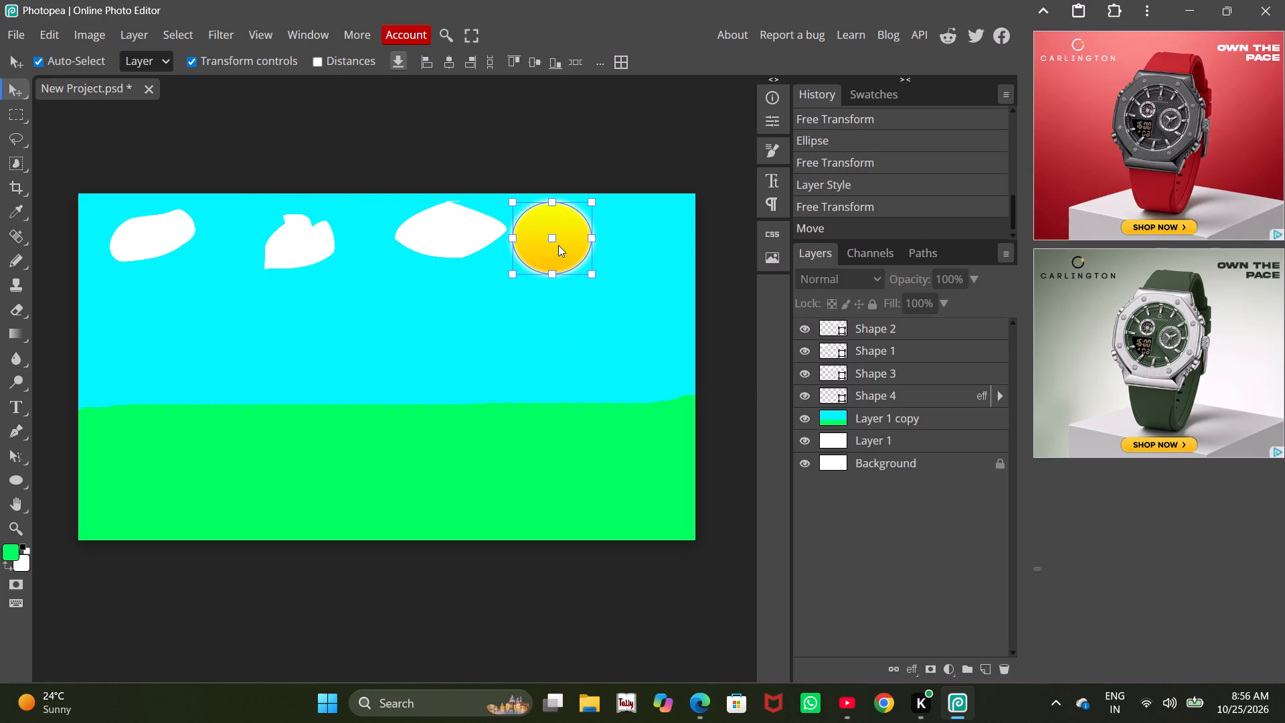
{"action": "left_click_drag", "start_coordinate": [558, 245], "coordinate": [558, 251]}
{"action": "left_click", "coordinate": [460, 237]}
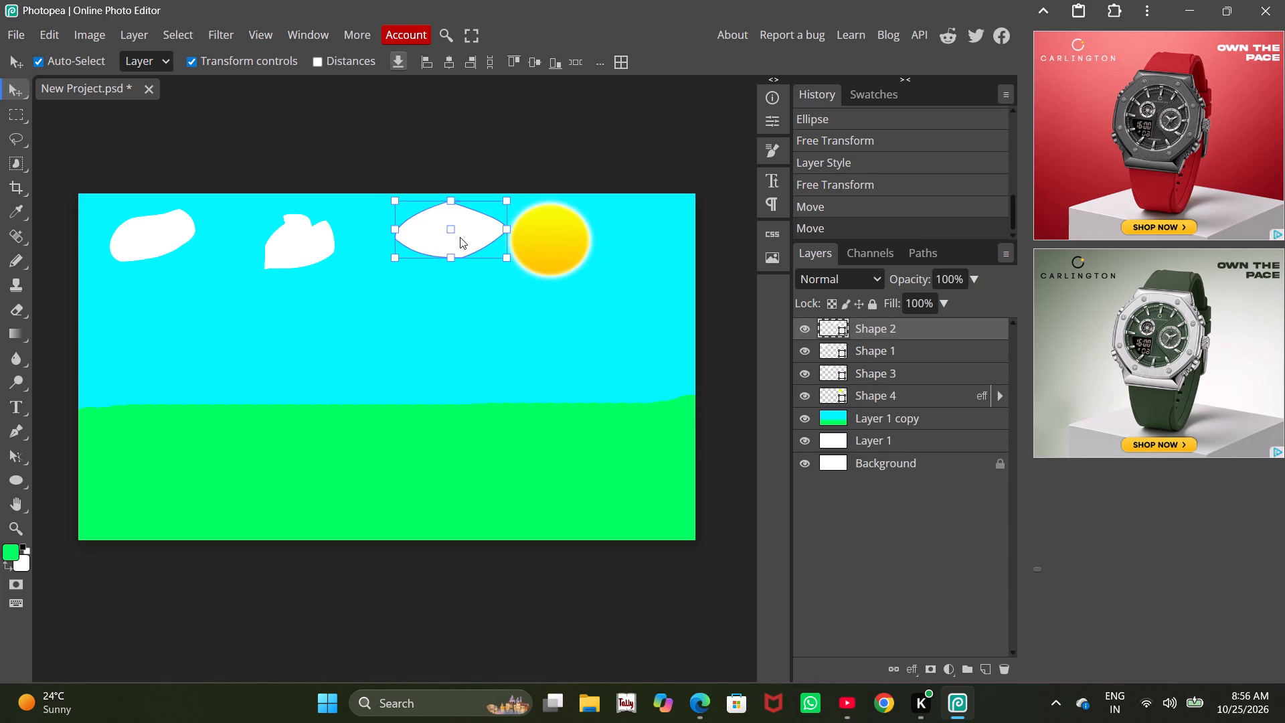
{"action": "left_click_drag", "start_coordinate": [460, 237], "coordinate": [468, 265]}
{"action": "left_click", "coordinate": [535, 153]}
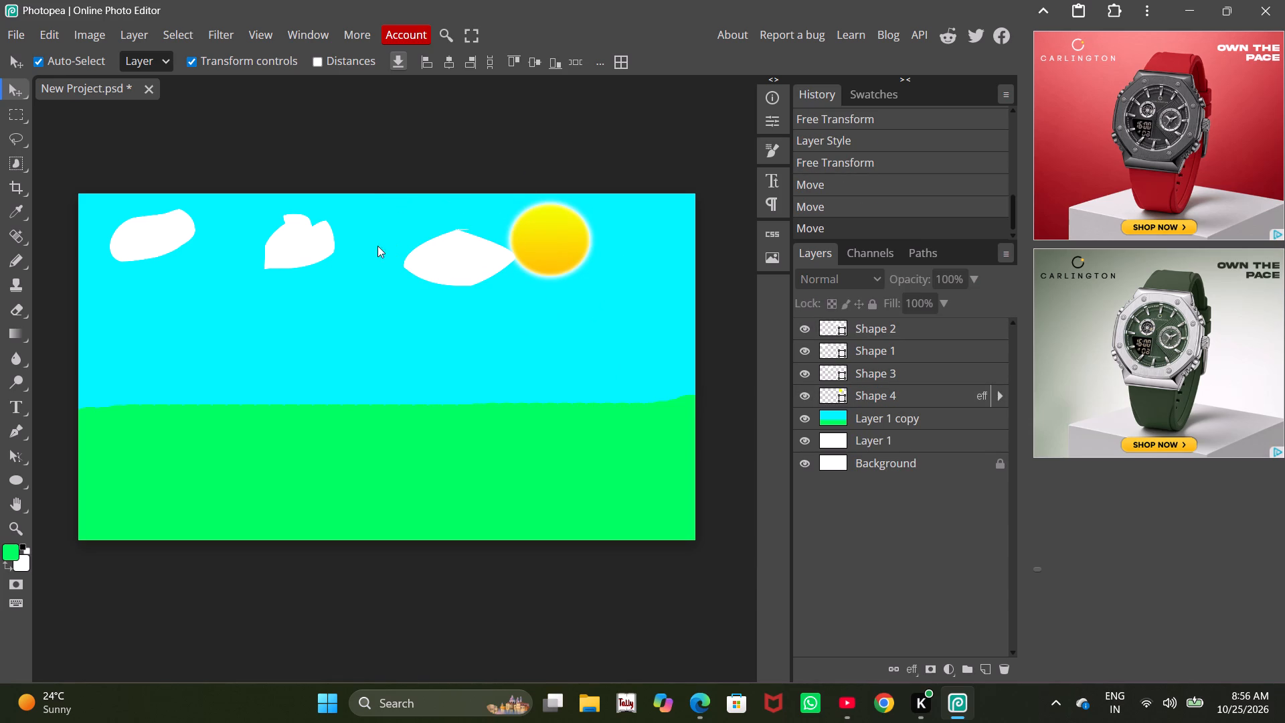
Move the jagged cloud to the right side of the sun, slightly overlapping its edge.
{"action": "left_click_drag", "start_coordinate": [293, 258], "coordinate": [613, 272]}
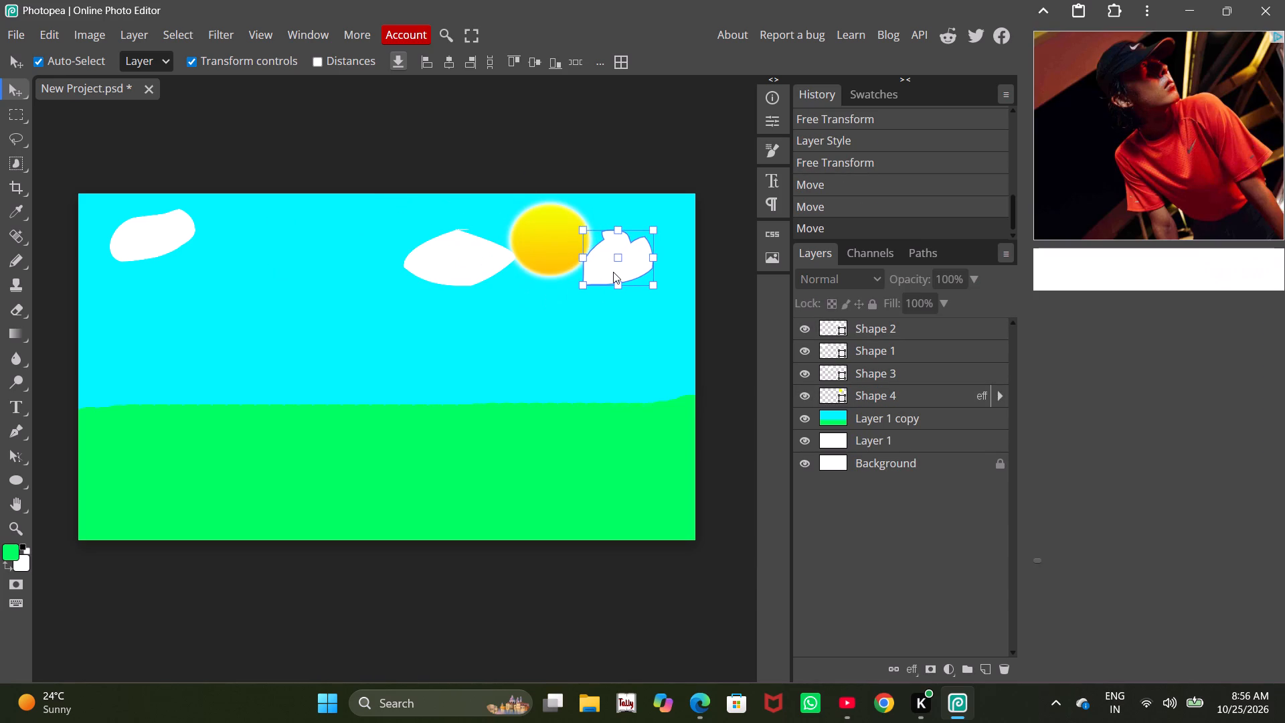
{"action": "left_click_drag", "start_coordinate": [613, 272], "coordinate": [608, 272]}
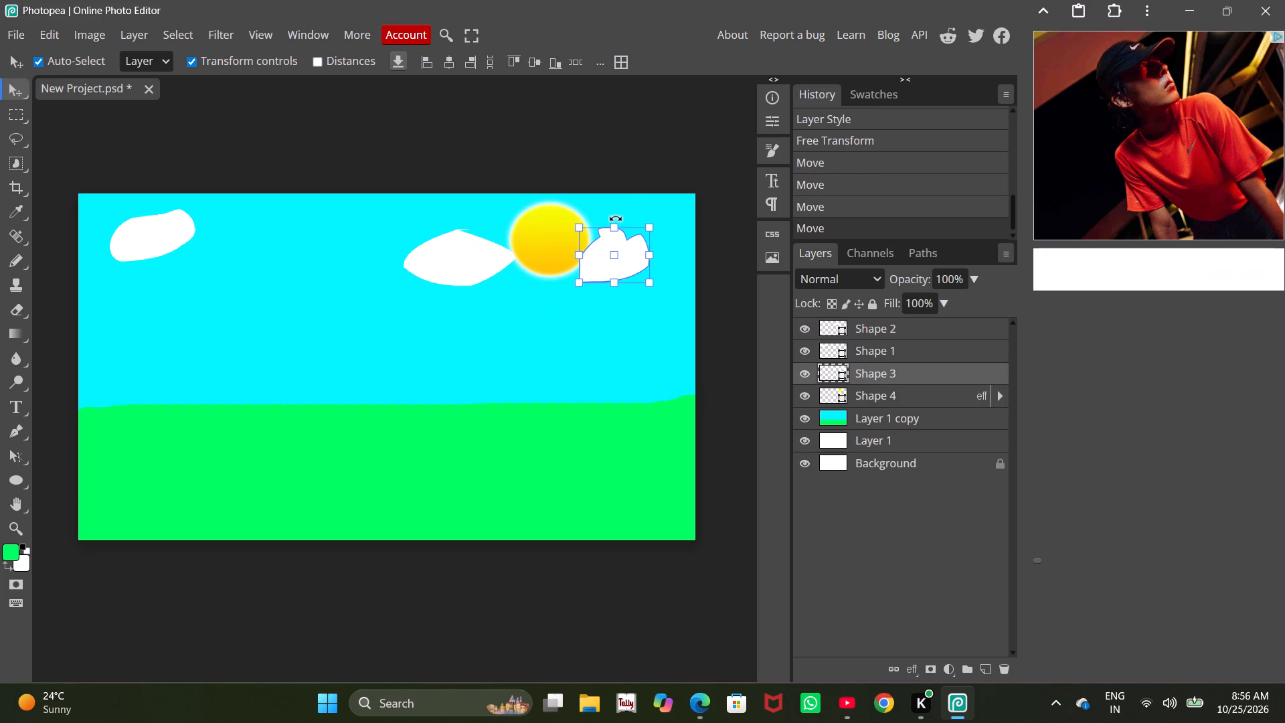
Shift the middle cloud left away from the sun and centre the sun in the gap between the two clouds.
{"action": "left_click_drag", "start_coordinate": [464, 260], "coordinate": [432, 258]}
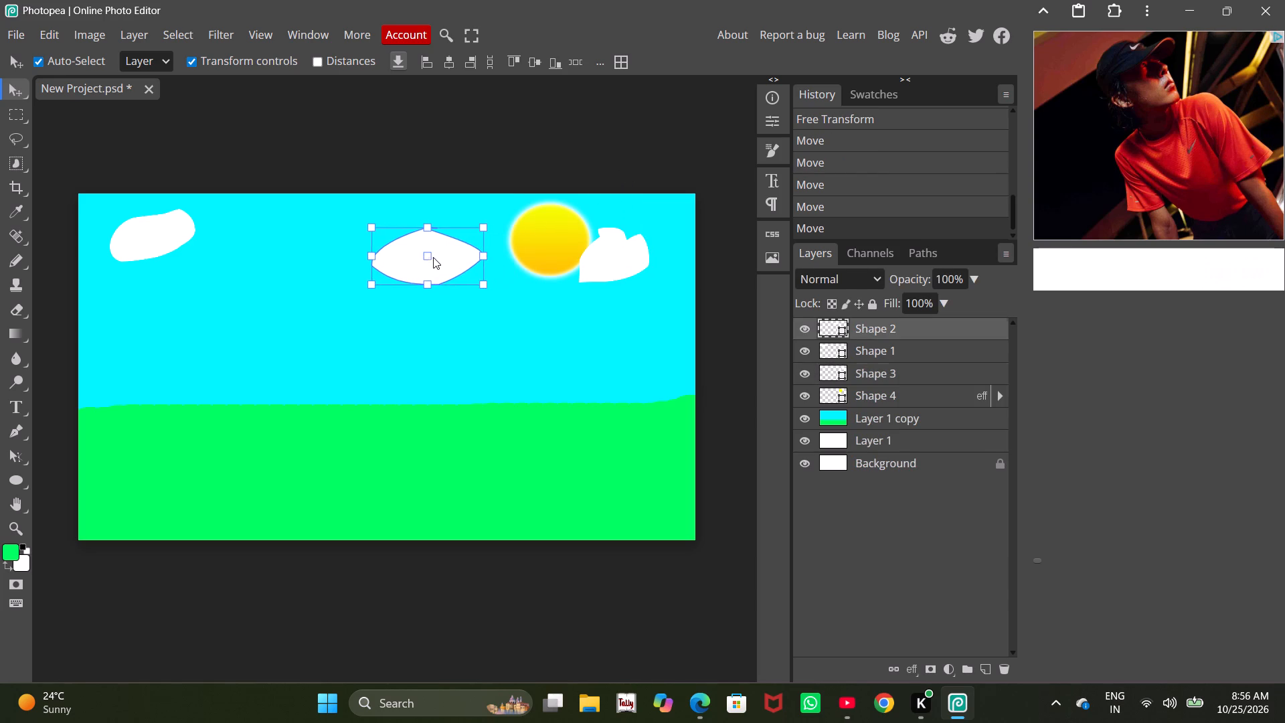
{"action": "left_click", "coordinate": [570, 244]}
{"action": "left_click_drag", "start_coordinate": [562, 248], "coordinate": [541, 244]}
{"action": "left_click", "coordinate": [596, 94]}
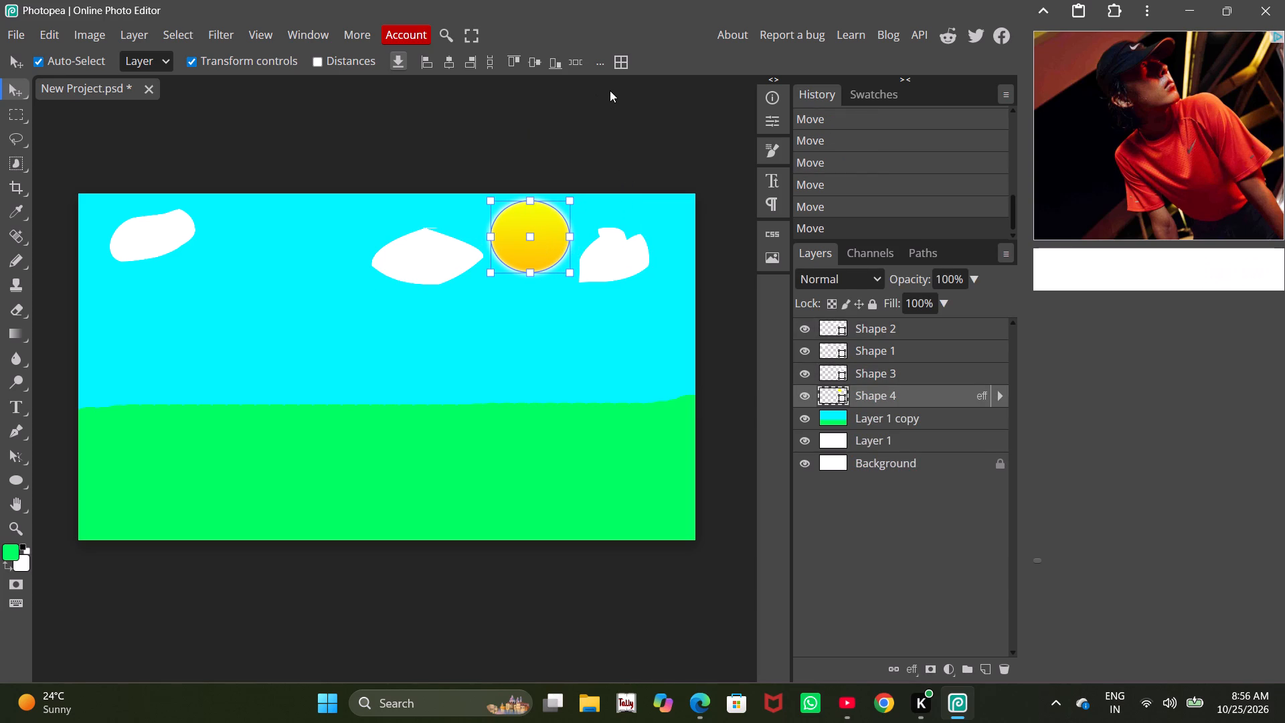
{"action": "left_click", "coordinate": [612, 120]}
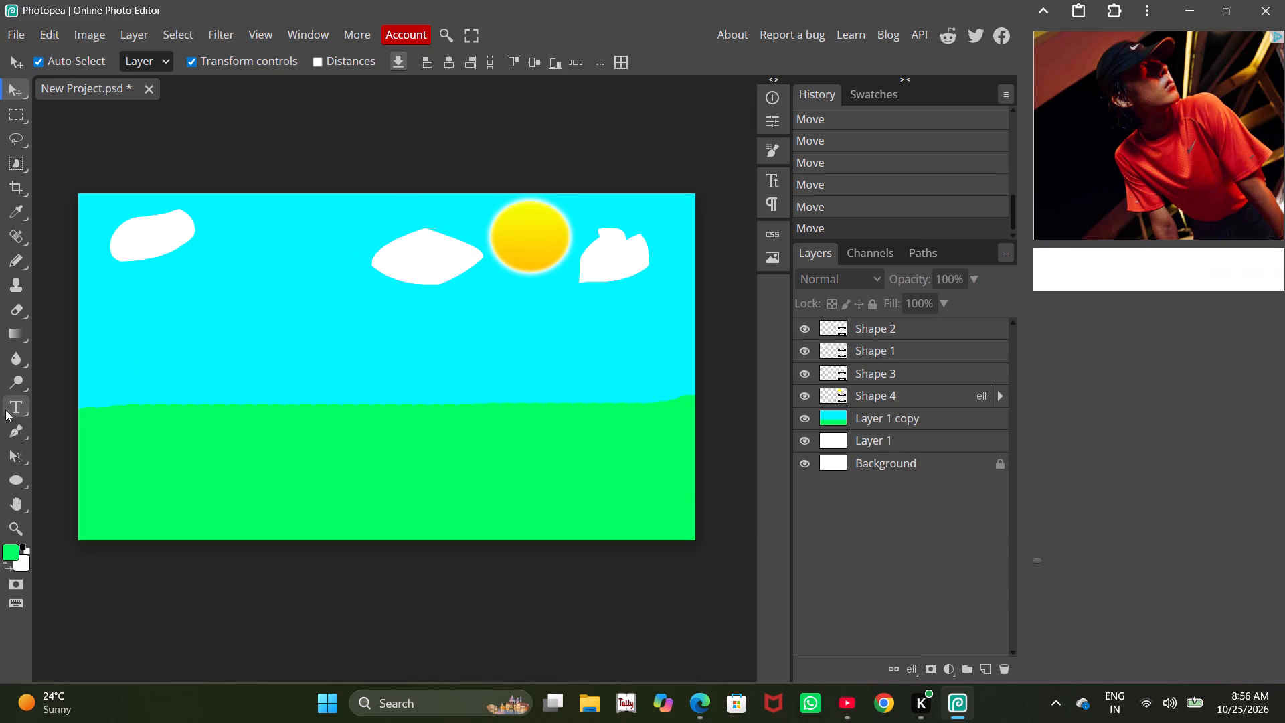
Set the foreground colour to bright blue #007dff.
{"action": "left_click", "coordinate": [7, 554]}
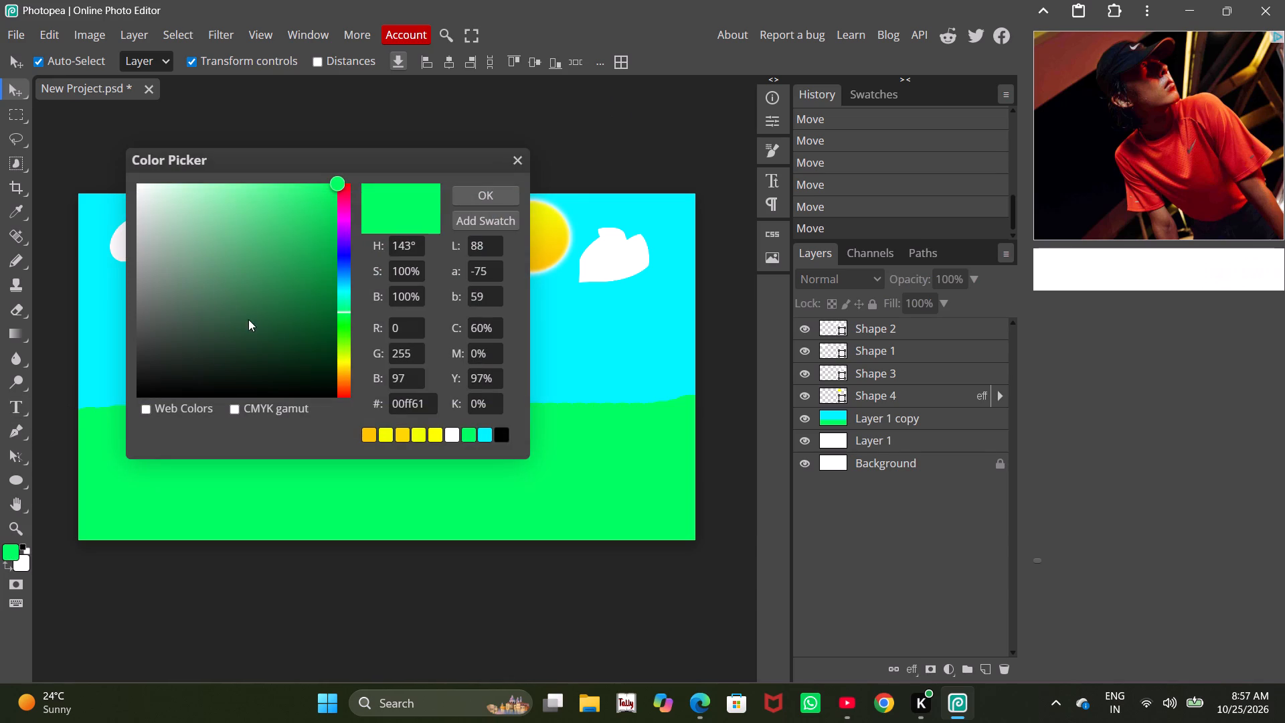
{"action": "left_click", "coordinate": [342, 256]}
{"action": "left_click_drag", "start_coordinate": [342, 256], "coordinate": [343, 269]}
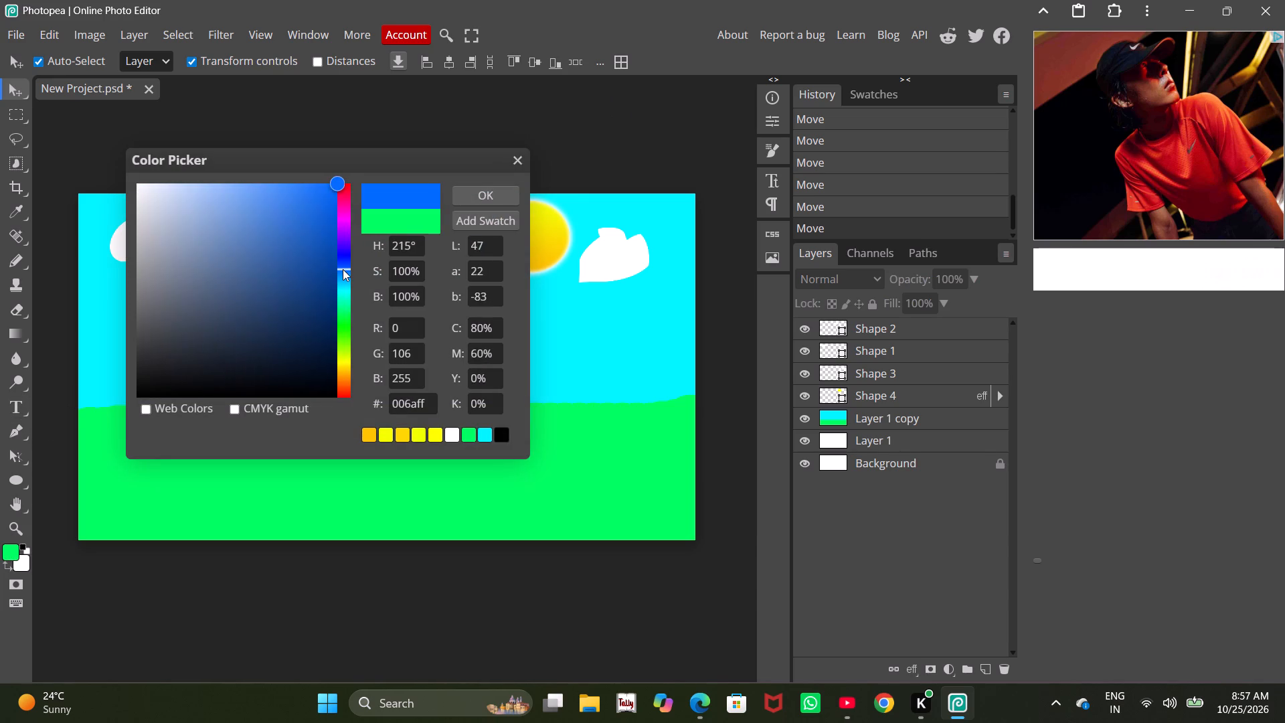
{"action": "left_click_drag", "start_coordinate": [343, 269], "coordinate": [343, 272]}
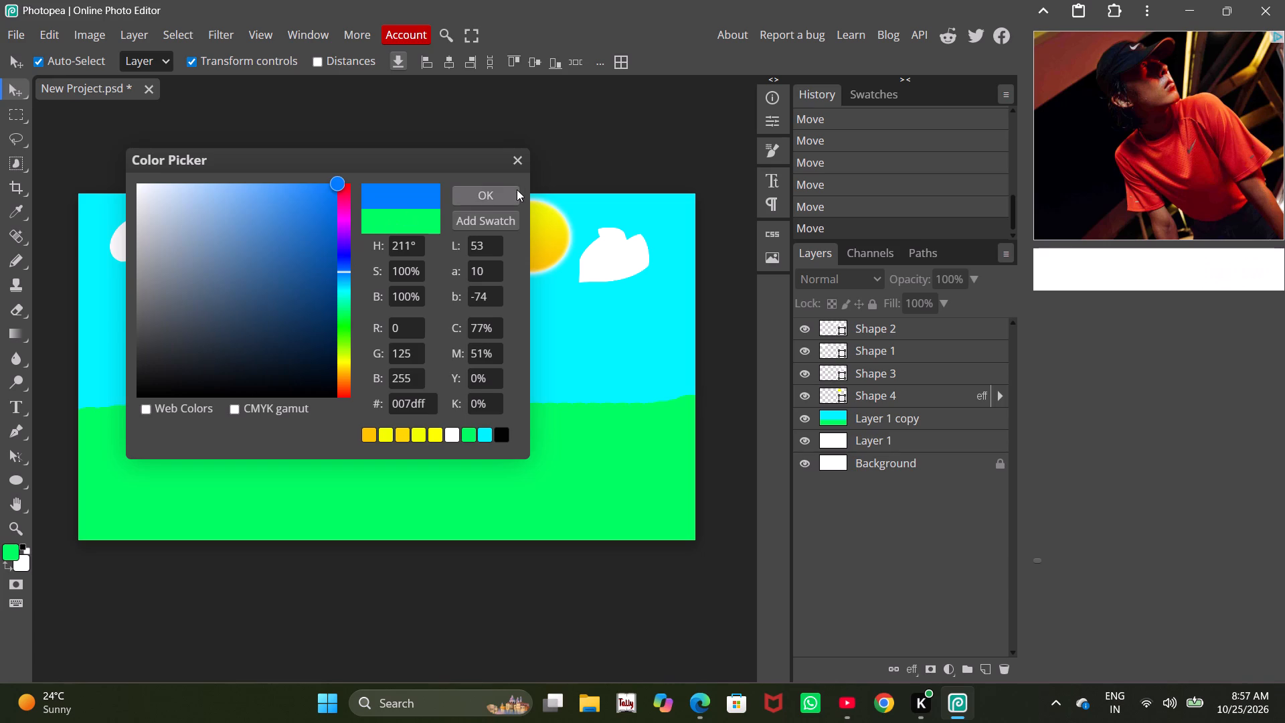
{"action": "left_click", "coordinate": [517, 189]}
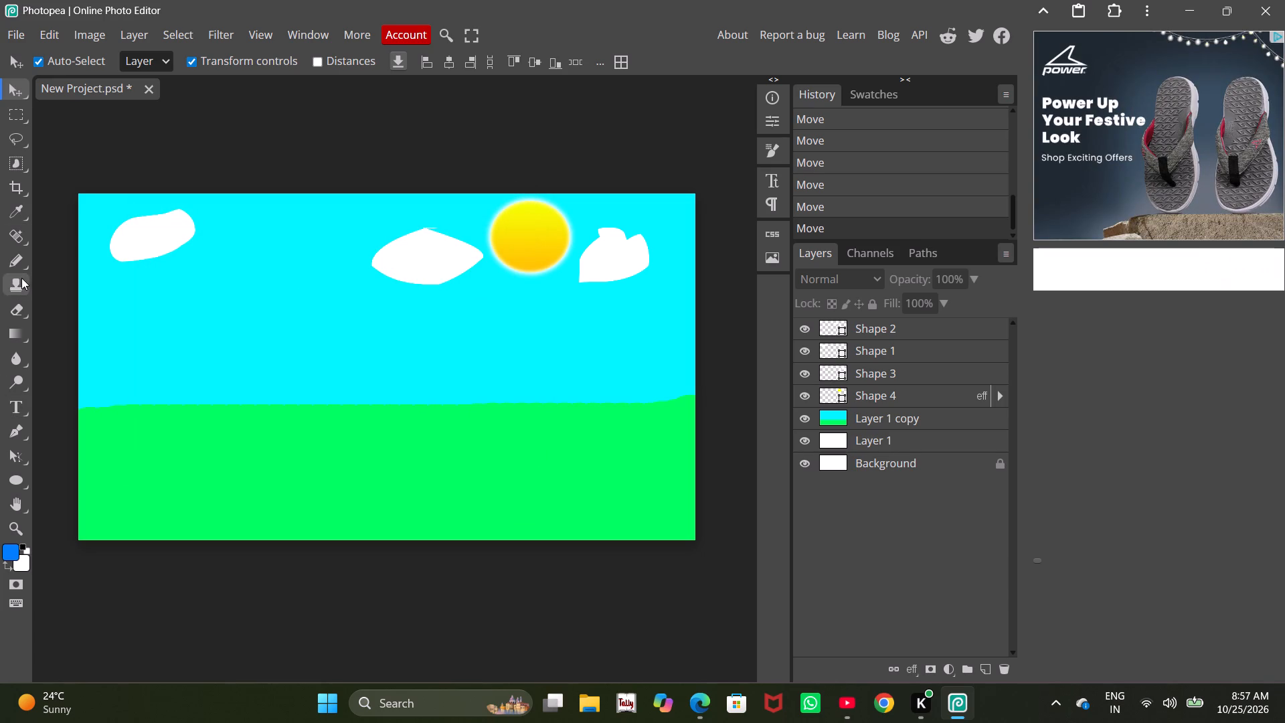
Paint a thick blue band across the full canvas width along the horizon on Layer 1 copy with the Pencil tool.
{"action": "left_click", "coordinate": [17, 260]}
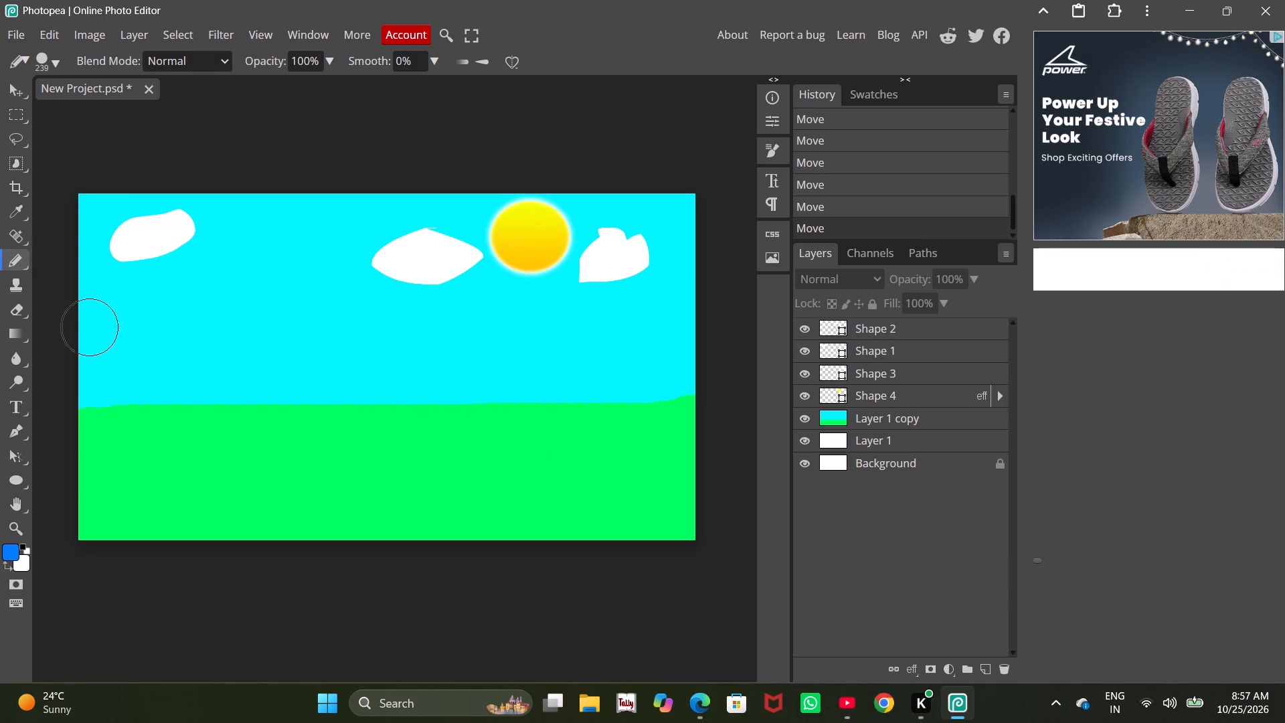
{"action": "left_click", "coordinate": [103, 406]}
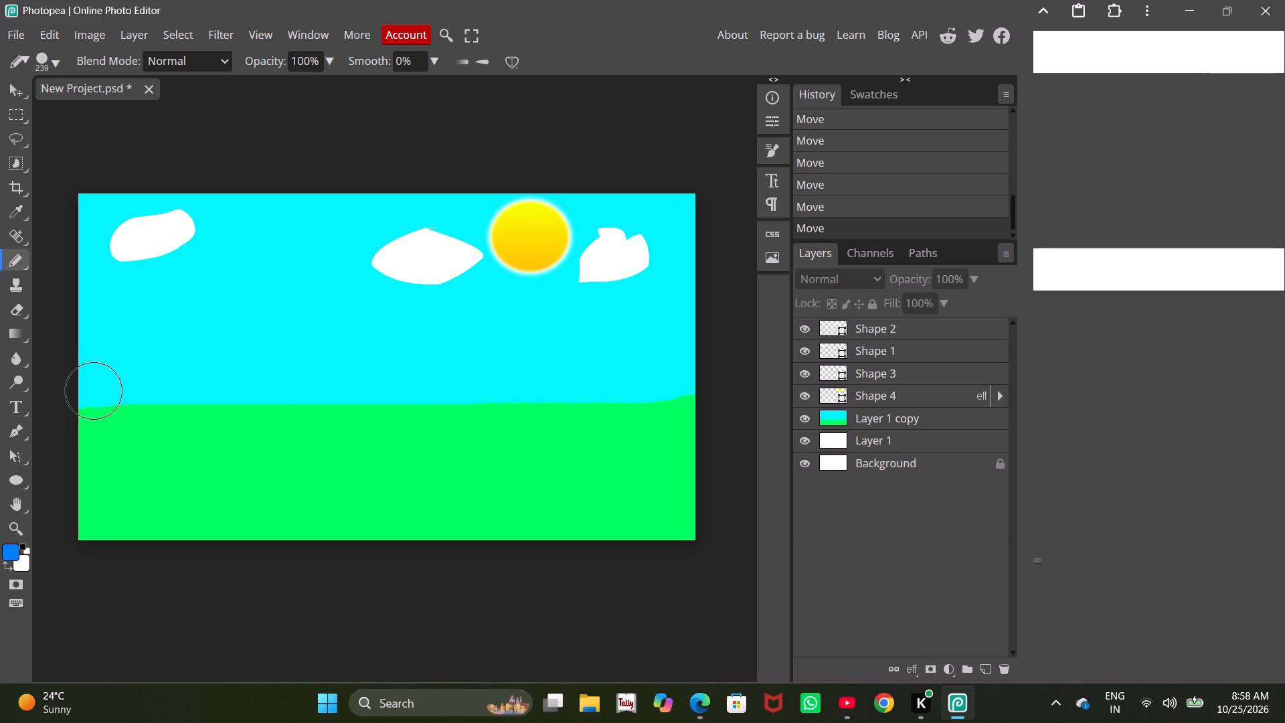
{"action": "left_click_drag", "start_coordinate": [94, 390], "coordinate": [104, 392]}
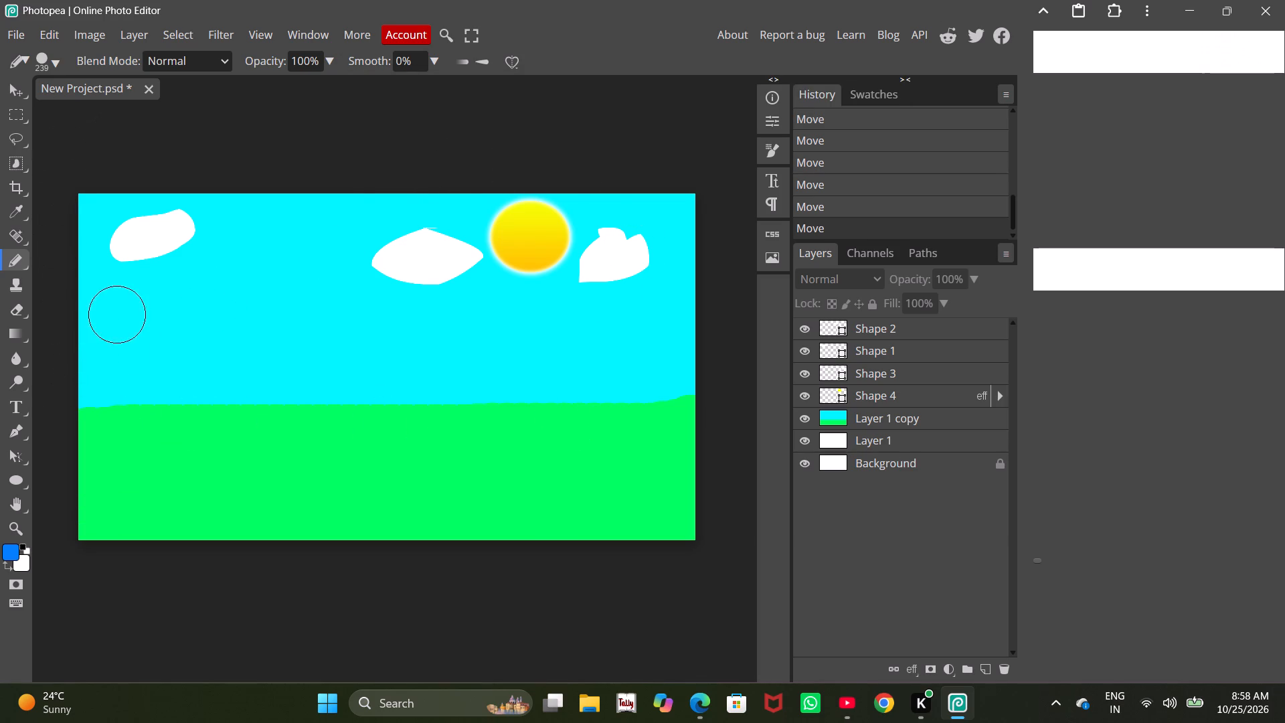
{"action": "left_click", "coordinate": [98, 398]}
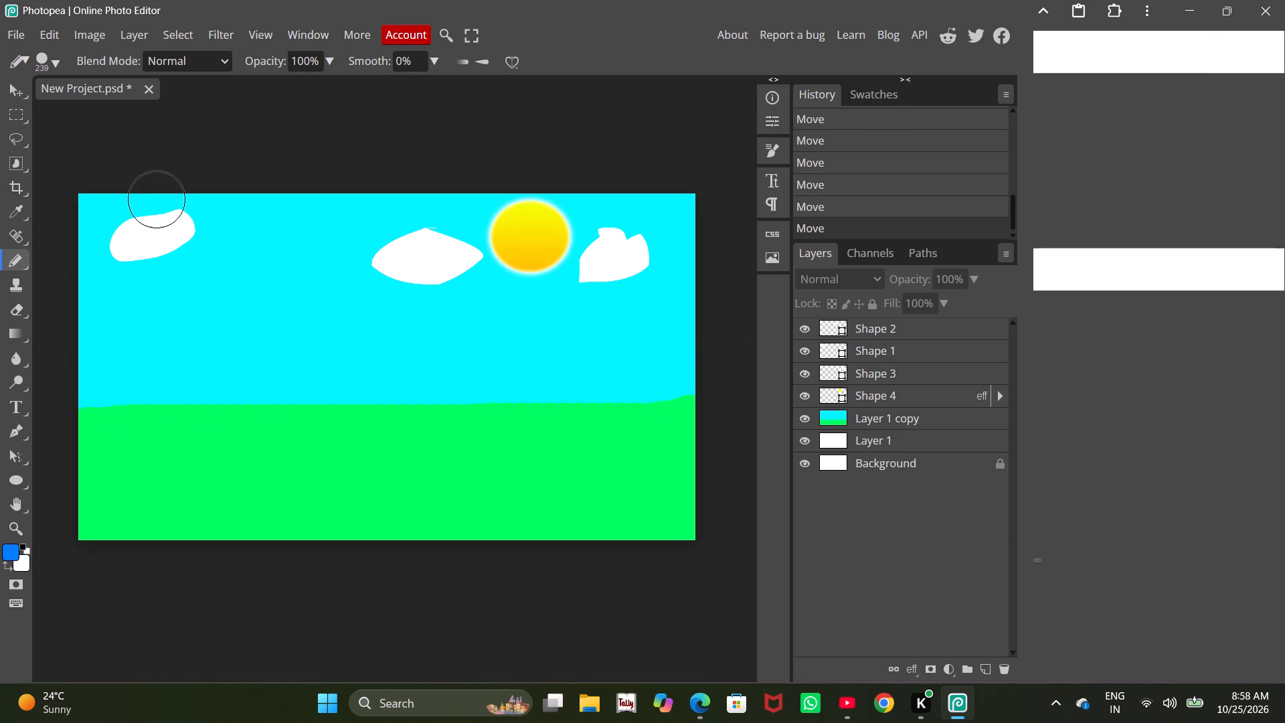
{"action": "left_click", "coordinate": [103, 396]}
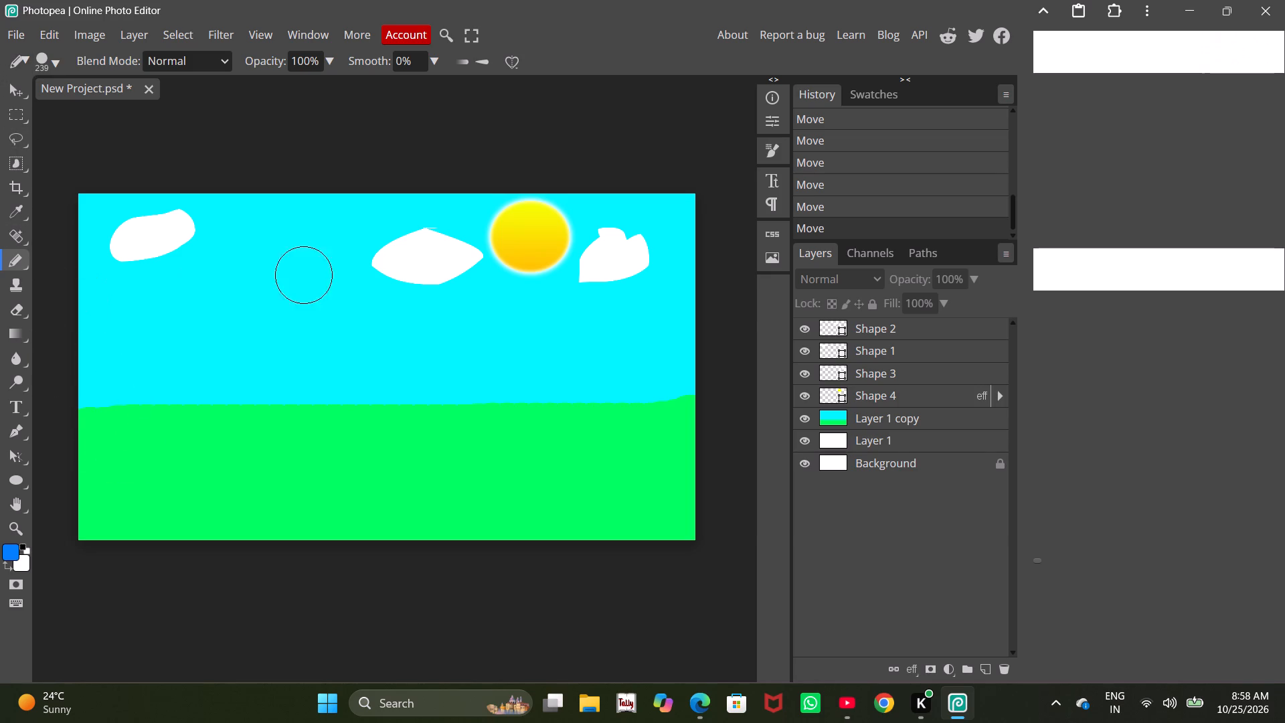
{"action": "left_click", "coordinate": [835, 417]}
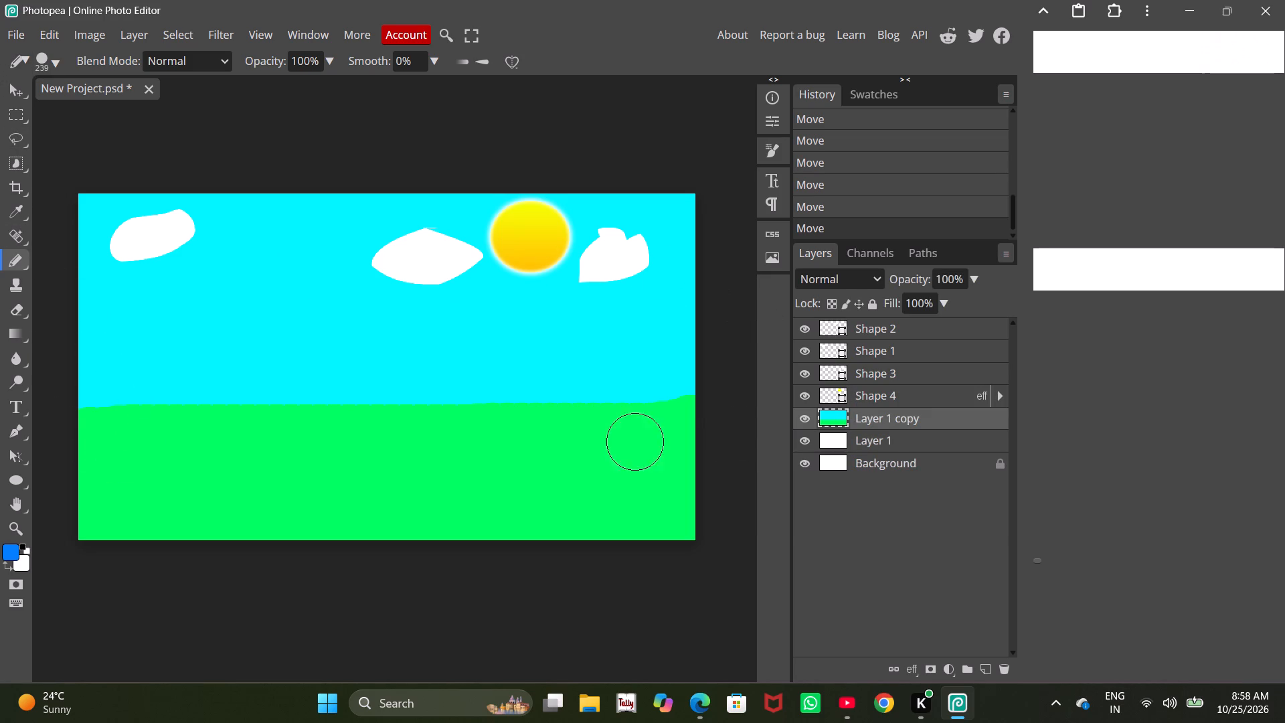
{"action": "left_click_drag", "start_coordinate": [96, 399], "coordinate": [223, 400]}
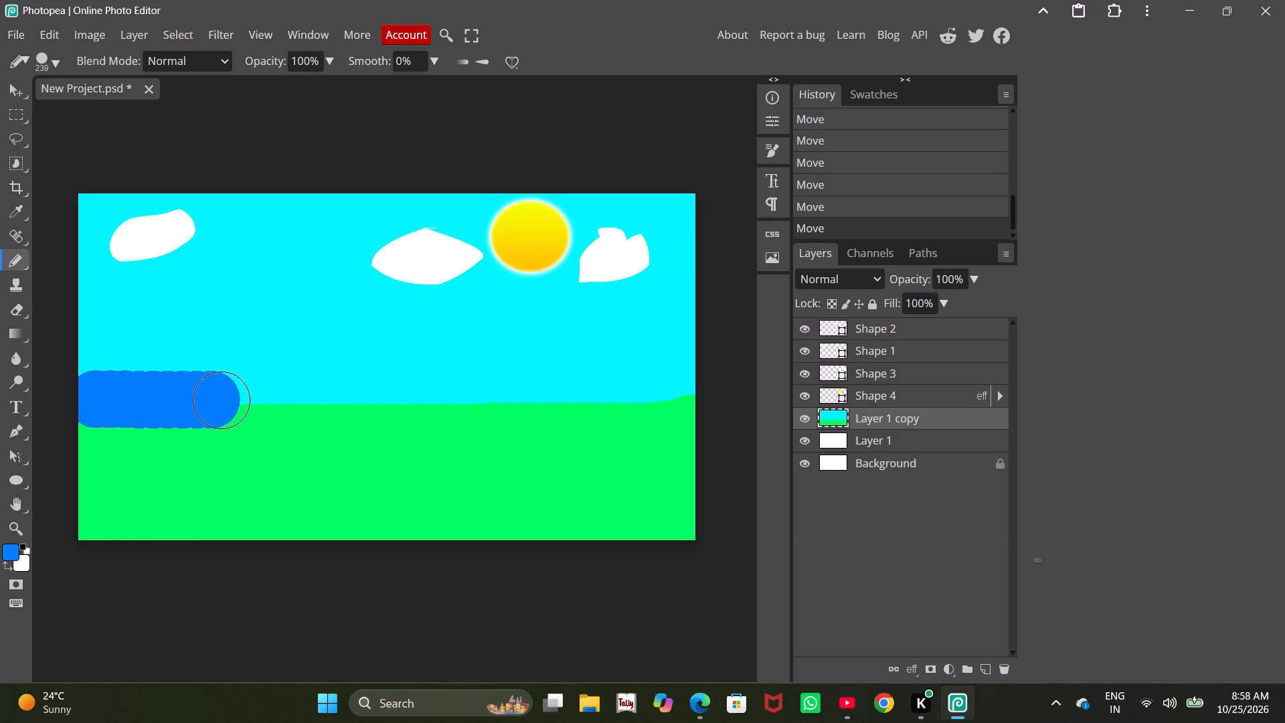
{"action": "left_click_drag", "start_coordinate": [223, 400], "coordinate": [632, 392]}
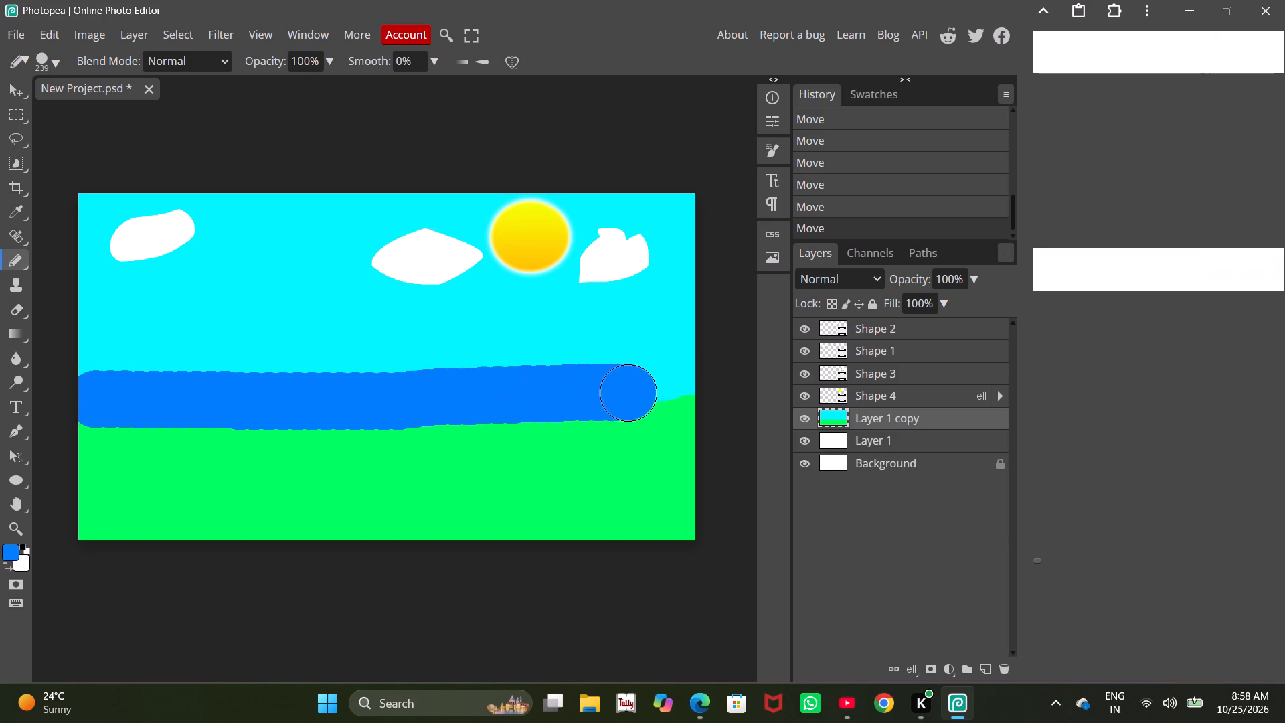
{"action": "left_click_drag", "start_coordinate": [632, 392], "coordinate": [677, 411]}
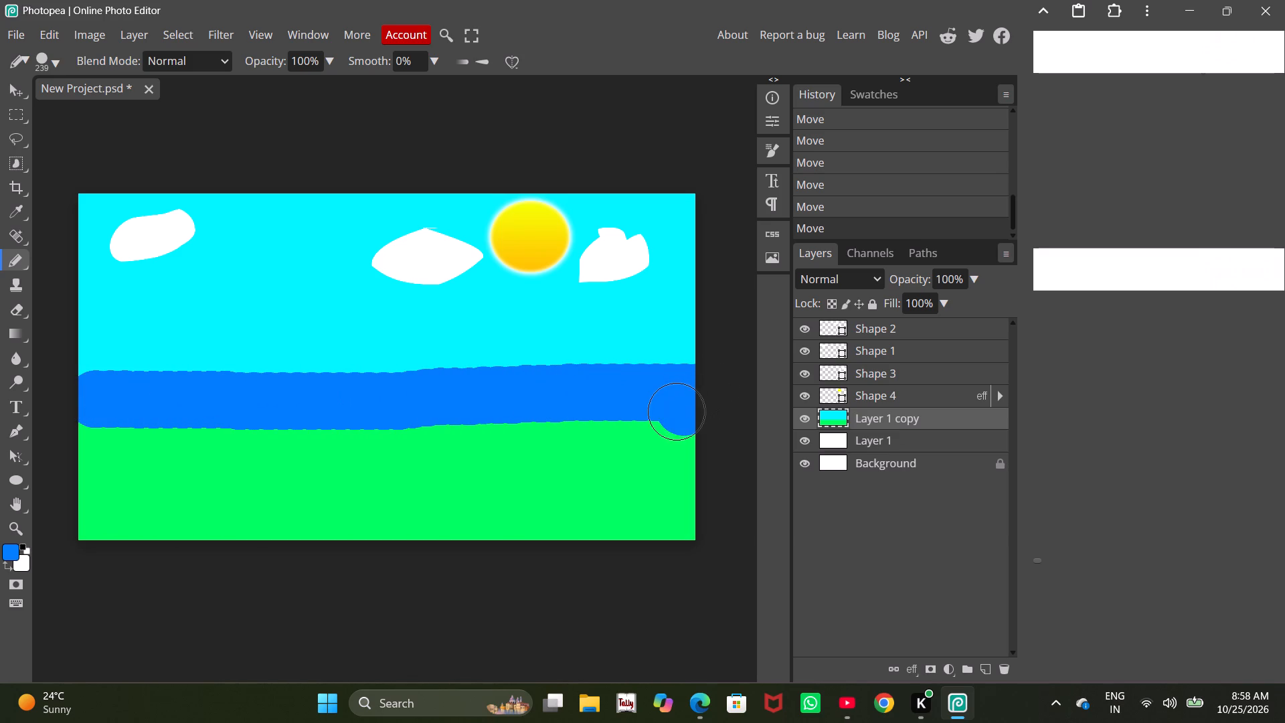
{"action": "left_click_drag", "start_coordinate": [677, 411], "coordinate": [351, 425]}
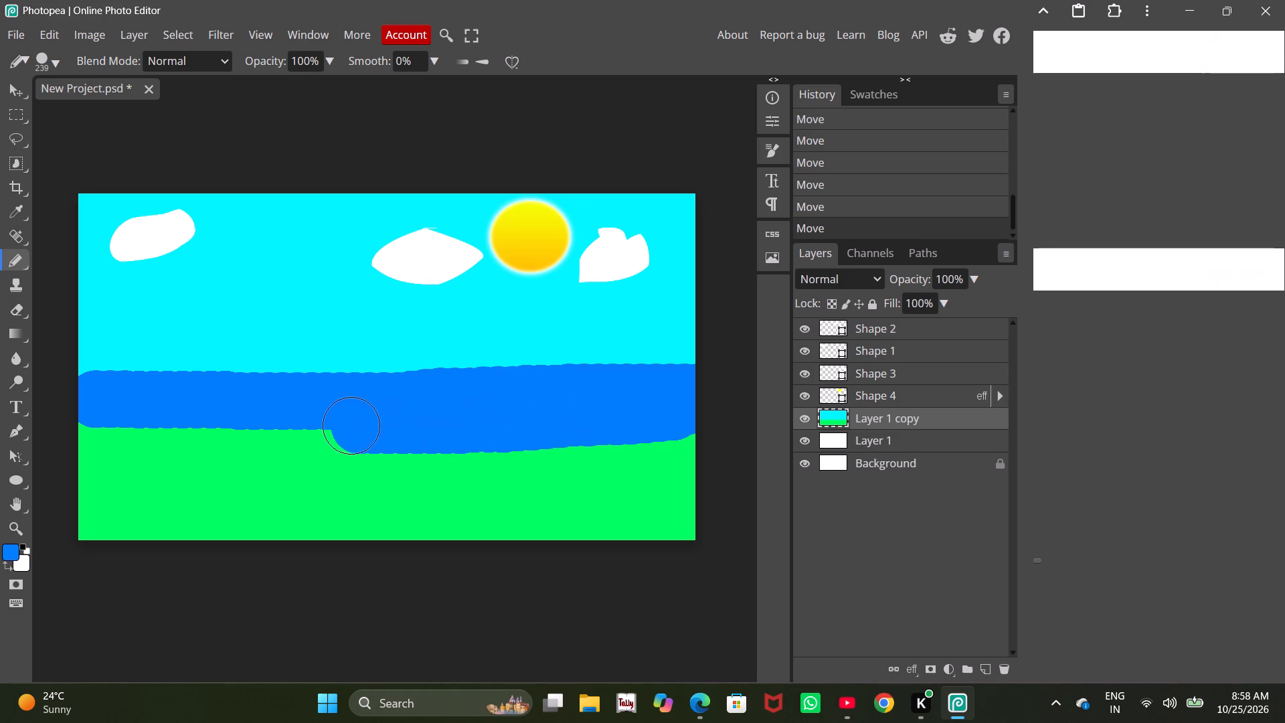
{"action": "left_click_drag", "start_coordinate": [351, 425], "coordinate": [70, 422]}
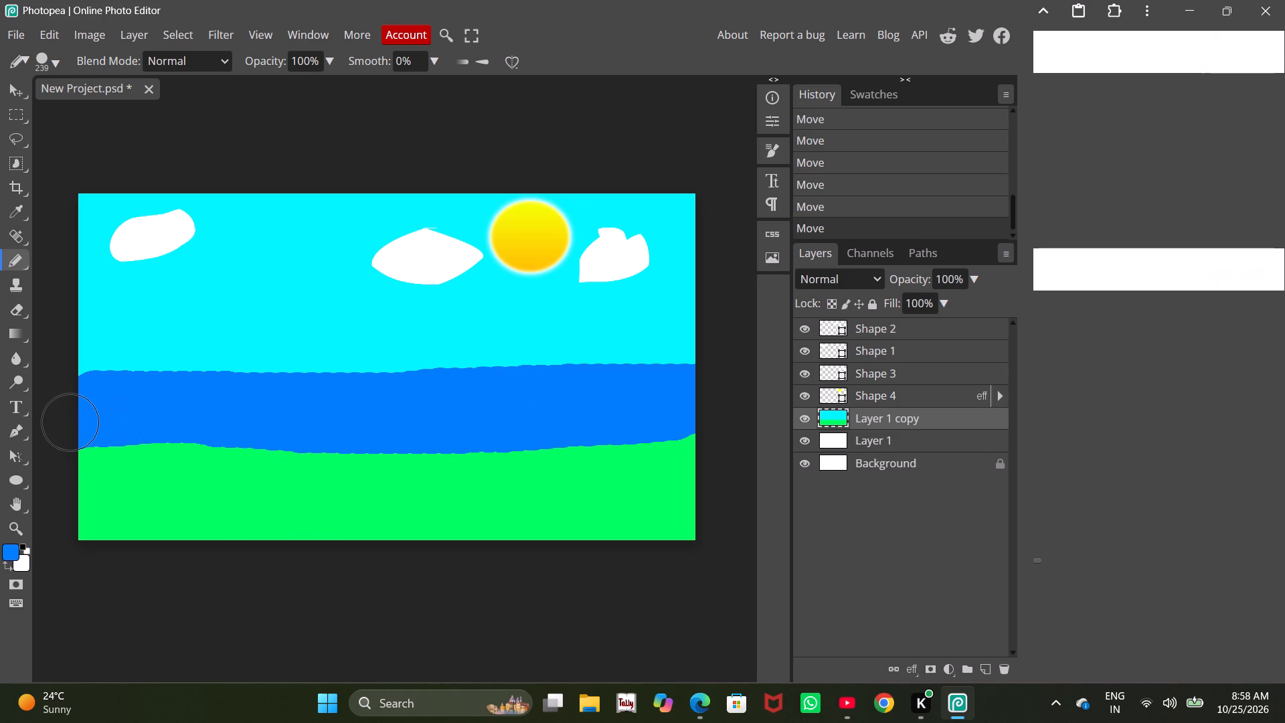
{"action": "left_click_drag", "start_coordinate": [70, 422], "coordinate": [233, 417]}
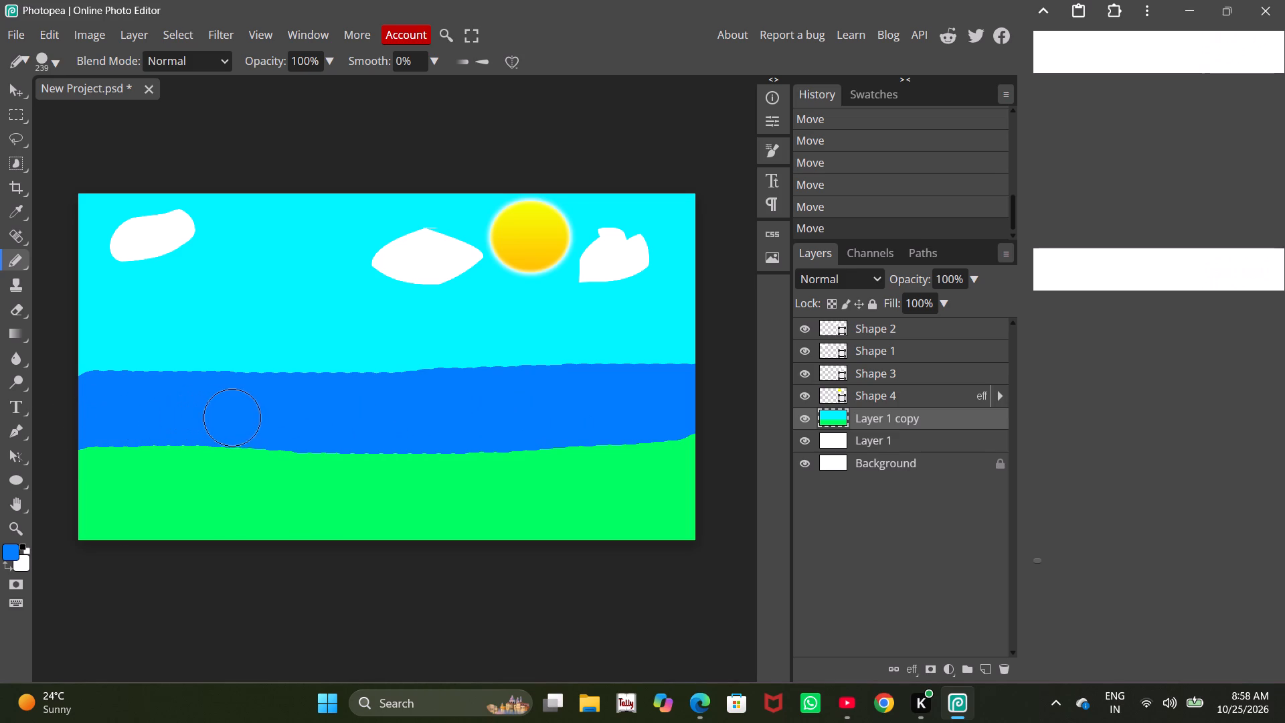
{"action": "left_click_drag", "start_coordinate": [233, 417], "coordinate": [719, 416]}
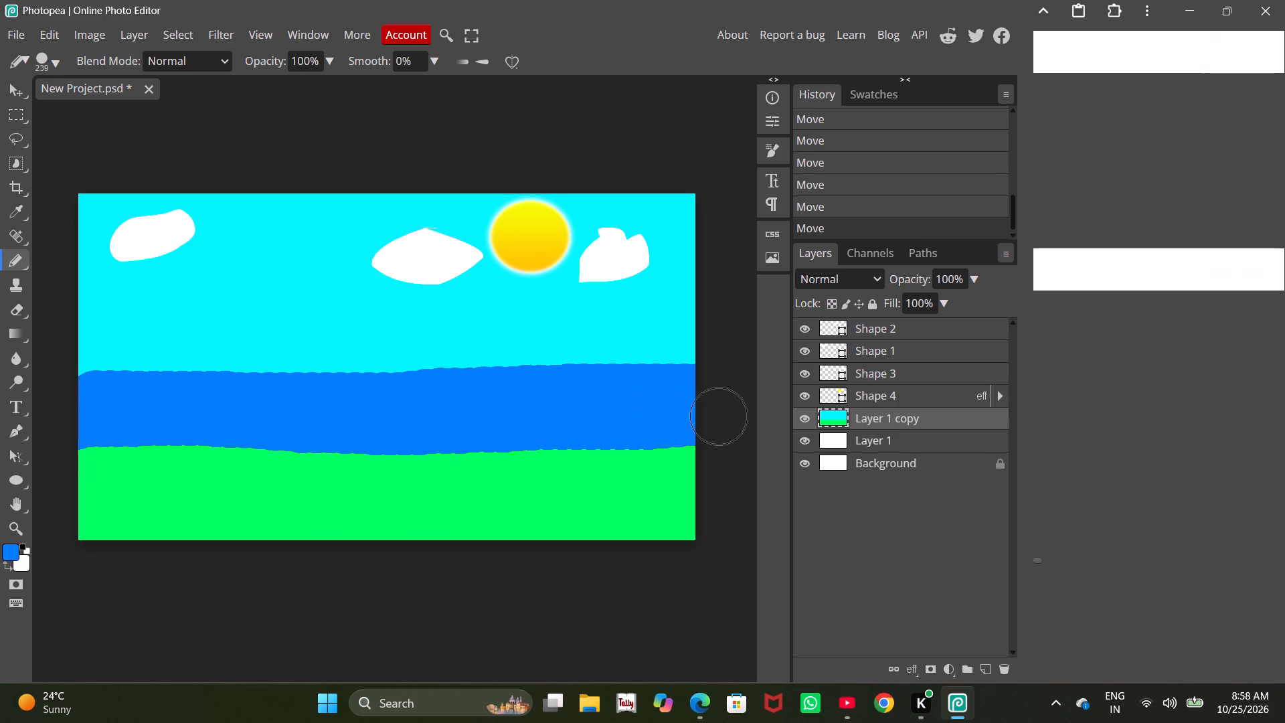
{"action": "left_click_drag", "start_coordinate": [719, 416], "coordinate": [720, 416]}
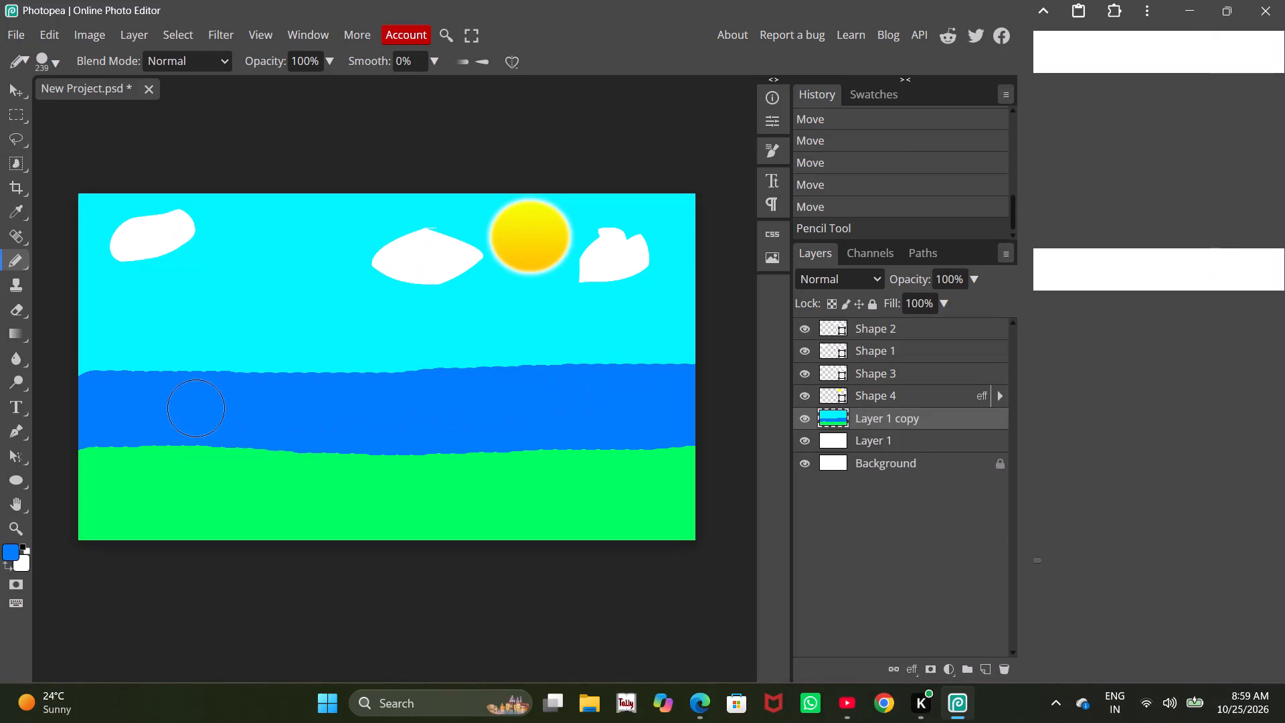
Thicken the blue band with further pencil strokes, raising its upper edge into the sky across the full width.
{"action": "left_click", "coordinate": [77, 431]}
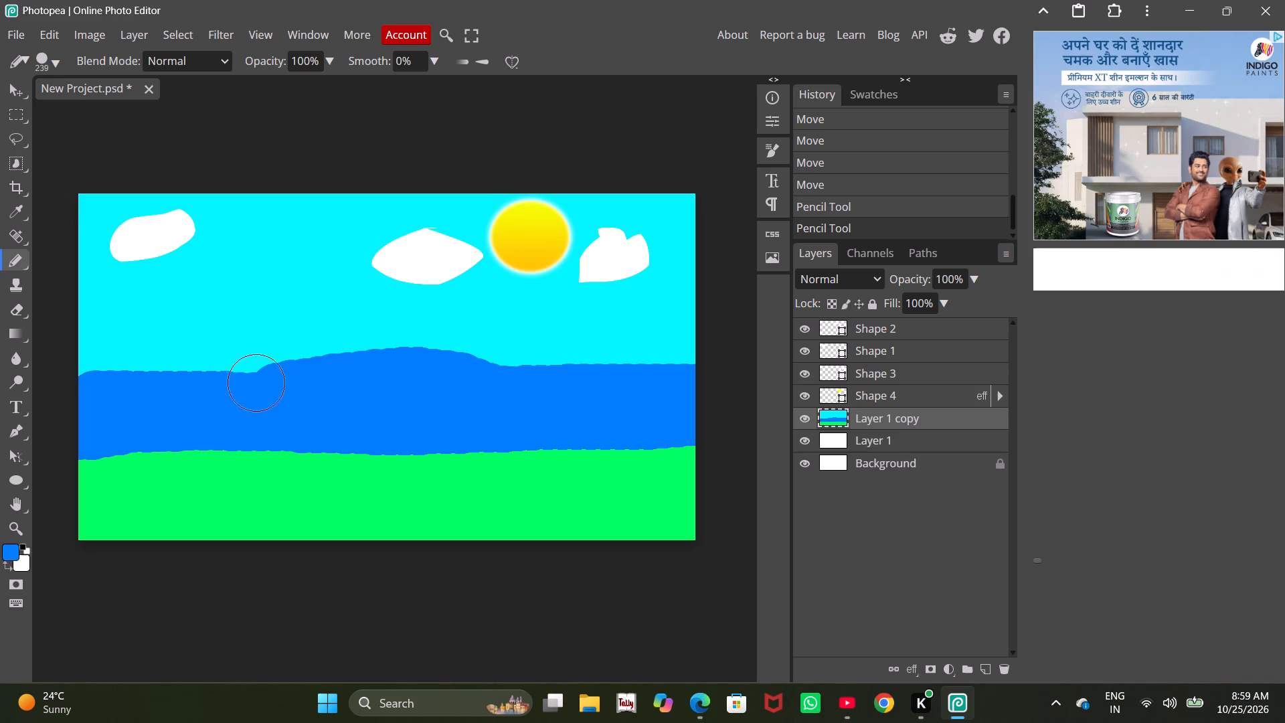
{"action": "left_click_drag", "start_coordinate": [256, 378], "coordinate": [0, 398]}
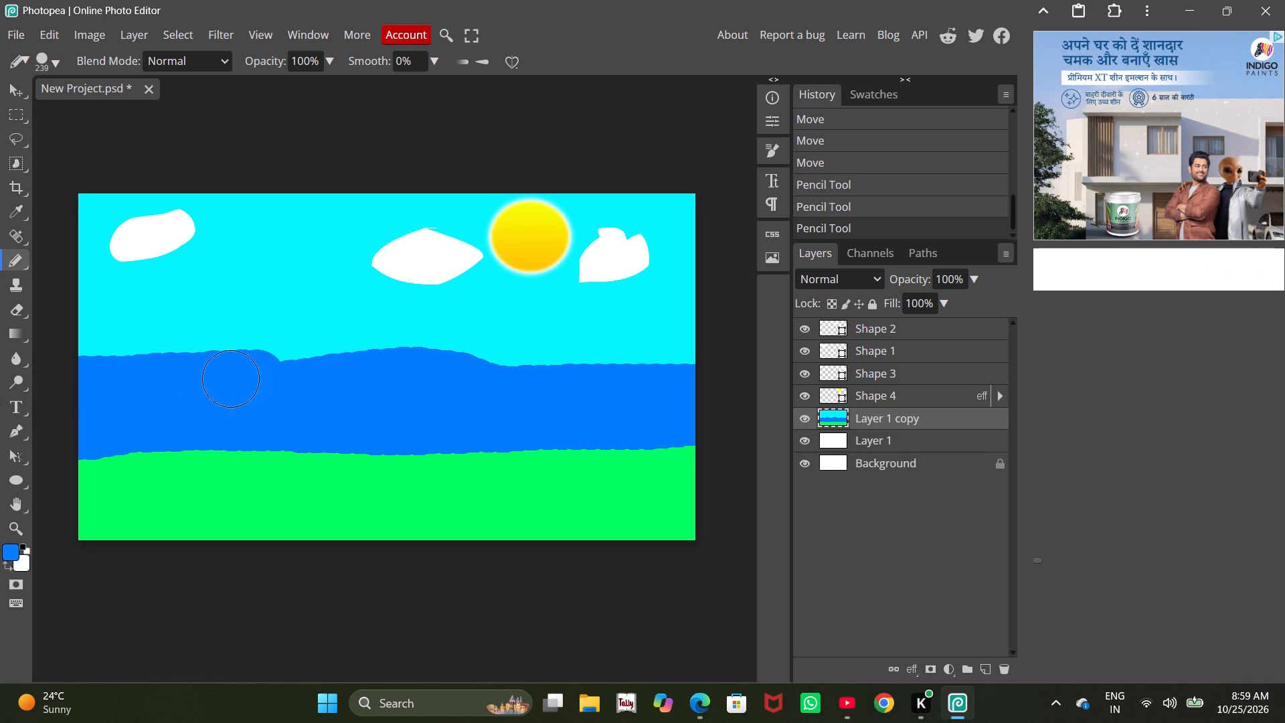
{"action": "left_click_drag", "start_coordinate": [266, 376], "coordinate": [741, 396]}
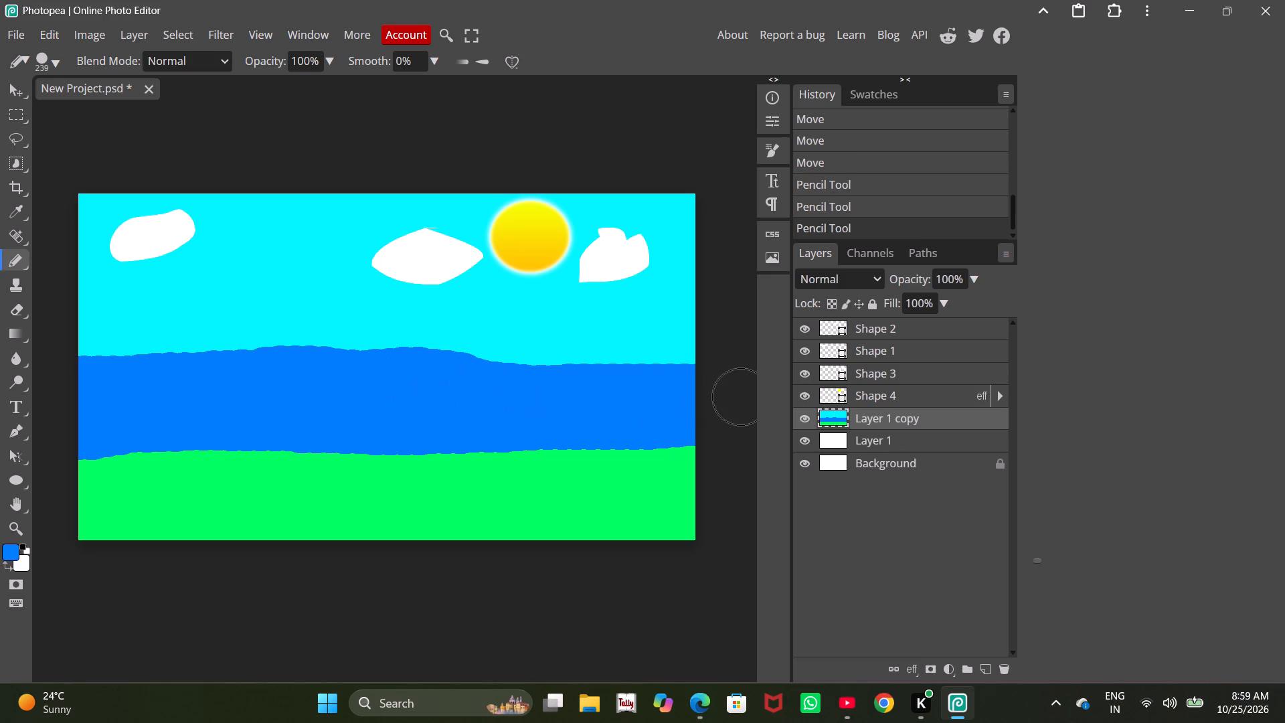
{"action": "left_click_drag", "start_coordinate": [741, 396], "coordinate": [740, 396]}
{"action": "left_click_drag", "start_coordinate": [694, 375], "coordinate": [435, 373]}
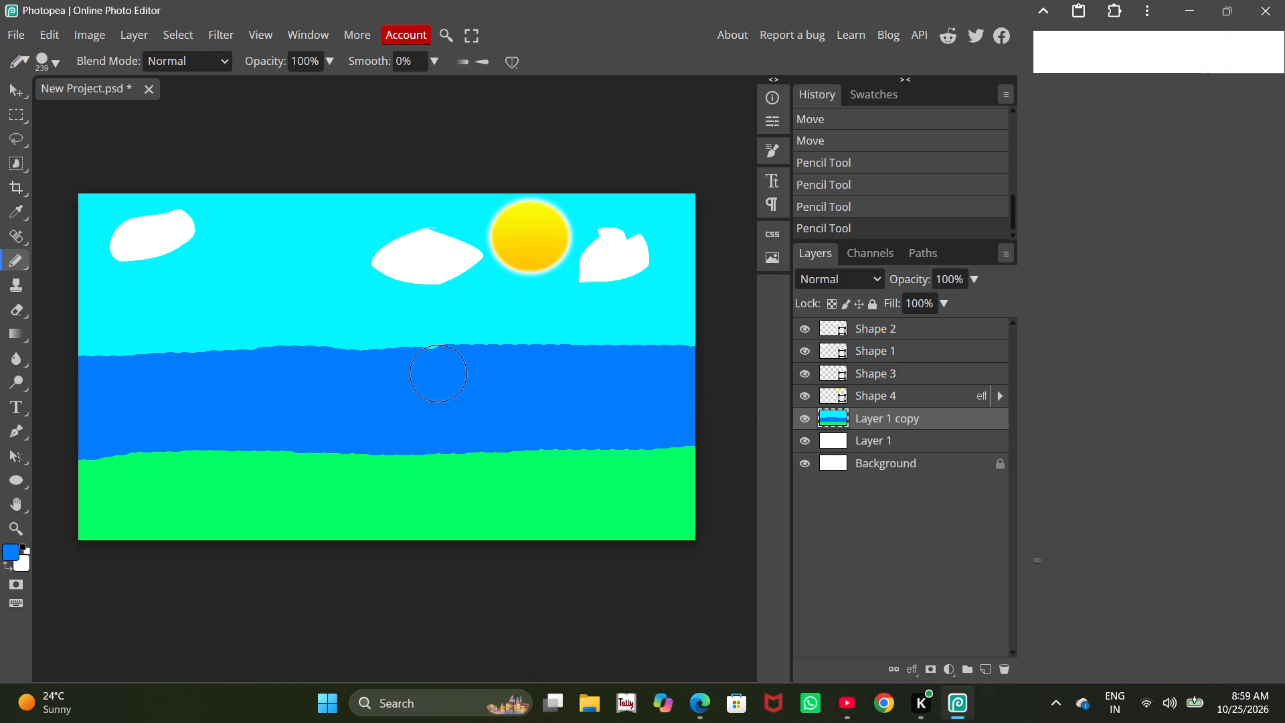
{"action": "left_click_drag", "start_coordinate": [435, 373], "coordinate": [52, 412]}
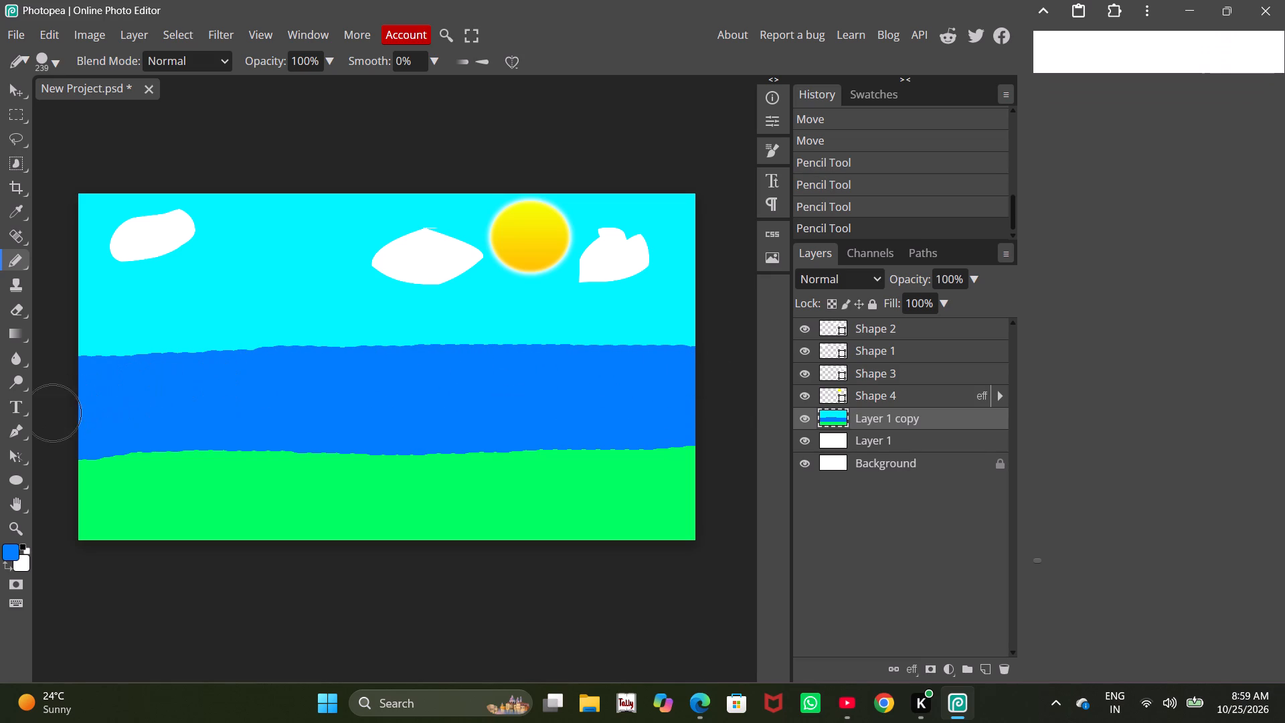
{"action": "left_click_drag", "start_coordinate": [52, 412], "coordinate": [28, 416]}
Set the foreground colour to white #ffffff.
{"action": "scroll", "coordinate": [158, 418], "scroll_direction": "up", "scroll_amount": 4, "text": "alt"}
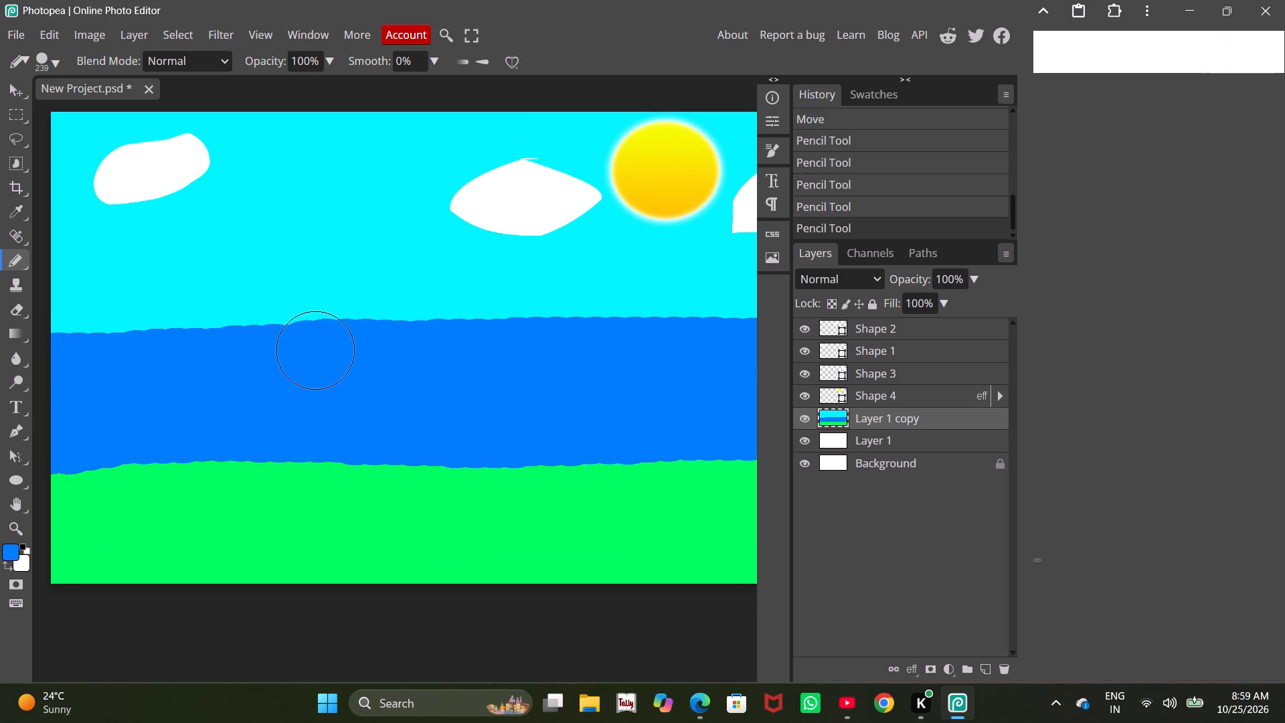
{"action": "scroll", "coordinate": [321, 357], "scroll_direction": "up", "scroll_amount": 1}
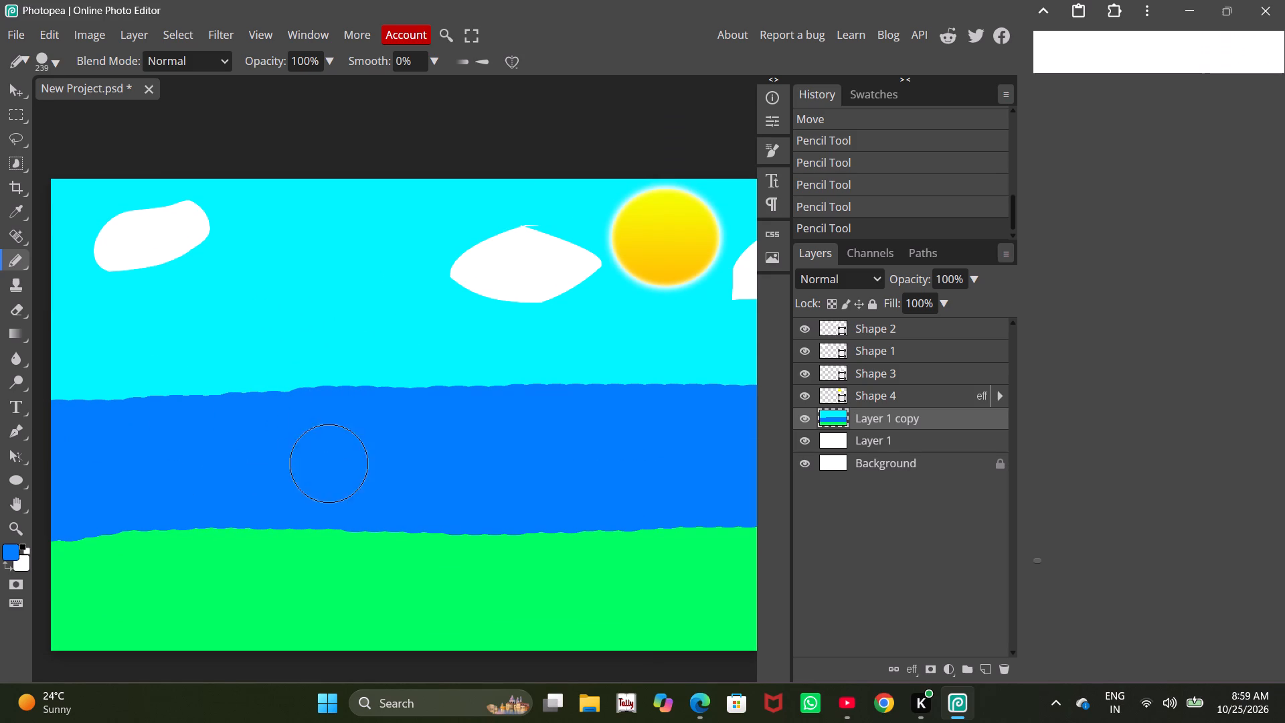
{"action": "scroll", "coordinate": [329, 440], "scroll_direction": "down", "scroll_amount": 2}
{"action": "scroll", "coordinate": [305, 349], "scroll_direction": "up", "scroll_amount": 1, "text": "alt"}
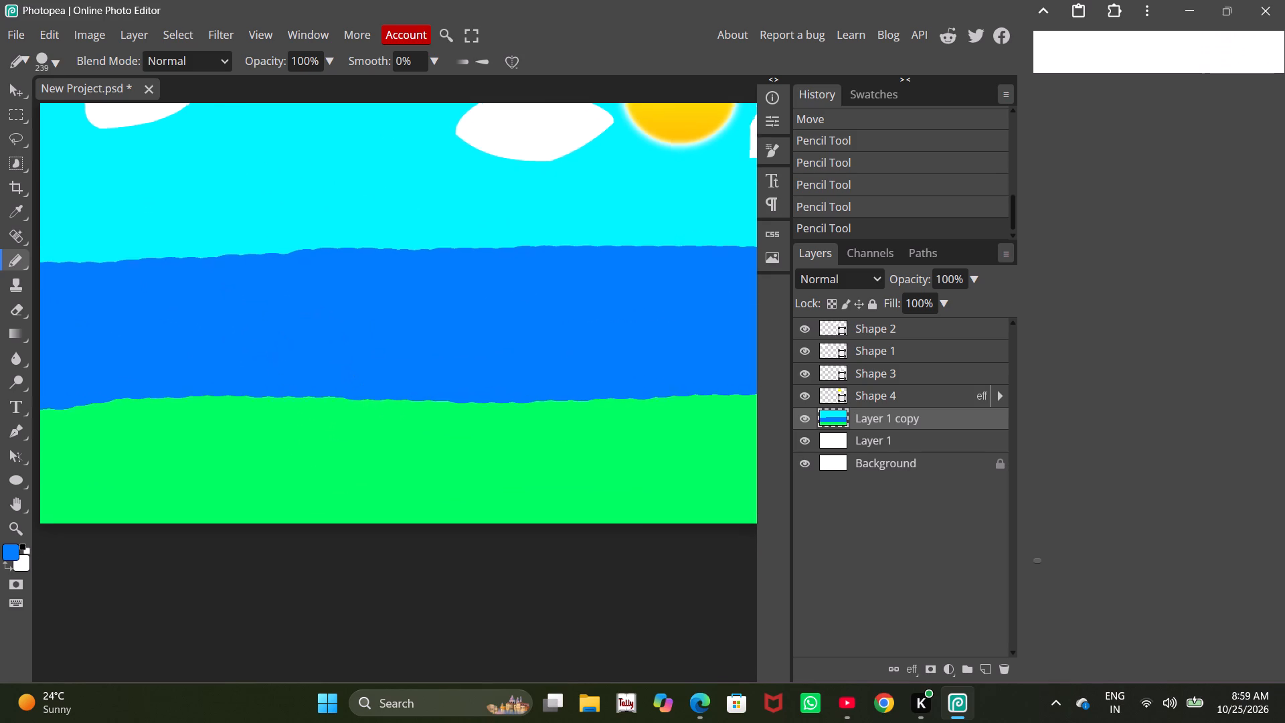
{"action": "scroll", "coordinate": [305, 349], "scroll_direction": "up", "scroll_amount": 3, "text": "alt"}
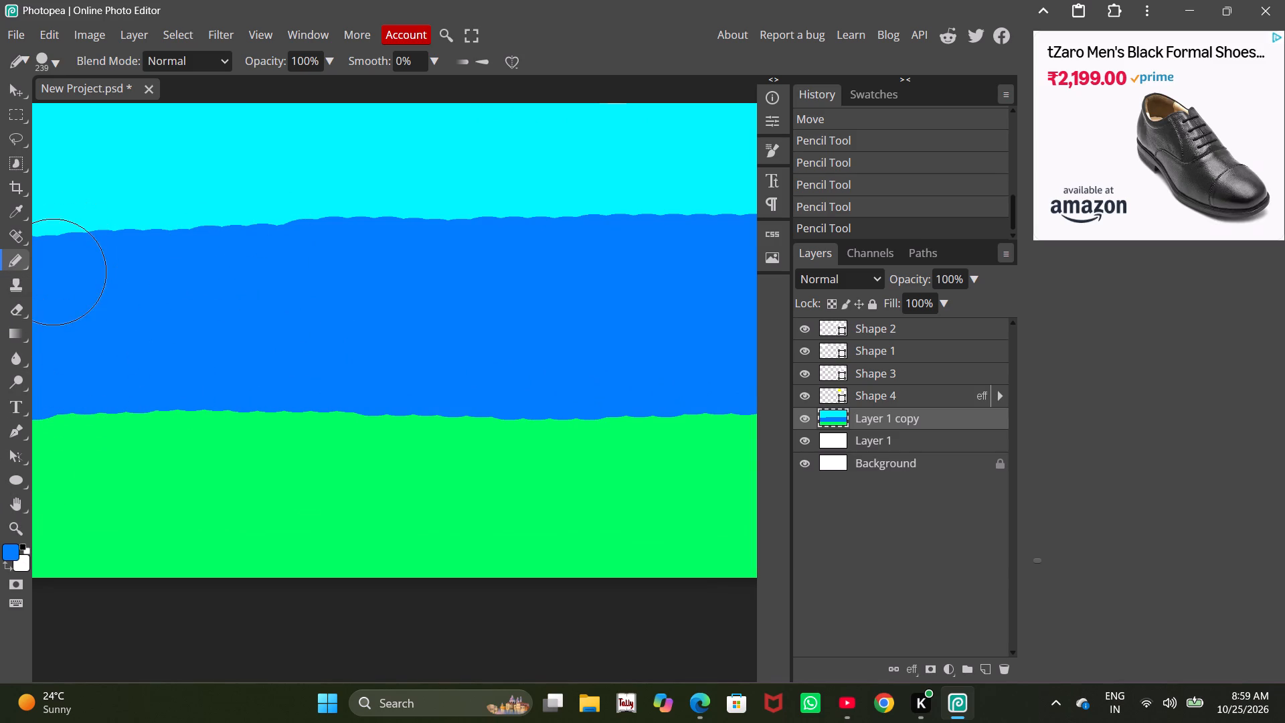
{"action": "left_click", "coordinate": [8, 556]}
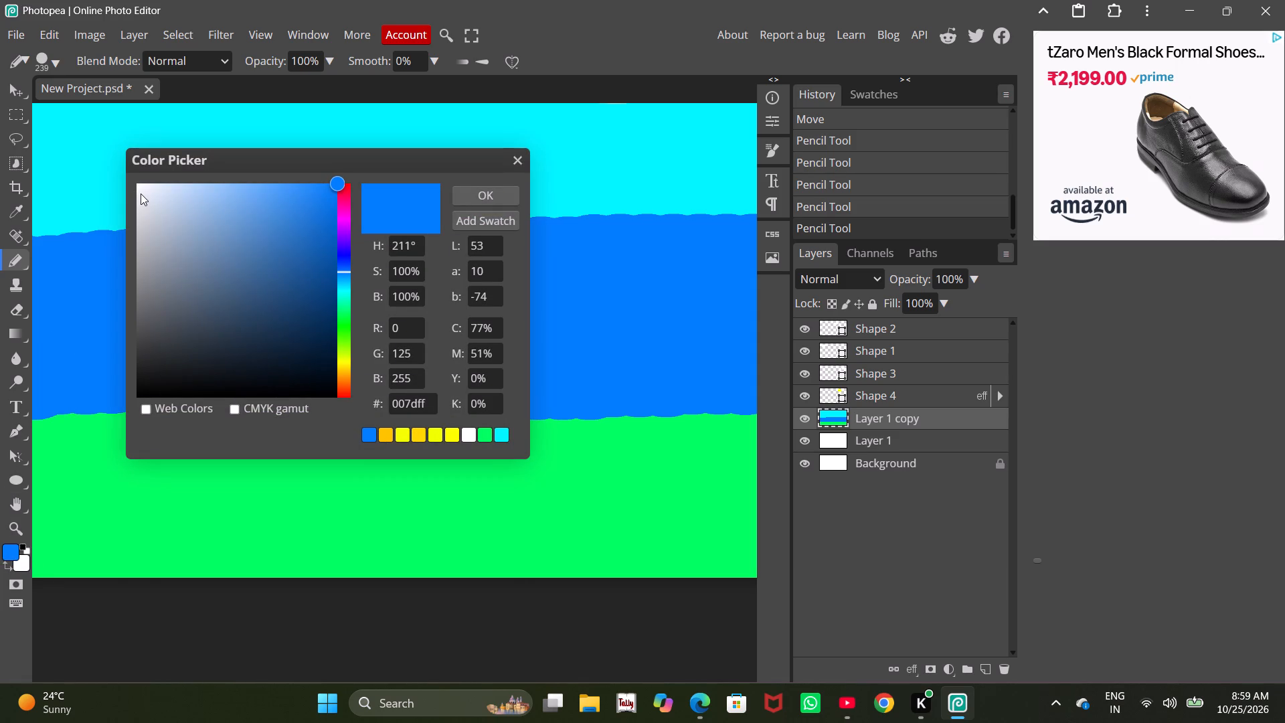
{"action": "left_click_drag", "start_coordinate": [141, 192], "coordinate": [133, 175]}
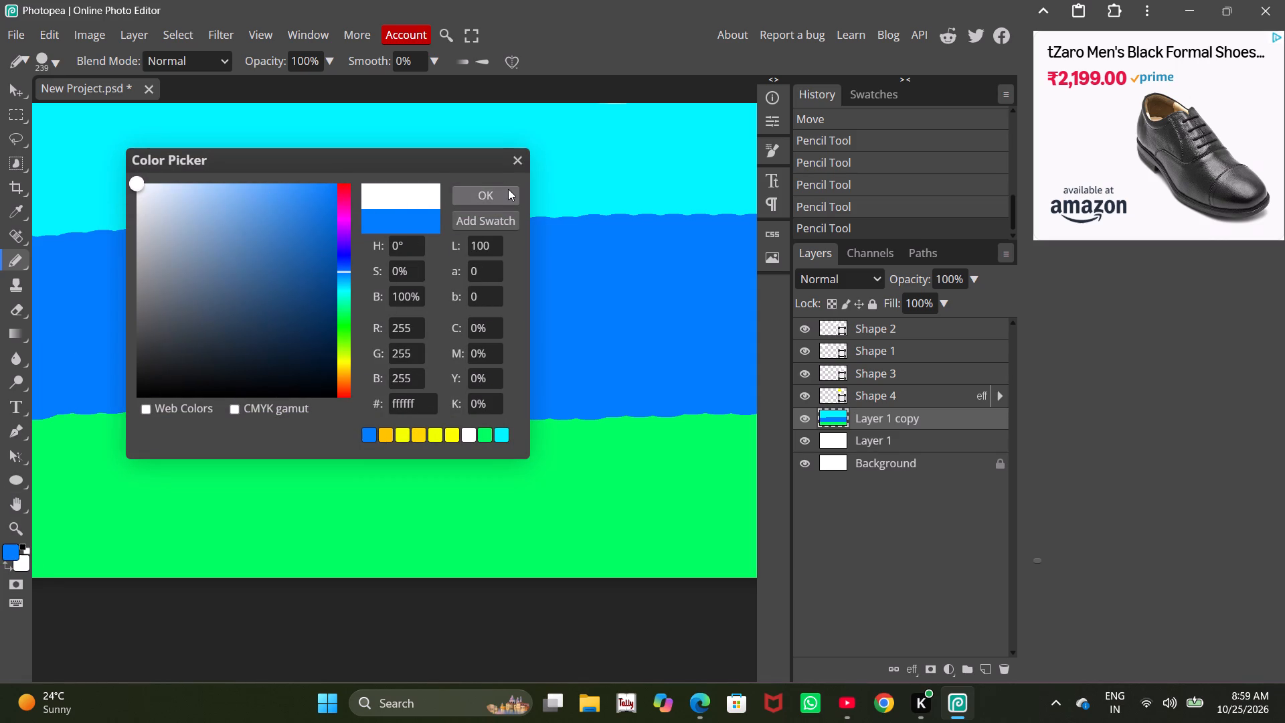
{"action": "left_click", "coordinate": [508, 189]}
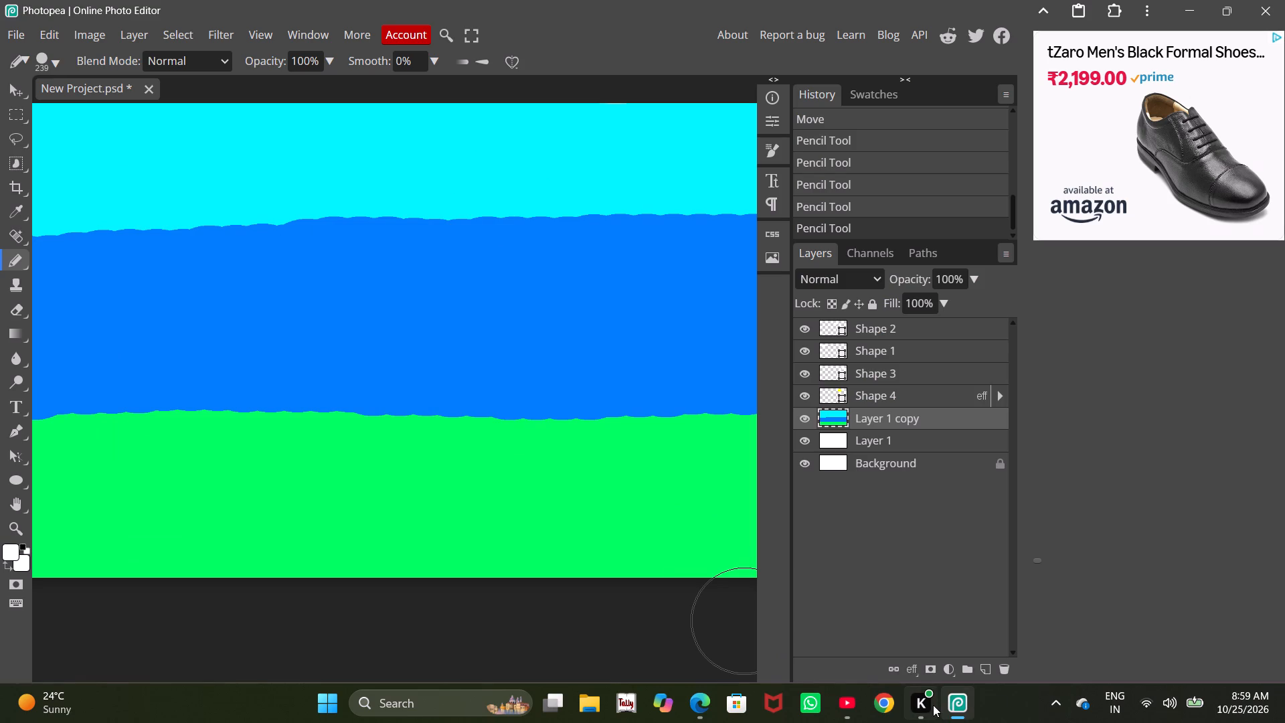
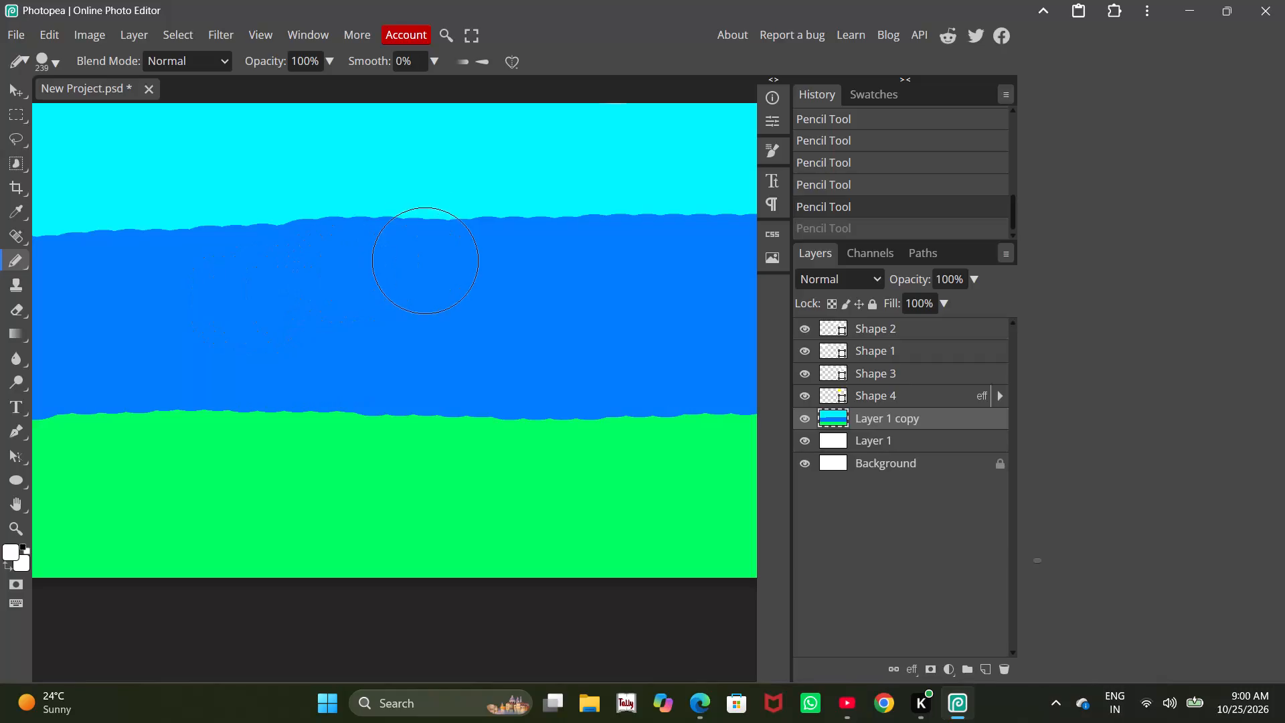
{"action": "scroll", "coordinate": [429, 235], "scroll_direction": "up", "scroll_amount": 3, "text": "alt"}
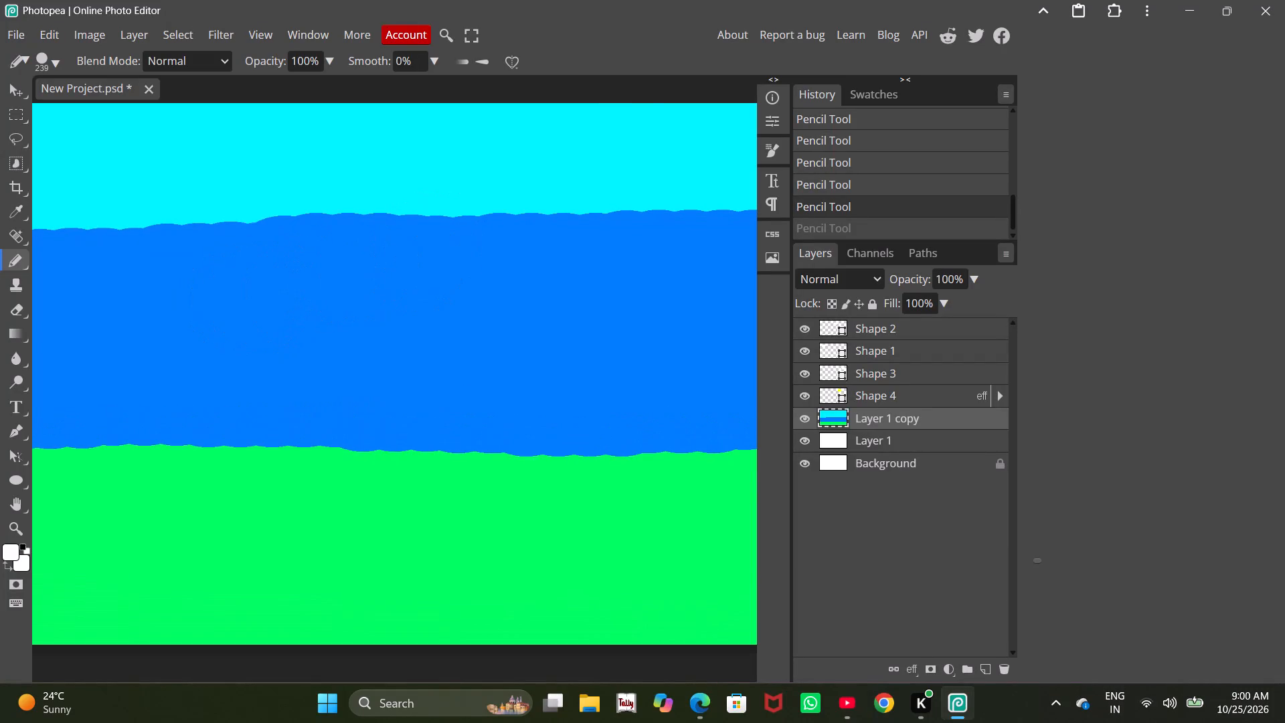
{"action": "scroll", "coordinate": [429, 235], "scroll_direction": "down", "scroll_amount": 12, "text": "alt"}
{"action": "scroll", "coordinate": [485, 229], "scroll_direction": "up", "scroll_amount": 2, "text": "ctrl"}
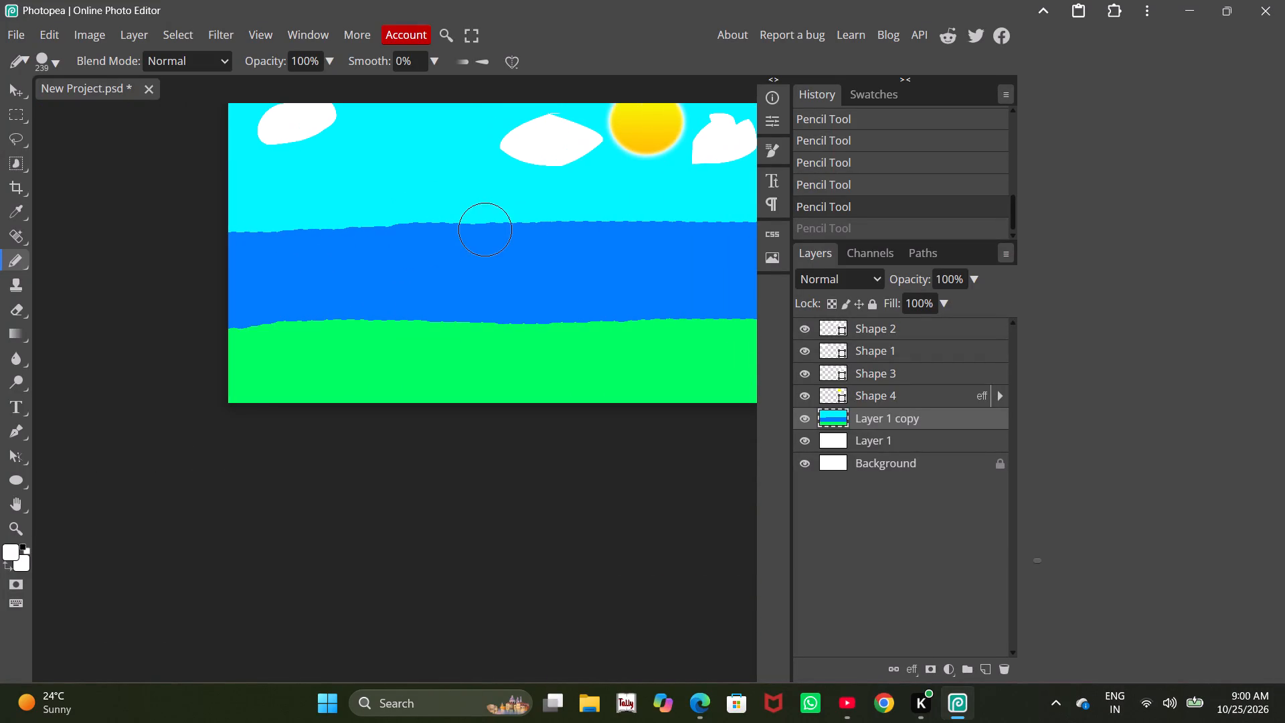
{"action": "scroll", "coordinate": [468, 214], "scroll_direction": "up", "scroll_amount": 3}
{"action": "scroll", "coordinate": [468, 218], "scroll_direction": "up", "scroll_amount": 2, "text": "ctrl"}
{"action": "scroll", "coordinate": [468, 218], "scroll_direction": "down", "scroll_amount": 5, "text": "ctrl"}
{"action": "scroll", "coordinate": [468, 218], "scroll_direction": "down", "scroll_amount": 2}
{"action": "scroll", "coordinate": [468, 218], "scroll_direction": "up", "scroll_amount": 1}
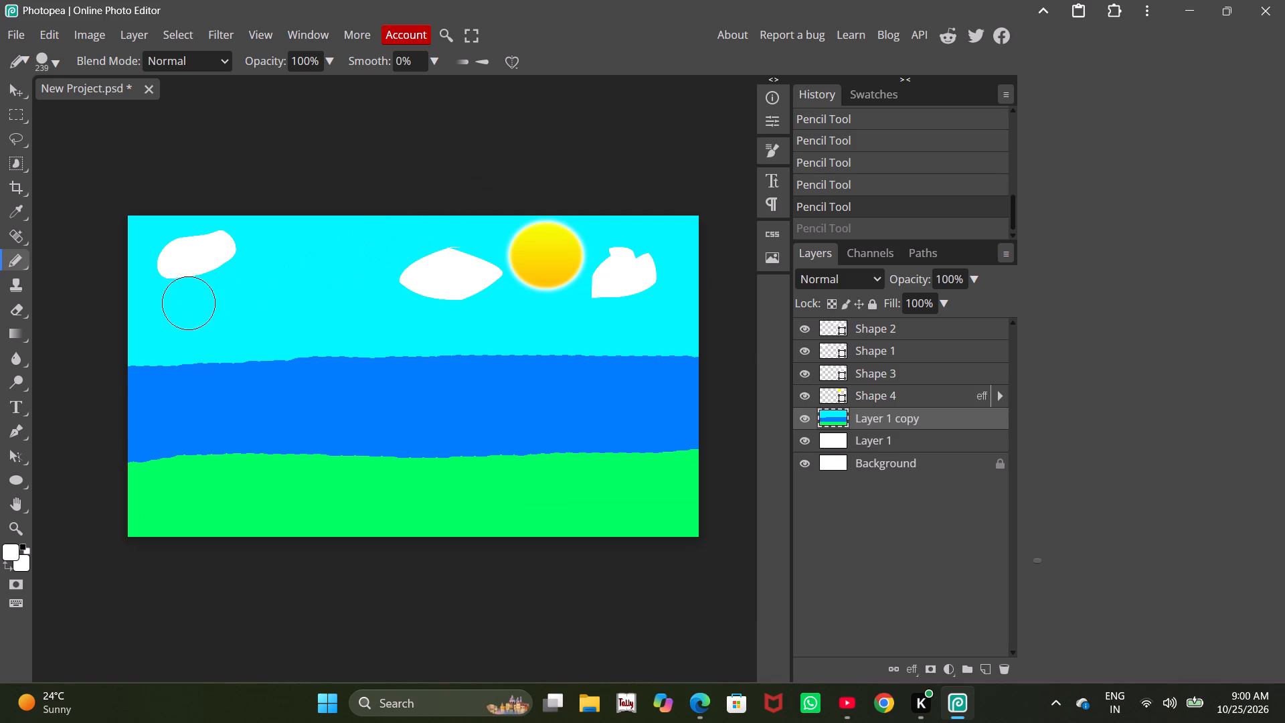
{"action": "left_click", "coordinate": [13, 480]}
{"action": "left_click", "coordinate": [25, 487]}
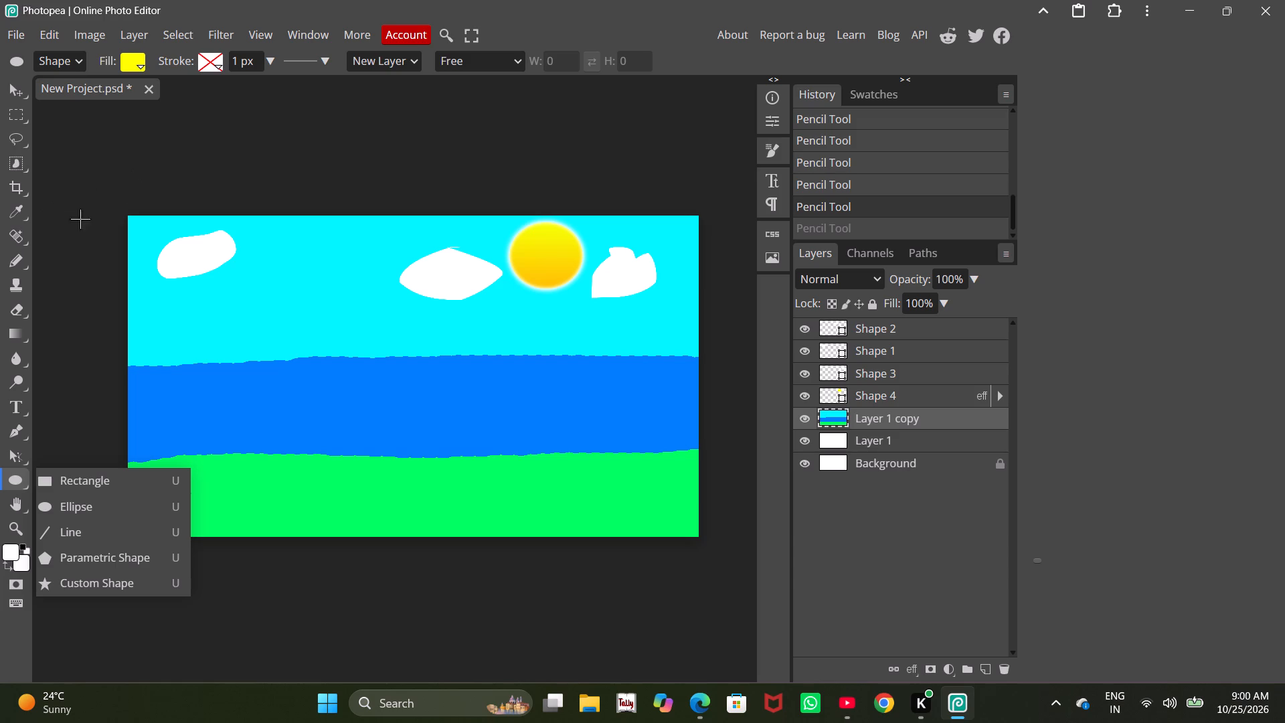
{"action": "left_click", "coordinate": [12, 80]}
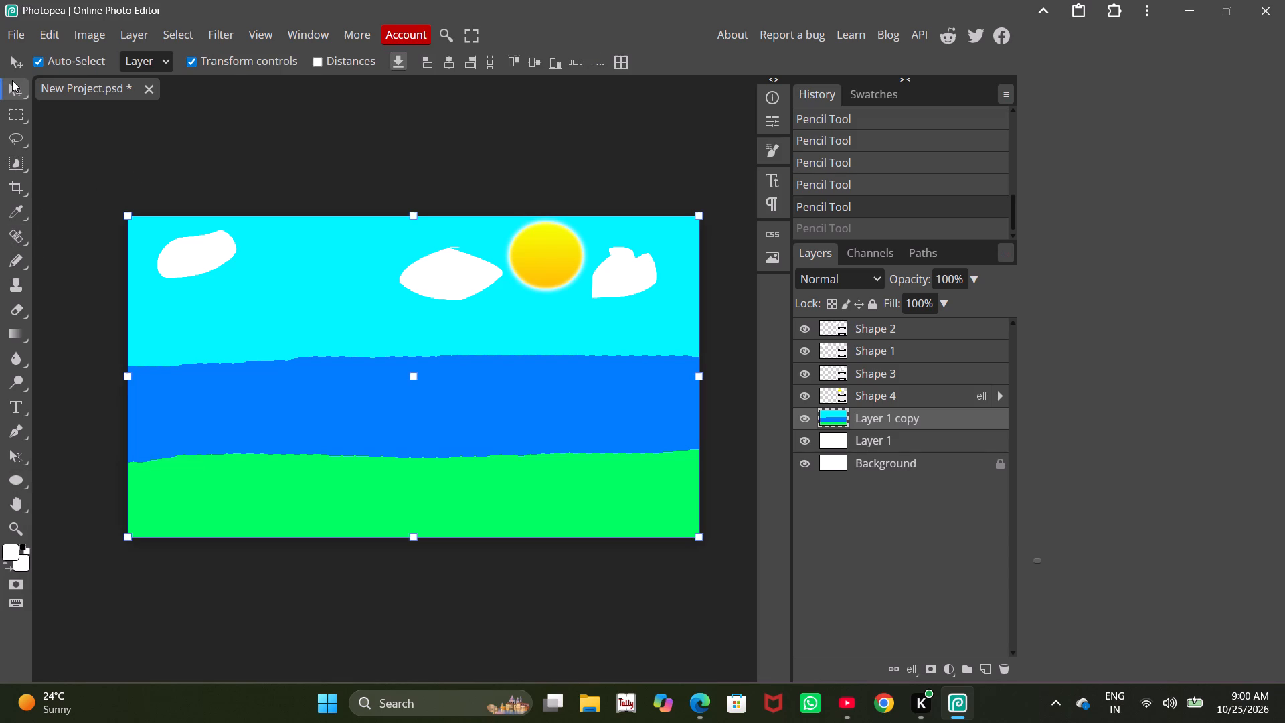
Set the Pencil tool's brush size to 10 px.
{"action": "left_click", "coordinate": [11, 260]}
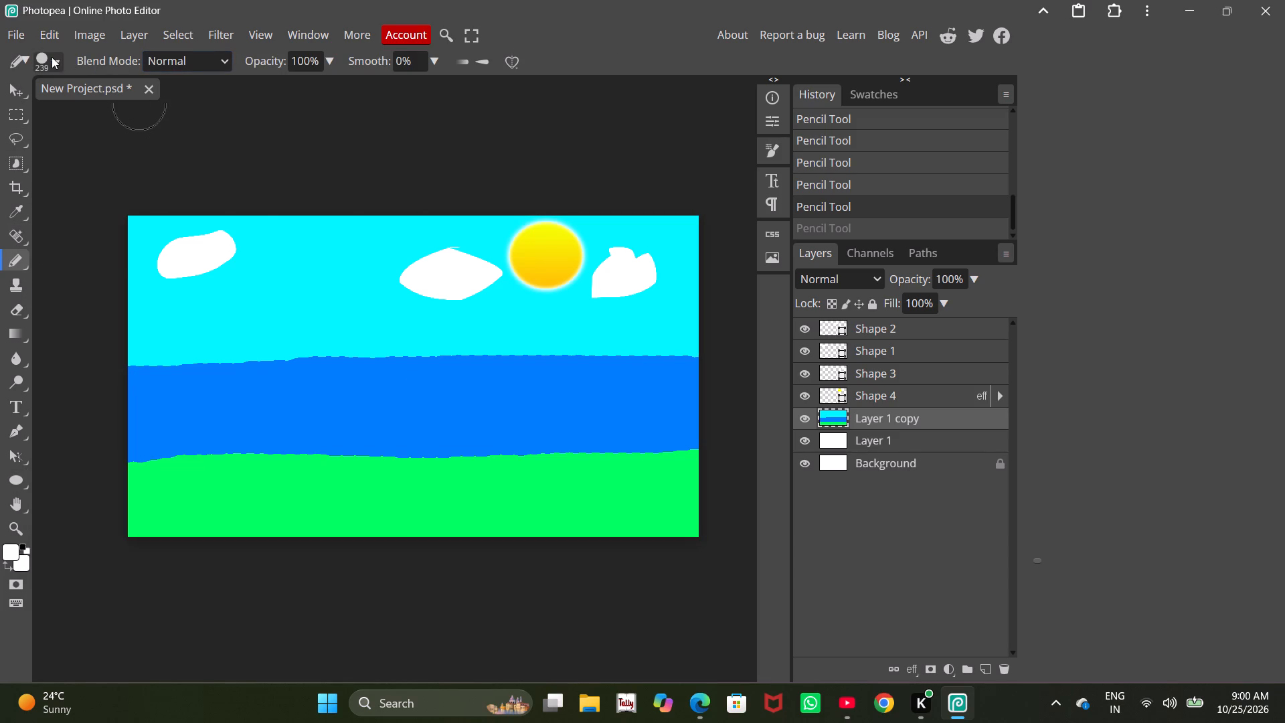
{"action": "left_click", "coordinate": [52, 57]}
{"action": "left_click", "coordinate": [134, 108]}
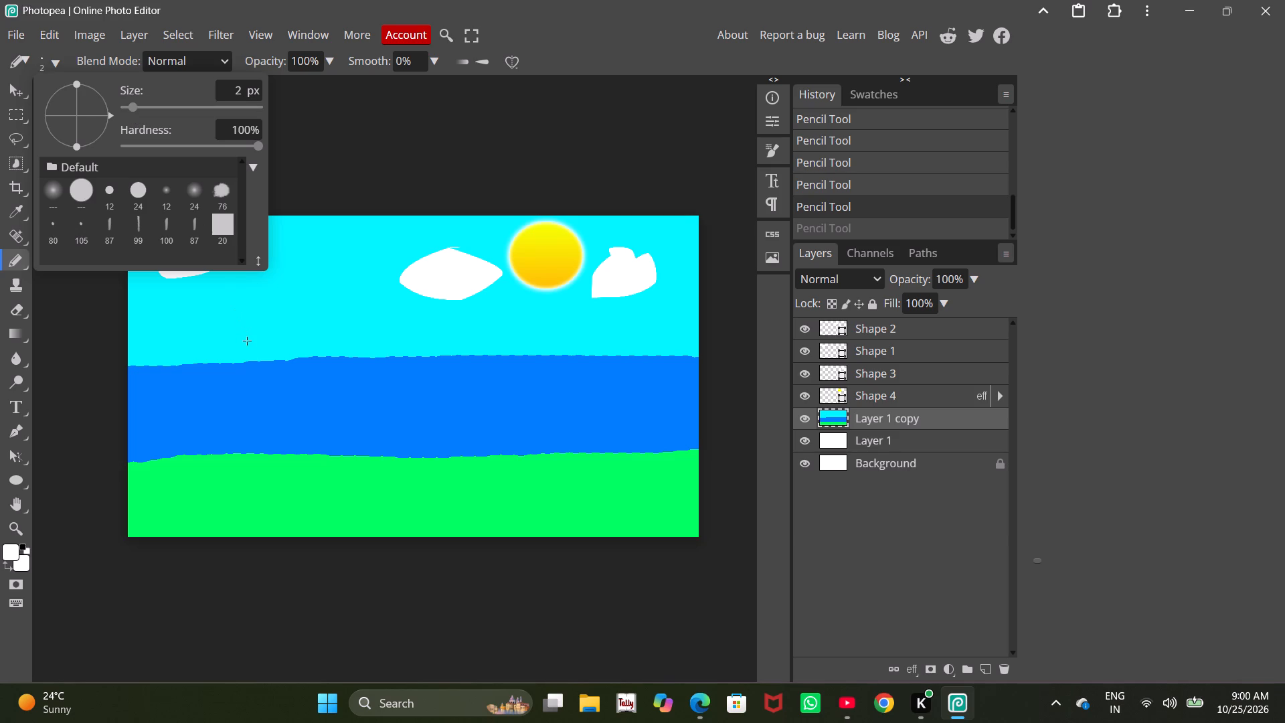
{"action": "left_click", "coordinate": [137, 104]}
{"action": "left_click", "coordinate": [143, 105]}
{"action": "left_click", "coordinate": [342, 169]}
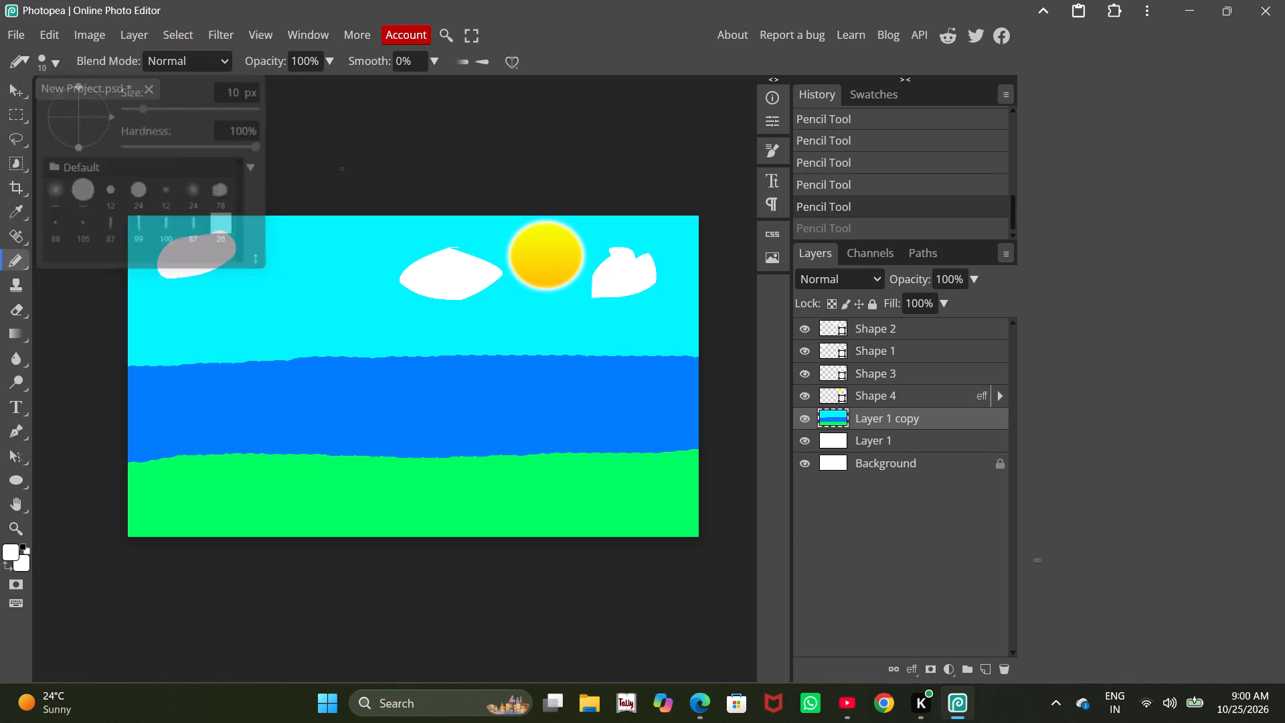
Paint a small flat-bottomed white oval in the upper part of the blue water band on Layer 1 copy.
{"action": "scroll", "coordinate": [298, 546], "scroll_direction": "up", "scroll_amount": 3, "text": "alt"}
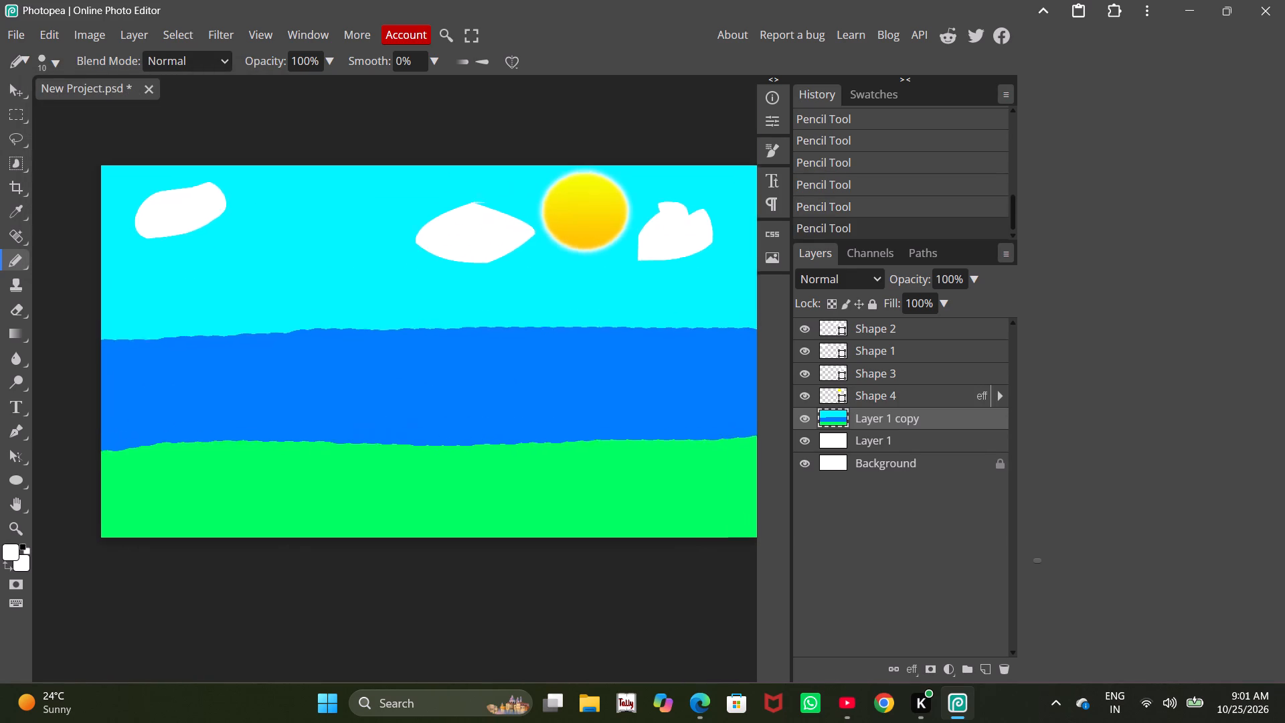
{"action": "scroll", "coordinate": [298, 546], "scroll_direction": "up", "scroll_amount": 6, "text": "alt"}
{"action": "scroll", "coordinate": [291, 258], "scroll_direction": "up", "scroll_amount": 3, "text": "ctrl"}
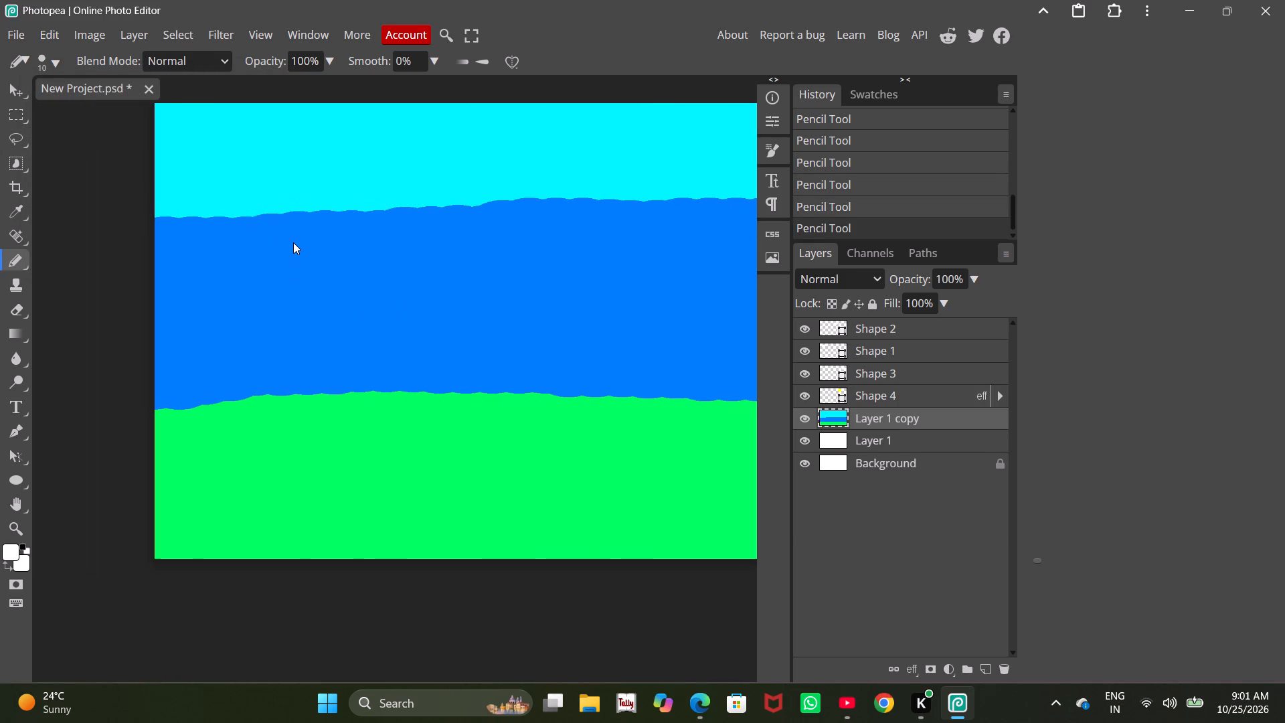
{"action": "scroll", "coordinate": [293, 242], "scroll_direction": "down", "scroll_amount": 1, "text": "ctrl"}
{"action": "scroll", "coordinate": [423, 254], "scroll_direction": "up", "scroll_amount": 4, "text": "alt"}
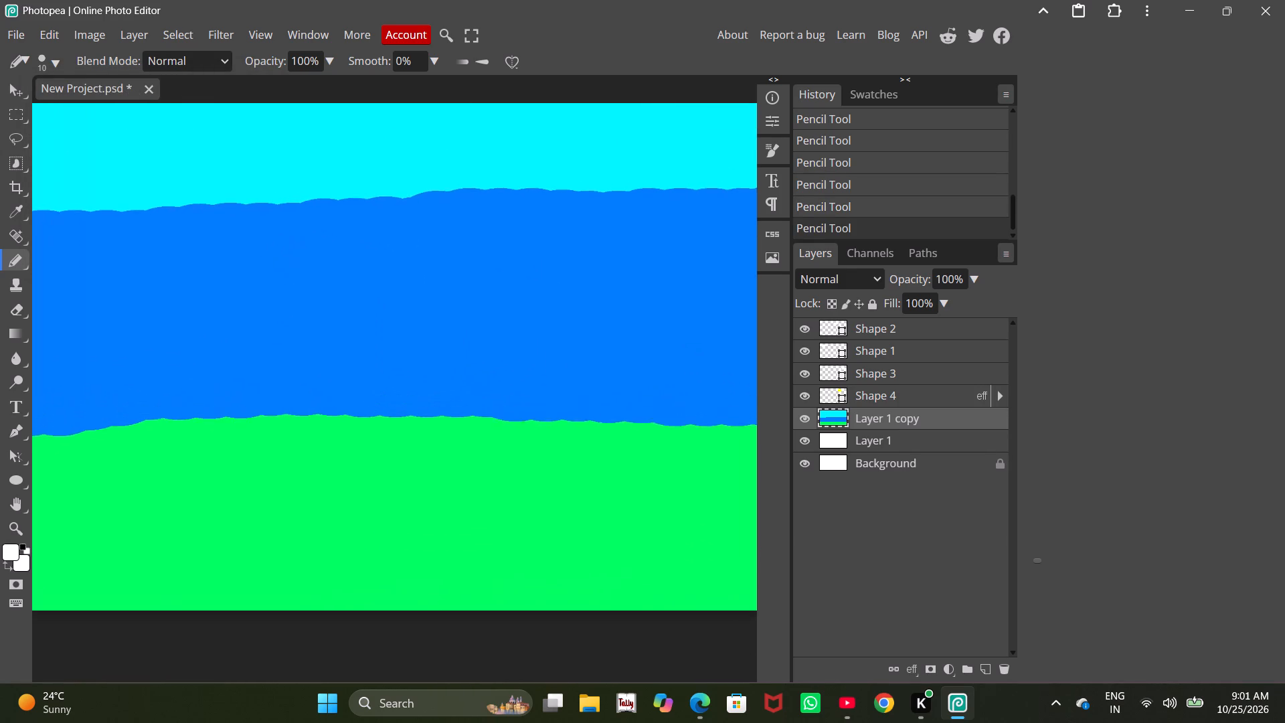
{"action": "scroll", "coordinate": [423, 254], "scroll_direction": "up", "scroll_amount": 5, "text": "alt"}
{"action": "scroll", "coordinate": [344, 227], "scroll_direction": "up", "scroll_amount": 2}
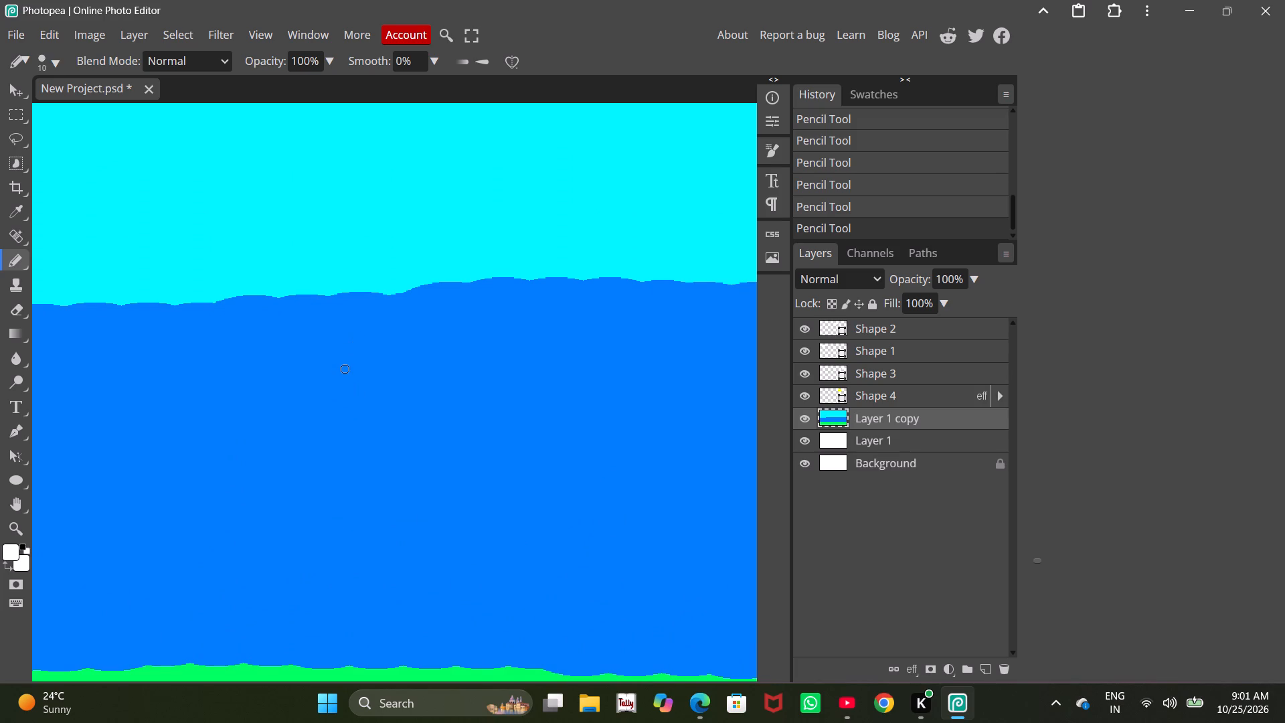
{"action": "left_click_drag", "start_coordinate": [345, 368], "coordinate": [315, 364]}
{"action": "left_click_drag", "start_coordinate": [315, 364], "coordinate": [329, 367]}
{"action": "left_click_drag", "start_coordinate": [329, 367], "coordinate": [346, 372]}
{"action": "left_click_drag", "start_coordinate": [346, 372], "coordinate": [299, 374]}
{"action": "left_click_drag", "start_coordinate": [299, 374], "coordinate": [343, 369]}
{"action": "left_click_drag", "start_coordinate": [343, 369], "coordinate": [307, 363]}
{"action": "left_click_drag", "start_coordinate": [307, 363], "coordinate": [305, 363]}
Build up the top of the small white shape with pencil strokes into a taller rounded dome.
{"action": "left_click_drag", "start_coordinate": [305, 363], "coordinate": [319, 357]}
{"action": "left_click_drag", "start_coordinate": [319, 357], "coordinate": [331, 354]}
{"action": "left_click_drag", "start_coordinate": [331, 354], "coordinate": [311, 351]}
{"action": "left_click_drag", "start_coordinate": [311, 351], "coordinate": [315, 355]}
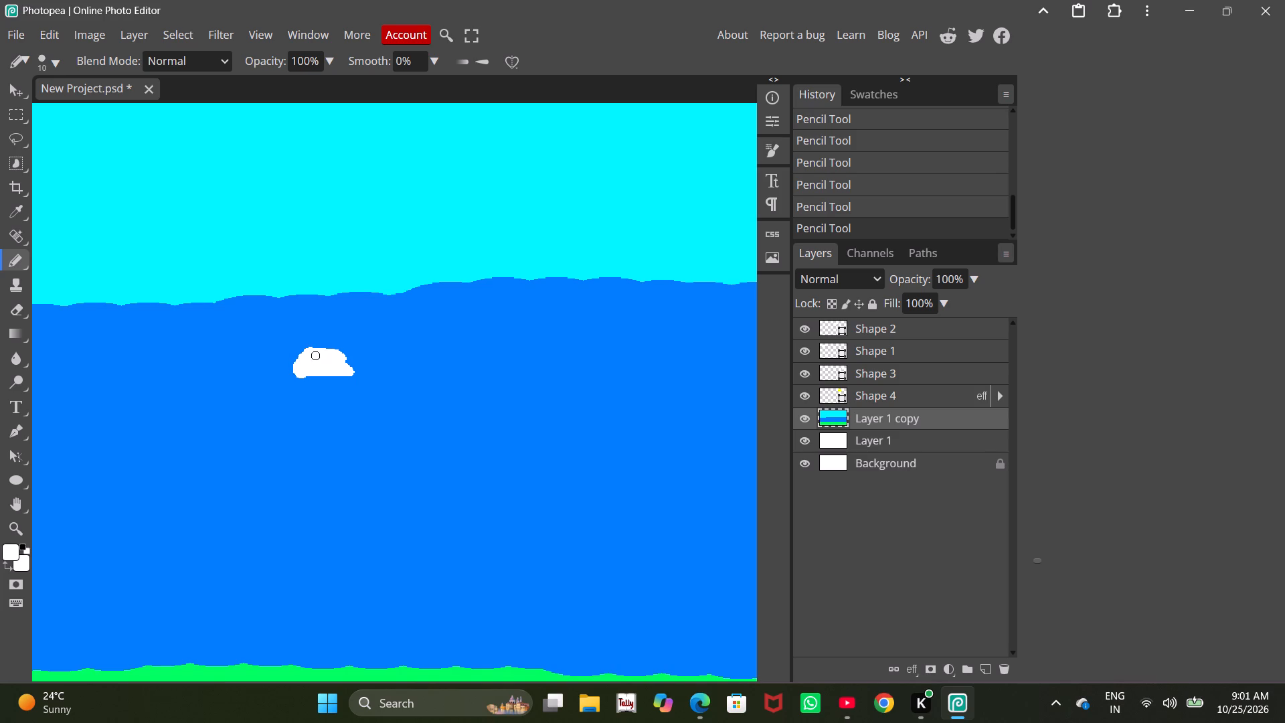
{"action": "left_click_drag", "start_coordinate": [315, 355], "coordinate": [317, 347]}
{"action": "left_click_drag", "start_coordinate": [317, 347], "coordinate": [304, 364]}
Paint a curved white neck slanting down and left from the left end of the dome-shaped head on the water.
{"action": "left_click_drag", "start_coordinate": [304, 364], "coordinate": [307, 365]}
{"action": "left_click_drag", "start_coordinate": [307, 365], "coordinate": [291, 368]}
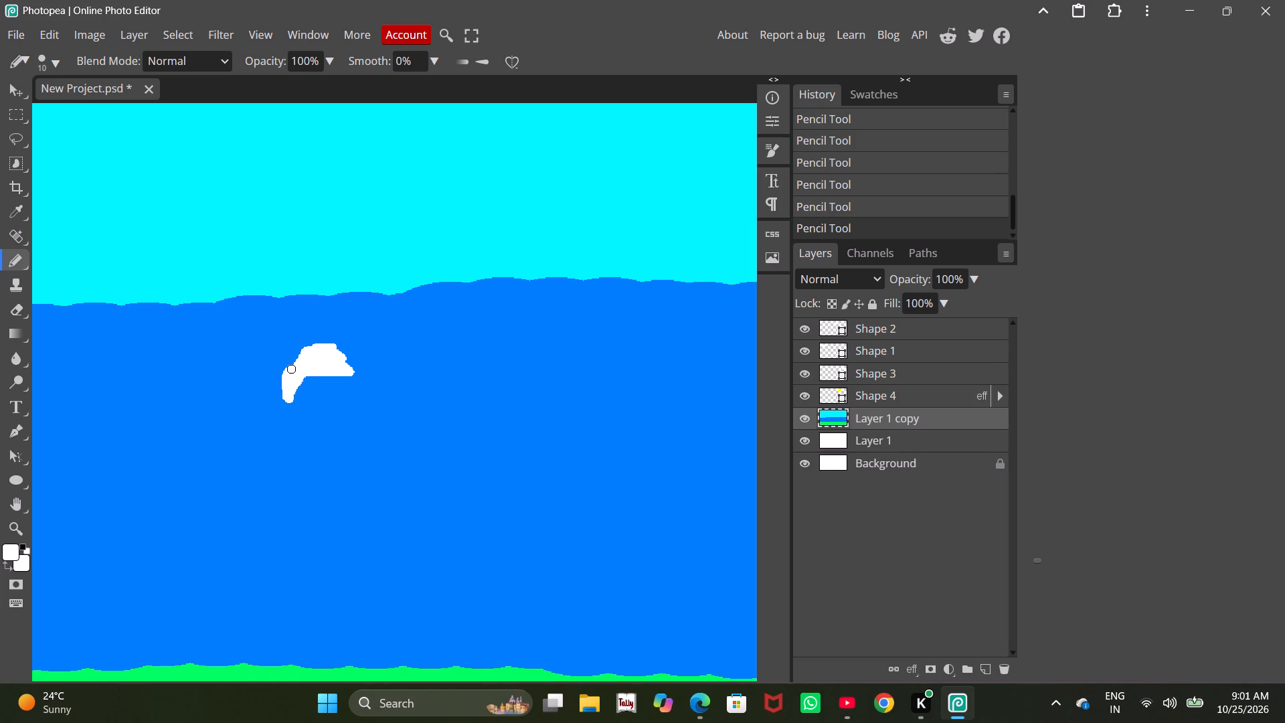
{"action": "left_click_drag", "start_coordinate": [291, 368], "coordinate": [279, 404]}
{"action": "left_click_drag", "start_coordinate": [279, 404], "coordinate": [277, 418]}
{"action": "left_click_drag", "start_coordinate": [277, 418], "coordinate": [272, 408]}
{"action": "left_click_drag", "start_coordinate": [272, 408], "coordinate": [292, 376]}
{"action": "left_click_drag", "start_coordinate": [292, 376], "coordinate": [274, 412]}
Smooth the head's right slope, extend it into a small pointed beak, and round out its underside with white pencil strokes.
{"action": "scroll", "coordinate": [274, 412], "scroll_direction": "up", "scroll_amount": 16, "text": "alt"}
{"action": "scroll", "coordinate": [371, 304], "scroll_direction": "up", "scroll_amount": 3, "text": "alt"}
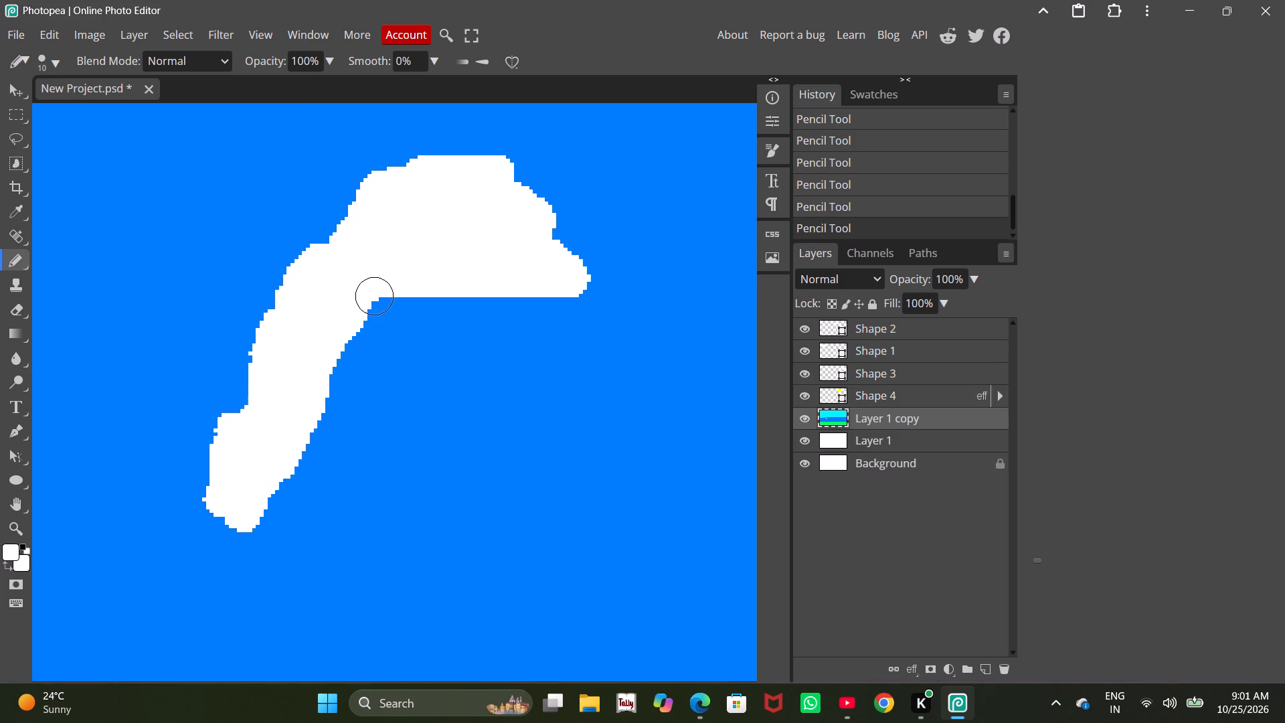
{"action": "scroll", "coordinate": [383, 266], "scroll_direction": "up", "scroll_amount": 1, "text": "alt"}
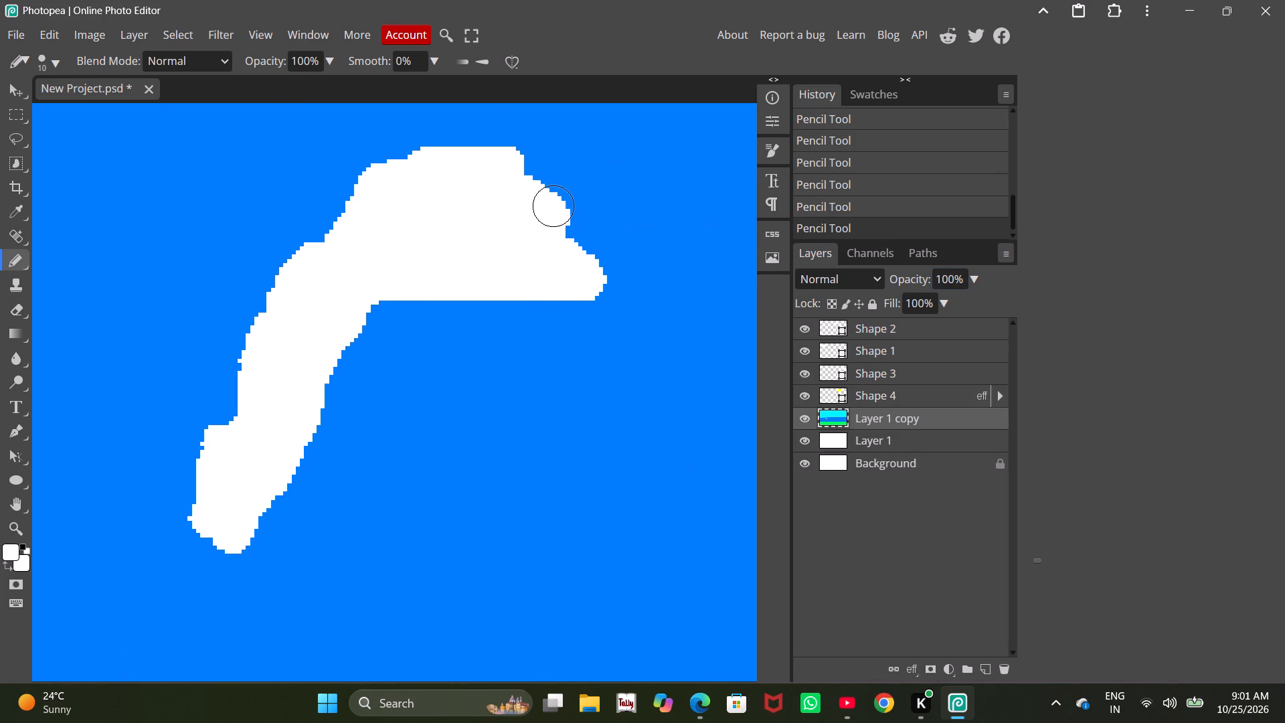
{"action": "left_click_drag", "start_coordinate": [518, 172], "coordinate": [586, 257]}
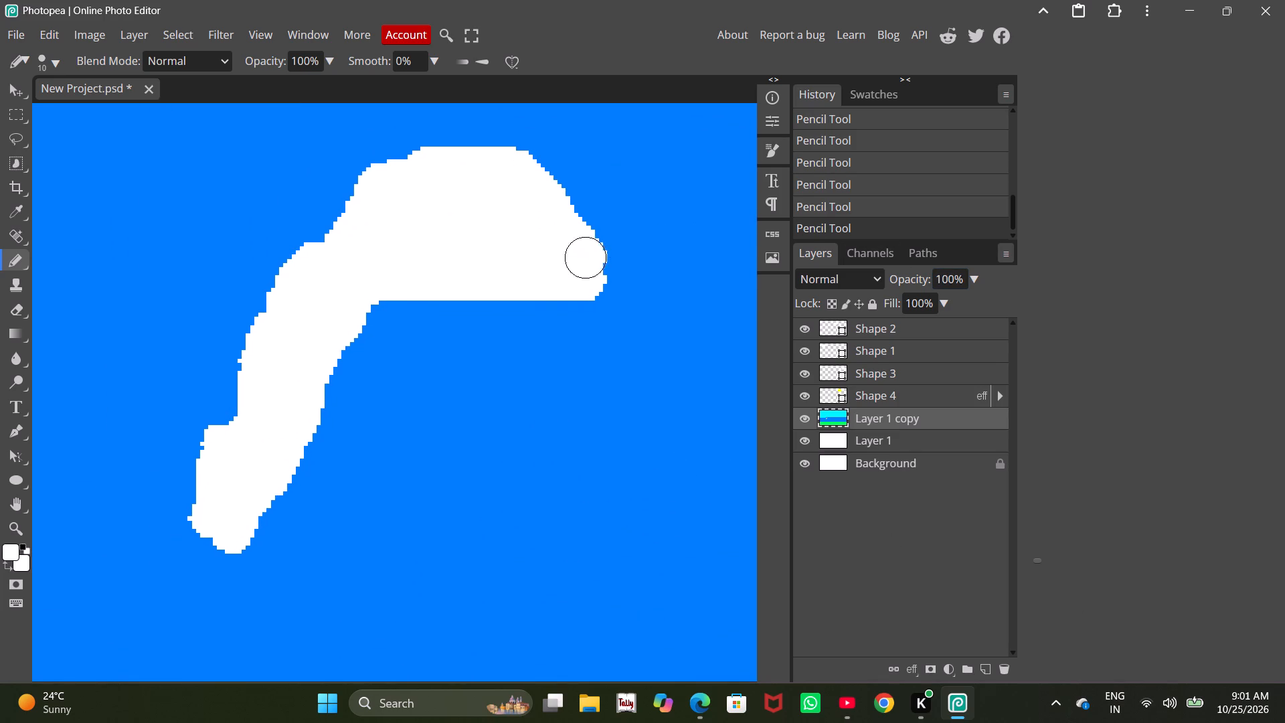
{"action": "left_click_drag", "start_coordinate": [586, 257], "coordinate": [614, 286]}
{"action": "left_click_drag", "start_coordinate": [614, 286], "coordinate": [500, 296]}
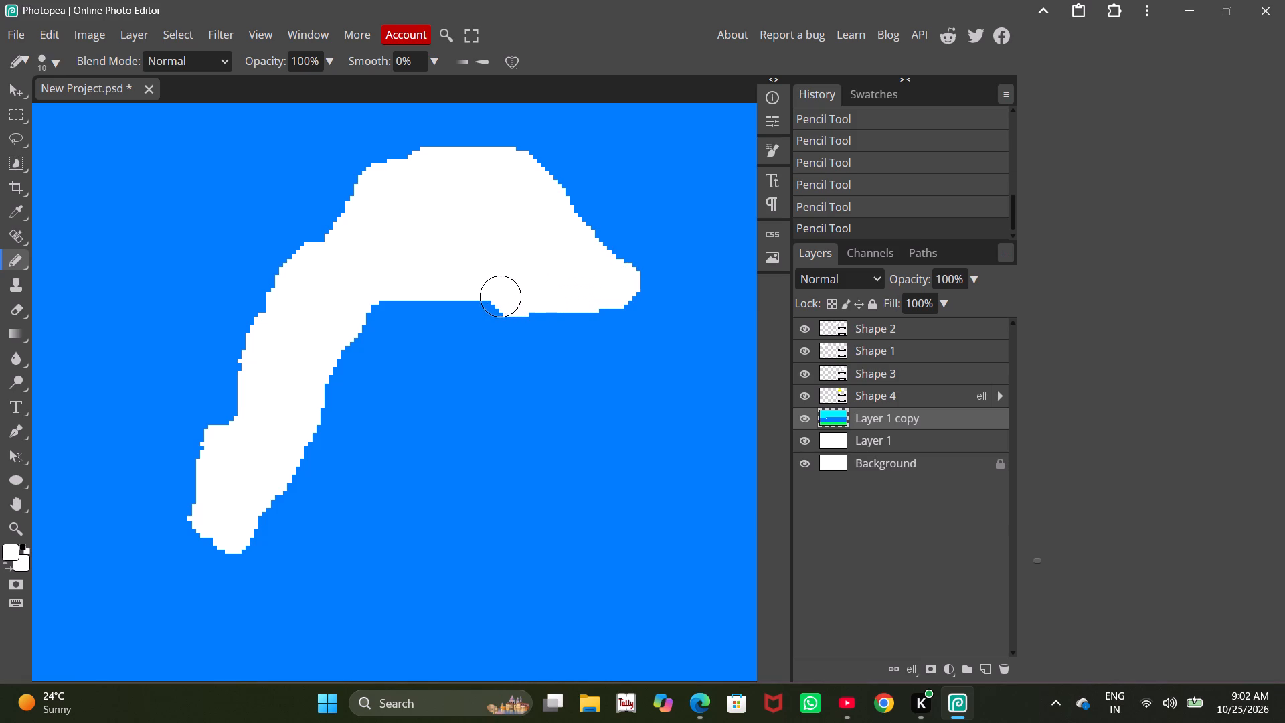
{"action": "left_click_drag", "start_coordinate": [500, 296], "coordinate": [412, 297]}
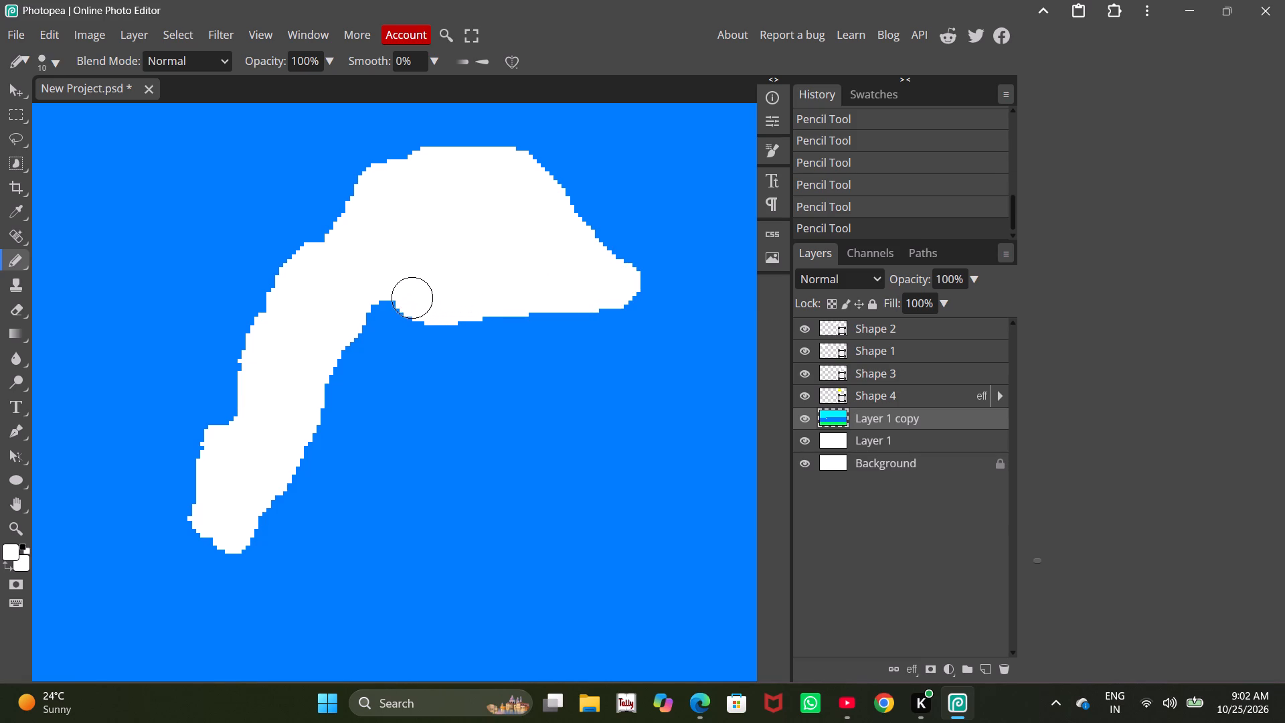
{"action": "left_click_drag", "start_coordinate": [412, 297], "coordinate": [476, 314]}
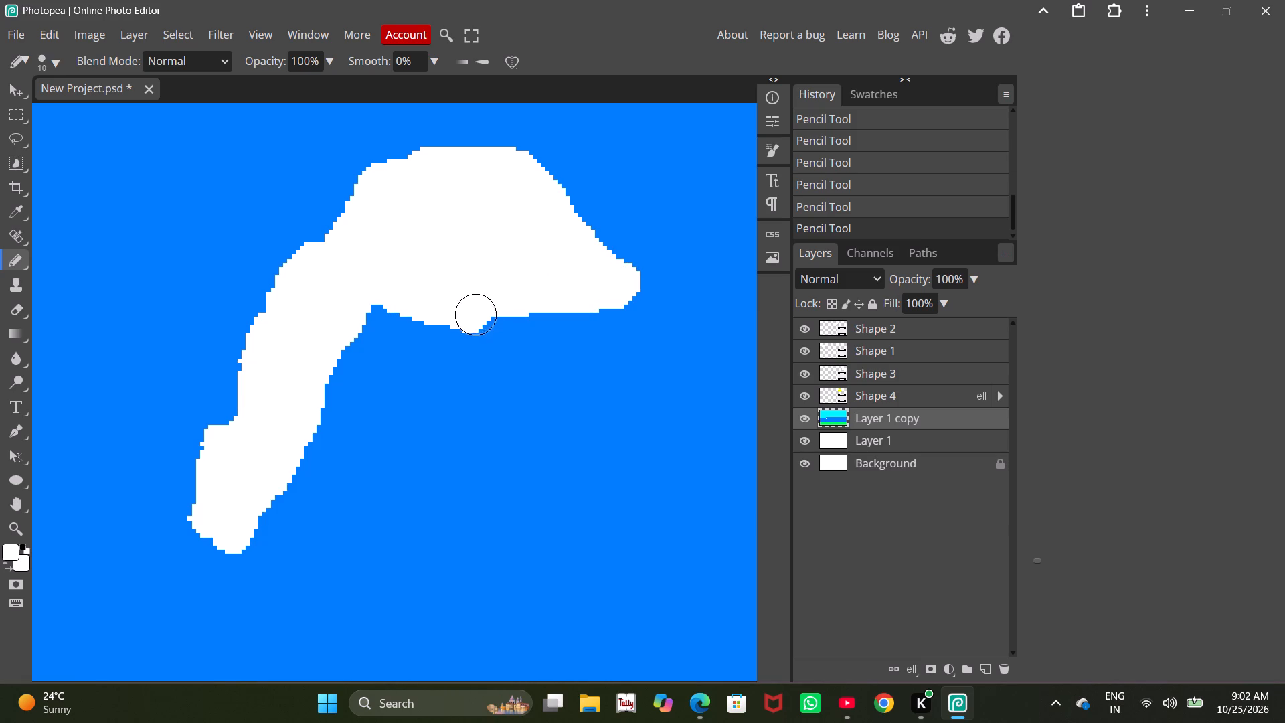
{"action": "left_click_drag", "start_coordinate": [476, 314], "coordinate": [531, 294]}
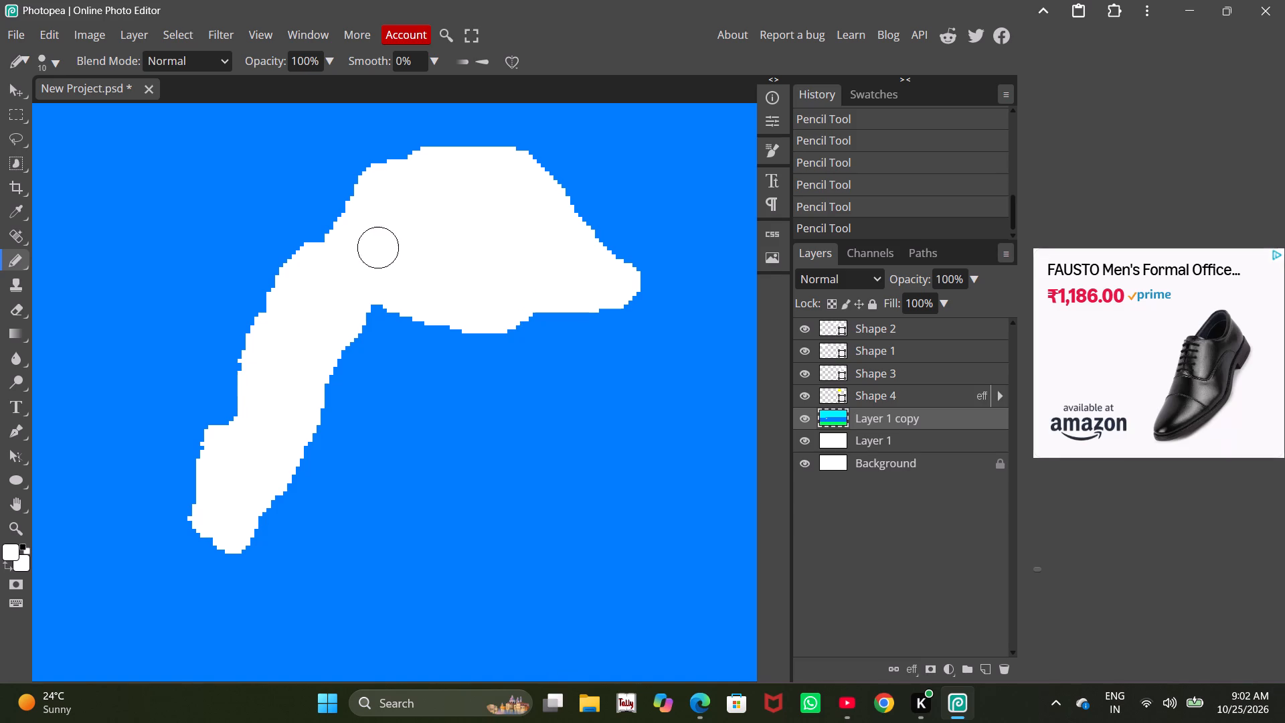
Thicken the white neck along its left edge and round off its wider lower end.
{"action": "left_click_drag", "start_coordinate": [252, 358], "coordinate": [176, 499]}
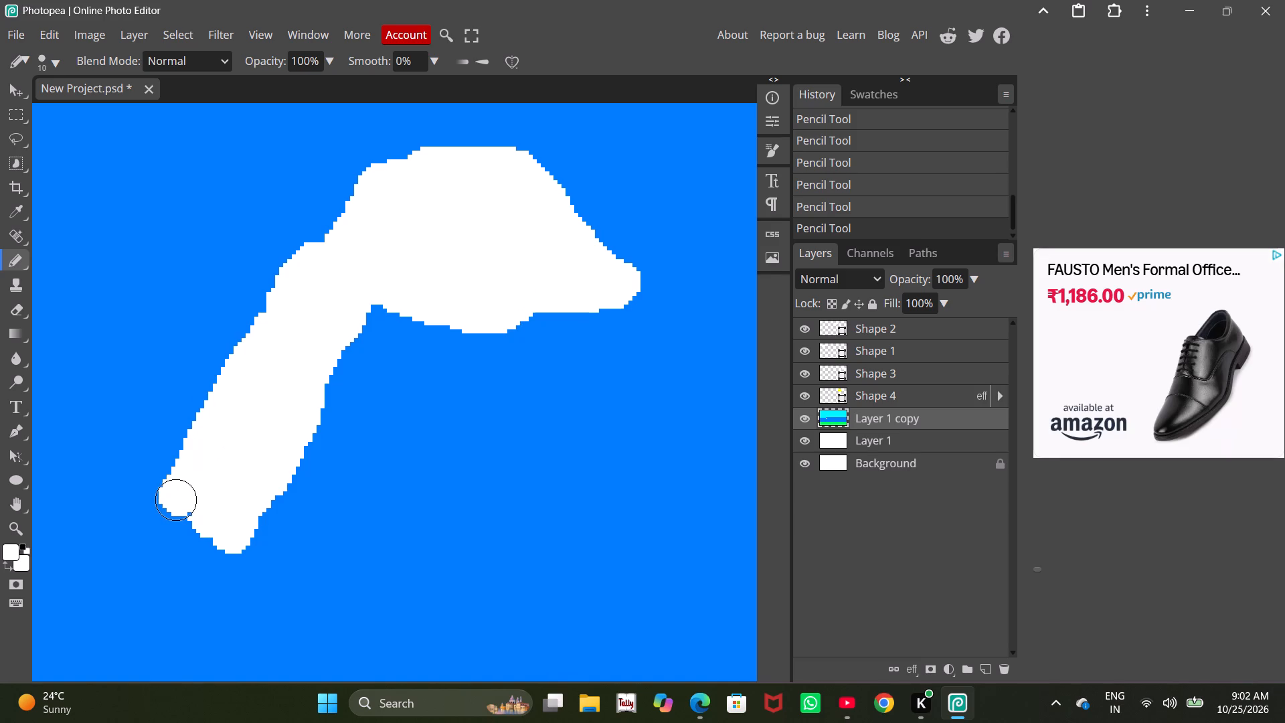
{"action": "left_click_drag", "start_coordinate": [176, 499], "coordinate": [229, 543]}
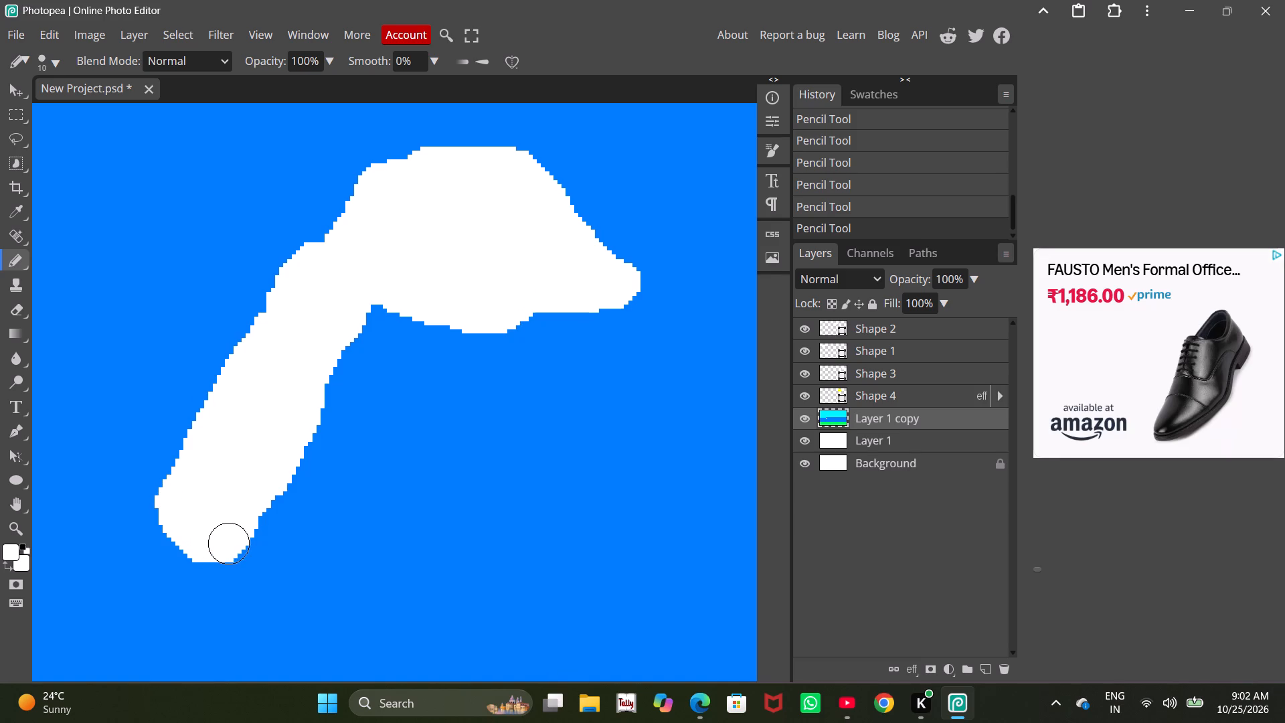
{"action": "left_click_drag", "start_coordinate": [229, 543], "coordinate": [187, 457]}
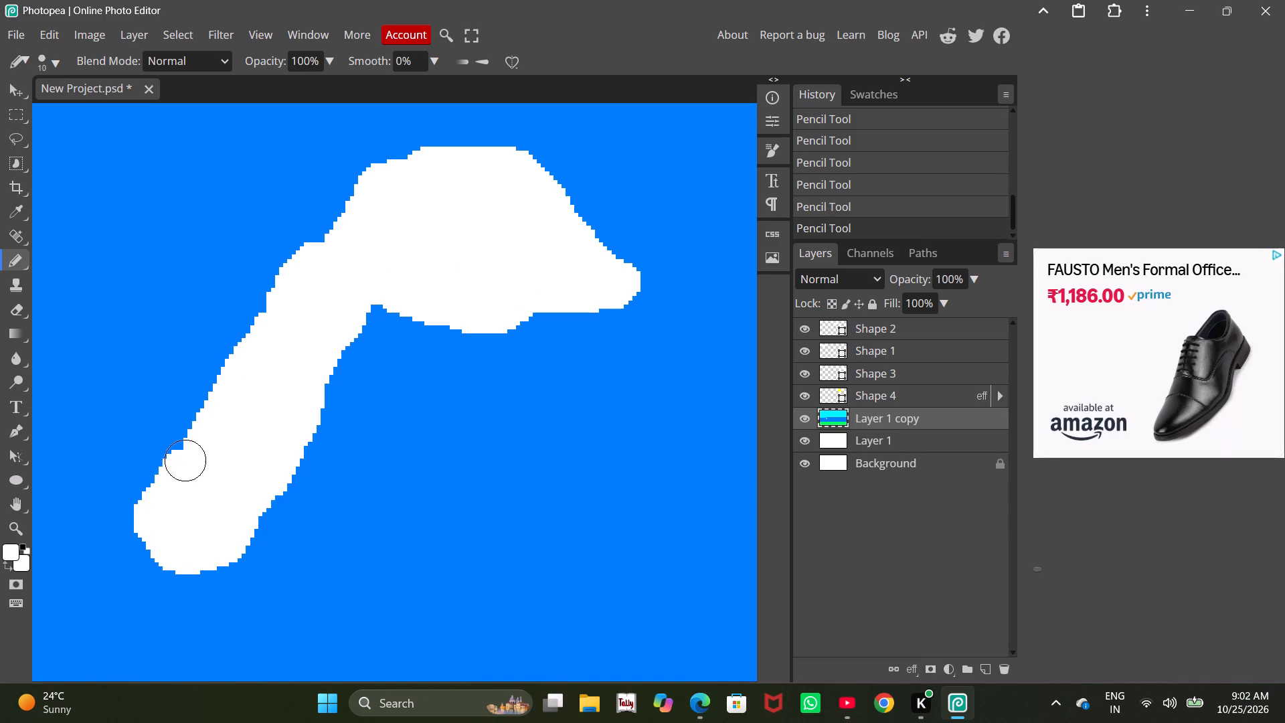
{"action": "left_click_drag", "start_coordinate": [187, 457], "coordinate": [244, 414]}
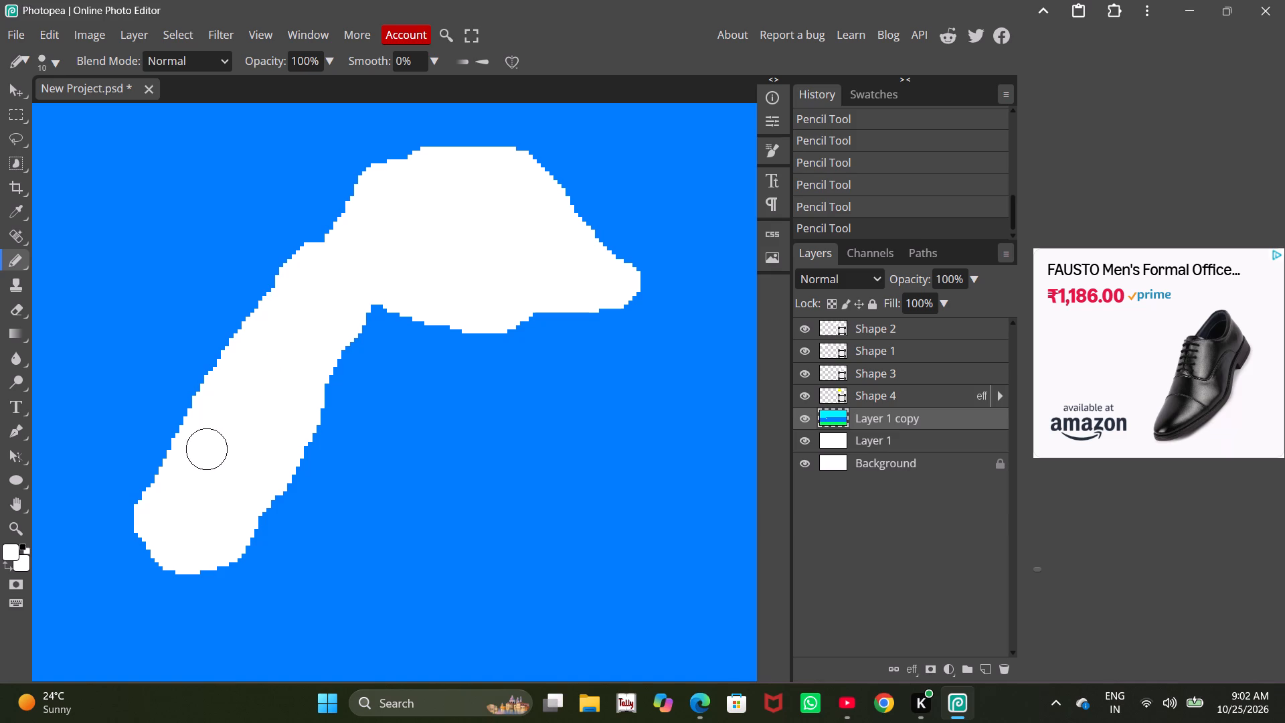
Outline the bird's leaf-shaped body in white from the neck base, with a pointed tail at left and a rounded breast joining the neck.
{"action": "scroll", "coordinate": [201, 451], "scroll_direction": "down", "scroll_amount": 5}
{"action": "scroll", "coordinate": [198, 463], "scroll_direction": "up", "scroll_amount": 3, "text": "ctrl"}
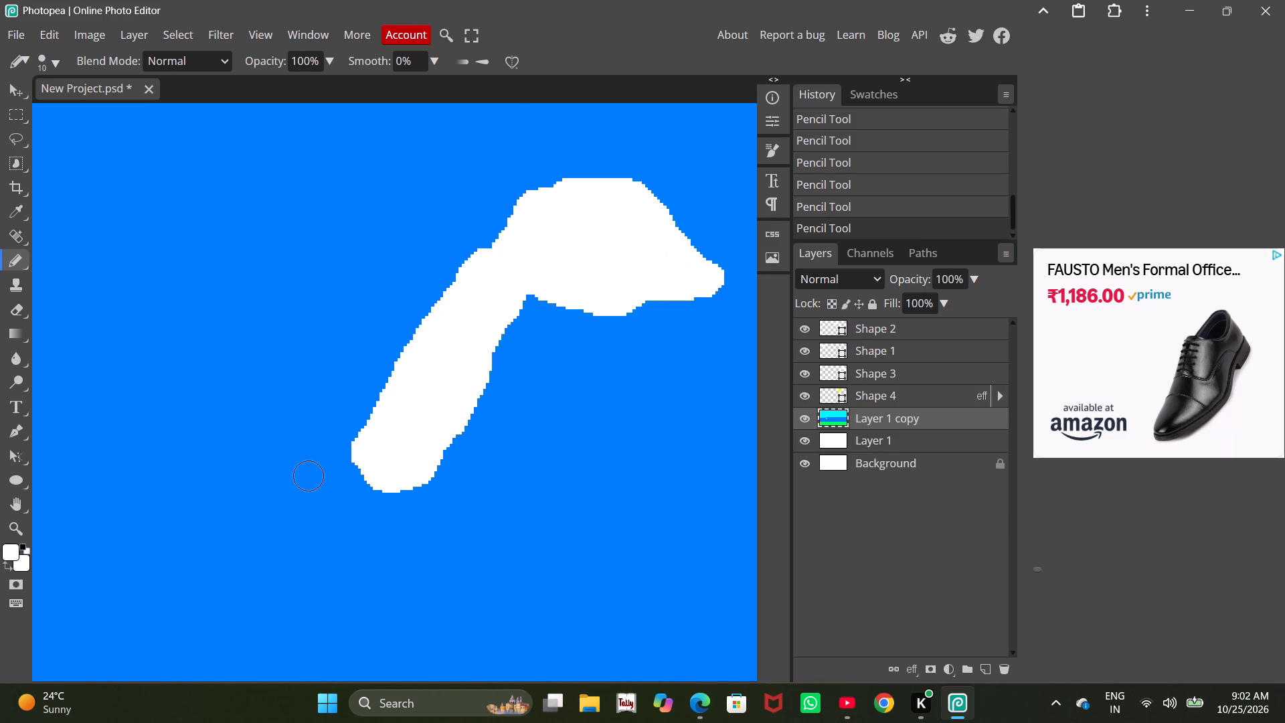
{"action": "scroll", "coordinate": [309, 478], "scroll_direction": "up", "scroll_amount": 2, "text": "ctrl"}
{"action": "scroll", "coordinate": [312, 476], "scroll_direction": "down", "scroll_amount": 4}
{"action": "scroll", "coordinate": [319, 478], "scroll_direction": "up", "scroll_amount": 2}
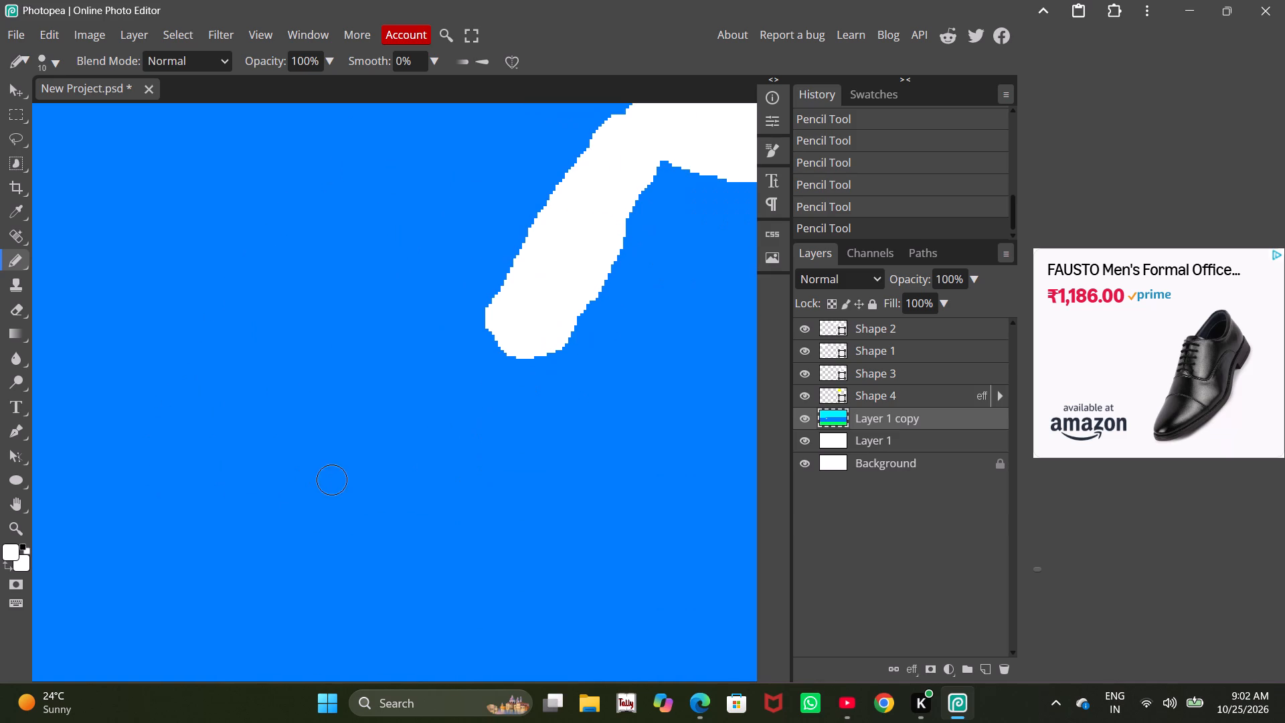
{"action": "left_click_drag", "start_coordinate": [485, 319], "coordinate": [444, 315]}
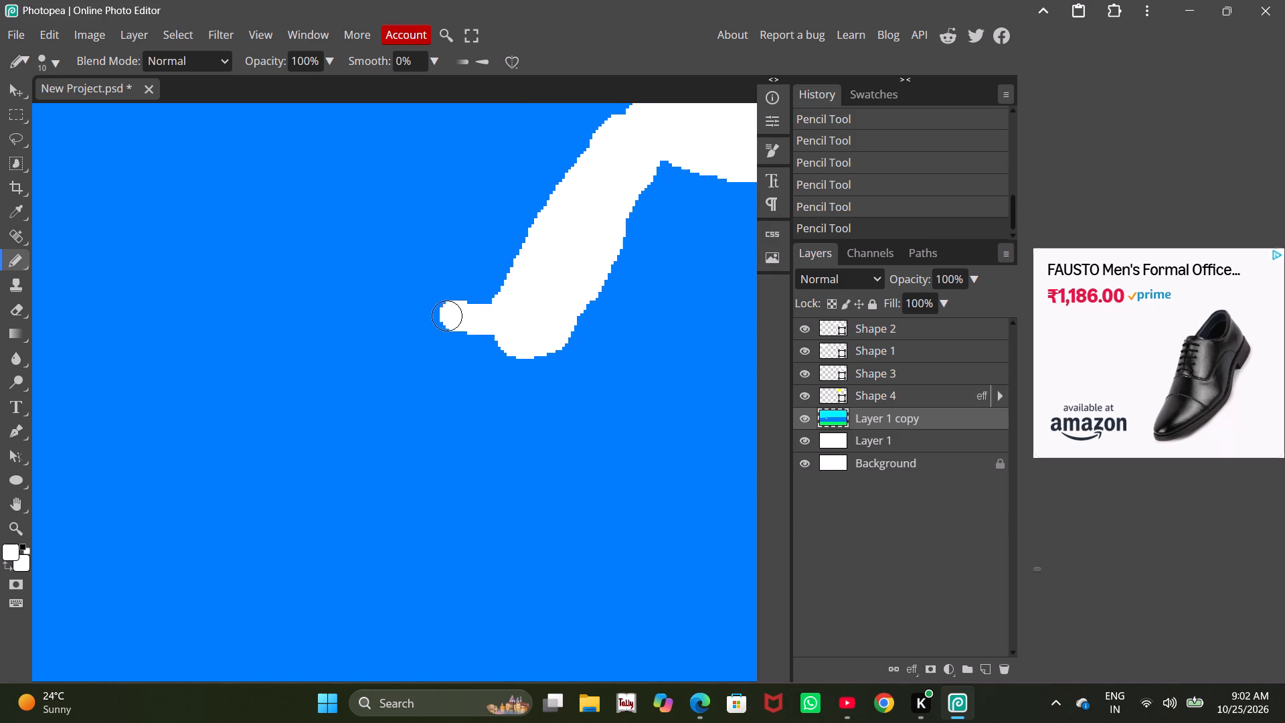
{"action": "left_click_drag", "start_coordinate": [444, 315], "coordinate": [122, 376]}
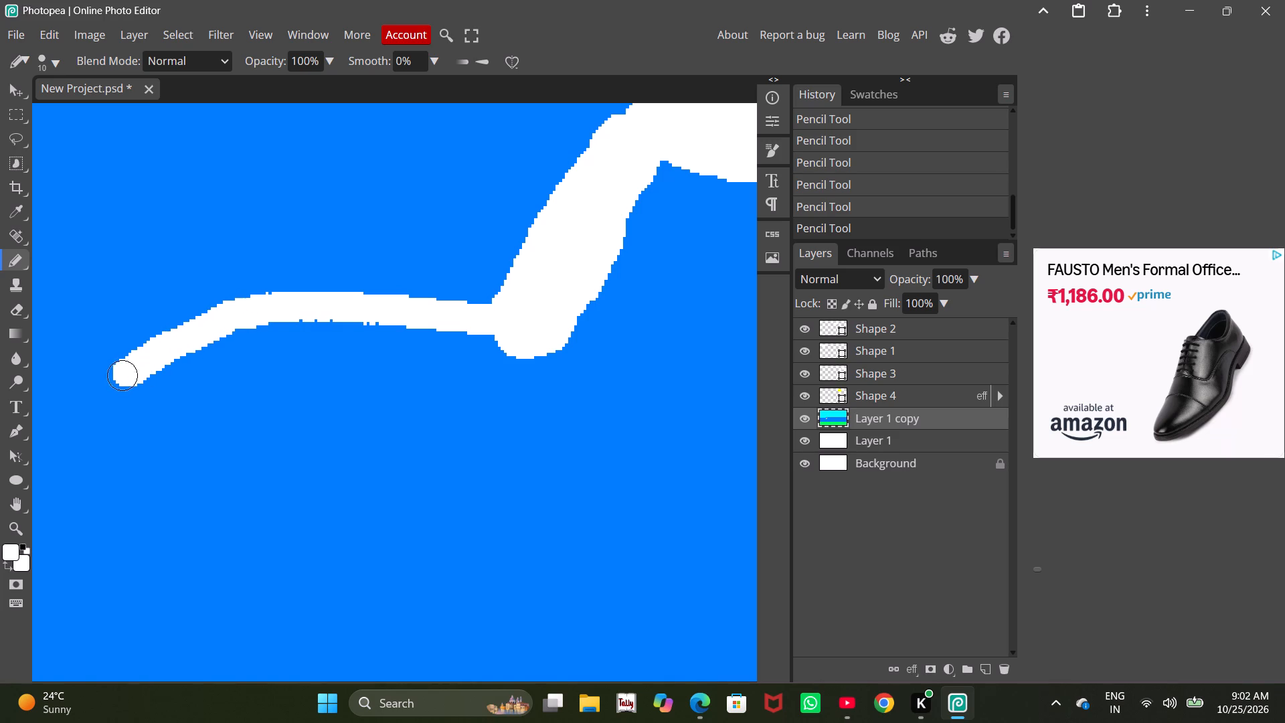
{"action": "left_click_drag", "start_coordinate": [122, 376], "coordinate": [103, 462]}
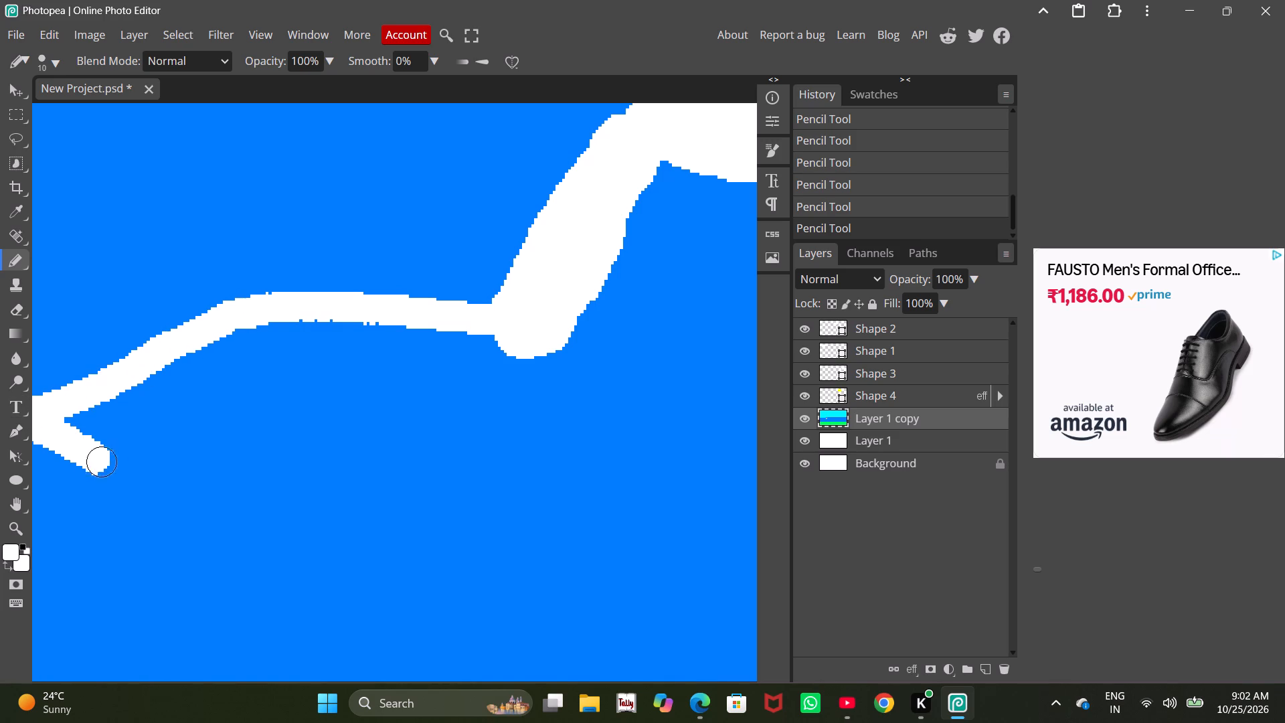
{"action": "left_click_drag", "start_coordinate": [103, 462], "coordinate": [603, 414]}
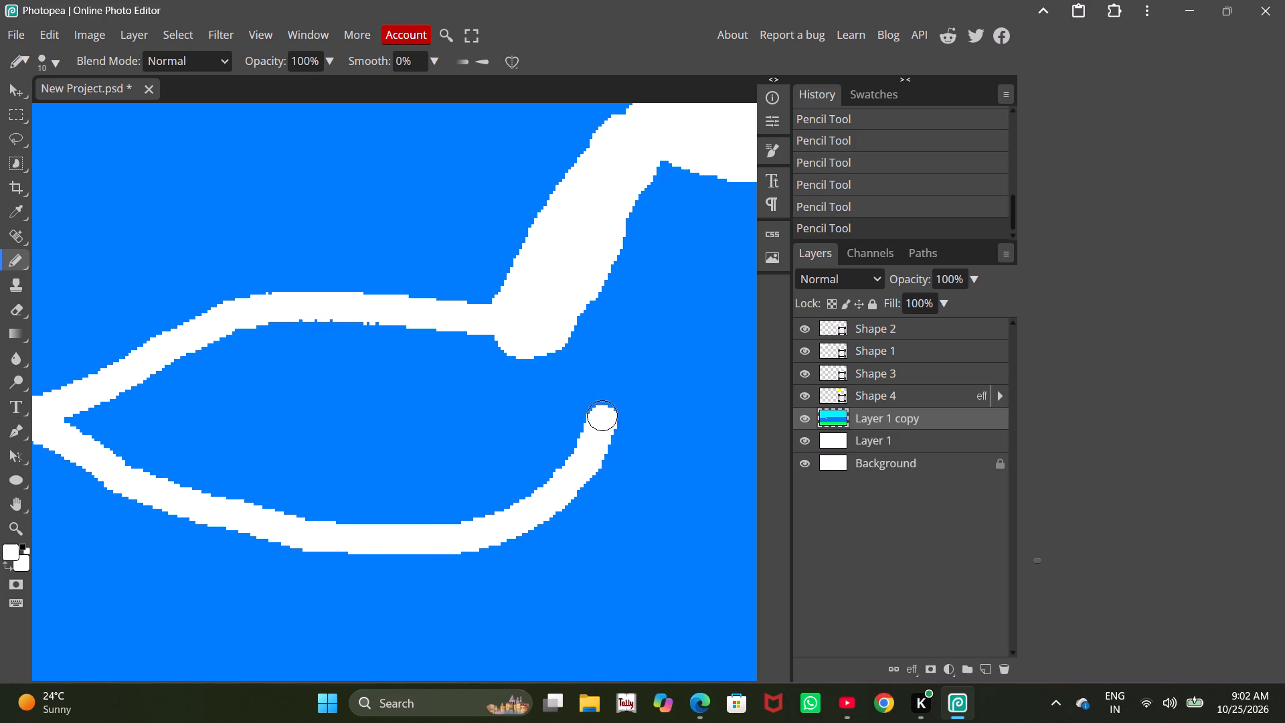
{"action": "left_click_drag", "start_coordinate": [603, 414], "coordinate": [608, 295]}
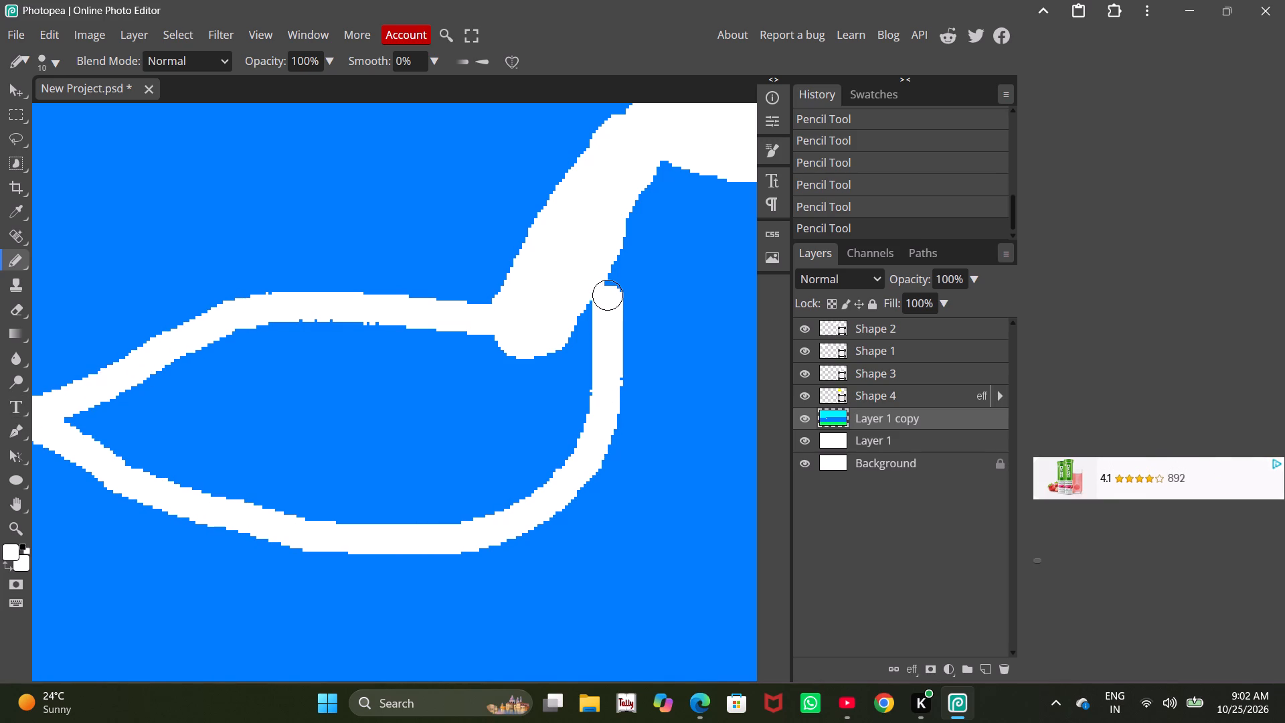
Fill the breast and lower half of the bird's body outline with white, joining it to the neck base.
{"action": "left_click_drag", "start_coordinate": [608, 295], "coordinate": [575, 386]}
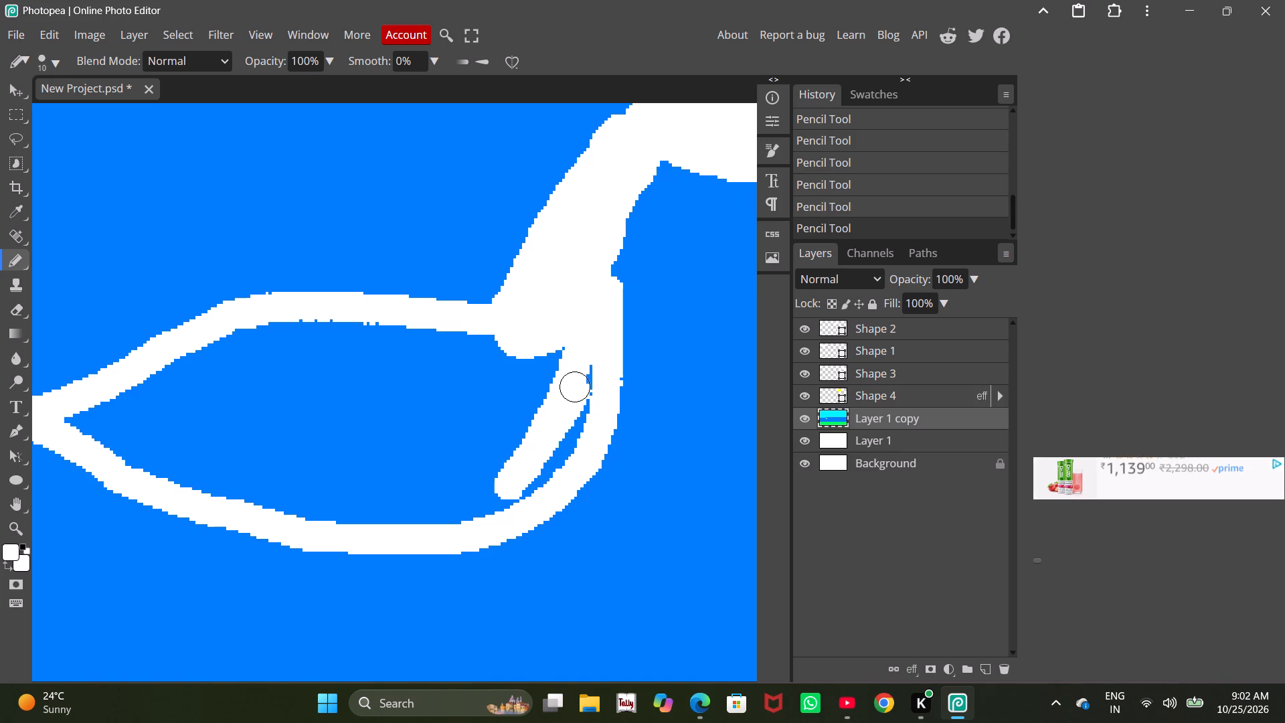
{"action": "left_click_drag", "start_coordinate": [575, 386], "coordinate": [498, 493]}
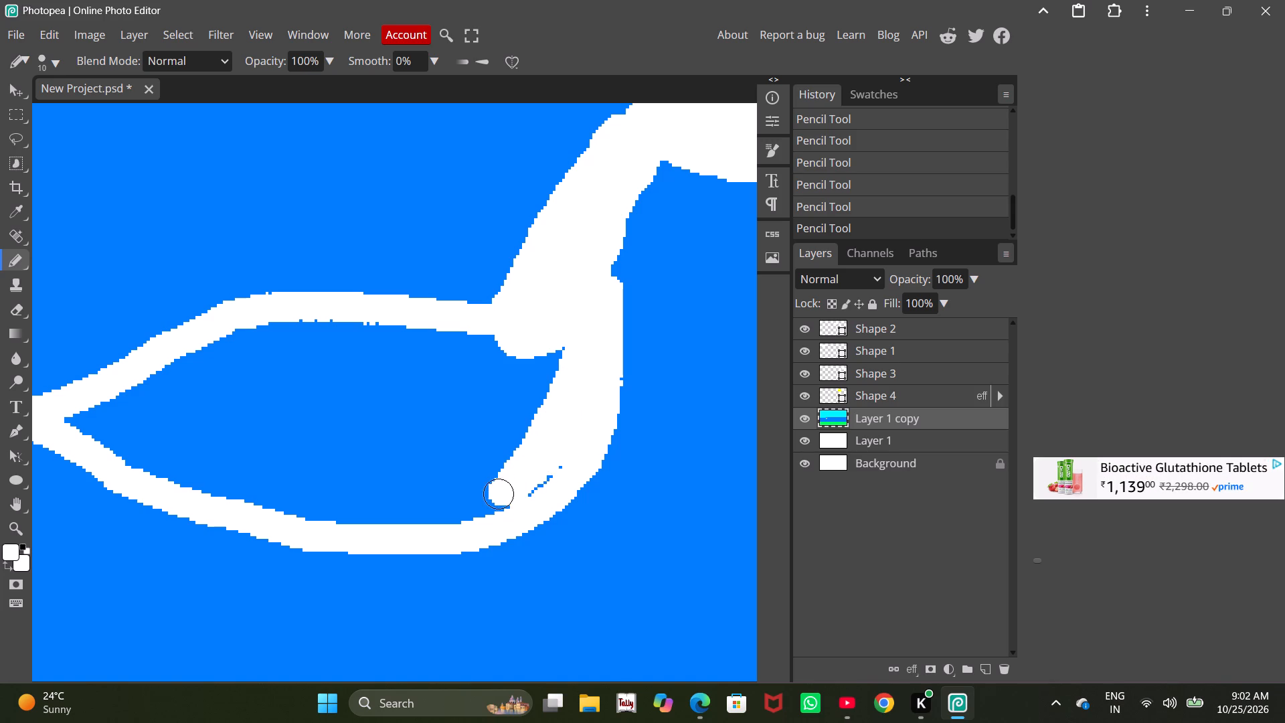
{"action": "left_click_drag", "start_coordinate": [498, 493], "coordinate": [283, 519]}
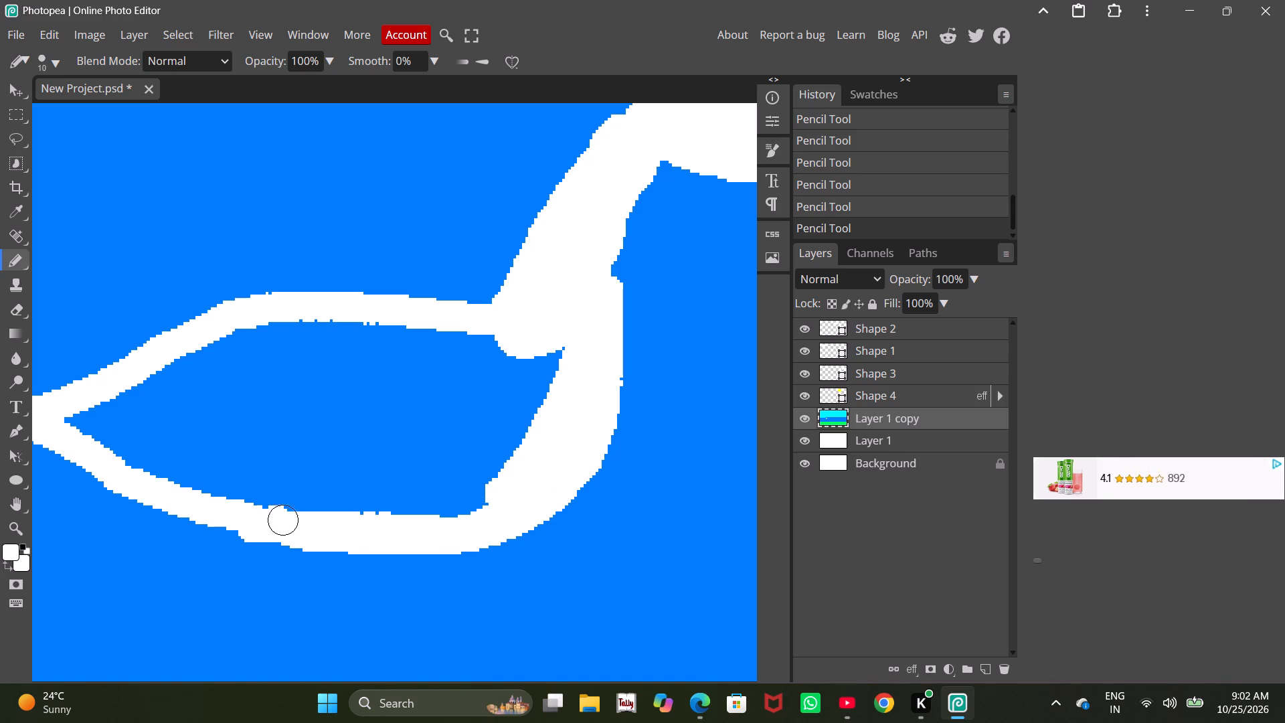
{"action": "left_click_drag", "start_coordinate": [283, 519], "coordinate": [274, 493]}
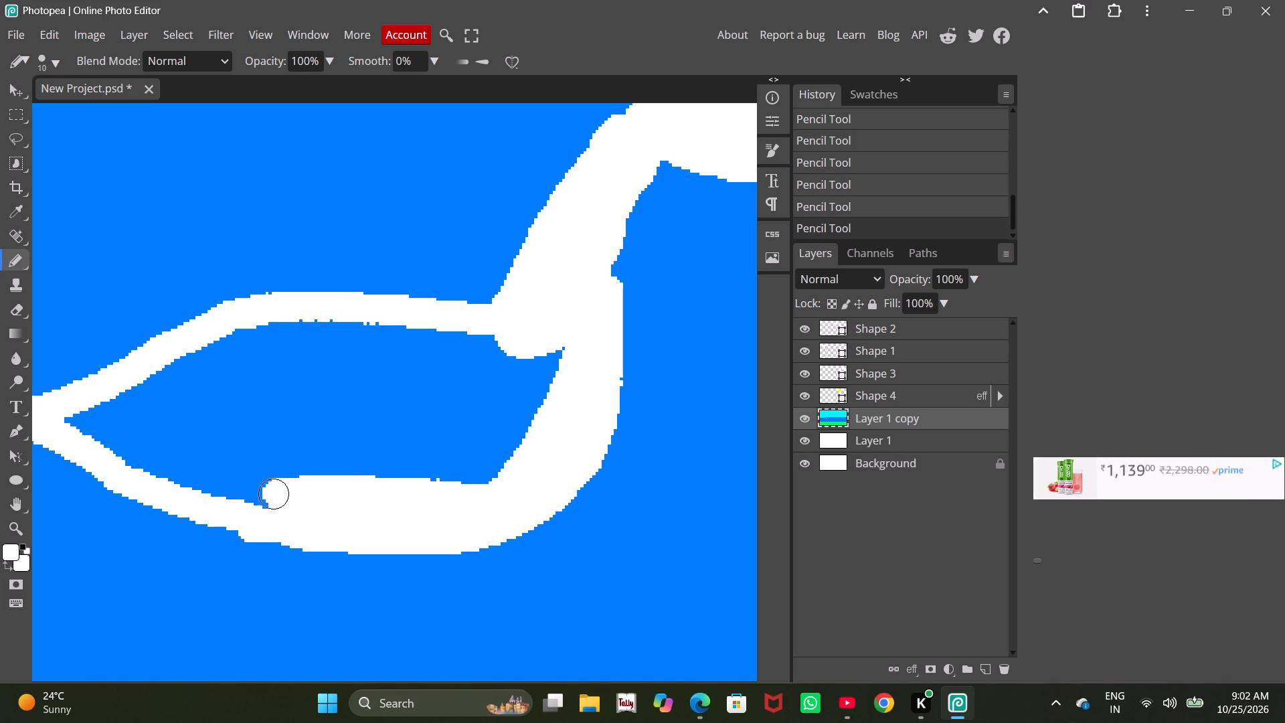
{"action": "left_click_drag", "start_coordinate": [274, 493], "coordinate": [522, 465]}
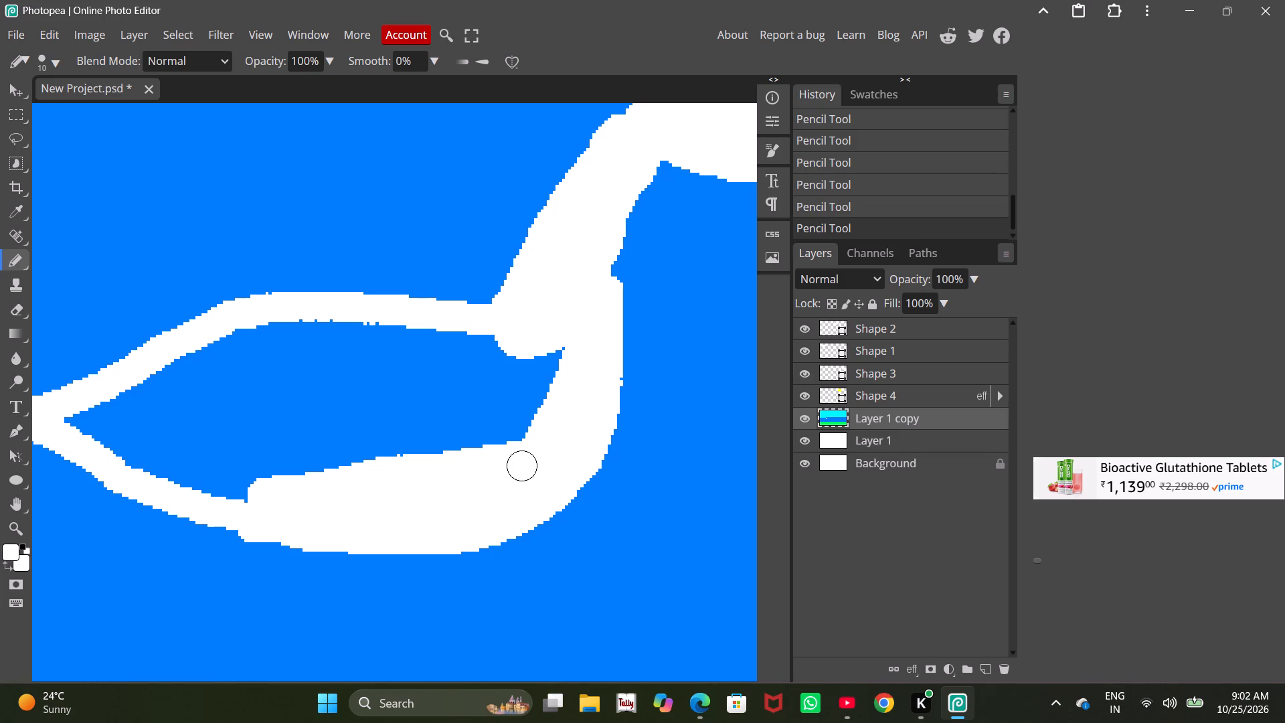
{"action": "left_click_drag", "start_coordinate": [522, 465], "coordinate": [559, 428]}
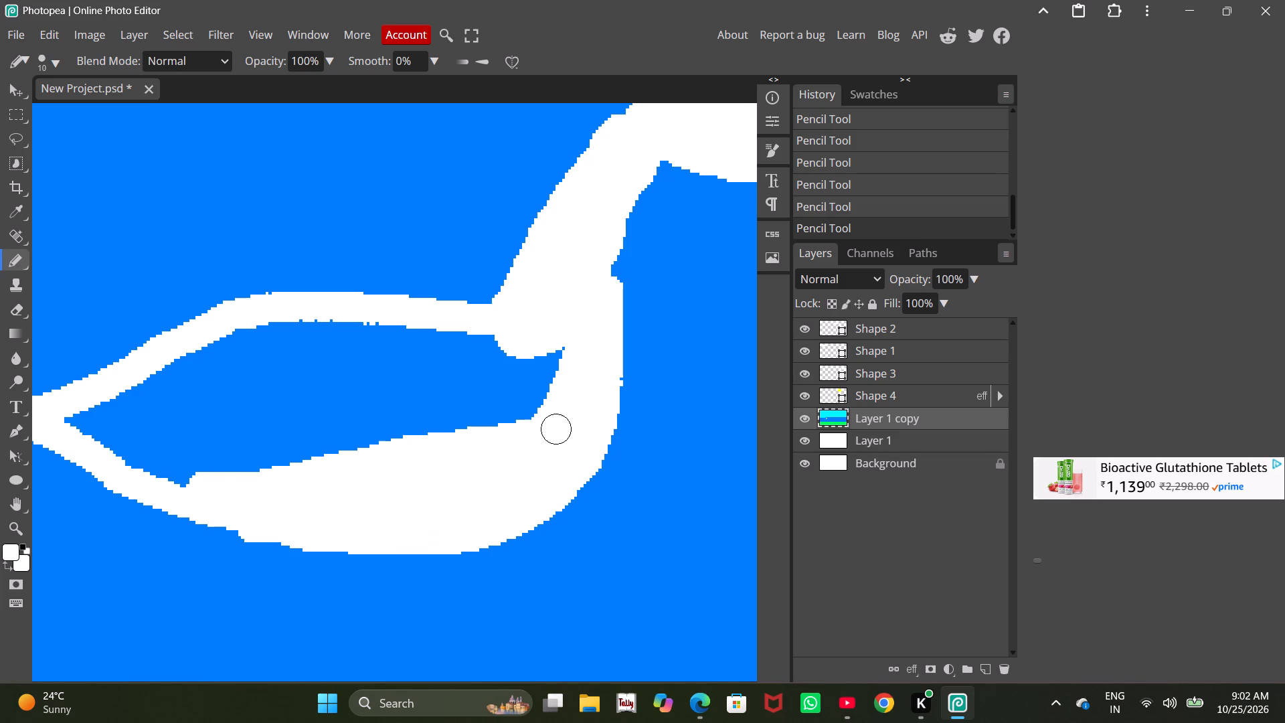
{"action": "left_click_drag", "start_coordinate": [559, 428], "coordinate": [333, 451]}
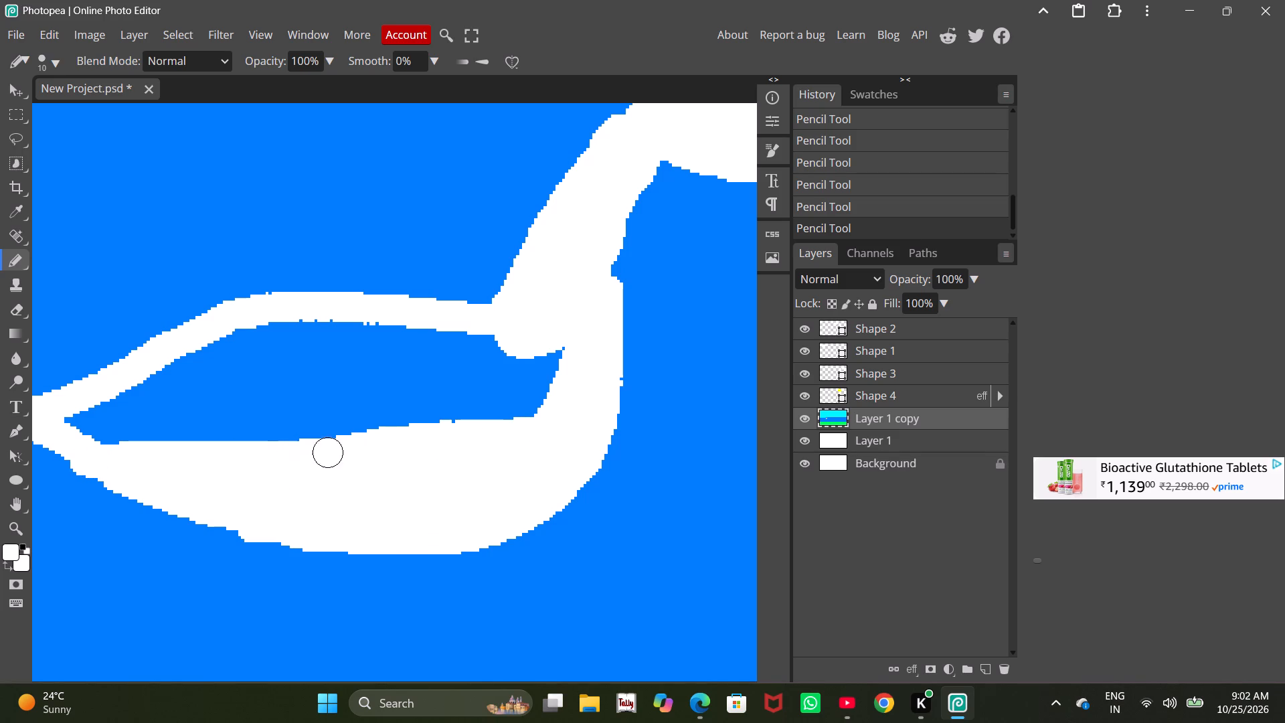
{"action": "left_click_drag", "start_coordinate": [333, 451], "coordinate": [551, 373]}
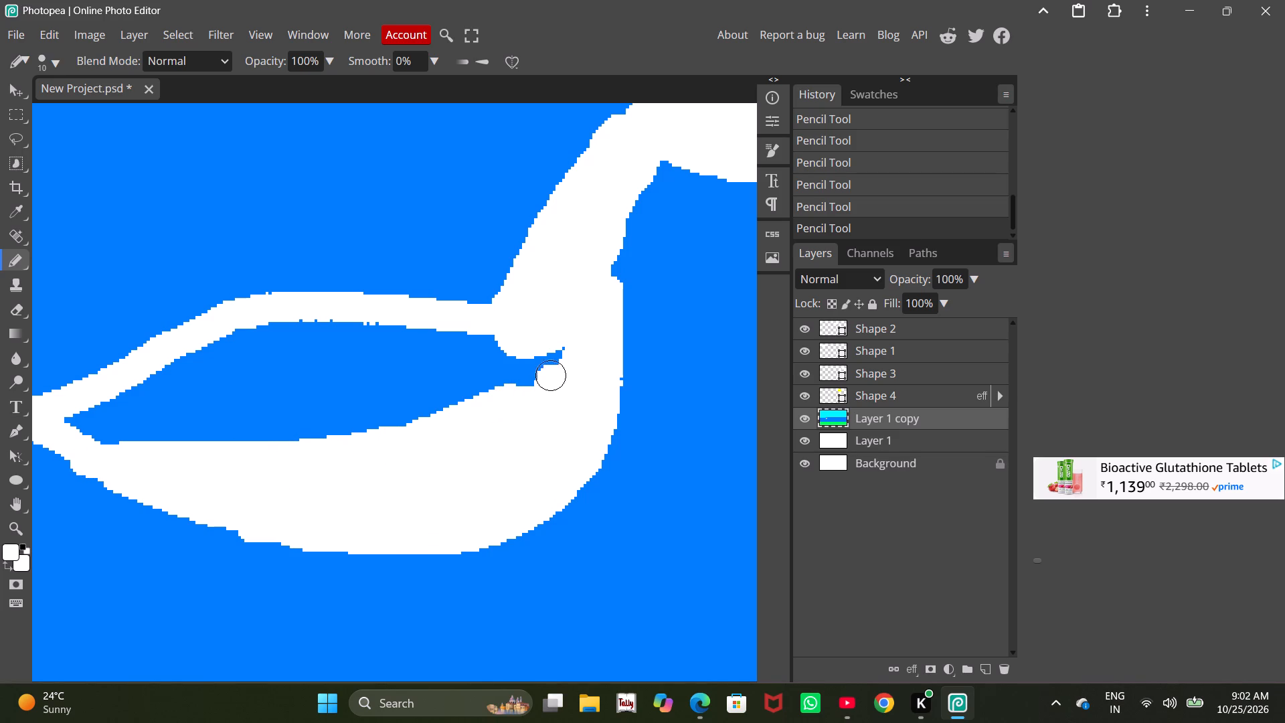
{"action": "left_click_drag", "start_coordinate": [551, 373], "coordinate": [206, 463]}
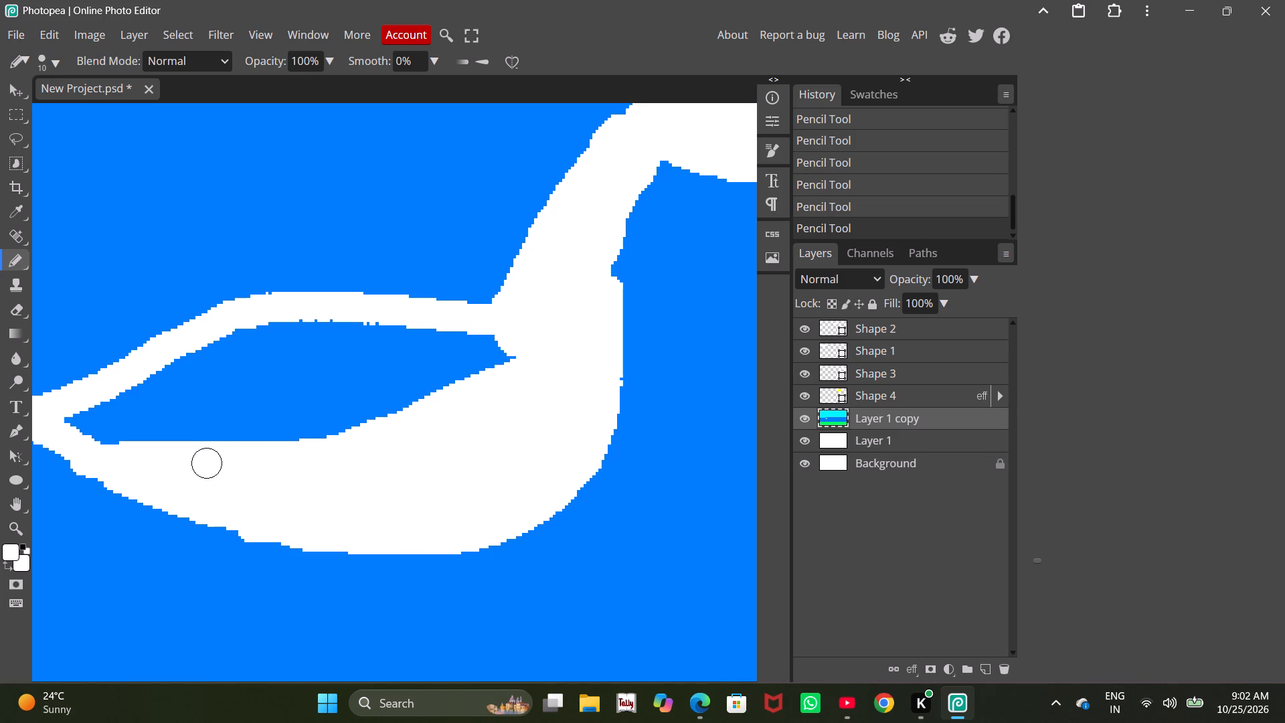
Fill the remaining blue gap in the upper half of the bird's body with white, from tail to neck.
{"action": "left_click_drag", "start_coordinate": [206, 463], "coordinate": [177, 431]}
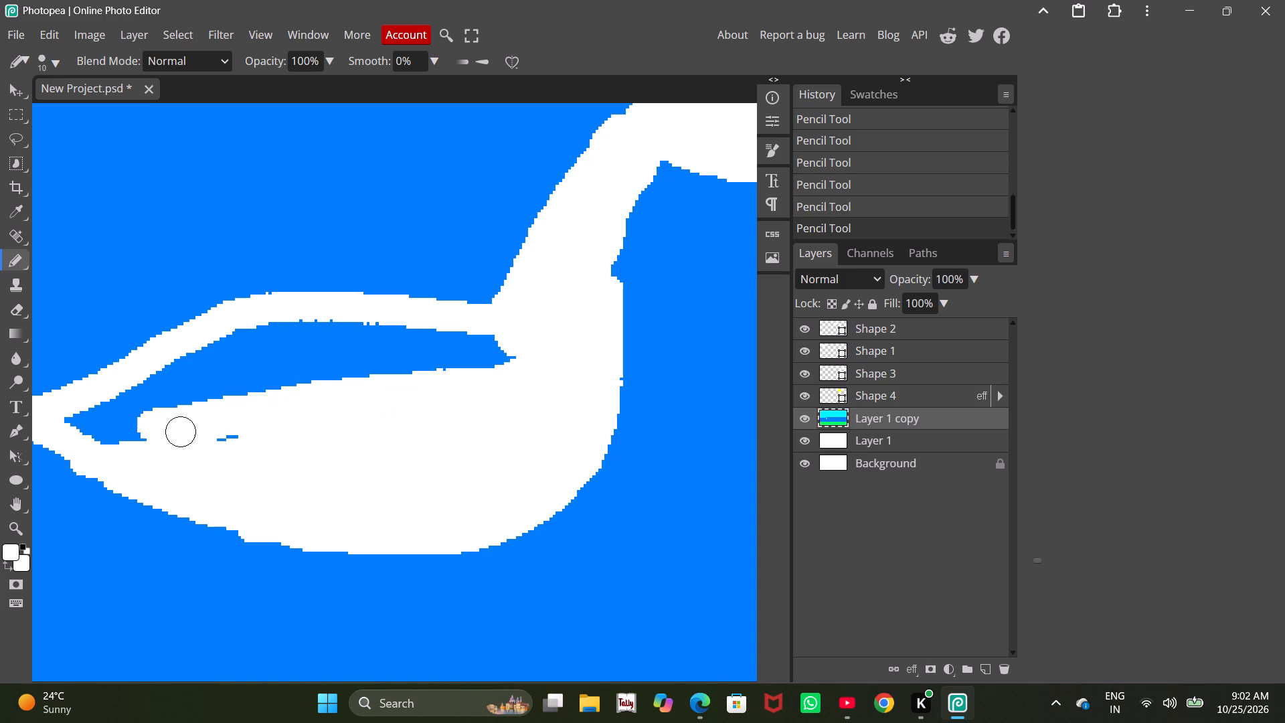
{"action": "left_click_drag", "start_coordinate": [177, 431], "coordinate": [74, 430]}
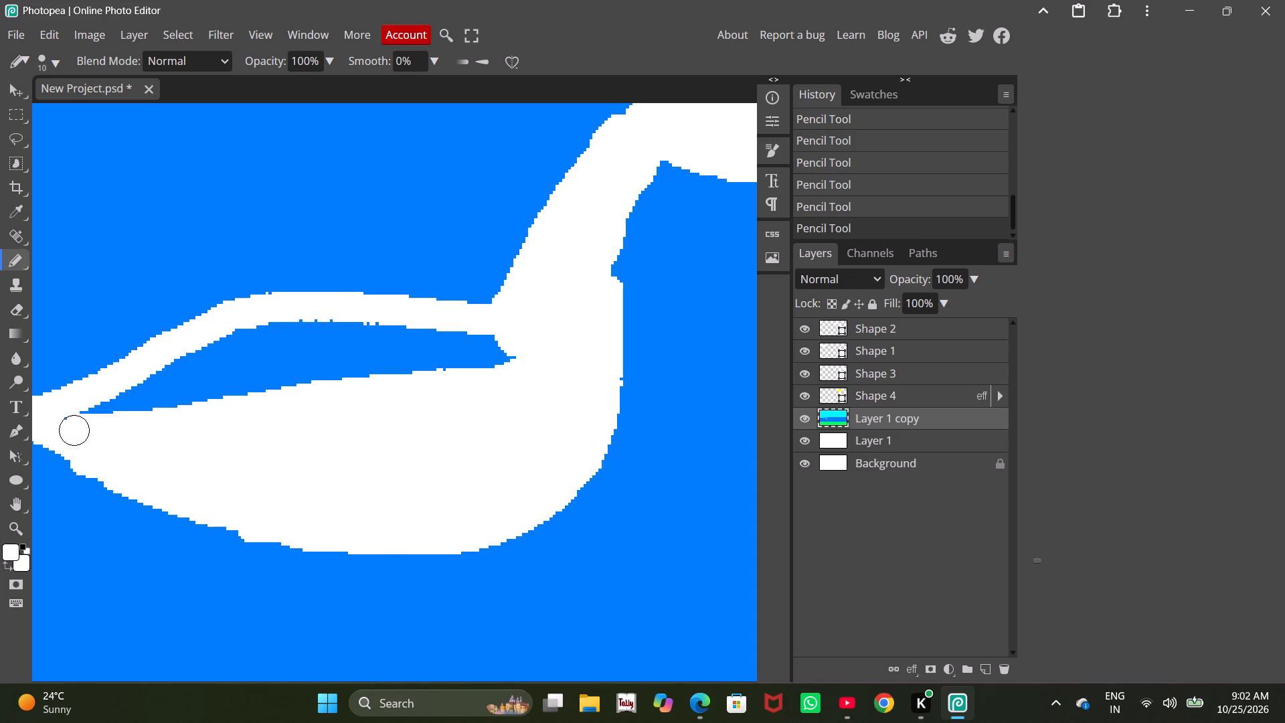
{"action": "left_click_drag", "start_coordinate": [74, 430], "coordinate": [519, 344]}
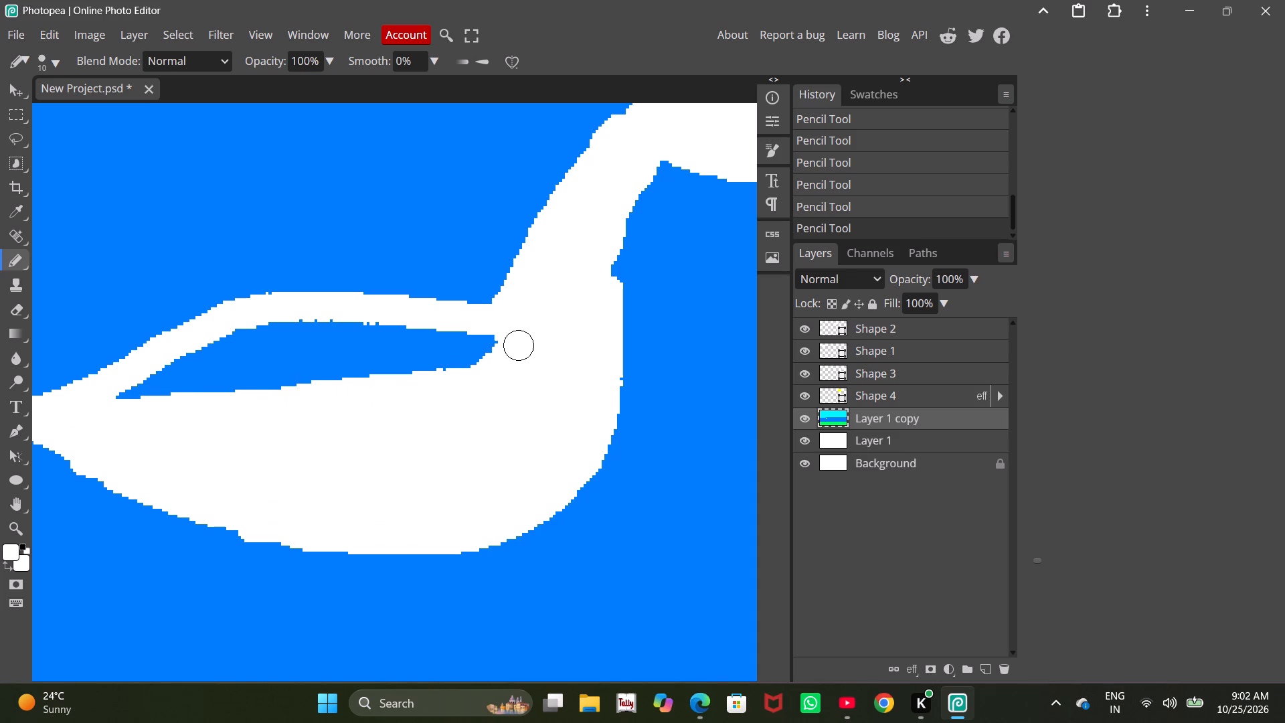
{"action": "left_click_drag", "start_coordinate": [519, 344], "coordinate": [327, 348]}
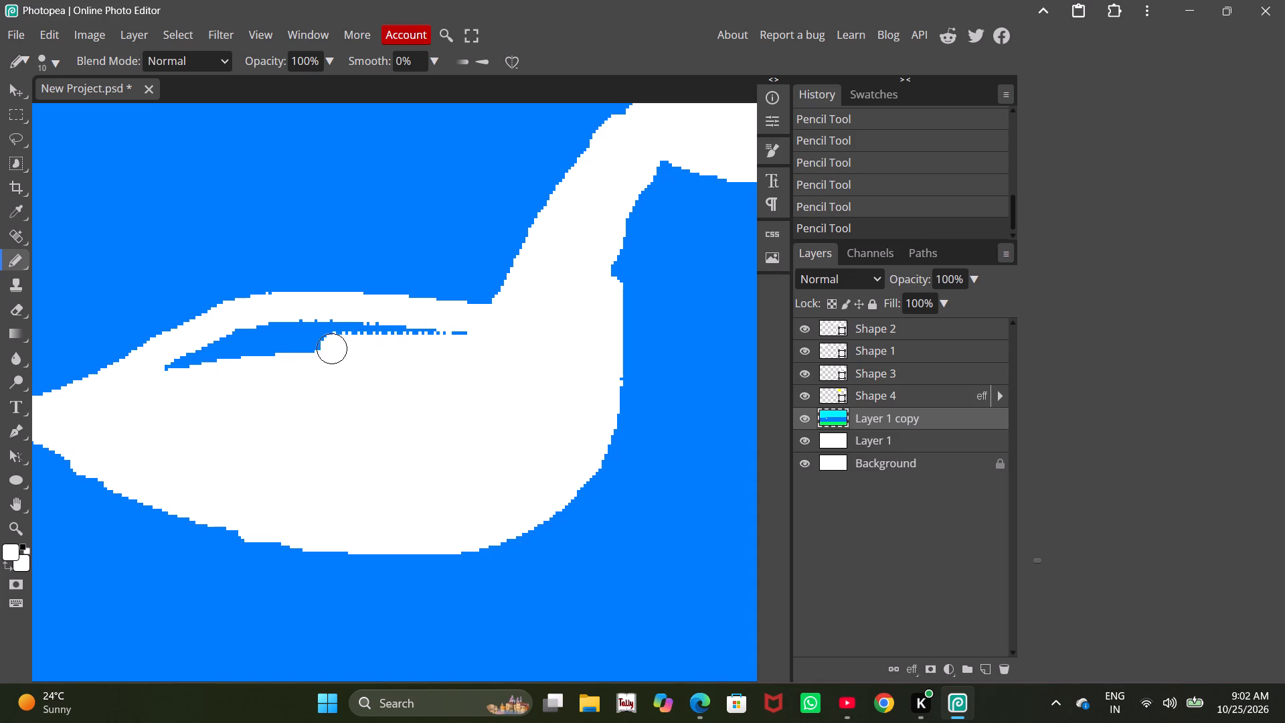
{"action": "left_click_drag", "start_coordinate": [327, 348], "coordinate": [464, 327]}
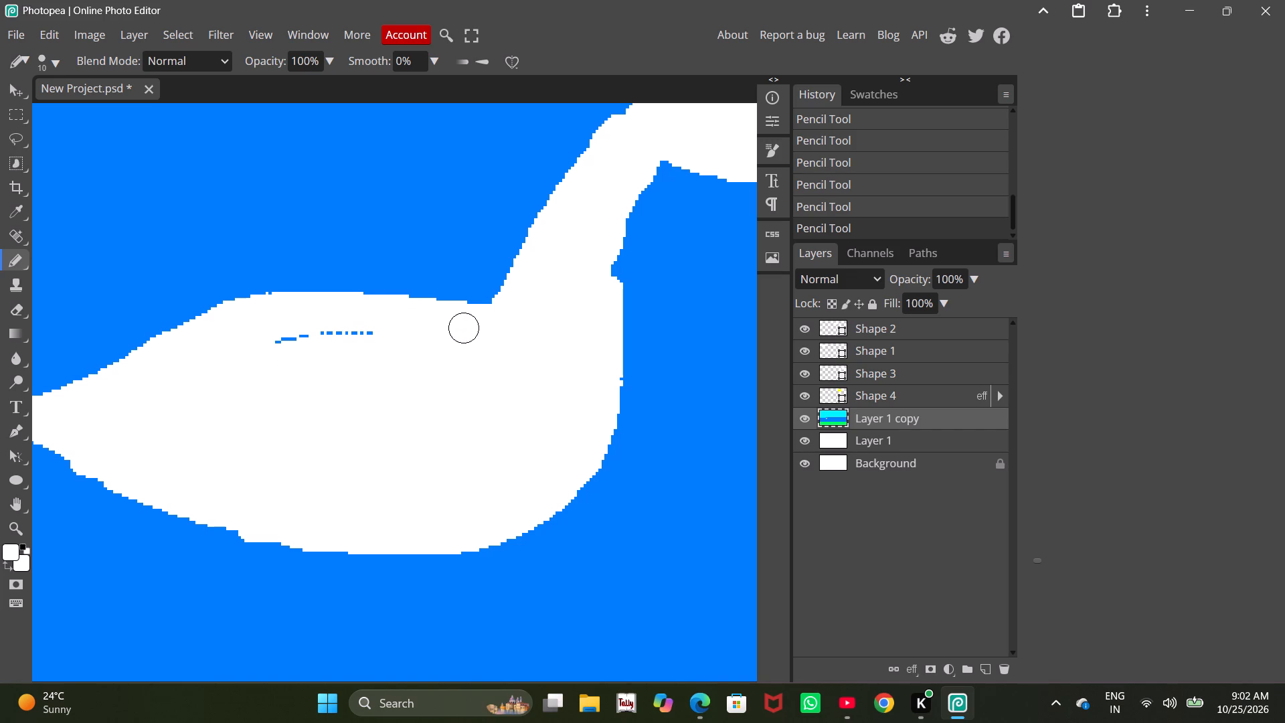
{"action": "left_click_drag", "start_coordinate": [464, 327], "coordinate": [551, 337]}
Straighten the upper edge of the bird's back in white up to the base of the neck.
{"action": "left_click_drag", "start_coordinate": [551, 337], "coordinate": [438, 315]}
{"action": "left_click_drag", "start_coordinate": [438, 315], "coordinate": [424, 307]}
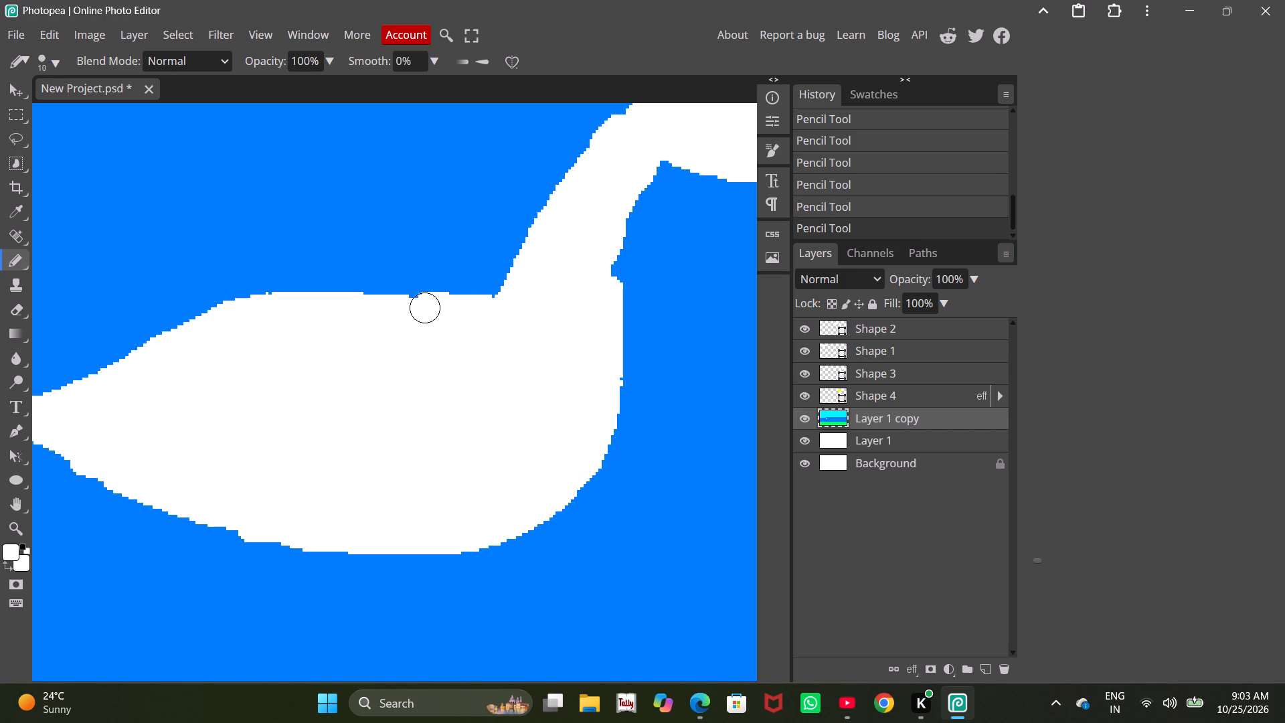
{"action": "left_click_drag", "start_coordinate": [424, 307], "coordinate": [270, 357]}
{"action": "left_click_drag", "start_coordinate": [270, 357], "coordinate": [268, 359]}
Examine the whole white bird silhouette on the water, from tail to head.
{"action": "scroll", "coordinate": [296, 355], "scroll_direction": "down", "scroll_amount": 5, "text": "alt"}
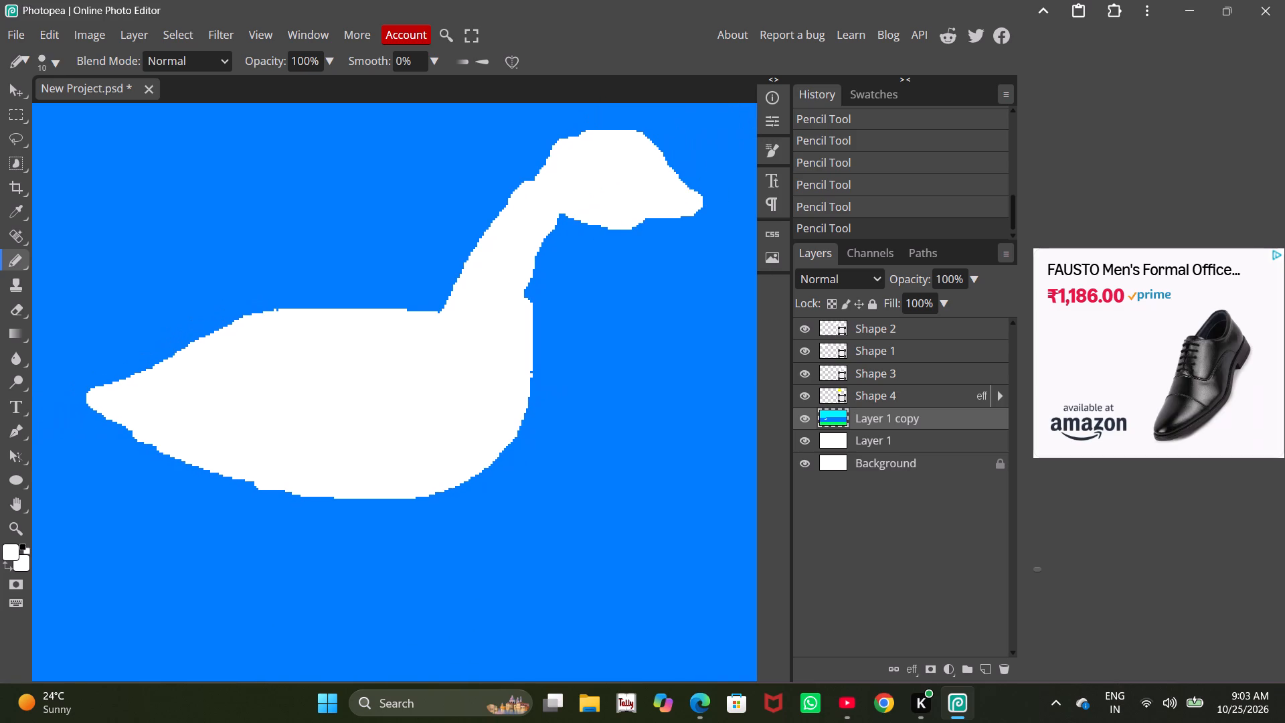
{"action": "scroll", "coordinate": [296, 355], "scroll_direction": "up", "scroll_amount": 2, "text": "alt"}
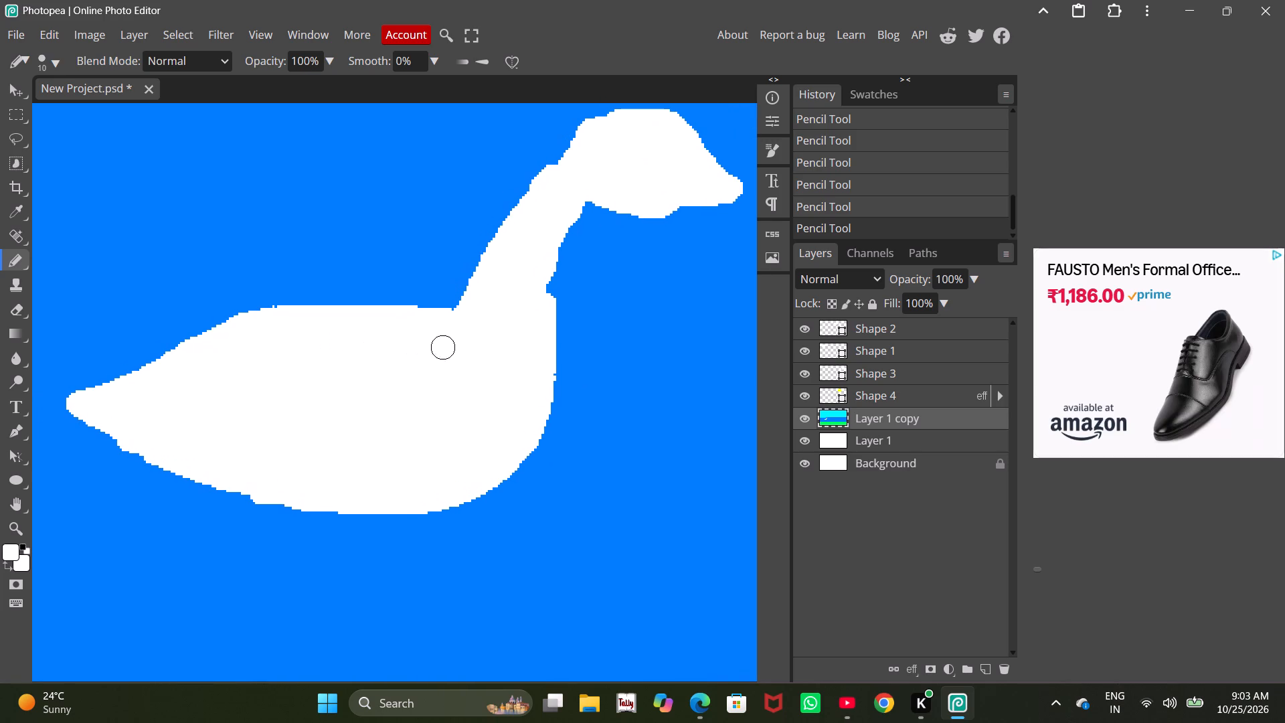
{"action": "scroll", "coordinate": [559, 255], "scroll_direction": "up", "scroll_amount": 2, "text": "ctrl"}
{"action": "scroll", "coordinate": [559, 255], "scroll_direction": "down", "scroll_amount": 2}
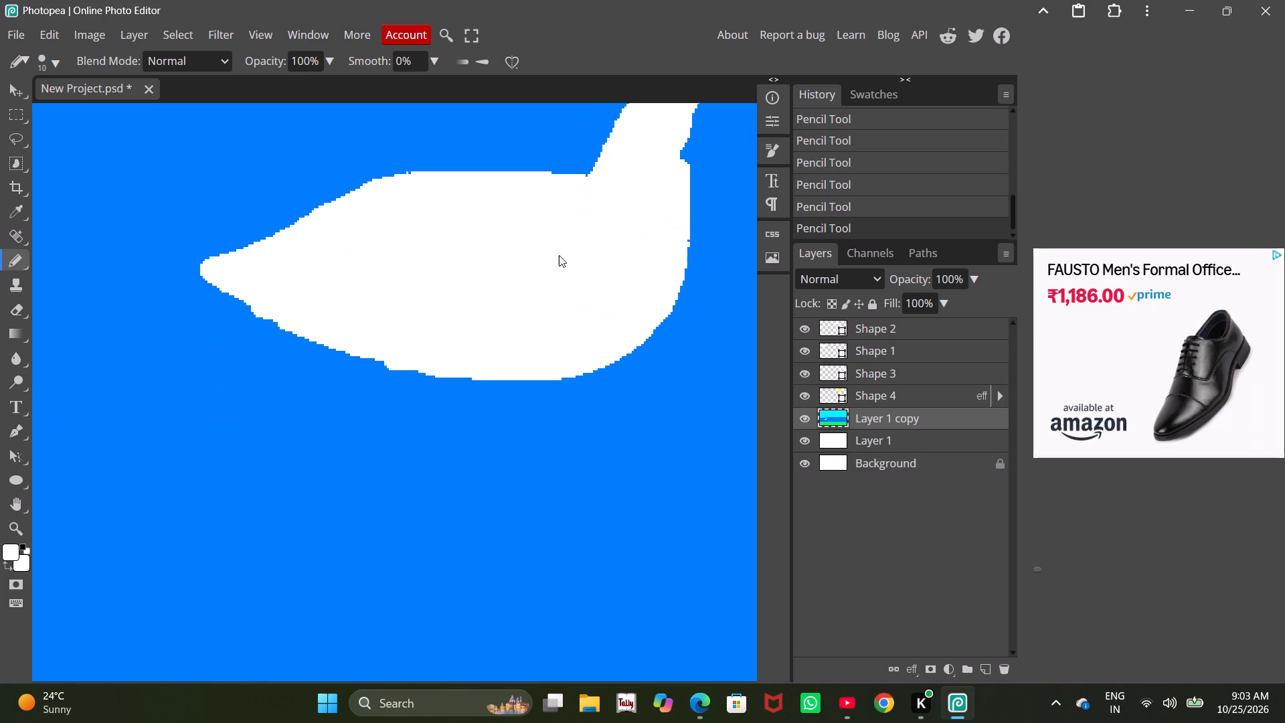
{"action": "scroll", "coordinate": [559, 255], "scroll_direction": "up", "scroll_amount": 3, "text": "ctrl"}
{"action": "scroll", "coordinate": [559, 255], "scroll_direction": "down", "scroll_amount": 5, "text": "ctrl"}
{"action": "scroll", "coordinate": [566, 268], "scroll_direction": "up", "scroll_amount": 3}
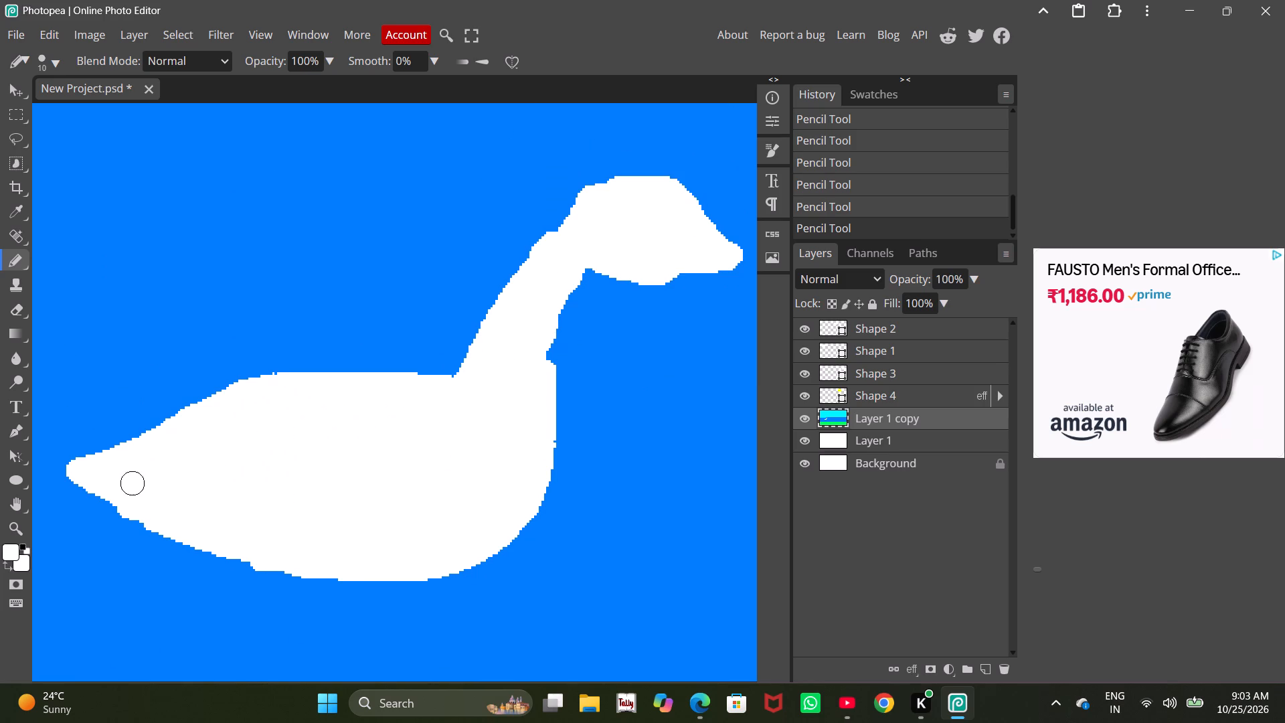
{"action": "scroll", "coordinate": [321, 443], "scroll_direction": "up", "scroll_amount": 3, "text": "alt"}
{"action": "scroll", "coordinate": [321, 443], "scroll_direction": "down", "scroll_amount": 4, "text": "alt"}
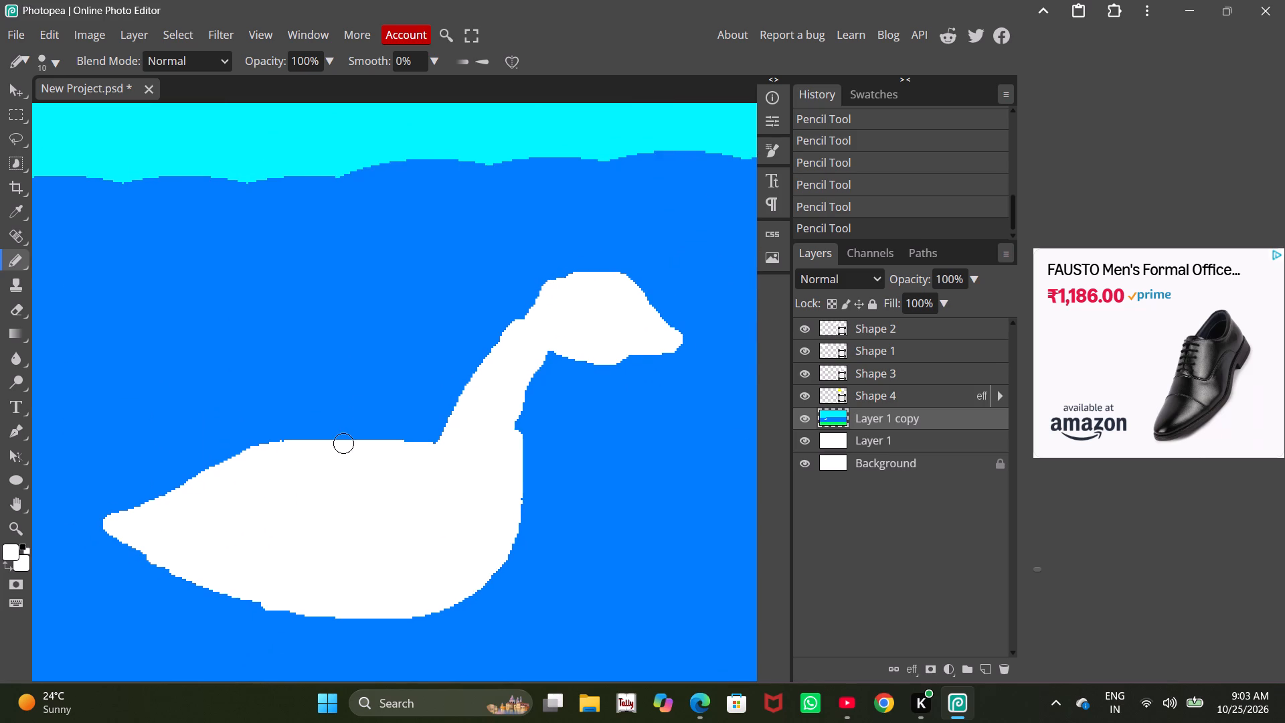
{"action": "scroll", "coordinate": [346, 443], "scroll_direction": "up", "scroll_amount": 2, "text": "ctrl"}
{"action": "scroll", "coordinate": [346, 443], "scroll_direction": "down", "scroll_amount": 5, "text": "ctrl"}
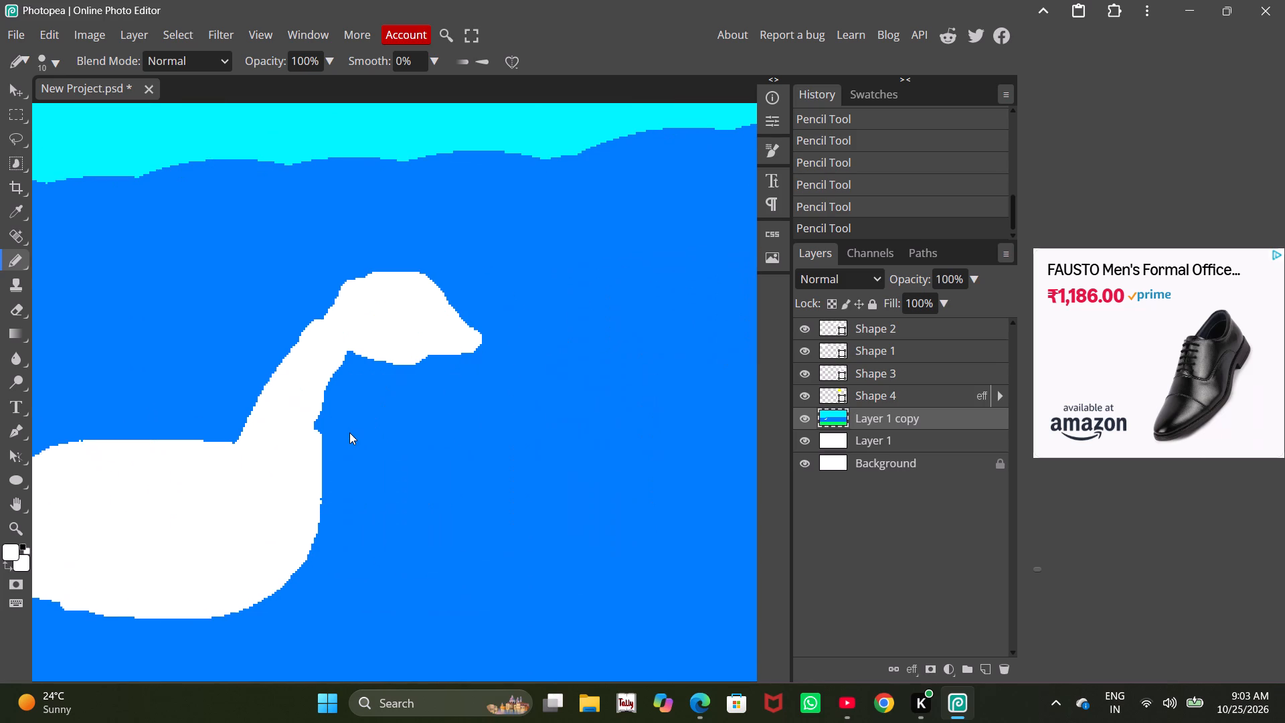
Paint a thick, blunt orange (#ffaa00) beak extending right from the tip of the bird's white head.
{"action": "left_click", "coordinate": [7, 552]}
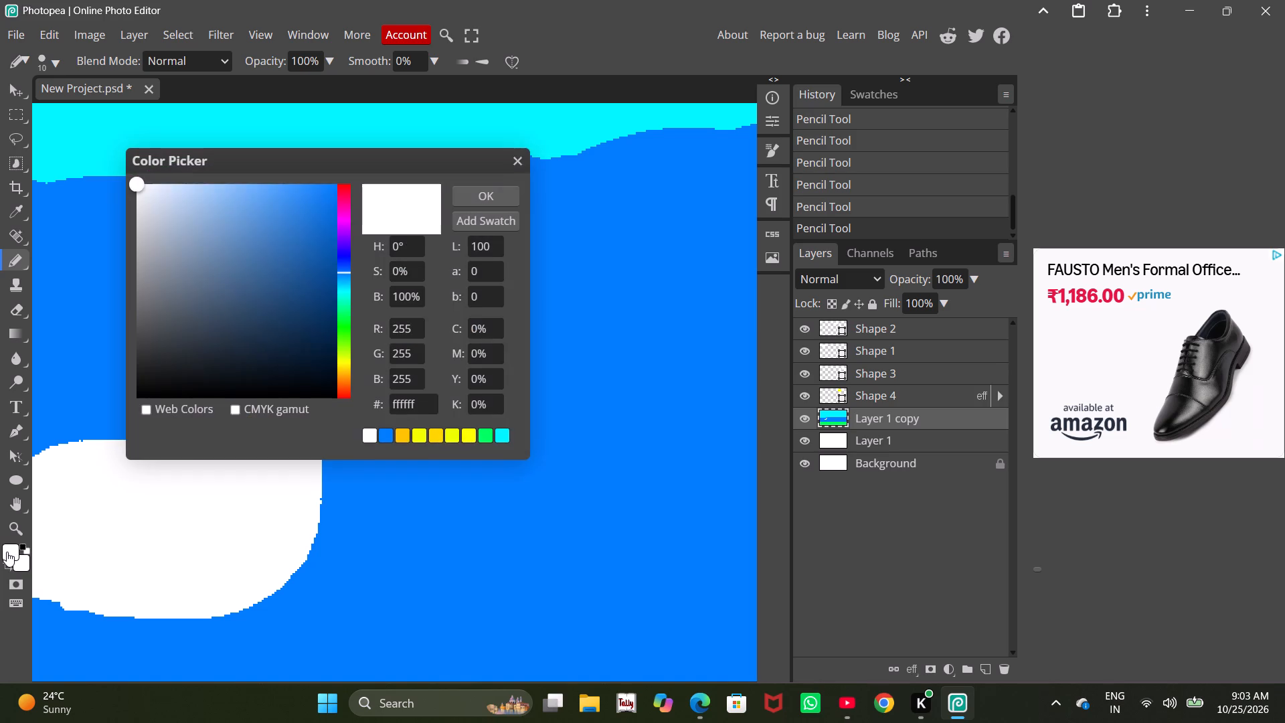
{"action": "left_click", "coordinate": [344, 373]}
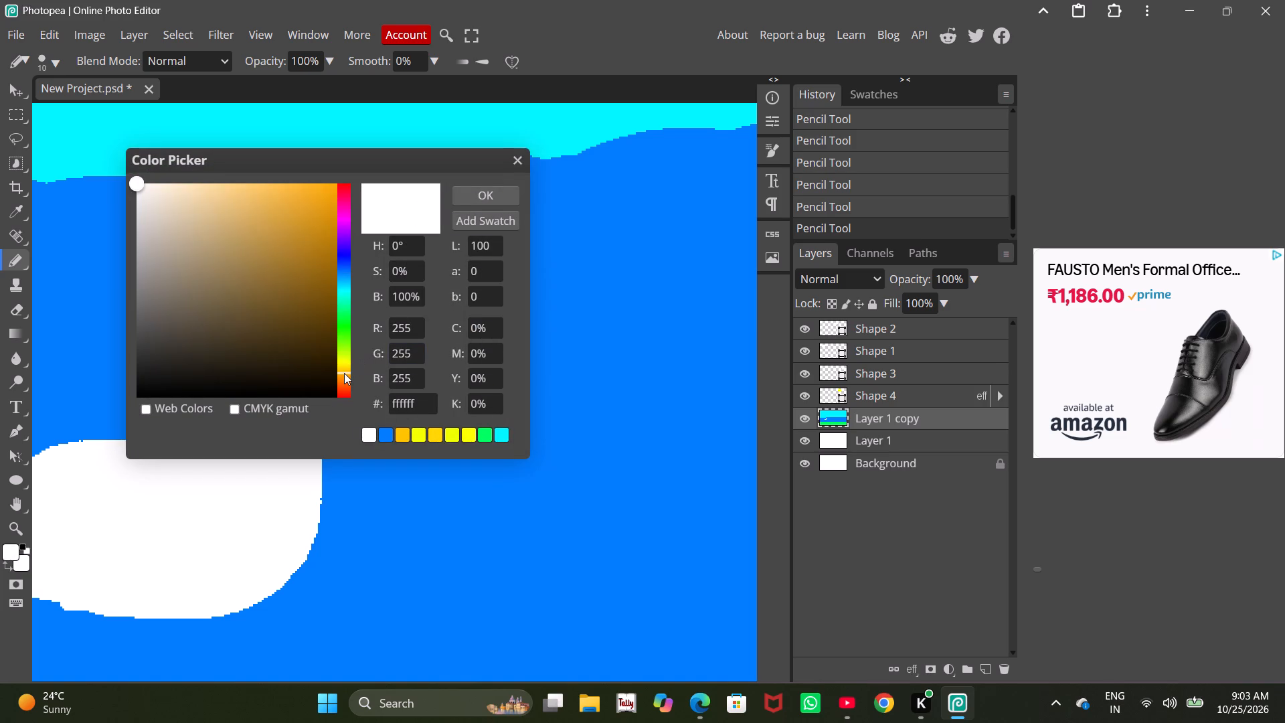
{"action": "left_click_drag", "start_coordinate": [321, 198], "coordinate": [326, 182]}
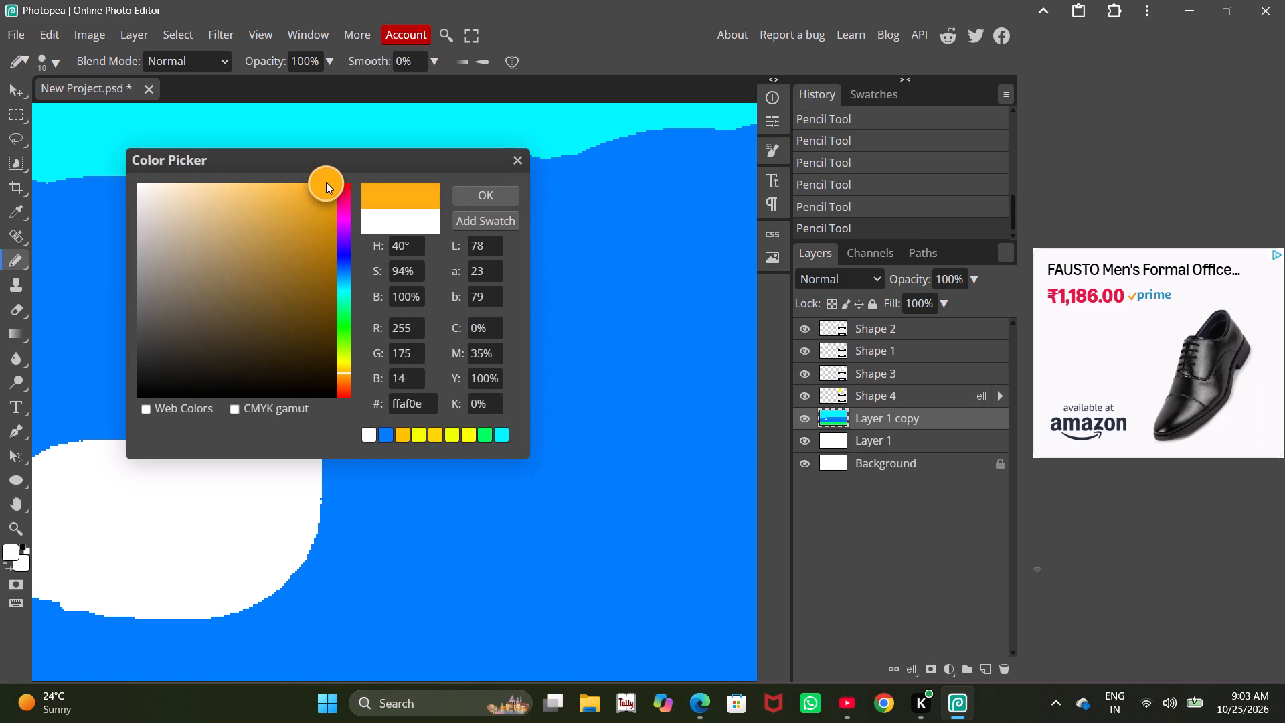
{"action": "left_click_drag", "start_coordinate": [326, 182], "coordinate": [349, 176]}
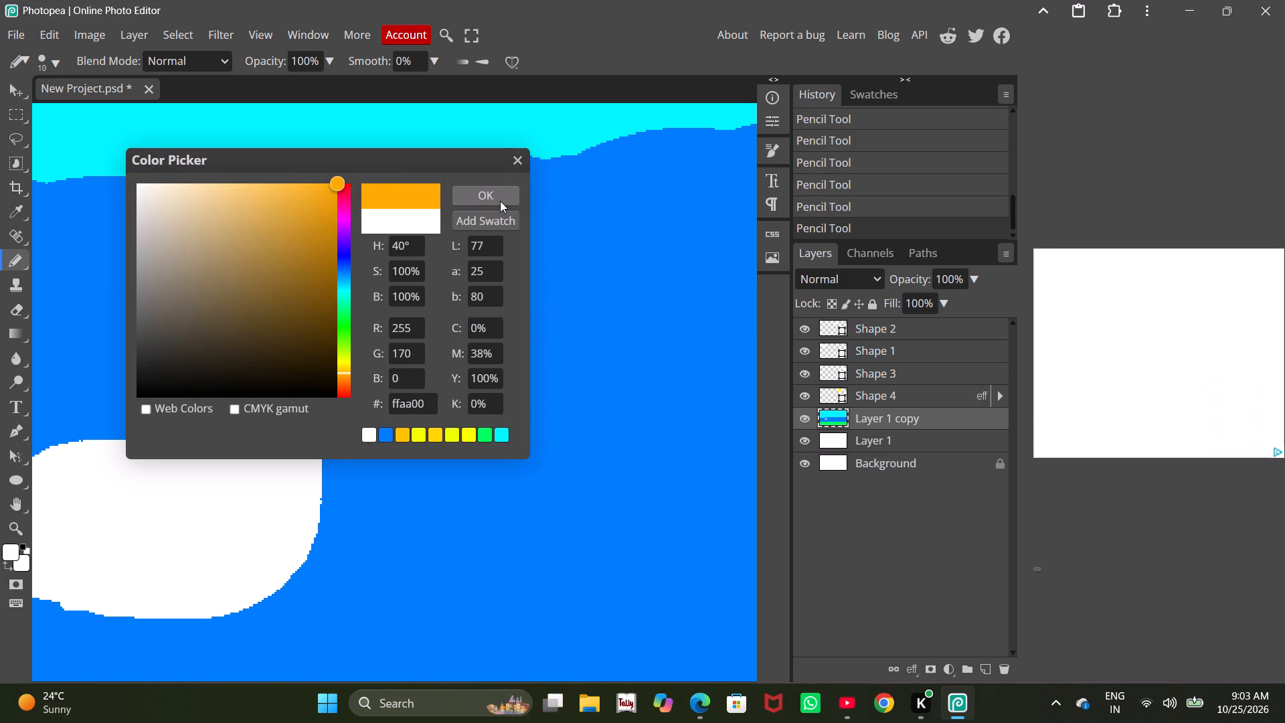
{"action": "left_click", "coordinate": [500, 197]}
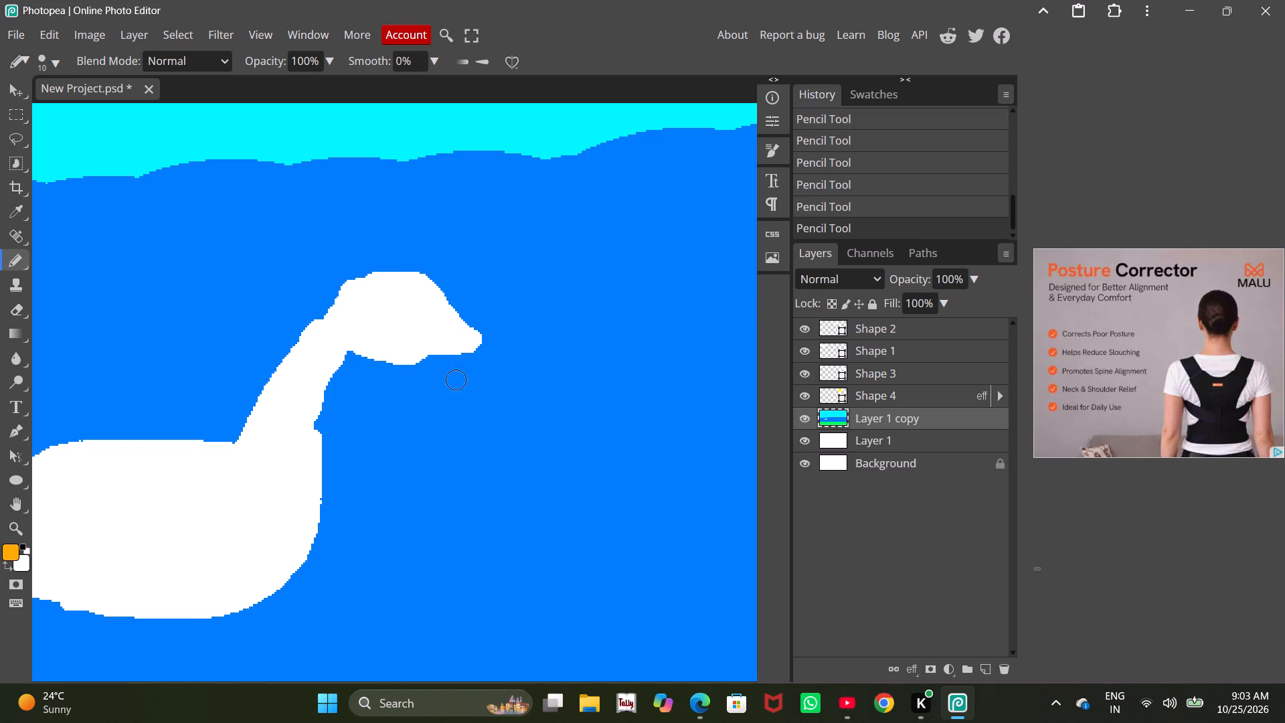
{"action": "scroll", "coordinate": [468, 414], "scroll_direction": "up", "scroll_amount": 7, "text": "alt"}
{"action": "scroll", "coordinate": [512, 290], "scroll_direction": "up", "scroll_amount": 12, "text": "alt"}
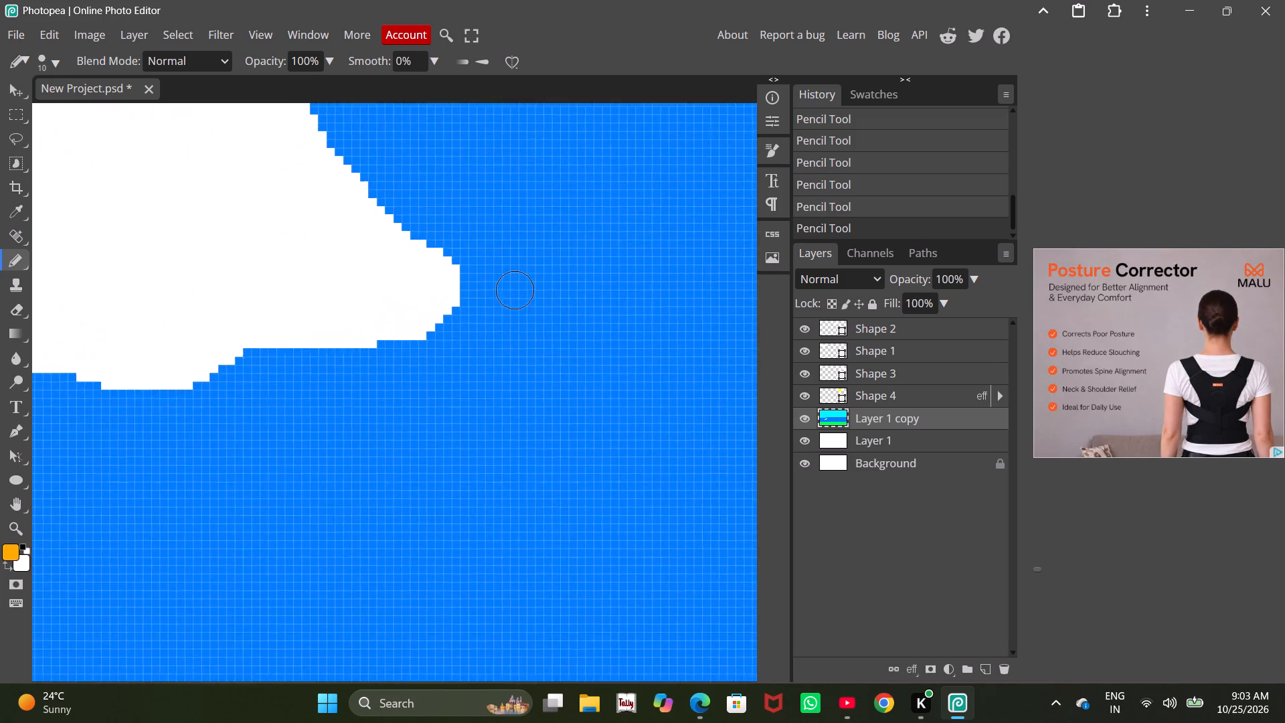
{"action": "scroll", "coordinate": [515, 290], "scroll_direction": "up", "scroll_amount": 1, "text": "alt"}
{"action": "left_click_drag", "start_coordinate": [438, 287], "coordinate": [690, 293]}
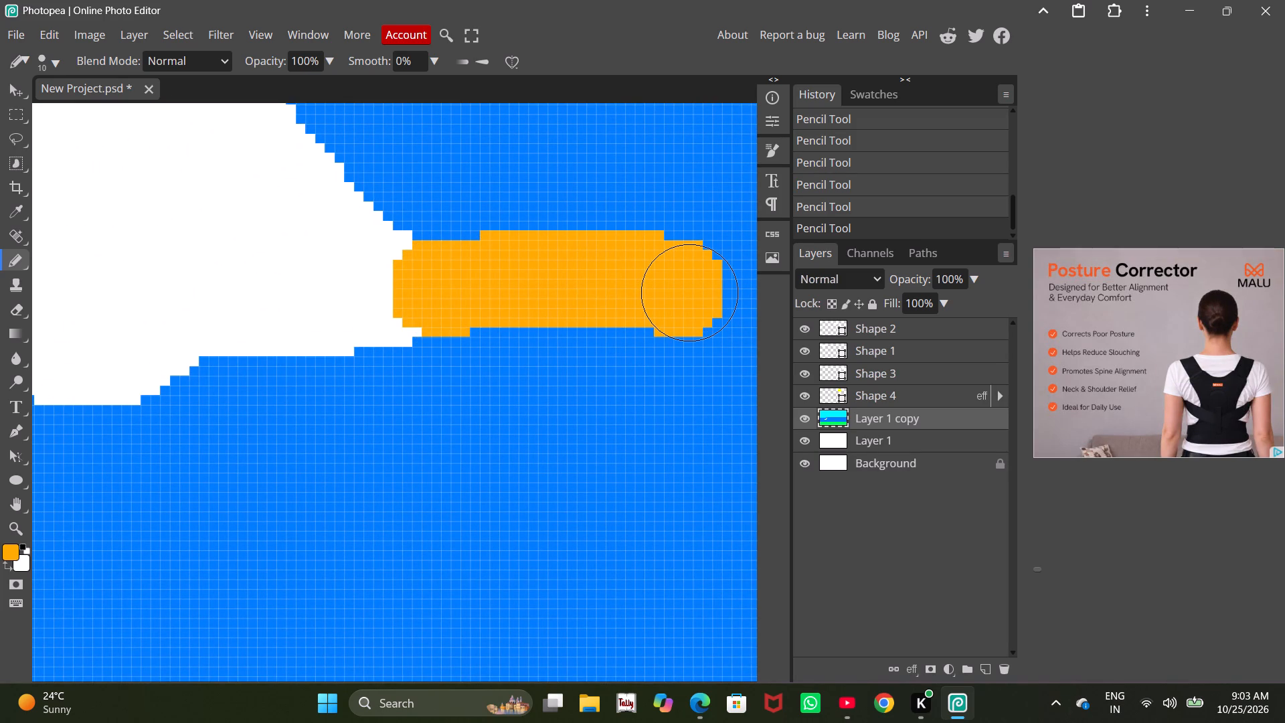
{"action": "left_click_drag", "start_coordinate": [690, 293], "coordinate": [730, 303]}
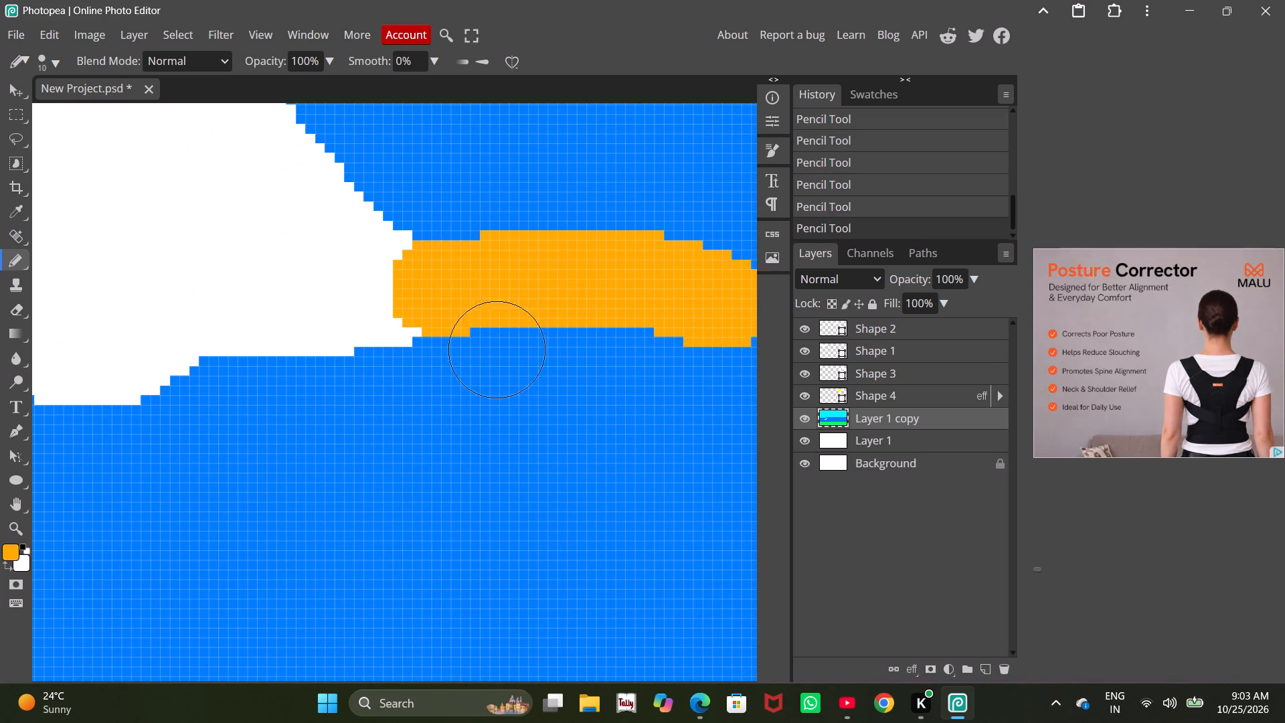
{"action": "left_click_drag", "start_coordinate": [381, 363], "coordinate": [508, 368]}
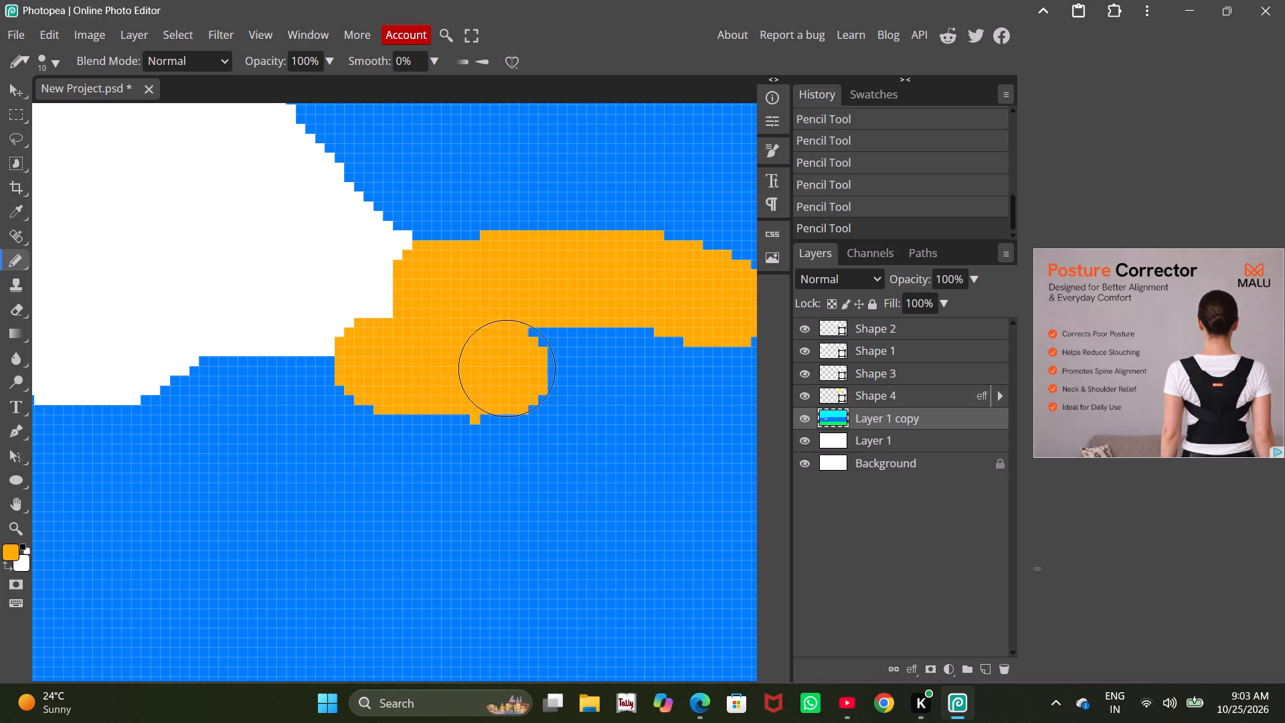
{"action": "left_click_drag", "start_coordinate": [508, 368], "coordinate": [727, 367]}
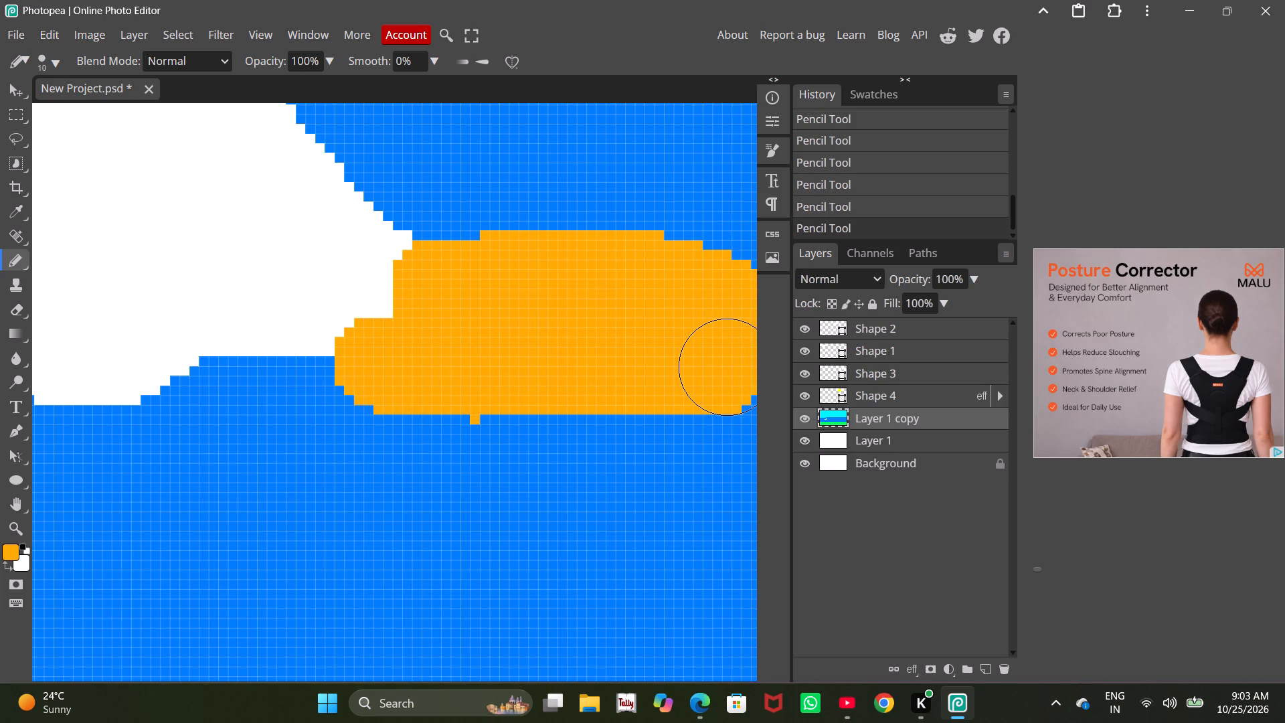
{"action": "left_click_drag", "start_coordinate": [727, 367], "coordinate": [728, 367]}
{"action": "scroll", "coordinate": [506, 343], "scroll_direction": "down", "scroll_amount": 11, "text": "alt"}
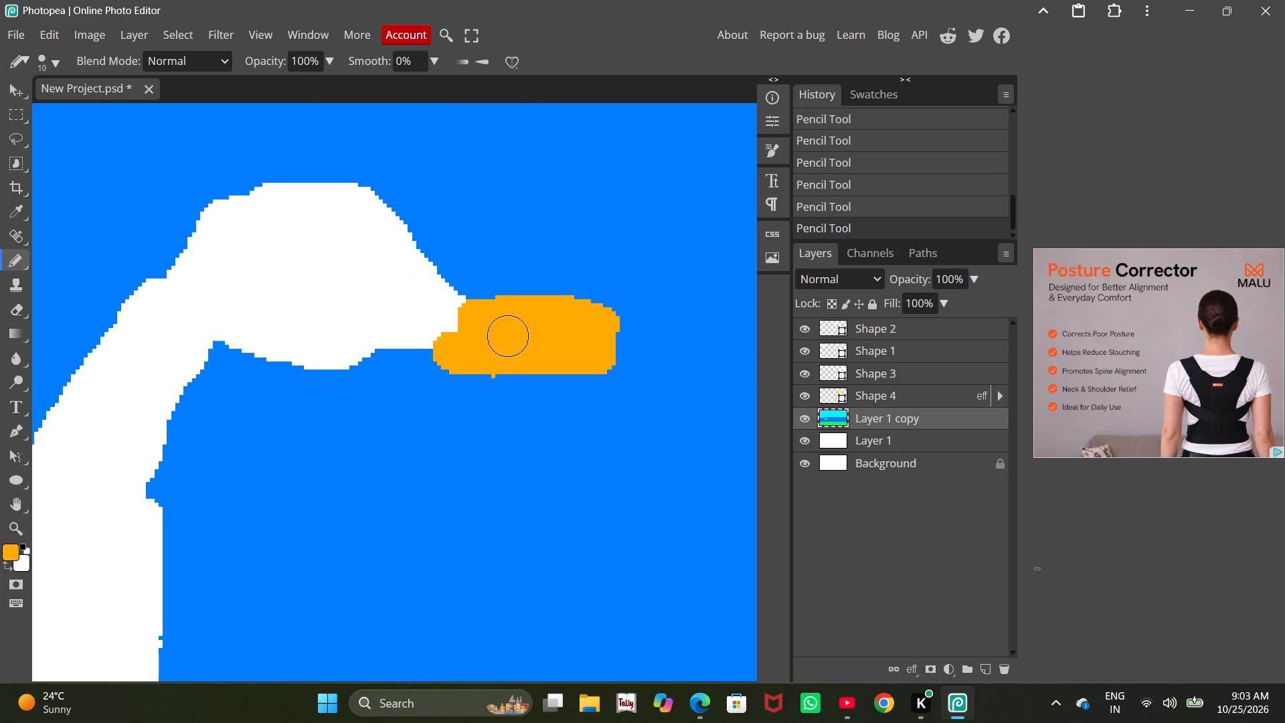
Undo the last two strokes, which painted the thick, blunt orange beak.
{"action": "scroll", "coordinate": [510, 335], "scroll_direction": "down", "scroll_amount": 2, "text": "alt"}
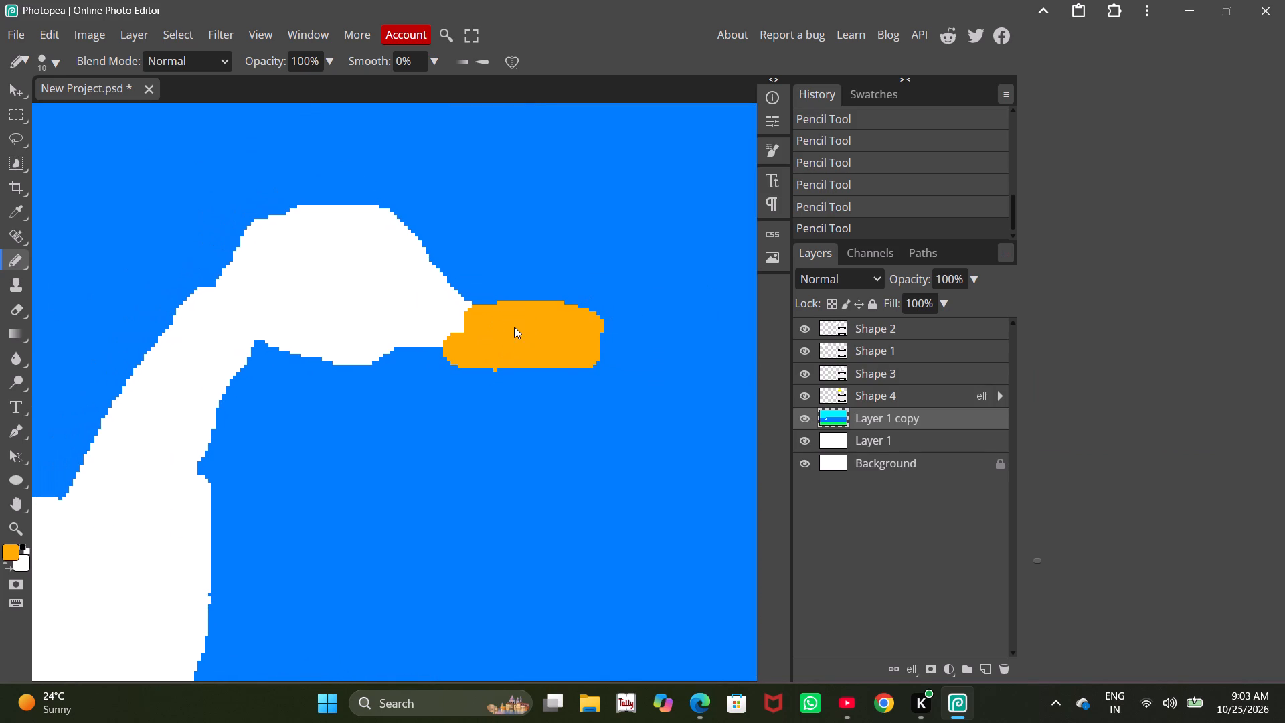
{"action": "key", "text": "ctrl+z"}
{"action": "key", "text": "ctrl+z"}
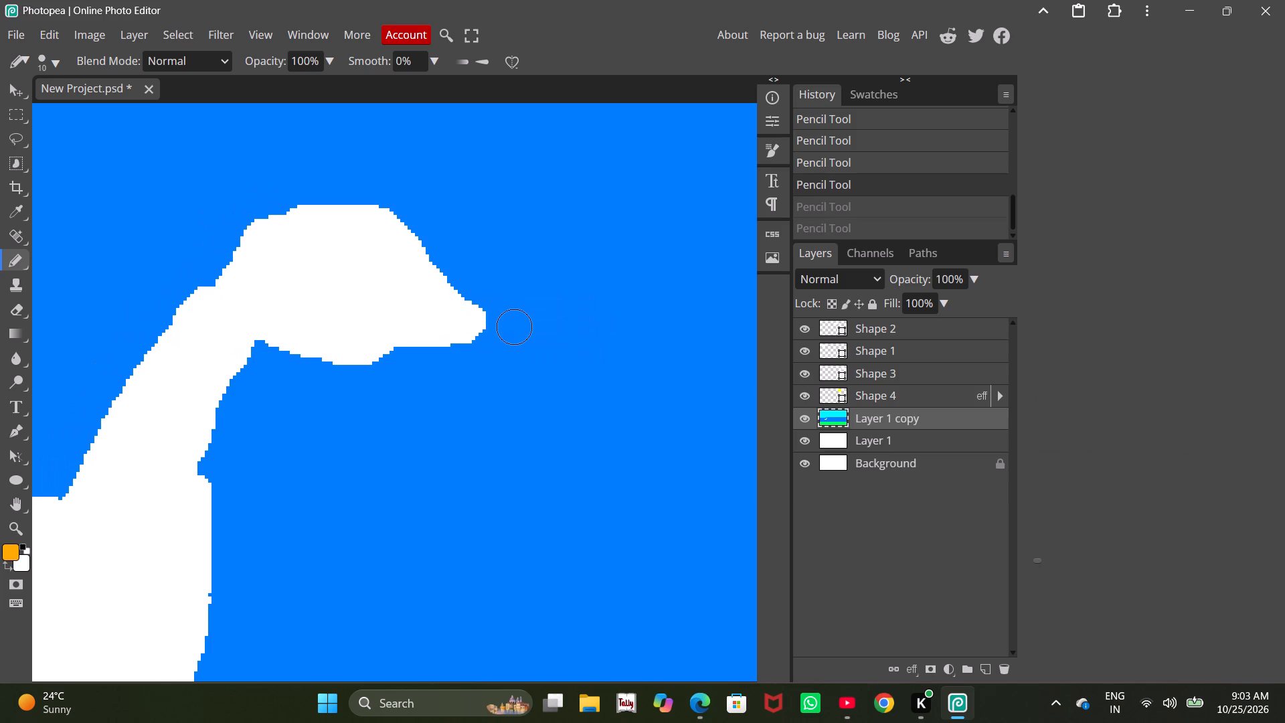
Paint a slim orange beak sloping slightly downward from the tip of the bird's white head.
{"action": "left_click_drag", "start_coordinate": [486, 322], "coordinate": [528, 332]}
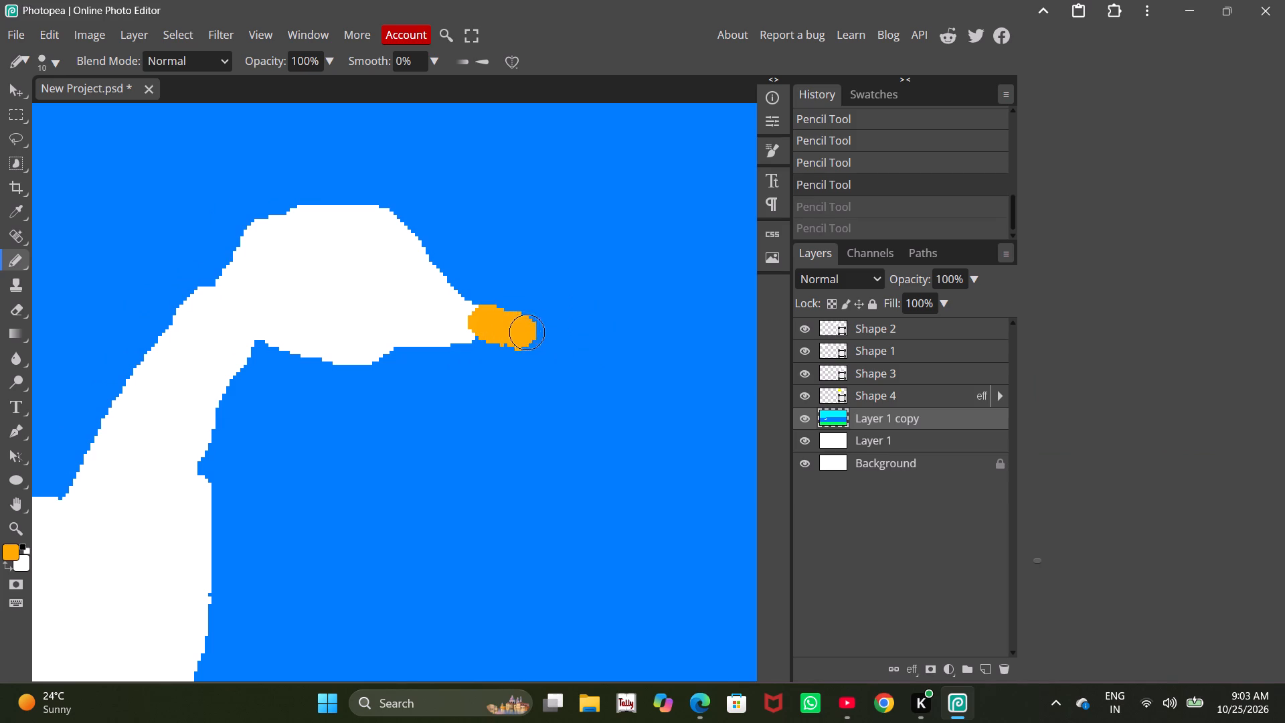
{"action": "left_click_drag", "start_coordinate": [528, 332], "coordinate": [578, 343]}
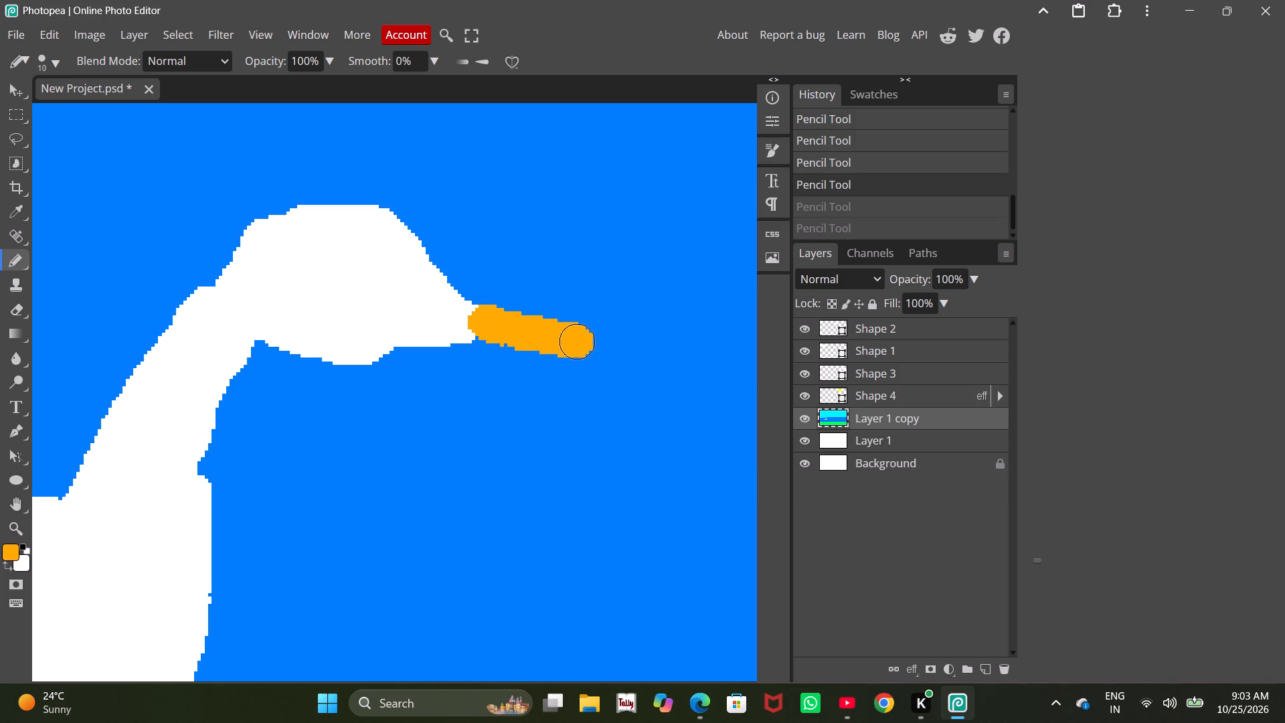
{"action": "left_click_drag", "start_coordinate": [578, 343], "coordinate": [578, 343]}
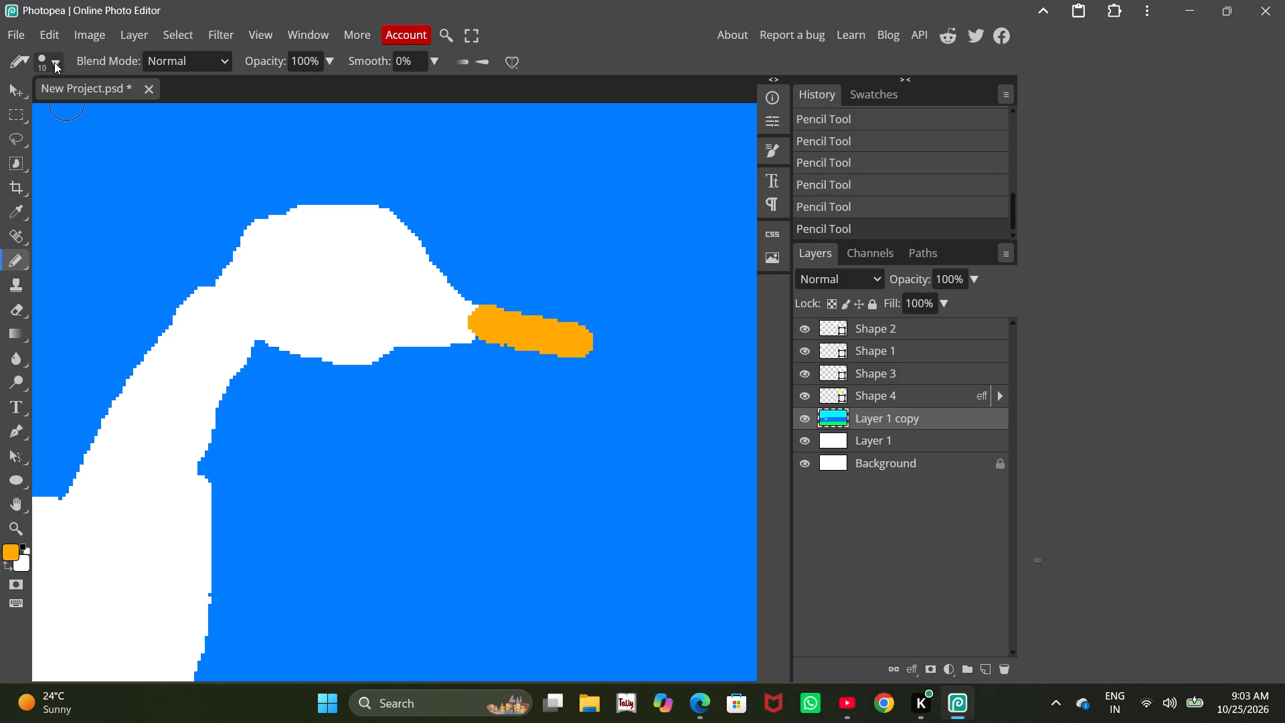
Set the pencil size to 8 px and thicken the beak along its lower edge in orange, from head to tip.
{"action": "left_click", "coordinate": [53, 58]}
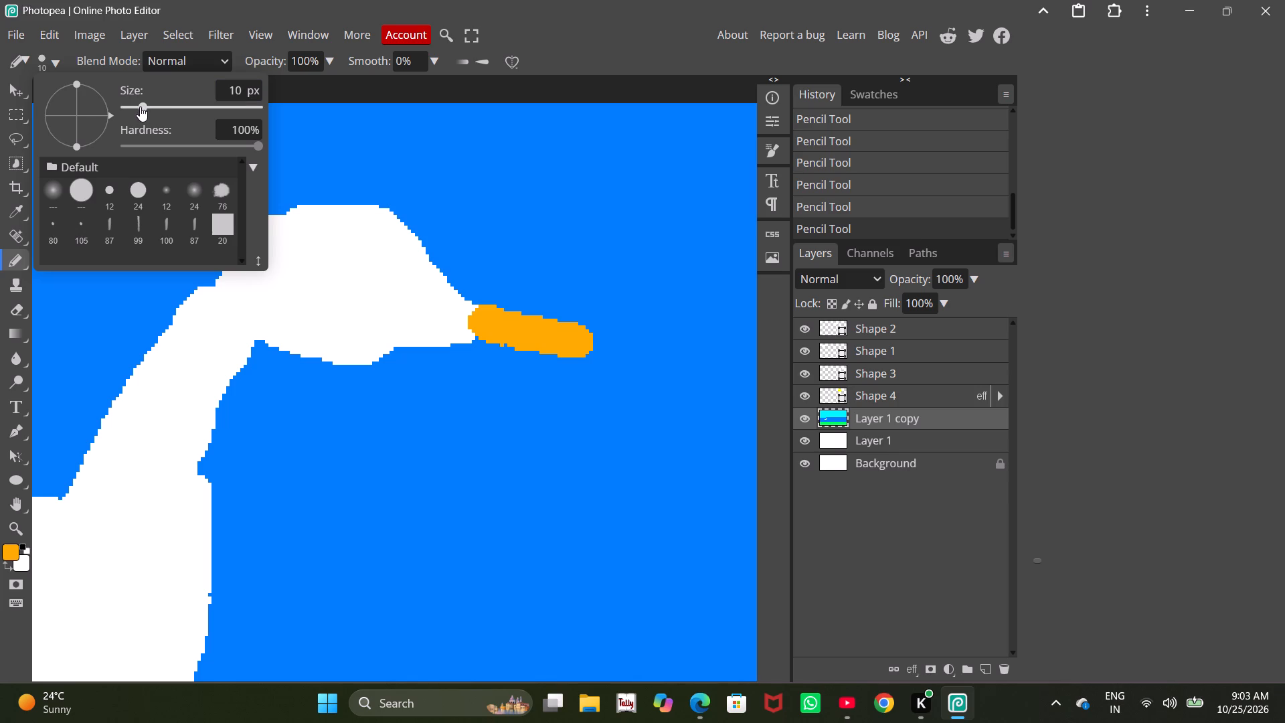
{"action": "left_click", "coordinate": [140, 106]}
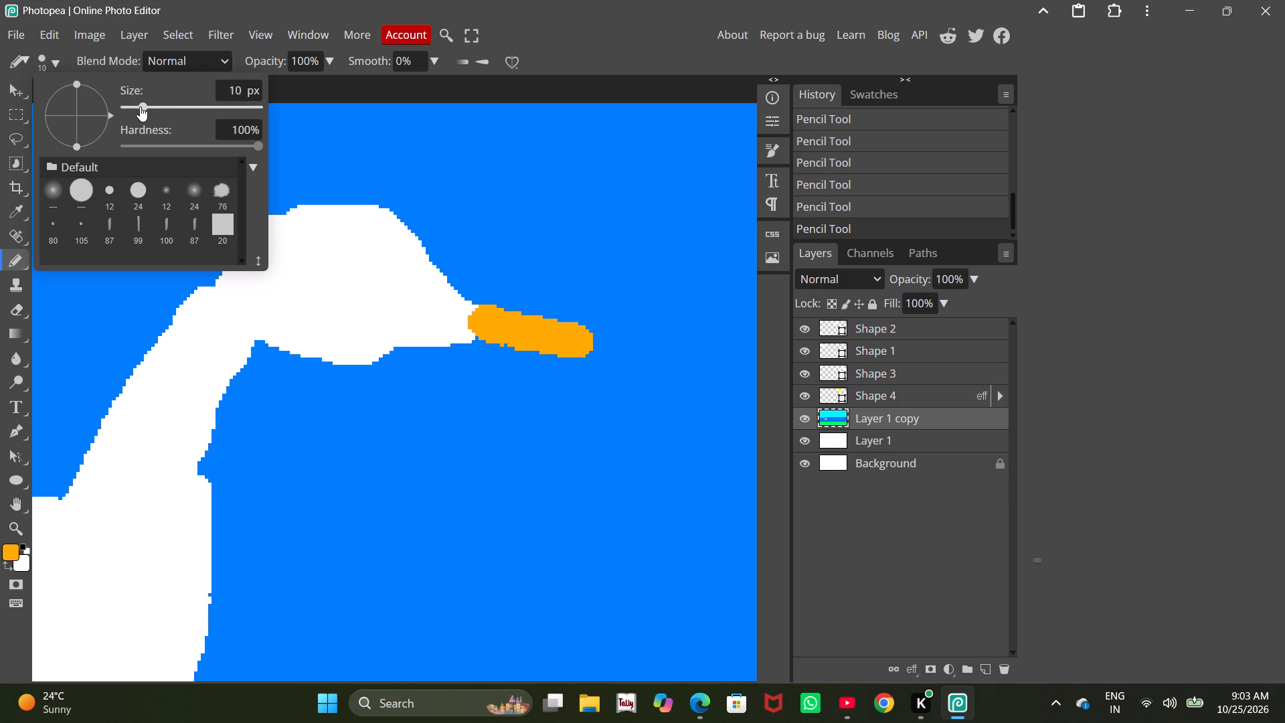
{"action": "left_click", "coordinate": [138, 106]}
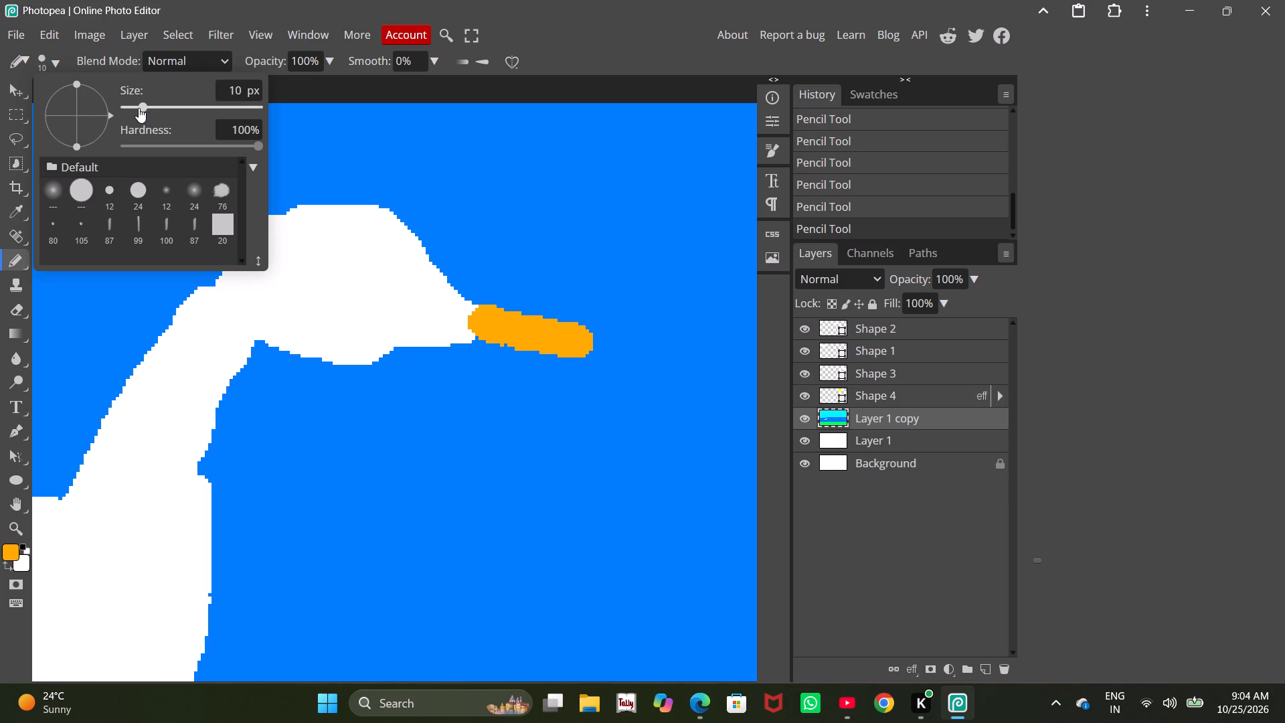
{"action": "left_click", "coordinate": [139, 108]}
{"action": "left_click", "coordinate": [136, 108]}
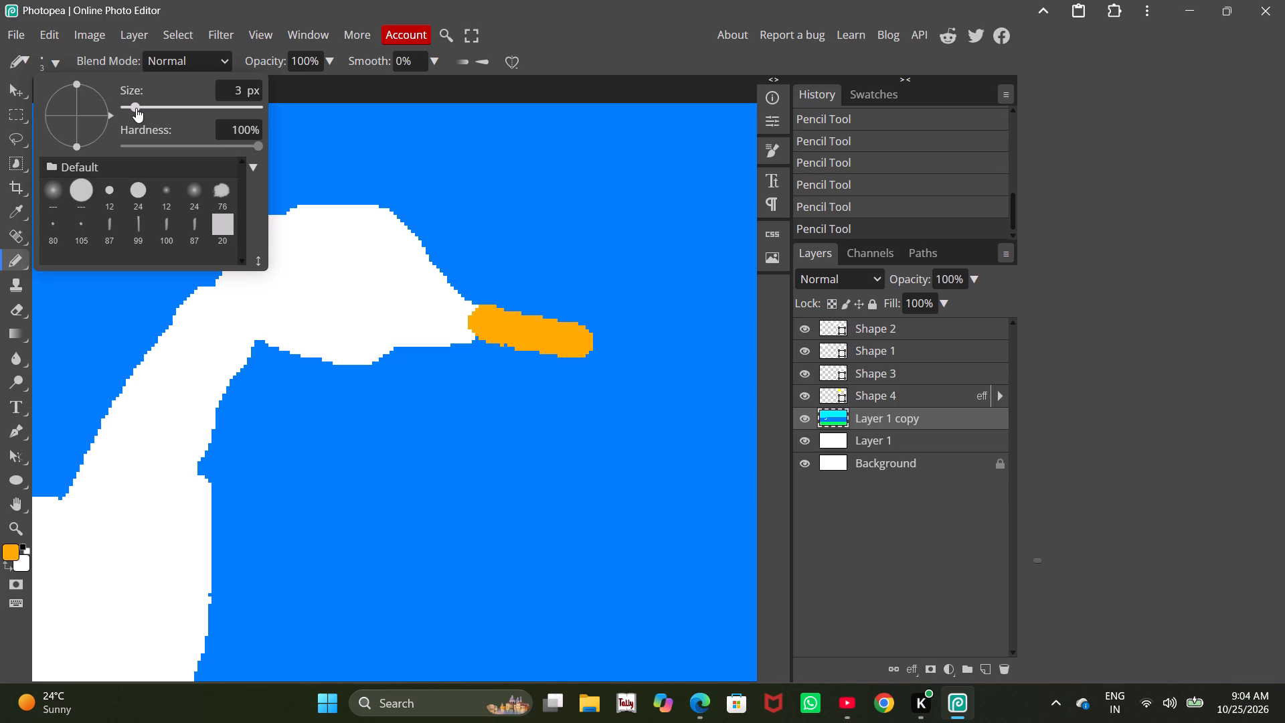
{"action": "left_click", "coordinate": [141, 108]}
{"action": "left_click_drag", "start_coordinate": [468, 344], "coordinate": [520, 359]}
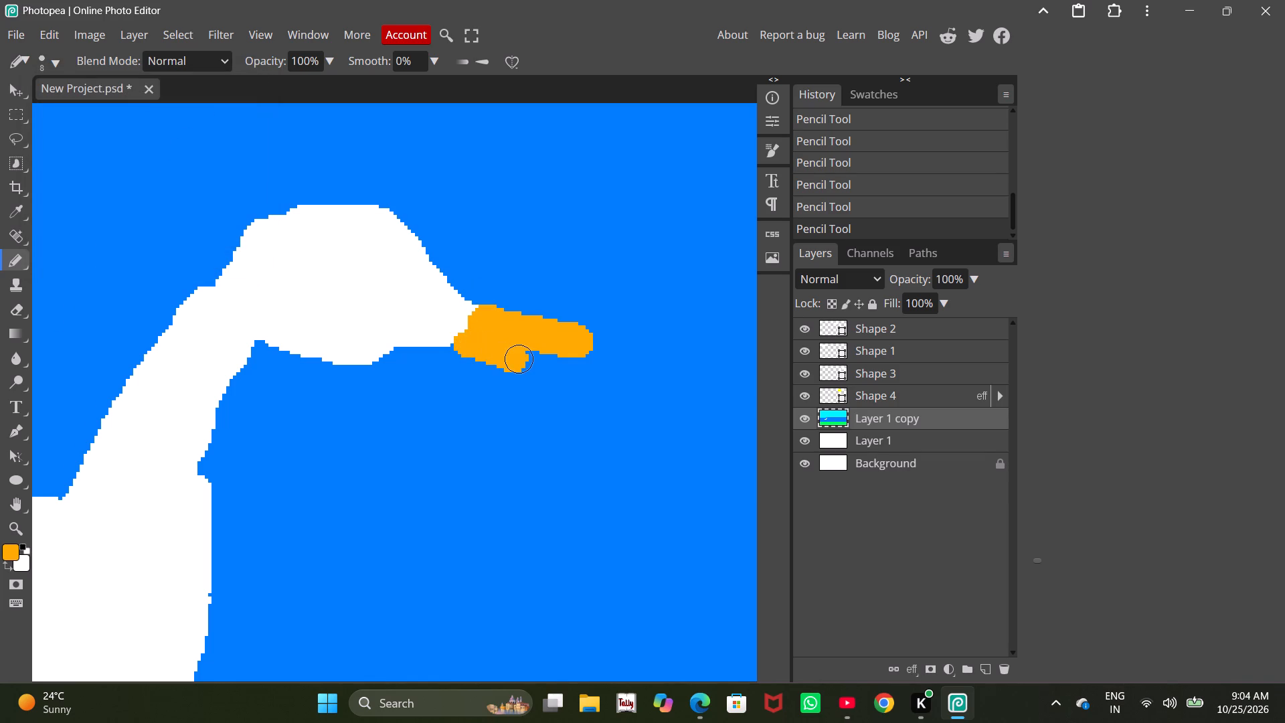
{"action": "left_click_drag", "start_coordinate": [520, 359], "coordinate": [553, 359]}
{"action": "left_click_drag", "start_coordinate": [553, 359], "coordinate": [562, 355]}
{"action": "left_click_drag", "start_coordinate": [562, 355], "coordinate": [571, 352]}
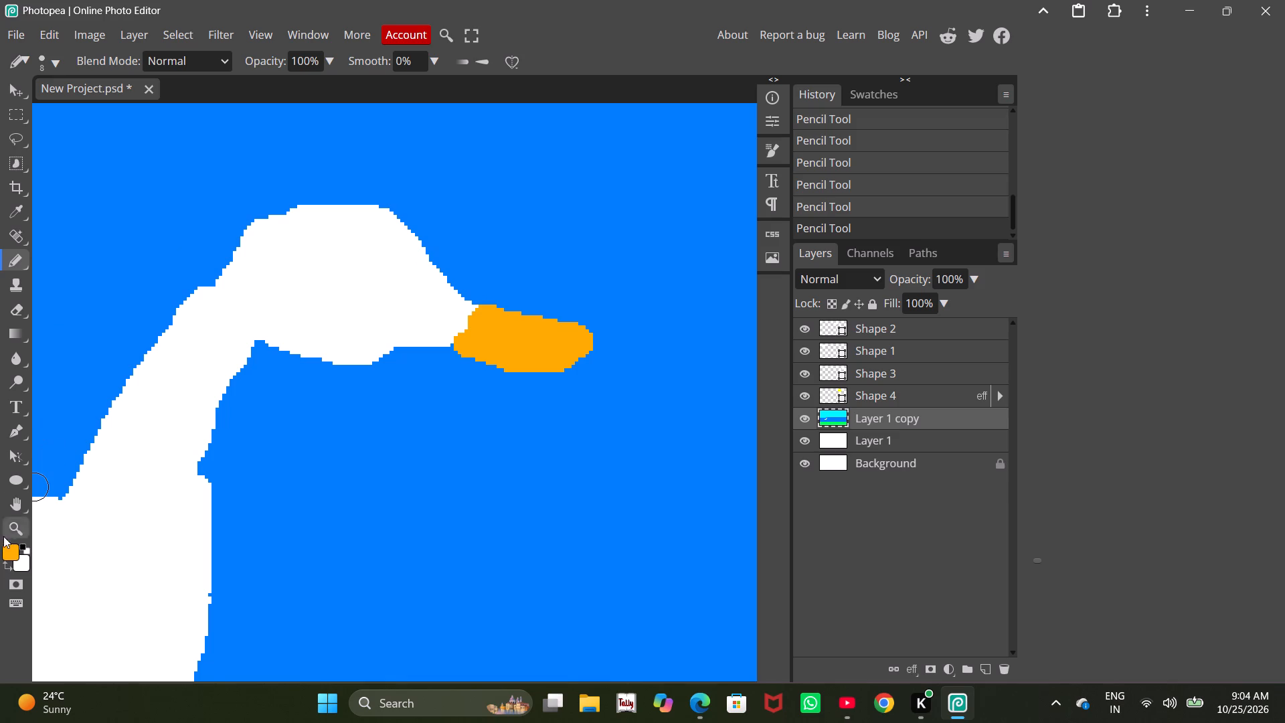
Draw a round black ellipse with no stroke, about 20 px across, on the bird's head as its eye.
{"action": "left_click", "coordinate": [17, 479]}
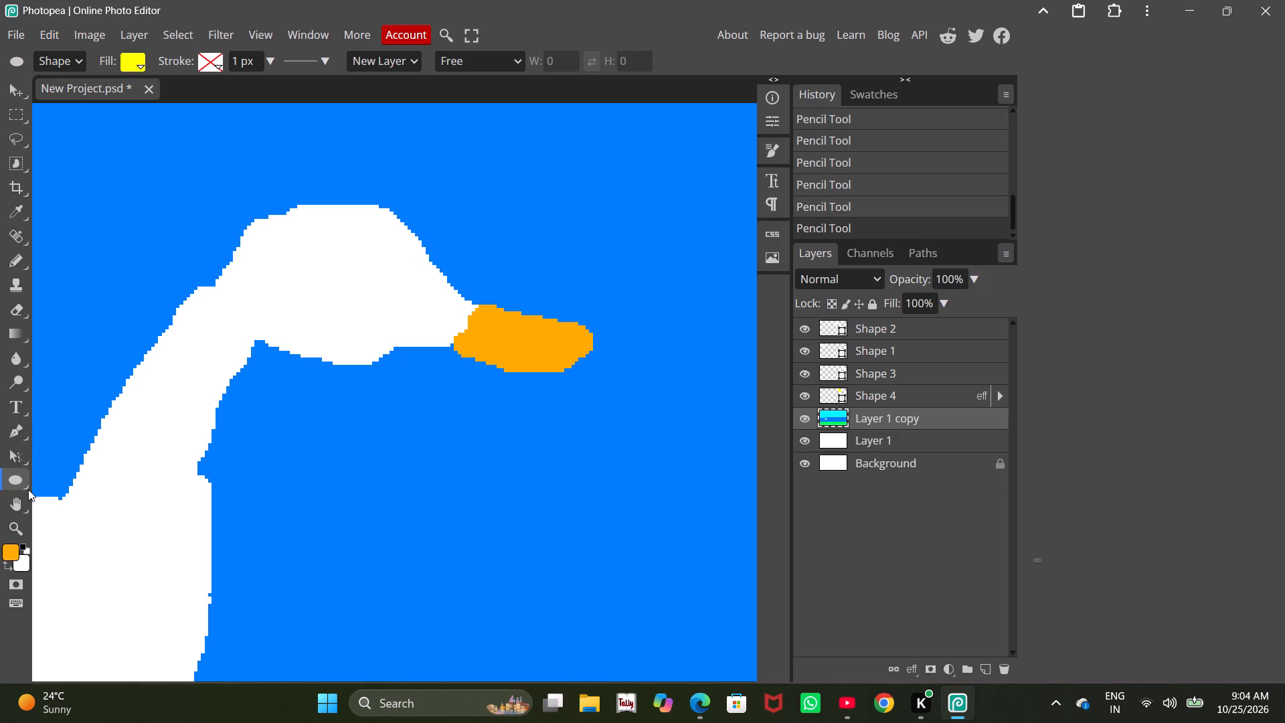
{"action": "left_click", "coordinate": [25, 481]}
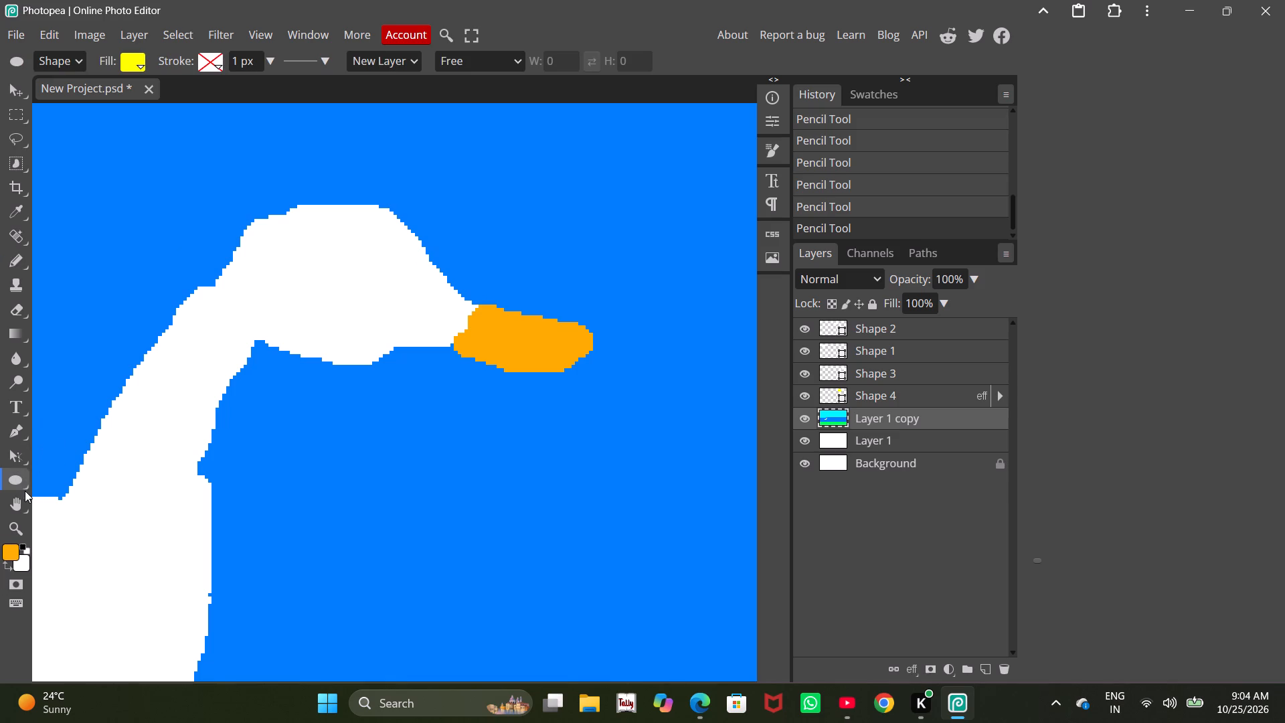
{"action": "left_click", "coordinate": [23, 485]}
{"action": "left_click", "coordinate": [66, 501]}
{"action": "left_click", "coordinate": [139, 64]}
{"action": "left_click", "coordinate": [236, 165]}
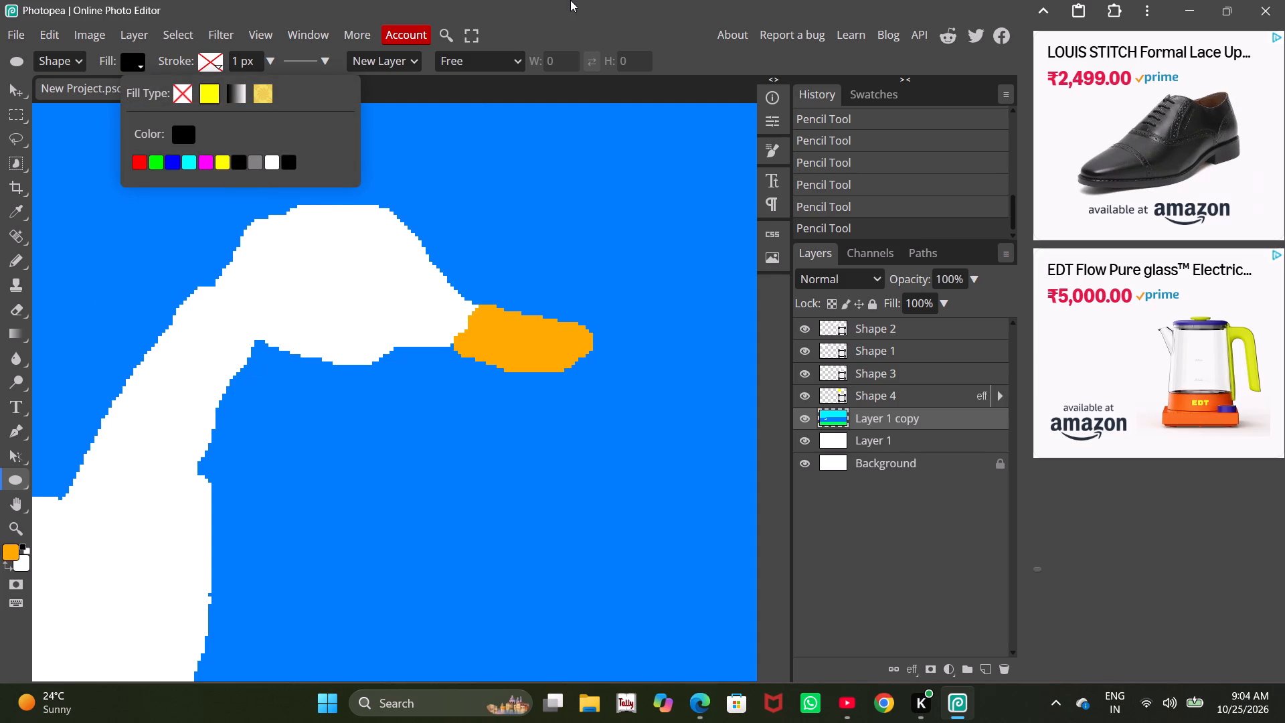
{"action": "left_click", "coordinate": [664, 15]}
{"action": "left_click", "coordinate": [673, 93]}
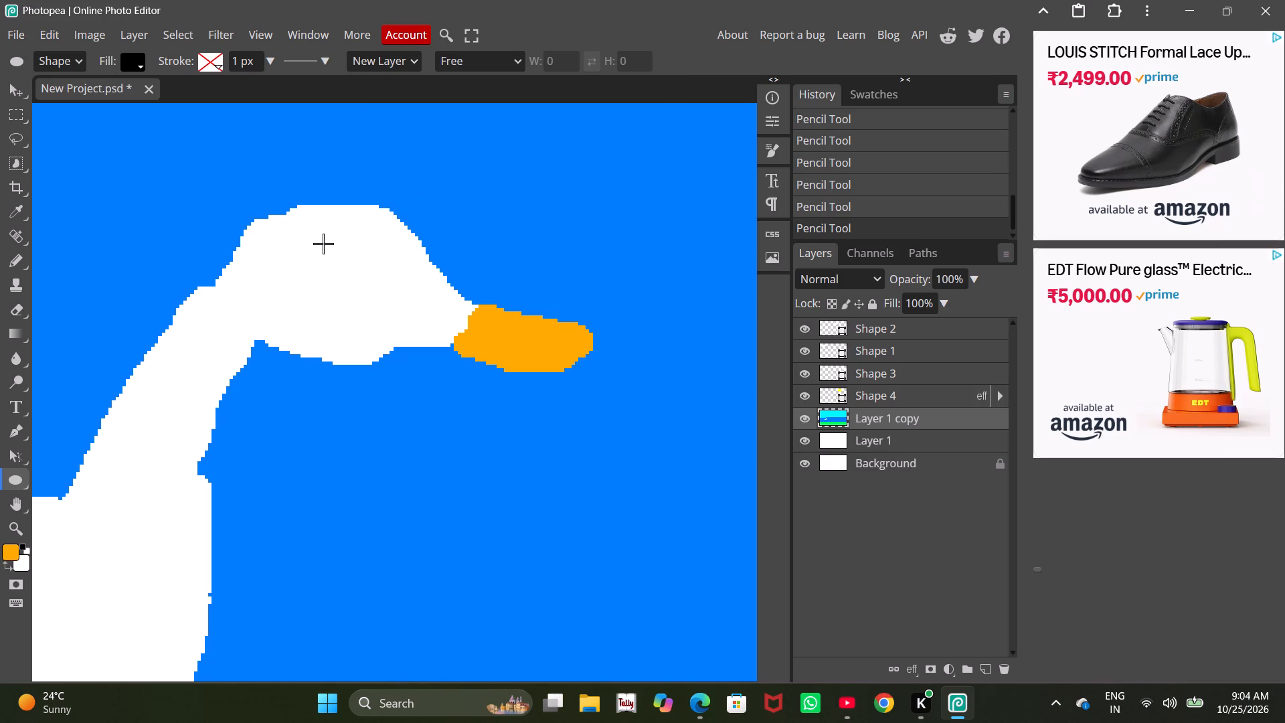
{"action": "left_click_drag", "start_coordinate": [323, 244], "coordinate": [357, 299]}
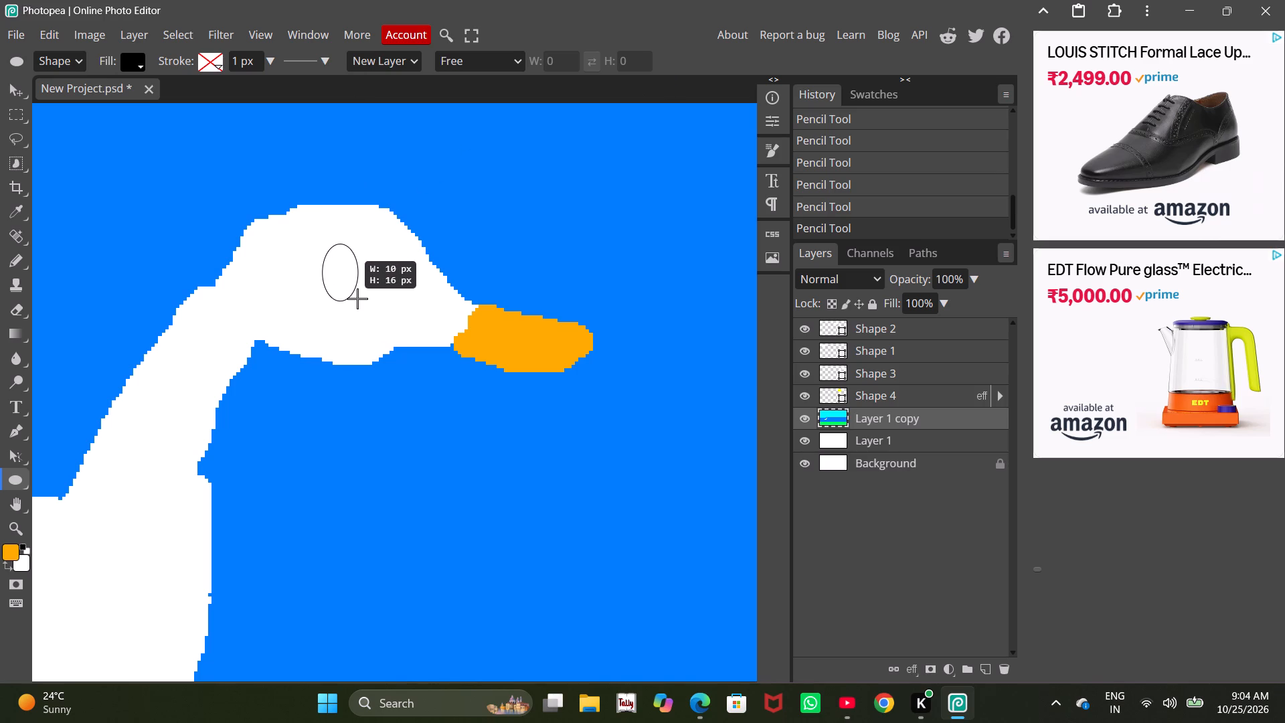
{"action": "left_click_drag", "start_coordinate": [357, 299], "coordinate": [389, 312]}
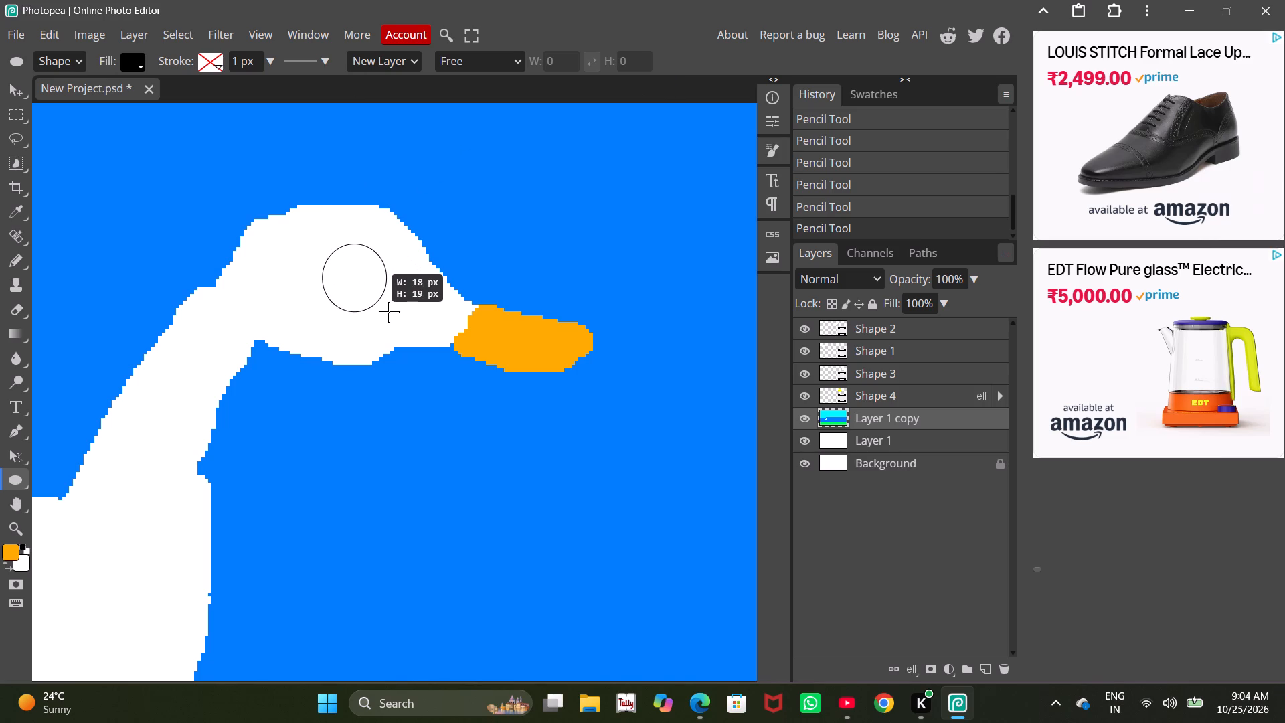
{"action": "left_click_drag", "start_coordinate": [389, 312], "coordinate": [395, 312]}
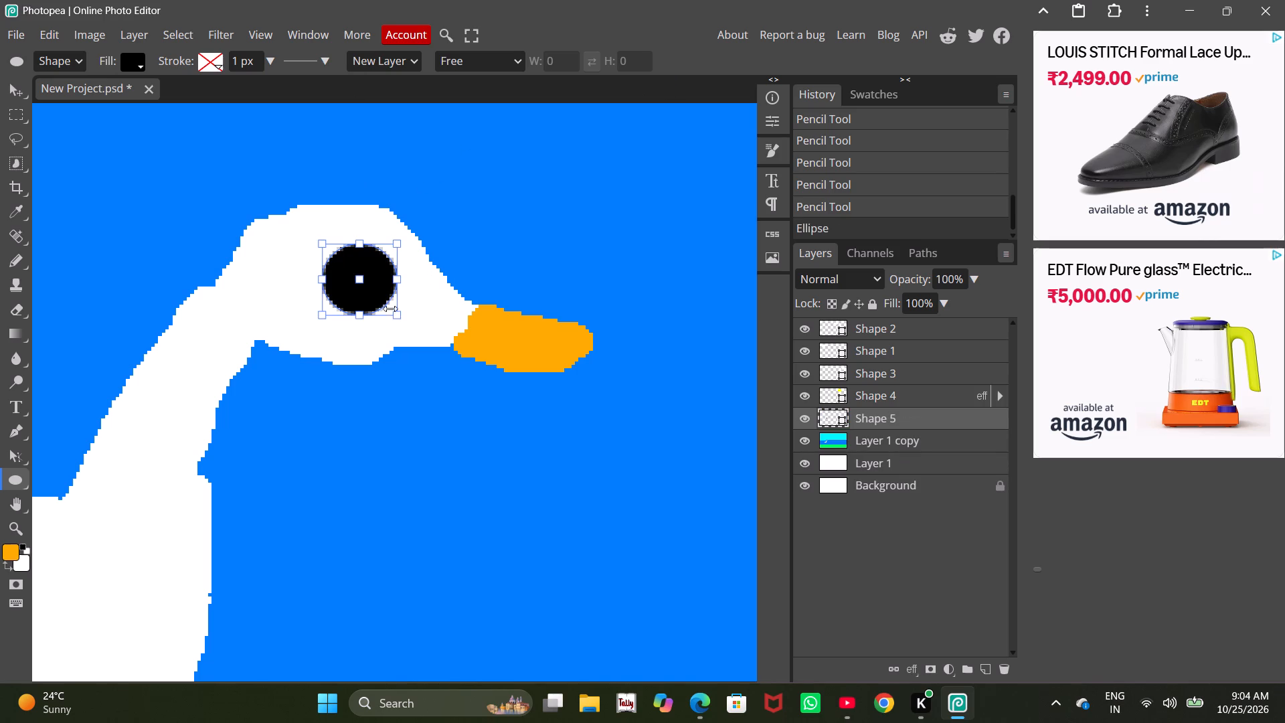
Move the black eye slightly up and back, away from the beak, within the bird's head.
{"action": "left_click", "coordinate": [5, 84]}
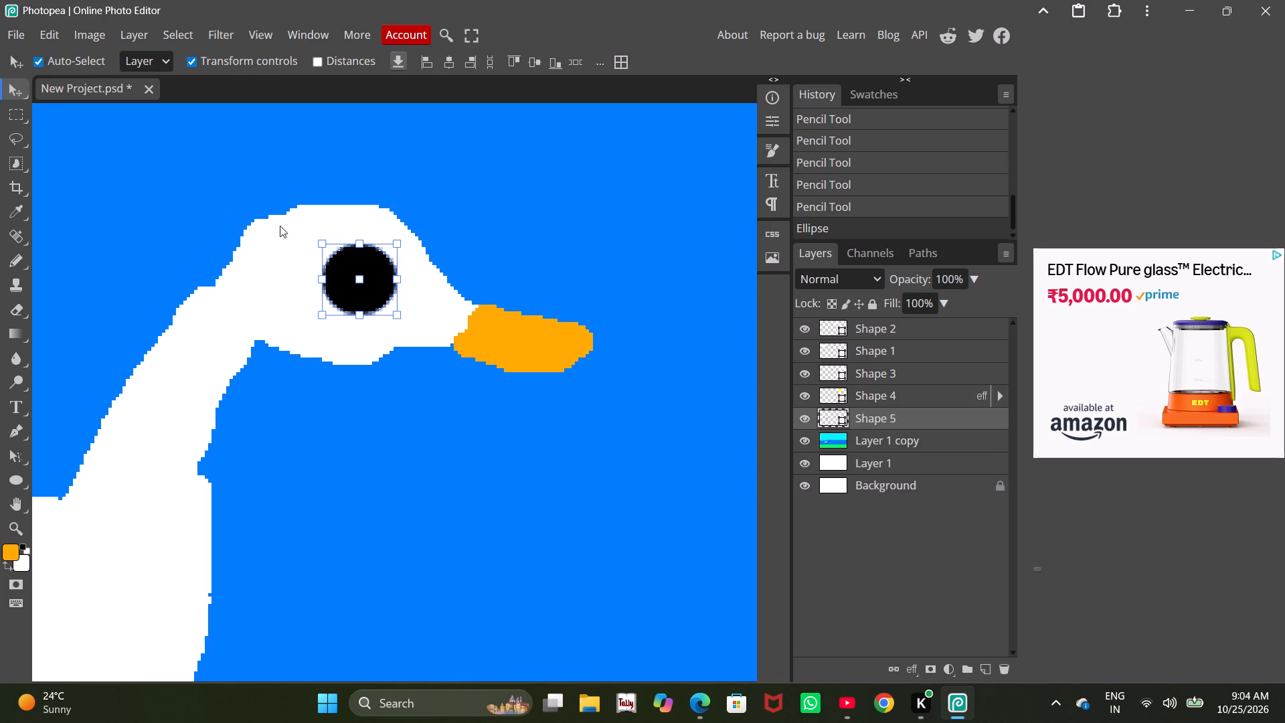
{"action": "left_click_drag", "start_coordinate": [341, 293], "coordinate": [321, 275]}
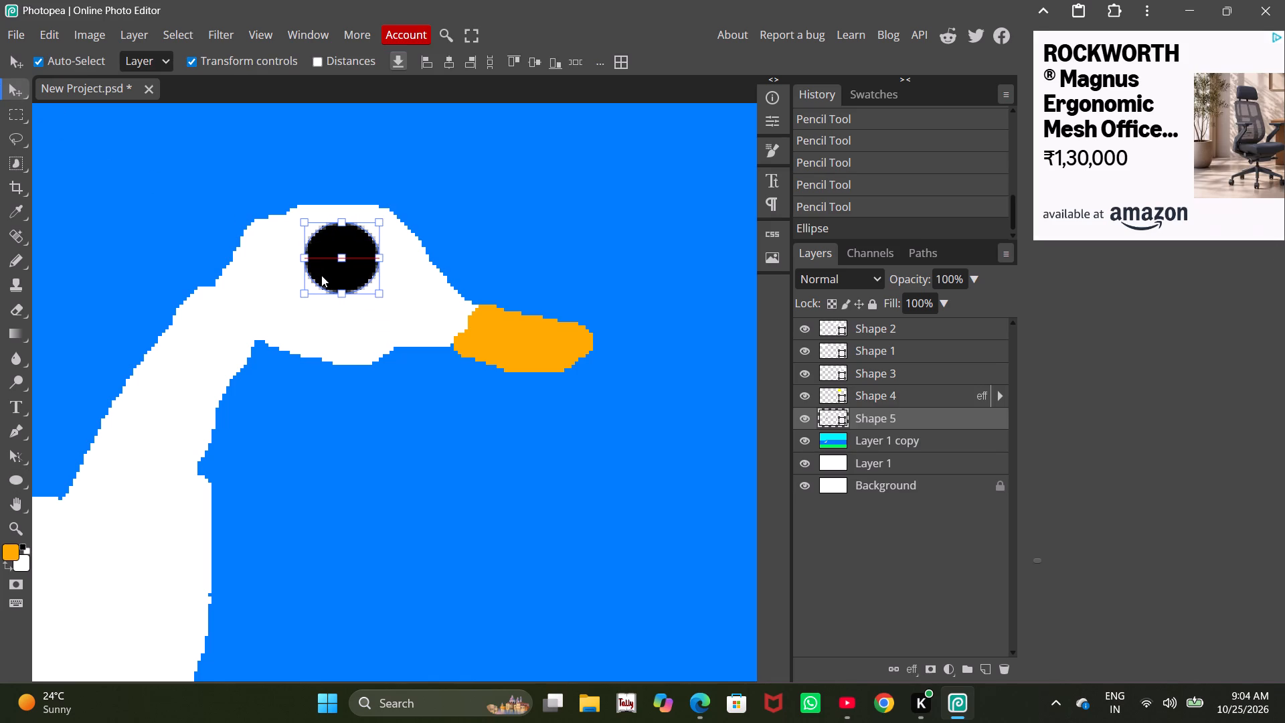
{"action": "left_click_drag", "start_coordinate": [321, 275], "coordinate": [321, 274]}
{"action": "left_click", "coordinate": [481, 97]}
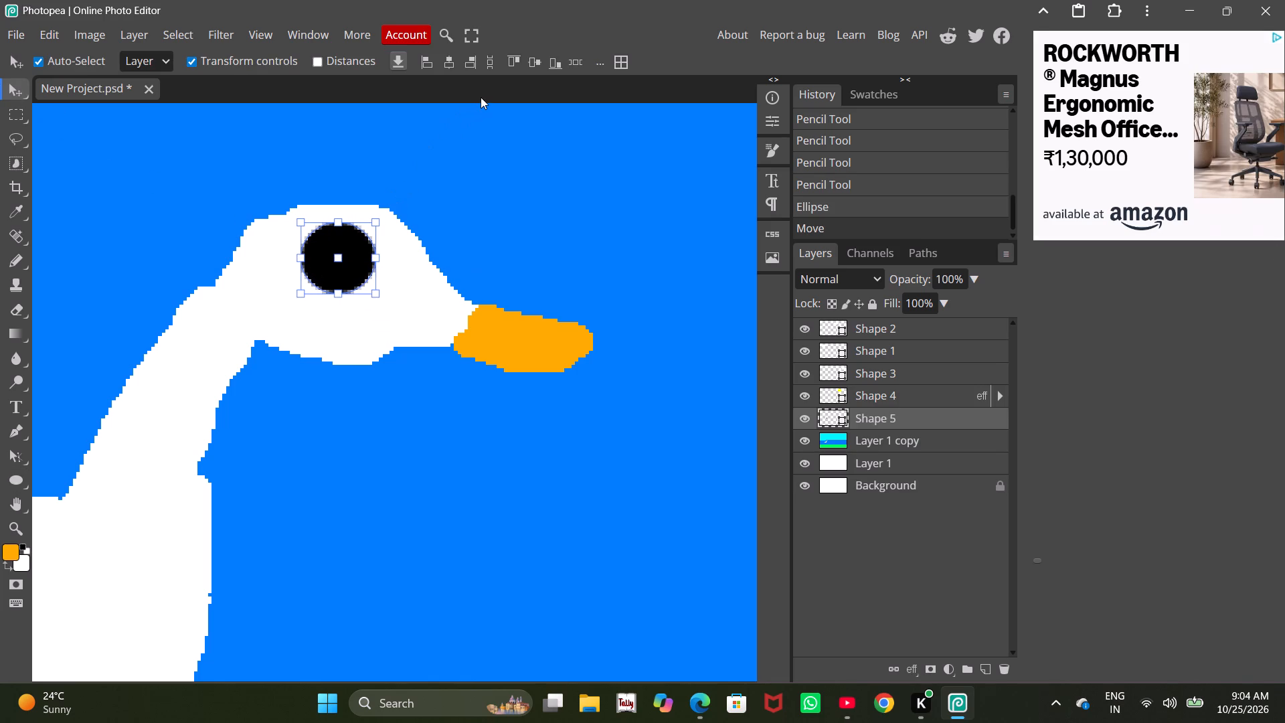
{"action": "left_click", "coordinate": [475, 127]}
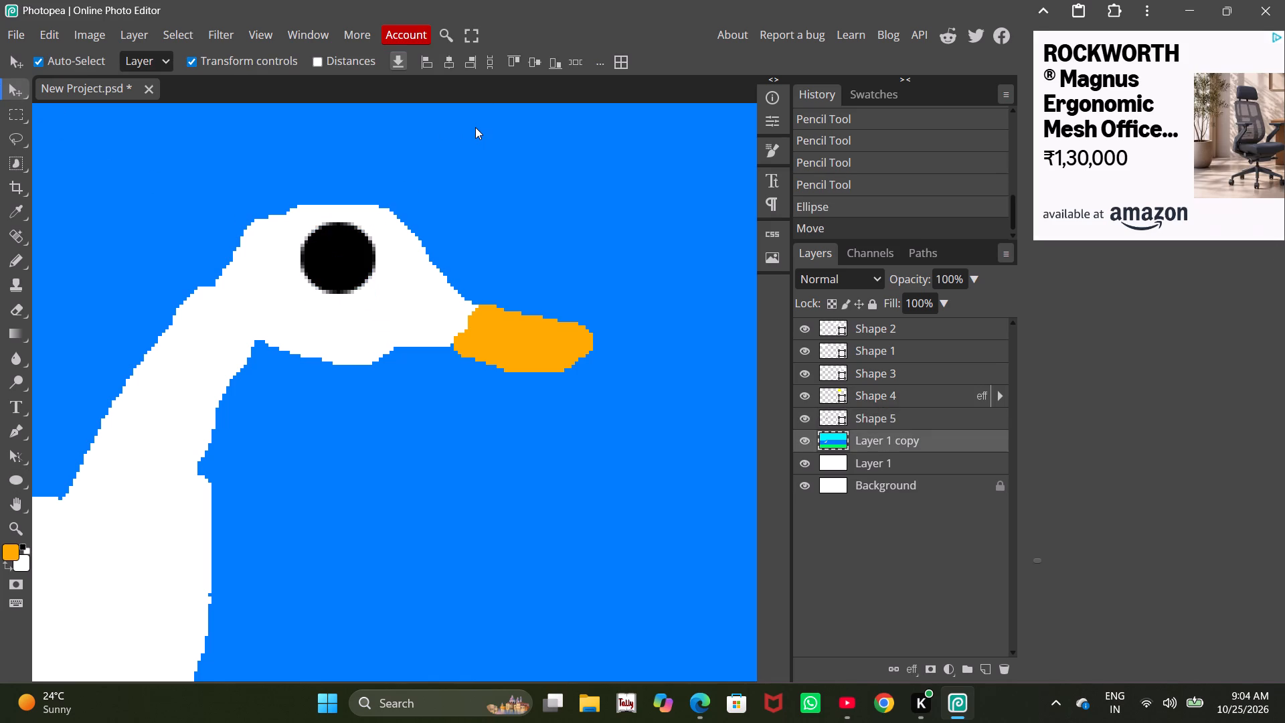
Examine the finished bird within the whole landscape, including the sky, clouds, sun, water and green ground.
{"action": "scroll", "coordinate": [483, 177], "scroll_direction": "down", "scroll_amount": 10, "text": "alt"}
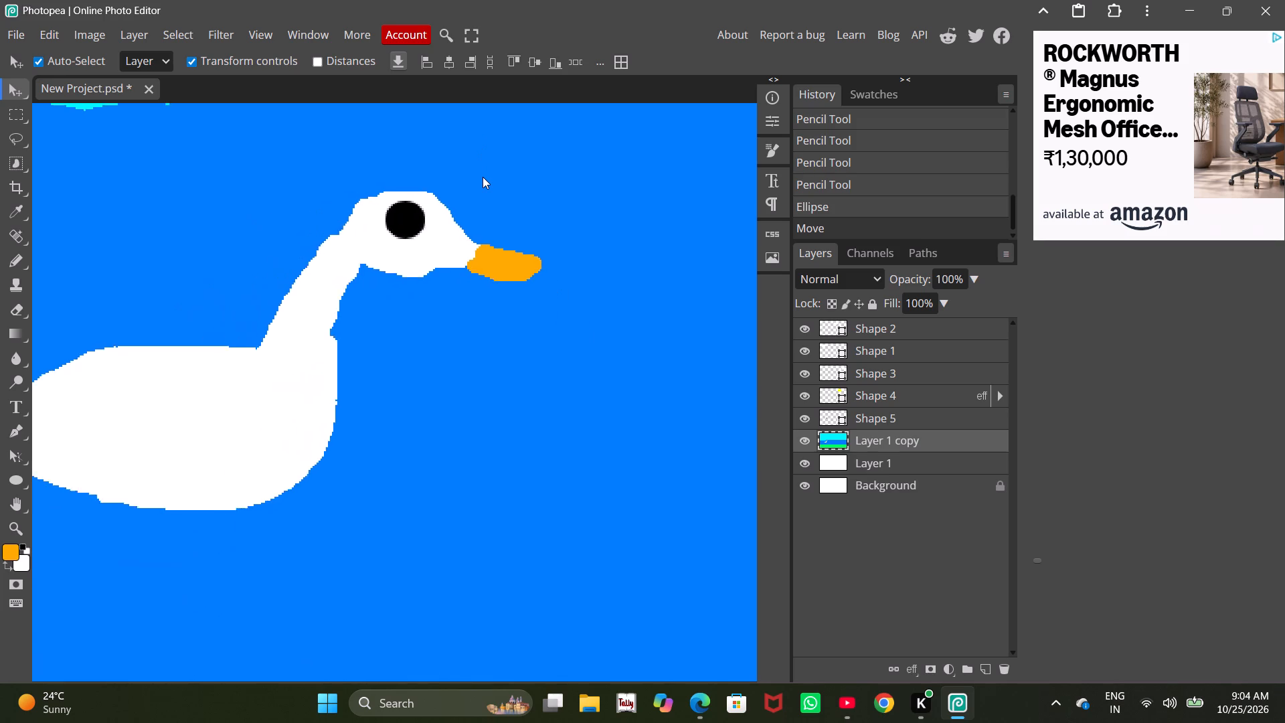
{"action": "scroll", "coordinate": [483, 177], "scroll_direction": "down", "scroll_amount": 8, "text": "alt"}
{"action": "scroll", "coordinate": [577, 206], "scroll_direction": "down", "scroll_amount": 11, "text": "alt"}
{"action": "scroll", "coordinate": [579, 206], "scroll_direction": "up", "scroll_amount": 1, "text": "ctrl"}
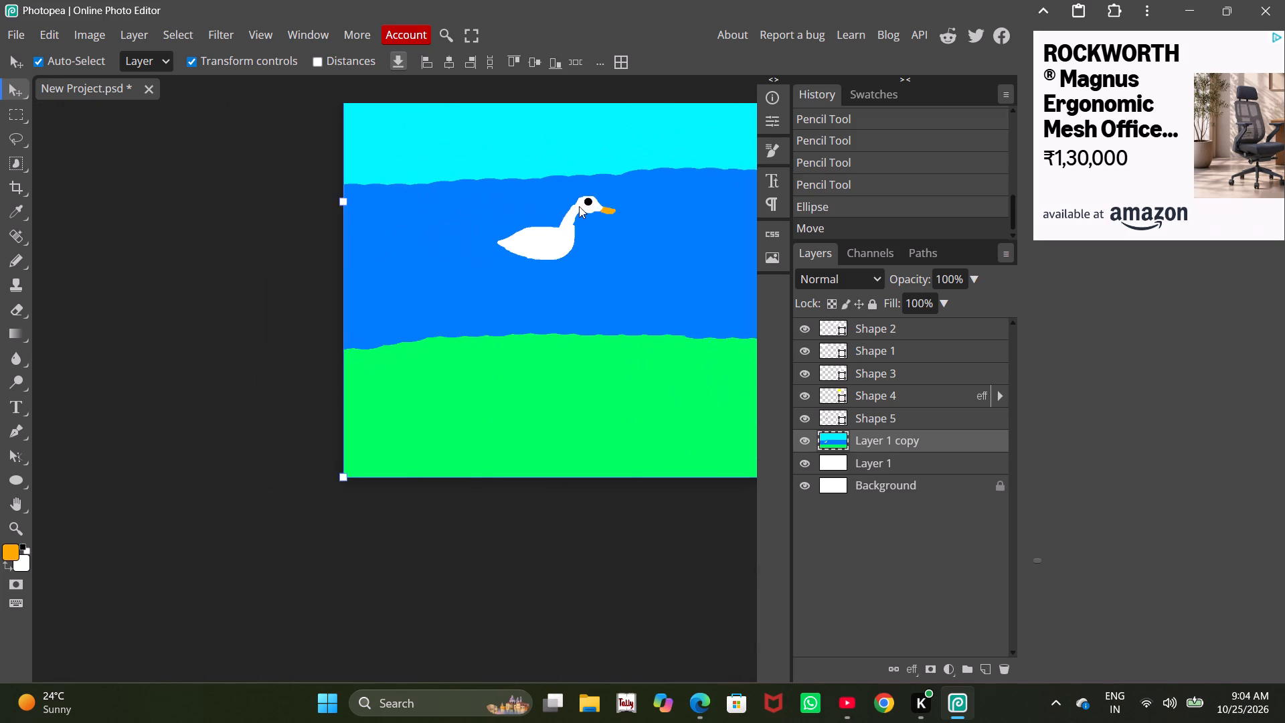
{"action": "scroll", "coordinate": [579, 206], "scroll_direction": "up", "scroll_amount": 2, "text": "ctrl"}
{"action": "scroll", "coordinate": [579, 206], "scroll_direction": "down", "scroll_amount": 5, "text": "ctrl"}
{"action": "scroll", "coordinate": [530, 191], "scroll_direction": "up", "scroll_amount": 3, "text": "alt"}
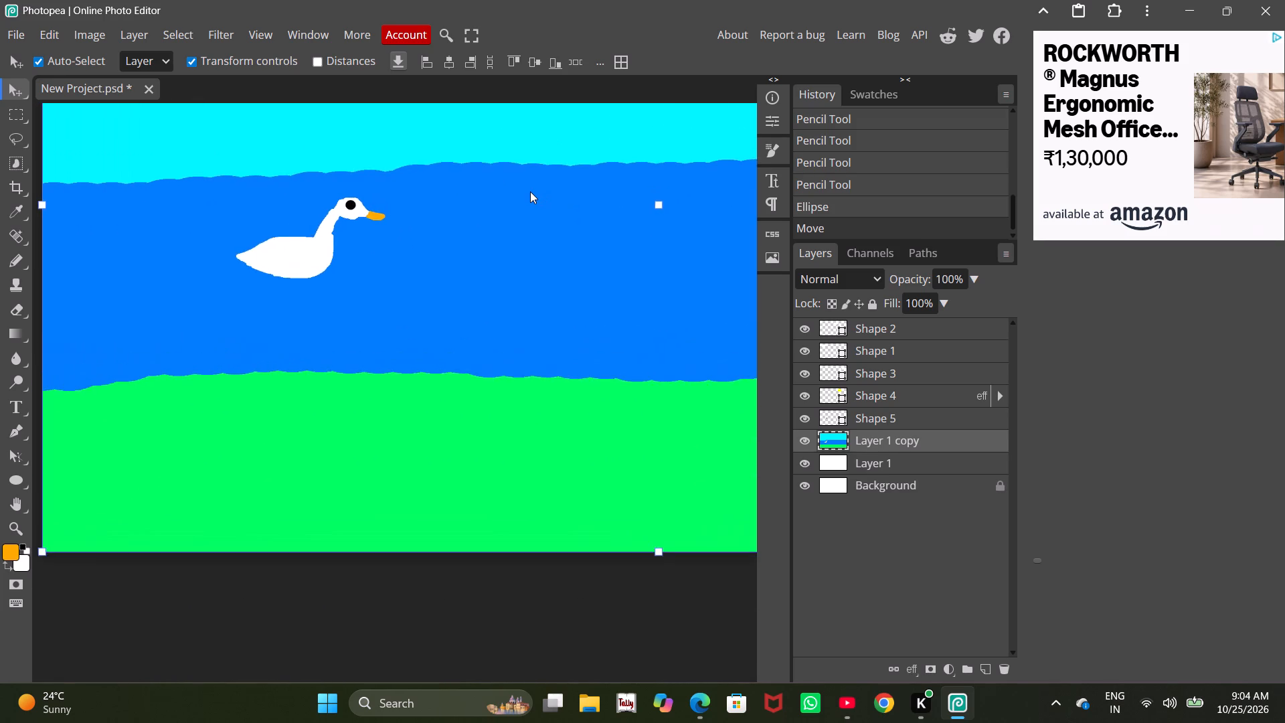
{"action": "scroll", "coordinate": [530, 191], "scroll_direction": "down", "scroll_amount": 8, "text": "alt"}
{"action": "scroll", "coordinate": [564, 214], "scroll_direction": "up", "scroll_amount": 2}
{"action": "scroll", "coordinate": [588, 208], "scroll_direction": "down", "scroll_amount": 2}
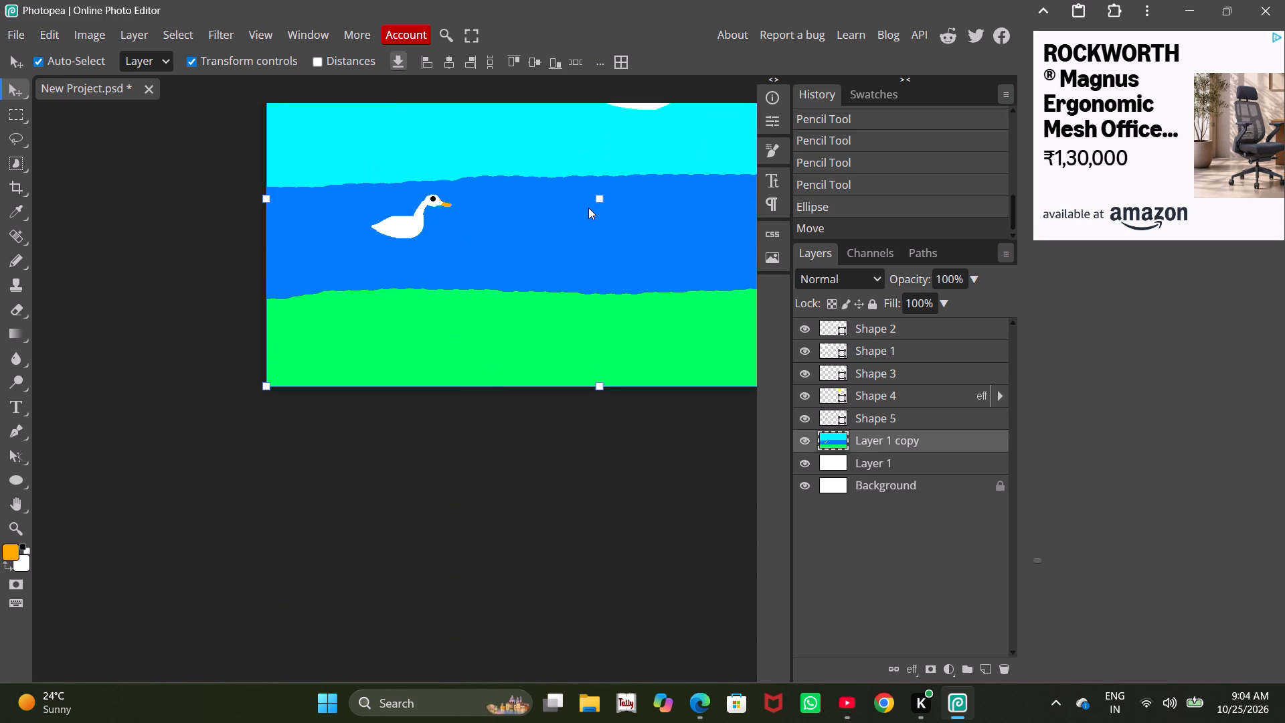
{"action": "scroll", "coordinate": [588, 208], "scroll_direction": "up", "scroll_amount": 2}
{"action": "scroll", "coordinate": [588, 208], "scroll_direction": "up", "scroll_amount": 3, "text": "ctrl"}
{"action": "scroll", "coordinate": [588, 208], "scroll_direction": "down", "scroll_amount": 4, "text": "ctrl"}
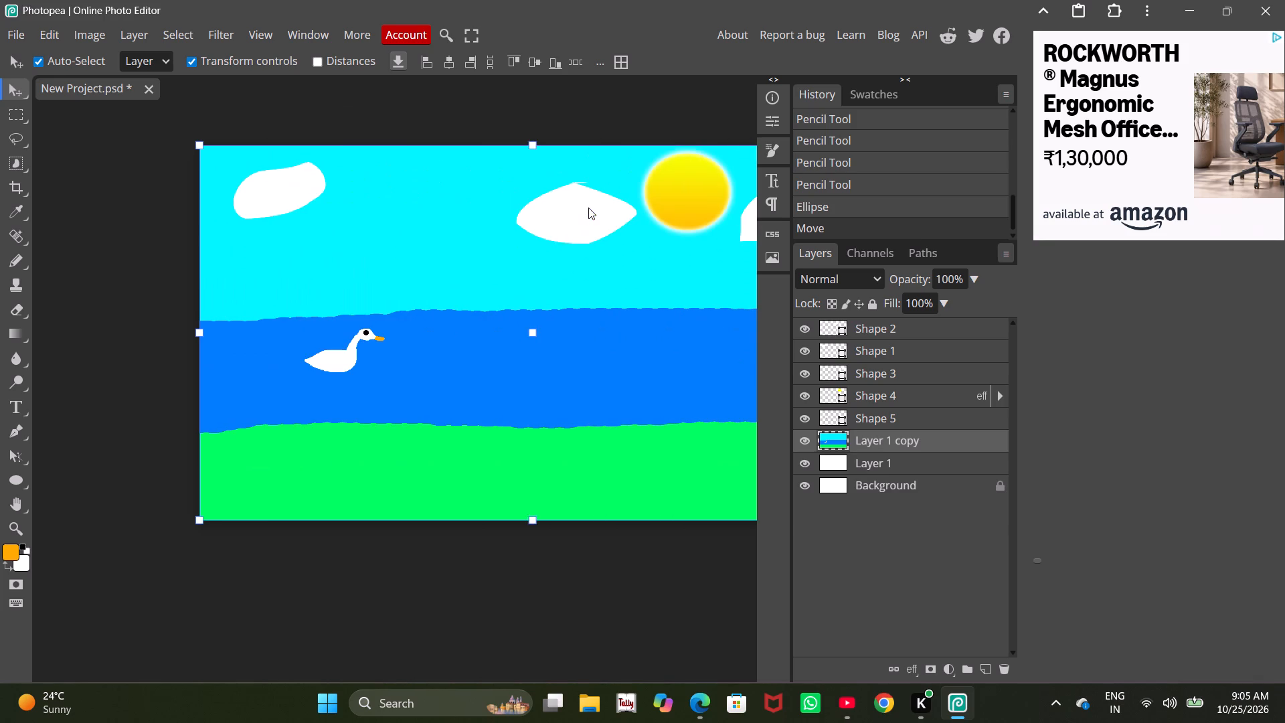
{"action": "scroll", "coordinate": [535, 229], "scroll_direction": "down", "scroll_amount": 3, "text": "ctrl"}
{"action": "scroll", "coordinate": [535, 229], "scroll_direction": "up", "scroll_amount": 1, "text": "ctrl"}
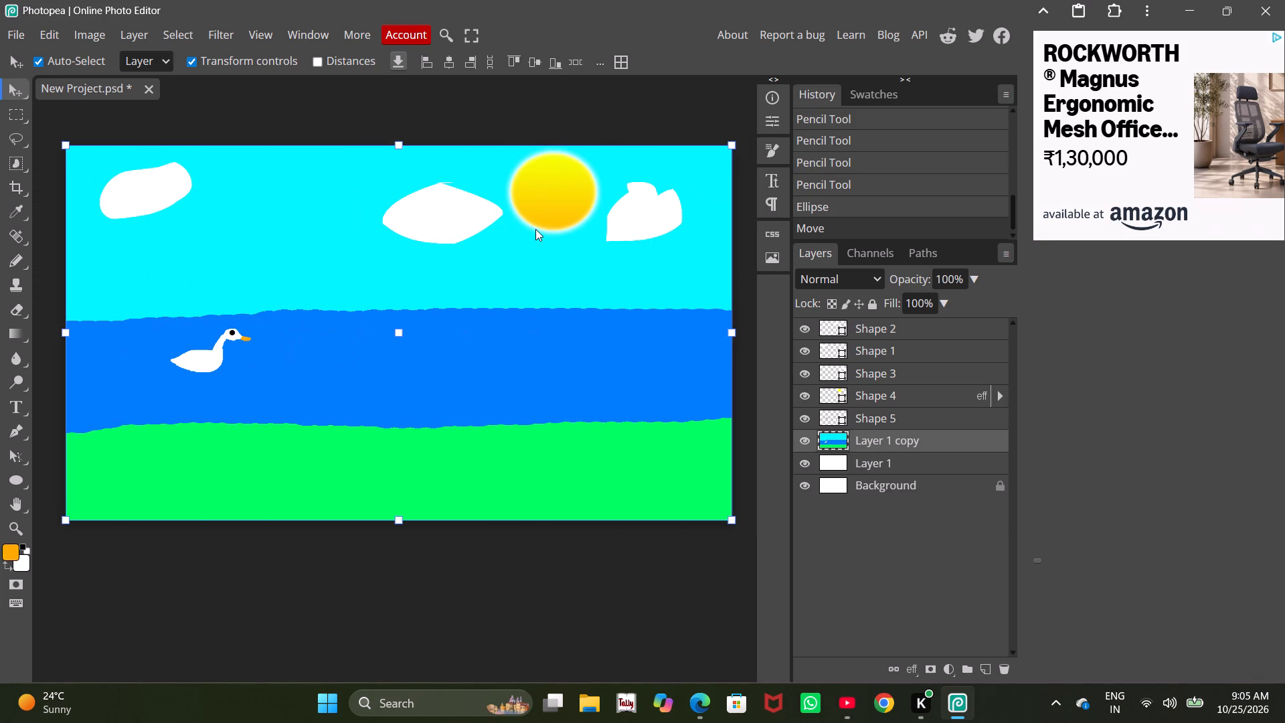
{"action": "scroll", "coordinate": [458, 205], "scroll_direction": "down", "scroll_amount": 1, "text": "ctrl"}
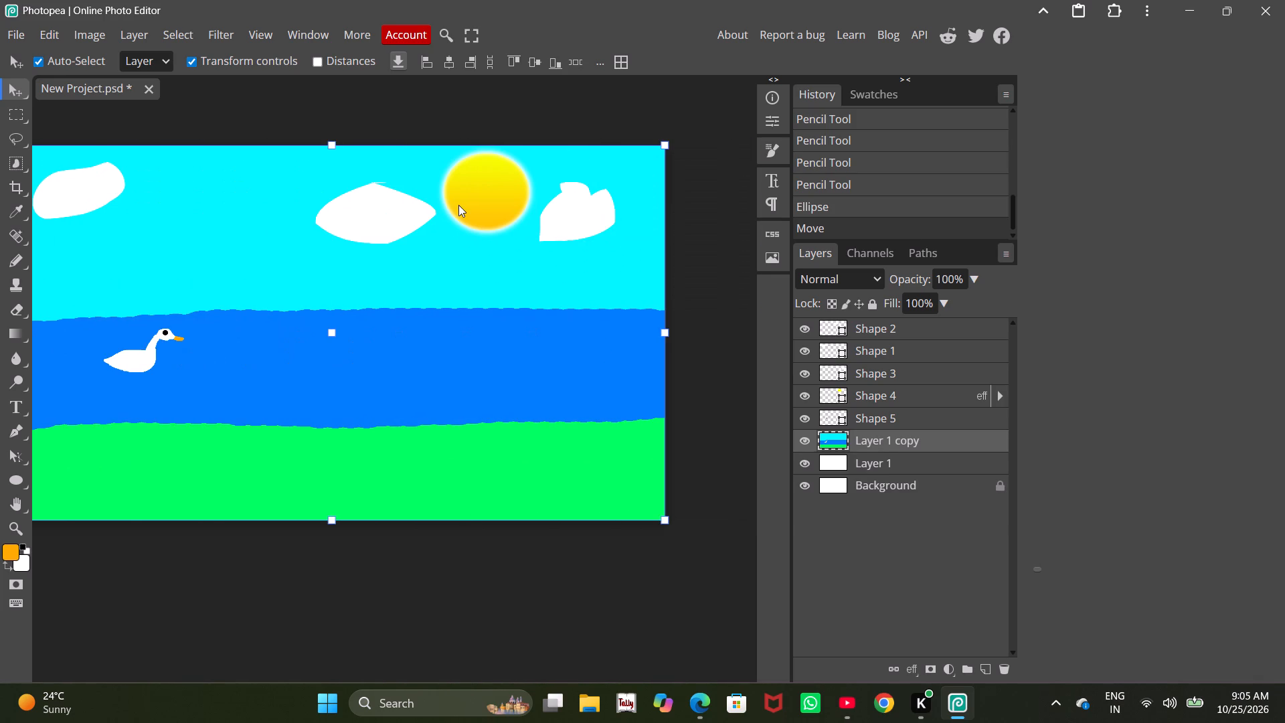
{"action": "scroll", "coordinate": [458, 205], "scroll_direction": "up", "scroll_amount": 1, "text": "ctrl"}
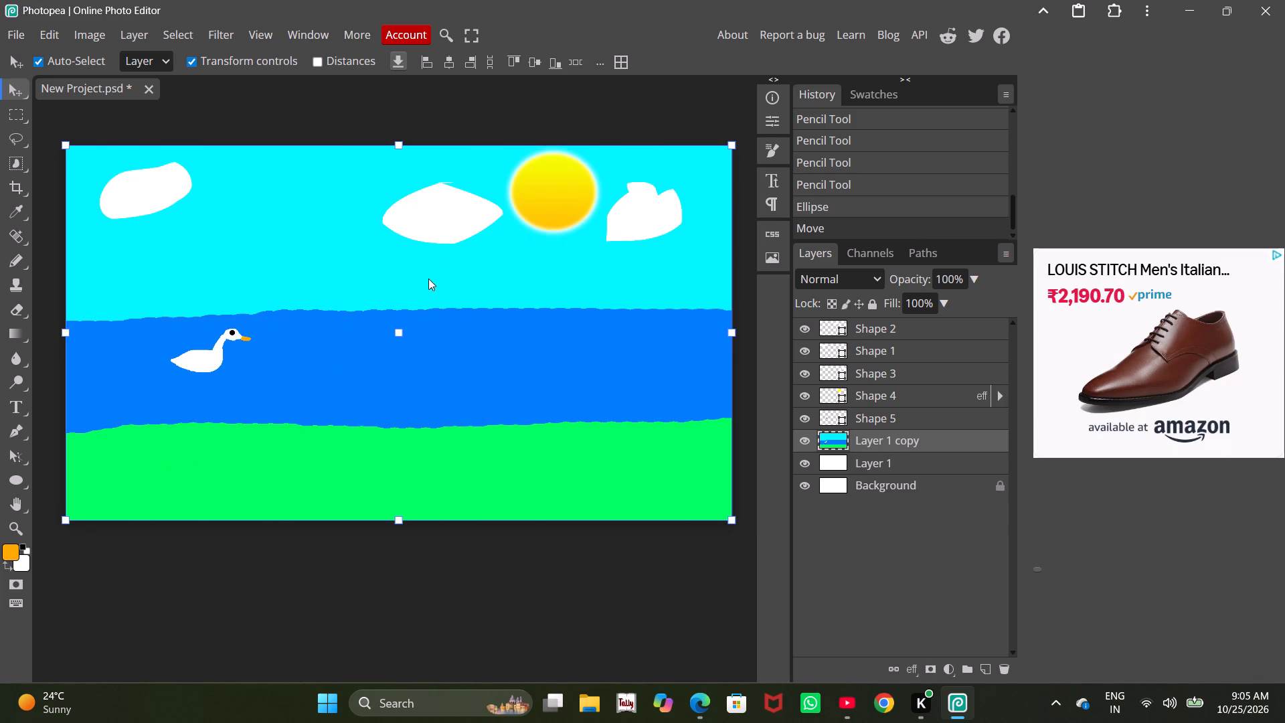
{"action": "scroll", "coordinate": [415, 280], "scroll_direction": "up", "scroll_amount": 1}
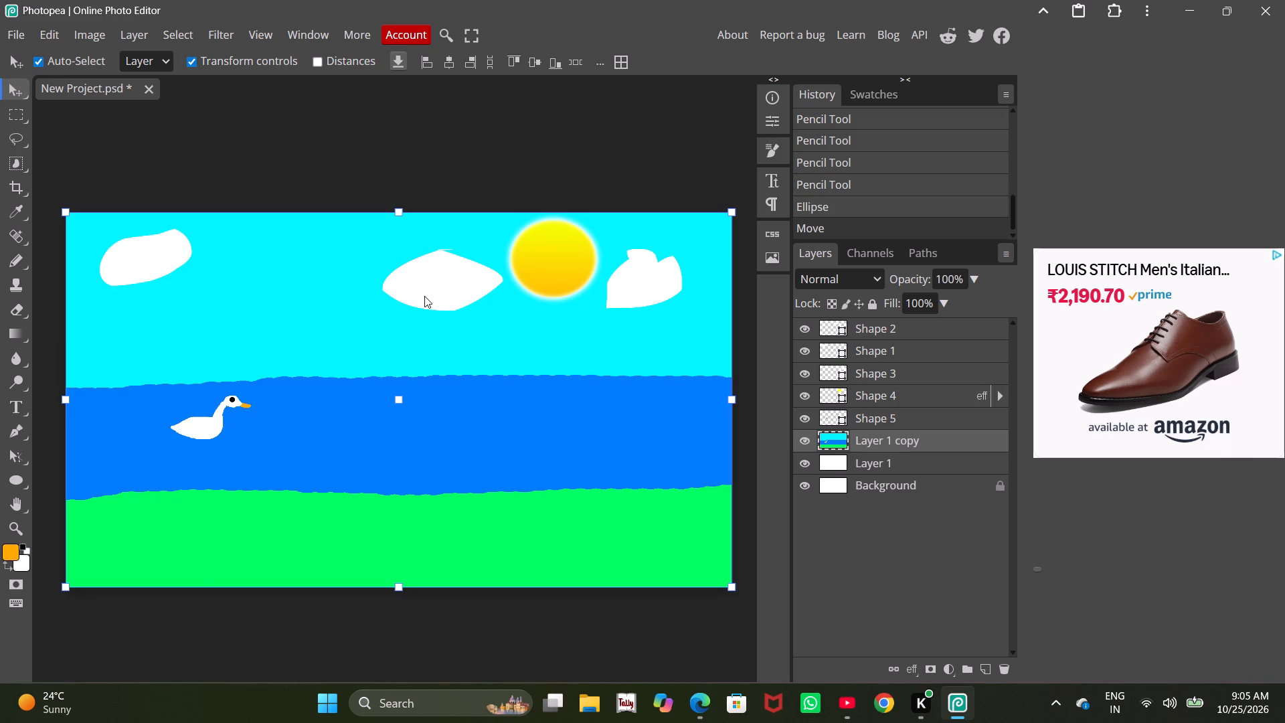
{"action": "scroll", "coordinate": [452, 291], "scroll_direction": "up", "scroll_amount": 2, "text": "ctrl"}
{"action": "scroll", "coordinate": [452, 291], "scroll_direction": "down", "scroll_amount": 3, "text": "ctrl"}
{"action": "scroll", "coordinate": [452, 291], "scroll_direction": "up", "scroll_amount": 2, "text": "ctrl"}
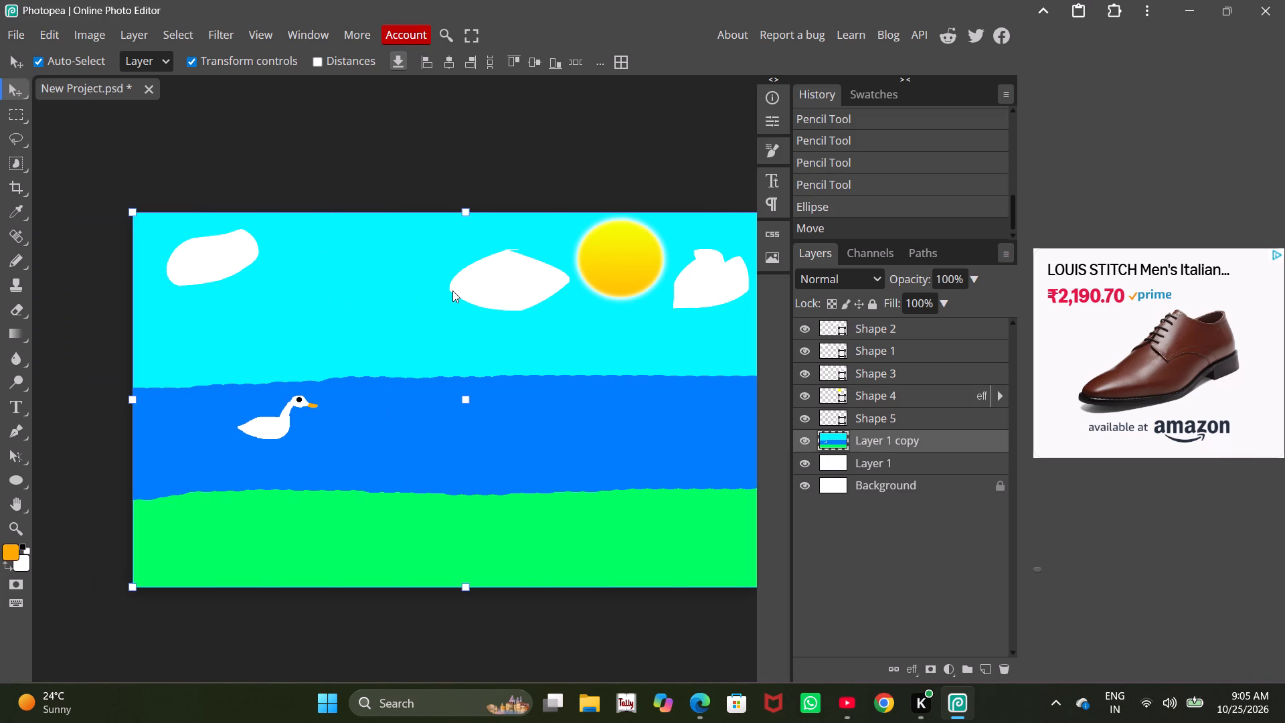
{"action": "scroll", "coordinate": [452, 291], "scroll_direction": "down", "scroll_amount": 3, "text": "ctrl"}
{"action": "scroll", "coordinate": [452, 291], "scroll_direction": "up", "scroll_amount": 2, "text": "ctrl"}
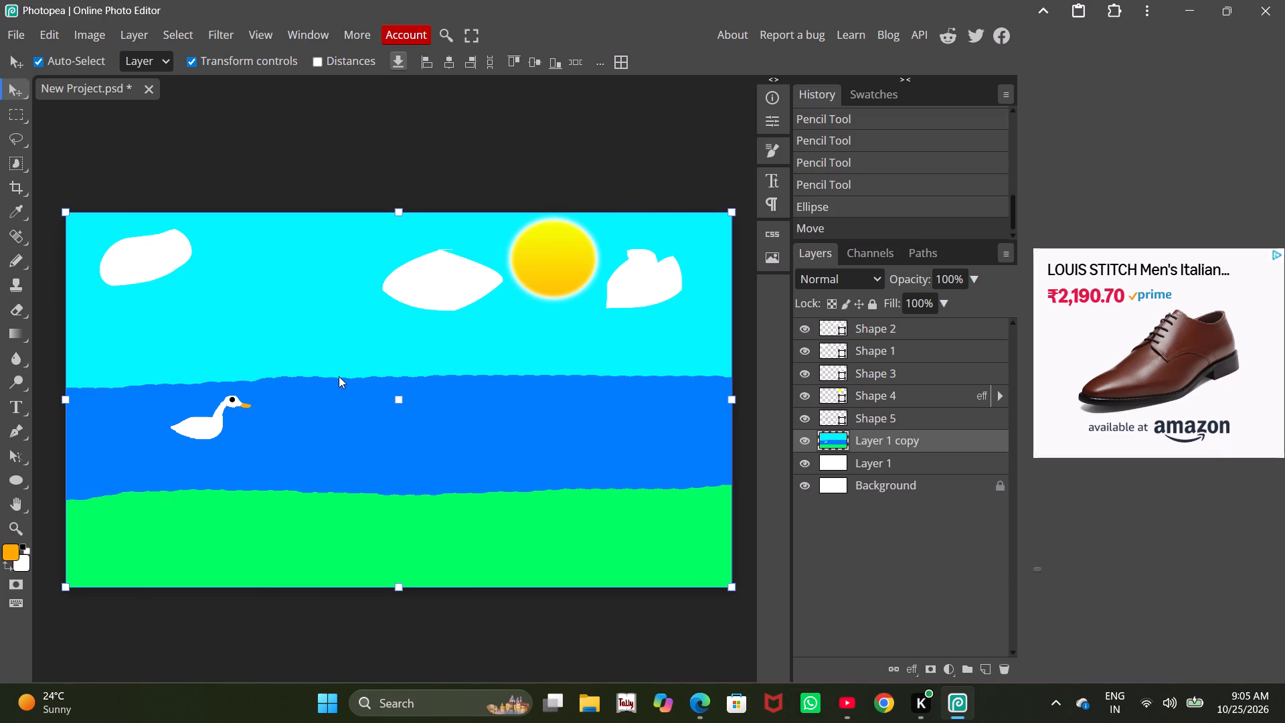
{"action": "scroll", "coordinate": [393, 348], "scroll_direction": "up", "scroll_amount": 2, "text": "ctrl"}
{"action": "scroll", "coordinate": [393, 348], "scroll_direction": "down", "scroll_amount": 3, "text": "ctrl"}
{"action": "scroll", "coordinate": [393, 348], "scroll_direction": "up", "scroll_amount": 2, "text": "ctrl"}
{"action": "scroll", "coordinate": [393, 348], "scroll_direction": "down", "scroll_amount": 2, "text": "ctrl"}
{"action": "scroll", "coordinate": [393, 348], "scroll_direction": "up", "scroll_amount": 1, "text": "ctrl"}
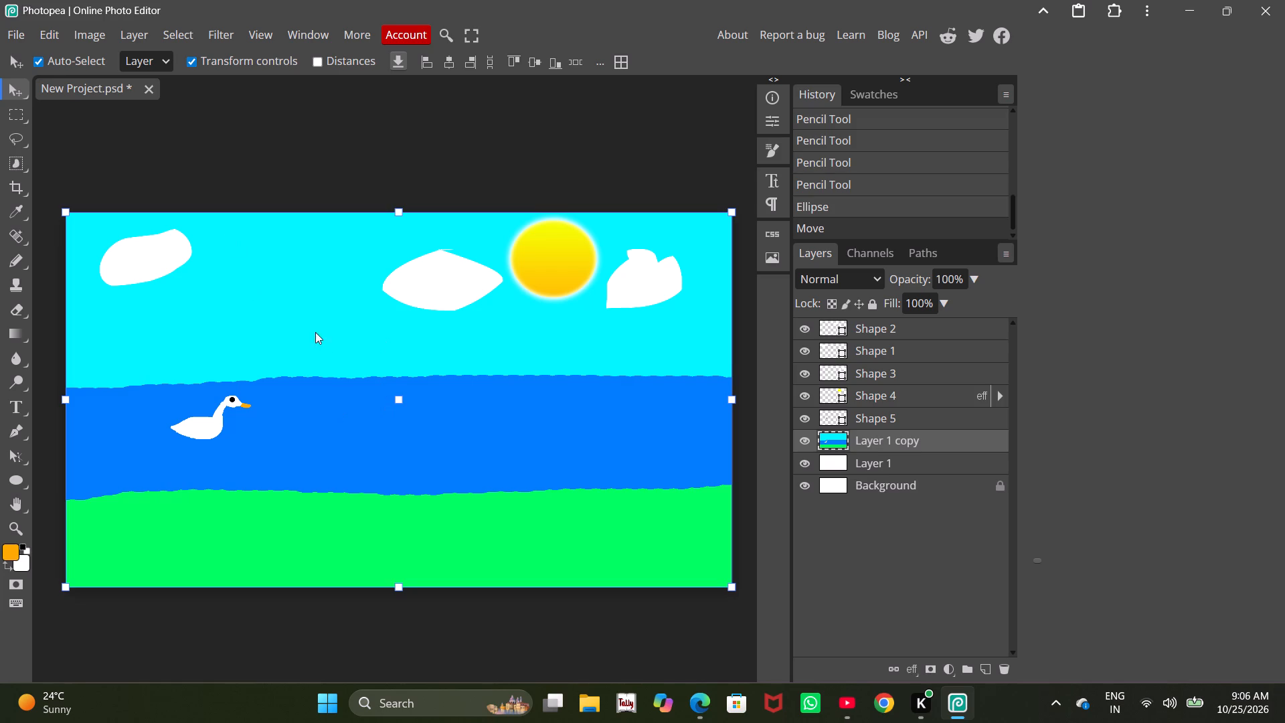
Deselect the painted layer and examine the clouds, sun, shoreline edges and bird, both close up and within the whole landscape.
{"action": "left_click", "coordinate": [588, 131]}
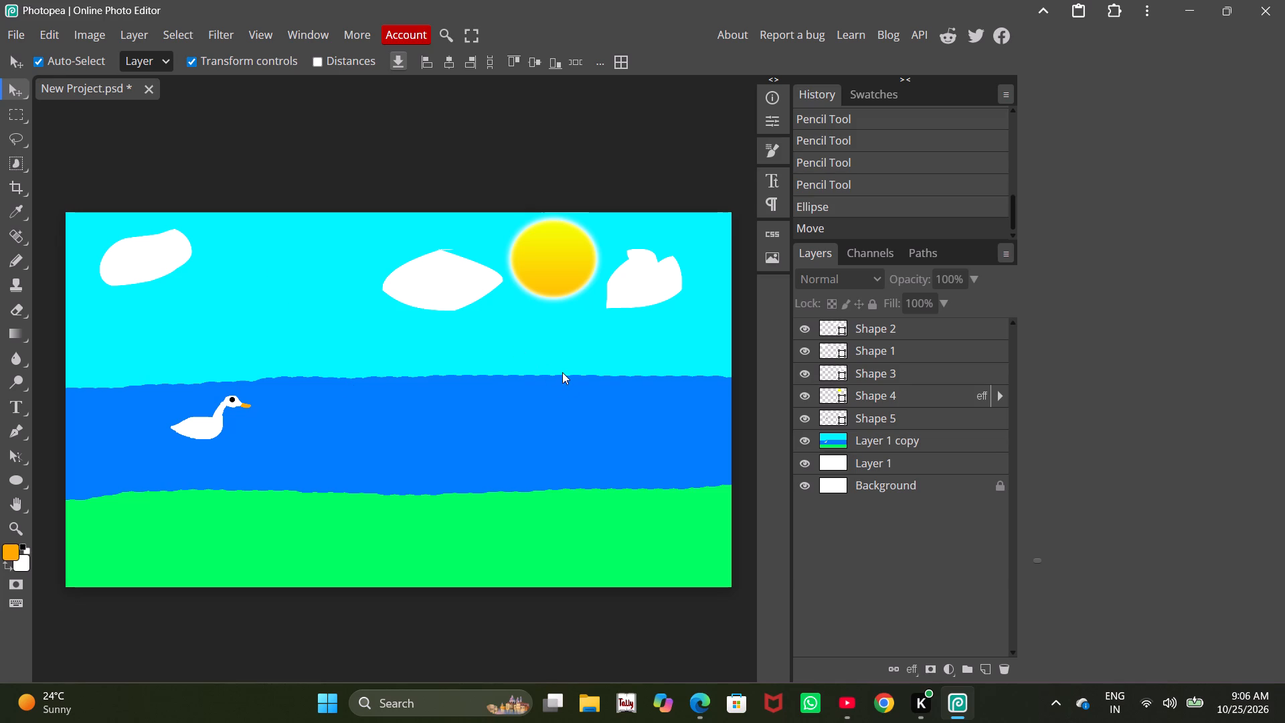
{"action": "scroll", "coordinate": [540, 376], "scroll_direction": "up", "scroll_amount": 5, "text": "alt"}
{"action": "scroll", "coordinate": [494, 325], "scroll_direction": "up", "scroll_amount": 3, "text": "alt"}
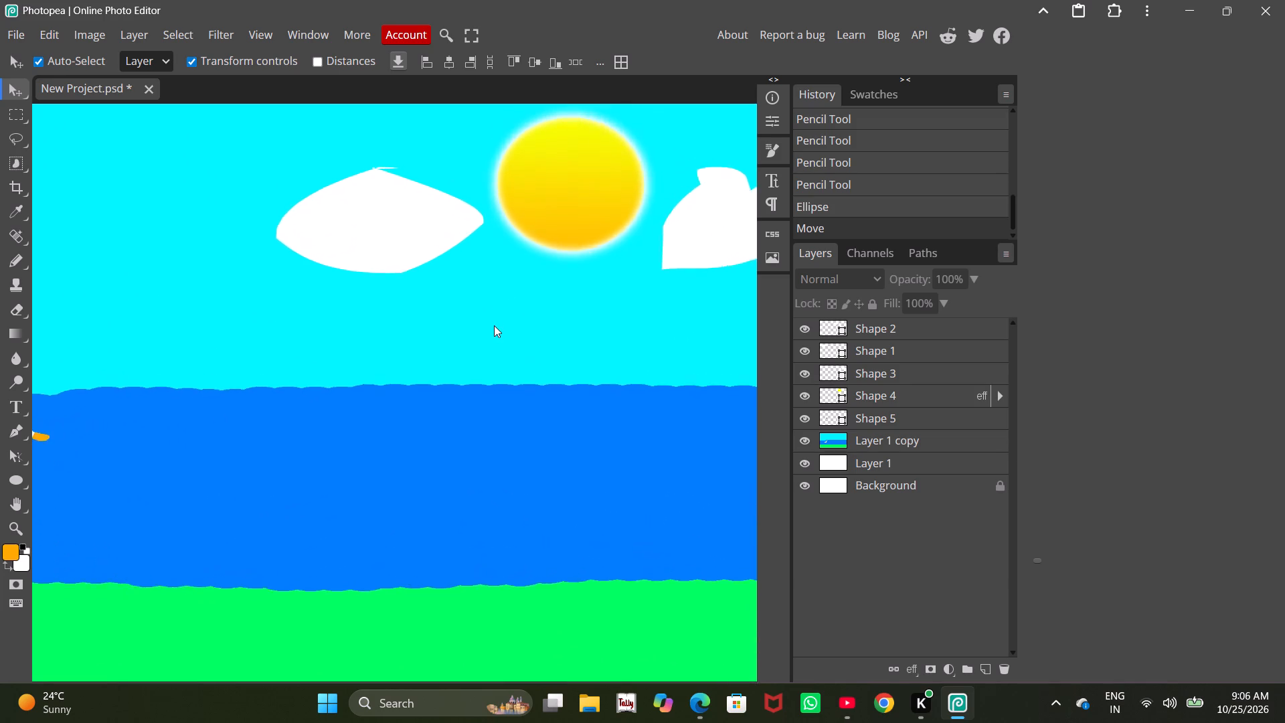
{"action": "scroll", "coordinate": [495, 314], "scroll_direction": "up", "scroll_amount": 7, "text": "alt"}
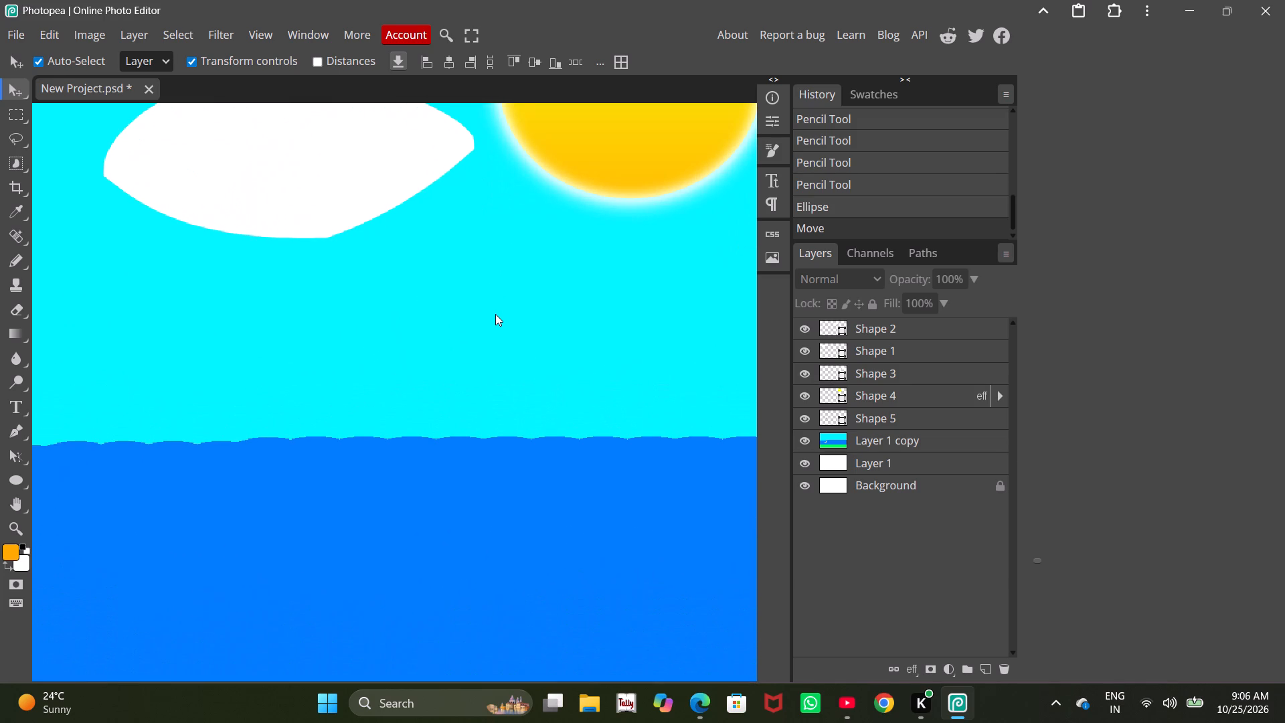
{"action": "scroll", "coordinate": [495, 314], "scroll_direction": "up", "scroll_amount": 2, "text": "alt"}
{"action": "scroll", "coordinate": [530, 252], "scroll_direction": "down", "scroll_amount": 3}
{"action": "scroll", "coordinate": [530, 252], "scroll_direction": "up", "scroll_amount": 3}
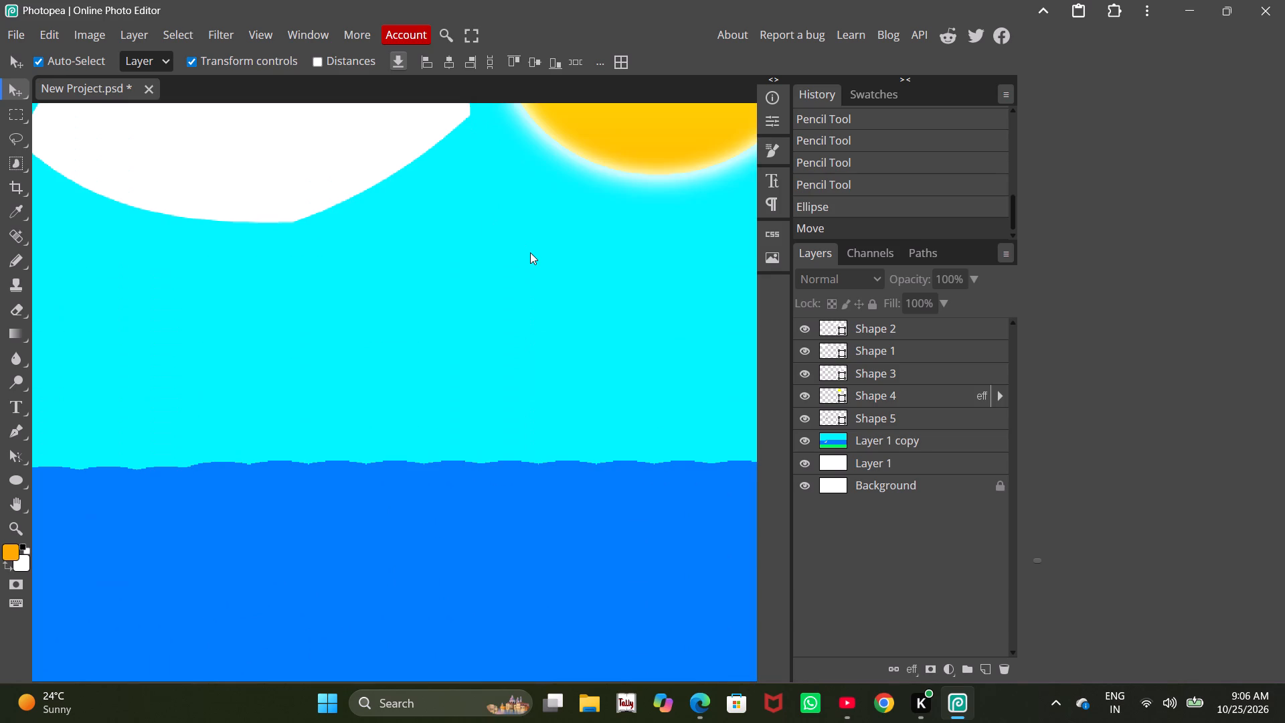
{"action": "scroll", "coordinate": [530, 252], "scroll_direction": "up", "scroll_amount": 2}
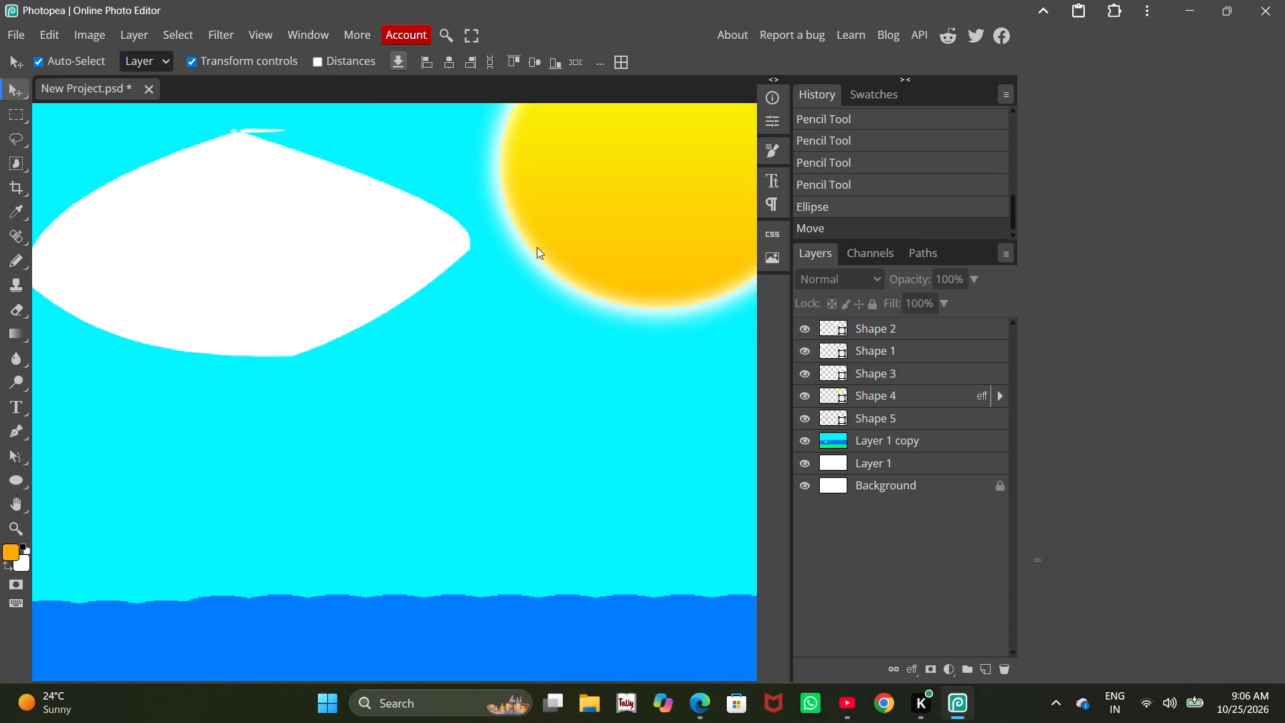
{"action": "scroll", "coordinate": [531, 244], "scroll_direction": "down", "scroll_amount": 10, "text": "alt"}
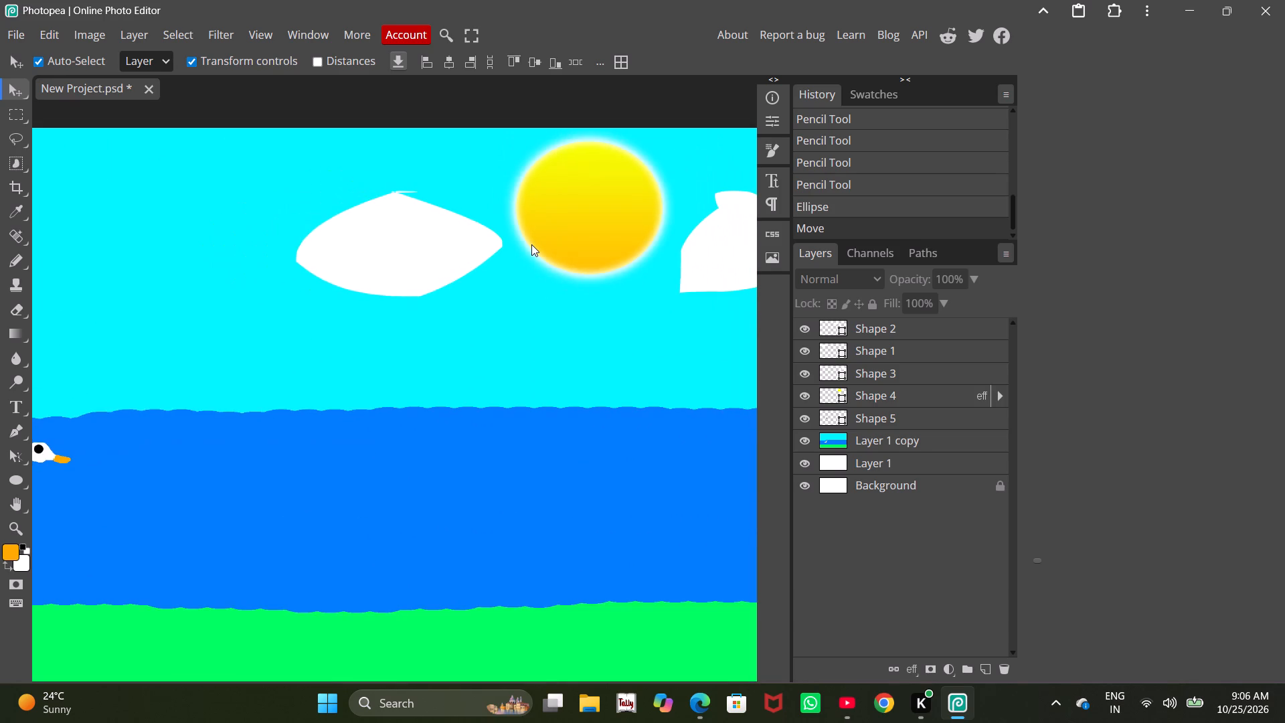
{"action": "scroll", "coordinate": [531, 244], "scroll_direction": "down", "scroll_amount": 4, "text": "alt"}
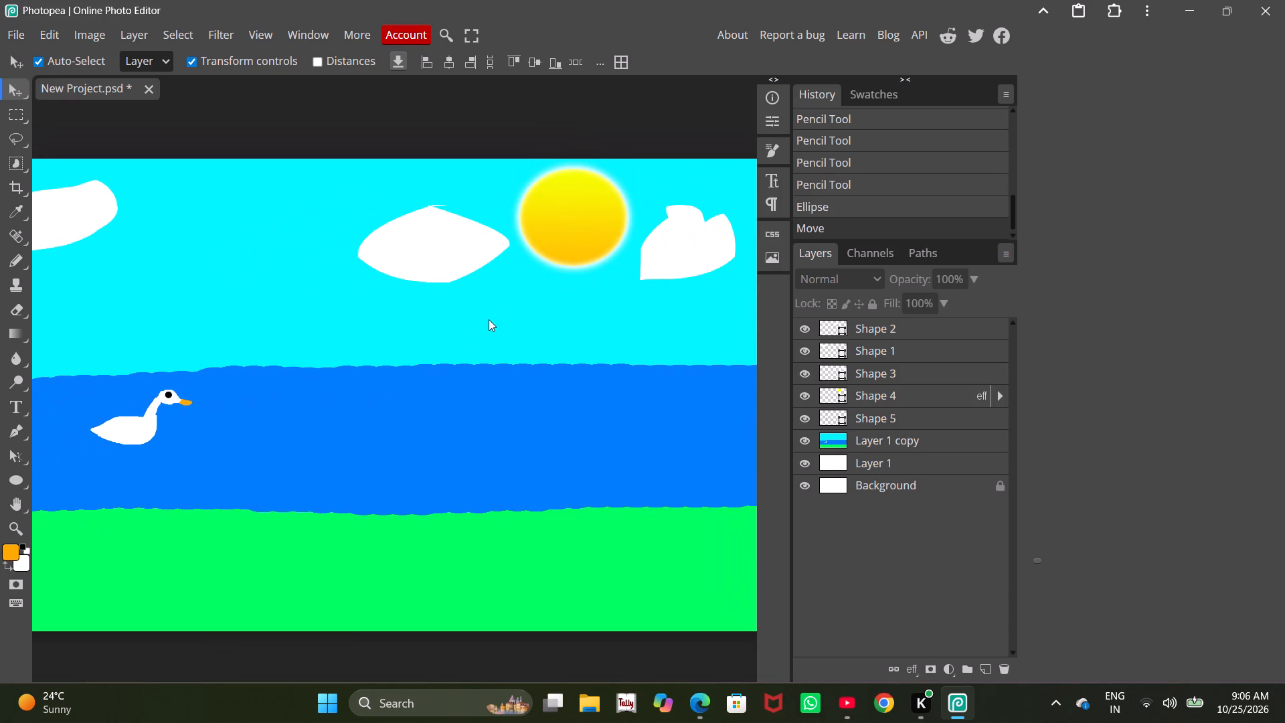
{"action": "scroll", "coordinate": [497, 373], "scroll_direction": "up", "scroll_amount": 1, "text": "alt"}
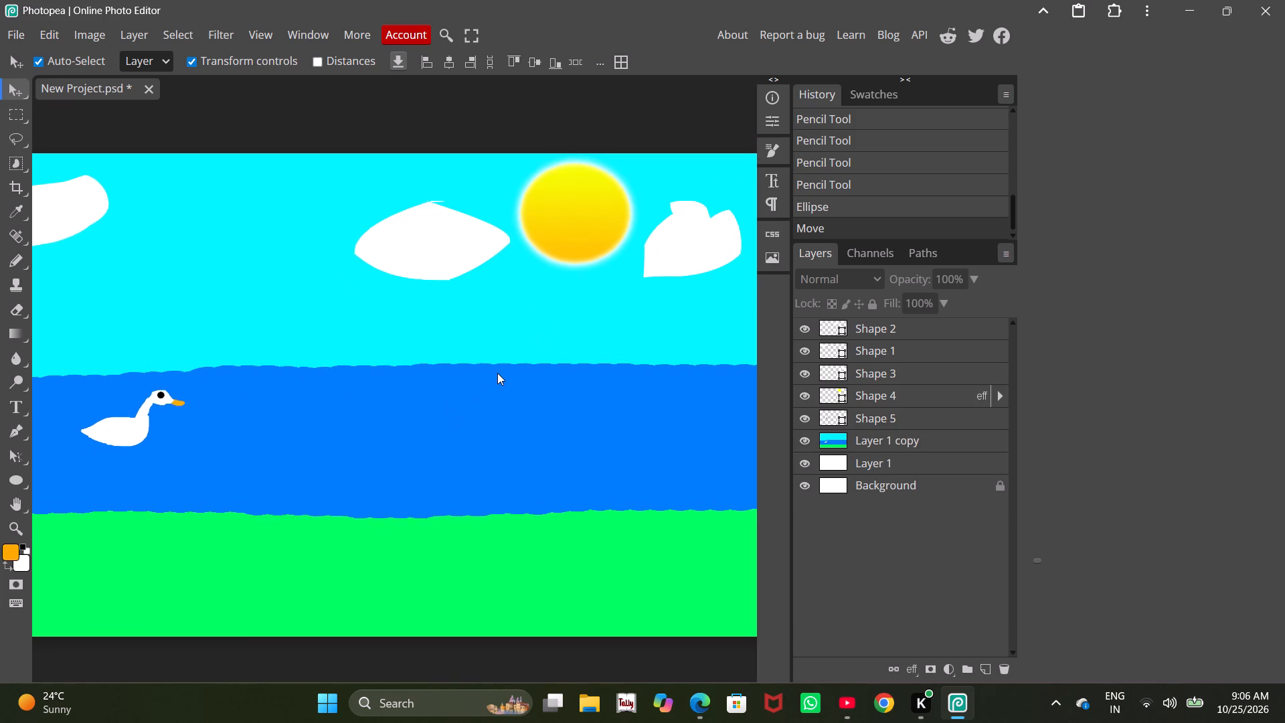
{"action": "scroll", "coordinate": [497, 373], "scroll_direction": "up", "scroll_amount": 6, "text": "alt"}
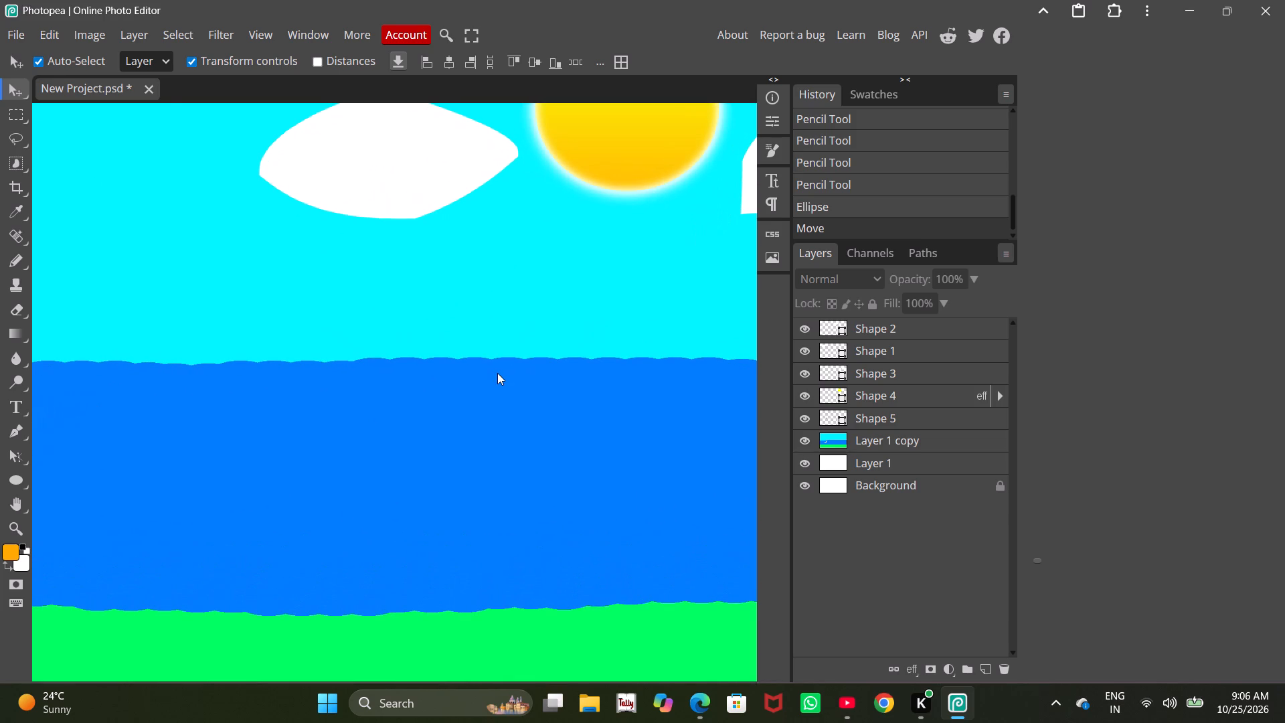
{"action": "scroll", "coordinate": [497, 373], "scroll_direction": "up", "scroll_amount": 3, "text": "alt"}
{"action": "scroll", "coordinate": [555, 393], "scroll_direction": "down", "scroll_amount": 5, "text": "alt"}
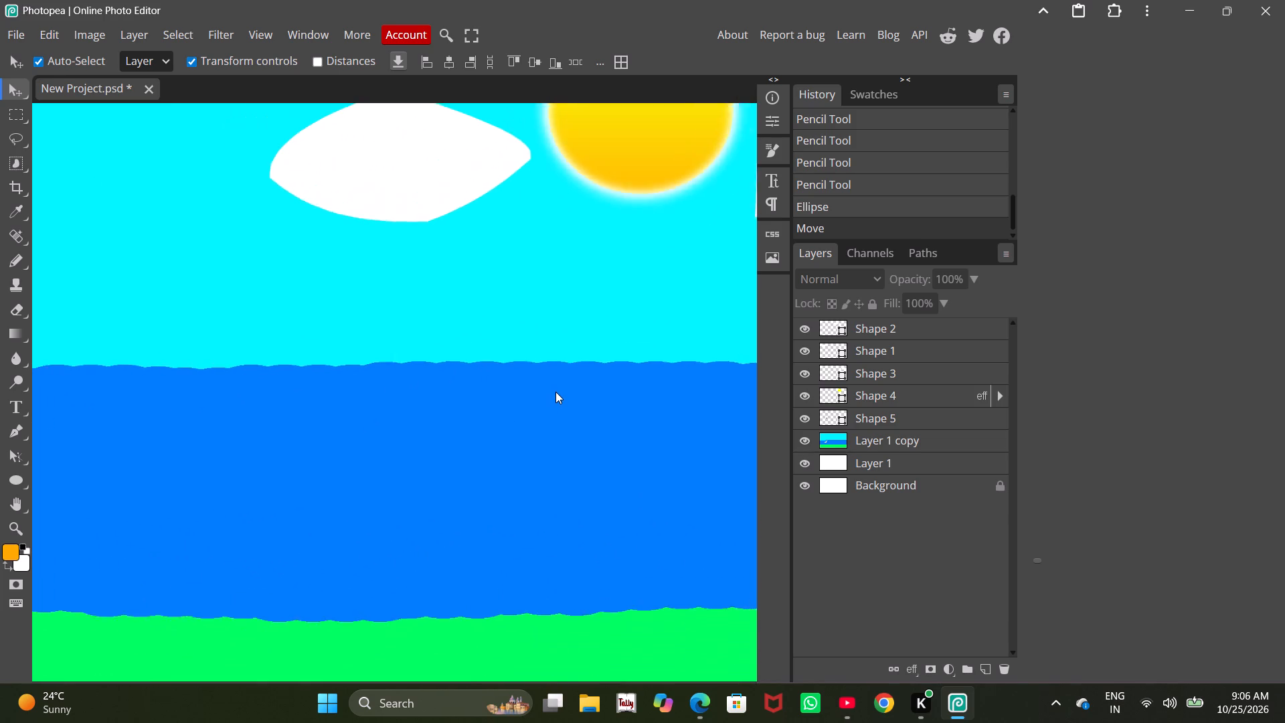
{"action": "scroll", "coordinate": [556, 390], "scroll_direction": "down", "scroll_amount": 9, "text": "alt"}
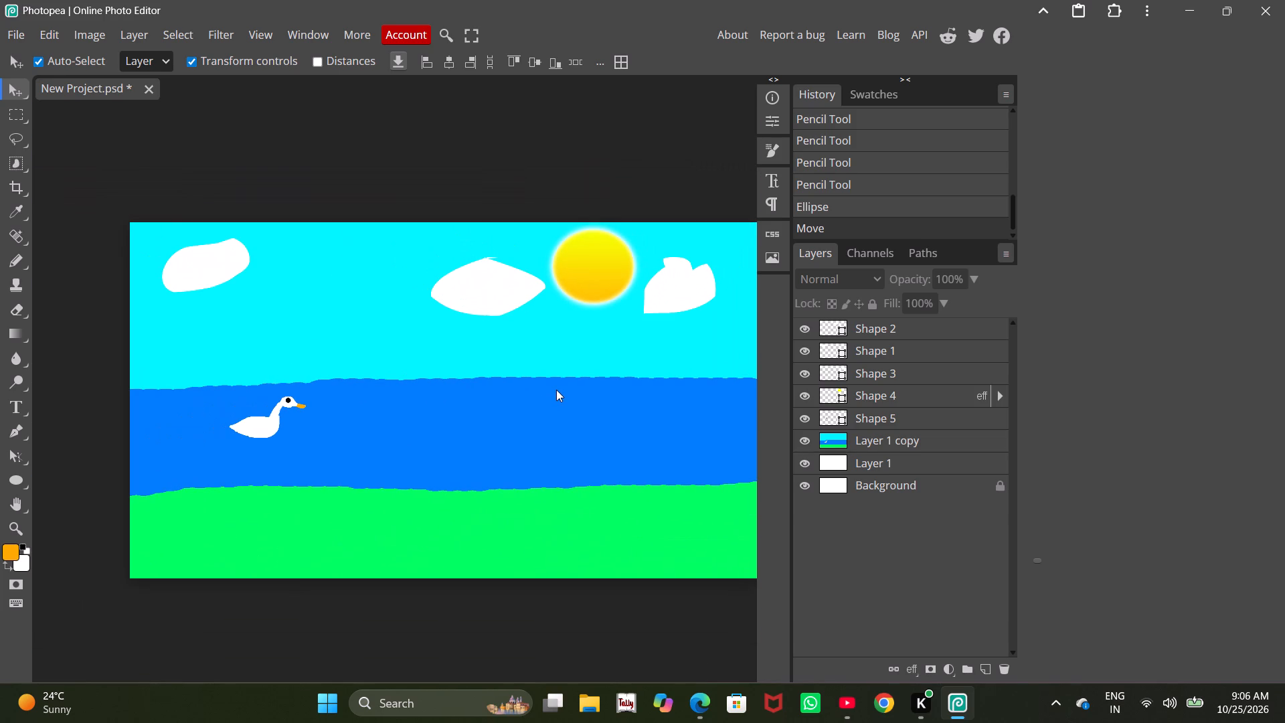
{"action": "scroll", "coordinate": [556, 390], "scroll_direction": "up", "scroll_amount": 2, "text": "ctrl"}
{"action": "scroll", "coordinate": [556, 390], "scroll_direction": "down", "scroll_amount": 3, "text": "ctrl"}
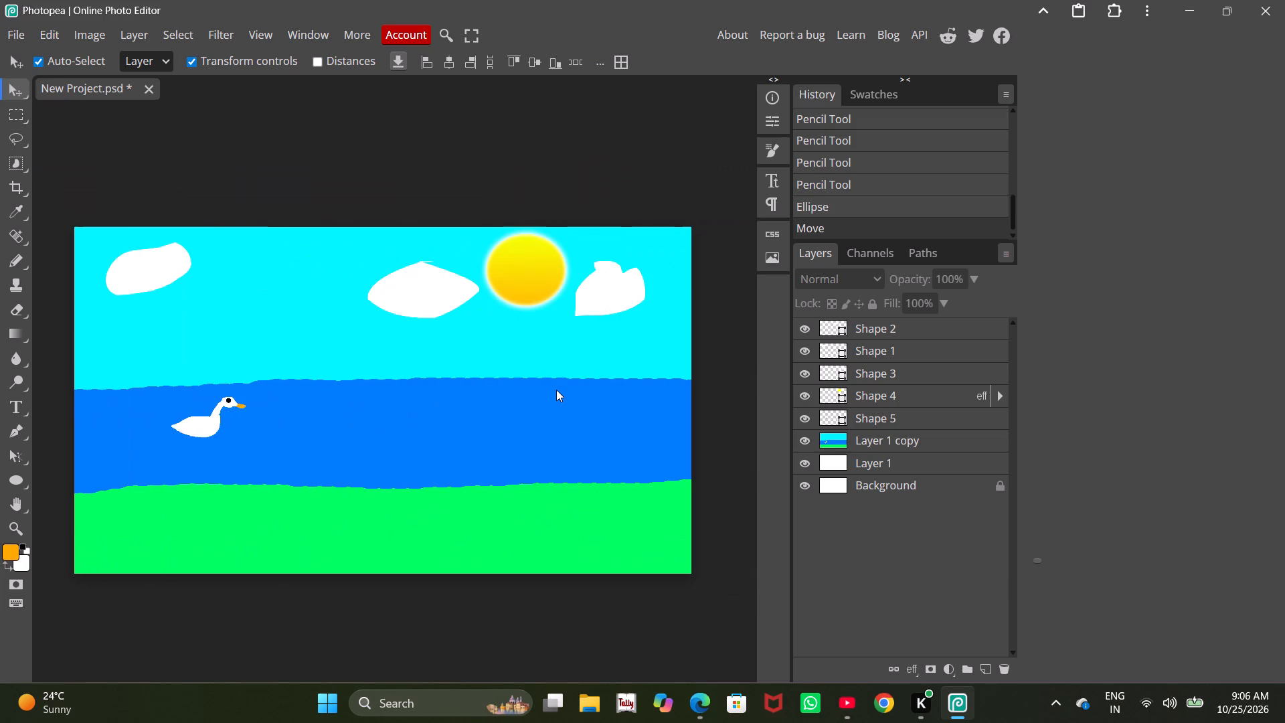
{"action": "scroll", "coordinate": [556, 390], "scroll_direction": "up", "scroll_amount": 3}
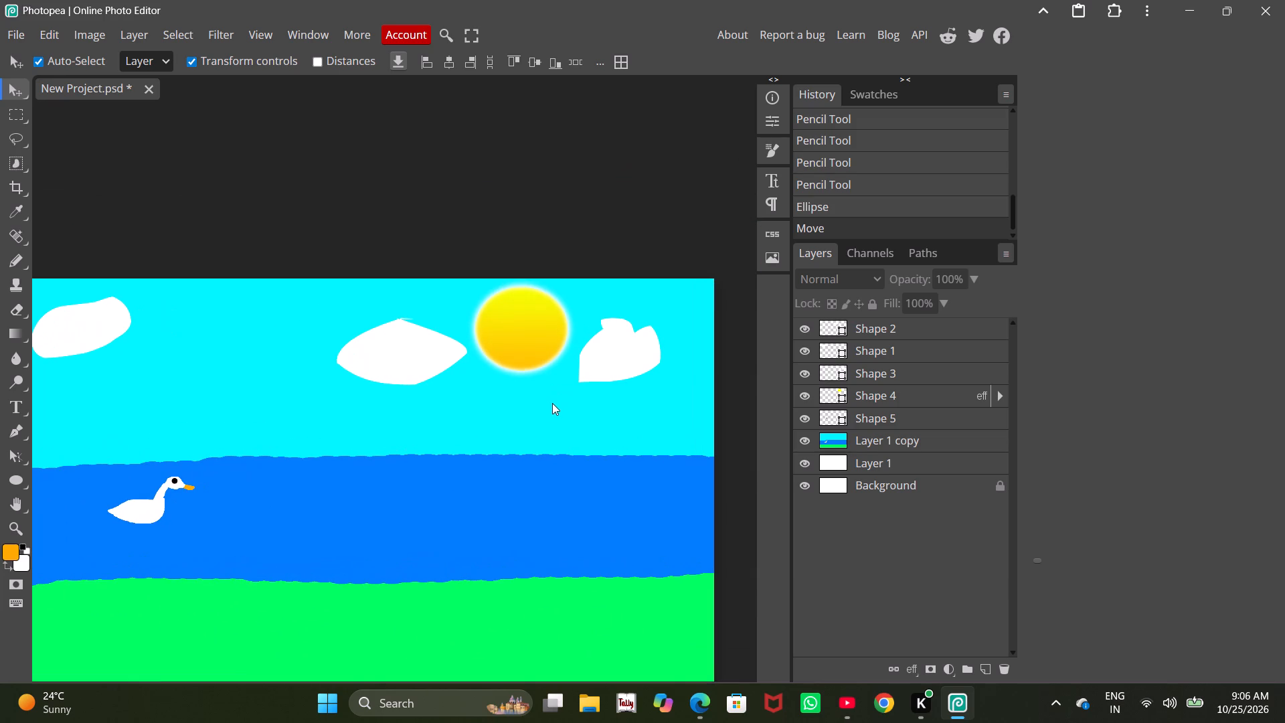
{"action": "scroll", "coordinate": [553, 400], "scroll_direction": "down", "scroll_amount": 3}
{"action": "scroll", "coordinate": [470, 333], "scroll_direction": "up", "scroll_amount": 1}
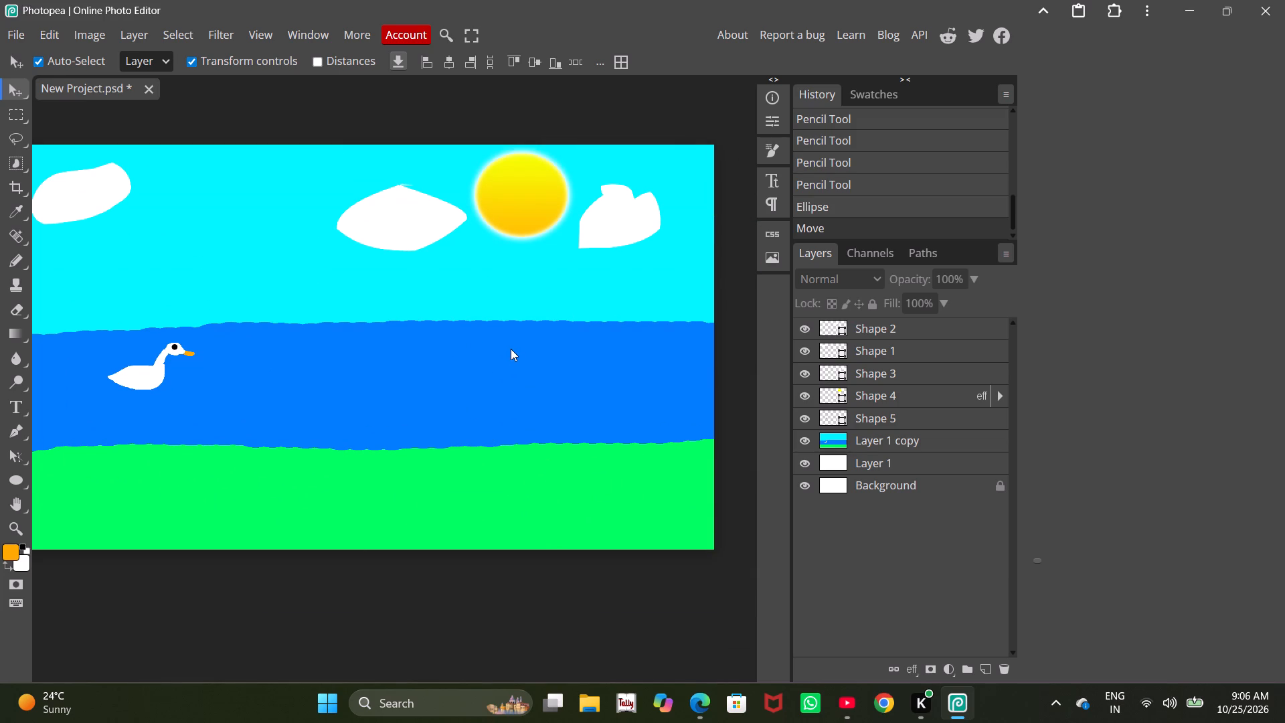
{"action": "scroll", "coordinate": [514, 339], "scroll_direction": "up", "scroll_amount": 3, "text": "ctrl"}
{"action": "scroll", "coordinate": [514, 339], "scroll_direction": "down", "scroll_amount": 2, "text": "ctrl"}
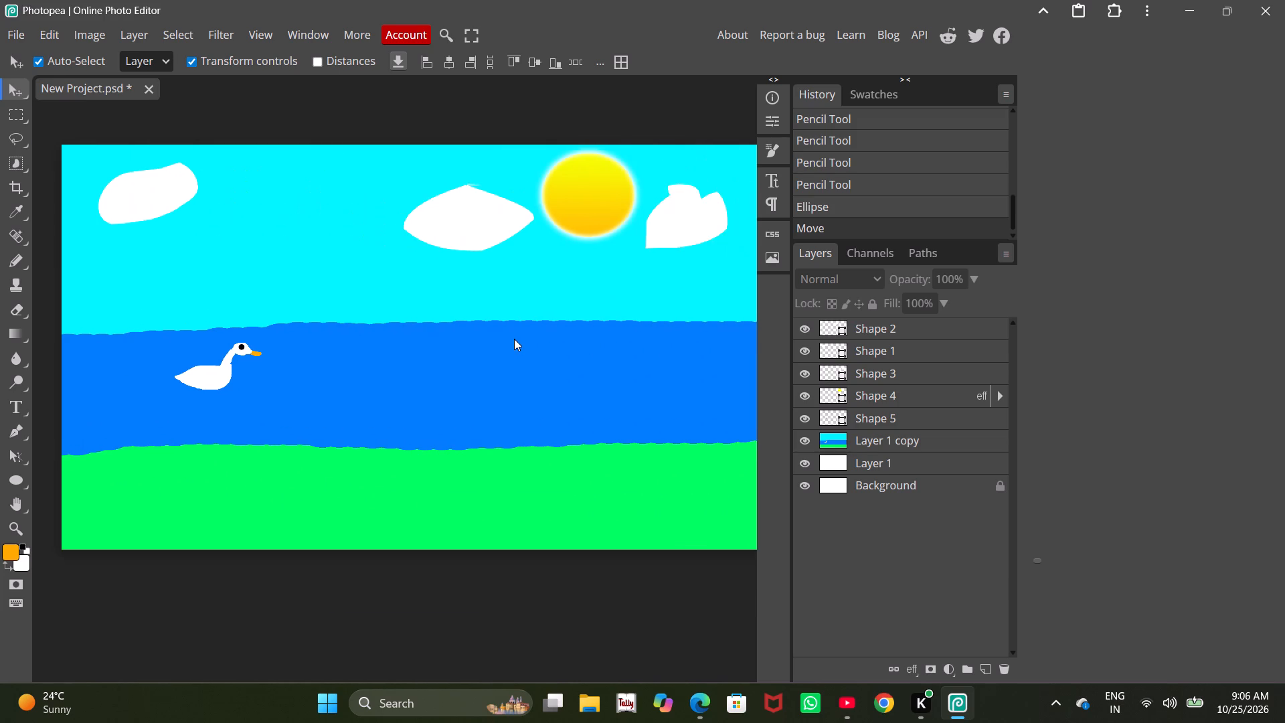
{"action": "scroll", "coordinate": [514, 339], "scroll_direction": "down", "scroll_amount": 1, "text": "ctrl"}
{"action": "scroll", "coordinate": [514, 339], "scroll_direction": "up", "scroll_amount": 1, "text": "ctrl"}
{"action": "scroll", "coordinate": [514, 339], "scroll_direction": "down", "scroll_amount": 1, "text": "ctrl"}
{"action": "scroll", "coordinate": [514, 339], "scroll_direction": "up", "scroll_amount": 1, "text": "alt"}
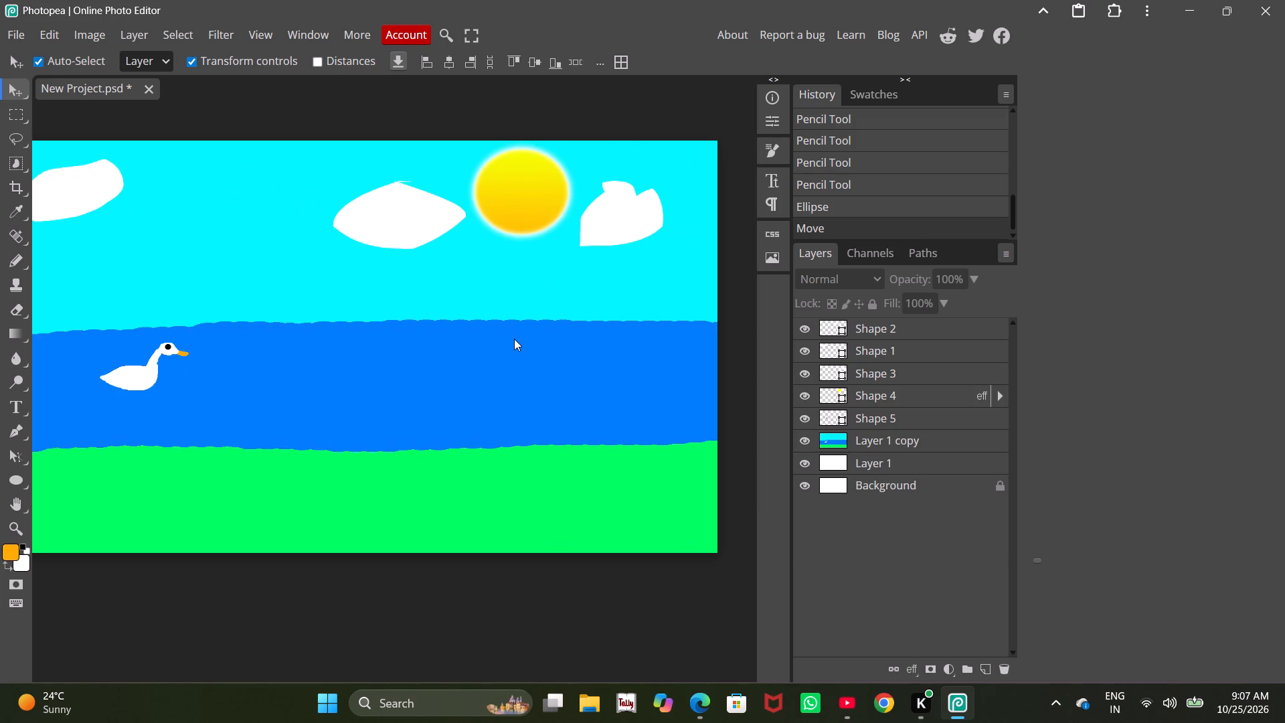
{"action": "scroll", "coordinate": [514, 339], "scroll_direction": "up", "scroll_amount": 2, "text": "alt"}
{"action": "scroll", "coordinate": [517, 335], "scroll_direction": "up", "scroll_amount": 1}
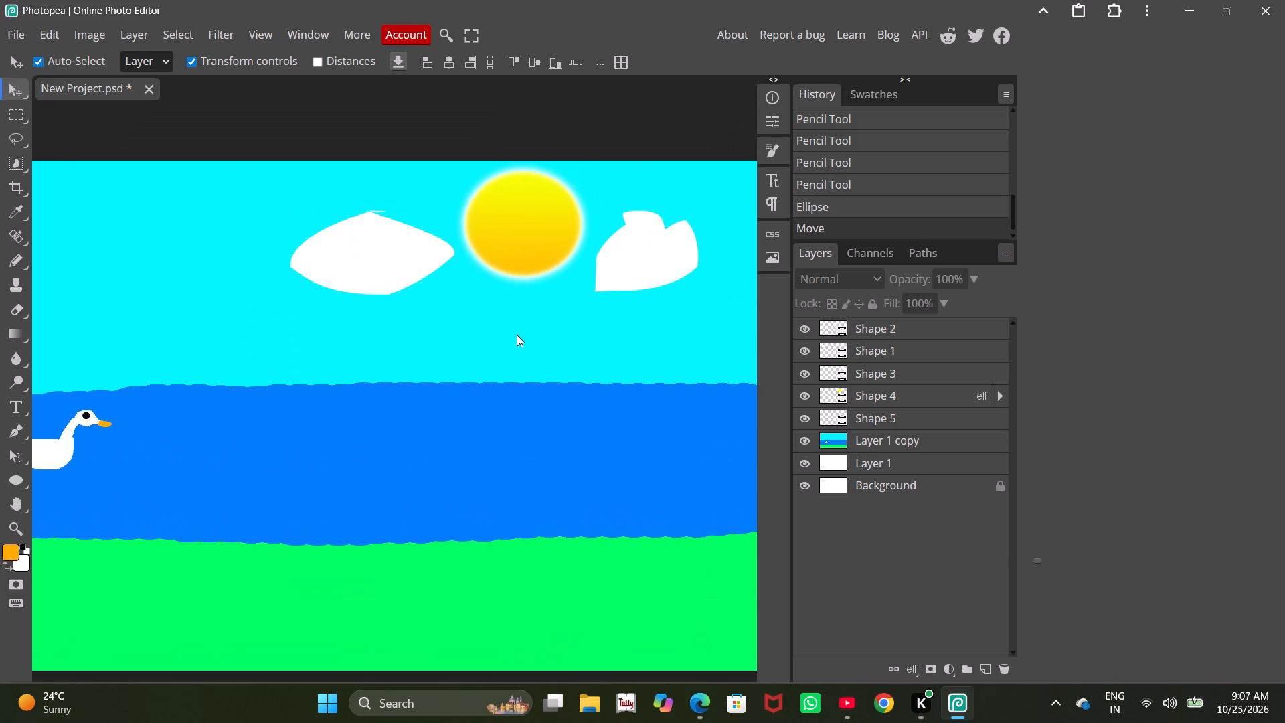
{"action": "scroll", "coordinate": [517, 335], "scroll_direction": "up", "scroll_amount": 1, "text": "ctrl"}
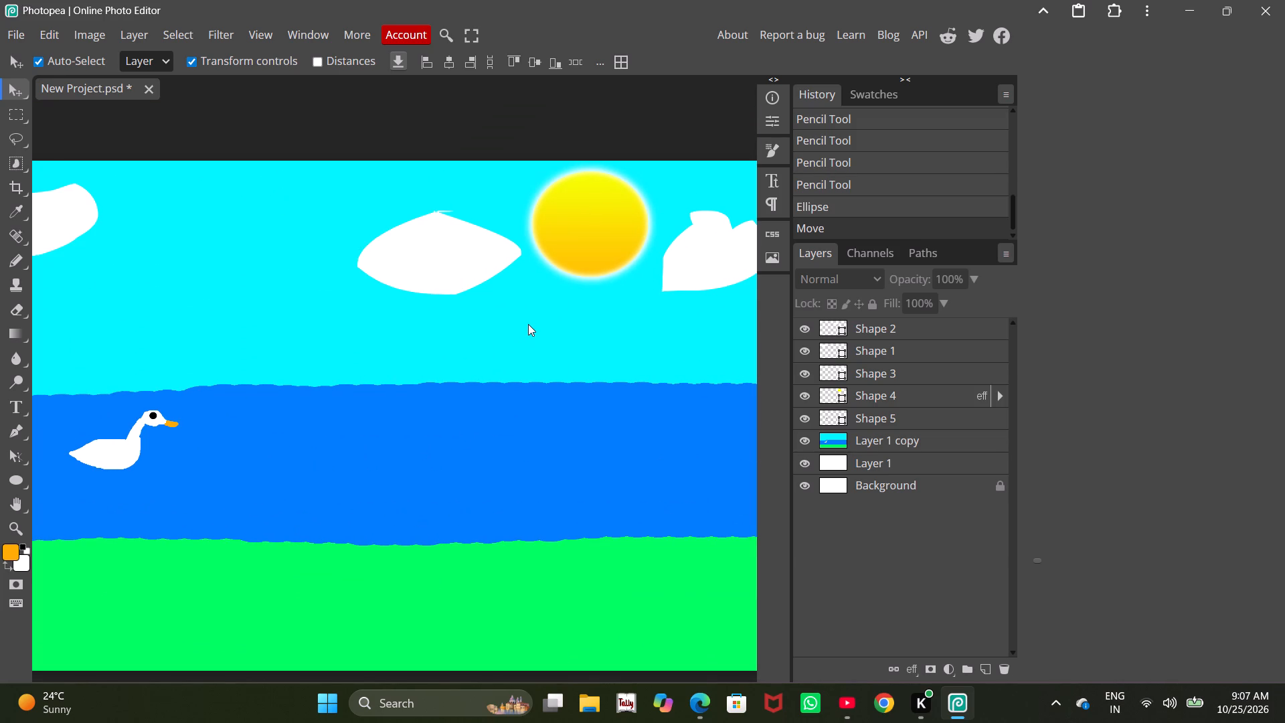
{"action": "scroll", "coordinate": [528, 324], "scroll_direction": "down", "scroll_amount": 1}
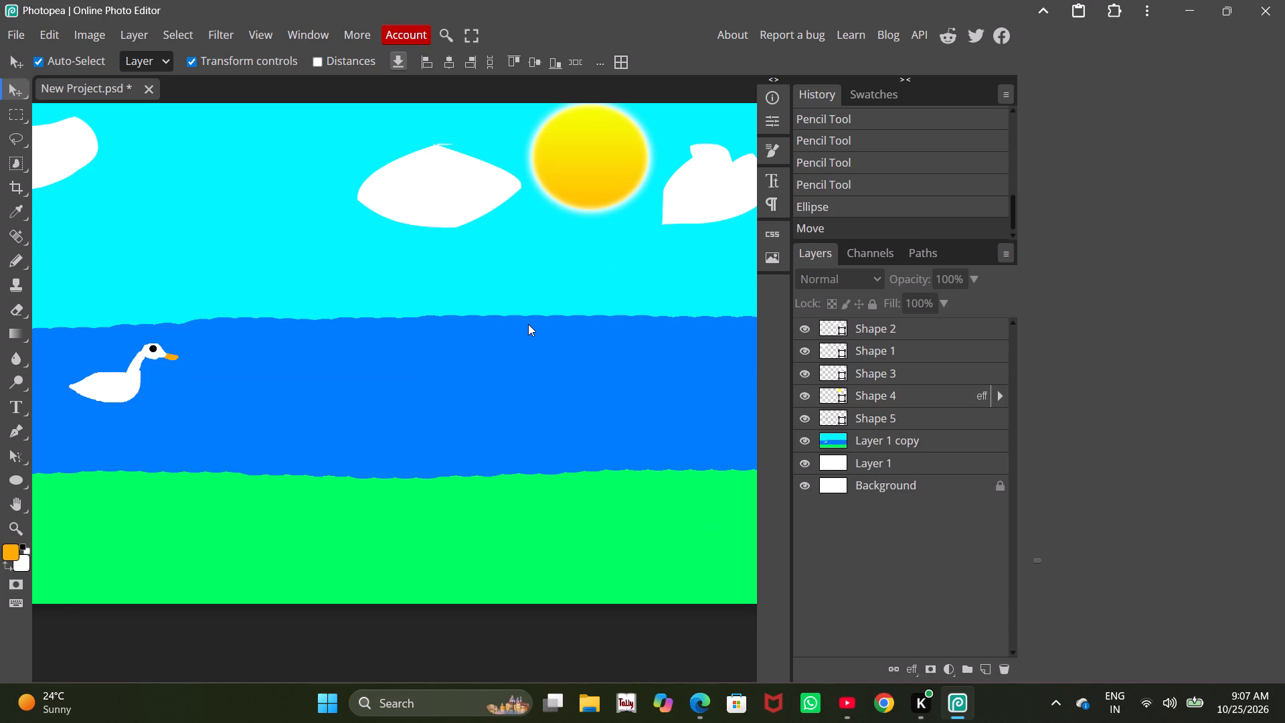
{"action": "scroll", "coordinate": [528, 324], "scroll_direction": "up", "scroll_amount": 2, "text": "ctrl"}
{"action": "scroll", "coordinate": [528, 324], "scroll_direction": "down", "scroll_amount": 3, "text": "ctrl"}
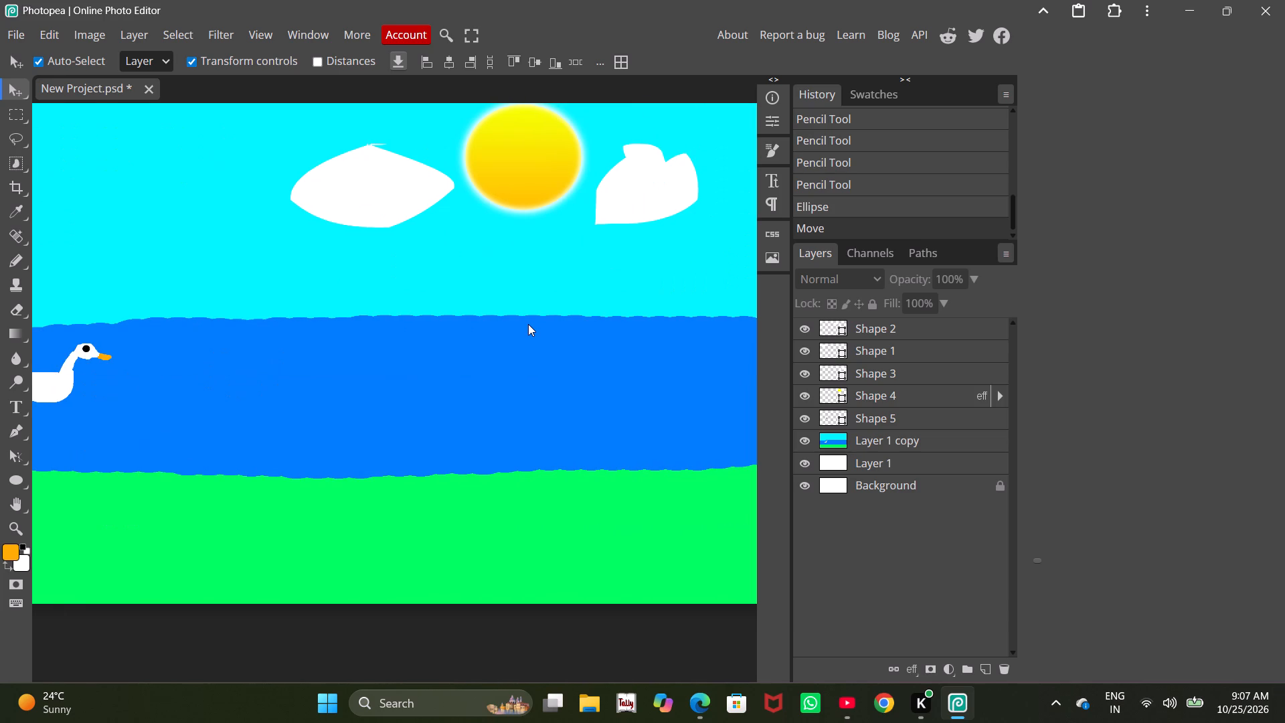
{"action": "scroll", "coordinate": [528, 324], "scroll_direction": "up", "scroll_amount": 2, "text": "alt"}
{"action": "scroll", "coordinate": [531, 317], "scroll_direction": "up", "scroll_amount": 3}
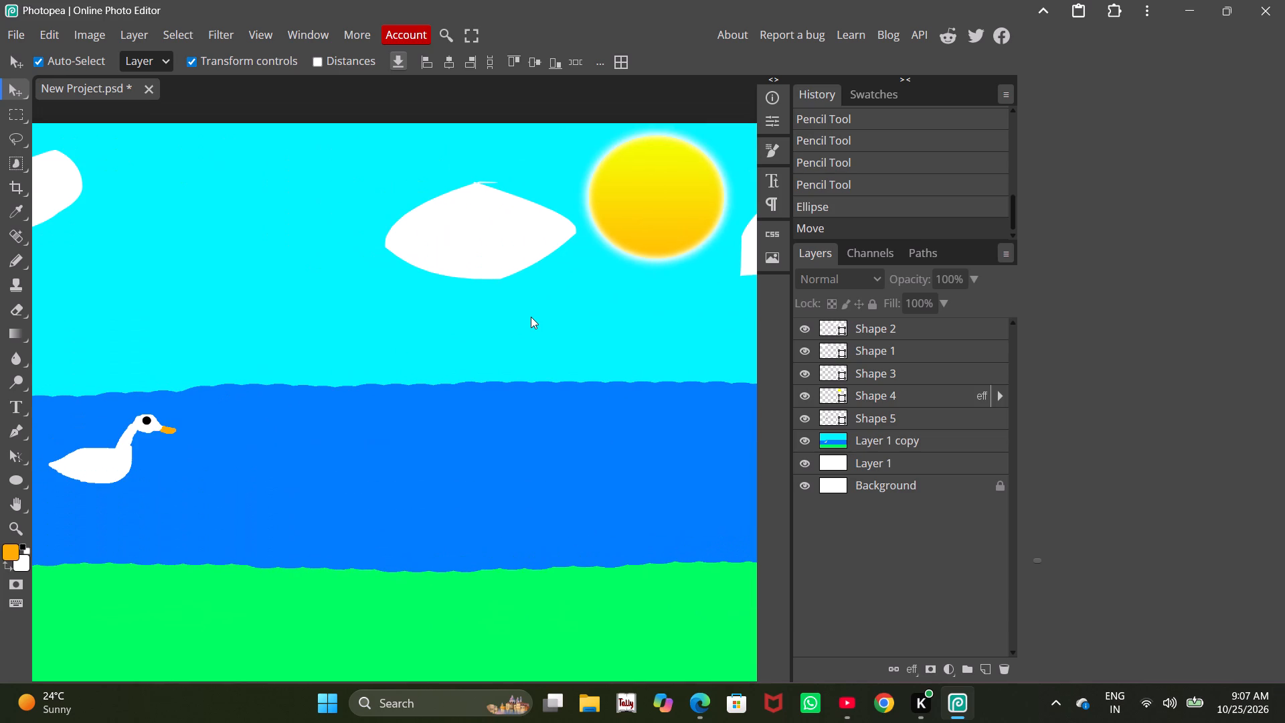
{"action": "scroll", "coordinate": [531, 317], "scroll_direction": "up", "scroll_amount": 1, "text": "ctrl"}
{"action": "scroll", "coordinate": [531, 317], "scroll_direction": "down", "scroll_amount": 4, "text": "ctrl"}
{"action": "scroll", "coordinate": [531, 317], "scroll_direction": "up", "scroll_amount": 4, "text": "ctrl"}
{"action": "scroll", "coordinate": [537, 314], "scroll_direction": "up", "scroll_amount": 2, "text": "alt"}
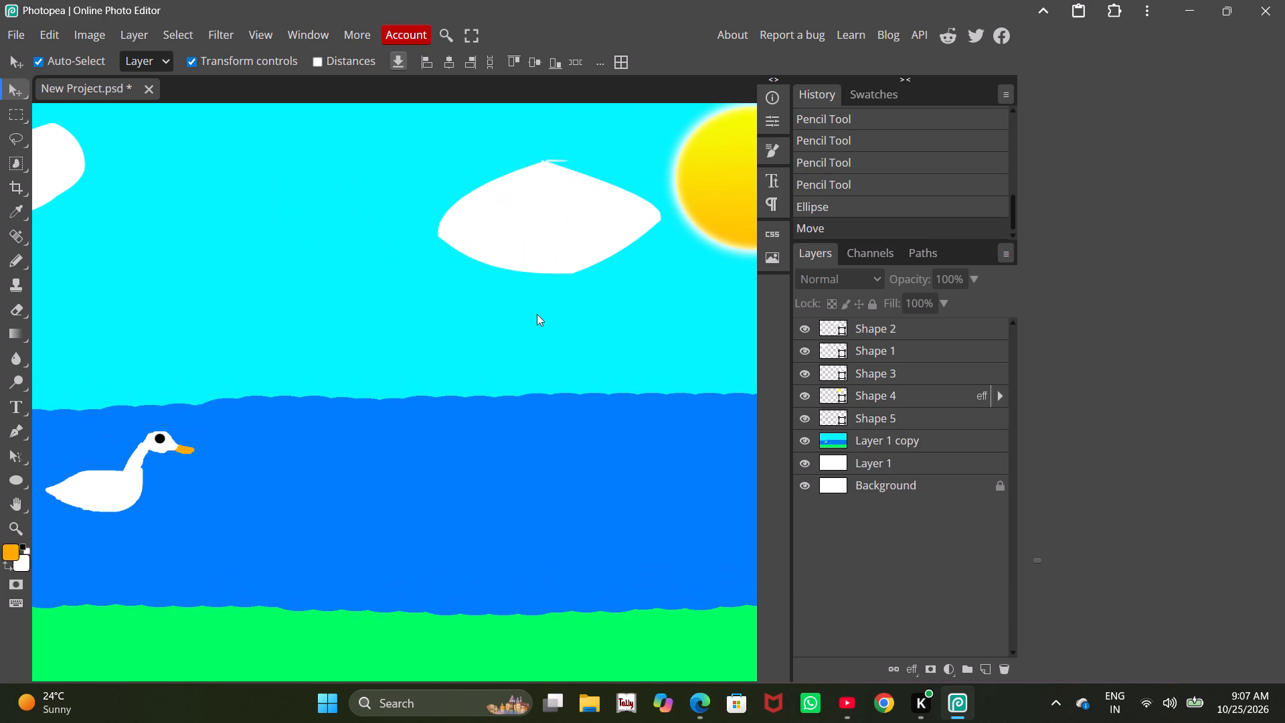
{"action": "scroll", "coordinate": [537, 314], "scroll_direction": "down", "scroll_amount": 2, "text": "ctrl"}
{"action": "scroll", "coordinate": [537, 314], "scroll_direction": "up", "scroll_amount": 2, "text": "ctrl"}
Select the painted landscape layer and undo both the eye's move and the drawing of the black eye ellipse.
{"action": "left_click", "coordinate": [130, 502]}
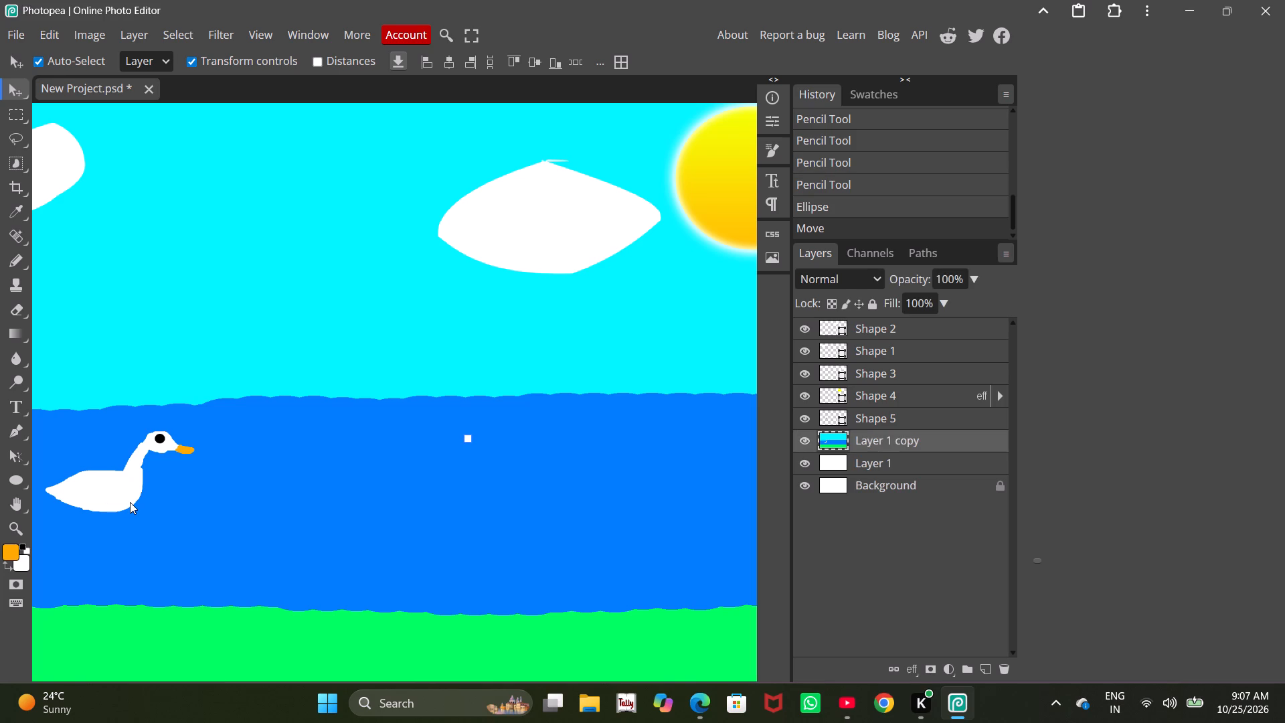
{"action": "key", "text": "ctrl+z"}
{"action": "key", "text": "ctrl+z"}
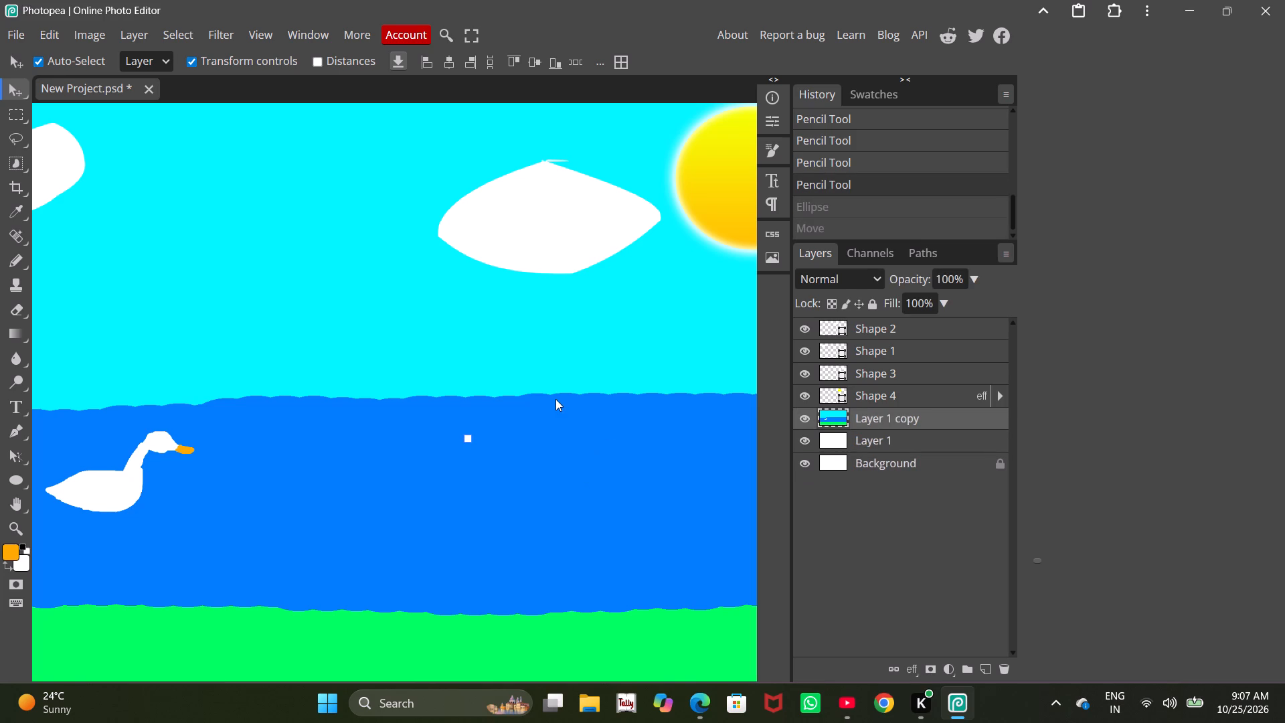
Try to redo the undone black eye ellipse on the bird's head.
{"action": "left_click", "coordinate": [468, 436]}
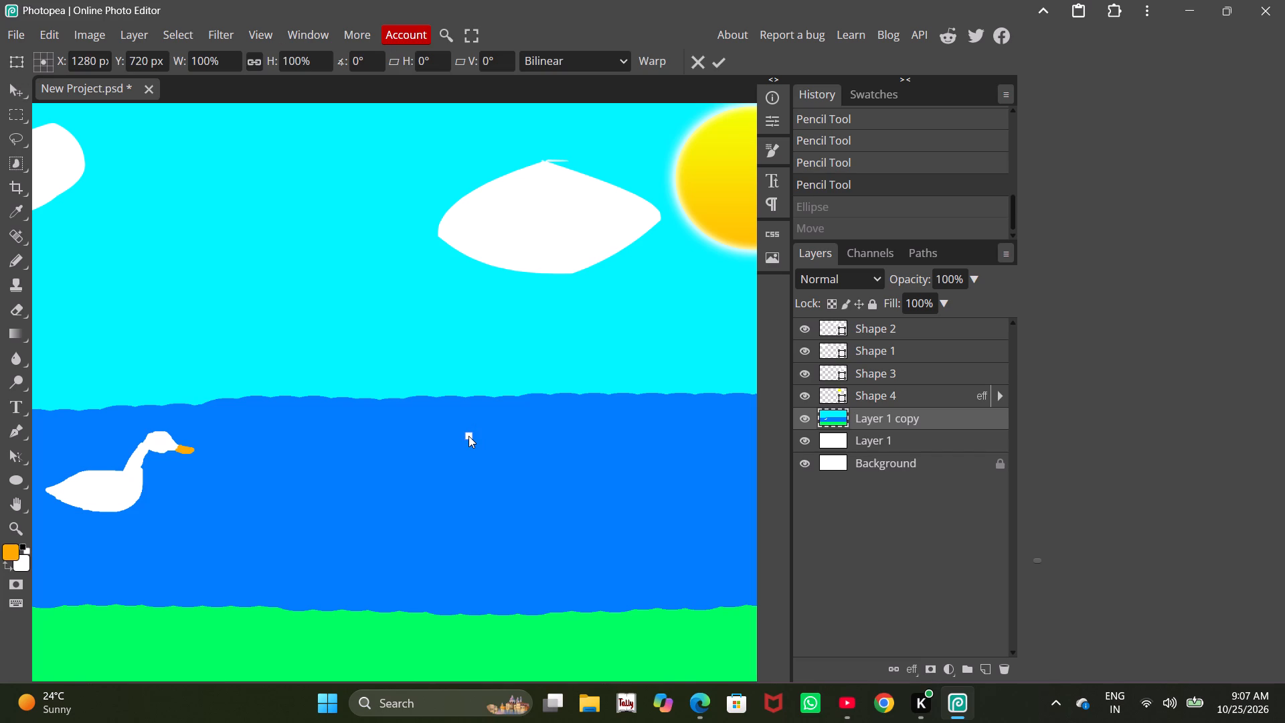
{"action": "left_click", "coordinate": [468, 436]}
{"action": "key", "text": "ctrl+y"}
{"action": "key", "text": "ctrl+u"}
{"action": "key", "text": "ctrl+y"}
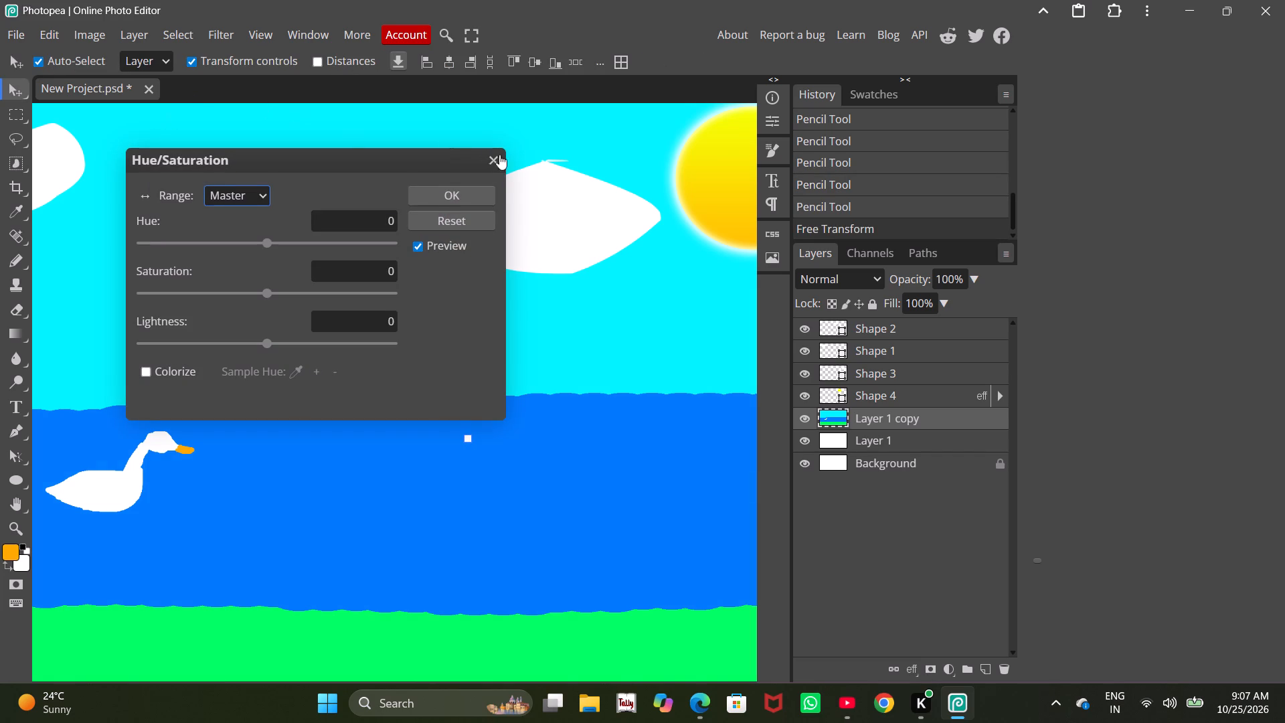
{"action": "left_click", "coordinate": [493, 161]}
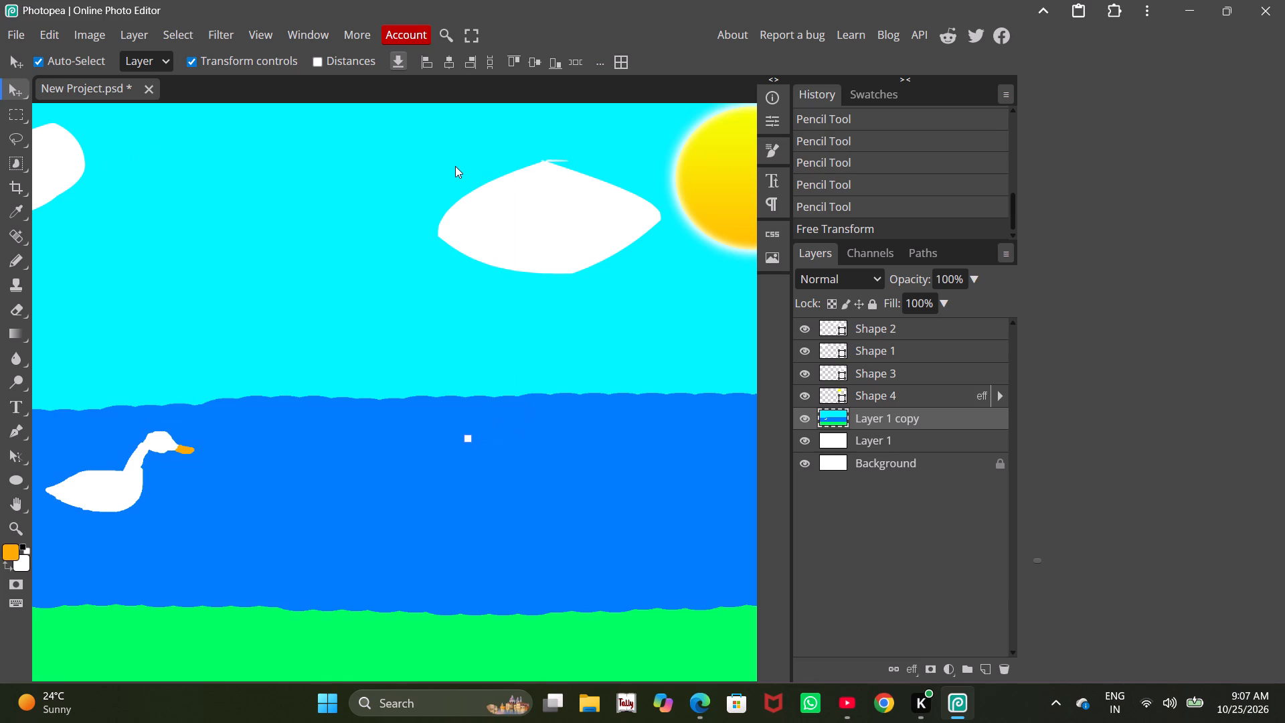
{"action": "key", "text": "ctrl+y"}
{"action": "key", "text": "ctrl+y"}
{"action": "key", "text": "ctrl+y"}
Draw a black-filled ellipse without a stroke as the eye in the upper part of the bird's white head.
{"action": "left_click", "coordinate": [19, 481]}
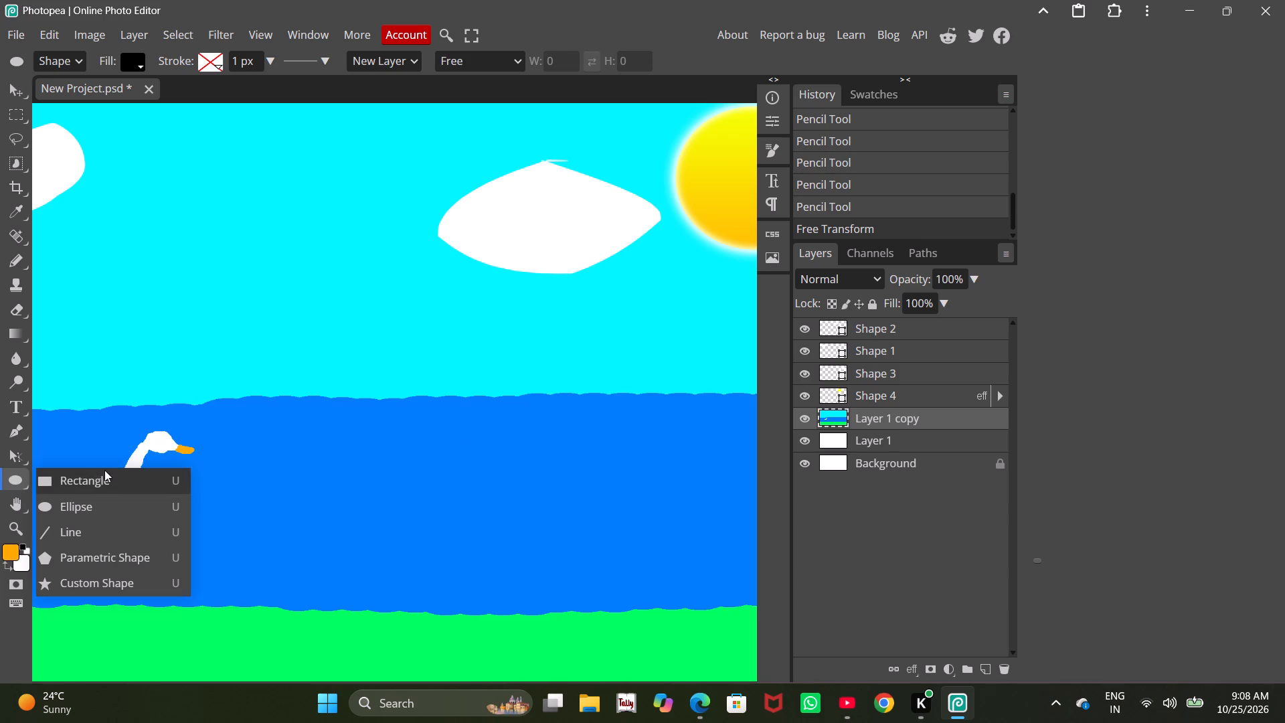
{"action": "left_click", "coordinate": [82, 509]}
{"action": "scroll", "coordinate": [167, 501], "scroll_direction": "up", "scroll_amount": 4, "text": "alt"}
{"action": "scroll", "coordinate": [140, 406], "scroll_direction": "up", "scroll_amount": 15, "text": "alt"}
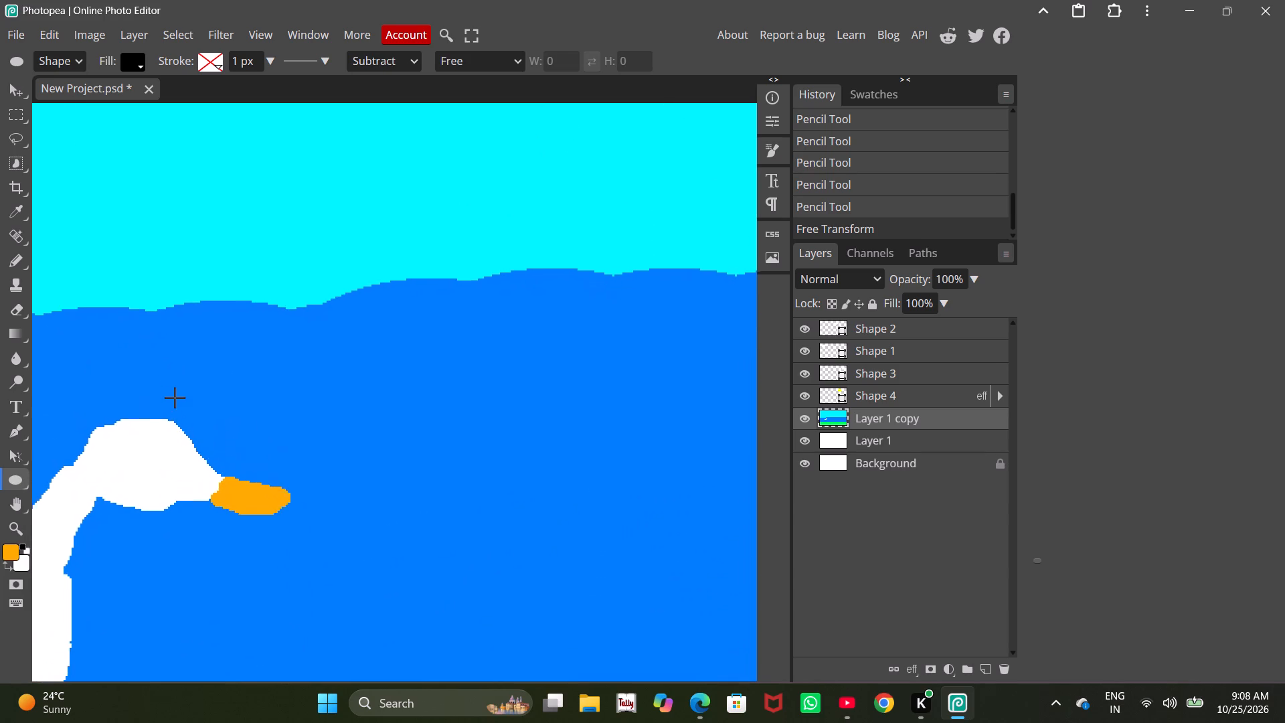
{"action": "scroll", "coordinate": [148, 337], "scroll_direction": "up", "scroll_amount": 4}
{"action": "scroll", "coordinate": [149, 337], "scroll_direction": "down", "scroll_amount": 4, "text": "alt"}
{"action": "scroll", "coordinate": [183, 350], "scroll_direction": "down", "scroll_amount": 2}
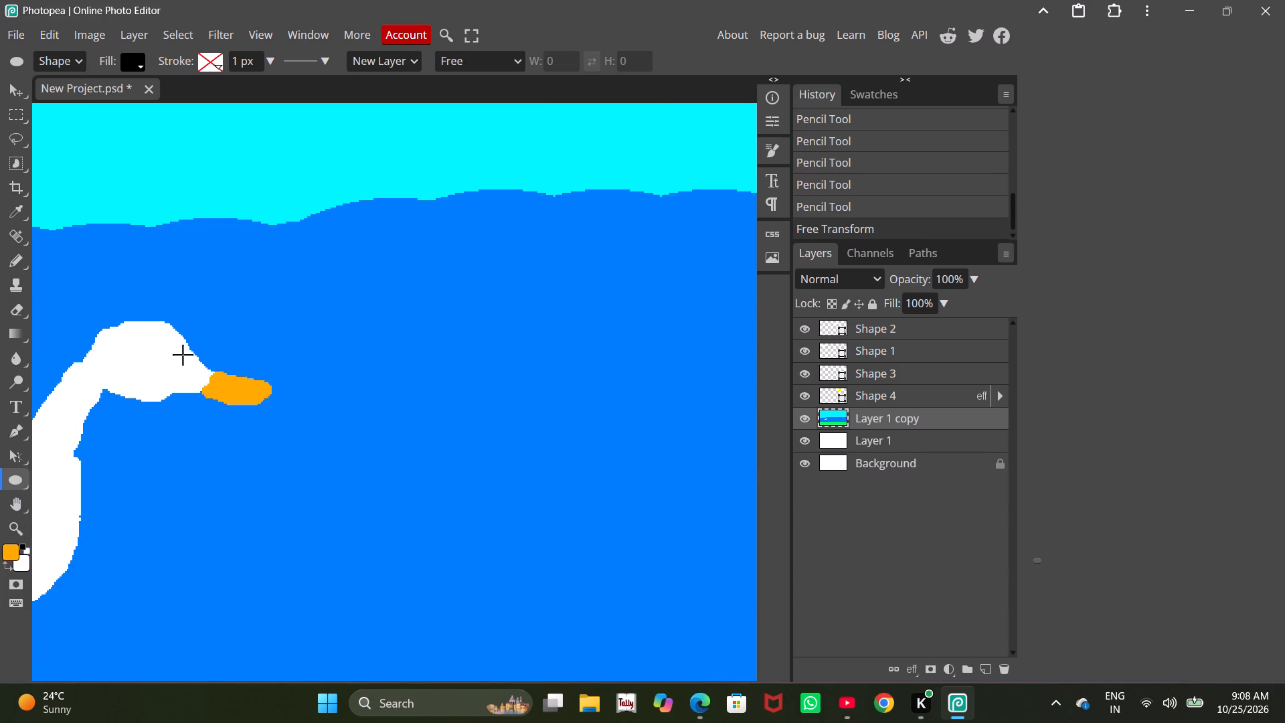
{"action": "scroll", "coordinate": [183, 355], "scroll_direction": "down", "scroll_amount": 2}
{"action": "scroll", "coordinate": [155, 323], "scroll_direction": "up", "scroll_amount": 1}
{"action": "scroll", "coordinate": [155, 323], "scroll_direction": "up", "scroll_amount": 9, "text": "alt"}
{"action": "scroll", "coordinate": [155, 323], "scroll_direction": "up", "scroll_amount": 1}
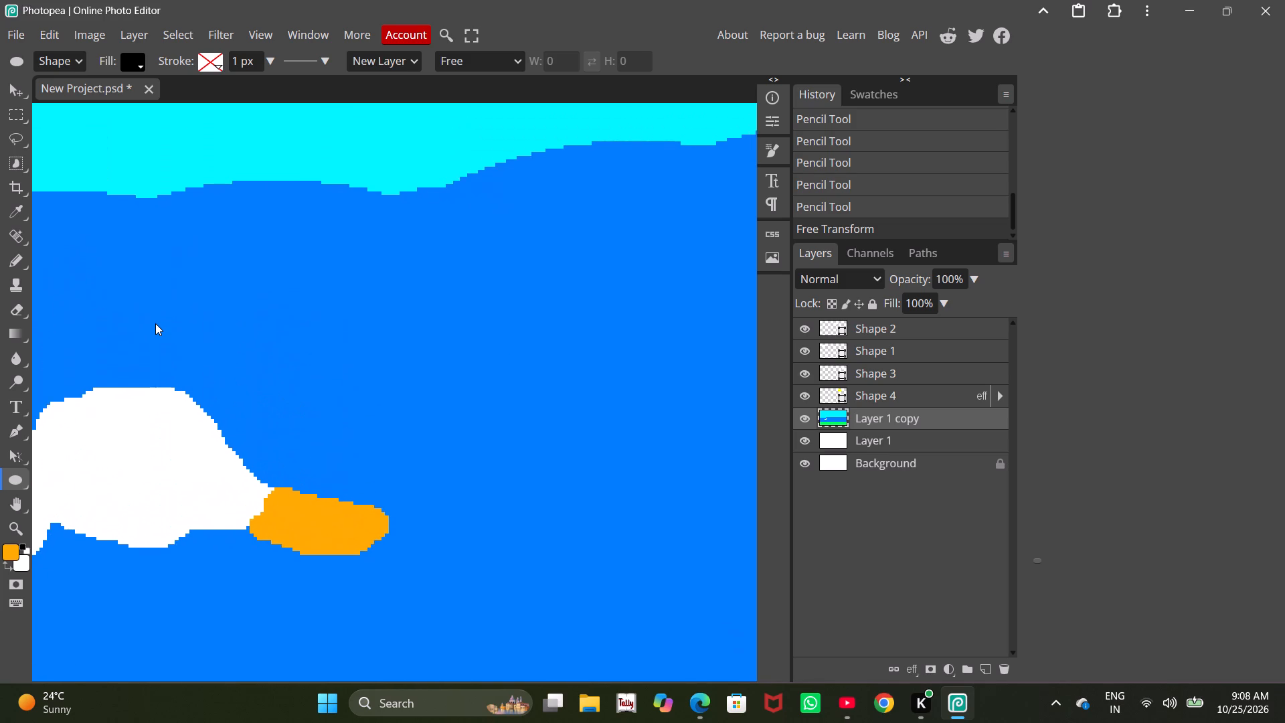
{"action": "scroll", "coordinate": [155, 323], "scroll_direction": "up", "scroll_amount": 1}
{"action": "scroll", "coordinate": [155, 323], "scroll_direction": "down", "scroll_amount": 2, "text": "ctrl"}
{"action": "scroll", "coordinate": [155, 323], "scroll_direction": "up", "scroll_amount": 3, "text": "ctrl"}
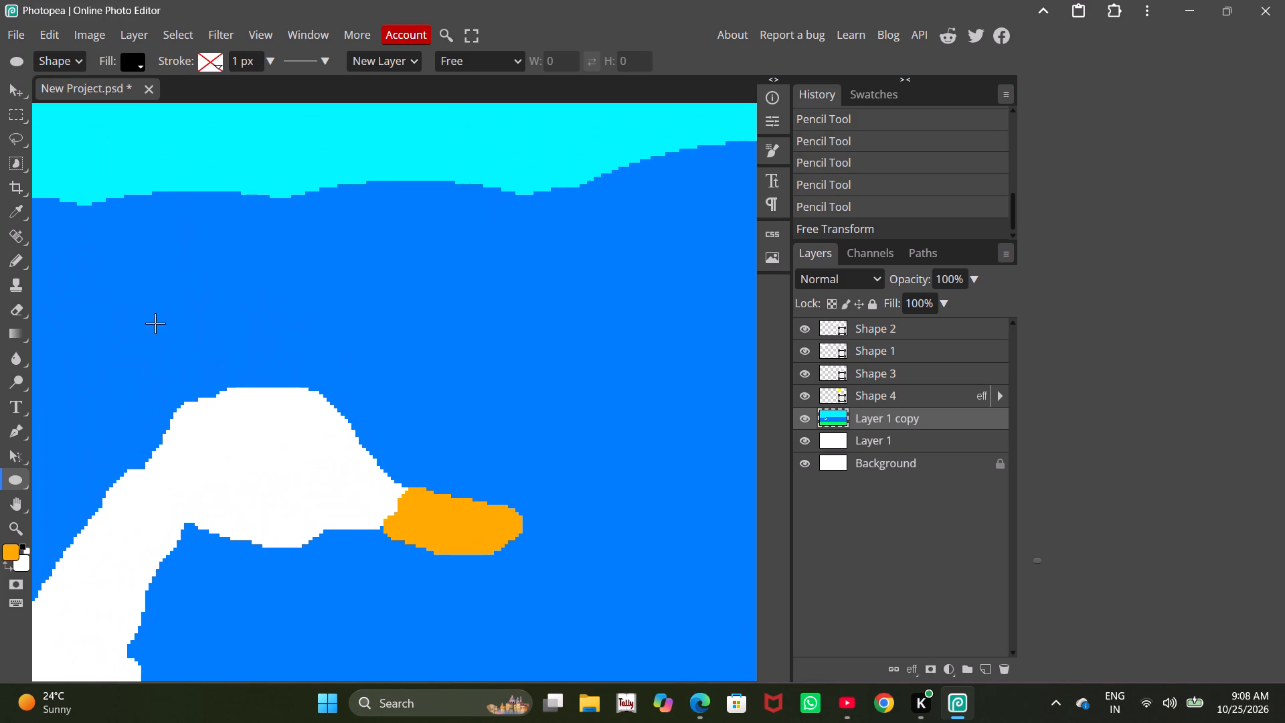
{"action": "scroll", "coordinate": [155, 323], "scroll_direction": "up", "scroll_amount": 5, "text": "alt"}
{"action": "scroll", "coordinate": [276, 400], "scroll_direction": "down", "scroll_amount": 2}
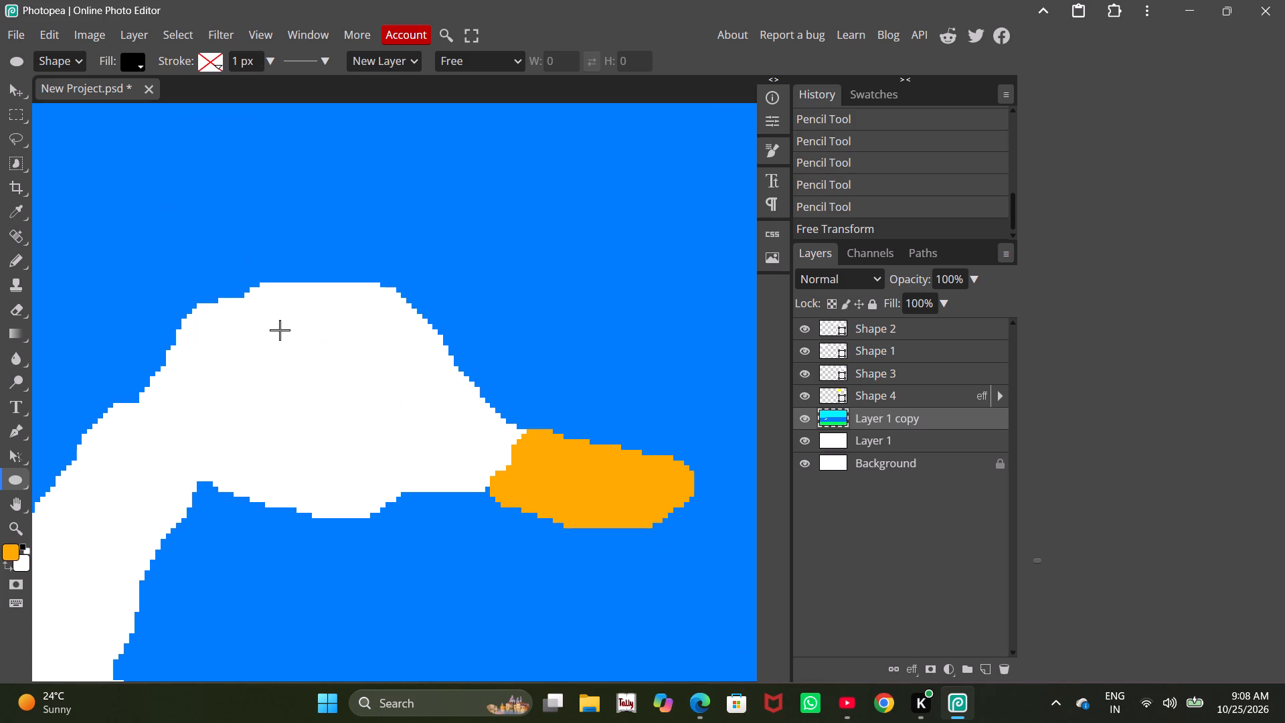
{"action": "left_click_drag", "start_coordinate": [279, 324], "coordinate": [299, 363]}
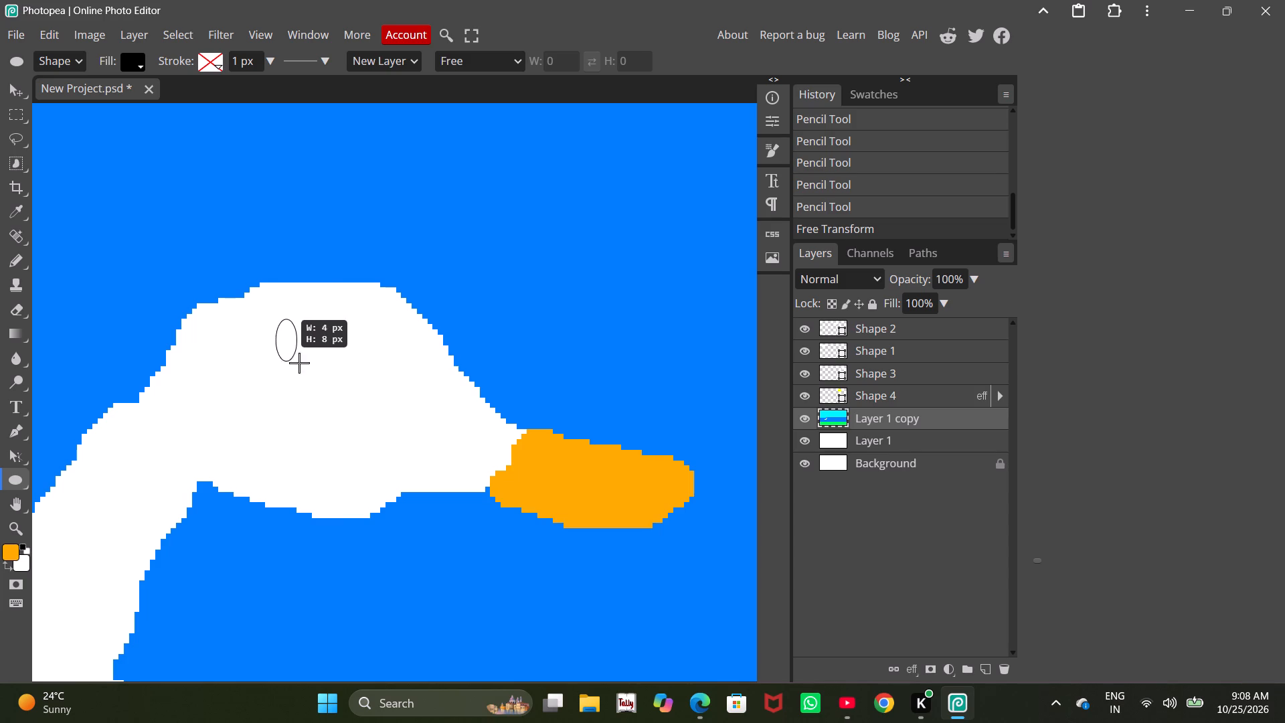
{"action": "left_click_drag", "start_coordinate": [299, 363], "coordinate": [373, 402]}
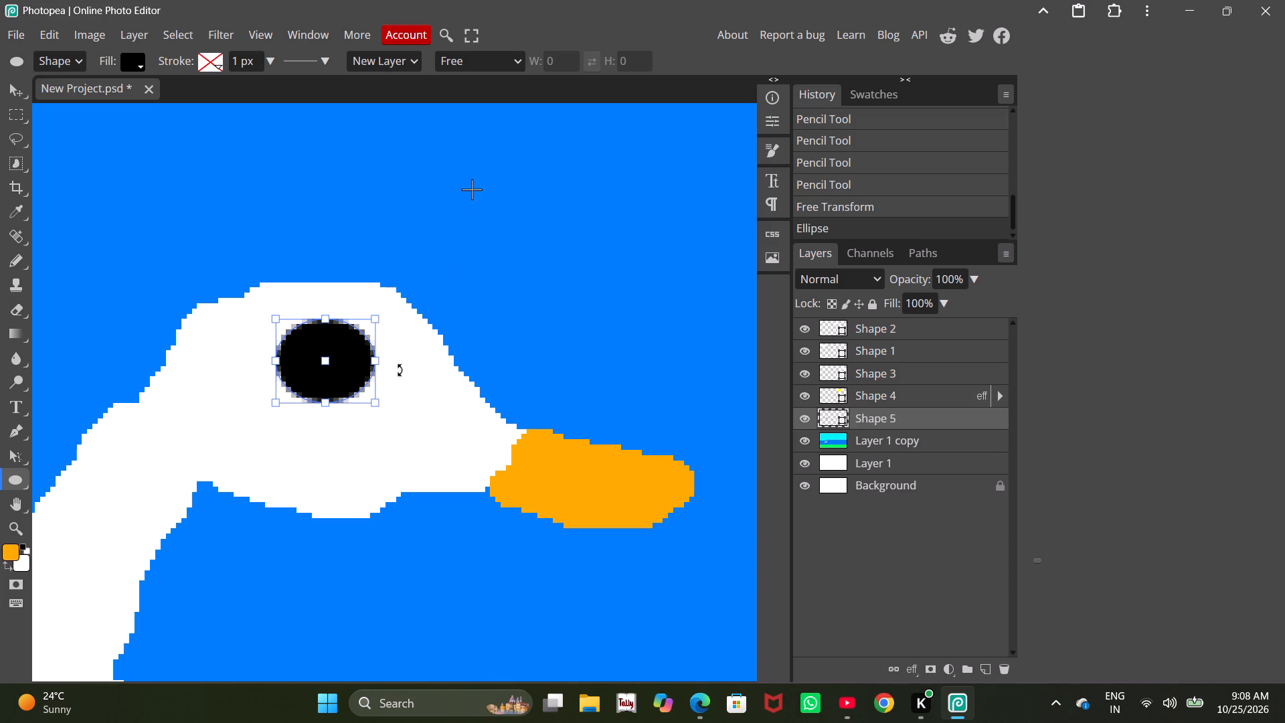
{"action": "left_click", "coordinate": [659, 91]}
{"action": "left_click", "coordinate": [7, 90]}
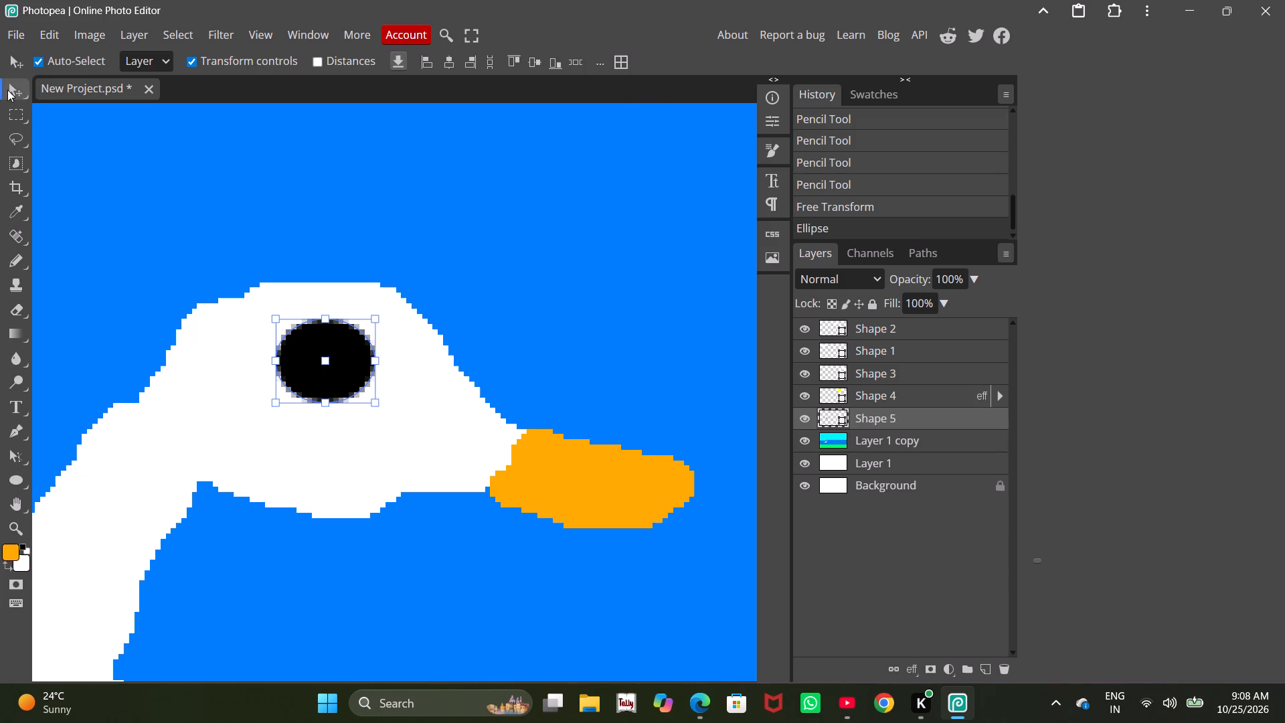
{"action": "left_click", "coordinate": [519, 98]}
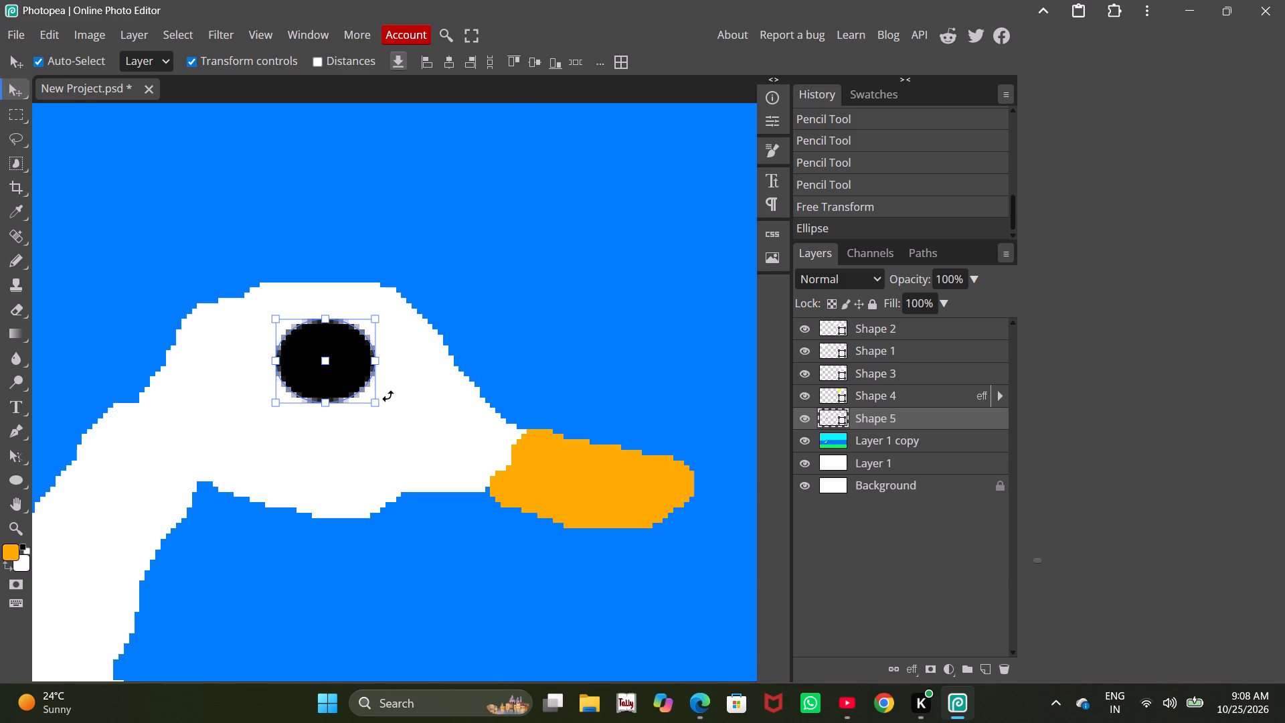
{"action": "left_click", "coordinate": [394, 394]}
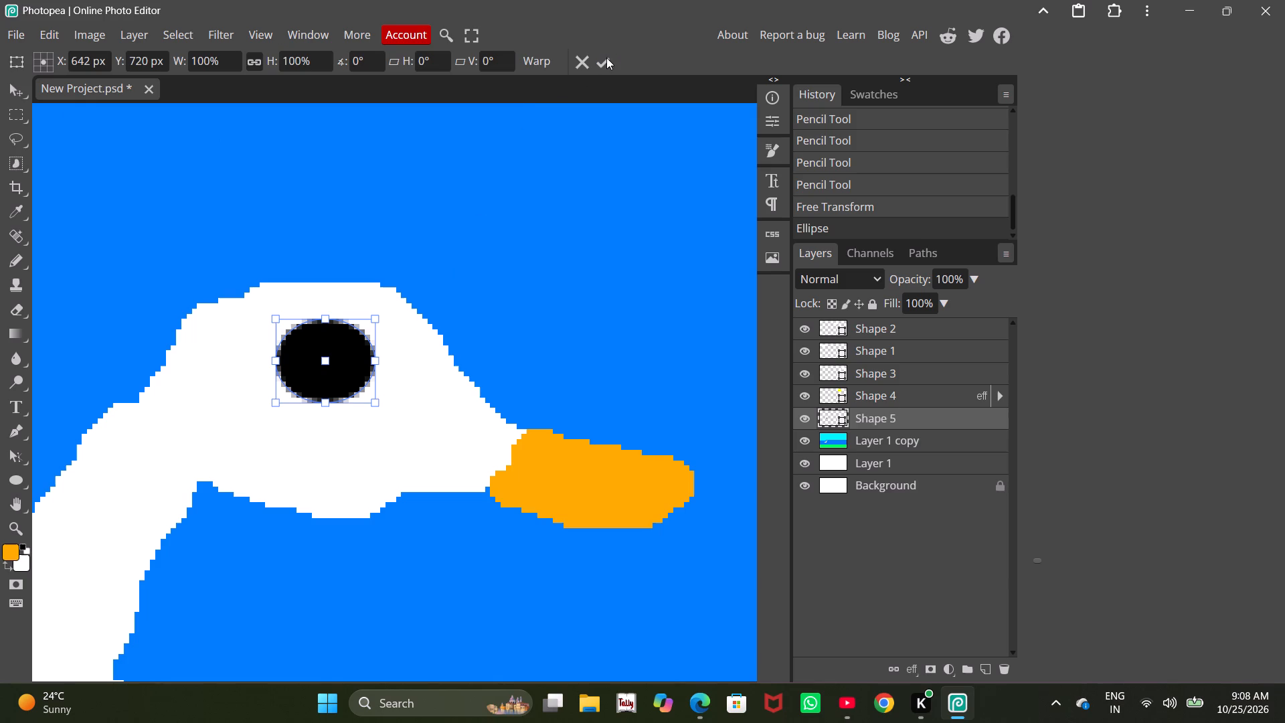
{"action": "left_click", "coordinate": [606, 58]}
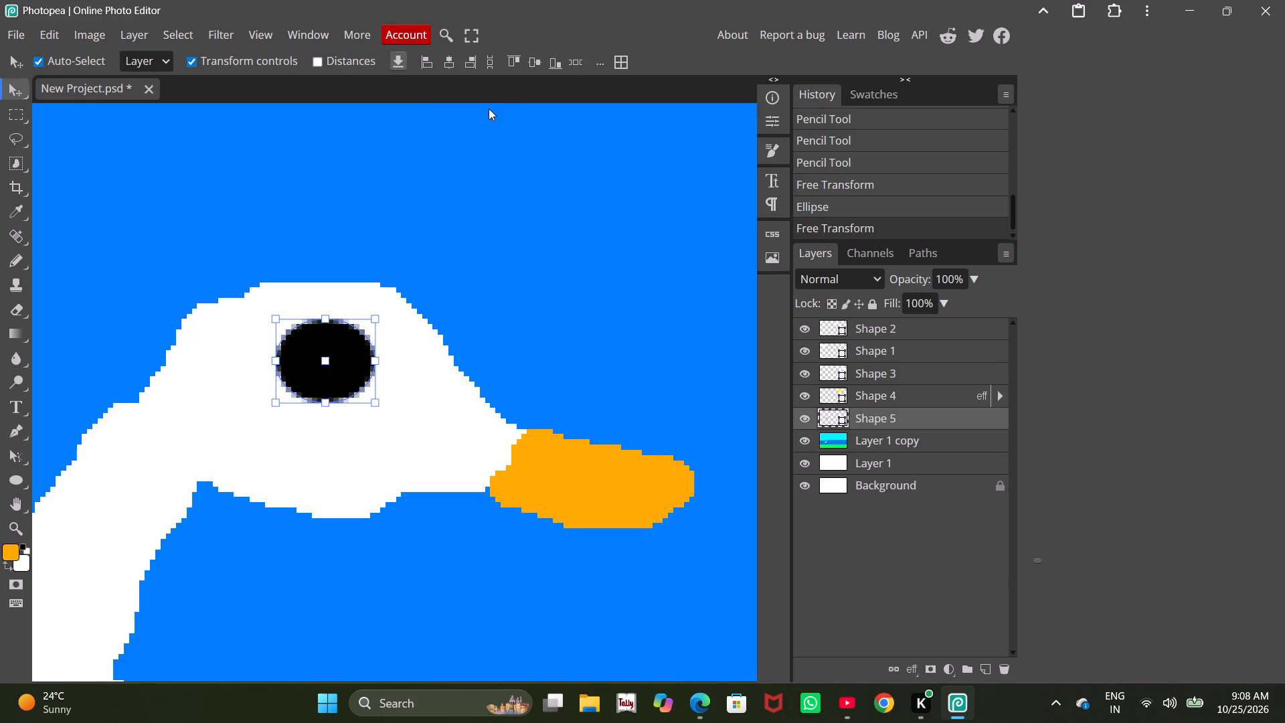
Examine the bird and its eye within the whole landscape, including sky, clouds, sun, water and ground, and leave all layers deselected.
{"action": "scroll", "coordinate": [480, 107], "scroll_direction": "down", "scroll_amount": 20, "text": "alt"}
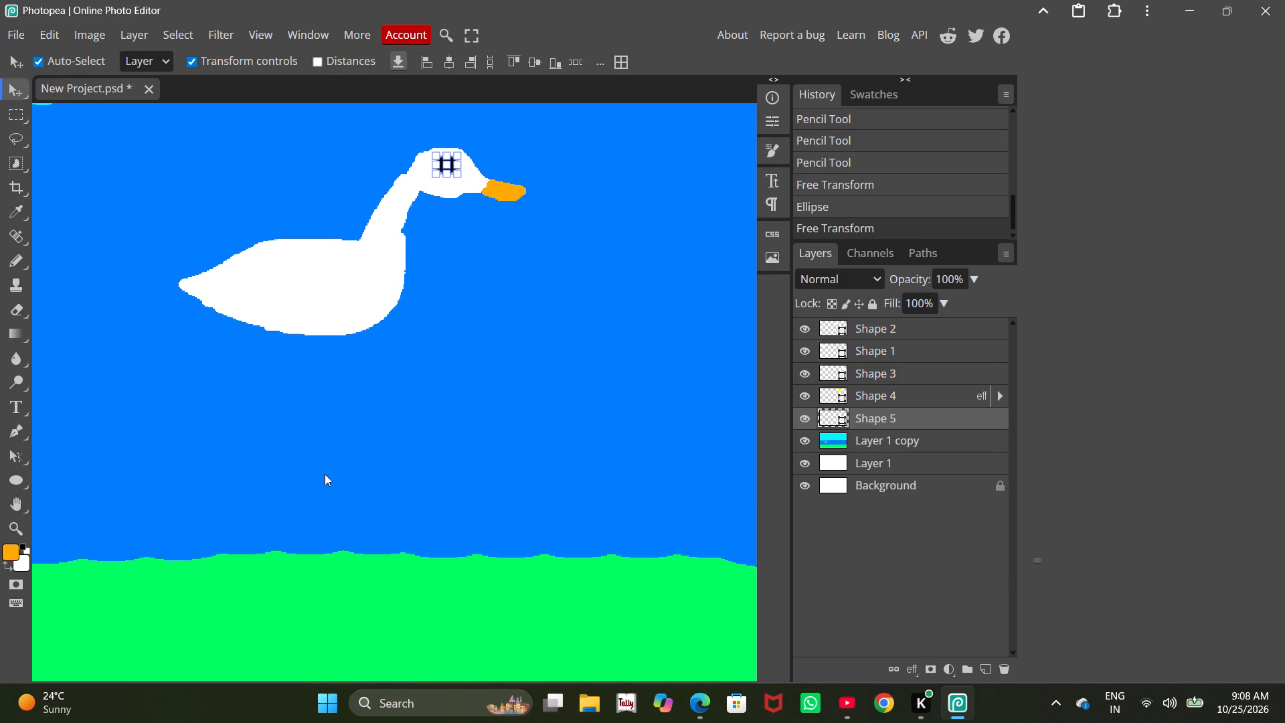
{"action": "scroll", "coordinate": [315, 521], "scroll_direction": "down", "scroll_amount": 4, "text": "alt"}
{"action": "left_click", "coordinate": [315, 601]}
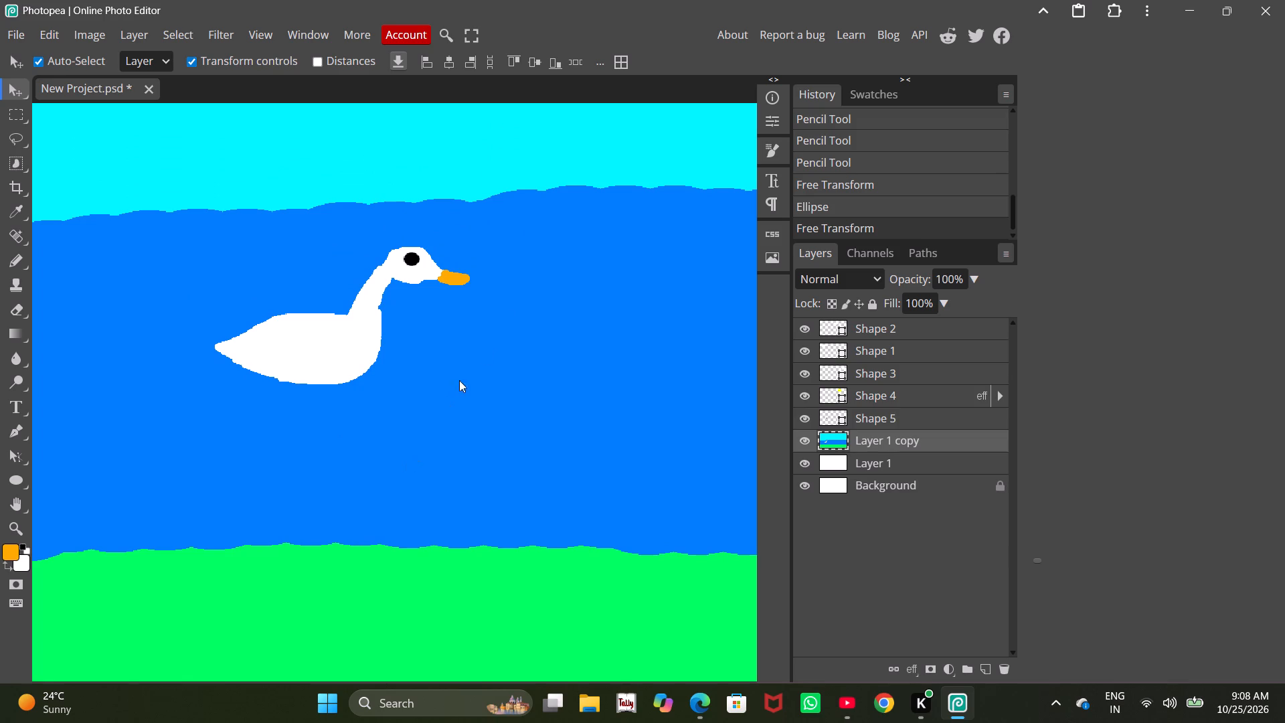
{"action": "scroll", "coordinate": [494, 329], "scroll_direction": "down", "scroll_amount": 11}
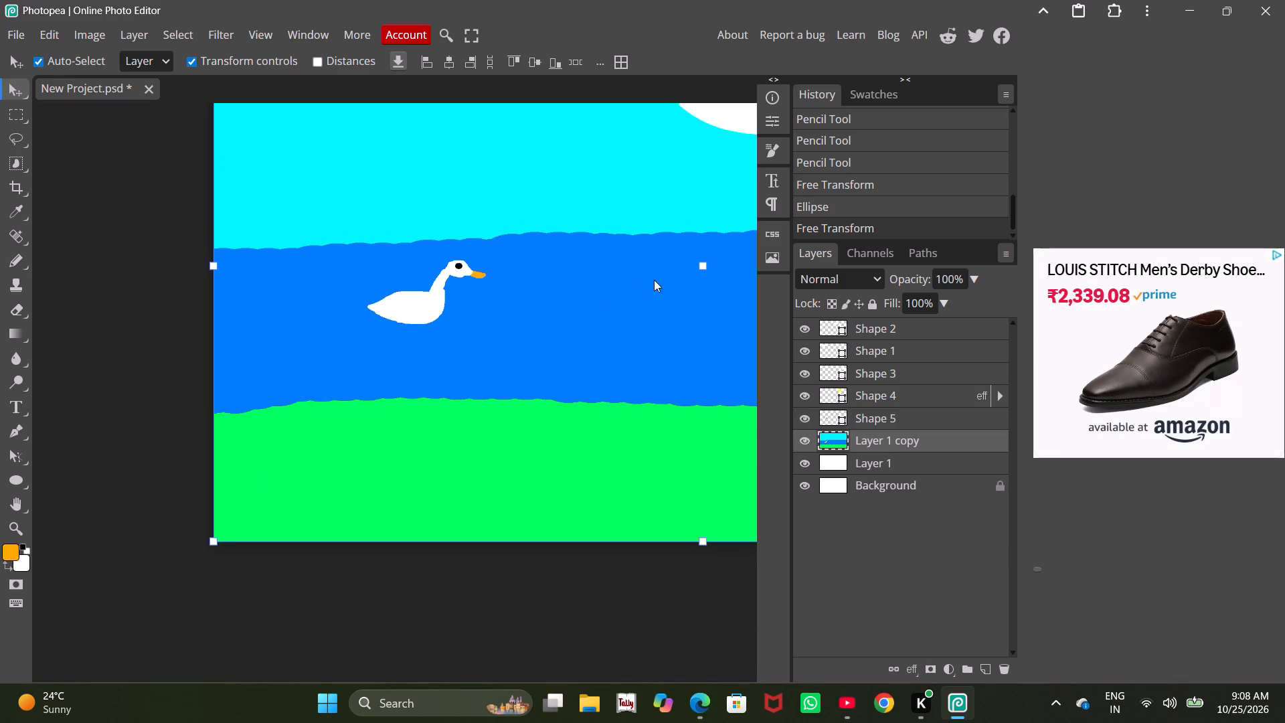
{"action": "left_click", "coordinate": [704, 266]}
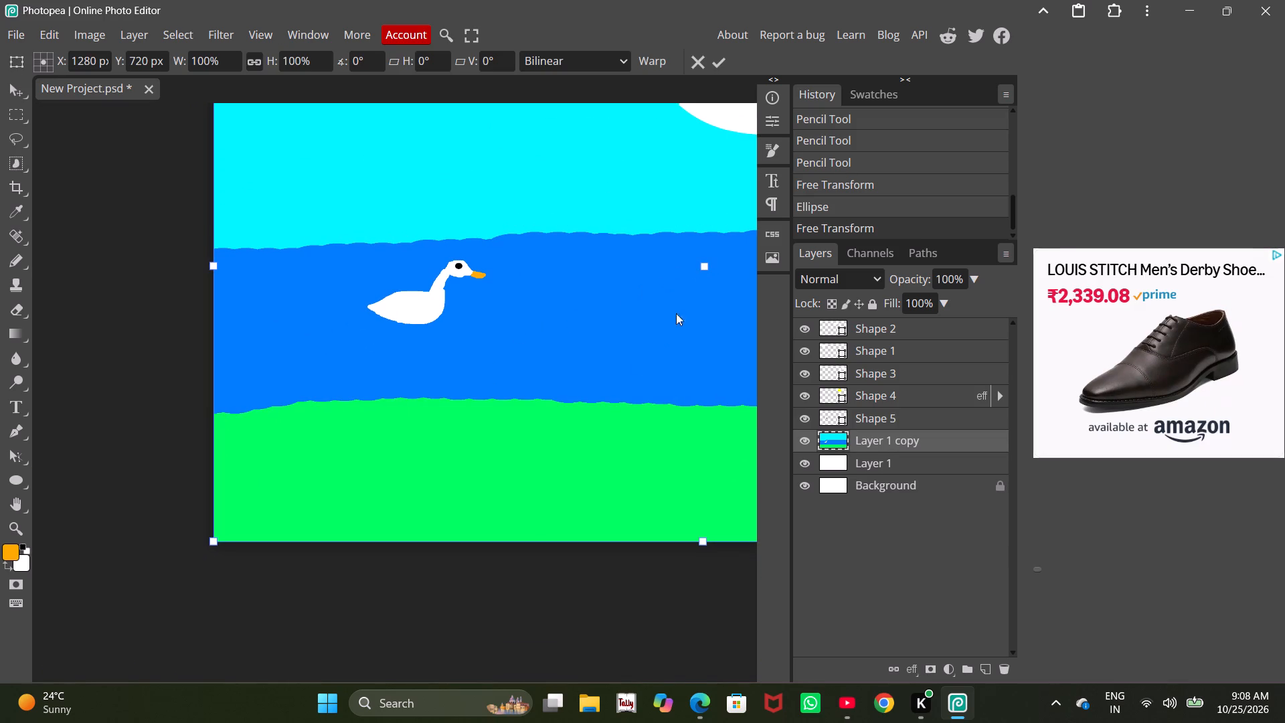
{"action": "left_click", "coordinate": [444, 629]}
{"action": "left_click", "coordinate": [112, 268]}
{"action": "left_click", "coordinate": [897, 411]}
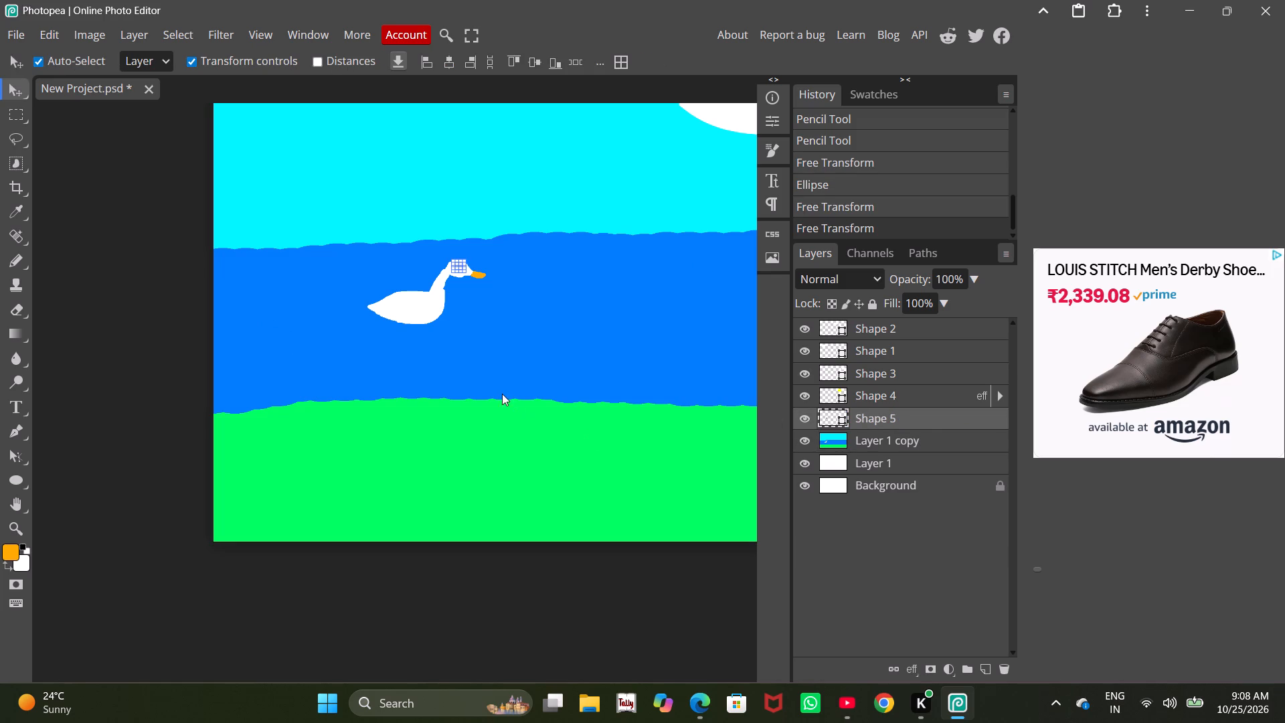
{"action": "left_click", "coordinate": [857, 441]}
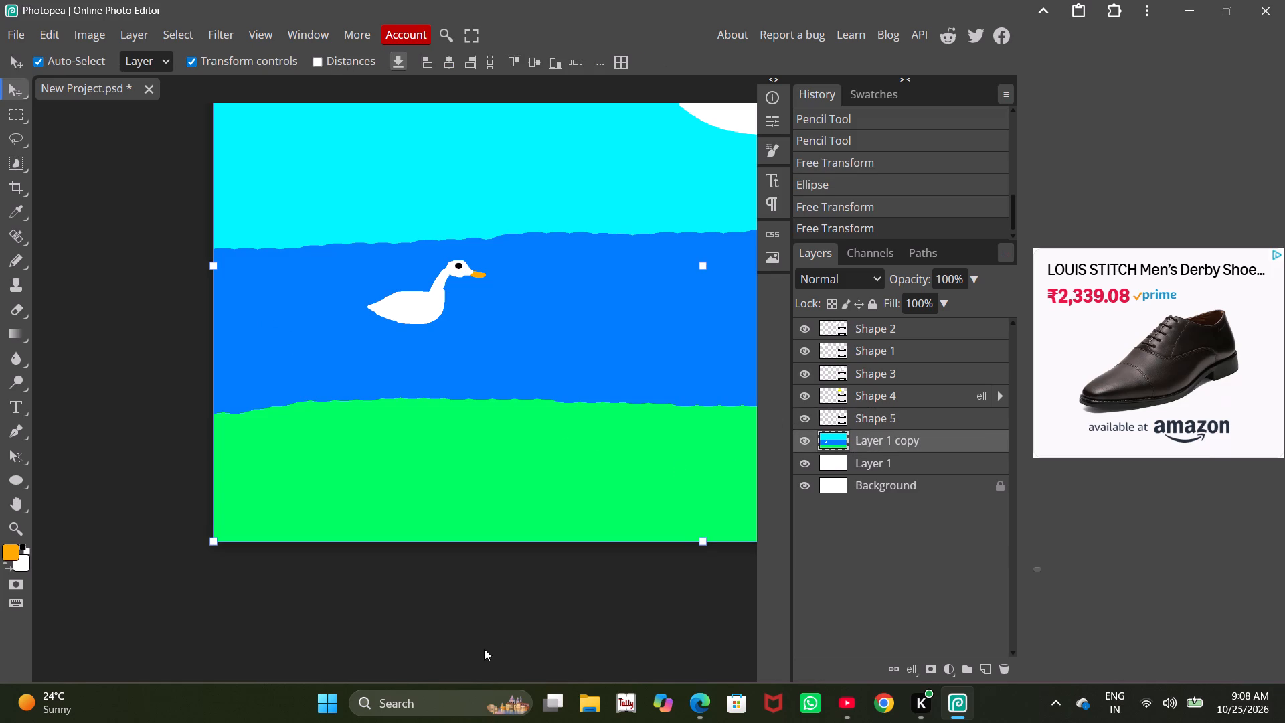
{"action": "scroll", "coordinate": [228, 578], "scroll_direction": "up", "scroll_amount": 2}
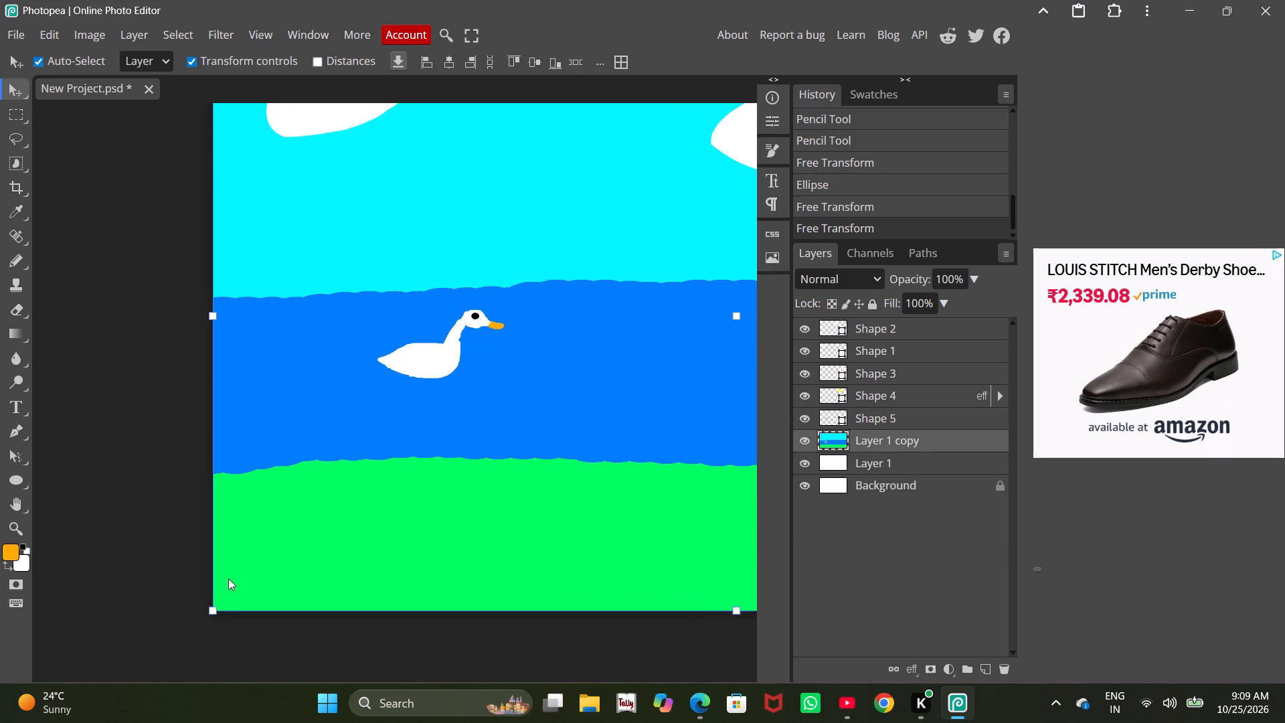
{"action": "scroll", "coordinate": [228, 578], "scroll_direction": "down", "scroll_amount": 8, "text": "alt"}
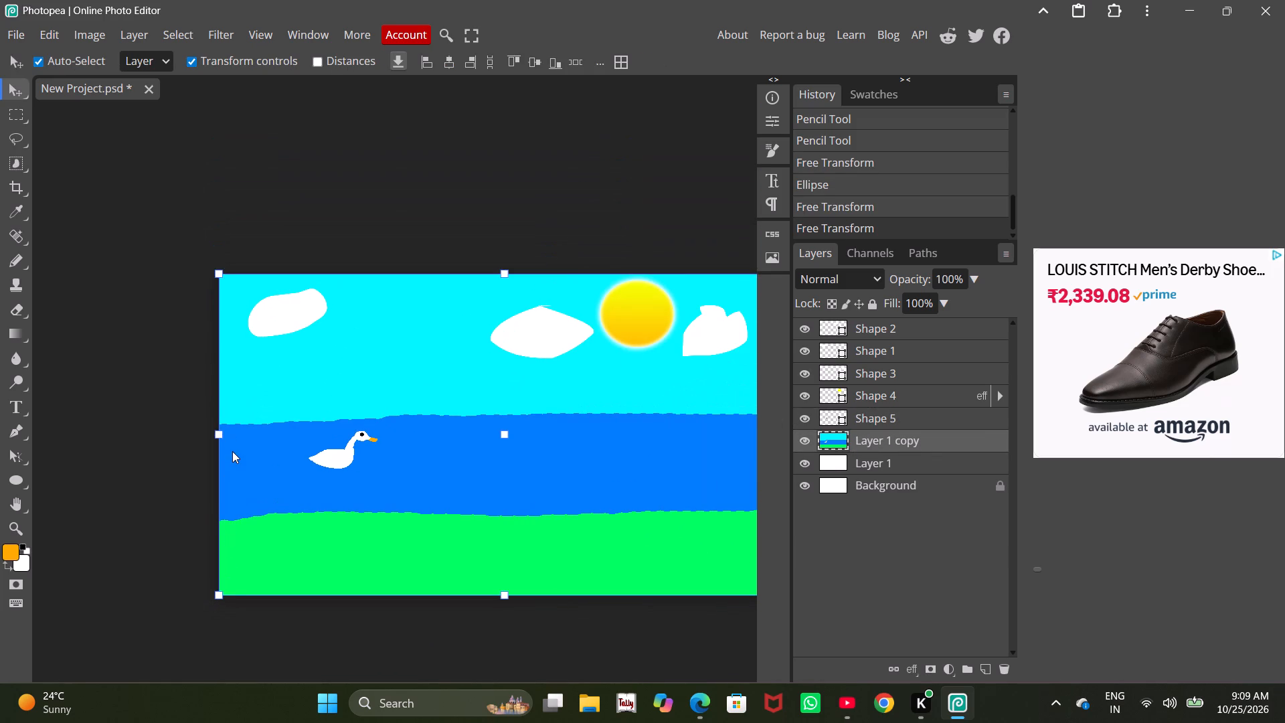
{"action": "scroll", "coordinate": [232, 451], "scroll_direction": "down", "scroll_amount": 3}
{"action": "scroll", "coordinate": [306, 464], "scroll_direction": "up", "scroll_amount": 2}
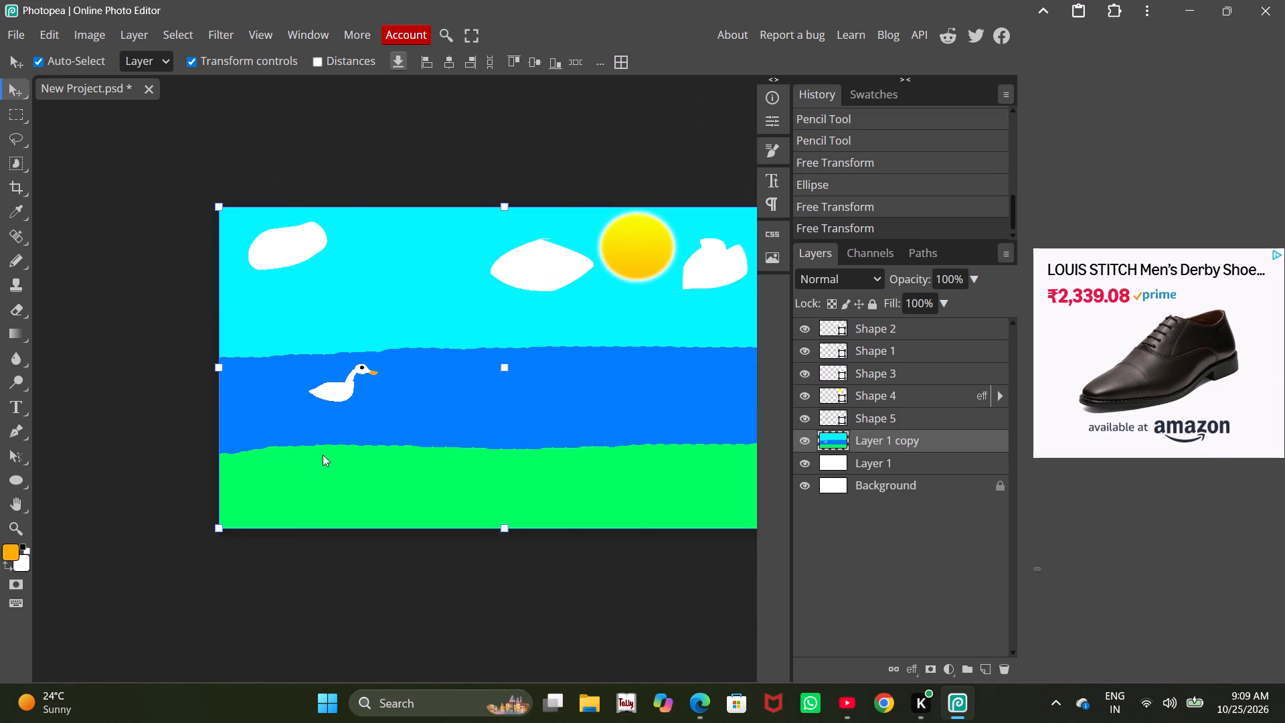
{"action": "scroll", "coordinate": [323, 455], "scroll_direction": "up", "scroll_amount": 2, "text": "ctrl"}
{"action": "scroll", "coordinate": [323, 455], "scroll_direction": "down", "scroll_amount": 4, "text": "ctrl"}
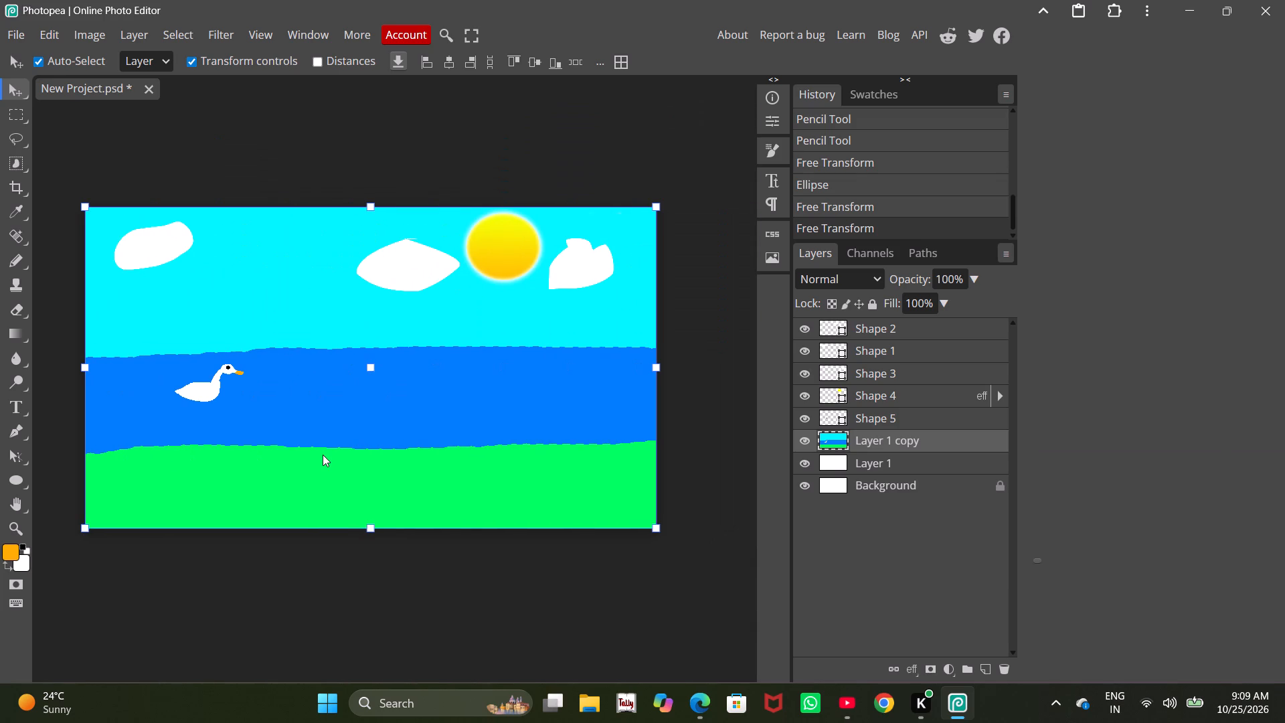
{"action": "scroll", "coordinate": [323, 455], "scroll_direction": "up", "scroll_amount": 2, "text": "ctrl"}
{"action": "scroll", "coordinate": [323, 455], "scroll_direction": "down", "scroll_amount": 1, "text": "ctrl"}
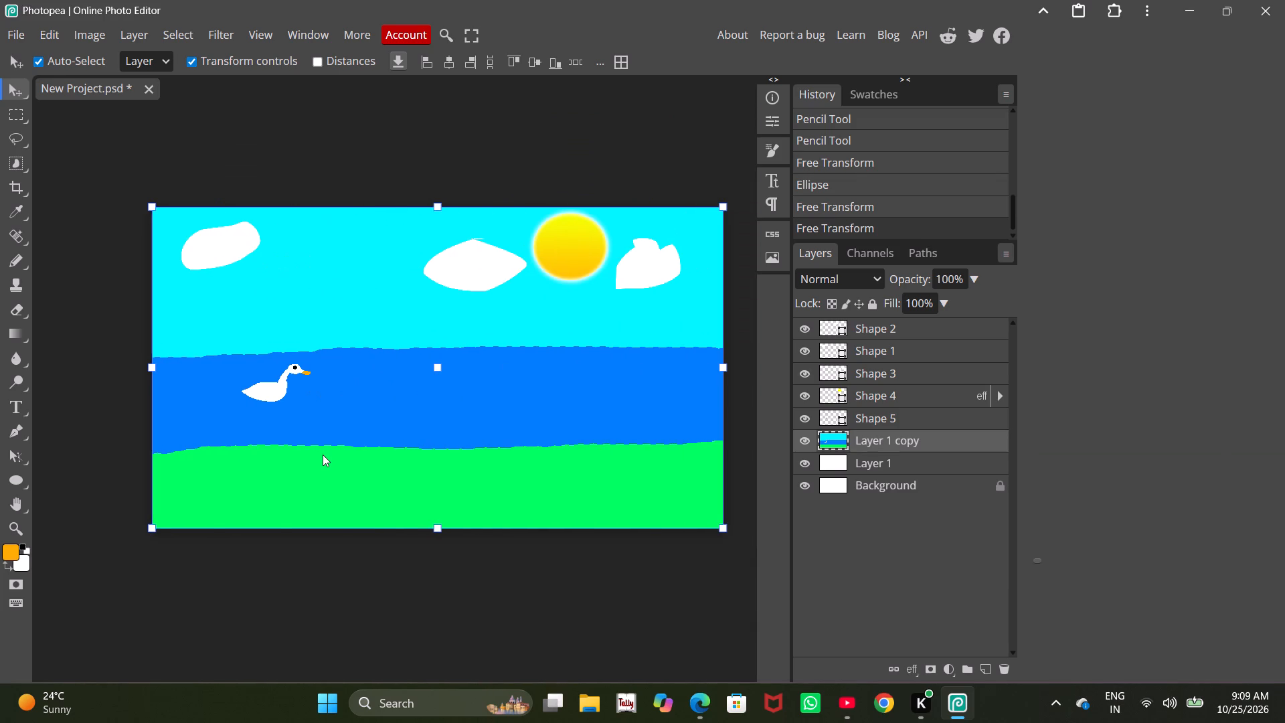
{"action": "left_click", "coordinate": [342, 562]}
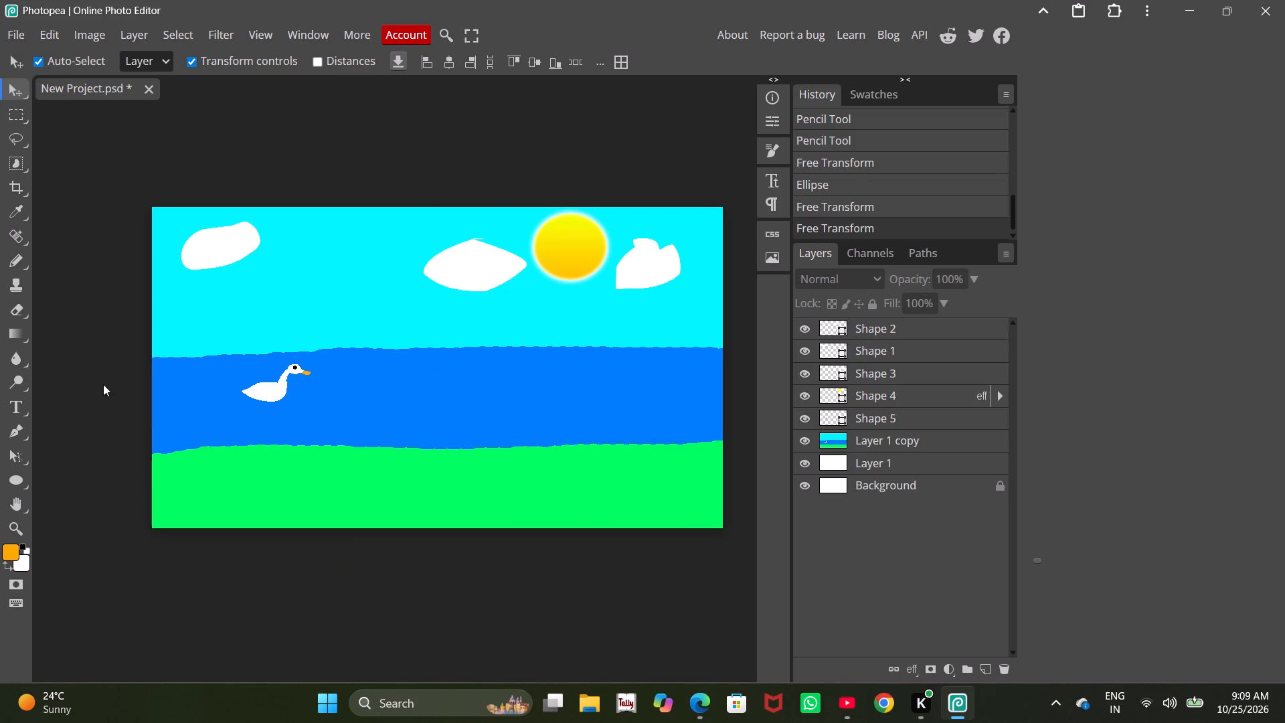
Switch to the Brush tool and make the painted landscape layer, Layer 1 copy, active for painting on the water beside the bird.
{"action": "left_click", "coordinate": [17, 253]}
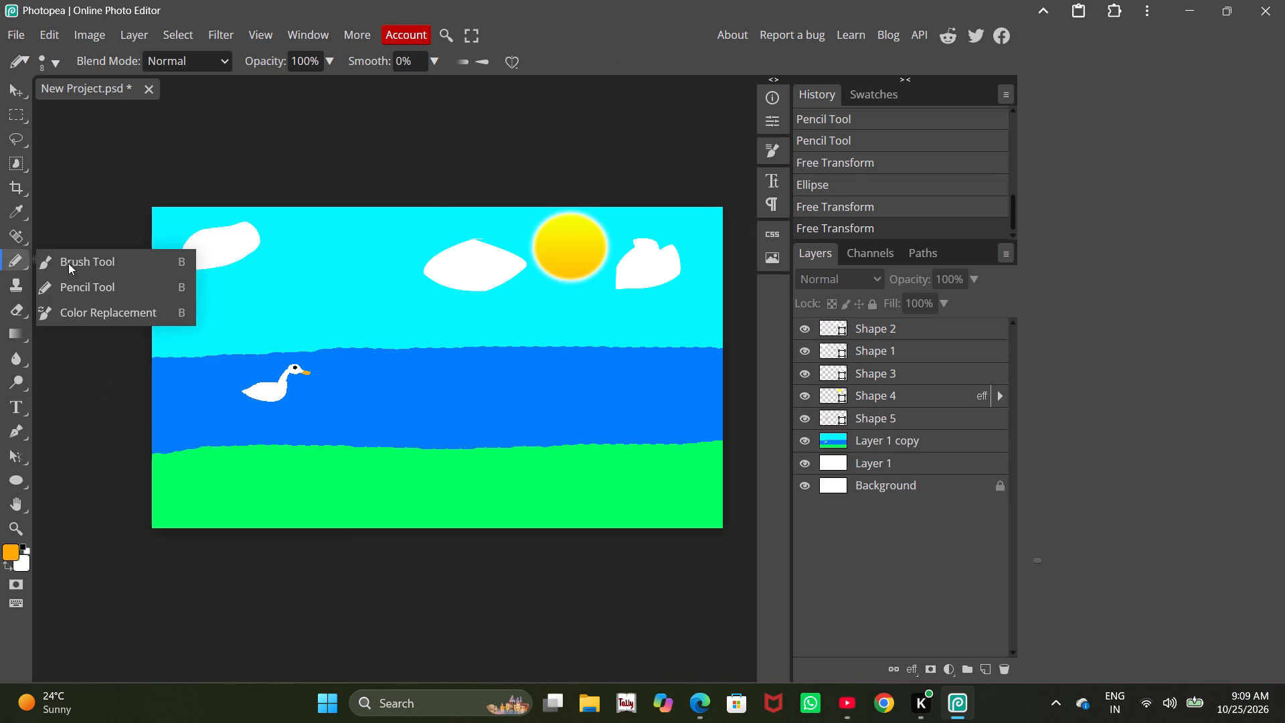
{"action": "left_click", "coordinate": [71, 263]}
{"action": "left_click", "coordinate": [12, 261]}
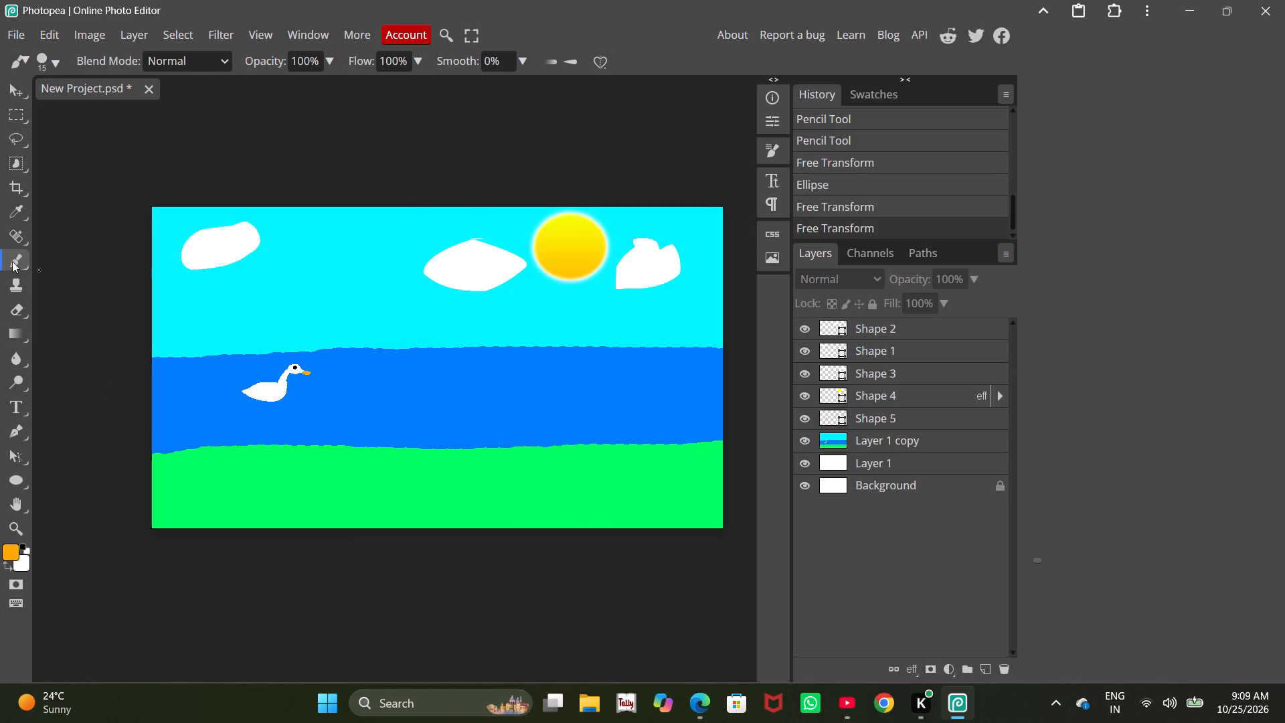
{"action": "left_click", "coordinate": [21, 264]}
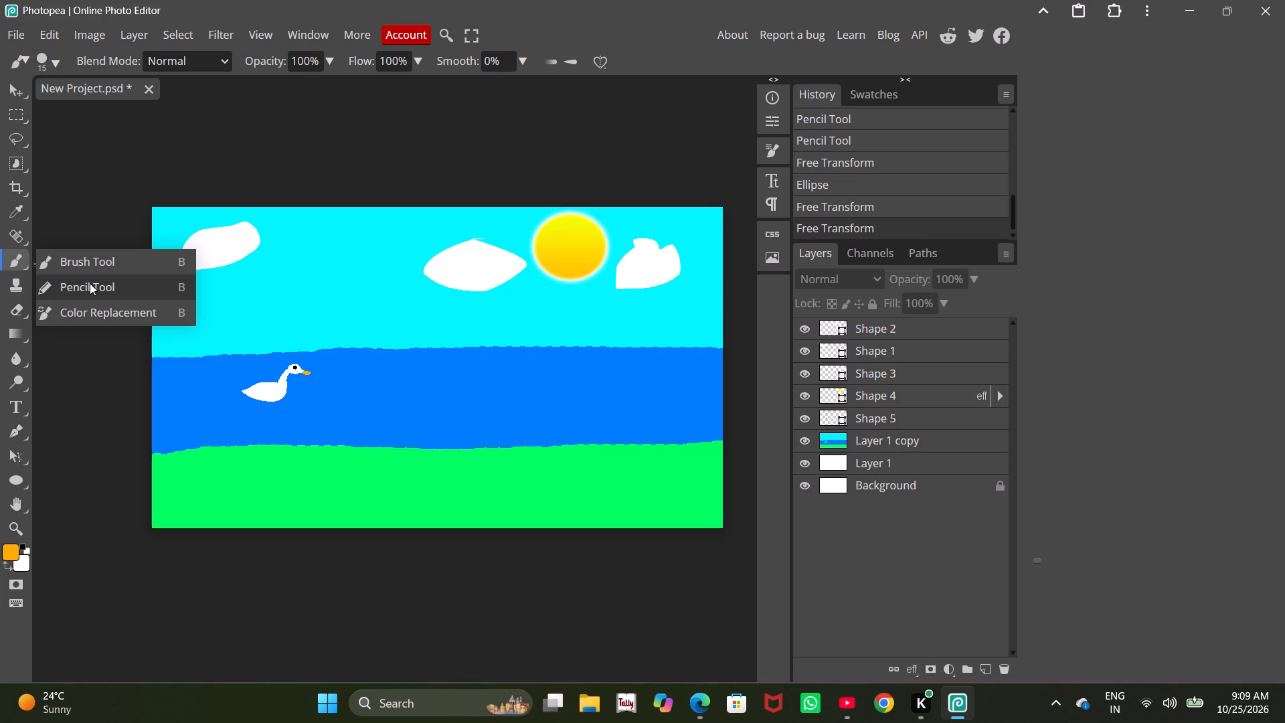
{"action": "left_click", "coordinate": [94, 268]}
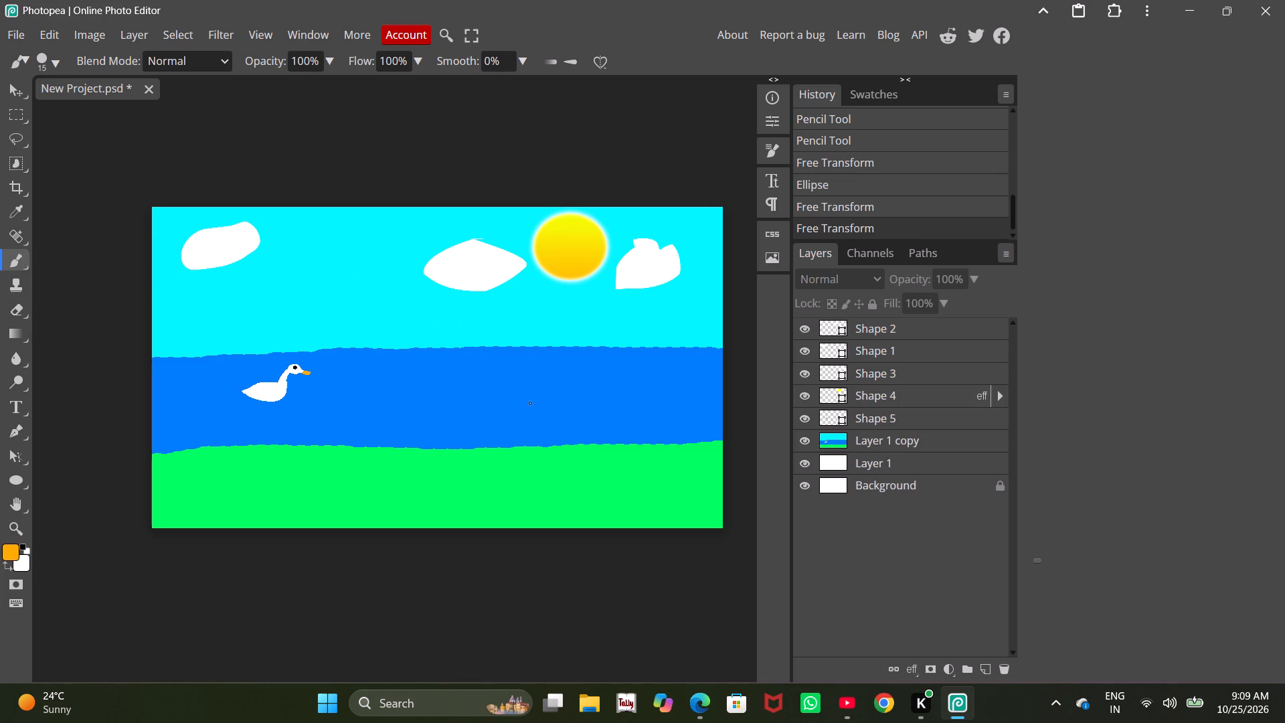
{"action": "scroll", "coordinate": [564, 388], "scroll_direction": "up", "scroll_amount": 4, "text": "alt"}
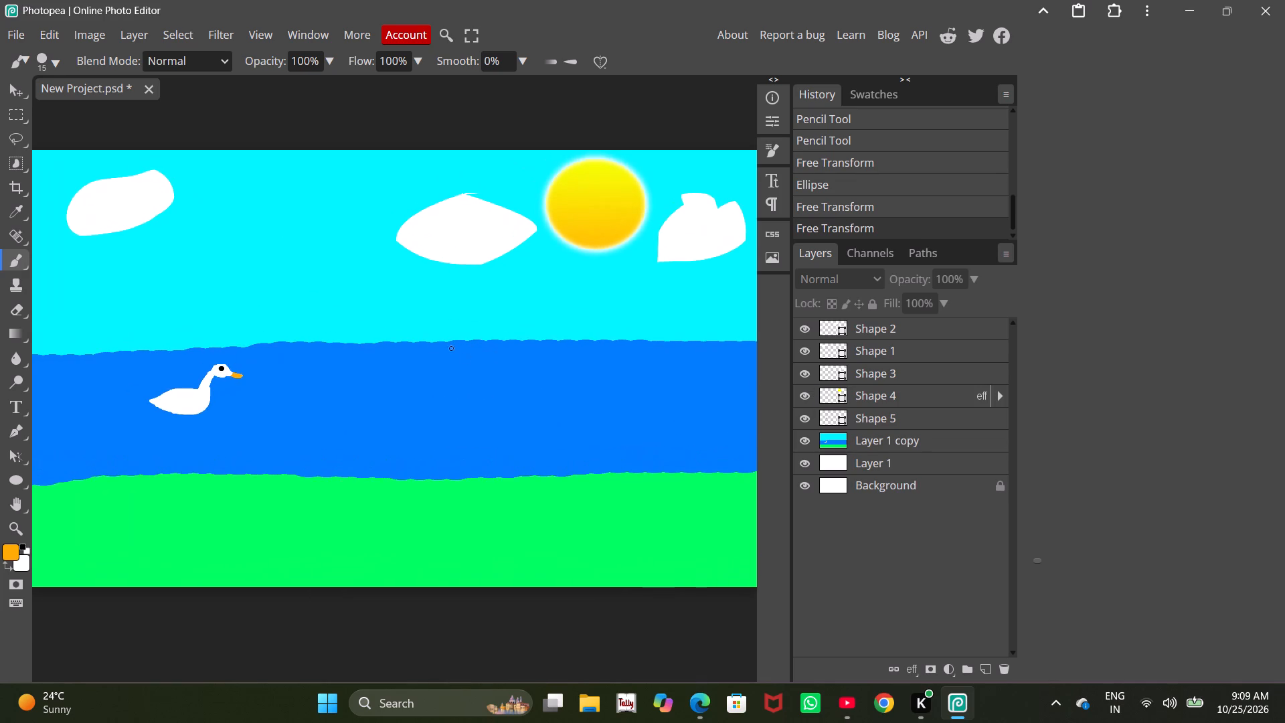
{"action": "scroll", "coordinate": [428, 341], "scroll_direction": "up", "scroll_amount": 4, "text": "alt"}
{"action": "scroll", "coordinate": [438, 341], "scroll_direction": "up", "scroll_amount": 2, "text": "ctrl"}
{"action": "scroll", "coordinate": [438, 341], "scroll_direction": "down", "scroll_amount": 2}
{"action": "scroll", "coordinate": [462, 317], "scroll_direction": "up", "scroll_amount": 1}
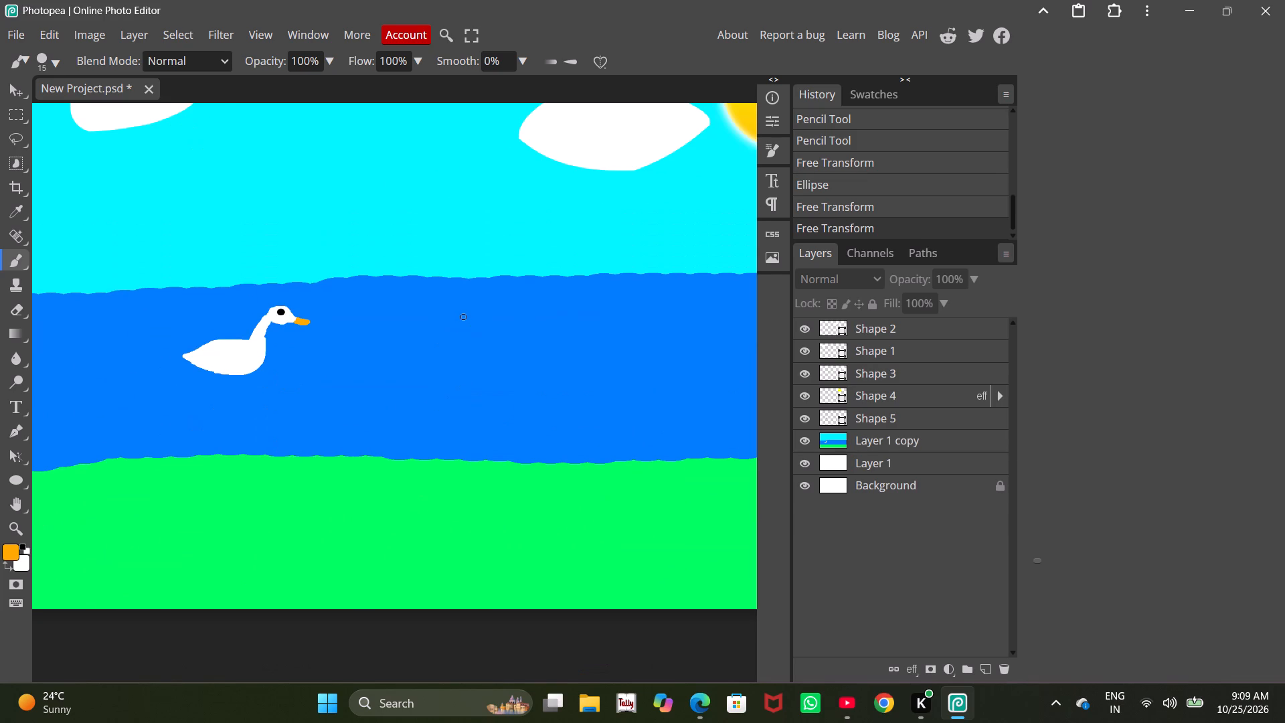
{"action": "scroll", "coordinate": [464, 317], "scroll_direction": "up", "scroll_amount": 7, "text": "alt"}
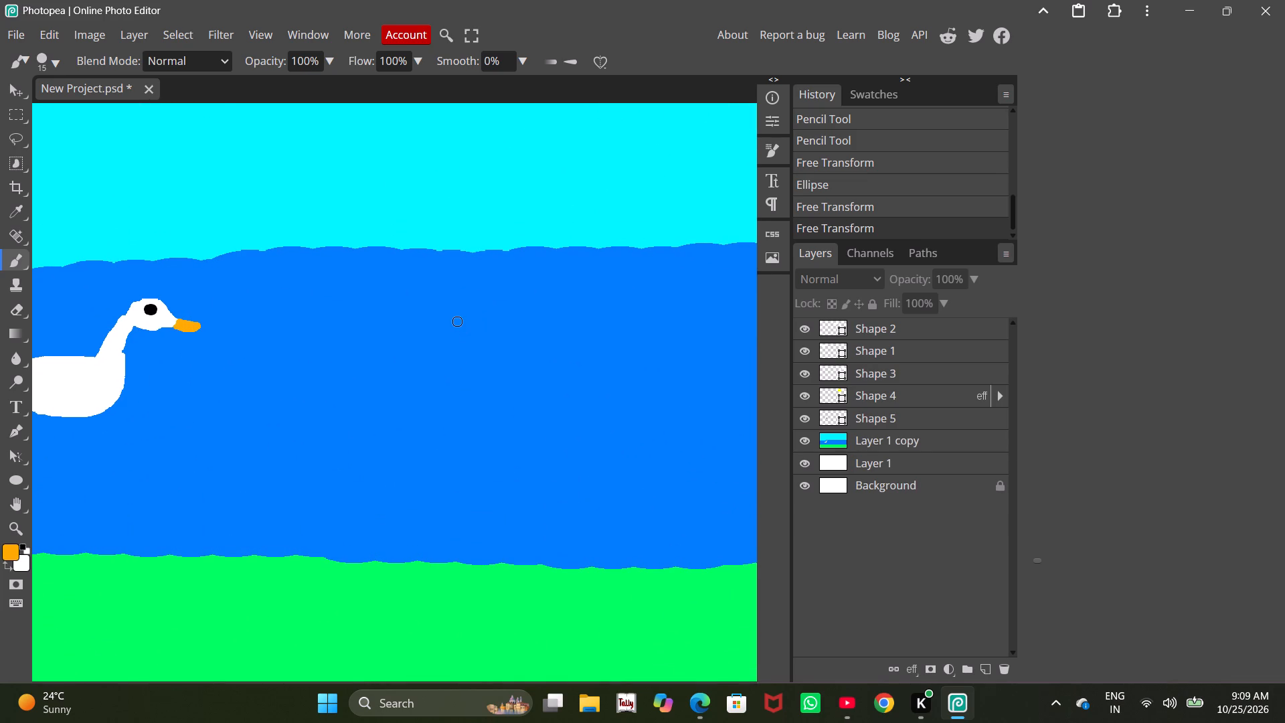
{"action": "left_click_drag", "start_coordinate": [449, 307], "coordinate": [454, 299]}
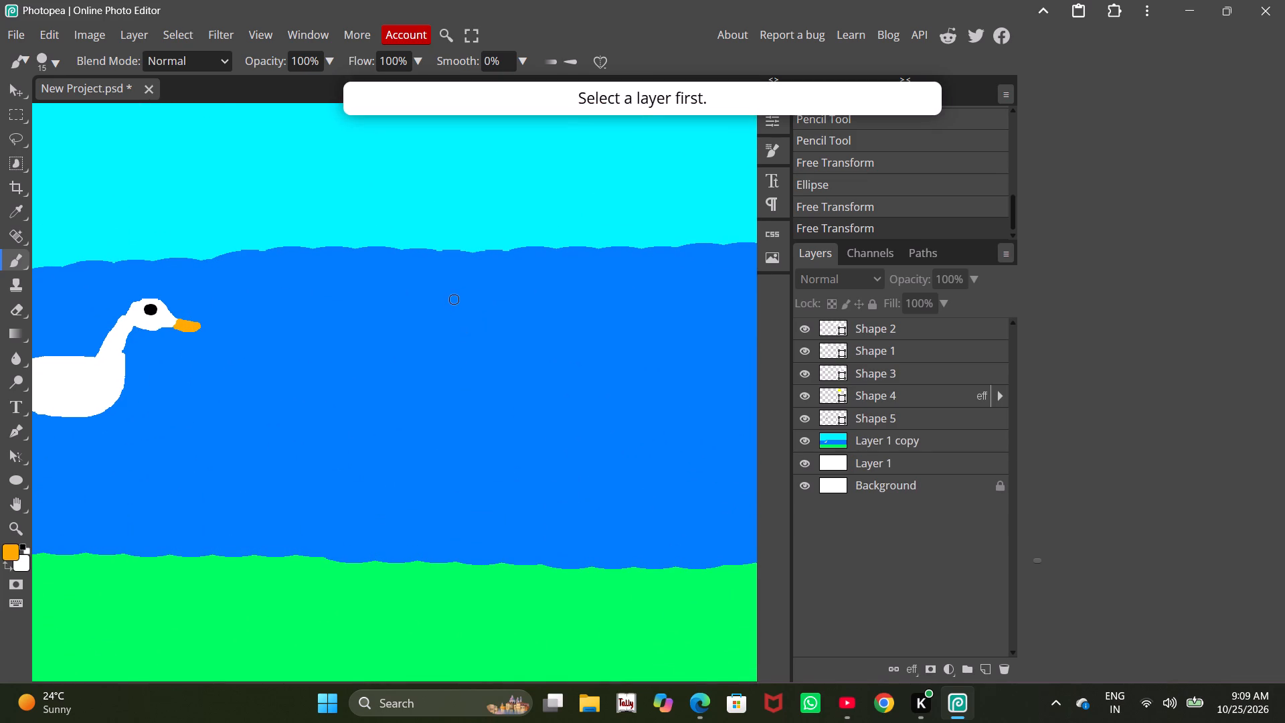
{"action": "left_click", "coordinate": [835, 433]}
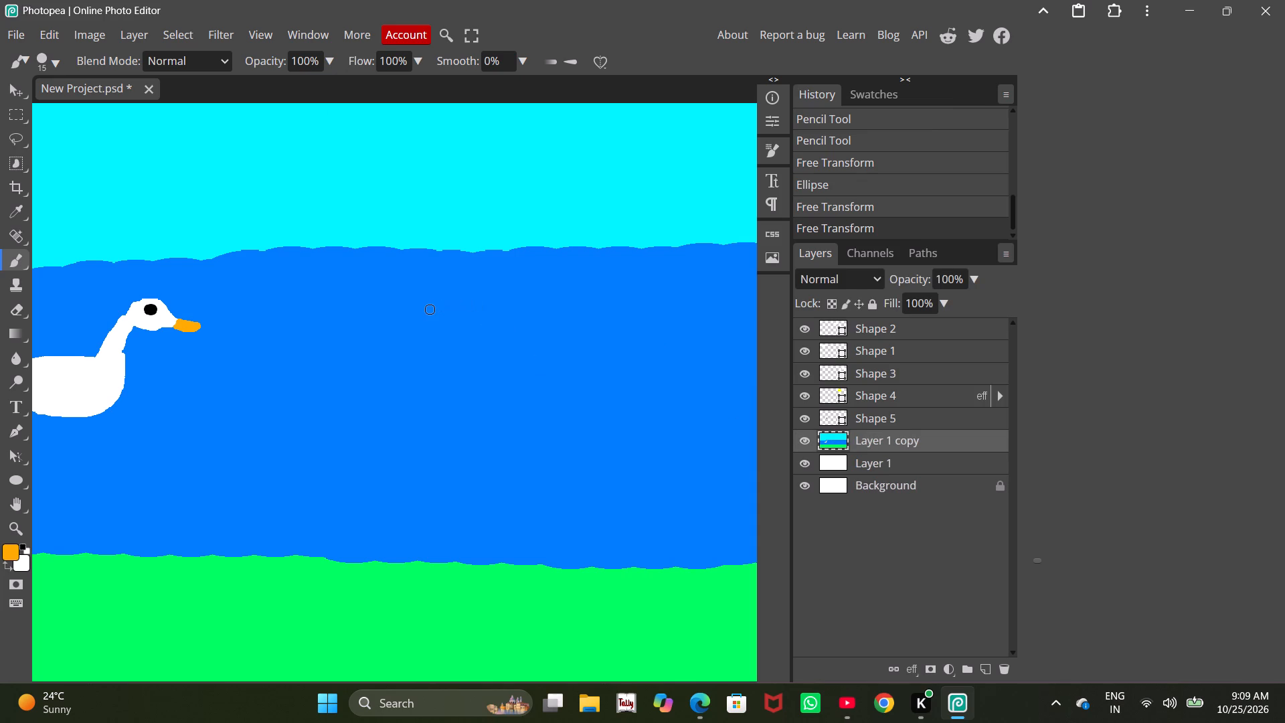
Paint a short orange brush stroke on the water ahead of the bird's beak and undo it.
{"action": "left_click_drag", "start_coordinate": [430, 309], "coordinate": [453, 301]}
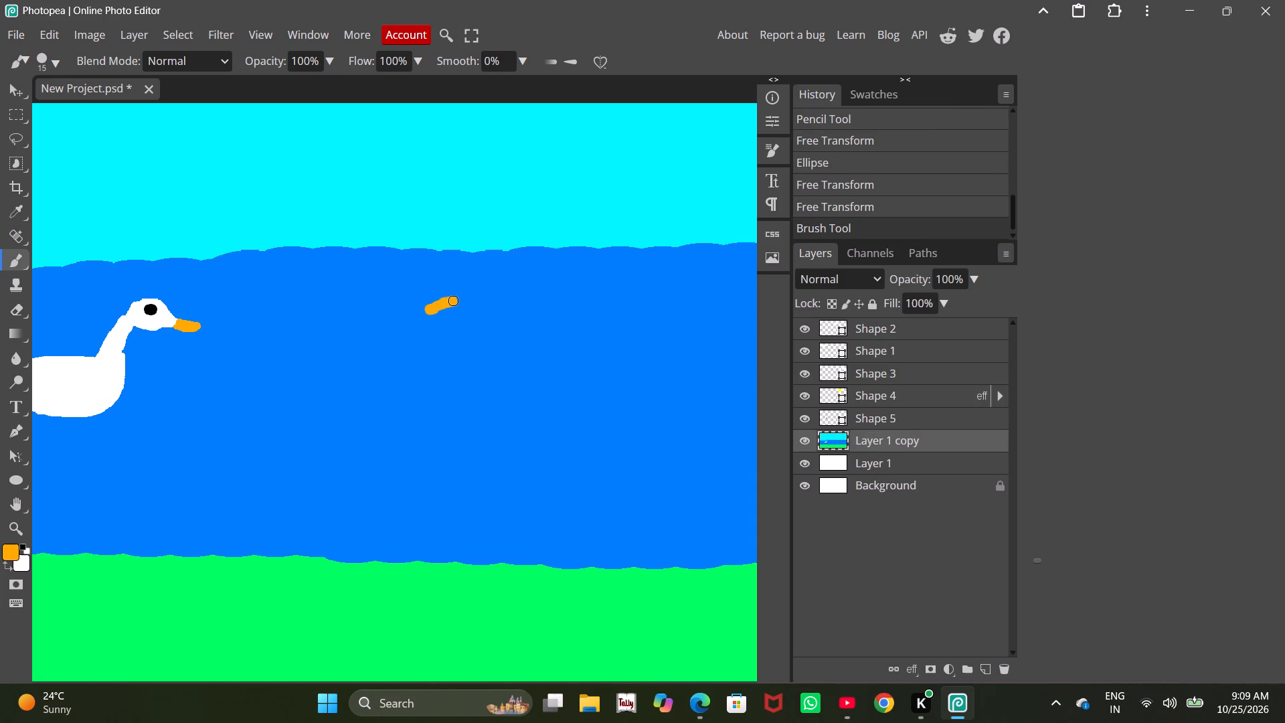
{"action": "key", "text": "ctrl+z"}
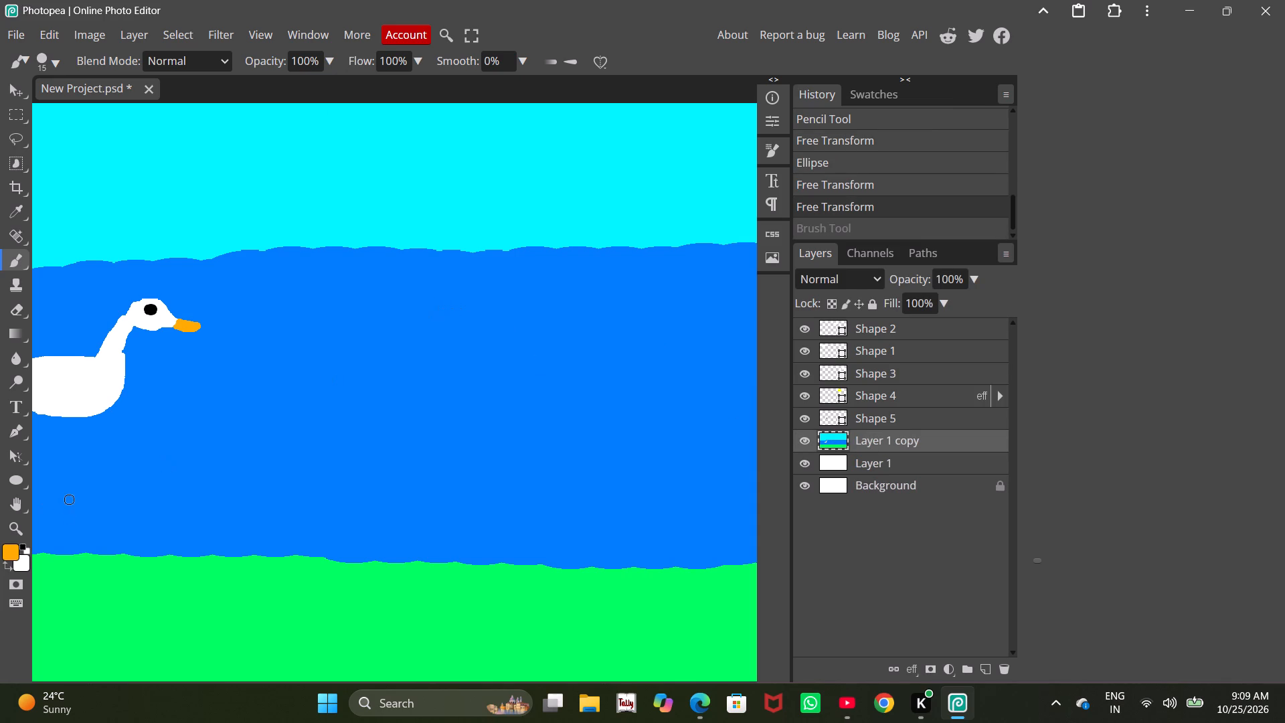
Set the foreground colour to white (ffffff) and brush a small rounded head on the water ahead of the first bird.
{"action": "left_click", "coordinate": [13, 554]}
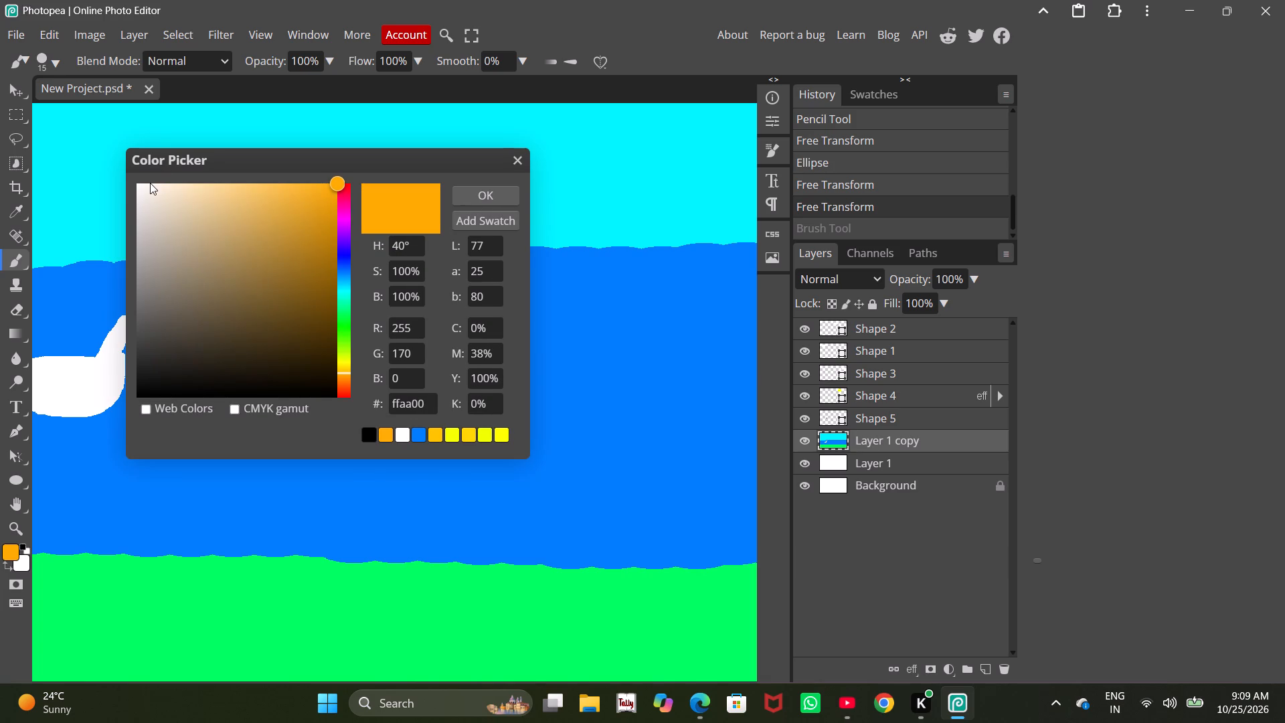
{"action": "left_click_drag", "start_coordinate": [147, 192], "coordinate": [114, 151]}
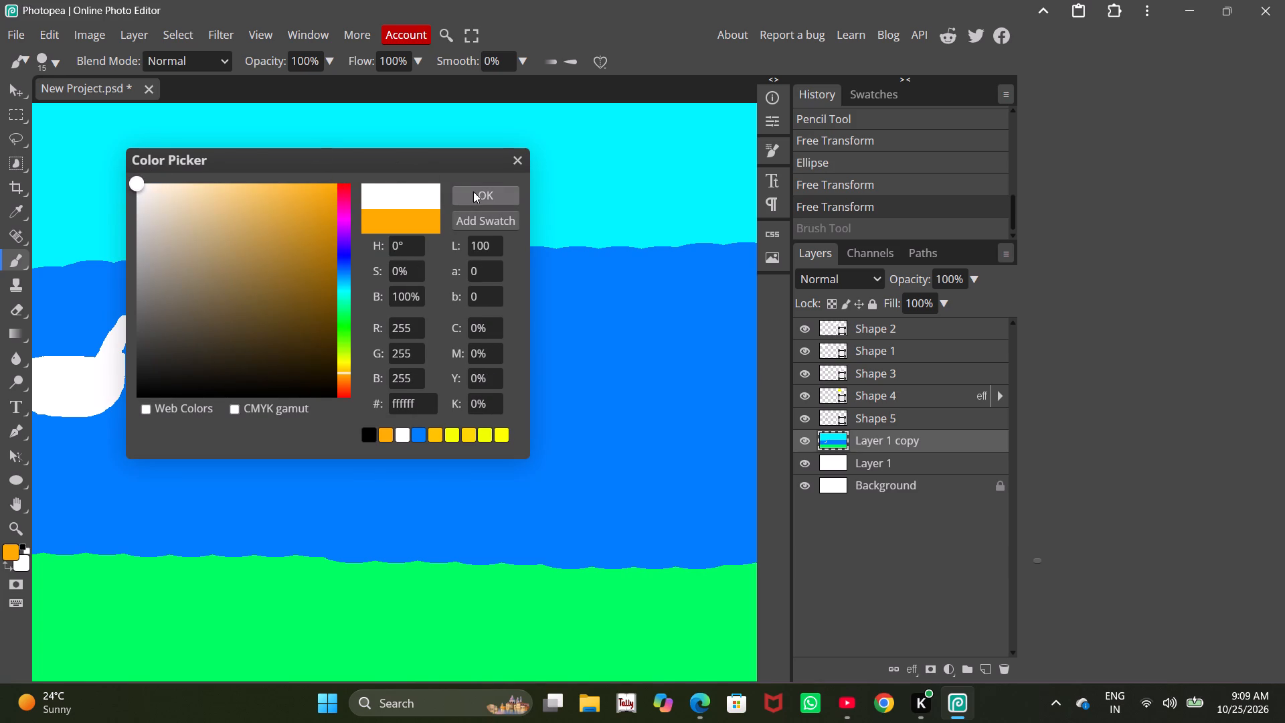
{"action": "left_click", "coordinate": [473, 191]}
{"action": "left_click", "coordinate": [430, 305]}
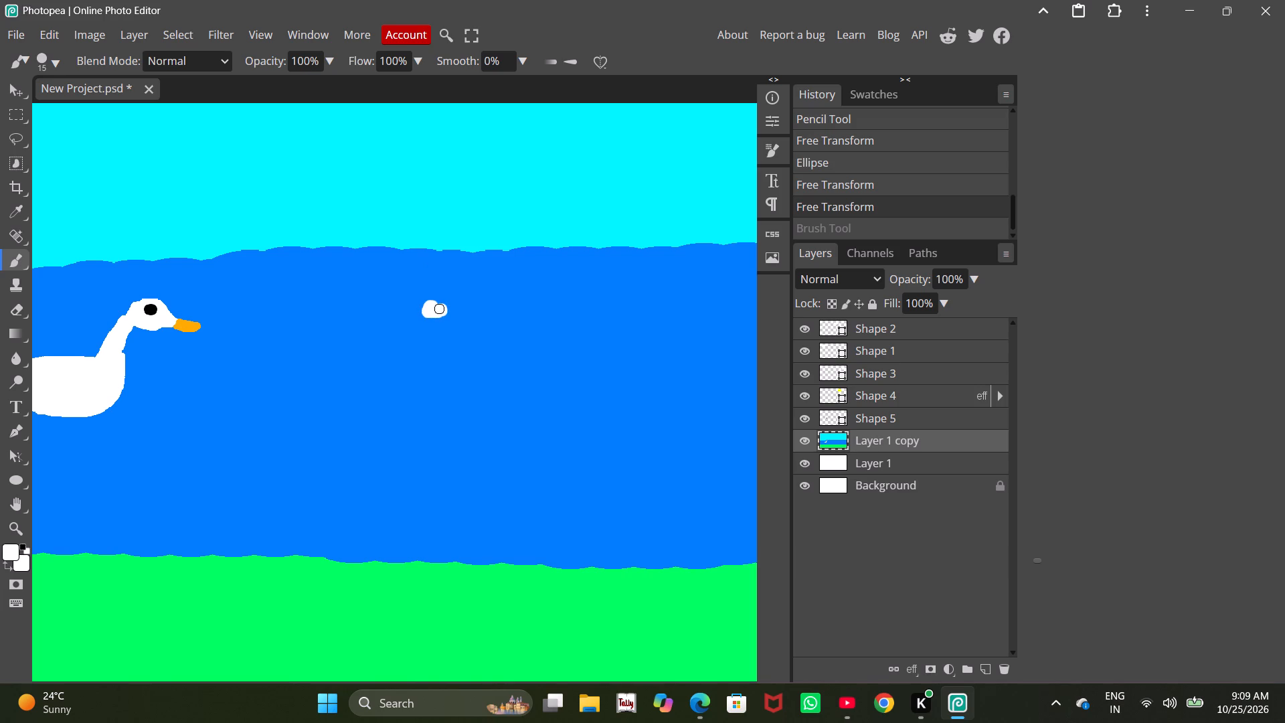
{"action": "scroll", "coordinate": [430, 304], "scroll_direction": "up", "scroll_amount": 3, "text": "alt"}
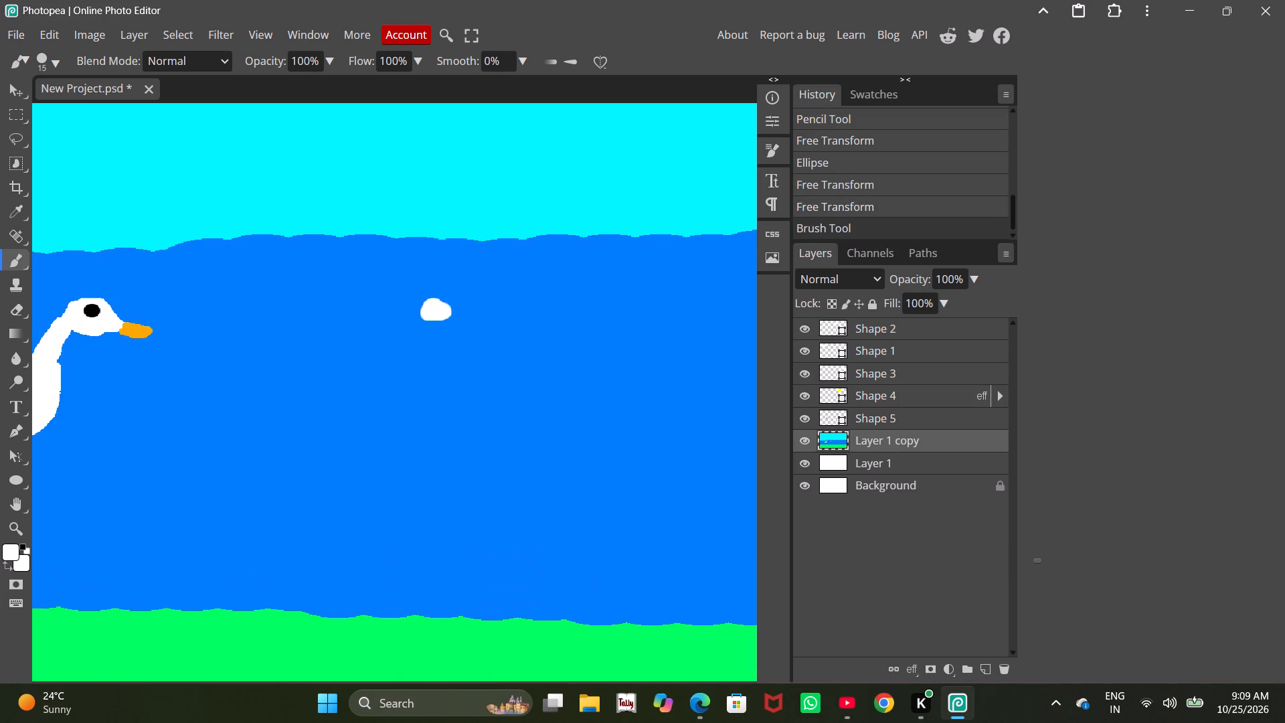
{"action": "scroll", "coordinate": [430, 304], "scroll_direction": "up", "scroll_amount": 19, "text": "alt"}
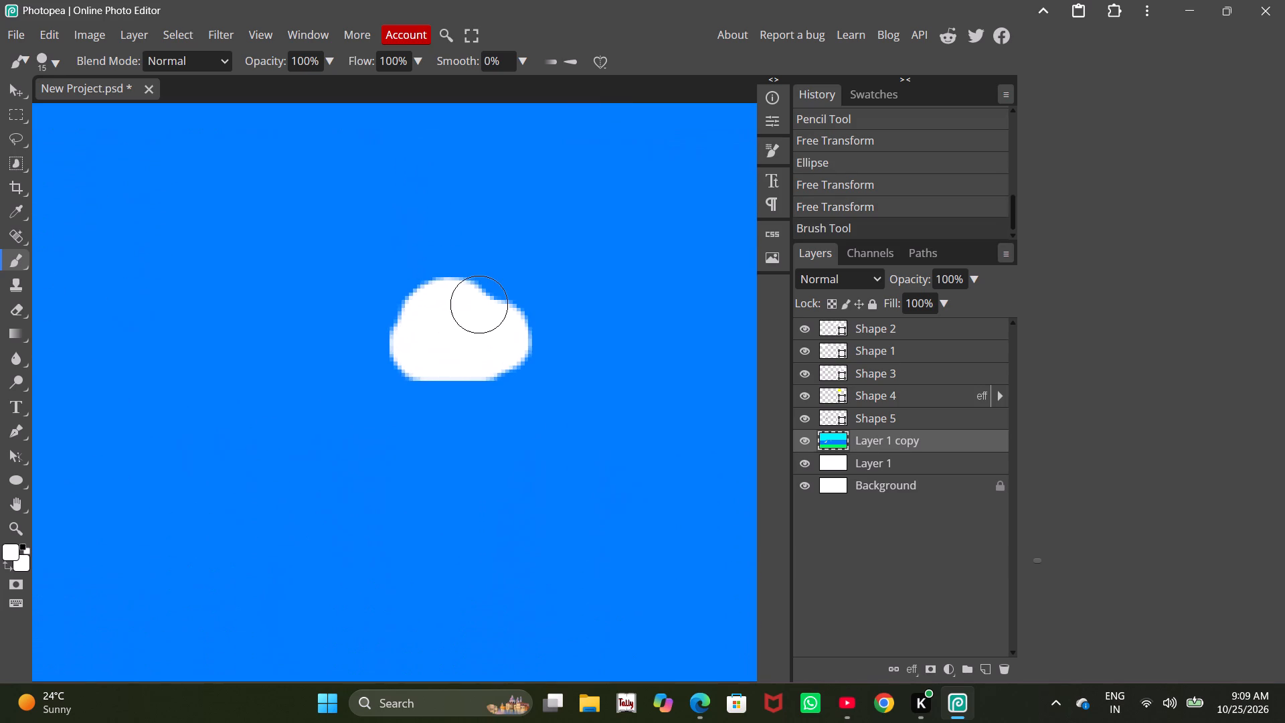
{"action": "scroll", "coordinate": [481, 304], "scroll_direction": "down", "scroll_amount": 2, "text": "ctrl"}
{"action": "left_click_drag", "start_coordinate": [363, 307], "coordinate": [398, 321]}
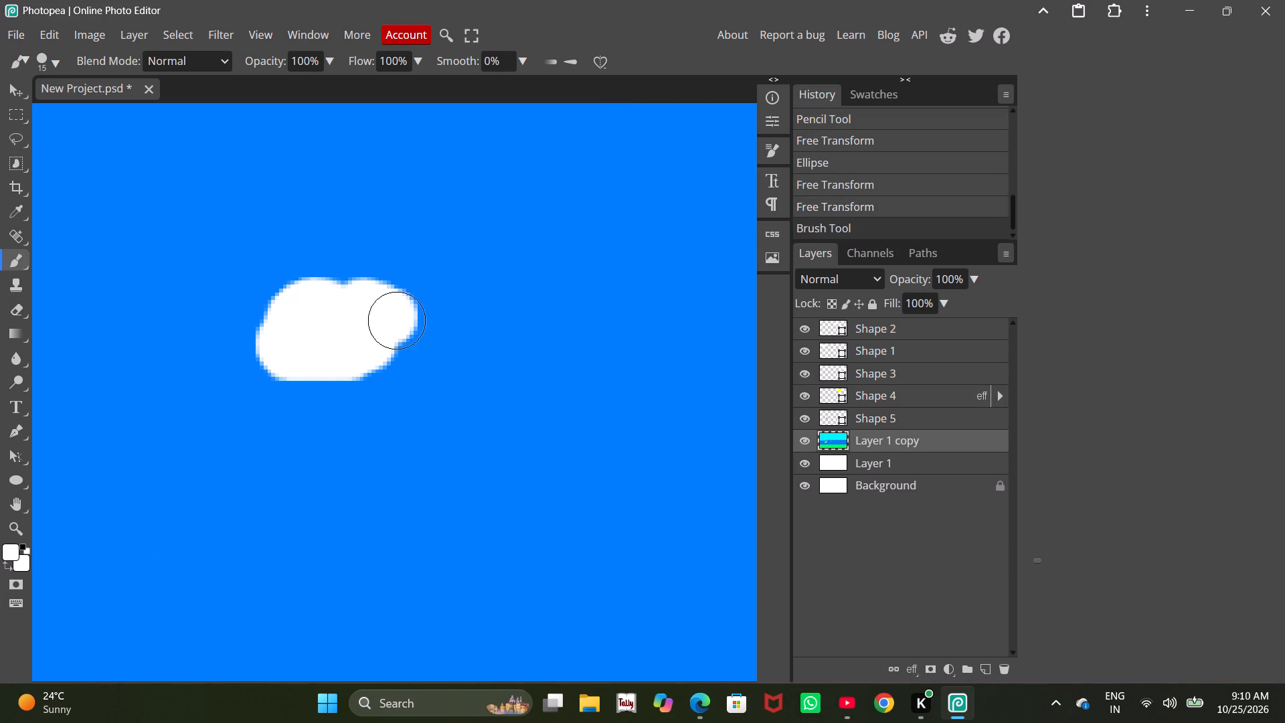
{"action": "left_click_drag", "start_coordinate": [398, 321], "coordinate": [345, 365]}
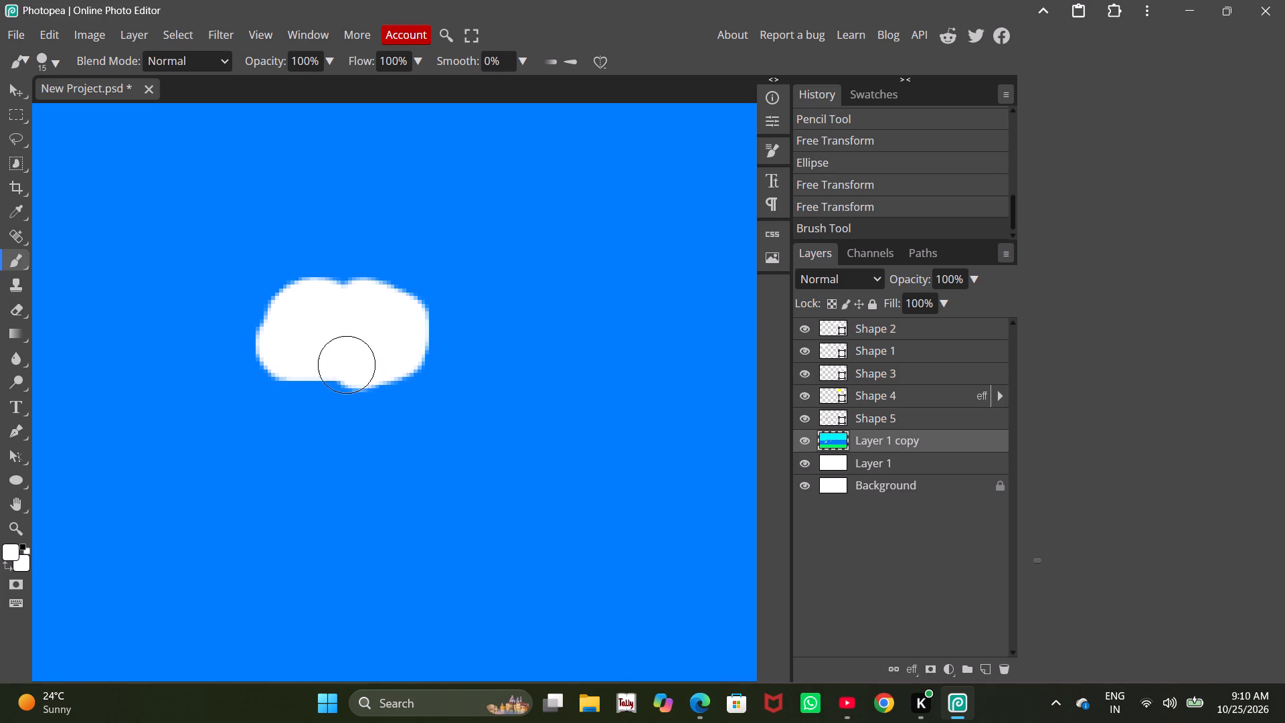
{"action": "left_click_drag", "start_coordinate": [345, 365], "coordinate": [404, 359]}
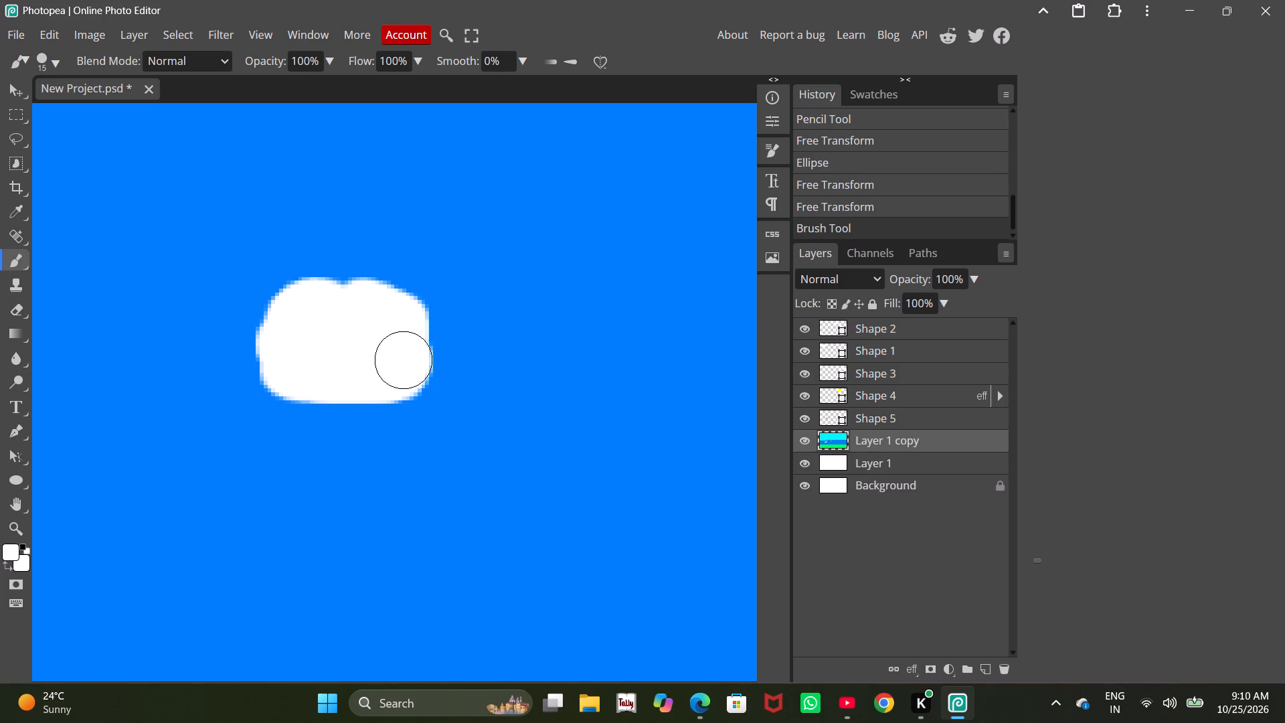
Extend the new white head toward the first bird and brush a thick neck curving down and away from its back.
{"action": "left_click_drag", "start_coordinate": [404, 359], "coordinate": [469, 410]}
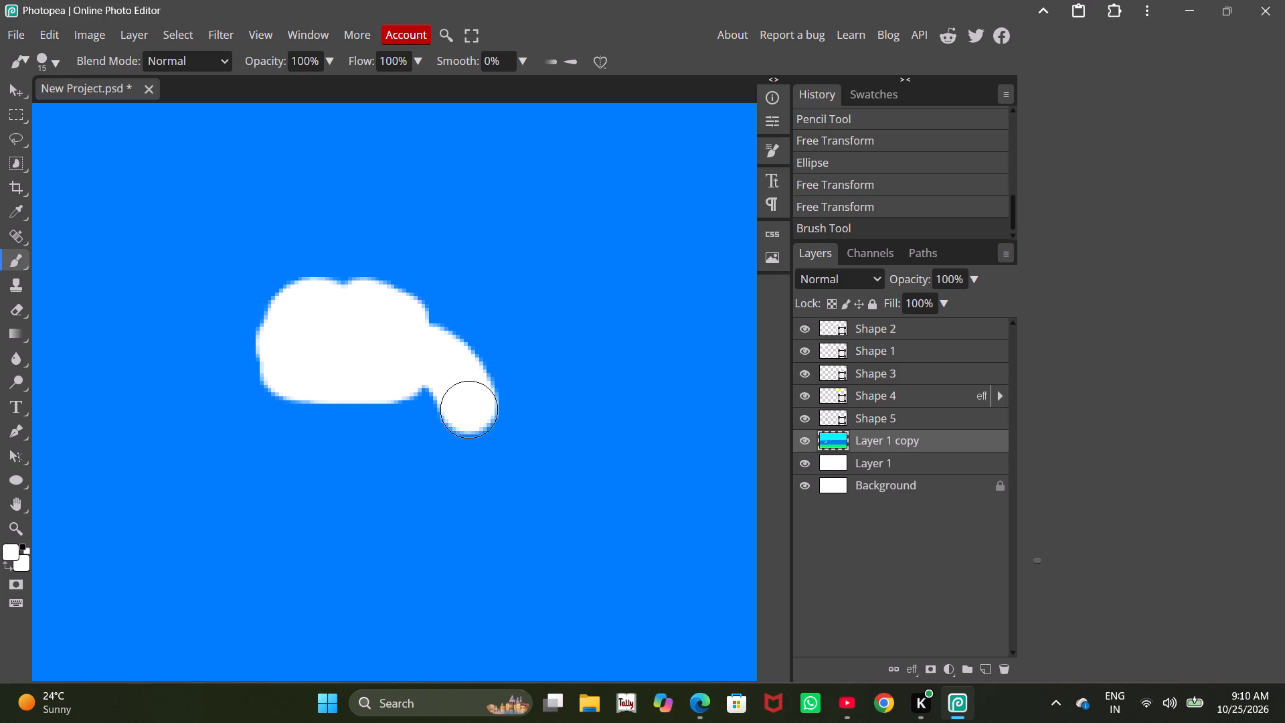
{"action": "left_click_drag", "start_coordinate": [469, 410], "coordinate": [425, 328]}
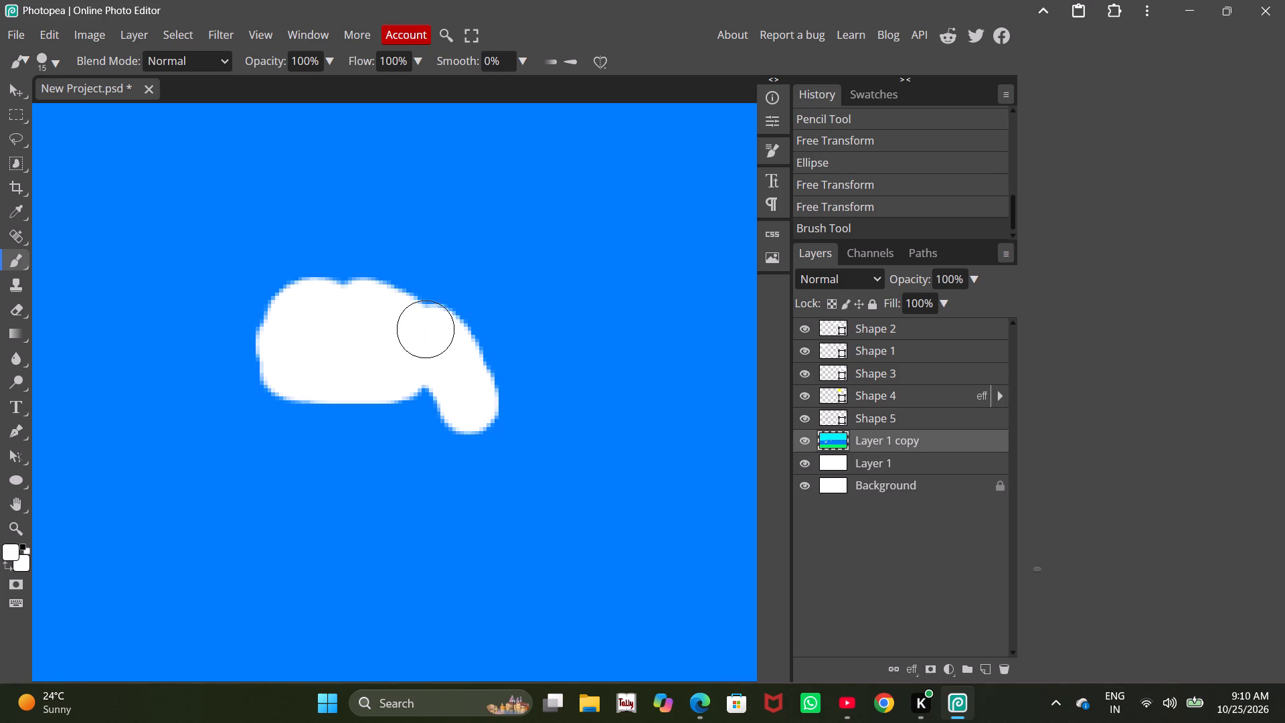
{"action": "left_click_drag", "start_coordinate": [425, 328], "coordinate": [307, 303]}
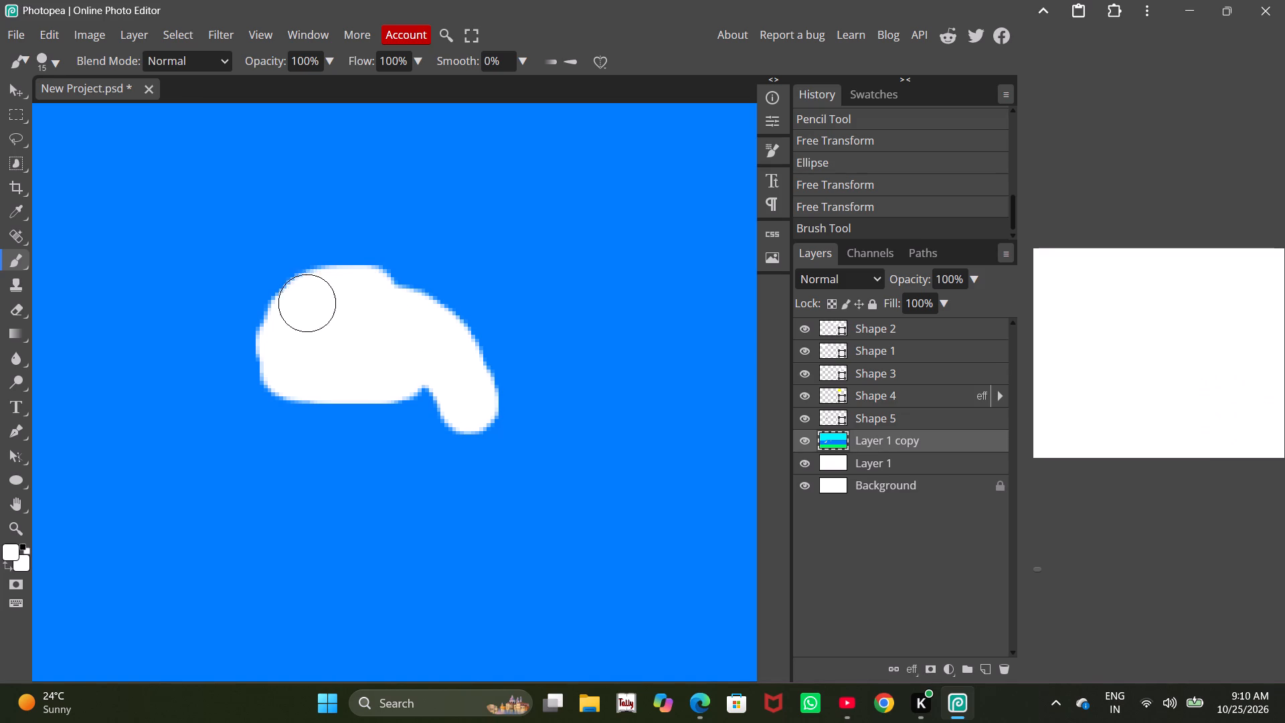
{"action": "left_click_drag", "start_coordinate": [307, 303], "coordinate": [409, 303]}
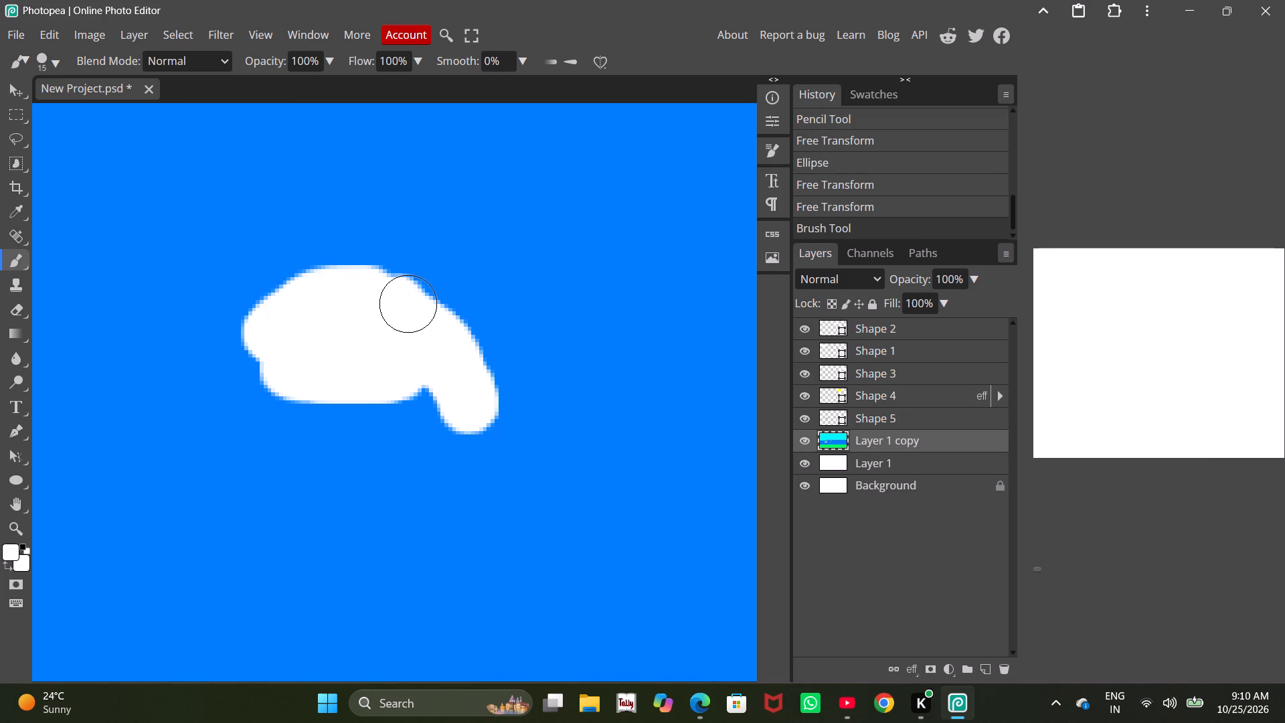
{"action": "left_click_drag", "start_coordinate": [409, 303], "coordinate": [353, 379]}
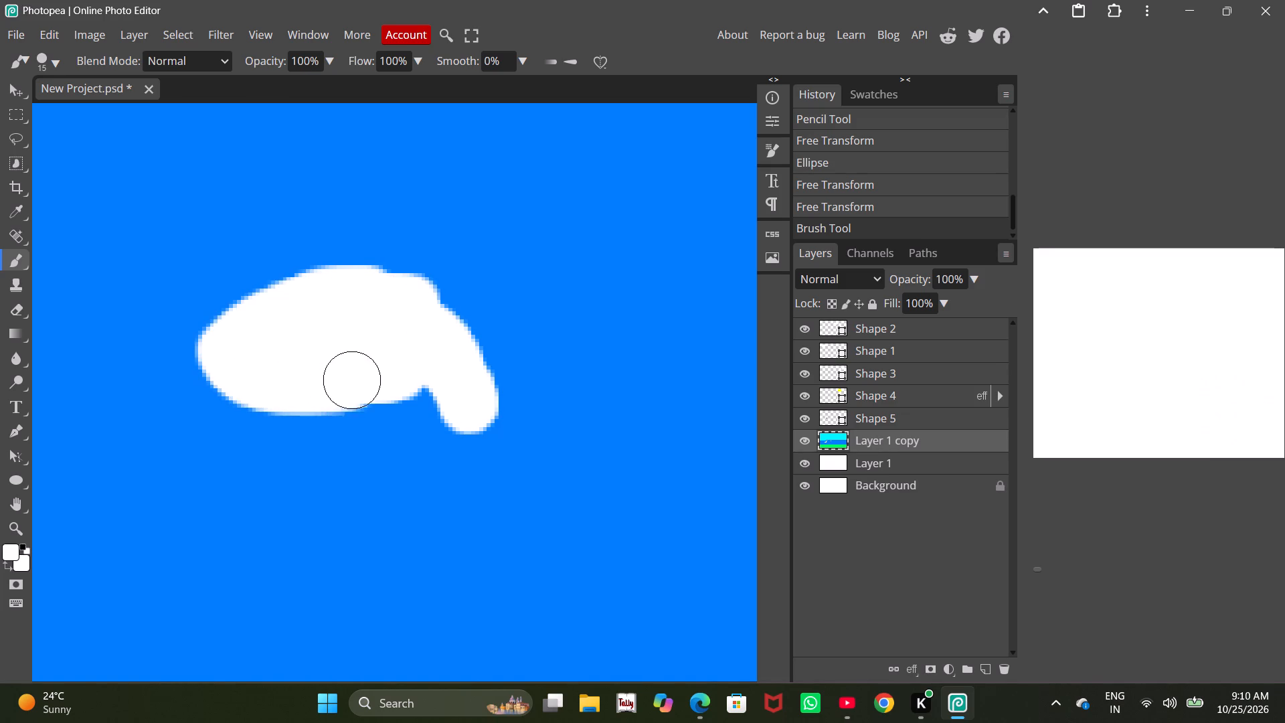
{"action": "left_click_drag", "start_coordinate": [353, 379], "coordinate": [450, 426]}
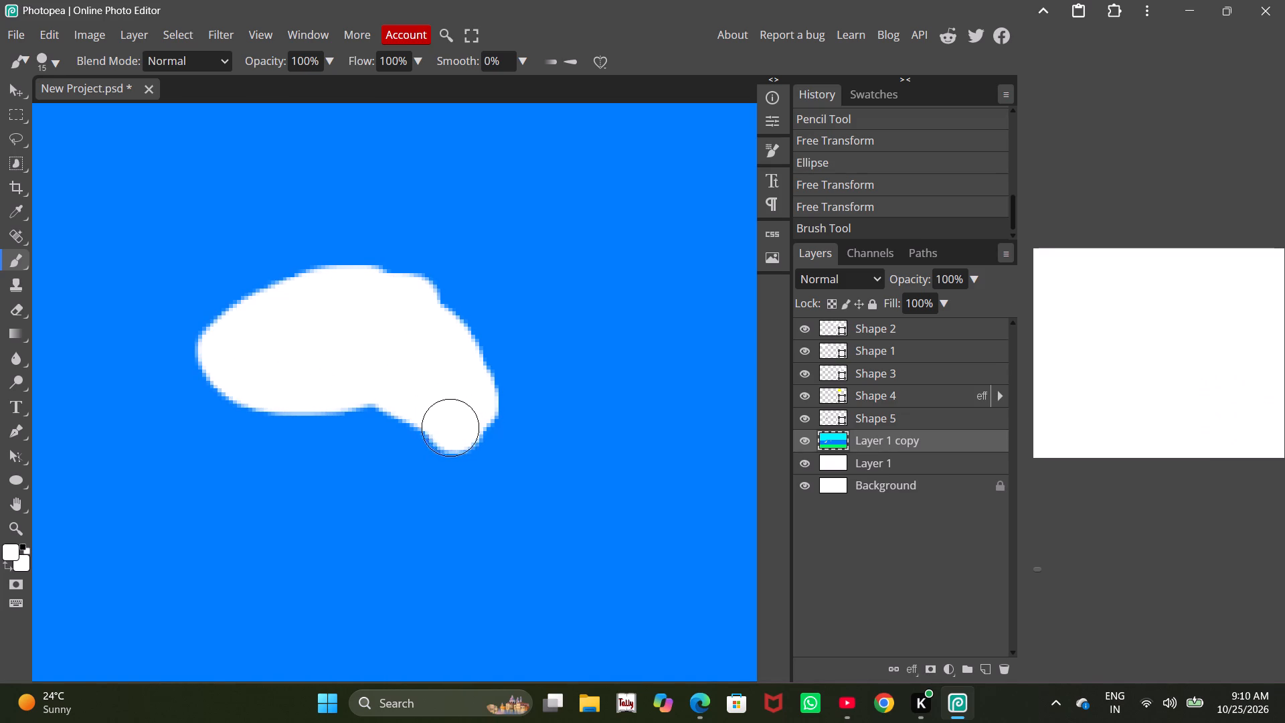
{"action": "left_click_drag", "start_coordinate": [450, 426], "coordinate": [517, 434]}
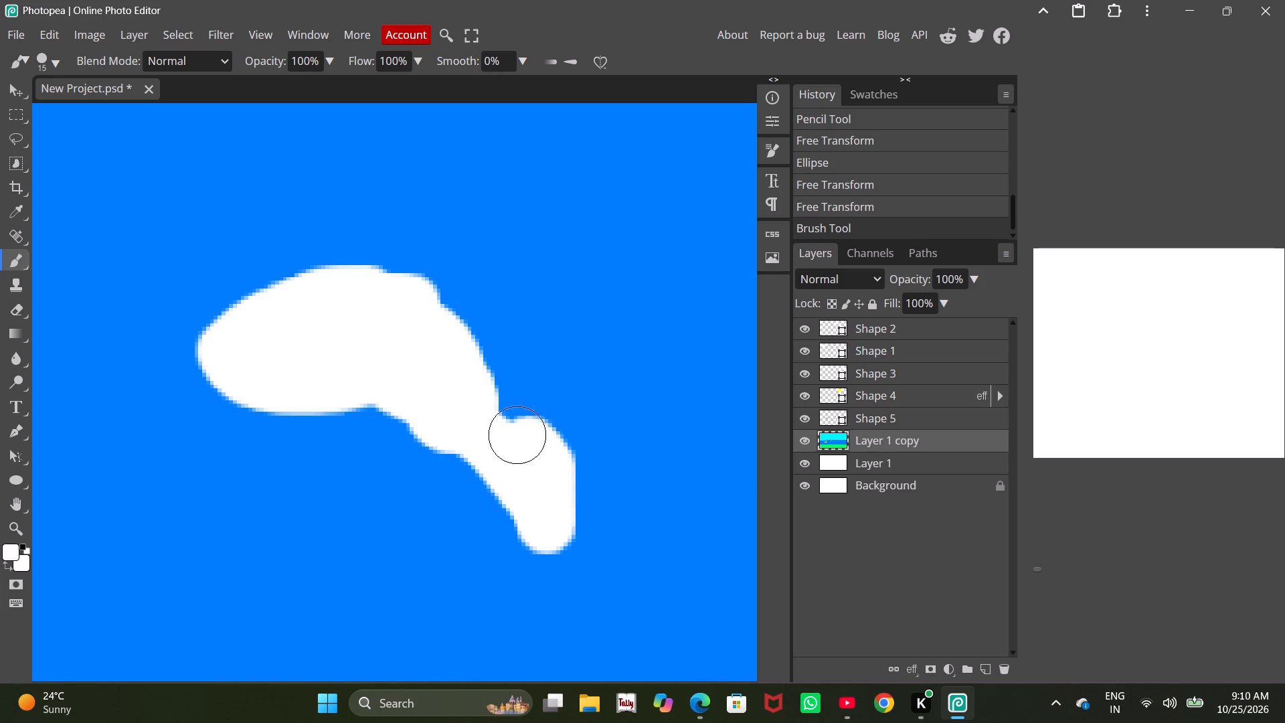
{"action": "left_click_drag", "start_coordinate": [517, 434], "coordinate": [570, 513]}
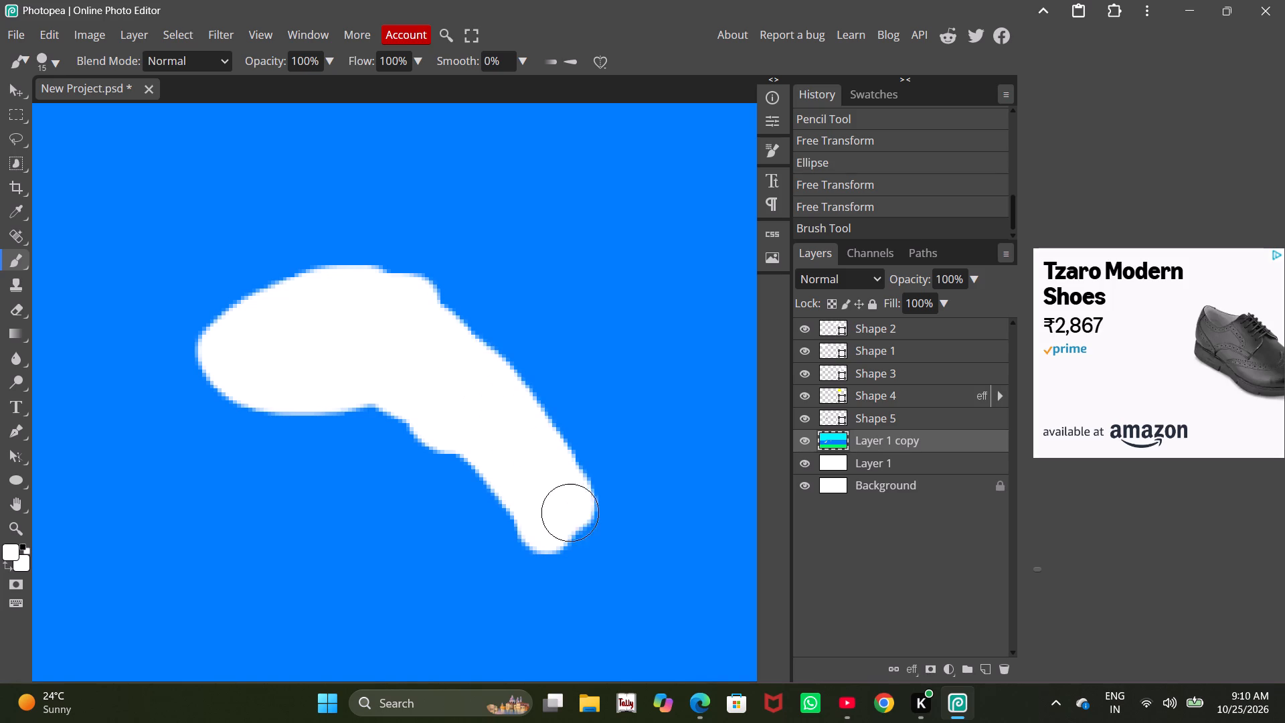
{"action": "left_click_drag", "start_coordinate": [570, 513], "coordinate": [553, 544]}
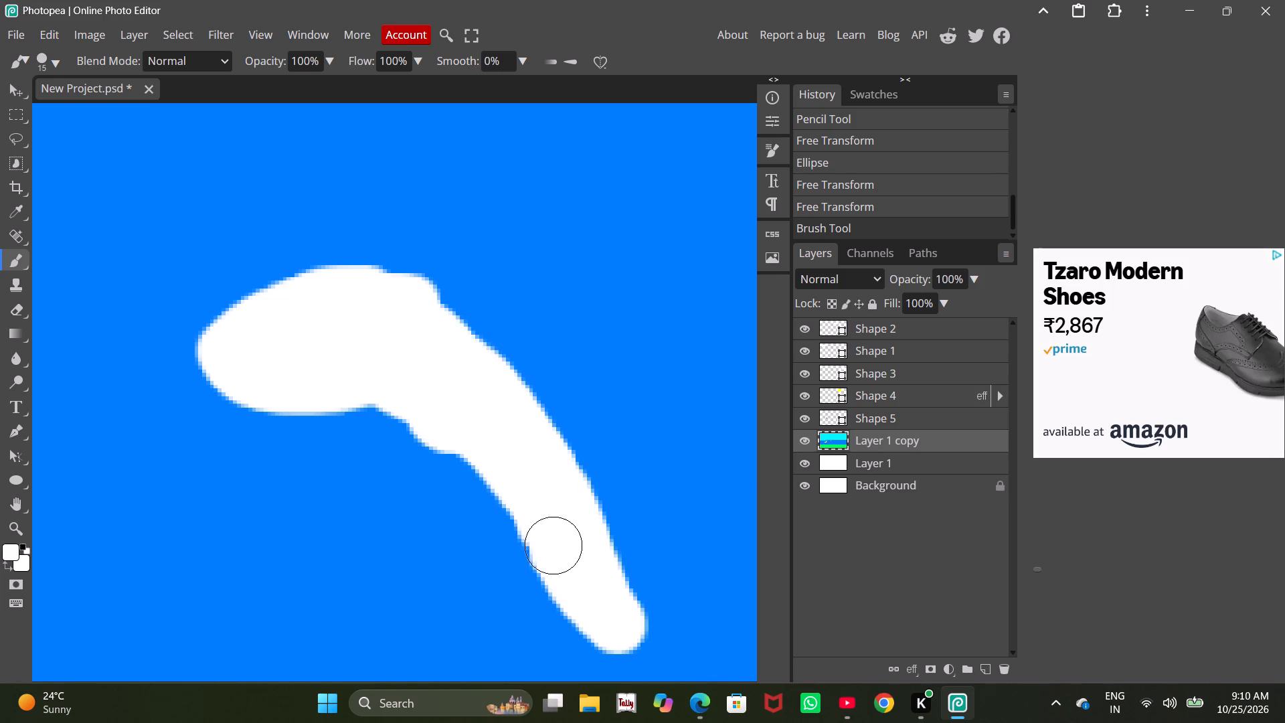
{"action": "left_click_drag", "start_coordinate": [553, 544], "coordinate": [445, 428]}
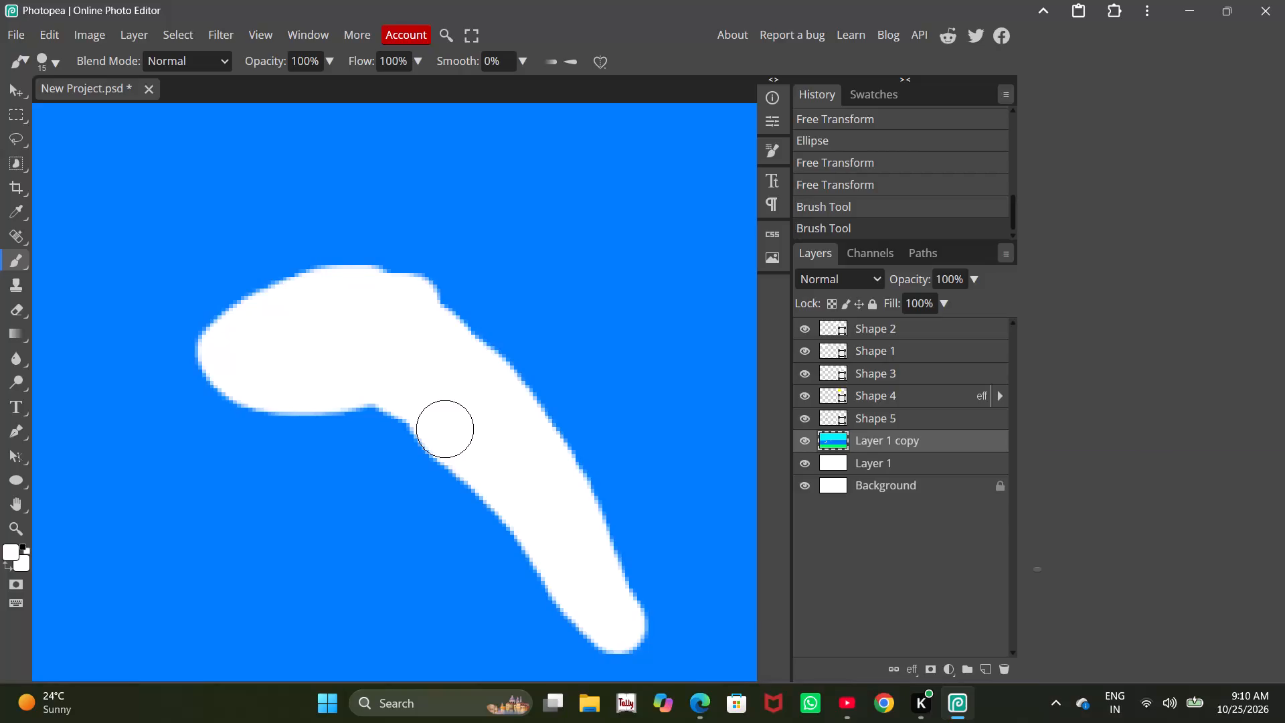
Lengthen the tip of the second bird's white head toward the first bird, and fill out its underside and the neck's inner edge.
{"action": "scroll", "coordinate": [445, 428], "scroll_direction": "down", "scroll_amount": 12, "text": "alt"}
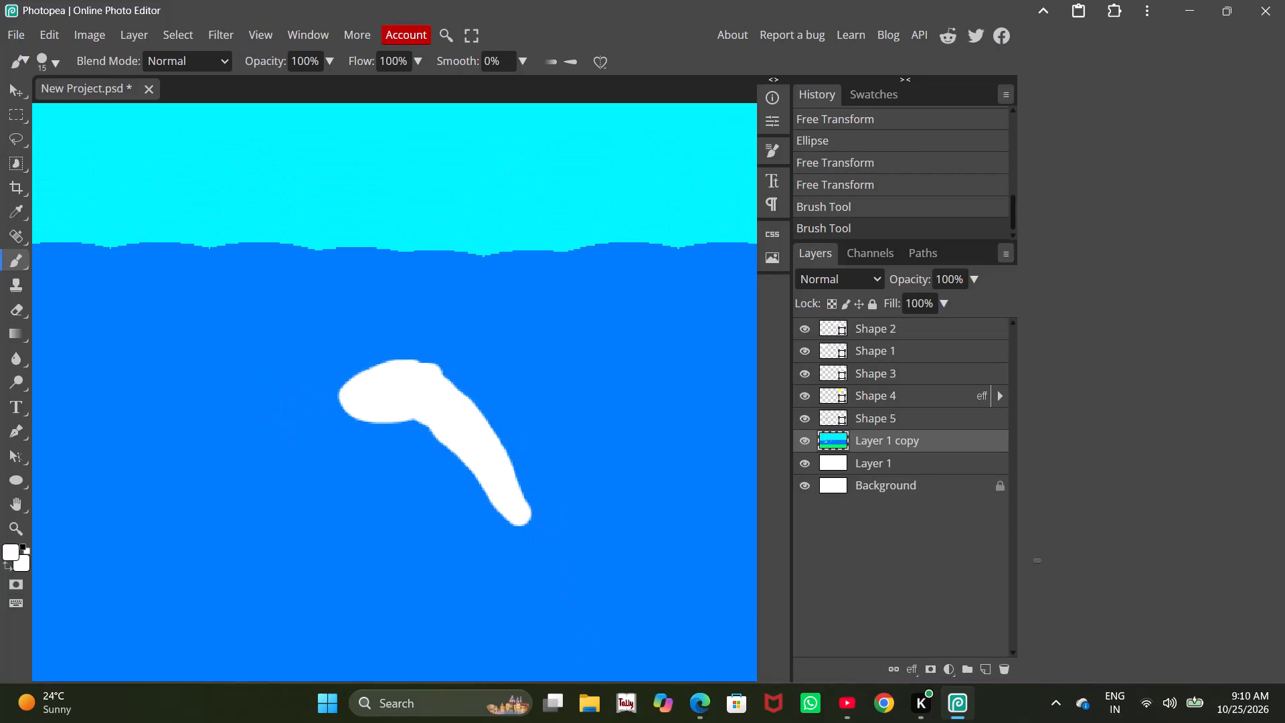
{"action": "scroll", "coordinate": [445, 428], "scroll_direction": "down", "scroll_amount": 10, "text": "alt"}
{"action": "scroll", "coordinate": [496, 398], "scroll_direction": "down", "scroll_amount": 1}
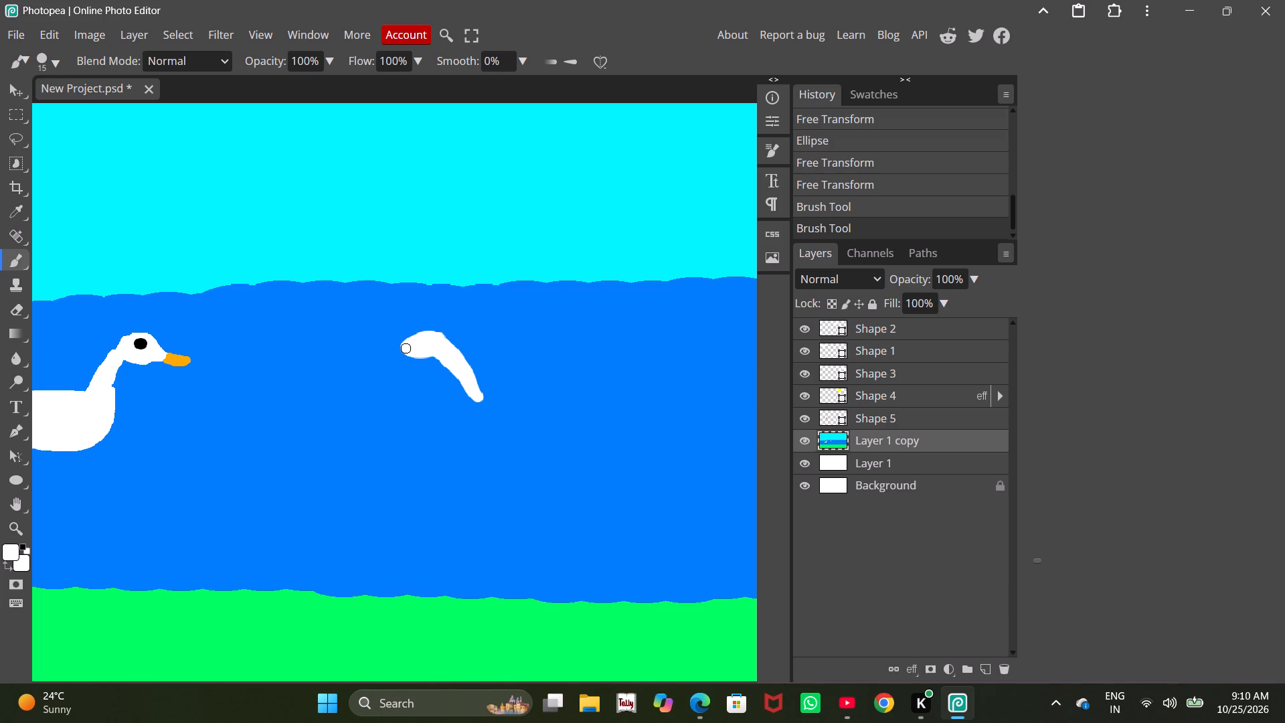
{"action": "left_click_drag", "start_coordinate": [403, 347], "coordinate": [420, 358]}
{"action": "left_click_drag", "start_coordinate": [420, 358], "coordinate": [425, 355]}
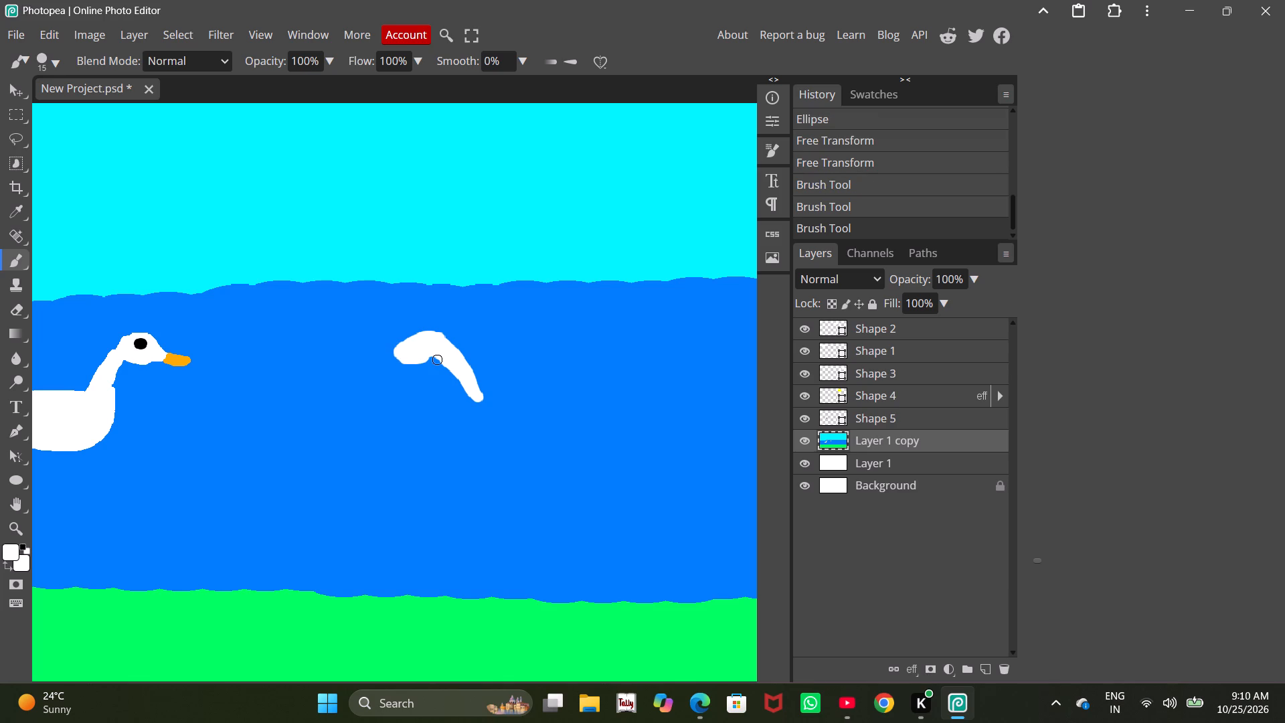
{"action": "left_click", "coordinate": [437, 360]}
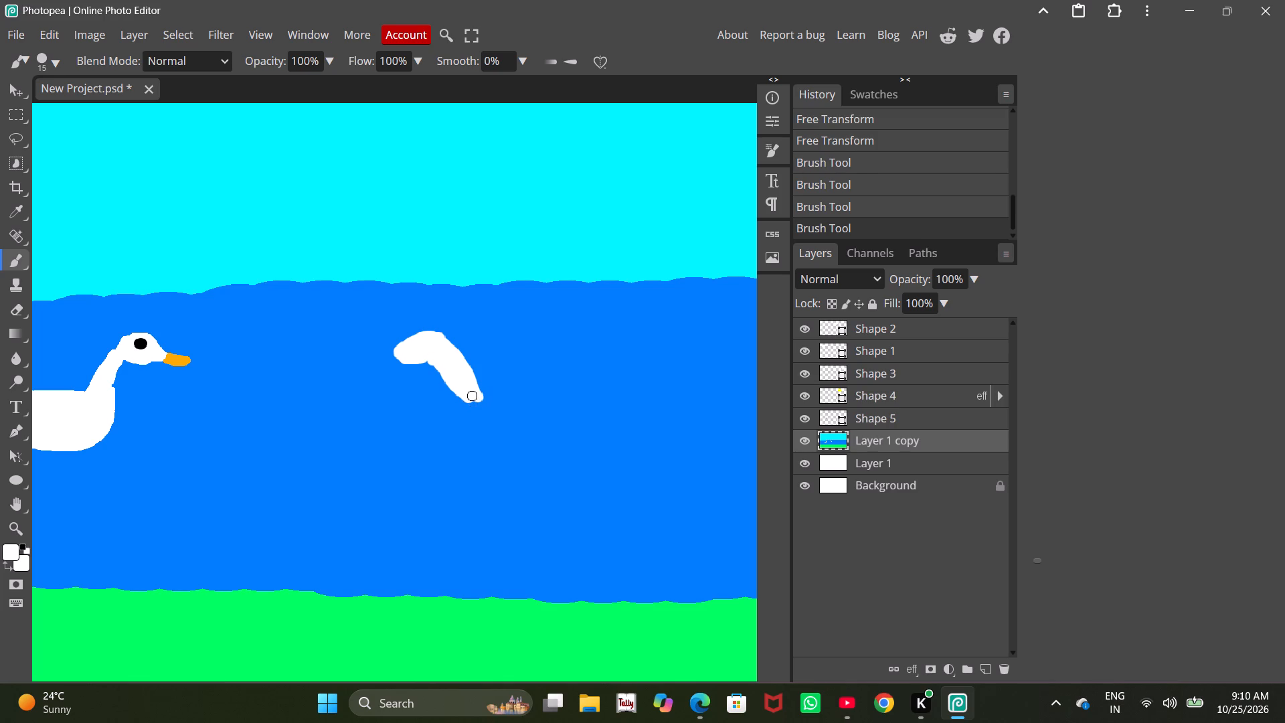
Brush a white teardrop-shaped body outline below the second bird's neck, tapering to a tail point away from the first bird.
{"action": "left_click_drag", "start_coordinate": [467, 404], "coordinate": [456, 437]}
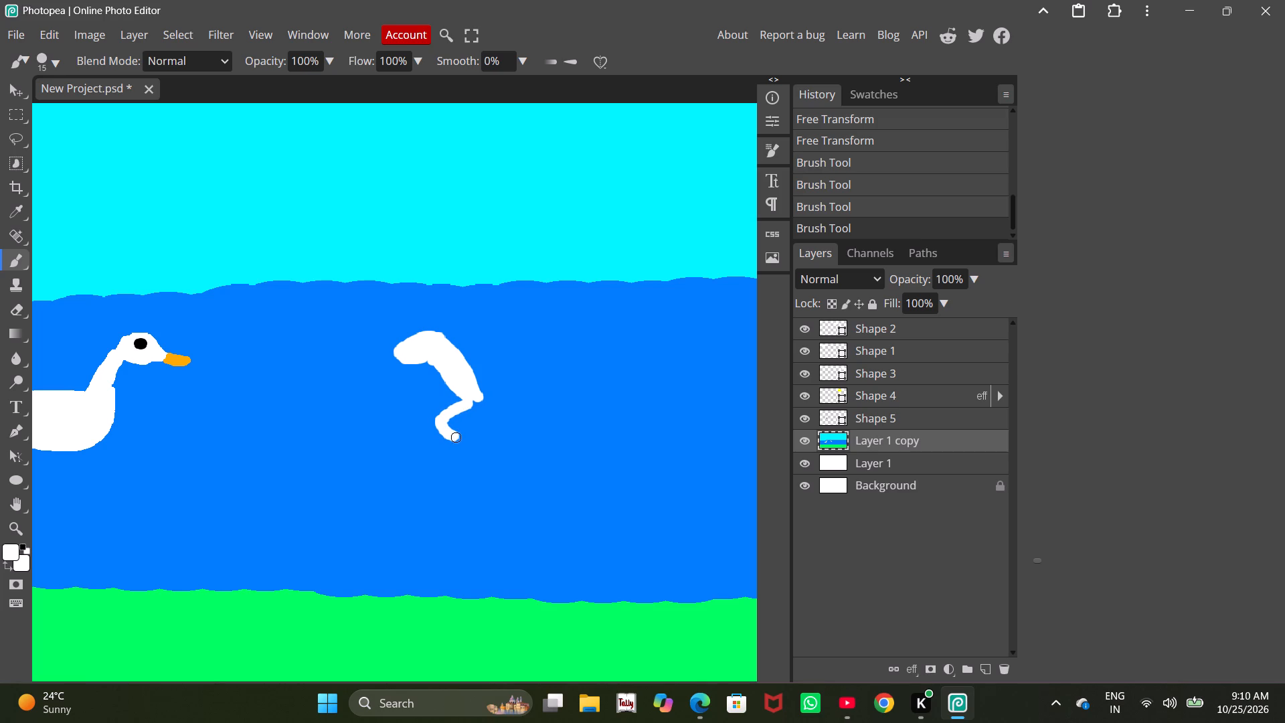
{"action": "left_click_drag", "start_coordinate": [456, 437], "coordinate": [560, 462]}
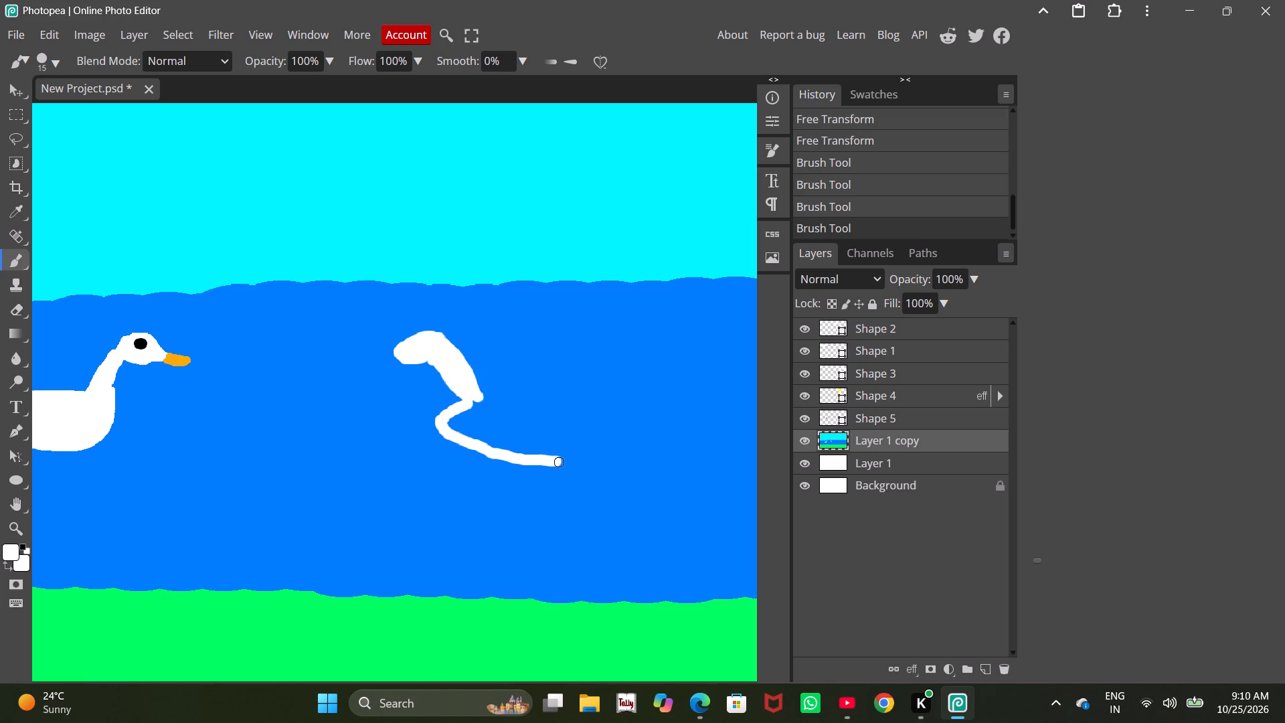
{"action": "left_click_drag", "start_coordinate": [560, 462], "coordinate": [574, 459]}
{"action": "left_click_drag", "start_coordinate": [473, 403], "coordinate": [479, 403]}
{"action": "left_click_drag", "start_coordinate": [479, 403], "coordinate": [567, 448]}
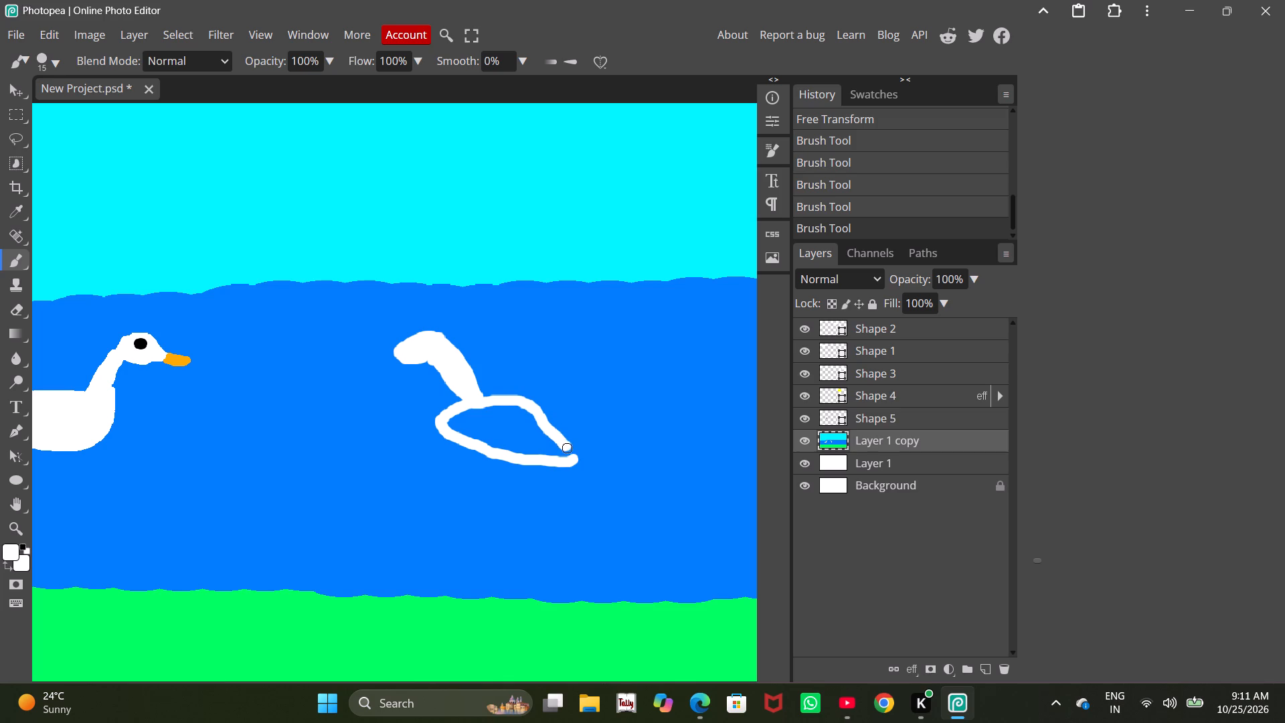
Fill the lower part of the second bird's body outline with white brush strokes from the tail to the breast.
{"action": "left_click_drag", "start_coordinate": [567, 448], "coordinate": [454, 423]}
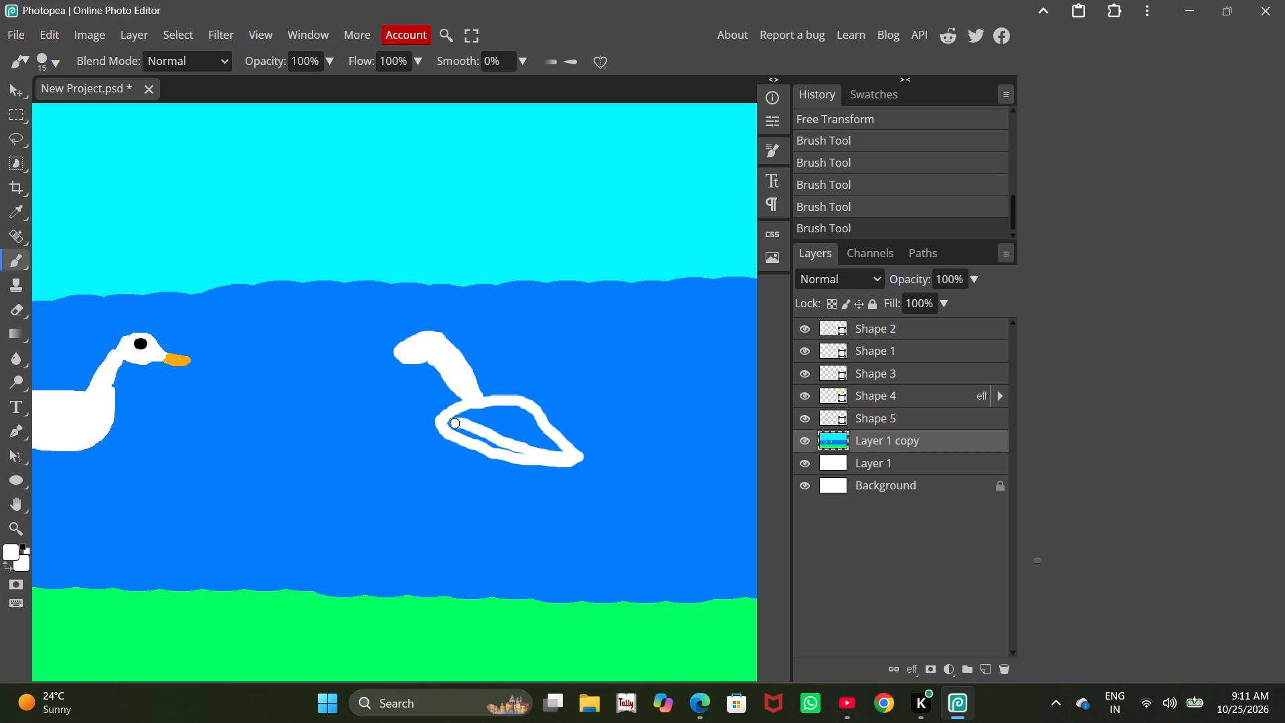
{"action": "left_click_drag", "start_coordinate": [454, 423], "coordinate": [489, 445]}
{"action": "left_click_drag", "start_coordinate": [489, 445], "coordinate": [469, 440]}
{"action": "left_click_drag", "start_coordinate": [469, 440], "coordinate": [469, 439]}
Thicken and smooth the inner edge of the second bird's neck in white, from under the head to the body.
{"action": "scroll", "coordinate": [485, 432], "scroll_direction": "up", "scroll_amount": 13}
{"action": "scroll", "coordinate": [477, 375], "scroll_direction": "down", "scroll_amount": 6}
{"action": "scroll", "coordinate": [468, 305], "scroll_direction": "up", "scroll_amount": 4}
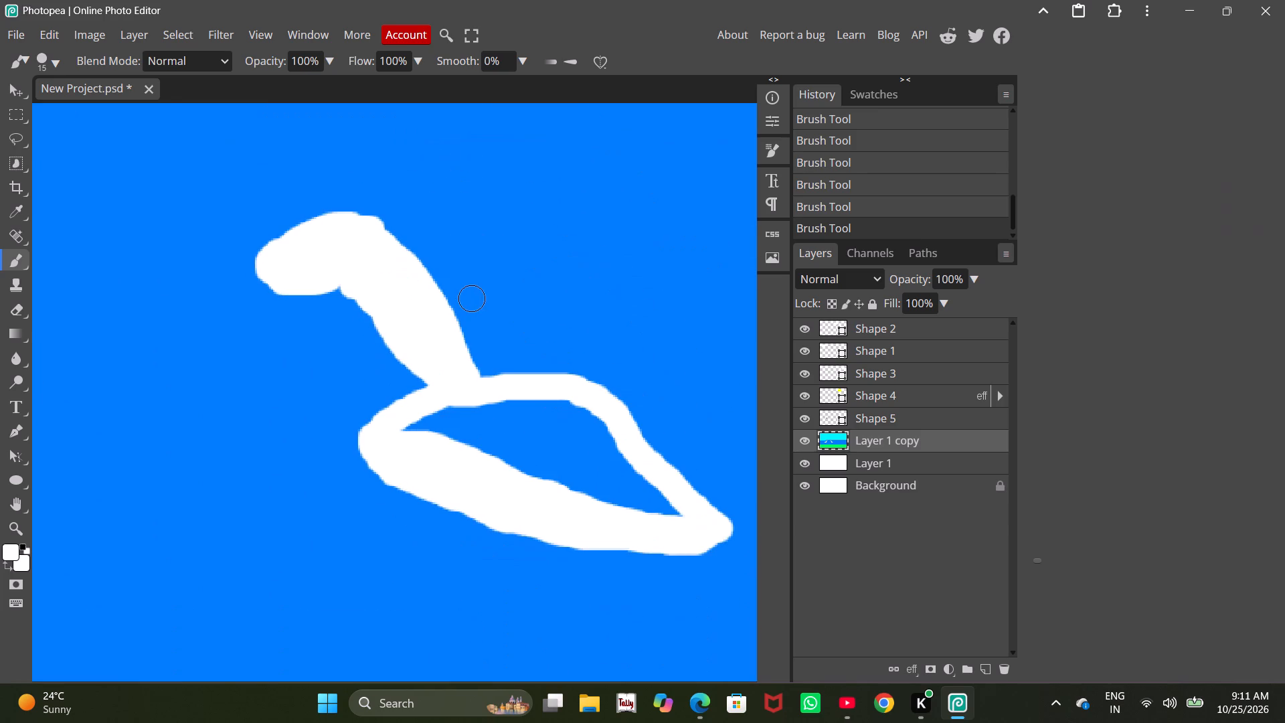
{"action": "left_click_drag", "start_coordinate": [400, 355], "coordinate": [425, 392]}
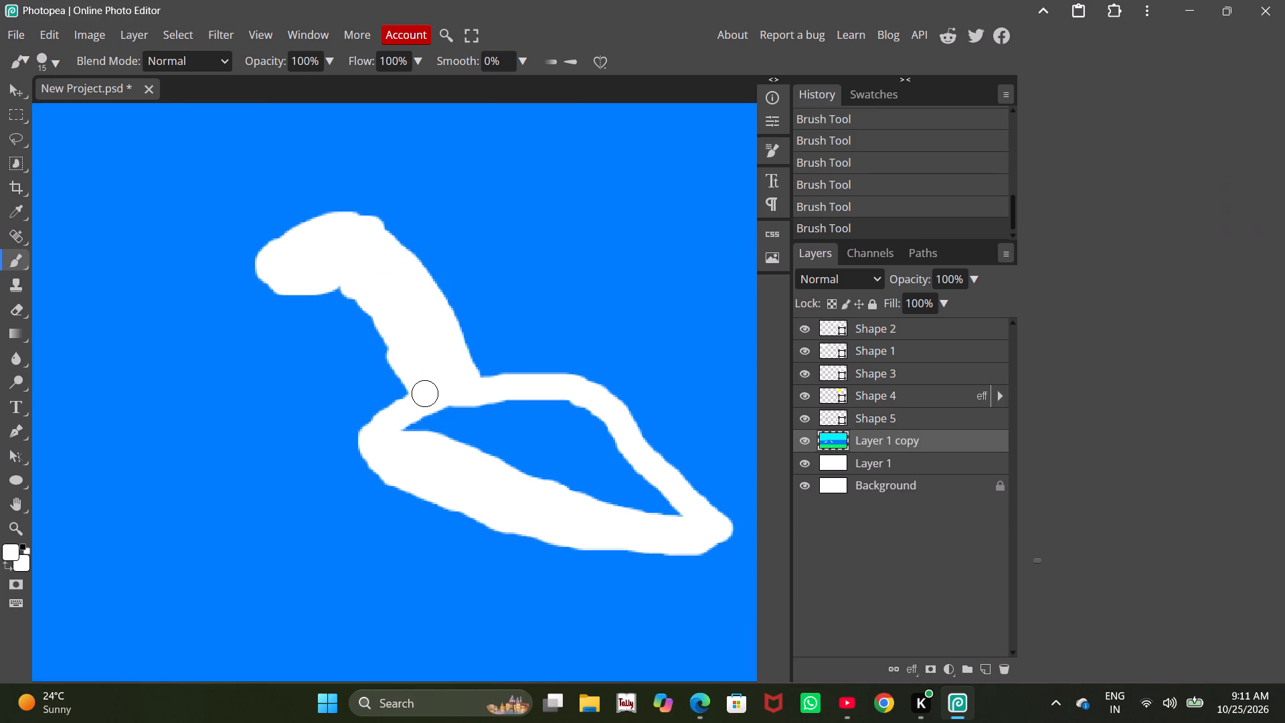
{"action": "left_click_drag", "start_coordinate": [425, 392], "coordinate": [381, 314]}
{"action": "left_click_drag", "start_coordinate": [381, 314], "coordinate": [359, 287]}
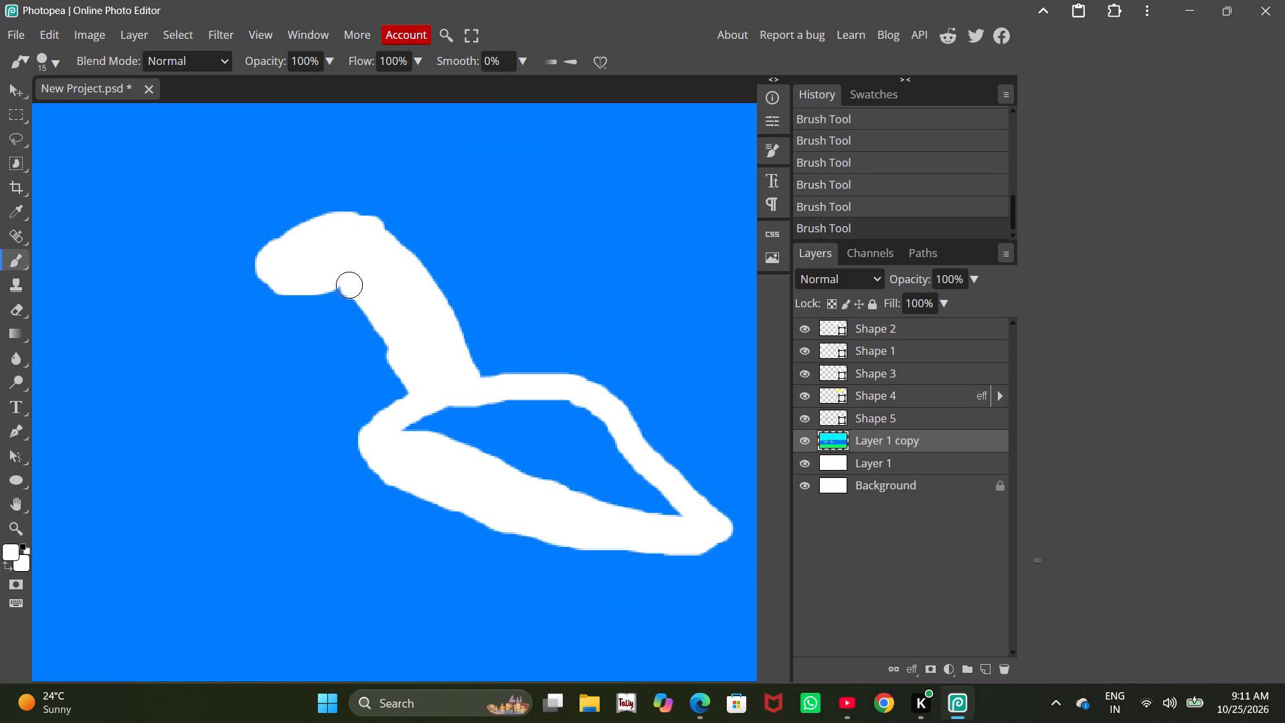
{"action": "left_click", "coordinate": [343, 283]}
{"action": "left_click_drag", "start_coordinate": [365, 303], "coordinate": [367, 308]}
{"action": "left_click_drag", "start_coordinate": [367, 308], "coordinate": [436, 394]}
Fill the remaining blue gaps inside the second bird's body with white.
{"action": "left_click_drag", "start_coordinate": [436, 394], "coordinate": [683, 513]}
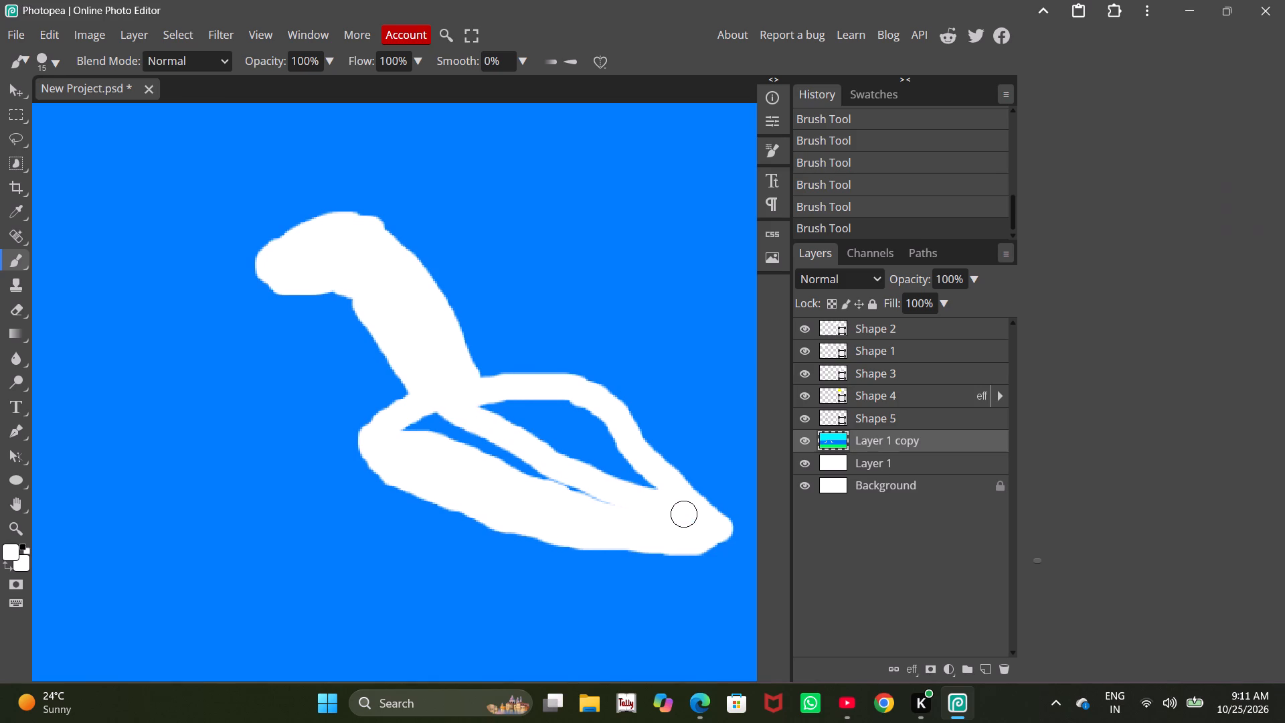
{"action": "left_click_drag", "start_coordinate": [683, 513], "coordinate": [394, 411]}
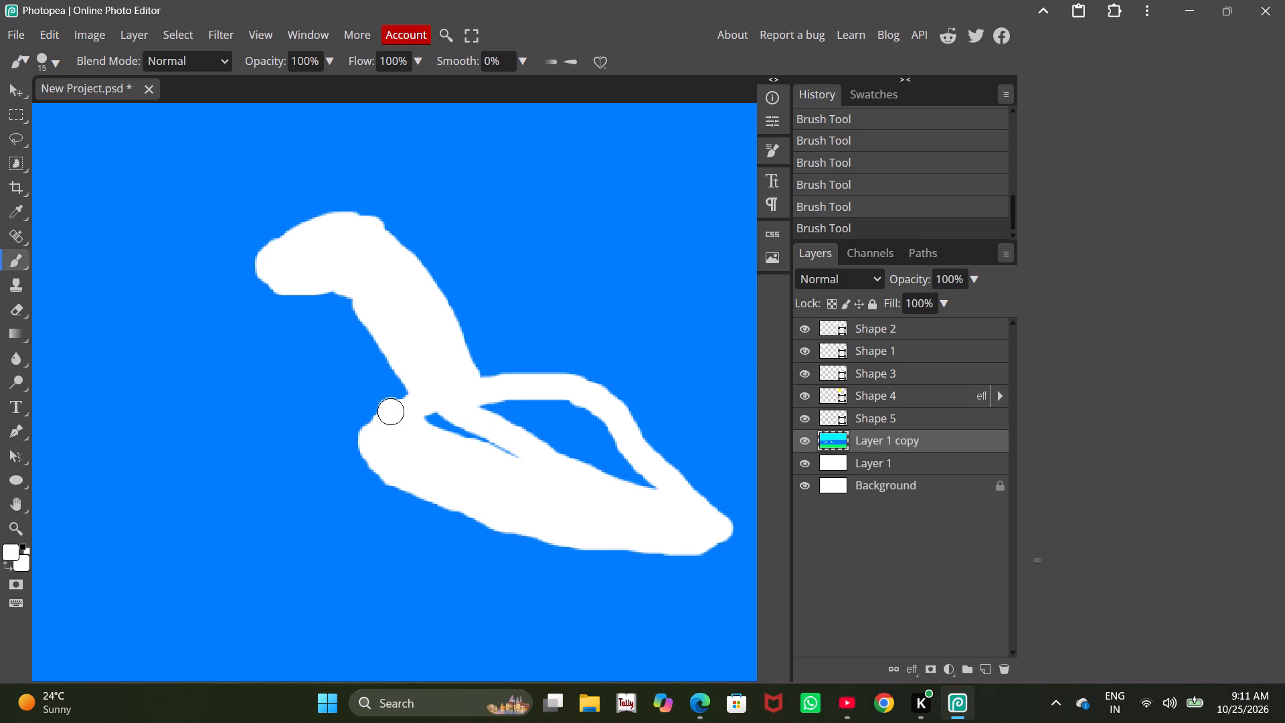
{"action": "left_click_drag", "start_coordinate": [394, 411], "coordinate": [635, 487]}
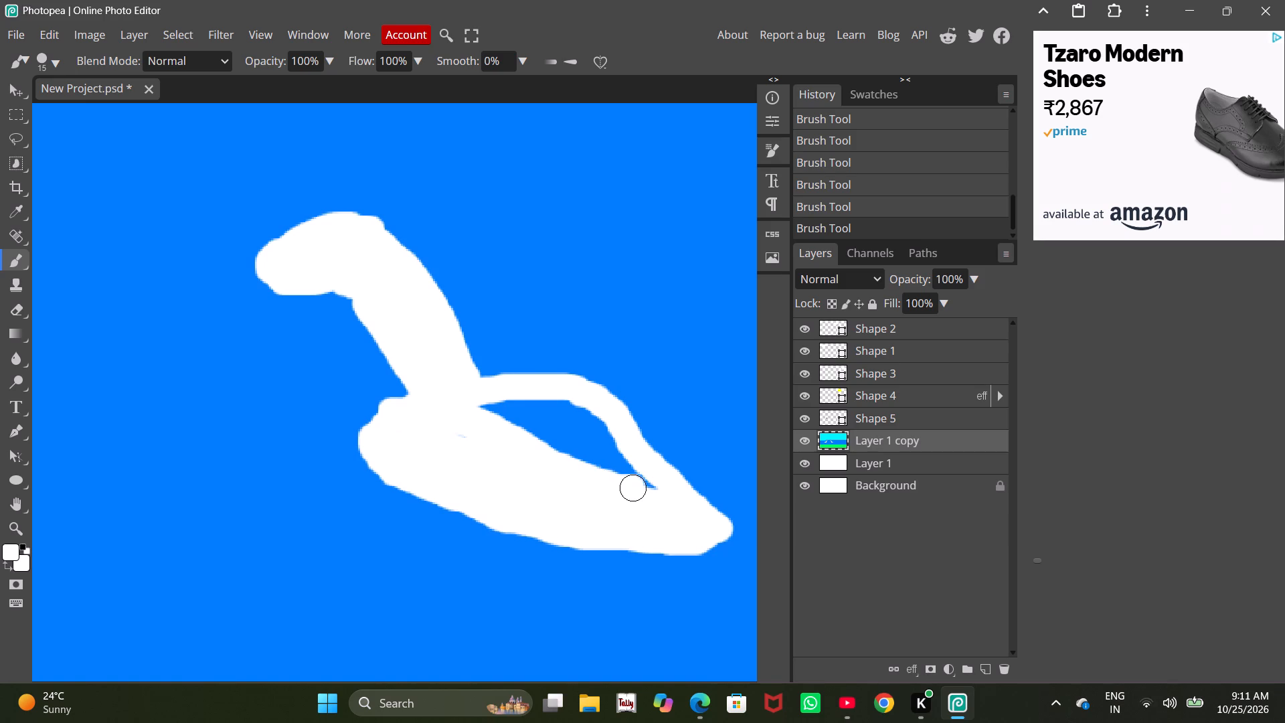
{"action": "left_click_drag", "start_coordinate": [635, 487], "coordinate": [576, 406]}
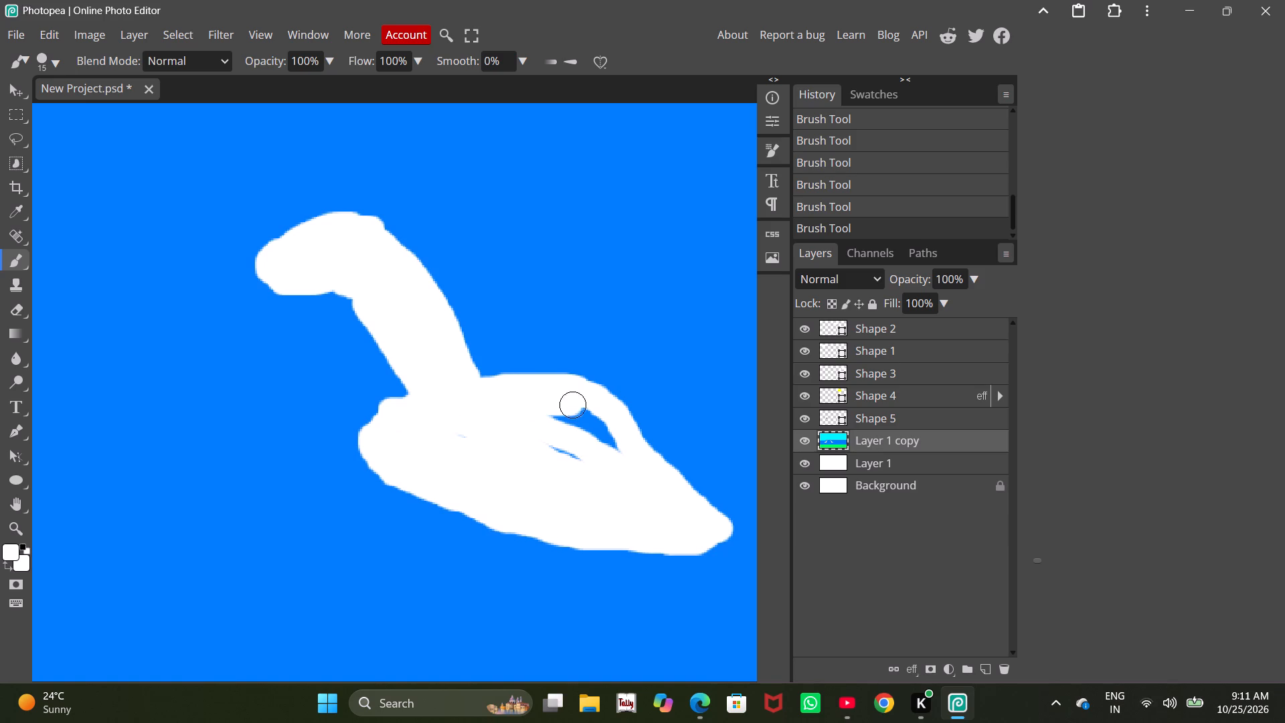
{"action": "left_click_drag", "start_coordinate": [576, 406], "coordinate": [570, 453]}
{"action": "left_click_drag", "start_coordinate": [570, 453], "coordinate": [396, 437]}
Round out the second bird's breast, deepen its belly, and extend and smooth its tail with white strokes.
{"action": "left_click_drag", "start_coordinate": [396, 437], "coordinate": [411, 402]}
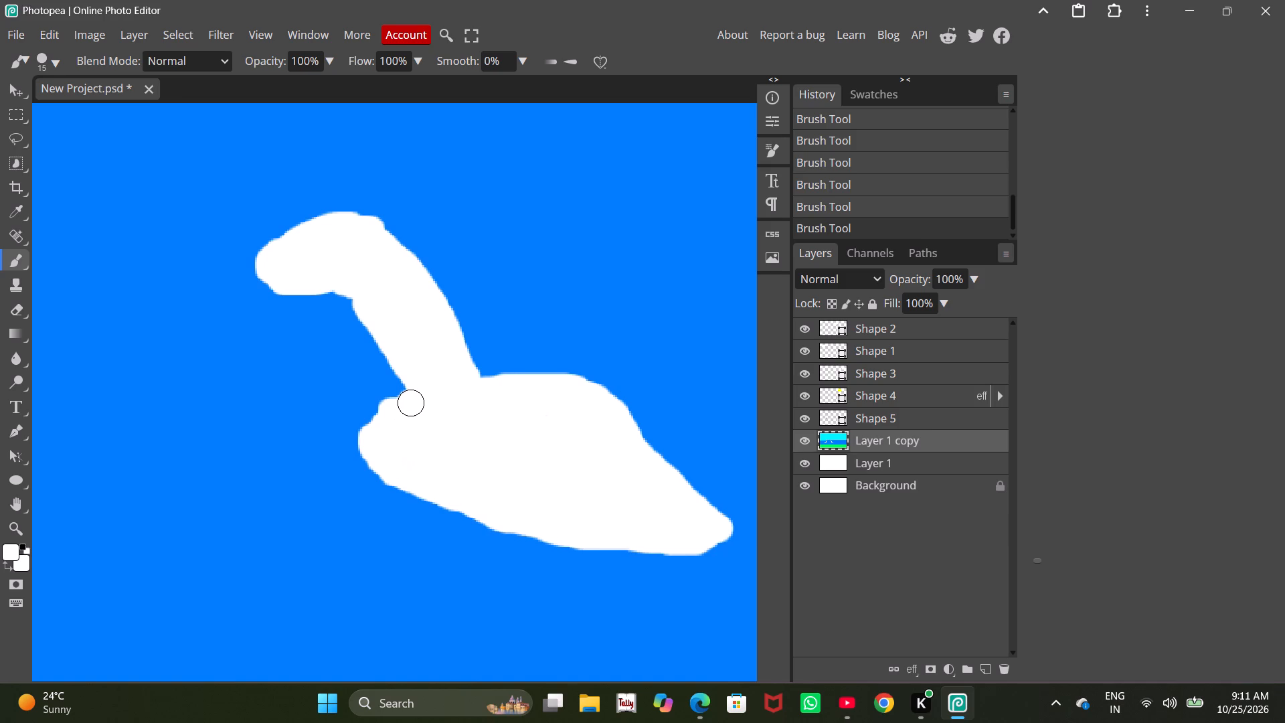
{"action": "left_click_drag", "start_coordinate": [411, 402], "coordinate": [365, 447]}
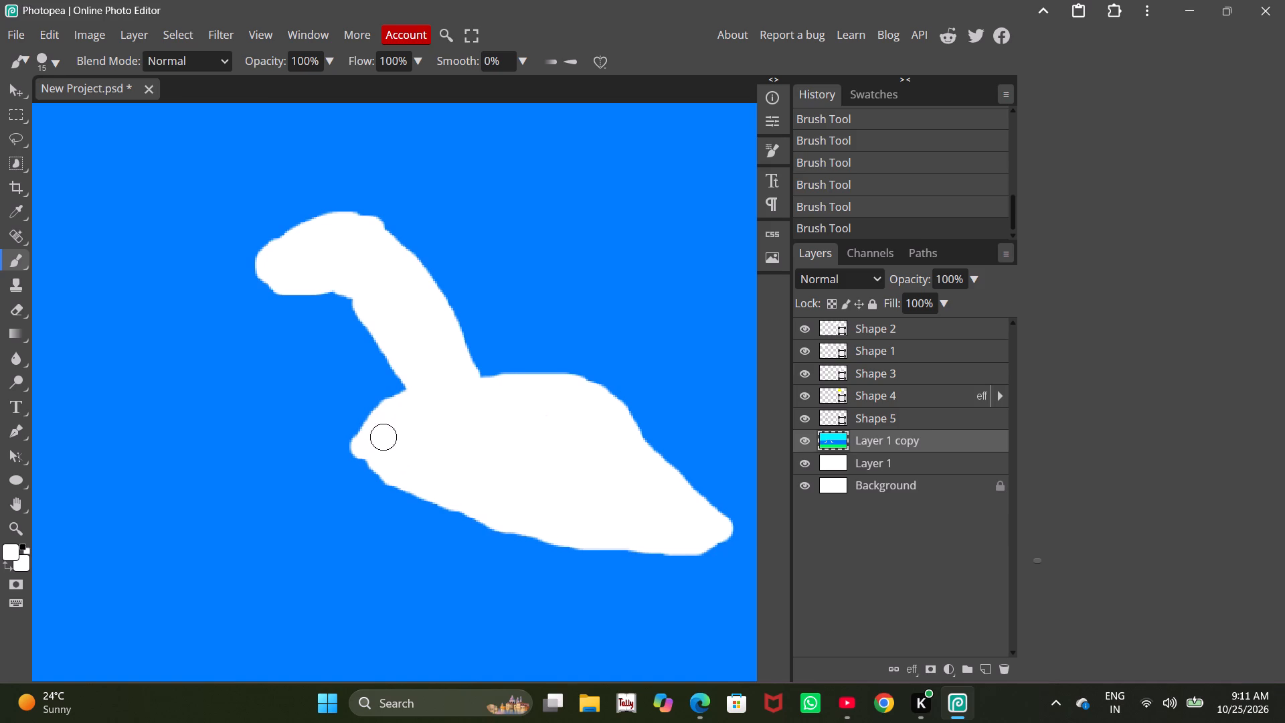
{"action": "left_click_drag", "start_coordinate": [362, 465], "coordinate": [499, 532]}
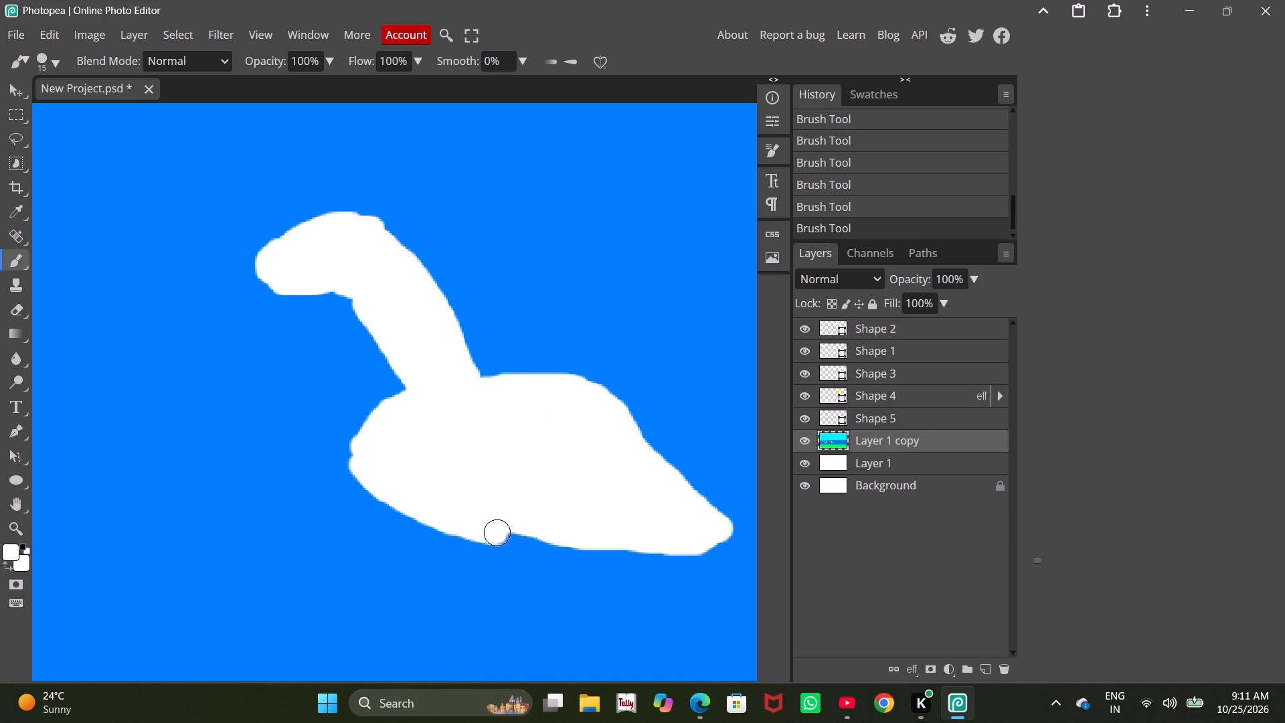
{"action": "left_click_drag", "start_coordinate": [499, 532], "coordinate": [712, 552]}
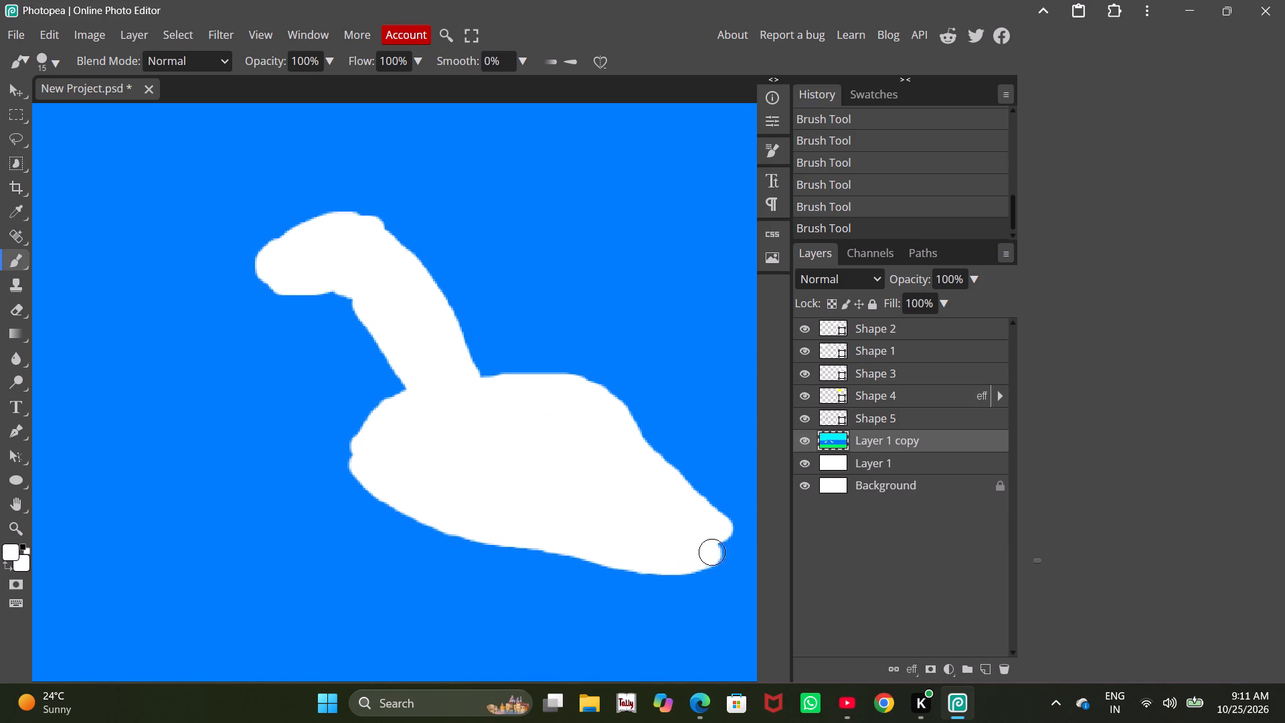
{"action": "left_click_drag", "start_coordinate": [712, 552], "coordinate": [729, 522]}
{"action": "left_click_drag", "start_coordinate": [729, 522], "coordinate": [642, 459]}
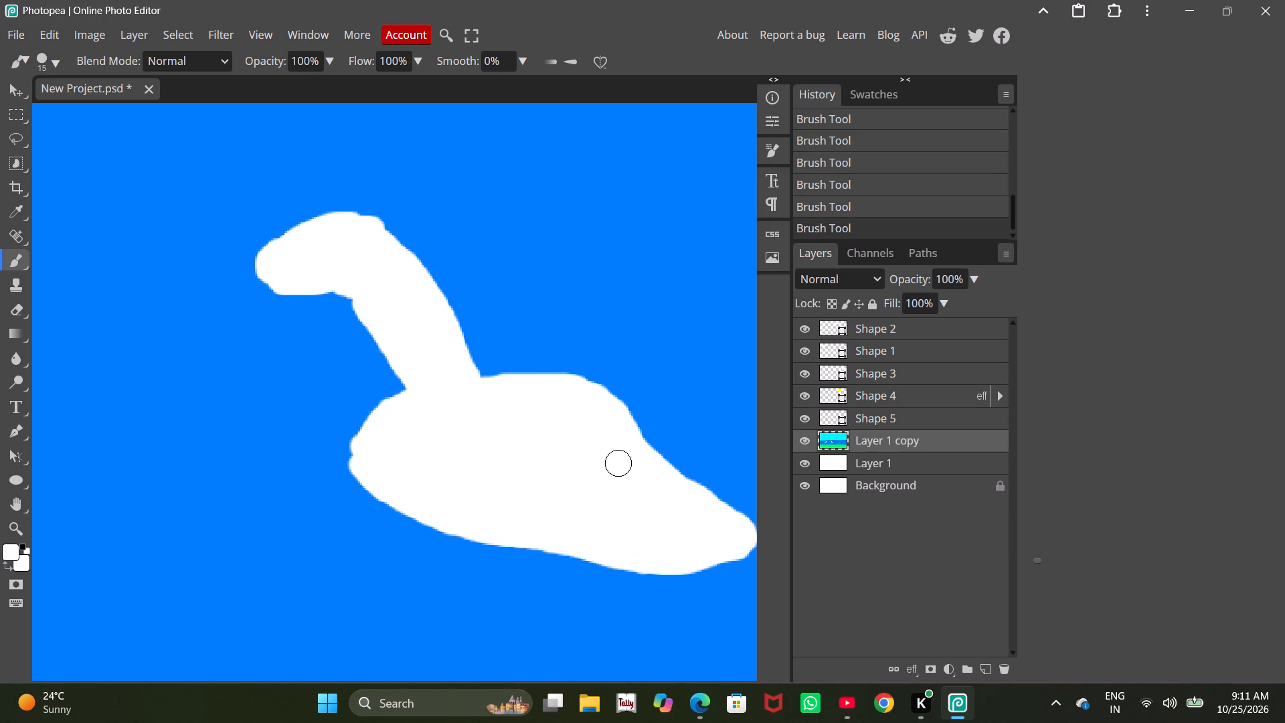
Extend and round the front tip of the second bird's head in white with the brush size set to 5 px.
{"action": "scroll", "coordinate": [420, 473], "scroll_direction": "down", "scroll_amount": 10, "text": "alt"}
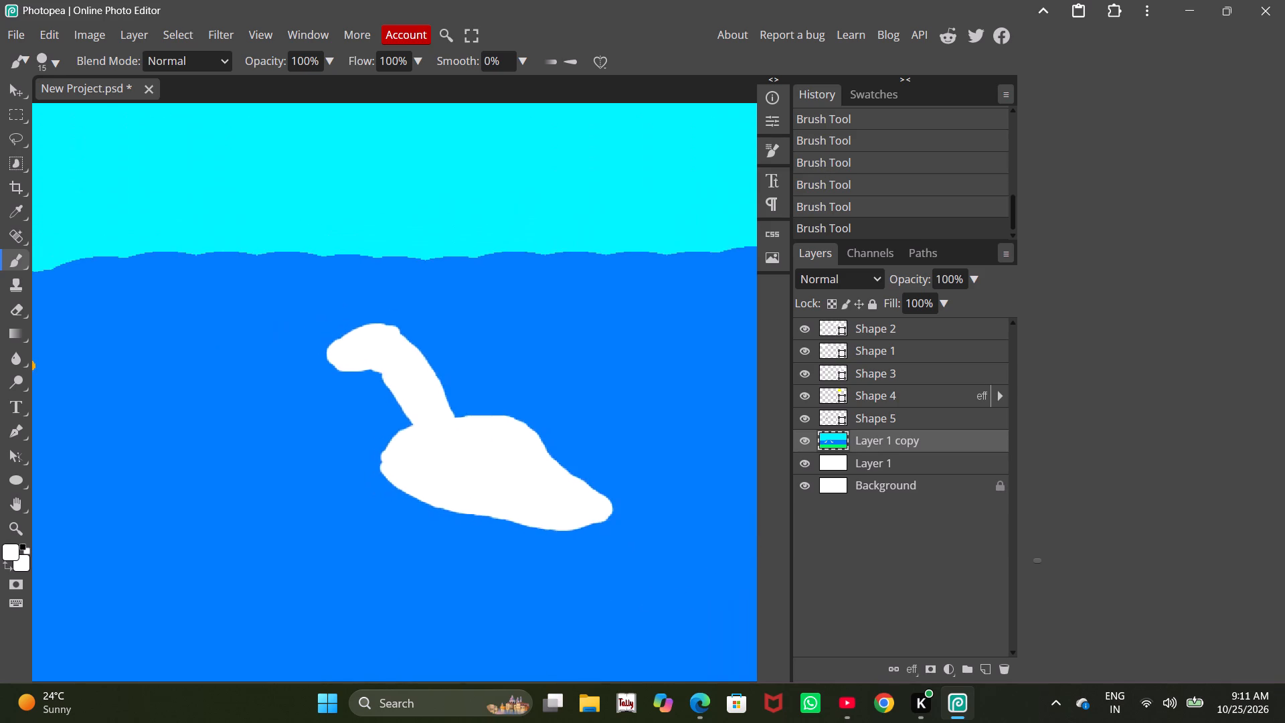
{"action": "scroll", "coordinate": [420, 473], "scroll_direction": "down", "scroll_amount": 7, "text": "alt"}
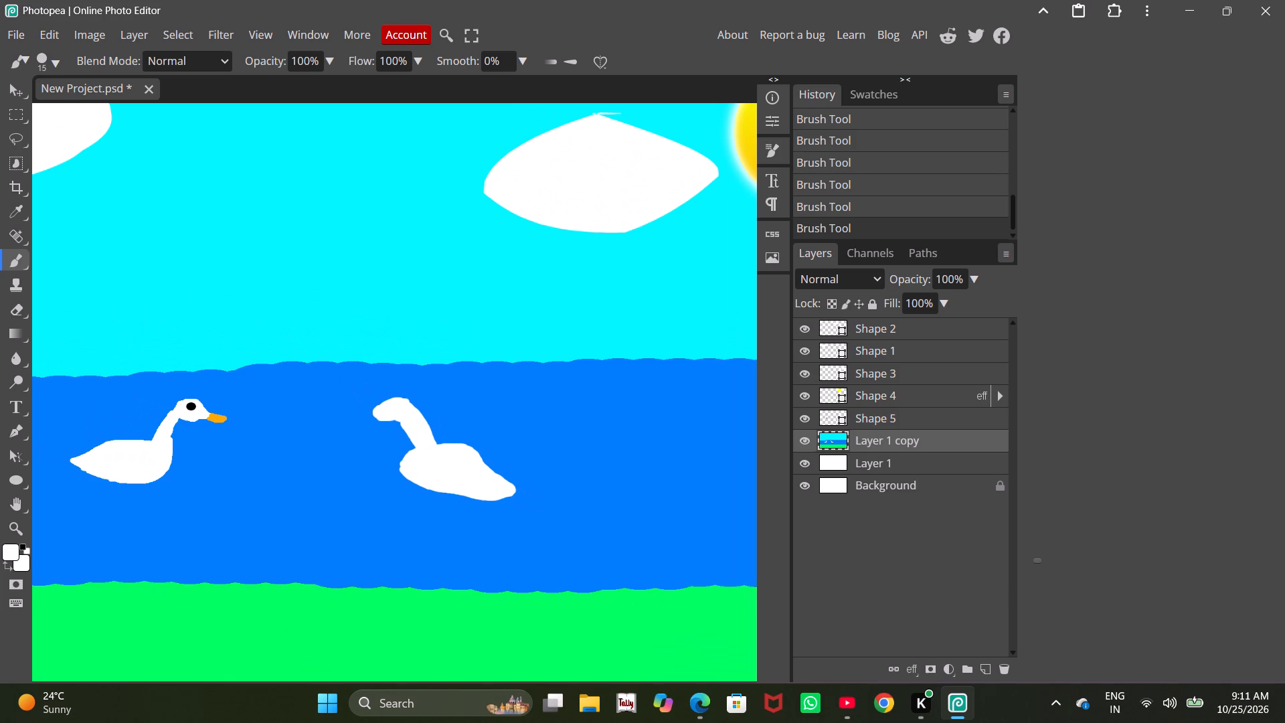
{"action": "scroll", "coordinate": [420, 473], "scroll_direction": "up", "scroll_amount": 9, "text": "alt"}
{"action": "scroll", "coordinate": [335, 254], "scroll_direction": "up", "scroll_amount": 1}
{"action": "scroll", "coordinate": [354, 322], "scroll_direction": "up", "scroll_amount": 2, "text": "alt"}
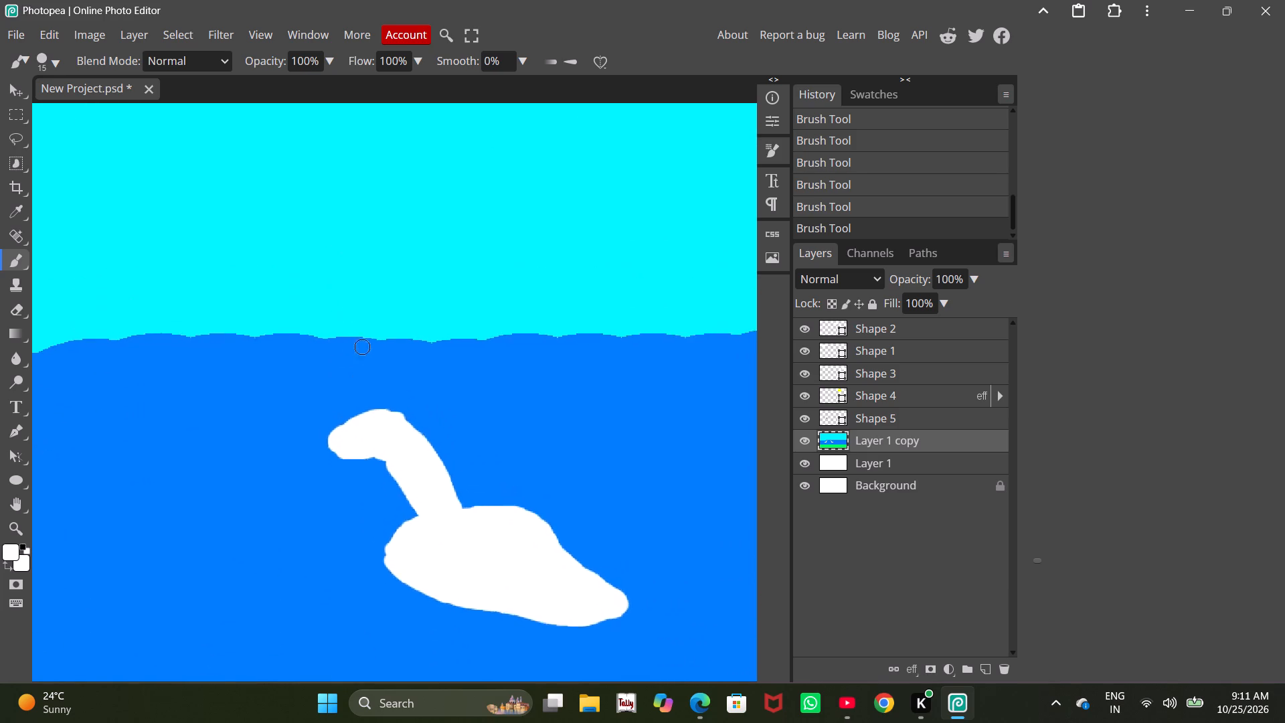
{"action": "scroll", "coordinate": [364, 351], "scroll_direction": "up", "scroll_amount": 2, "text": "alt"}
{"action": "scroll", "coordinate": [353, 341], "scroll_direction": "down", "scroll_amount": 2}
{"action": "scroll", "coordinate": [321, 337], "scroll_direction": "up", "scroll_amount": 5}
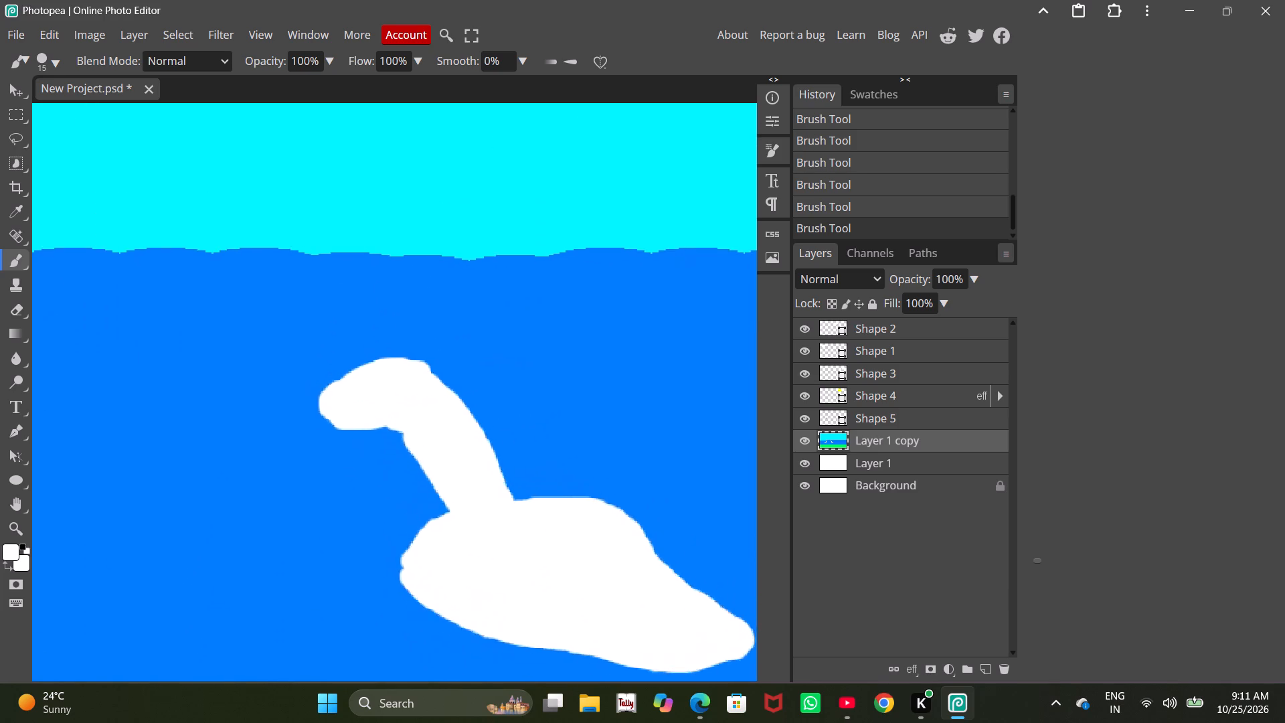
{"action": "scroll", "coordinate": [321, 337], "scroll_direction": "up", "scroll_amount": 2}
{"action": "scroll", "coordinate": [329, 317], "scroll_direction": "down", "scroll_amount": 2}
{"action": "scroll", "coordinate": [311, 289], "scroll_direction": "up", "scroll_amount": 3}
{"action": "scroll", "coordinate": [311, 289], "scroll_direction": "up", "scroll_amount": 2, "text": "alt"}
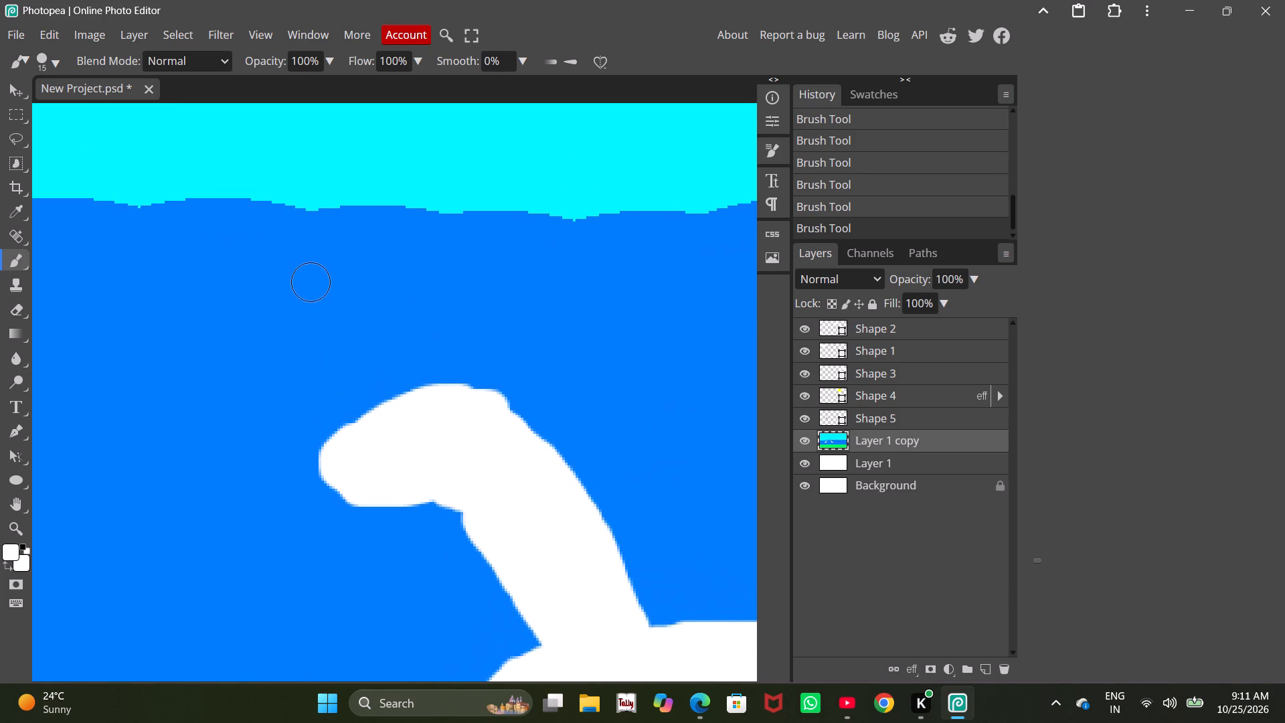
{"action": "scroll", "coordinate": [311, 276], "scroll_direction": "down", "scroll_amount": 3}
{"action": "scroll", "coordinate": [289, 266], "scroll_direction": "up", "scroll_amount": 7, "text": "alt"}
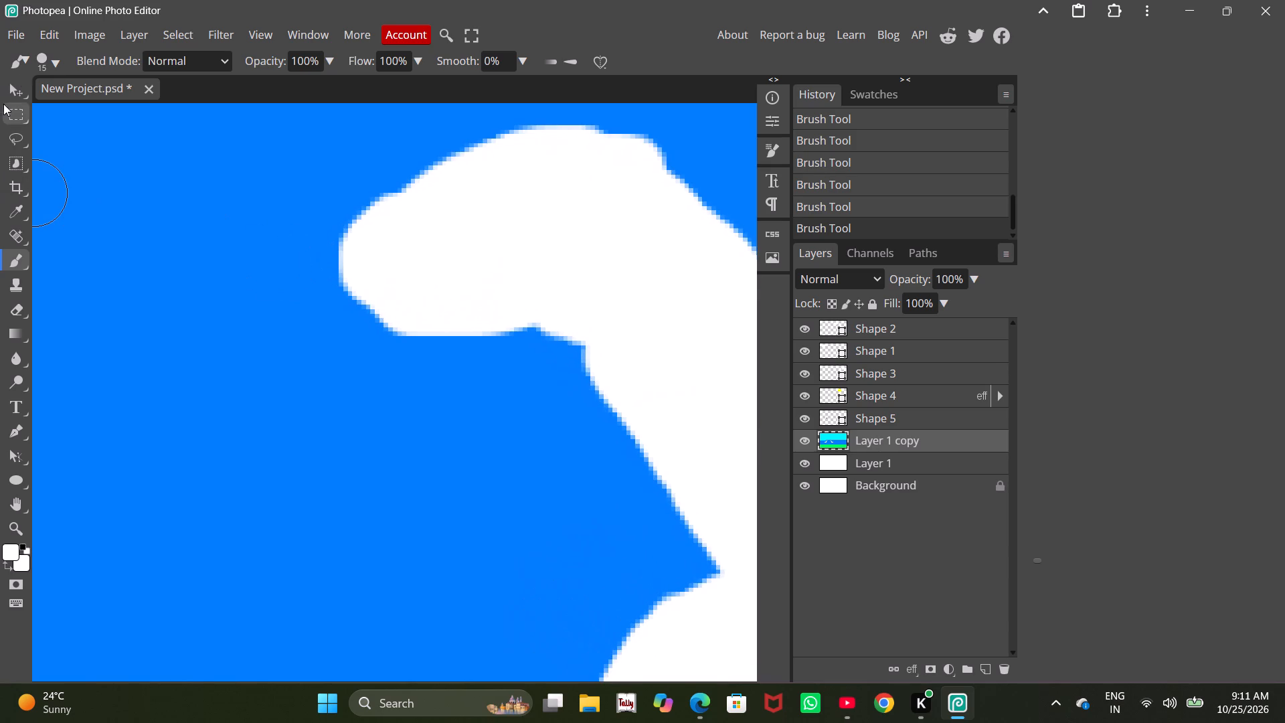
{"action": "left_click", "coordinate": [56, 64]}
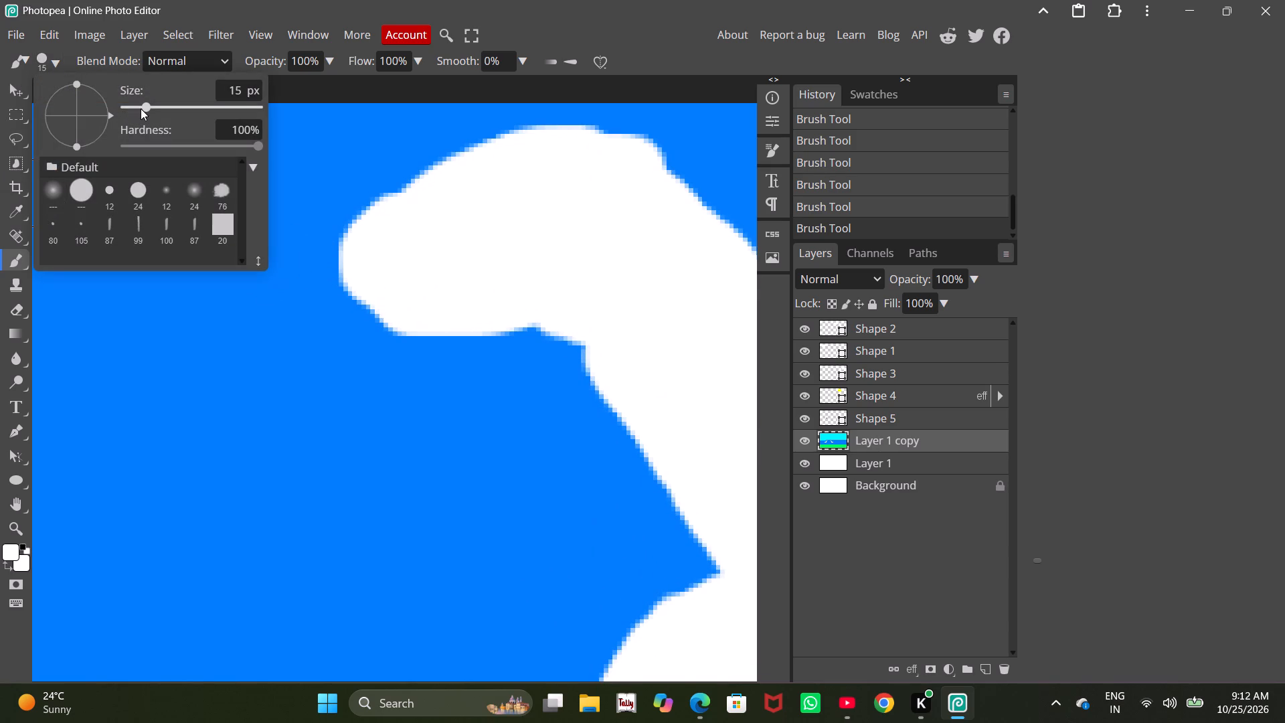
{"action": "left_click", "coordinate": [139, 106]}
{"action": "left_click_drag", "start_coordinate": [402, 327], "coordinate": [343, 293]}
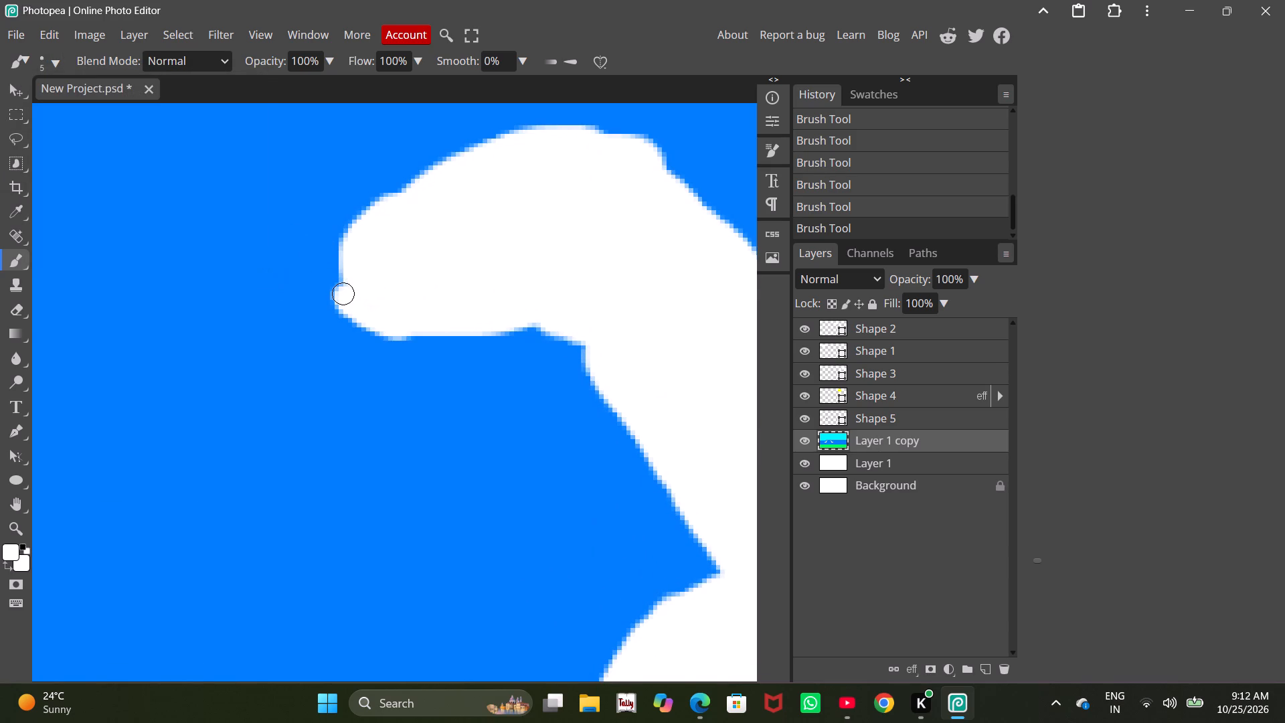
{"action": "left_click_drag", "start_coordinate": [343, 293], "coordinate": [336, 263]}
{"action": "left_click_drag", "start_coordinate": [336, 263], "coordinate": [396, 327]}
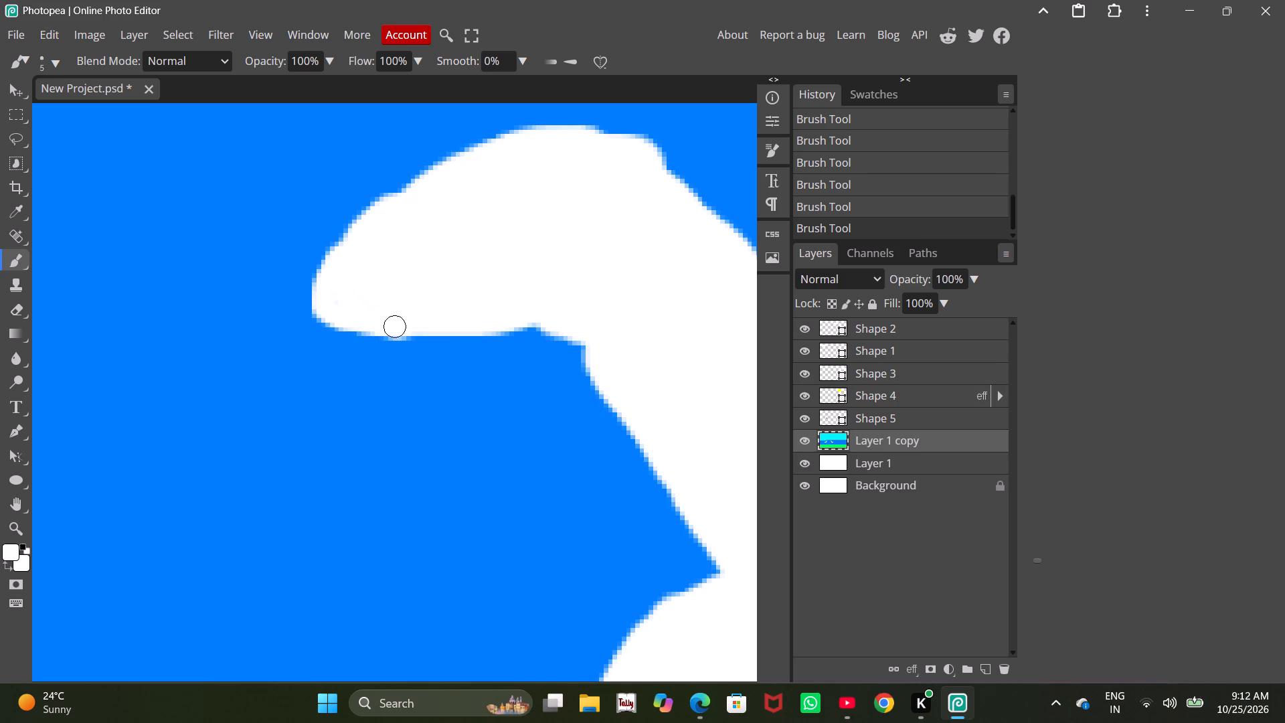
{"action": "left_click_drag", "start_coordinate": [396, 327], "coordinate": [315, 315]}
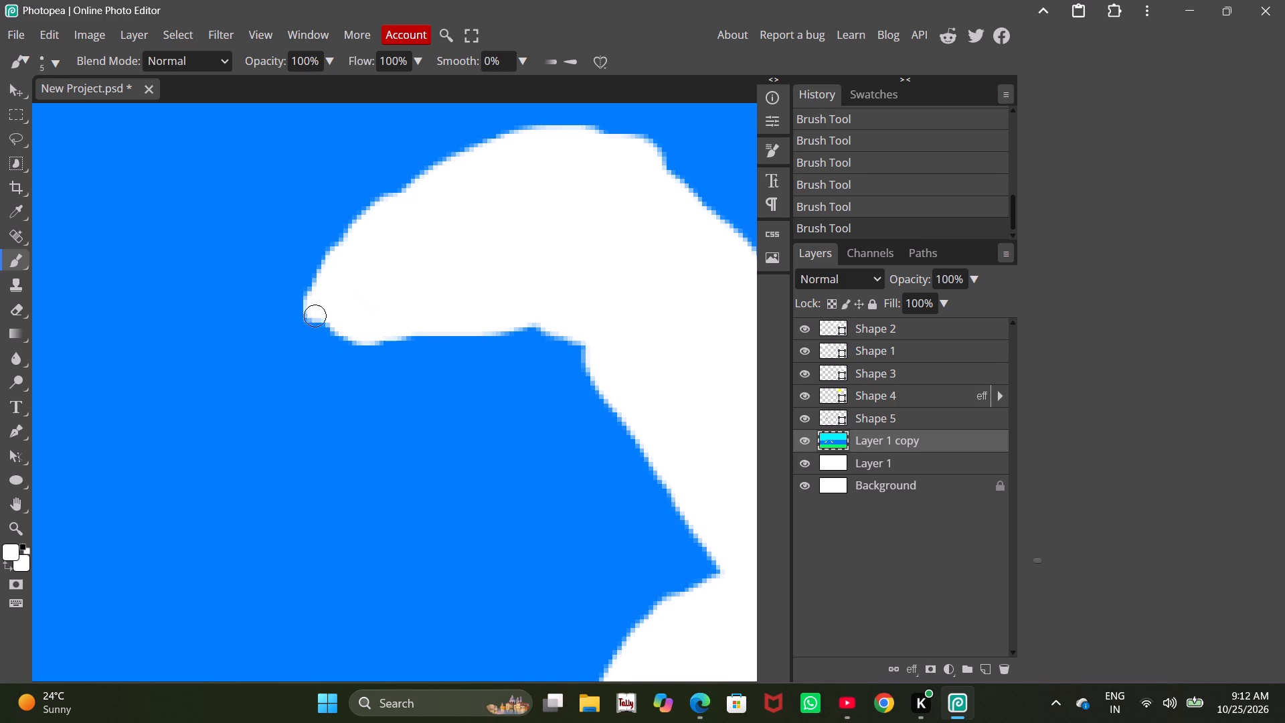
{"action": "left_click_drag", "start_coordinate": [315, 315], "coordinate": [329, 272]}
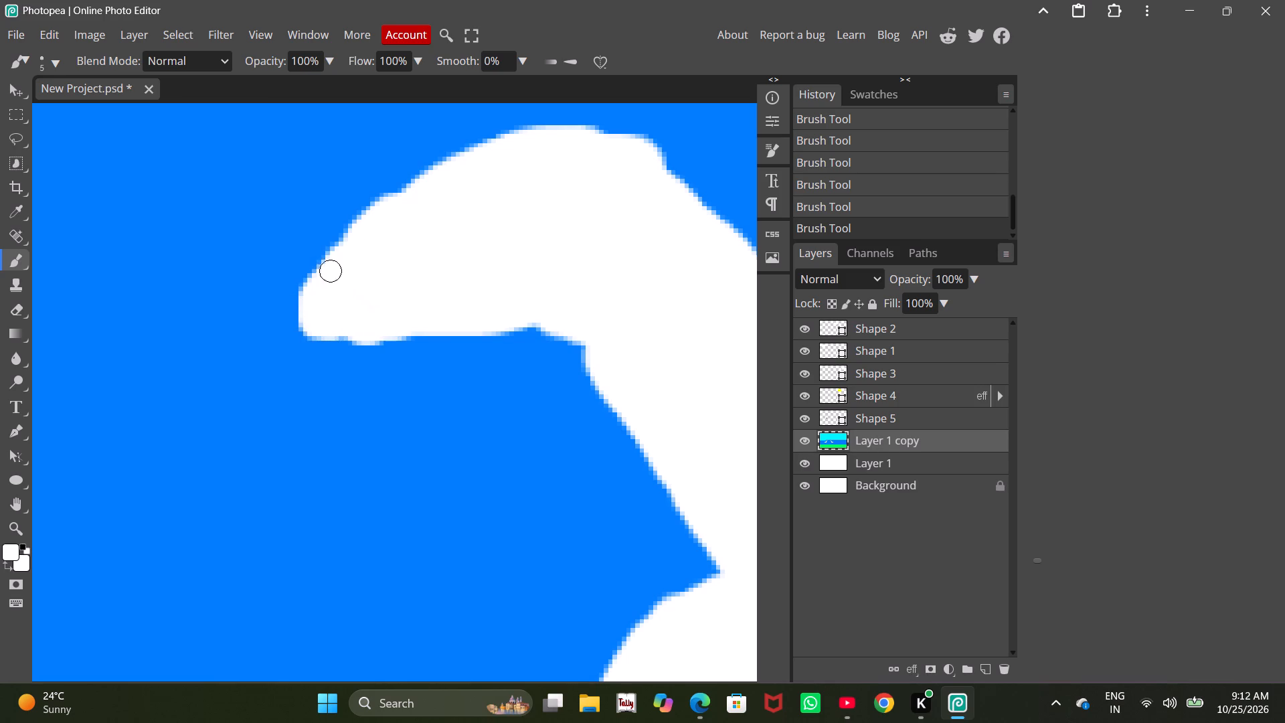
{"action": "left_click_drag", "start_coordinate": [329, 272], "coordinate": [323, 343]}
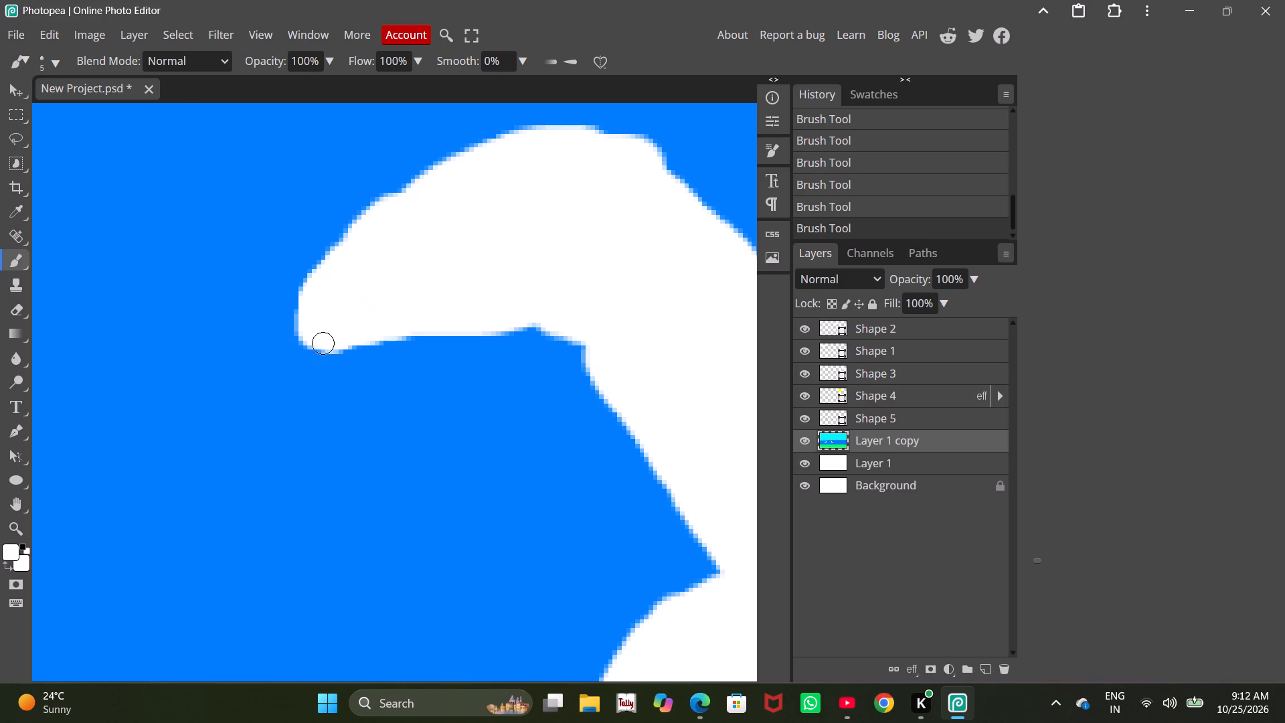
{"action": "left_click_drag", "start_coordinate": [323, 343], "coordinate": [392, 327]}
{"action": "left_click_drag", "start_coordinate": [392, 327], "coordinate": [393, 325]}
Set the foreground colour to orange #ffaa00, matching the first bird's beak.
{"action": "scroll", "coordinate": [276, 390], "scroll_direction": "down", "scroll_amount": 6, "text": "alt"}
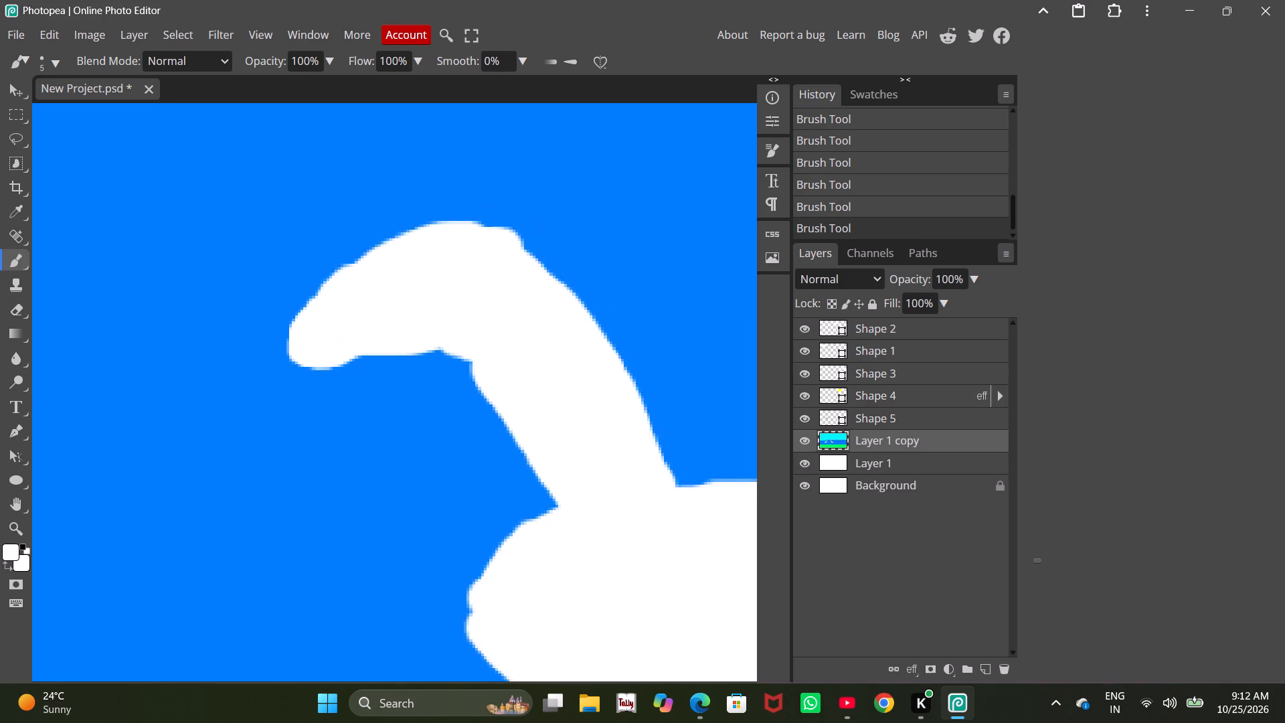
{"action": "scroll", "coordinate": [276, 390], "scroll_direction": "down", "scroll_amount": 10, "text": "alt"}
{"action": "scroll", "coordinate": [188, 403], "scroll_direction": "down", "scroll_amount": 4}
{"action": "scroll", "coordinate": [217, 400], "scroll_direction": "up", "scroll_amount": 3}
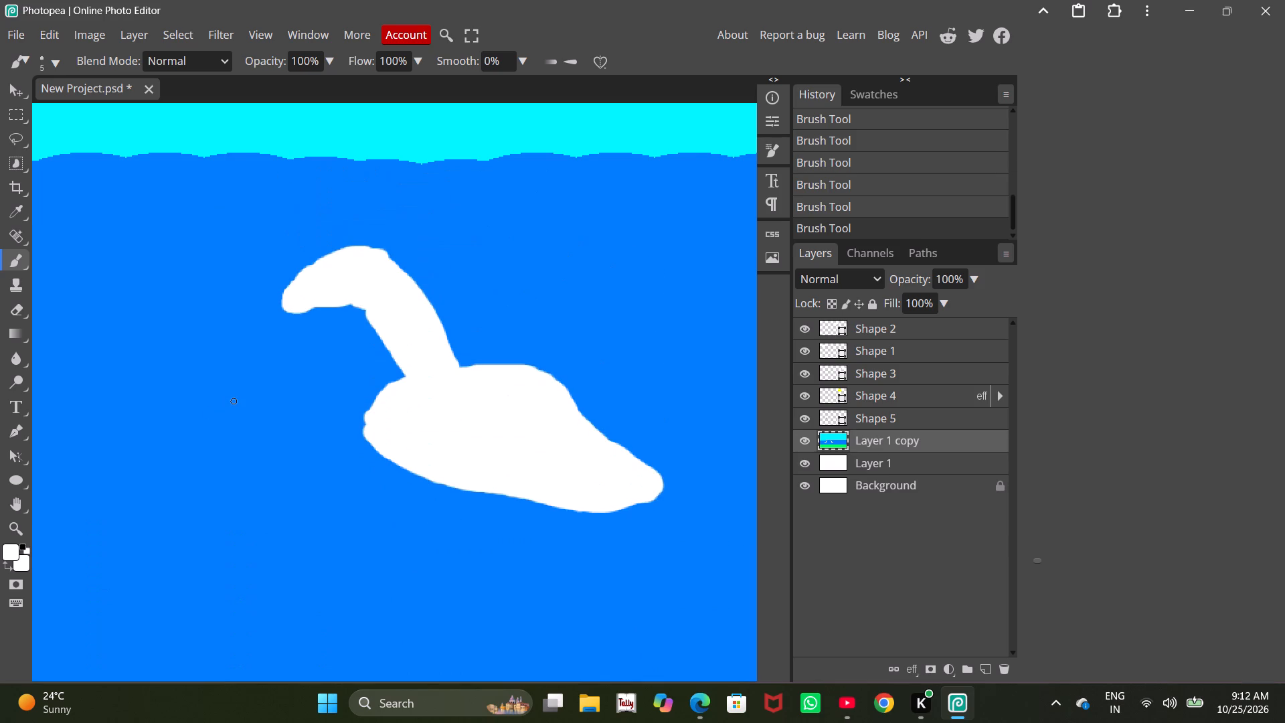
{"action": "scroll", "coordinate": [234, 401], "scroll_direction": "up", "scroll_amount": 5, "text": "ctrl"}
{"action": "scroll", "coordinate": [244, 397], "scroll_direction": "down", "scroll_amount": 2, "text": "ctrl"}
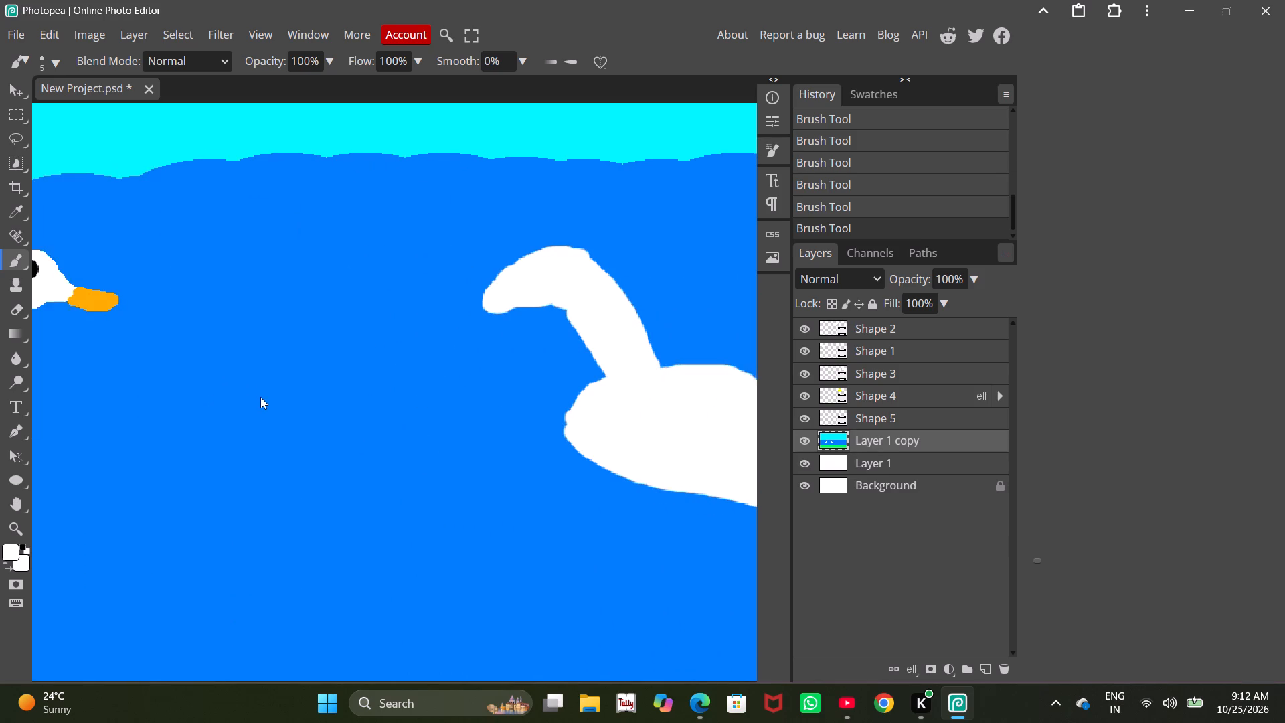
{"action": "scroll", "coordinate": [260, 397], "scroll_direction": "down", "scroll_amount": 1, "text": "ctrl"}
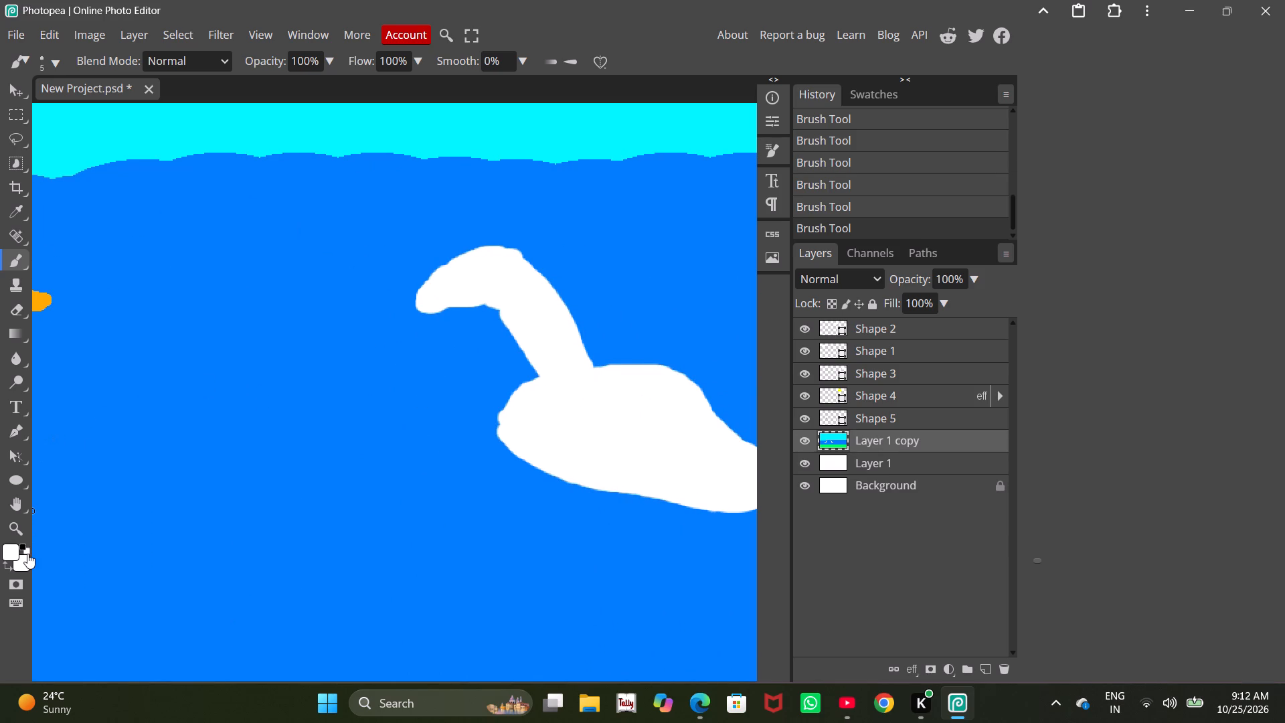
{"action": "left_click", "coordinate": [10, 552]}
{"action": "key", "text": "s"}
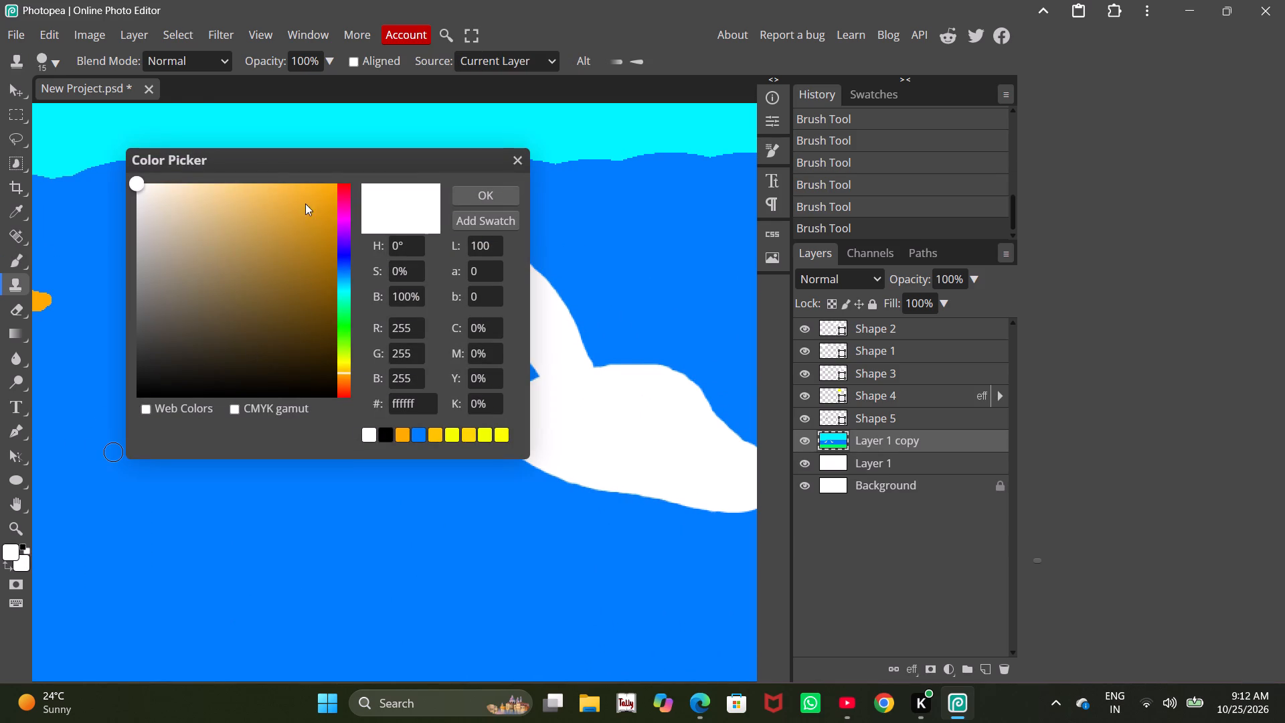
{"action": "left_click_drag", "start_coordinate": [318, 190], "coordinate": [350, 181]}
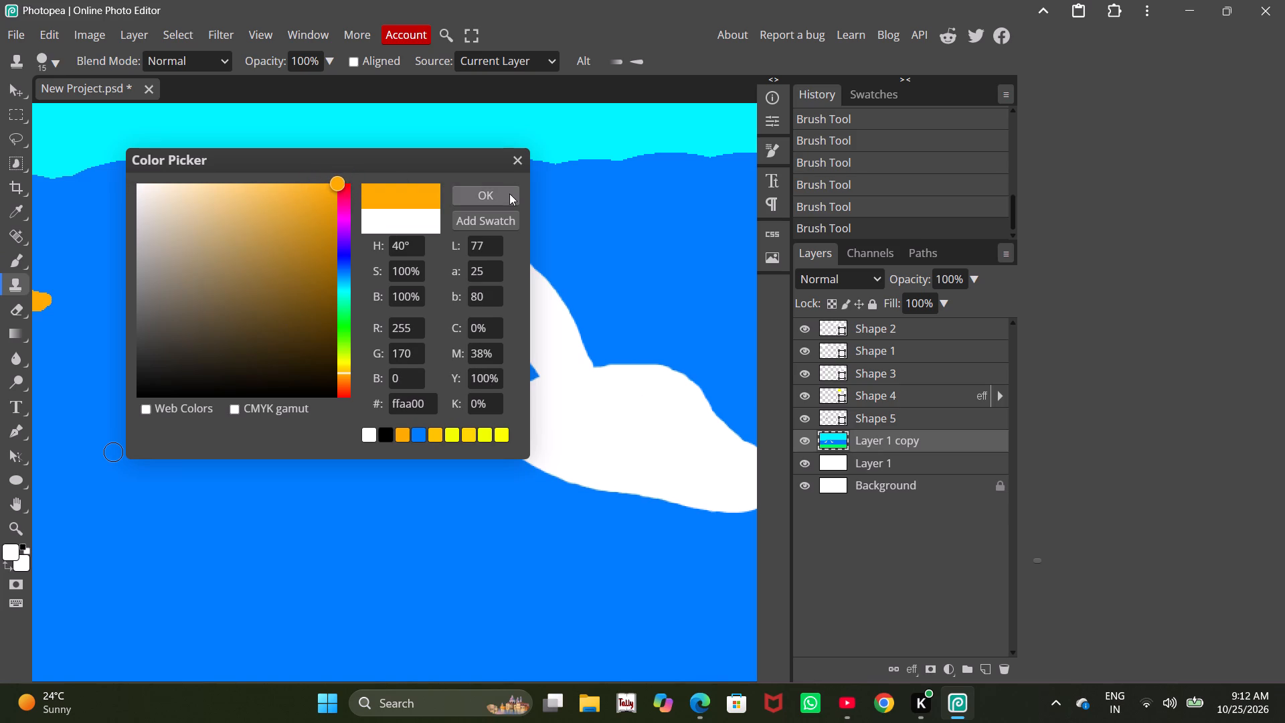
{"action": "left_click", "coordinate": [505, 193]}
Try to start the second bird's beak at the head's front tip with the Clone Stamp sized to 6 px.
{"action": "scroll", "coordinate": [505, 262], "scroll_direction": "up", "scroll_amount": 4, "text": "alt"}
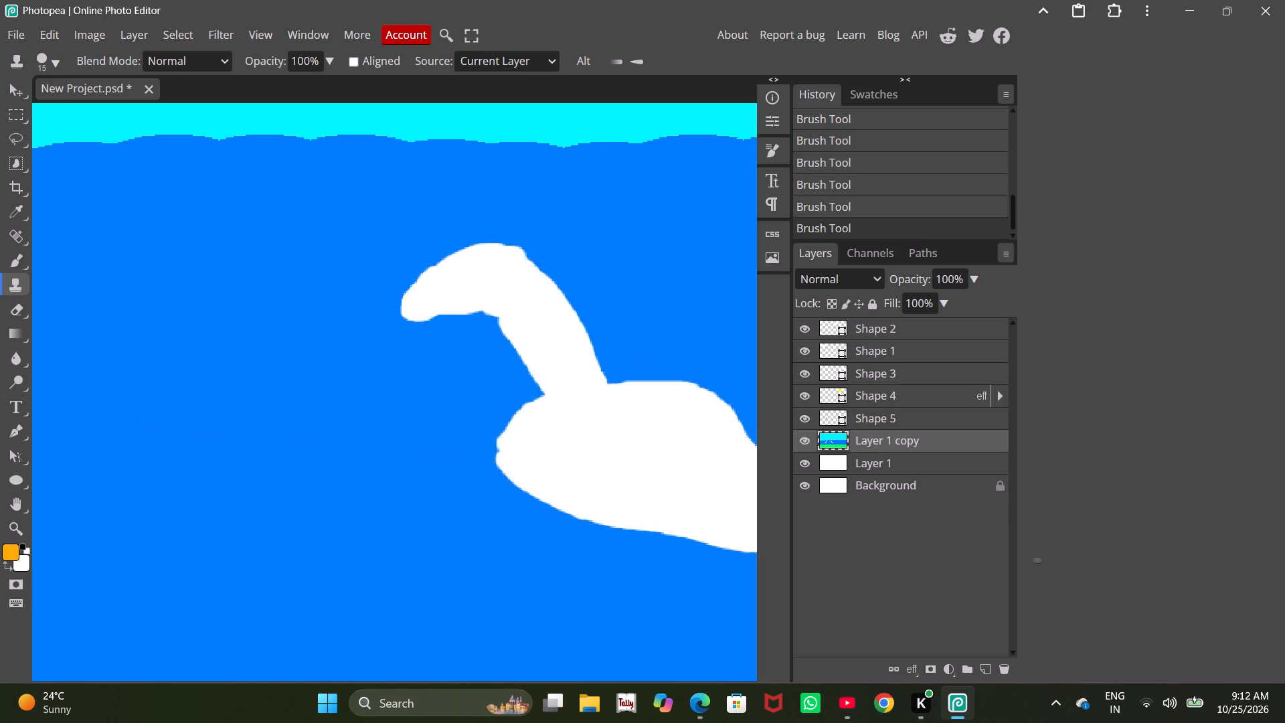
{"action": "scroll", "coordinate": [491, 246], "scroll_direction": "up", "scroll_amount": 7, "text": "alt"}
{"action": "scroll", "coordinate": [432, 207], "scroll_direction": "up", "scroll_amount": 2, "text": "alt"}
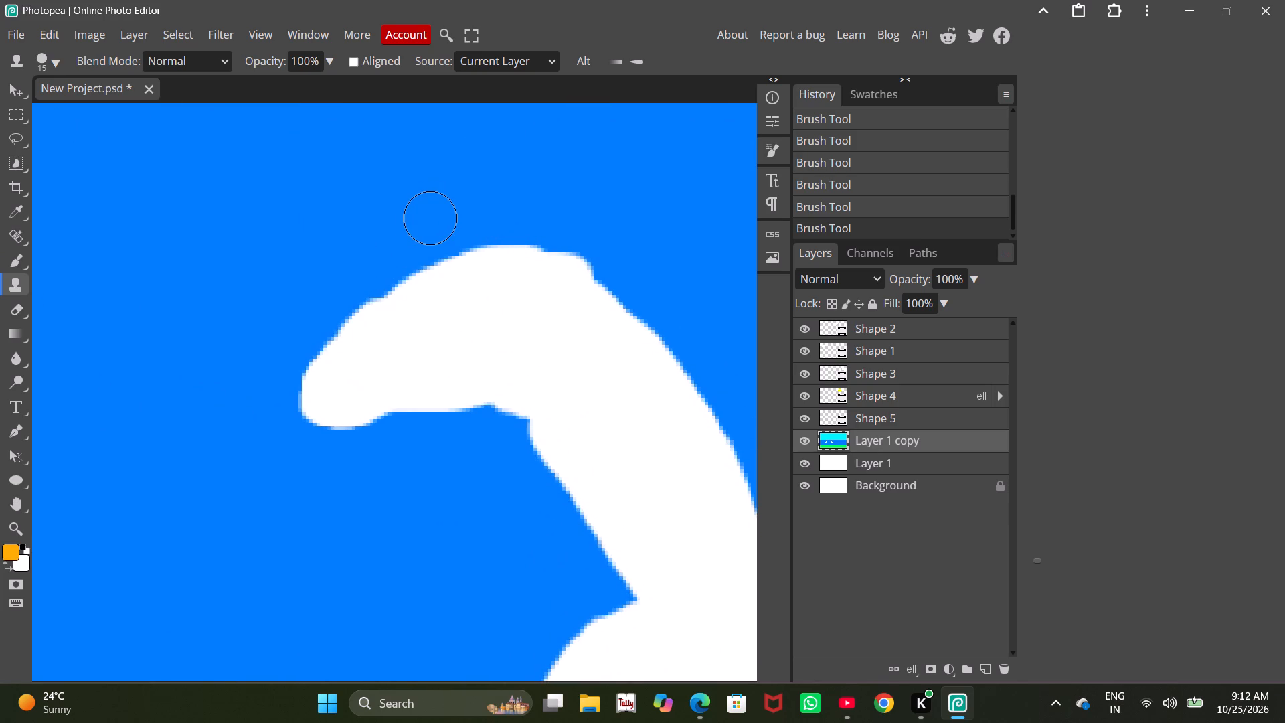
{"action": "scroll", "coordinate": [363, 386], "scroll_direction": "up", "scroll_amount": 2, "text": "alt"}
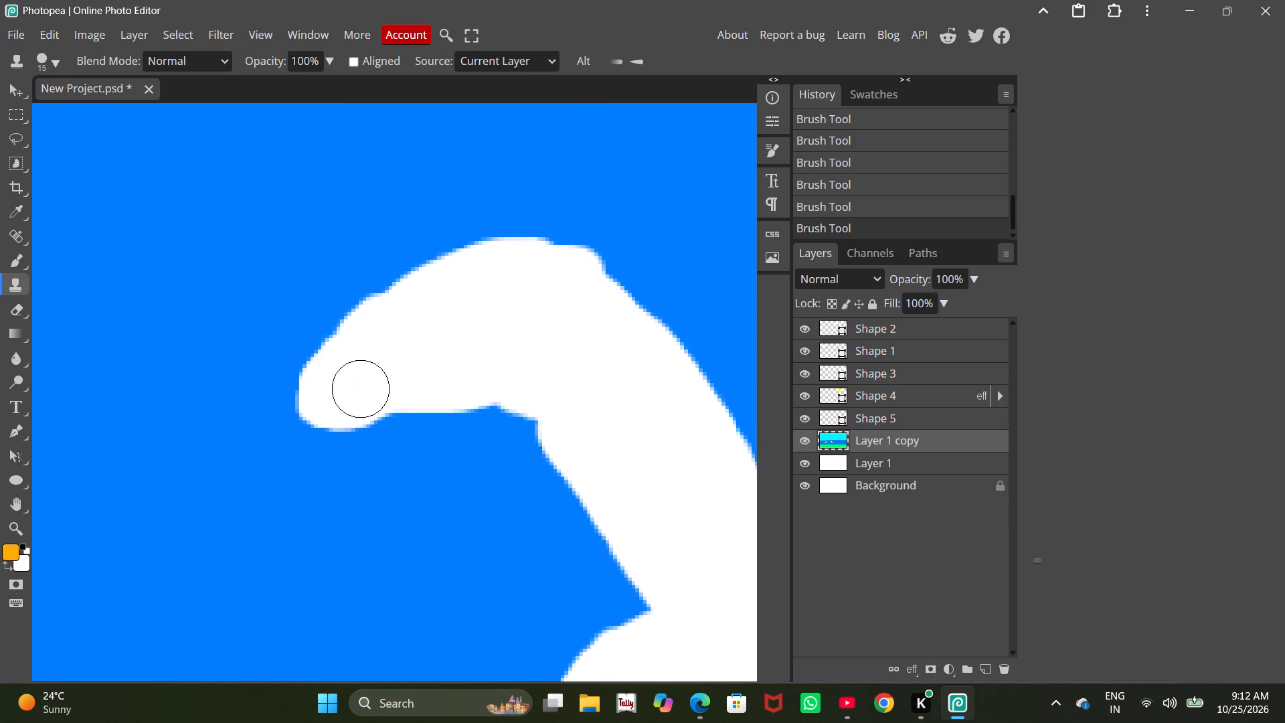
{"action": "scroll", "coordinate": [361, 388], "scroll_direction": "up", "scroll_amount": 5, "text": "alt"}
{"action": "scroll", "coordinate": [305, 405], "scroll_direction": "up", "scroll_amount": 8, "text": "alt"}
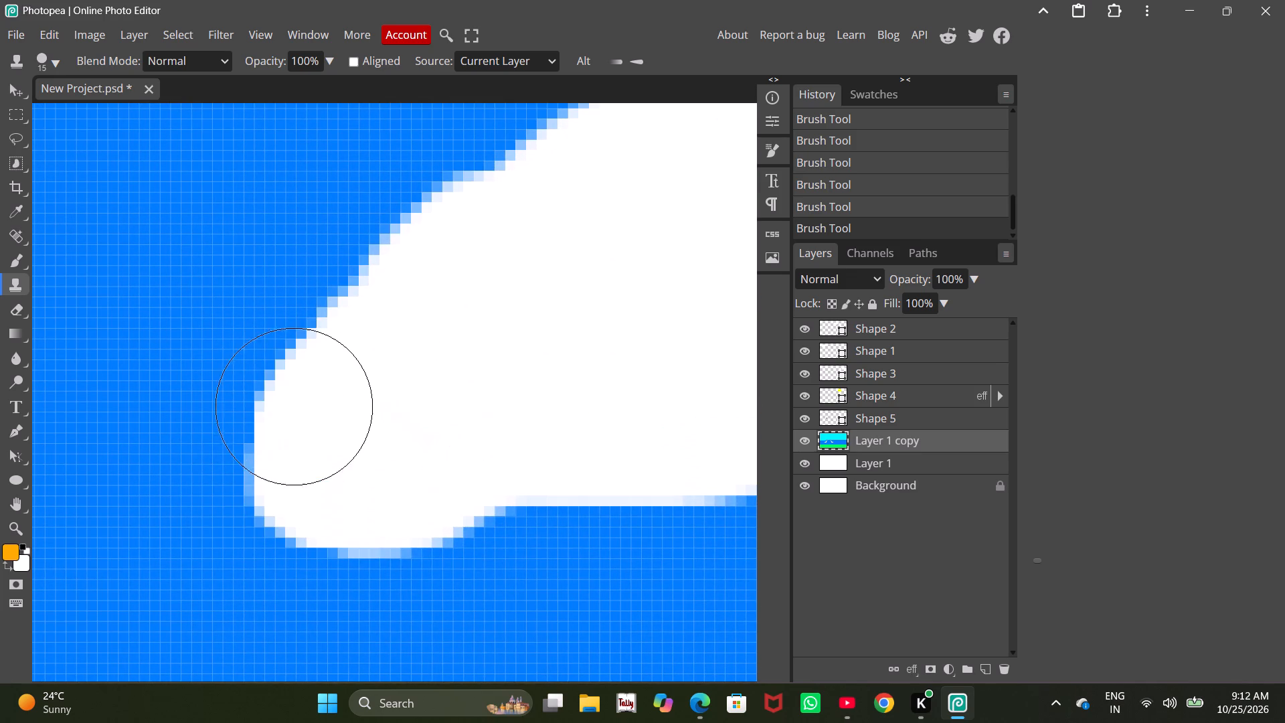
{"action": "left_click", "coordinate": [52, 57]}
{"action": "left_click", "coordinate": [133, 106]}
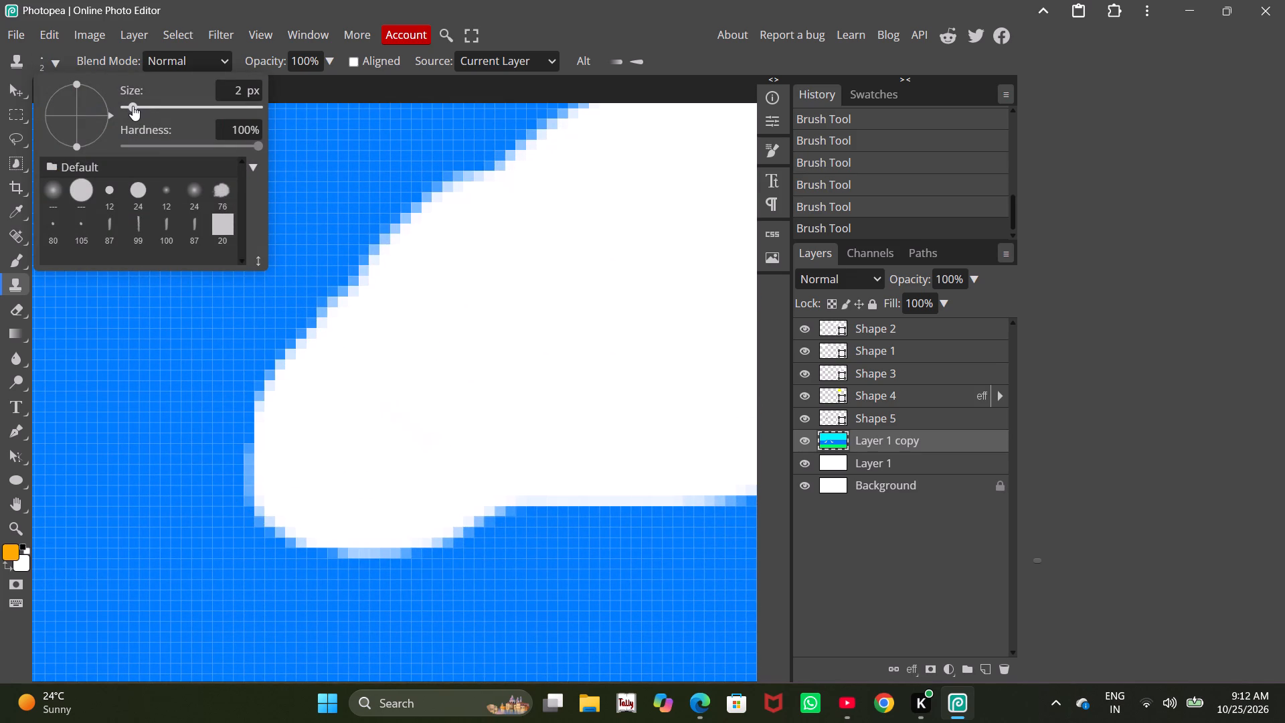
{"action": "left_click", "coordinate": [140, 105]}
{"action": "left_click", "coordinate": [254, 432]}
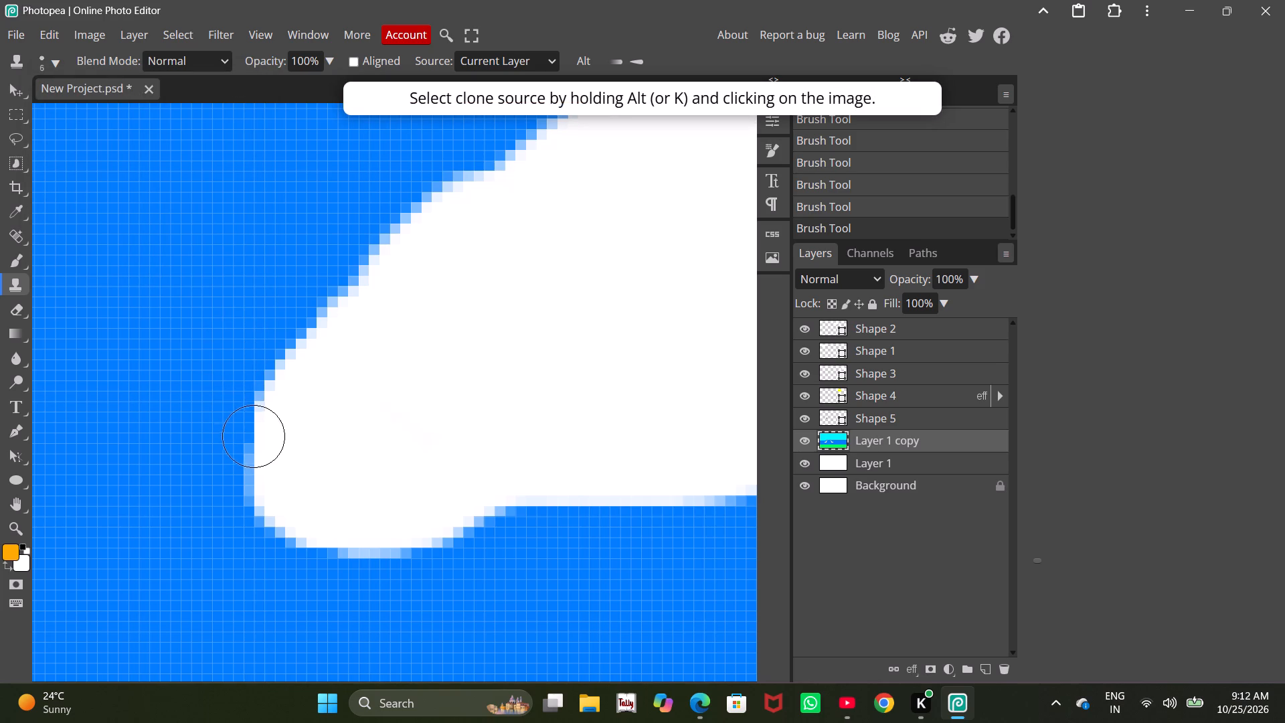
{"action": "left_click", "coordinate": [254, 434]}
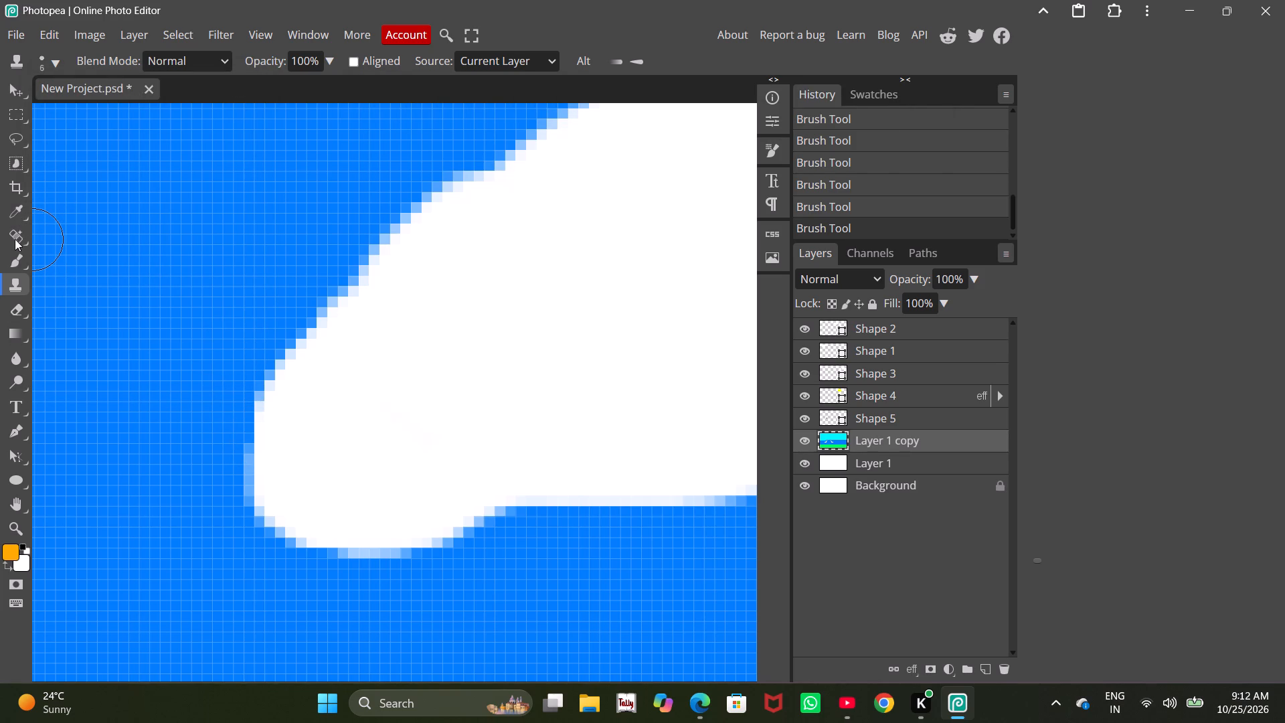
Draw an orange beak with the Pencil tool, slanting down and outward from the front tip of the second bird's head.
{"action": "left_click", "coordinate": [14, 258]}
{"action": "left_click", "coordinate": [20, 264]}
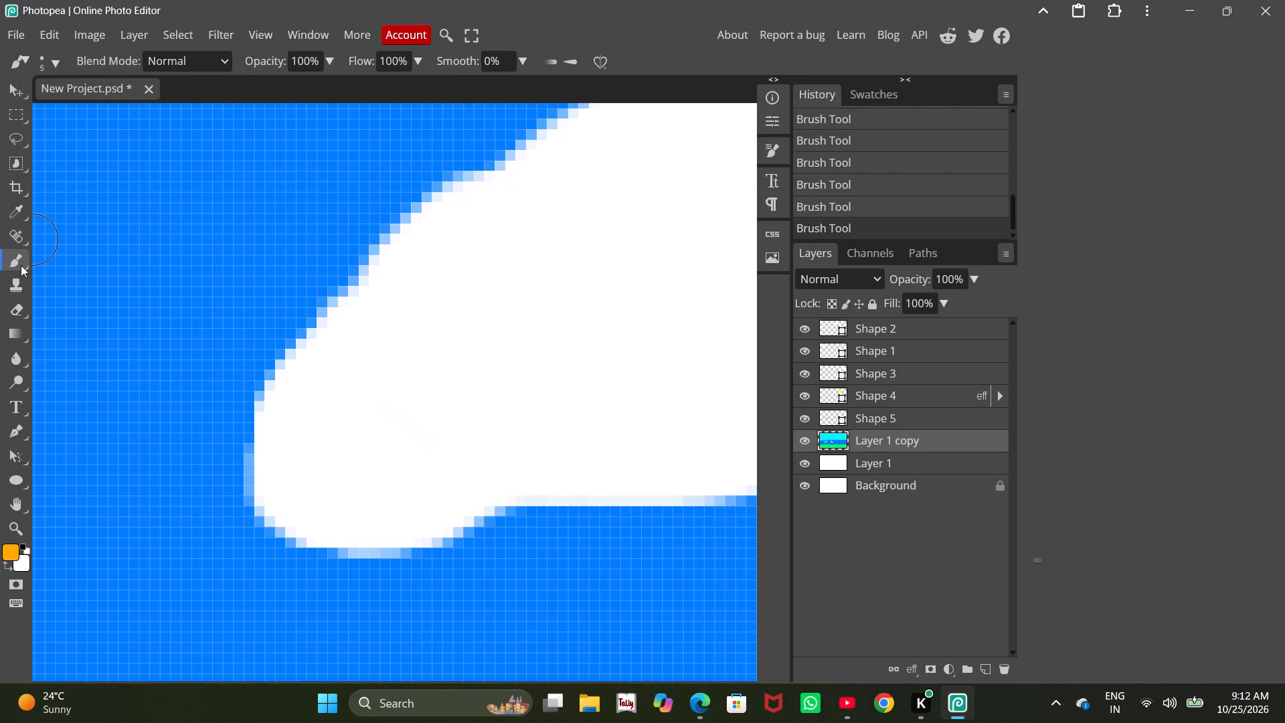
{"action": "left_click", "coordinate": [24, 265]}
{"action": "left_click", "coordinate": [50, 278]}
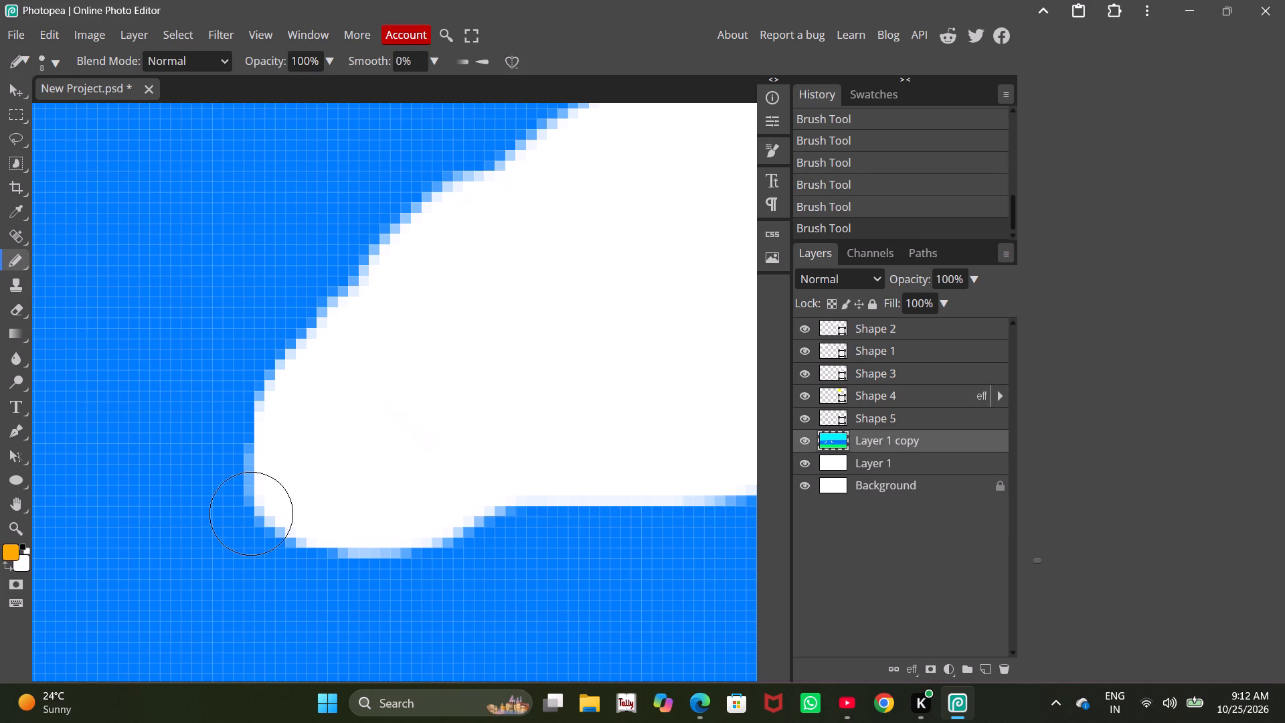
{"action": "left_click_drag", "start_coordinate": [257, 447], "coordinate": [202, 500]}
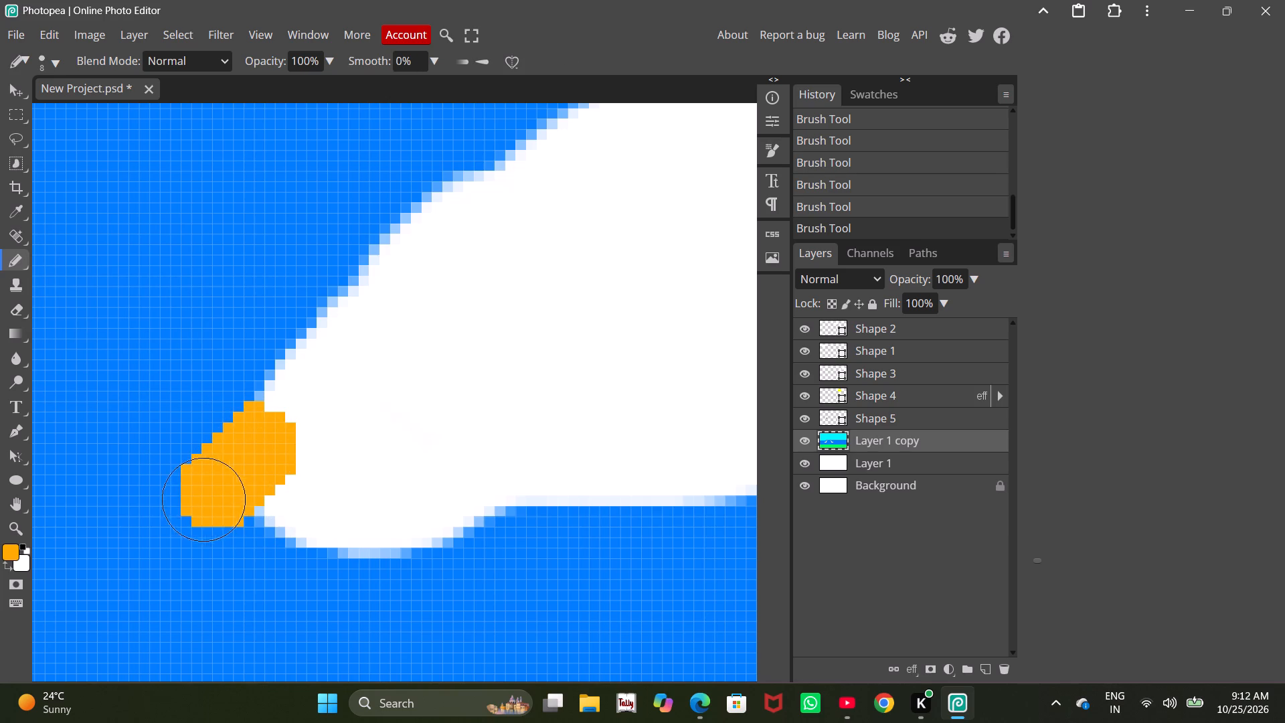
{"action": "left_click_drag", "start_coordinate": [202, 500], "coordinate": [50, 651]}
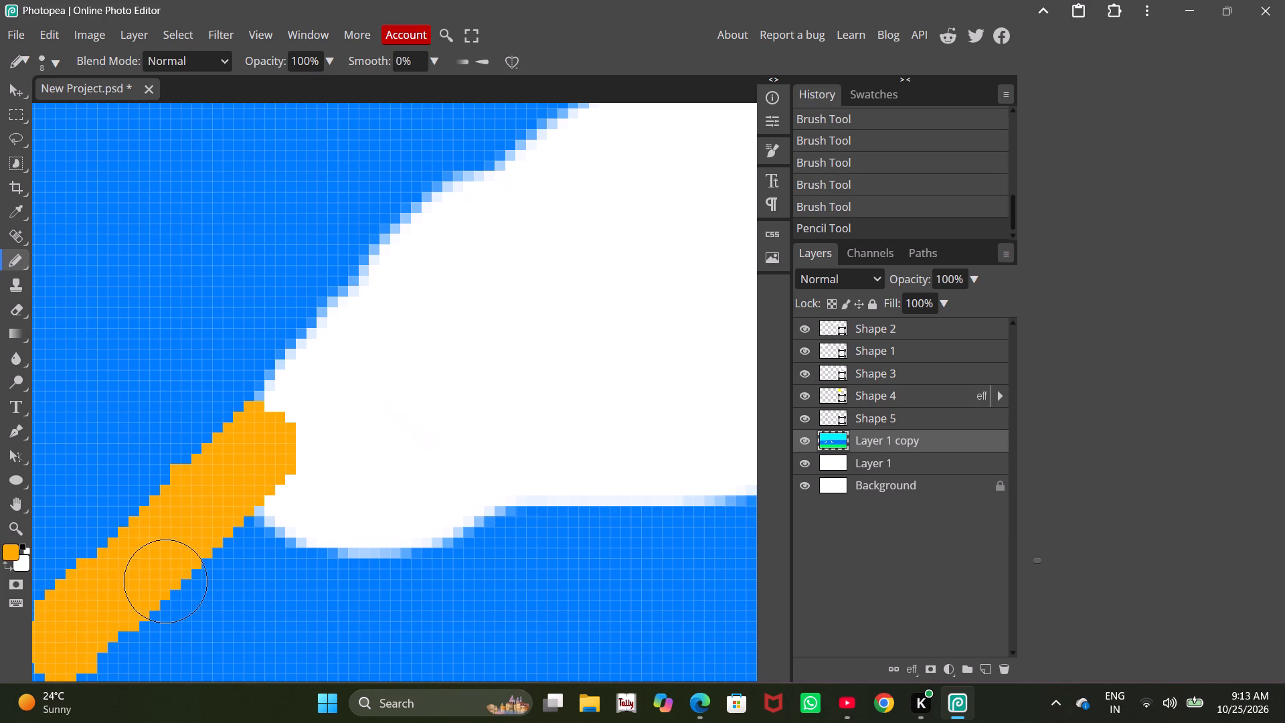
{"action": "scroll", "coordinate": [170, 578], "scroll_direction": "down", "scroll_amount": 7, "text": "alt"}
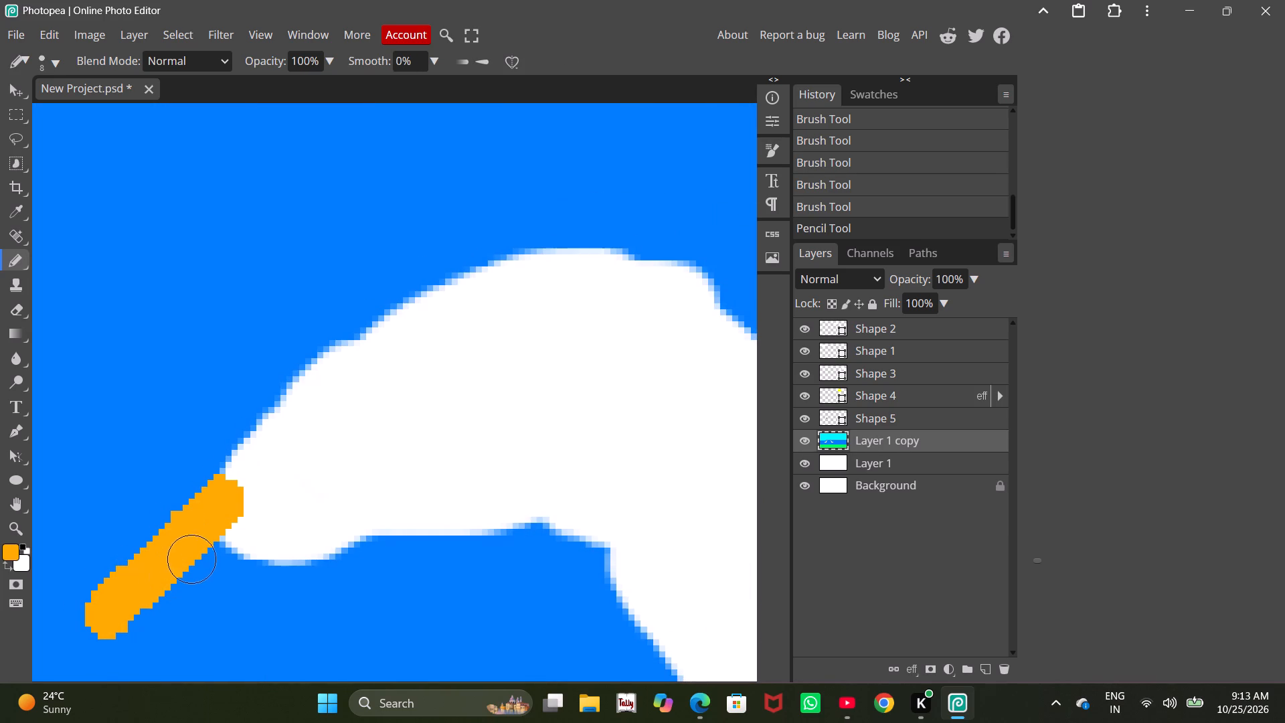
Thicken the second bird's orange beak with the Pencil tool and lengthen its outer tip down and away from the head.
{"action": "scroll", "coordinate": [164, 483], "scroll_direction": "down", "scroll_amount": 3, "text": "alt"}
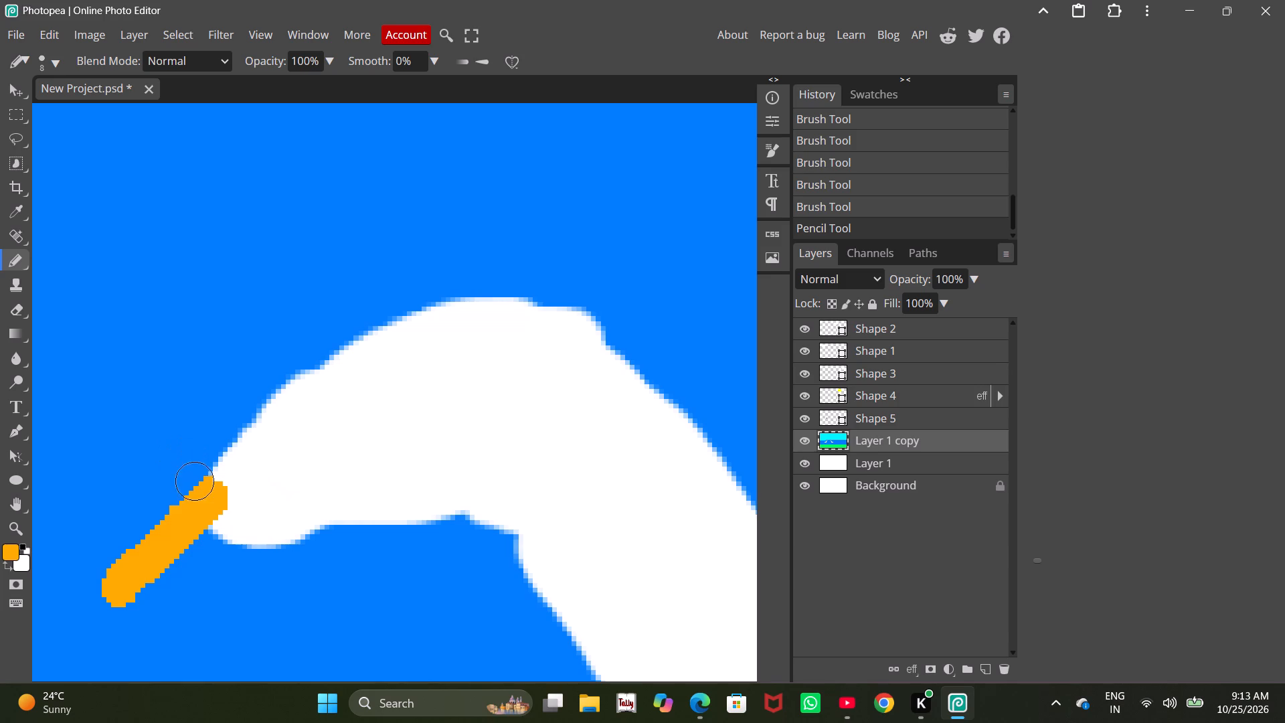
{"action": "left_click_drag", "start_coordinate": [211, 497], "coordinate": [113, 572]}
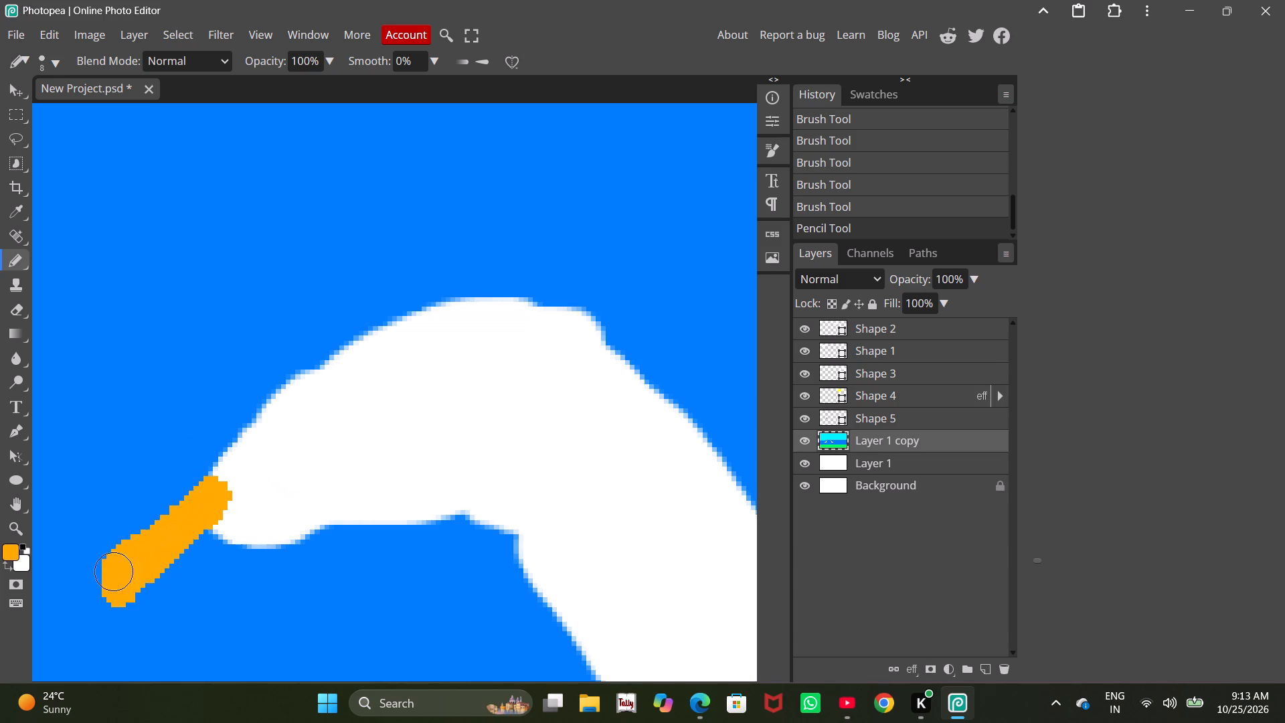
{"action": "left_click_drag", "start_coordinate": [113, 572], "coordinate": [172, 575]}
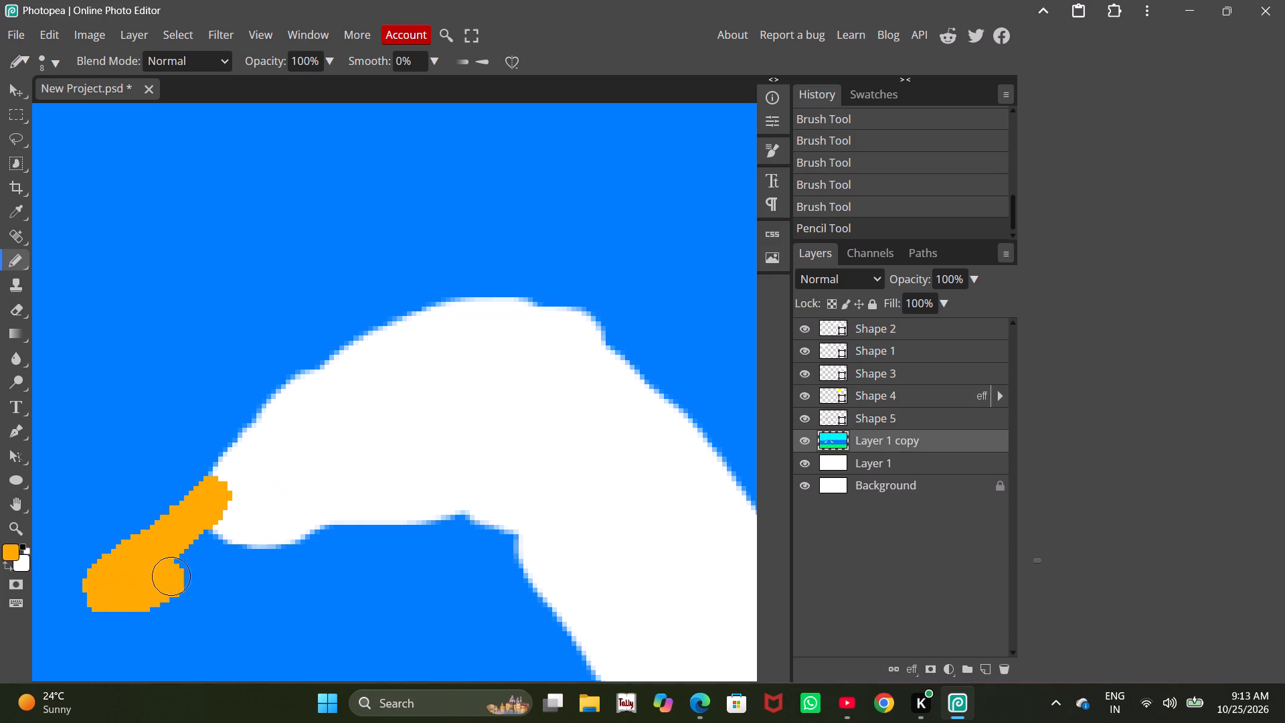
{"action": "left_click_drag", "start_coordinate": [172, 575], "coordinate": [216, 543]}
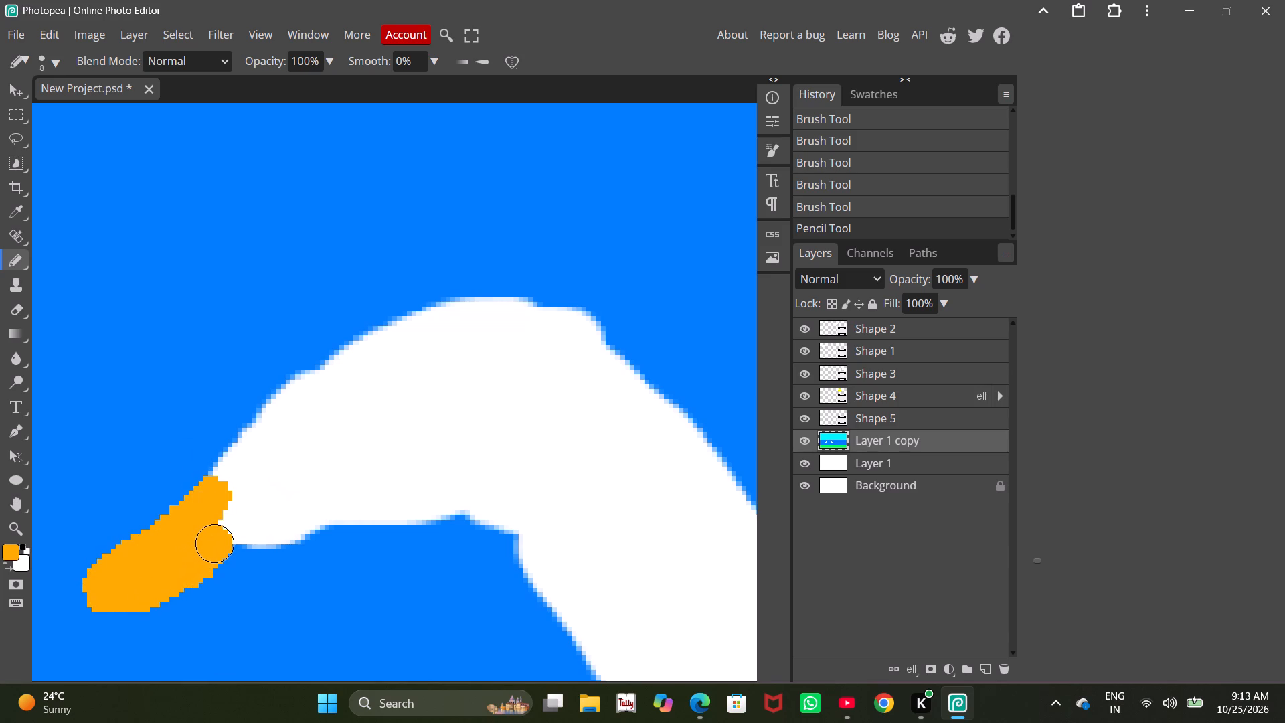
{"action": "left_click_drag", "start_coordinate": [216, 543], "coordinate": [175, 564]}
{"action": "left_click_drag", "start_coordinate": [175, 564], "coordinate": [79, 604]}
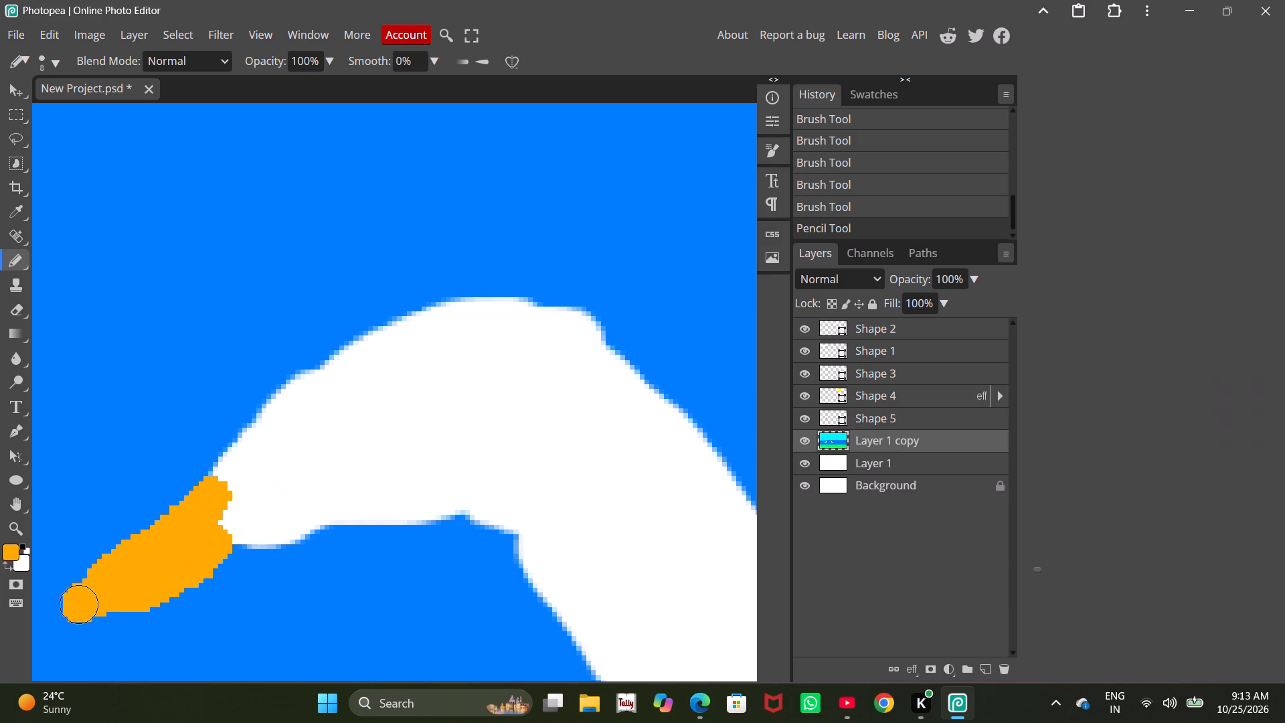
{"action": "left_click_drag", "start_coordinate": [79, 604], "coordinate": [211, 561]}
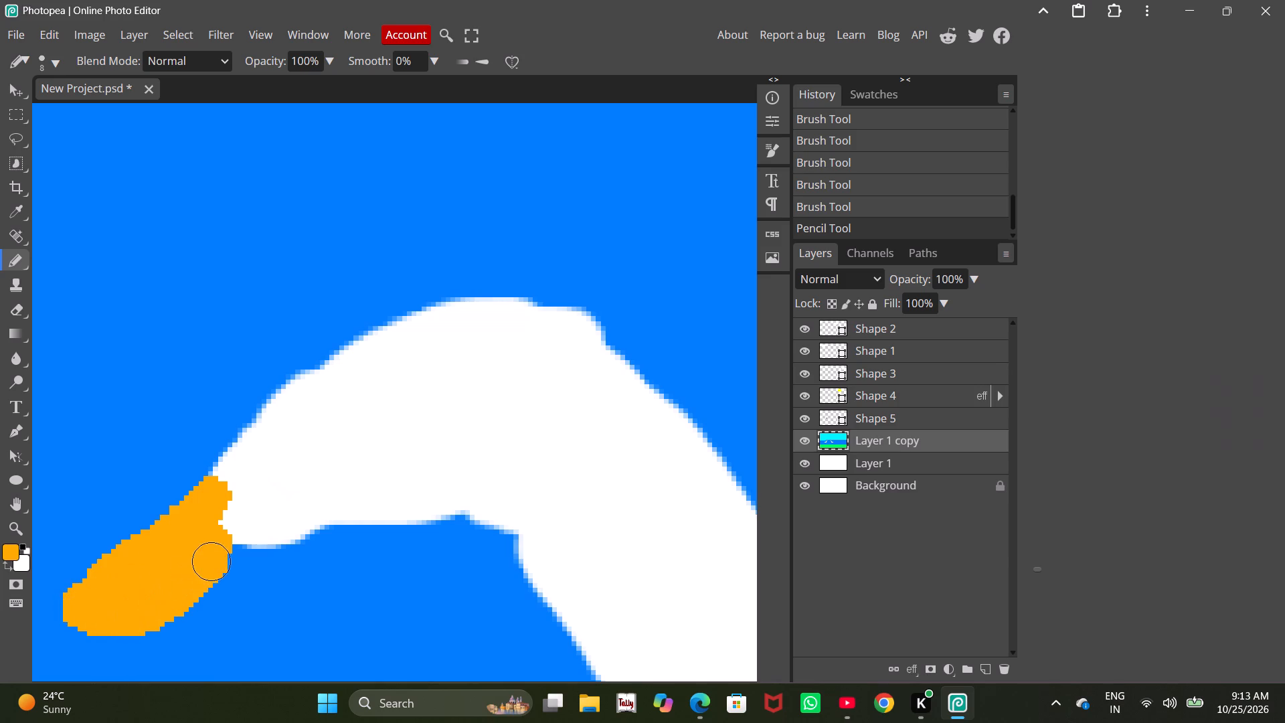
Extend the orange beak's base back beneath the second bird's head, filling in its underside and the join with the head.
{"action": "left_click_drag", "start_coordinate": [211, 561], "coordinate": [284, 552]}
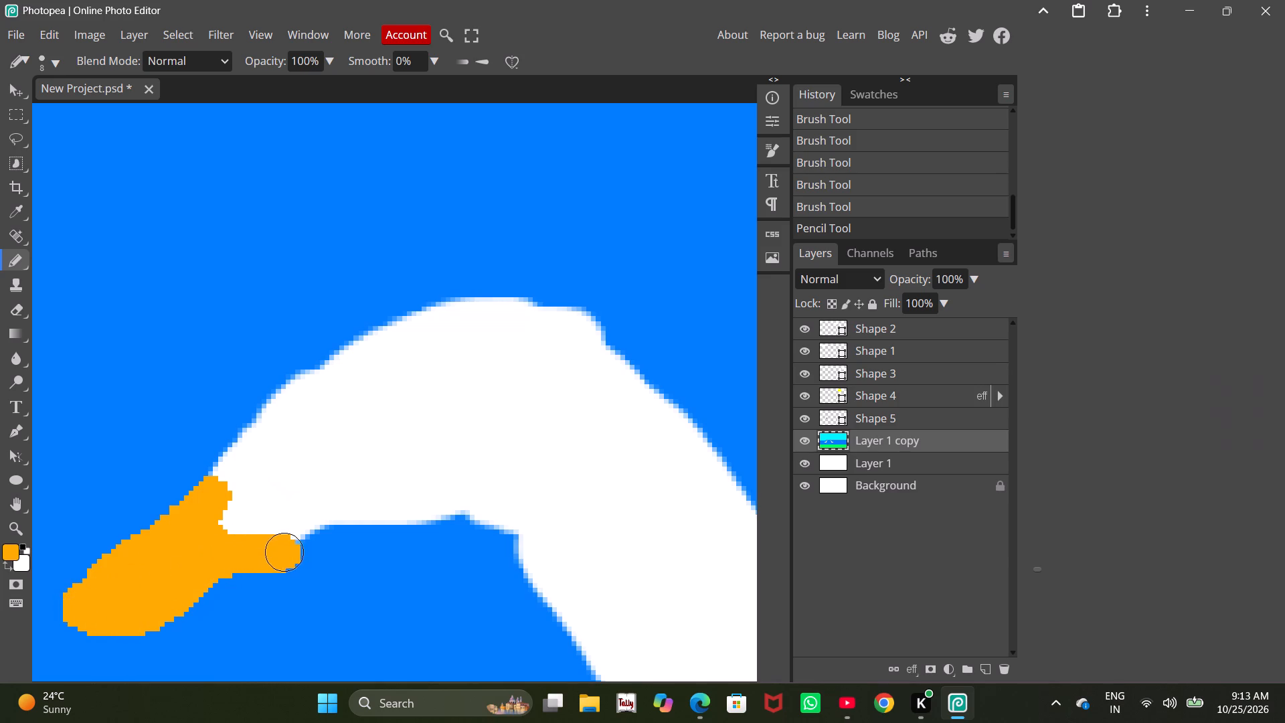
{"action": "left_click_drag", "start_coordinate": [284, 552], "coordinate": [249, 555]}
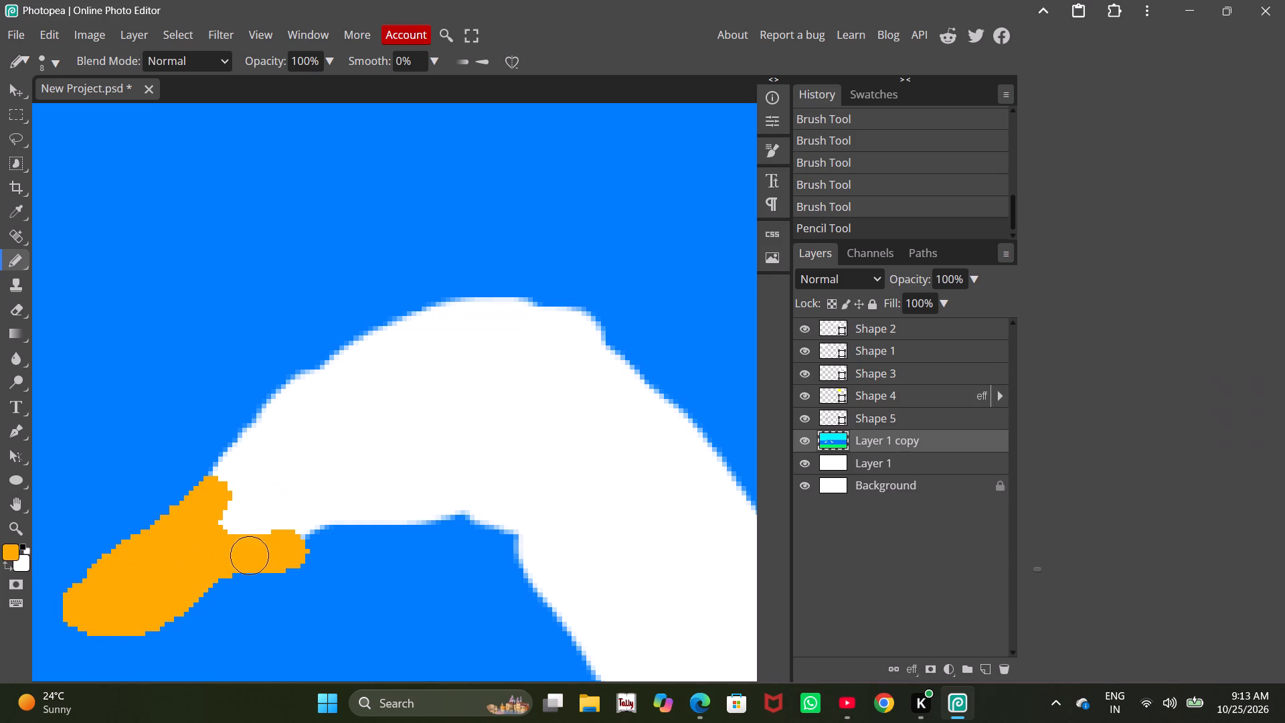
{"action": "left_click_drag", "start_coordinate": [249, 555], "coordinate": [138, 633]}
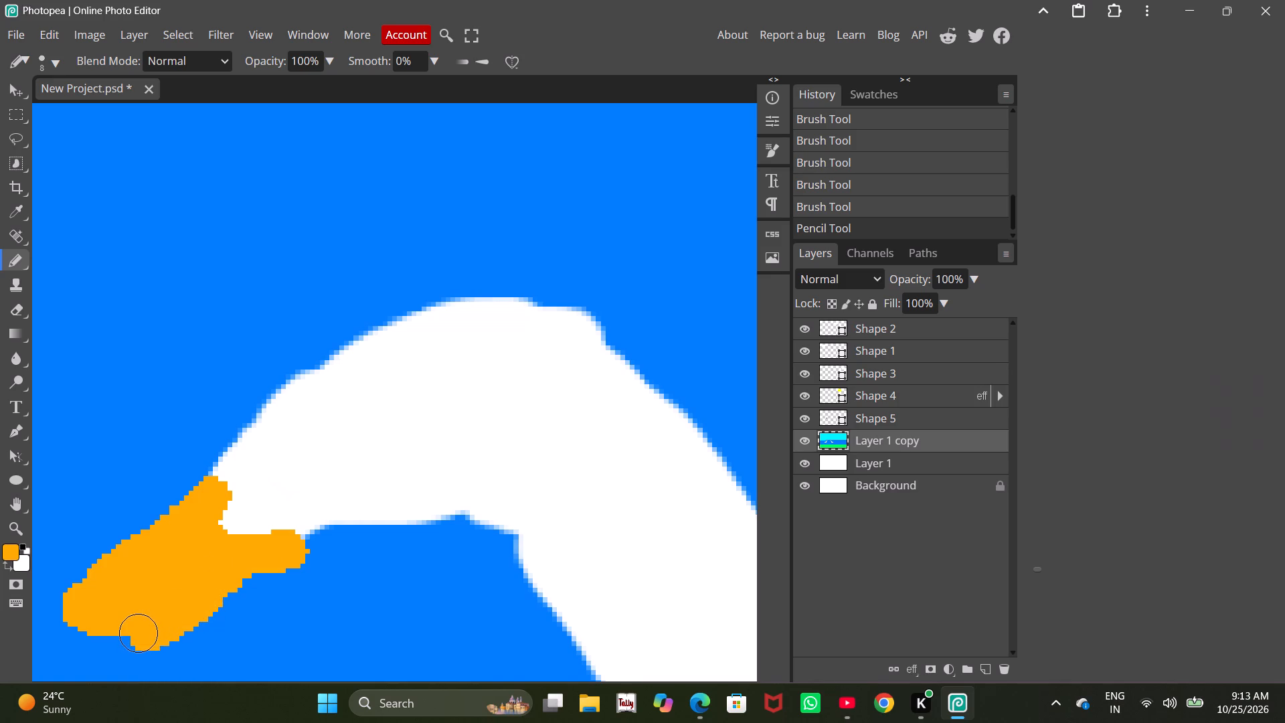
{"action": "left_click_drag", "start_coordinate": [138, 633], "coordinate": [201, 614]}
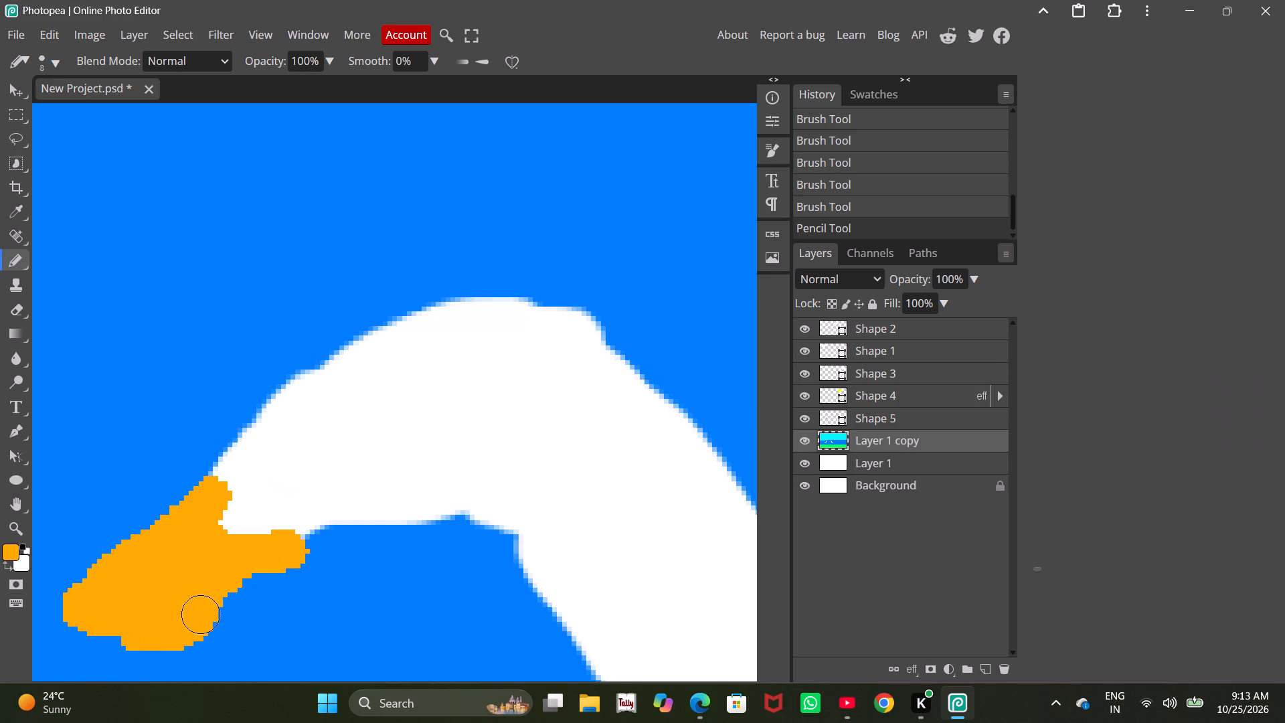
{"action": "left_click_drag", "start_coordinate": [201, 614], "coordinate": [244, 572]}
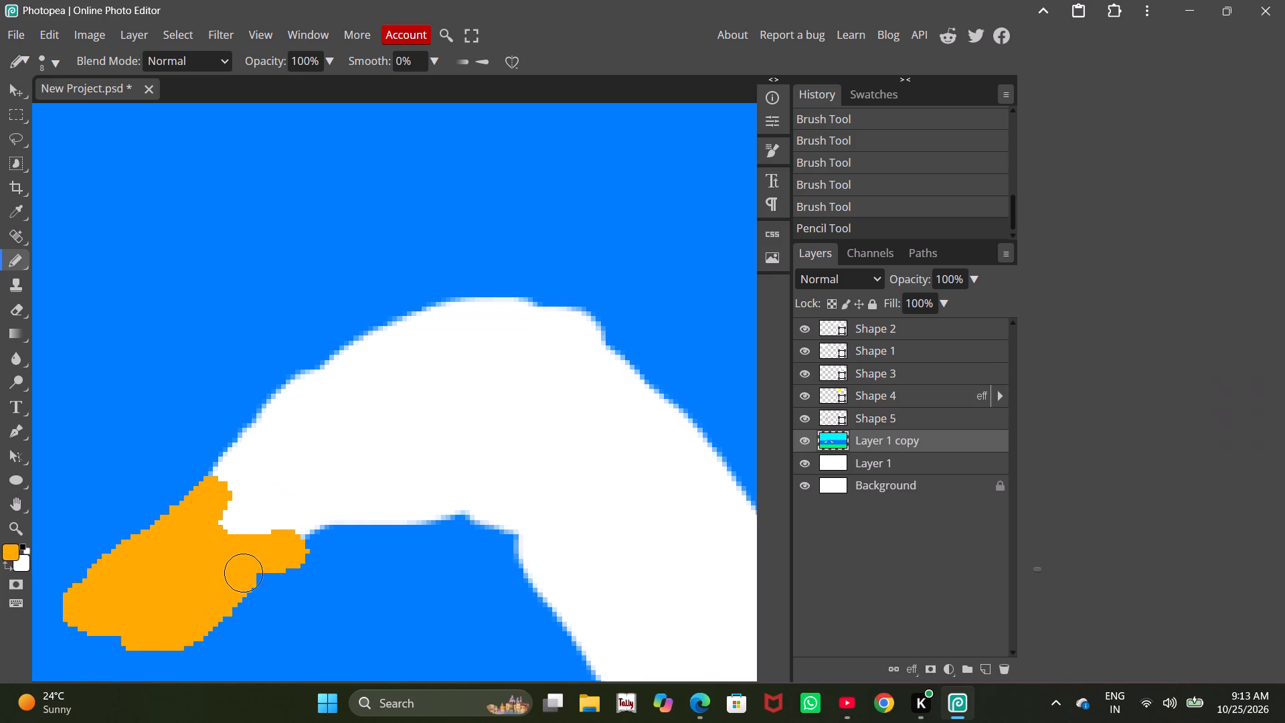
{"action": "left_click_drag", "start_coordinate": [244, 572], "coordinate": [244, 572]}
{"action": "left_click_drag", "start_coordinate": [225, 517], "coordinate": [259, 542]}
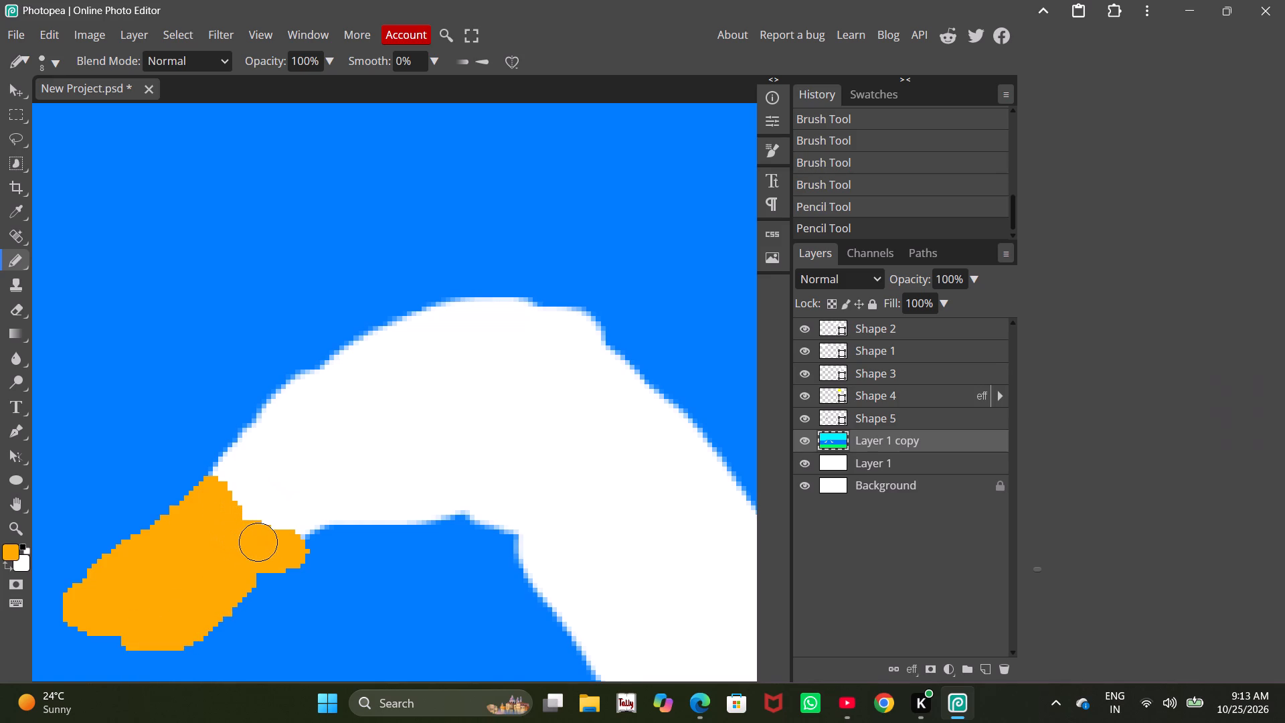
{"action": "left_click_drag", "start_coordinate": [259, 542], "coordinate": [262, 542]}
Fill the notch beneath the beak's base in orange and build up the lower side of its outer tip as a rounded lobe.
{"action": "scroll", "coordinate": [152, 550], "scroll_direction": "down", "scroll_amount": 6}
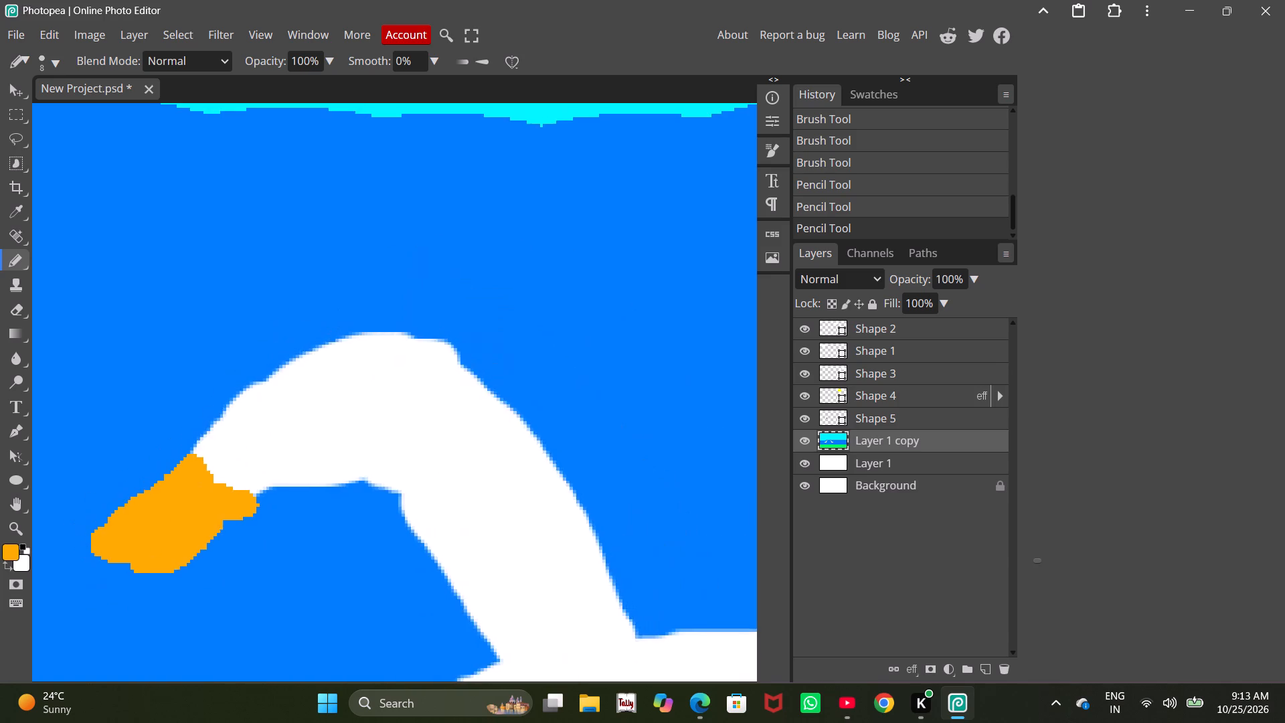
{"action": "scroll", "coordinate": [152, 550], "scroll_direction": "down", "scroll_amount": 5, "text": "alt"}
{"action": "scroll", "coordinate": [192, 538], "scroll_direction": "up", "scroll_amount": 14, "text": "alt"}
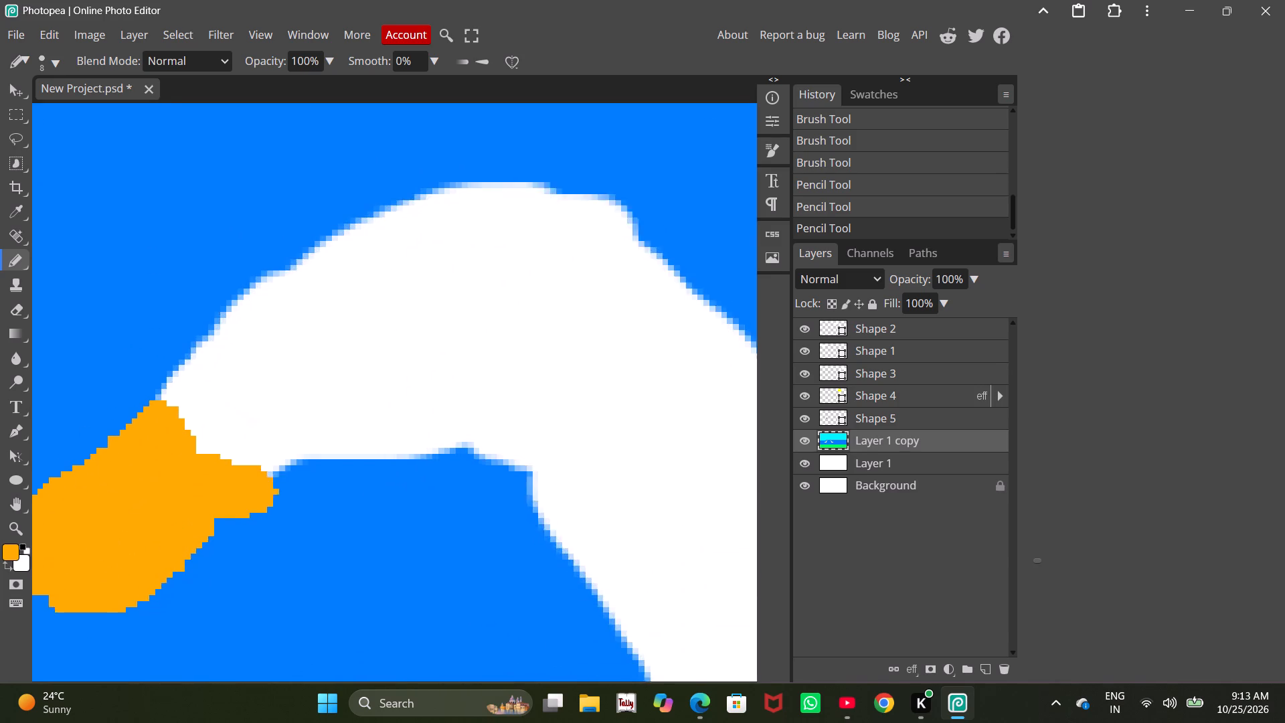
{"action": "scroll", "coordinate": [145, 526], "scroll_direction": "up", "scroll_amount": 1, "text": "alt"}
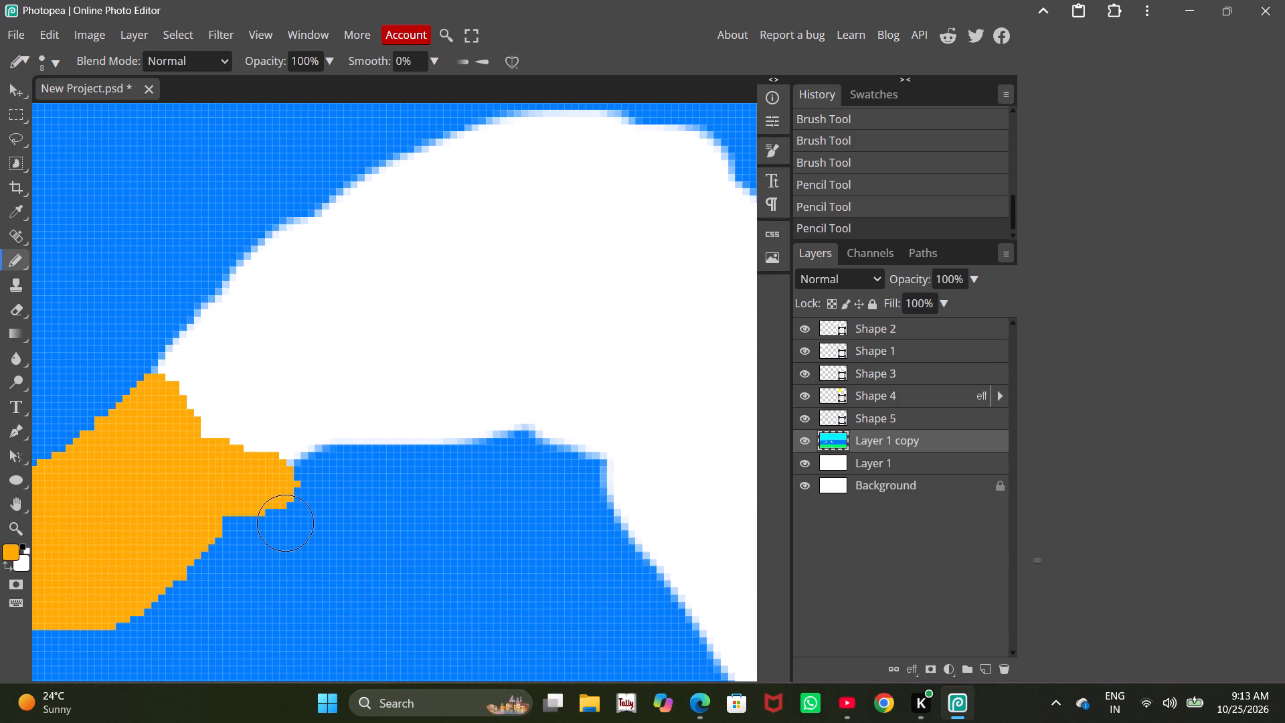
{"action": "scroll", "coordinate": [214, 476], "scroll_direction": "up", "scroll_amount": 3, "text": "alt"}
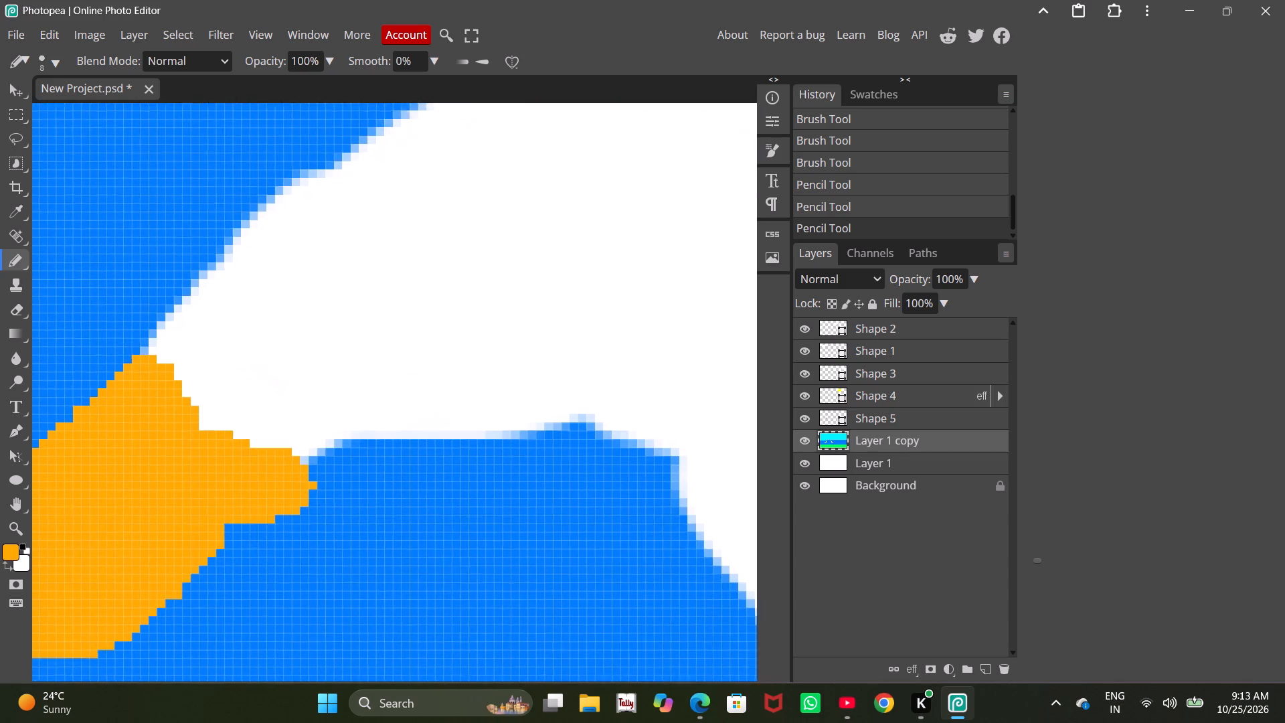
{"action": "scroll", "coordinate": [214, 476], "scroll_direction": "up", "scroll_amount": 2, "text": "ctrl"}
{"action": "scroll", "coordinate": [214, 476], "scroll_direction": "down", "scroll_amount": 4, "text": "ctrl"}
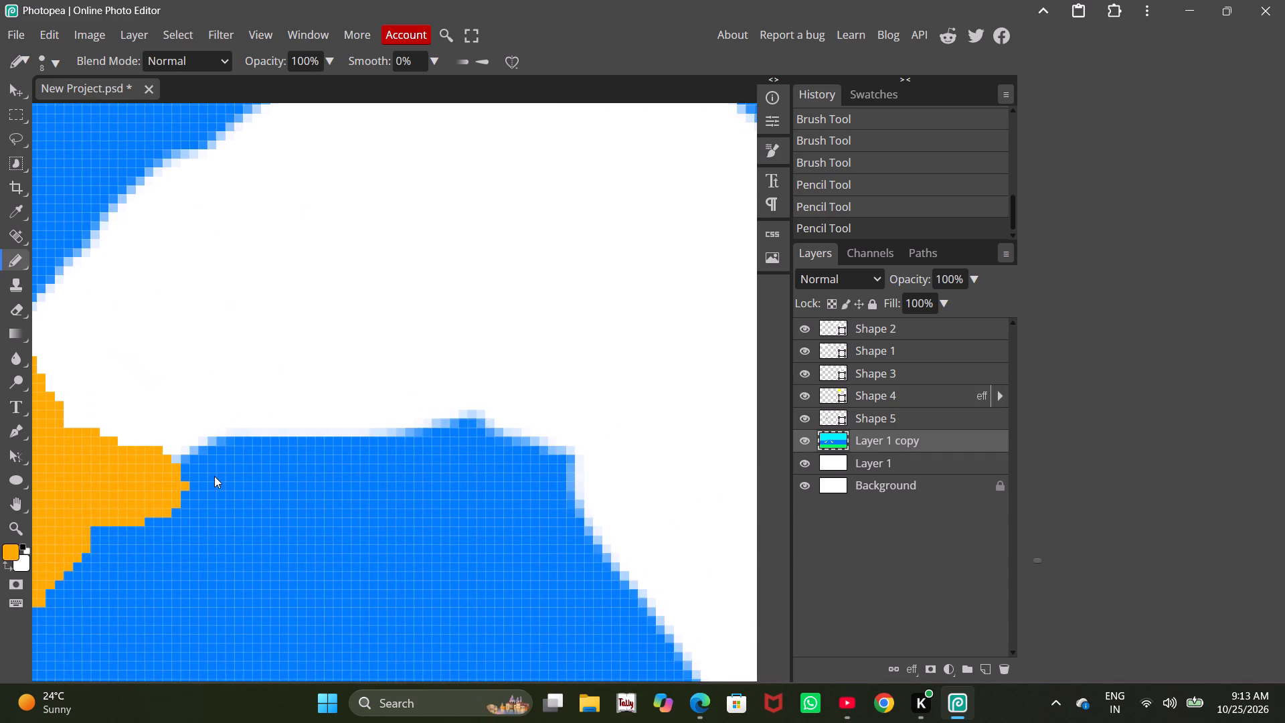
{"action": "scroll", "coordinate": [214, 476], "scroll_direction": "up", "scroll_amount": 3, "text": "ctrl"}
{"action": "scroll", "coordinate": [270, 465], "scroll_direction": "up", "scroll_amount": 1, "text": "ctrl"}
{"action": "scroll", "coordinate": [331, 470], "scroll_direction": "up", "scroll_amount": 2, "text": "ctrl"}
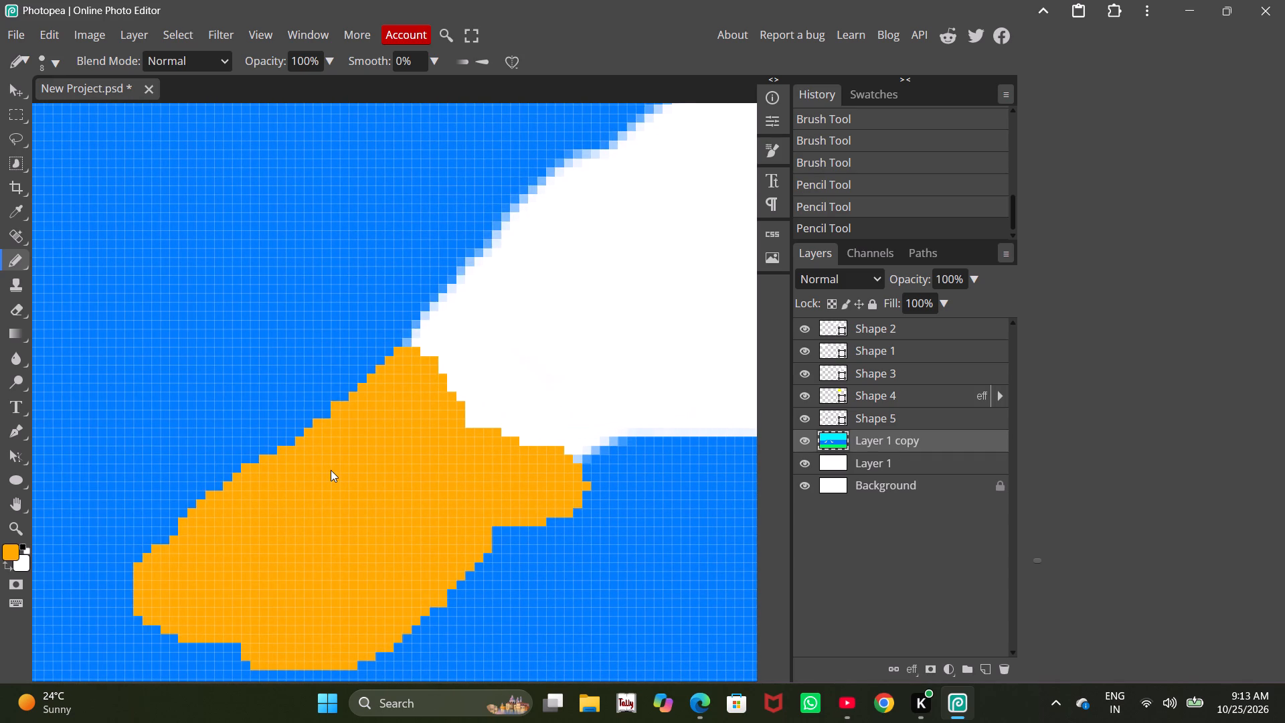
{"action": "scroll", "coordinate": [331, 470], "scroll_direction": "down", "scroll_amount": 2, "text": "ctrl"}
{"action": "scroll", "coordinate": [331, 470], "scroll_direction": "down", "scroll_amount": 2, "text": "alt"}
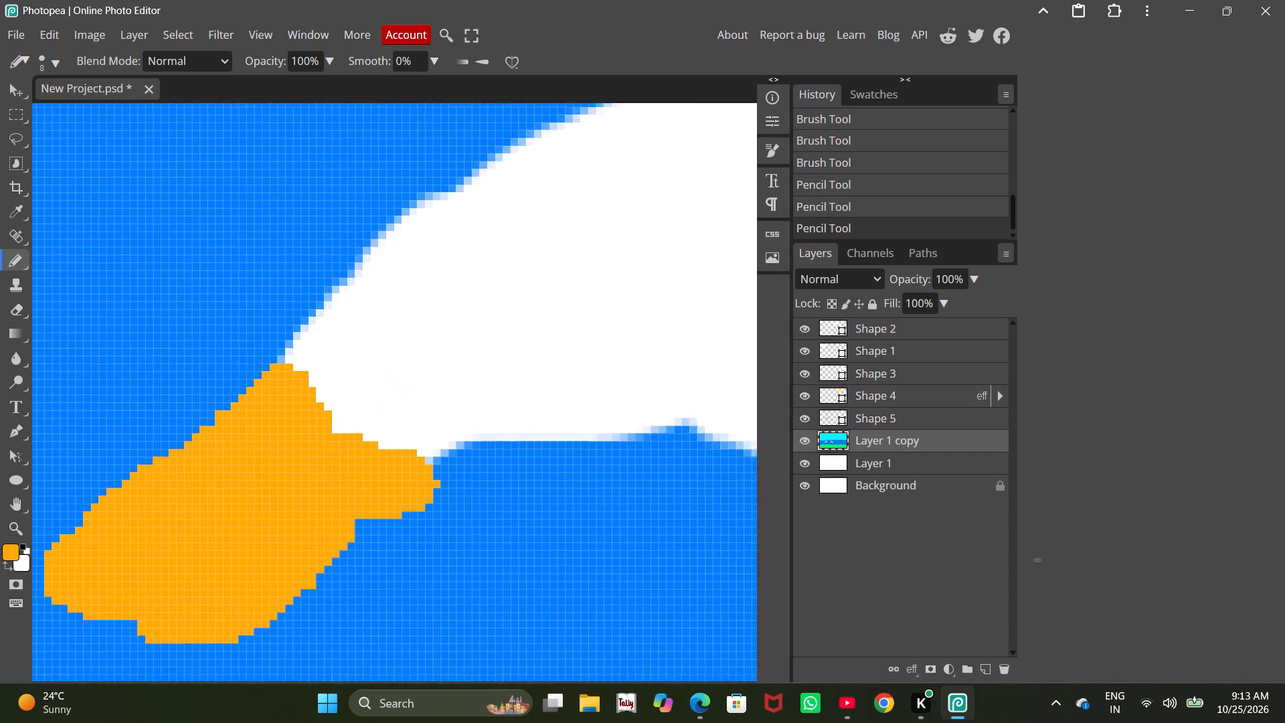
{"action": "scroll", "coordinate": [331, 470], "scroll_direction": "down", "scroll_amount": 3, "text": "alt"}
{"action": "left_click_drag", "start_coordinate": [352, 500], "coordinate": [341, 512], "text": "alt"}
{"action": "left_click_drag", "start_coordinate": [357, 505], "coordinate": [329, 525]}
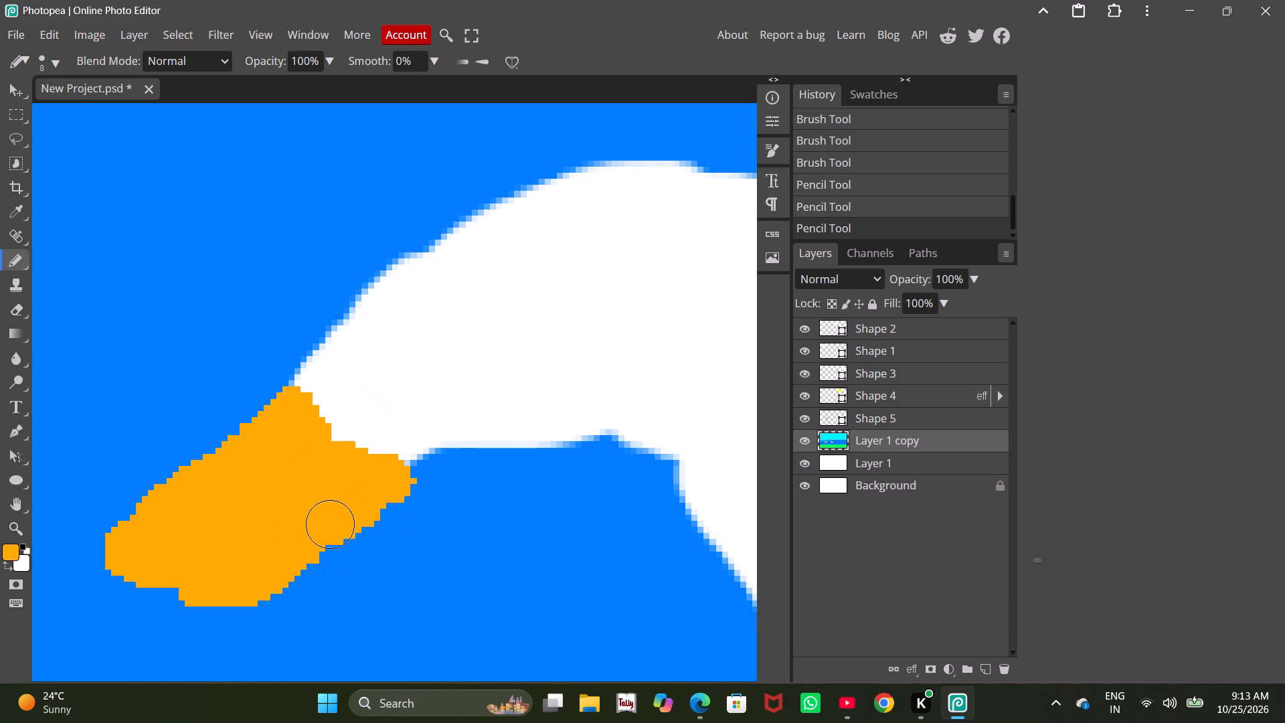
{"action": "left_click_drag", "start_coordinate": [329, 525], "coordinate": [180, 606]}
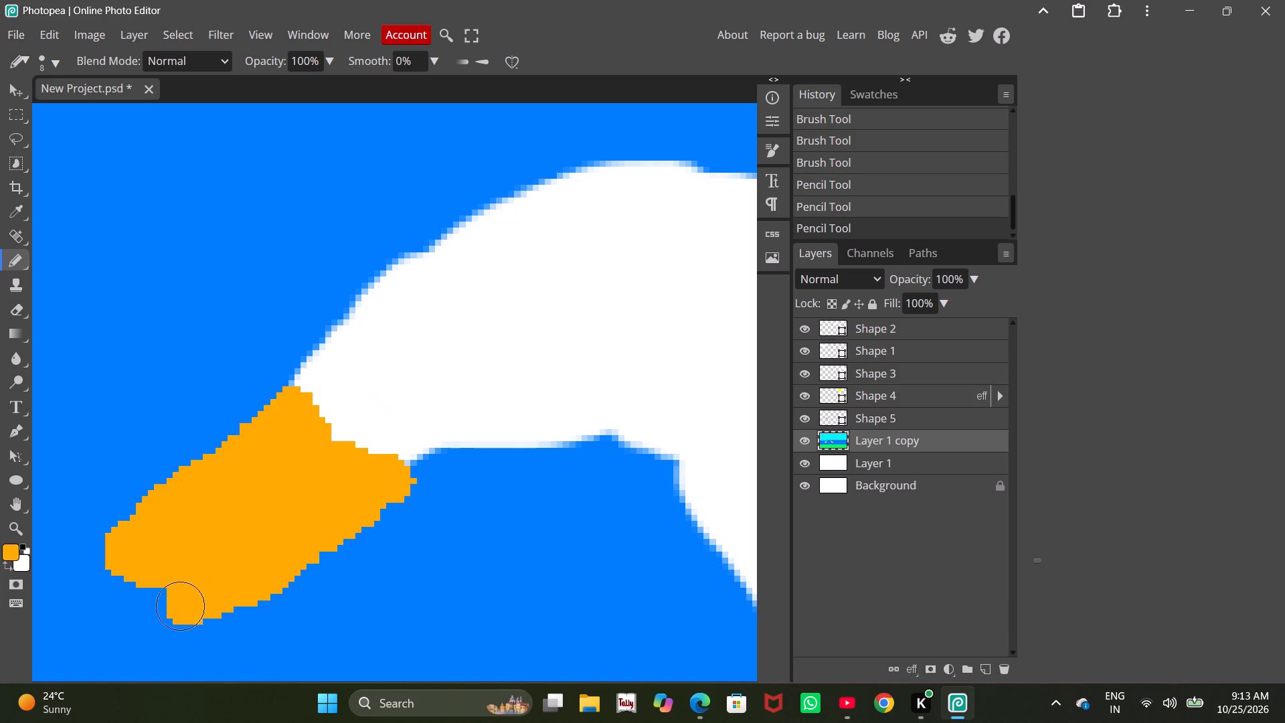
{"action": "left_click_drag", "start_coordinate": [180, 606], "coordinate": [228, 595]}
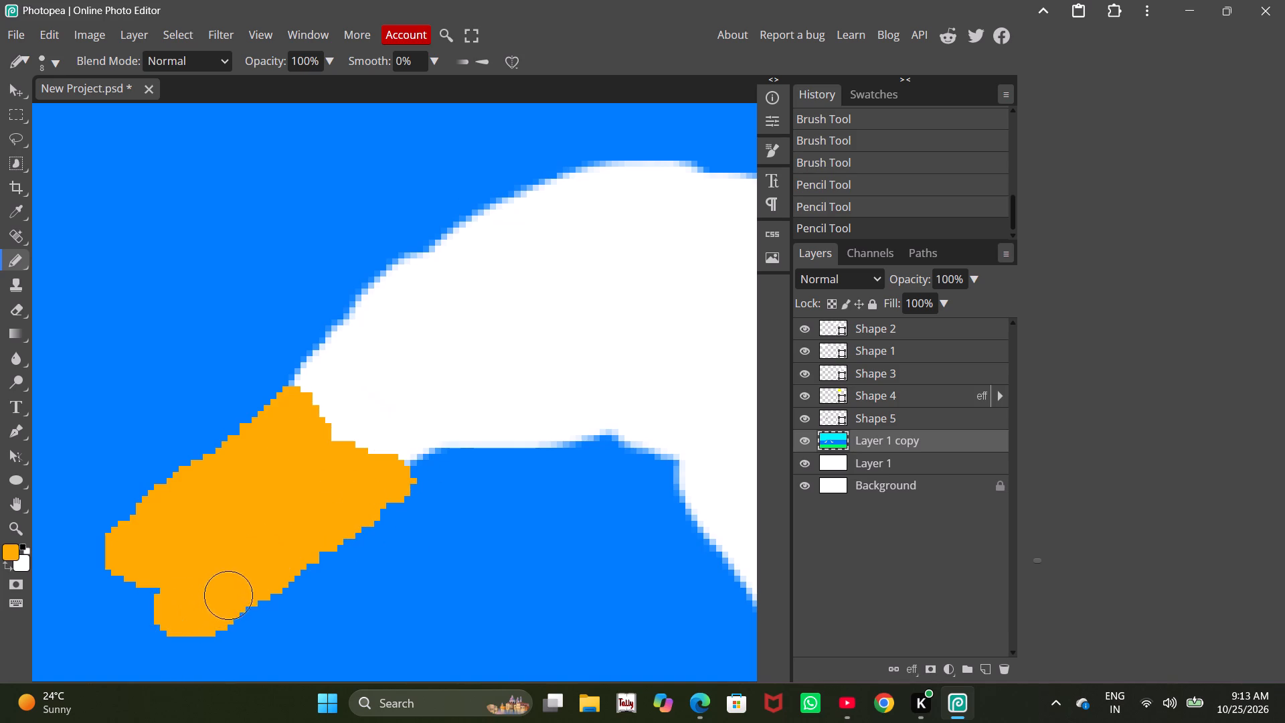
{"action": "left_click_drag", "start_coordinate": [228, 595], "coordinate": [298, 517]}
Smooth the lower edge of the orange beak between its base and its outer tip.
{"action": "scroll", "coordinate": [260, 411], "scroll_direction": "down", "scroll_amount": 7, "text": "alt"}
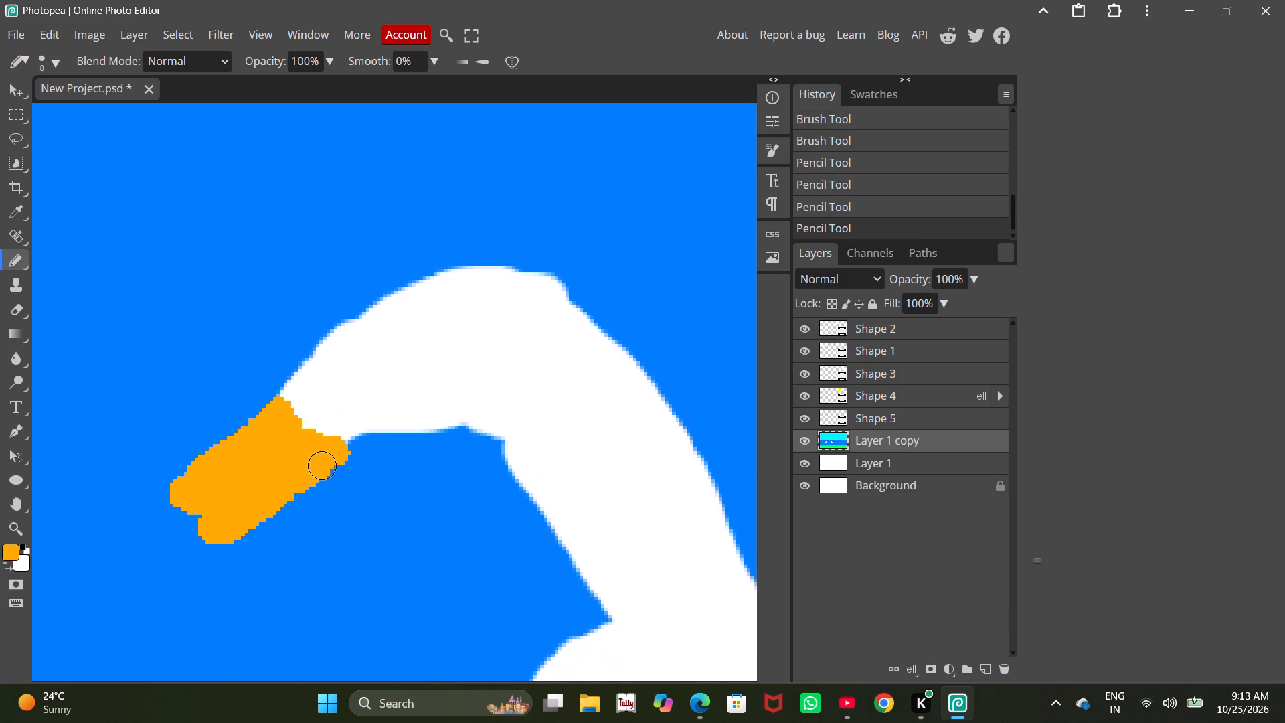
{"action": "left_click", "coordinate": [329, 465], "text": "alt"}
{"action": "left_click_drag", "start_coordinate": [328, 458], "coordinate": [273, 501]}
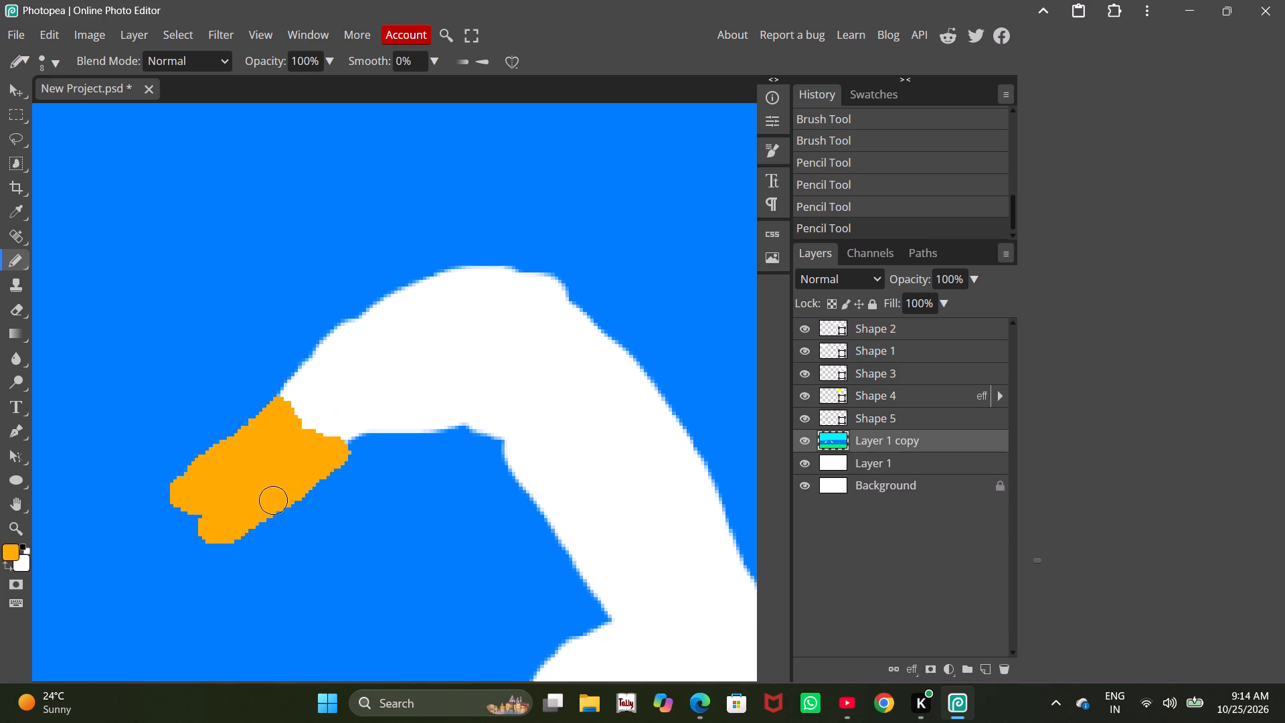
{"action": "left_click_drag", "start_coordinate": [273, 501], "coordinate": [240, 526]}
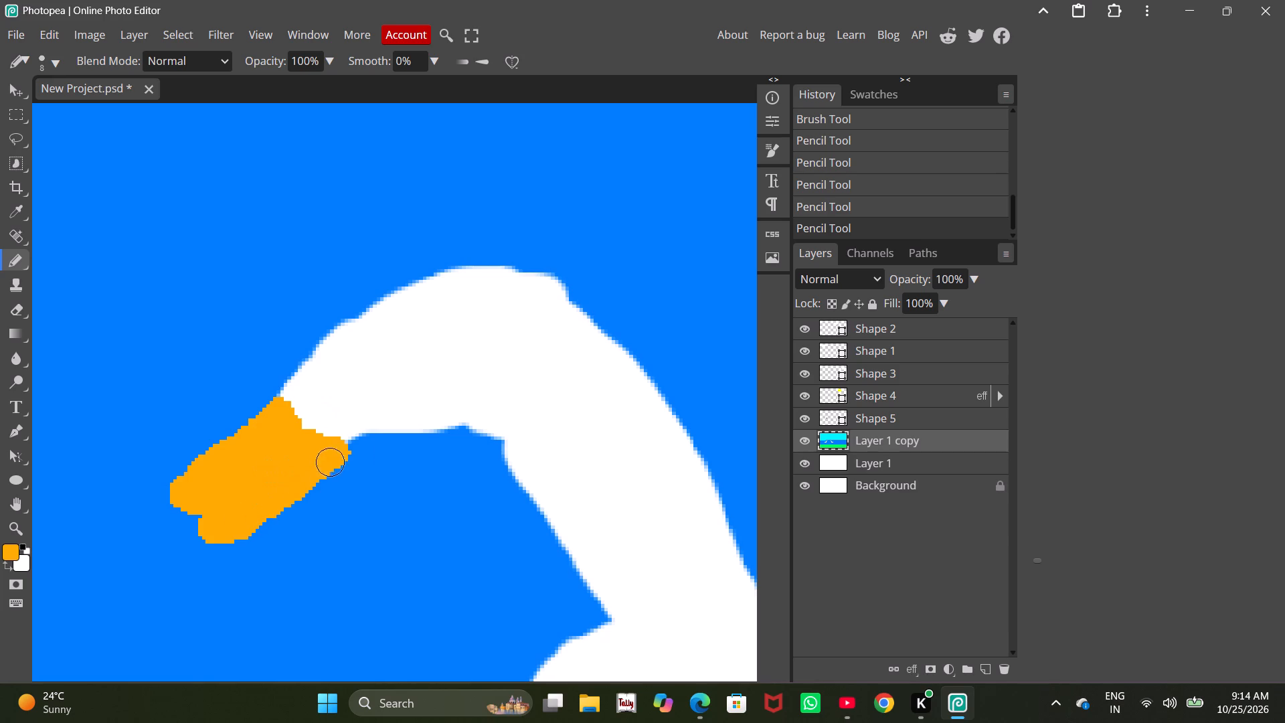
Set the foreground colour to white #ffffff.
{"action": "scroll", "coordinate": [373, 447], "scroll_direction": "down", "scroll_amount": 8, "text": "alt"}
{"action": "scroll", "coordinate": [322, 361], "scroll_direction": "down", "scroll_amount": 6, "text": "alt"}
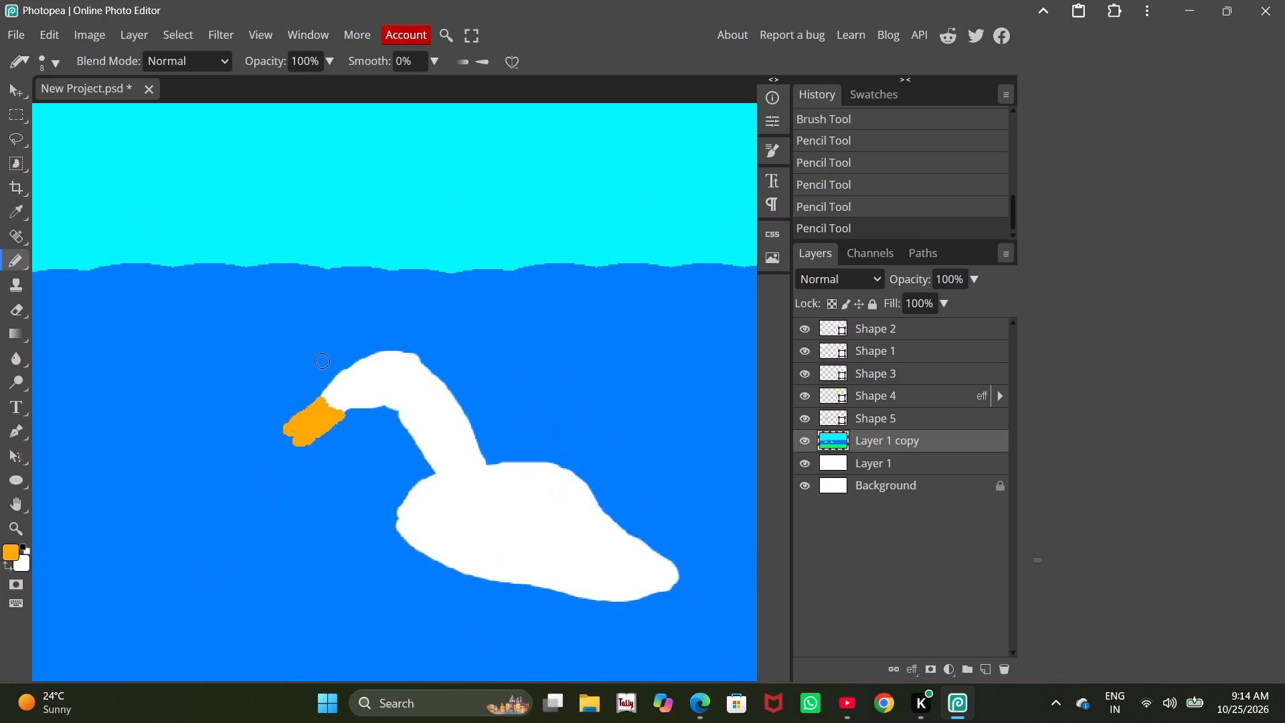
{"action": "scroll", "coordinate": [322, 361], "scroll_direction": "down", "scroll_amount": 11, "text": "alt"}
{"action": "scroll", "coordinate": [322, 361], "scroll_direction": "up", "scroll_amount": 5, "text": "alt"}
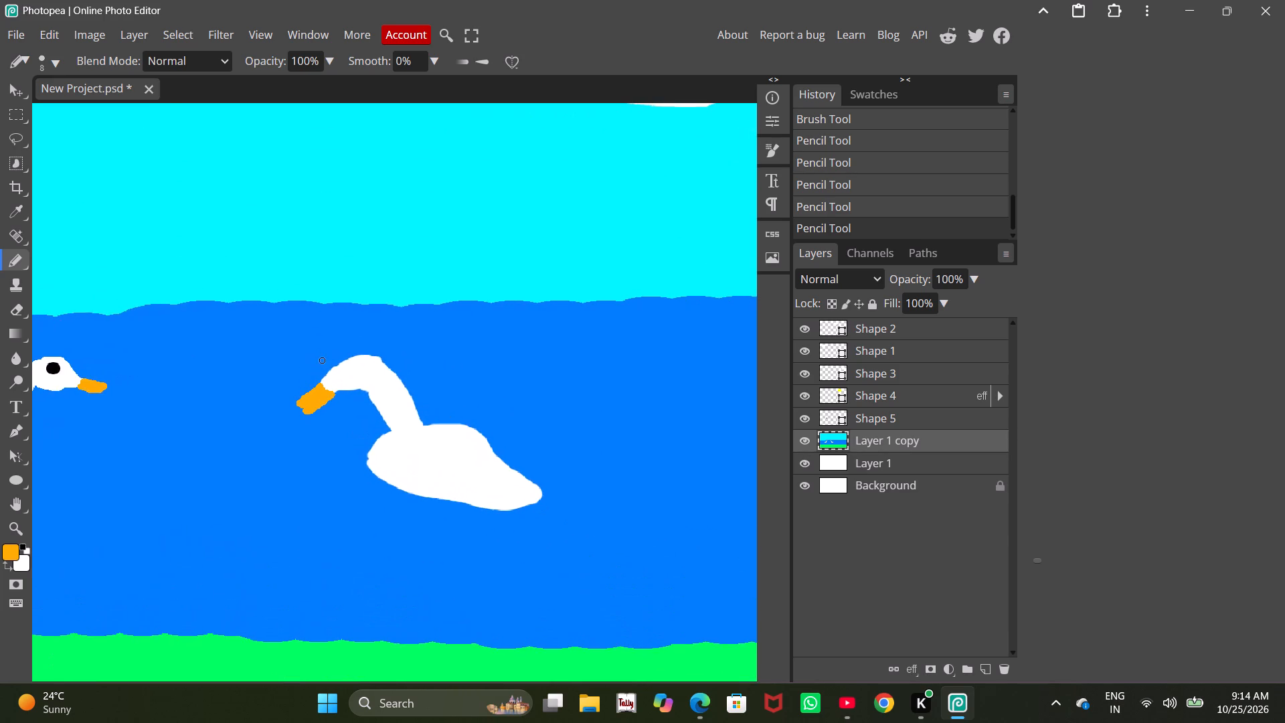
{"action": "scroll", "coordinate": [311, 362], "scroll_direction": "up", "scroll_amount": 19, "text": "alt"}
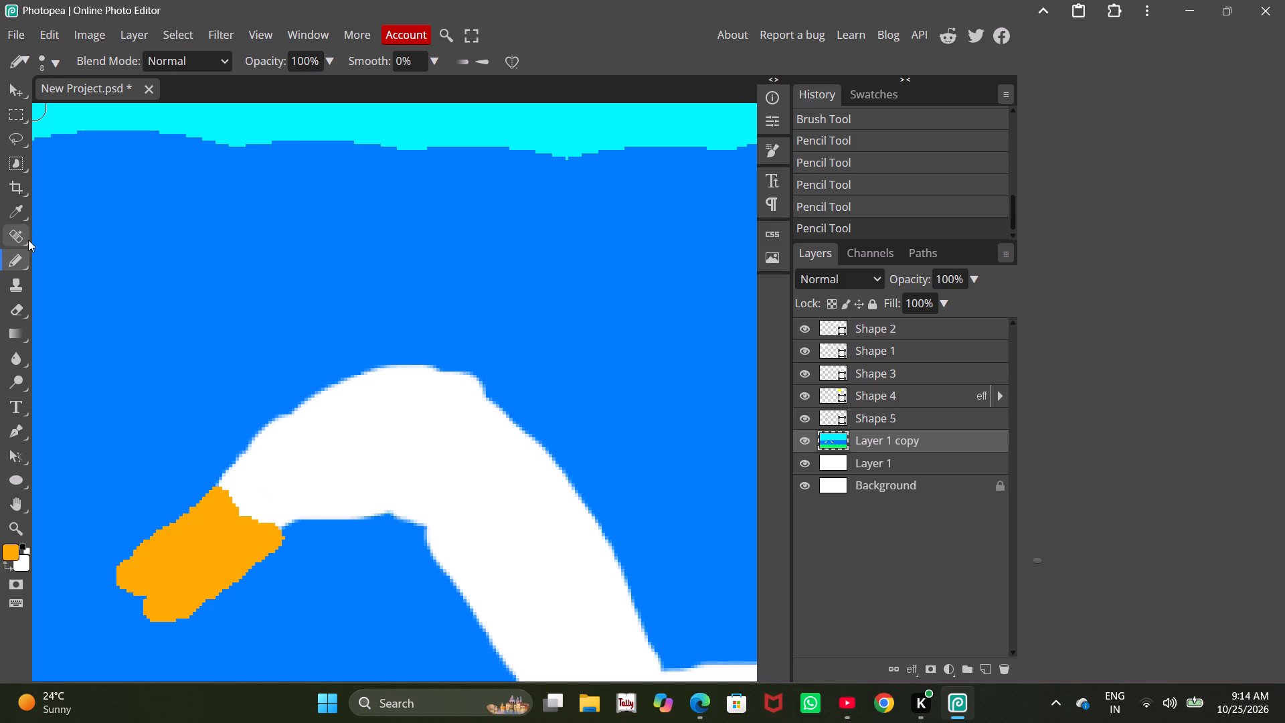
{"action": "left_click", "coordinate": [9, 552]}
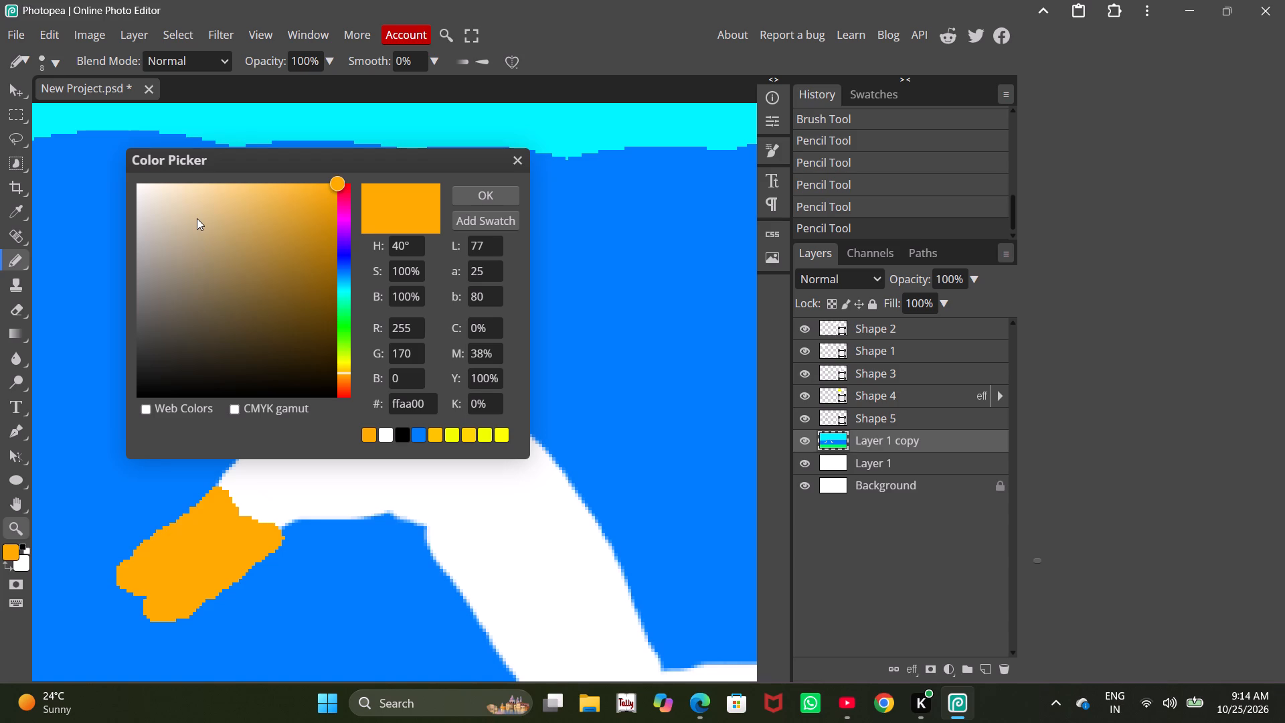
{"action": "left_click", "coordinate": [14, 557]}
{"action": "left_click_drag", "start_coordinate": [144, 186], "coordinate": [131, 176]}
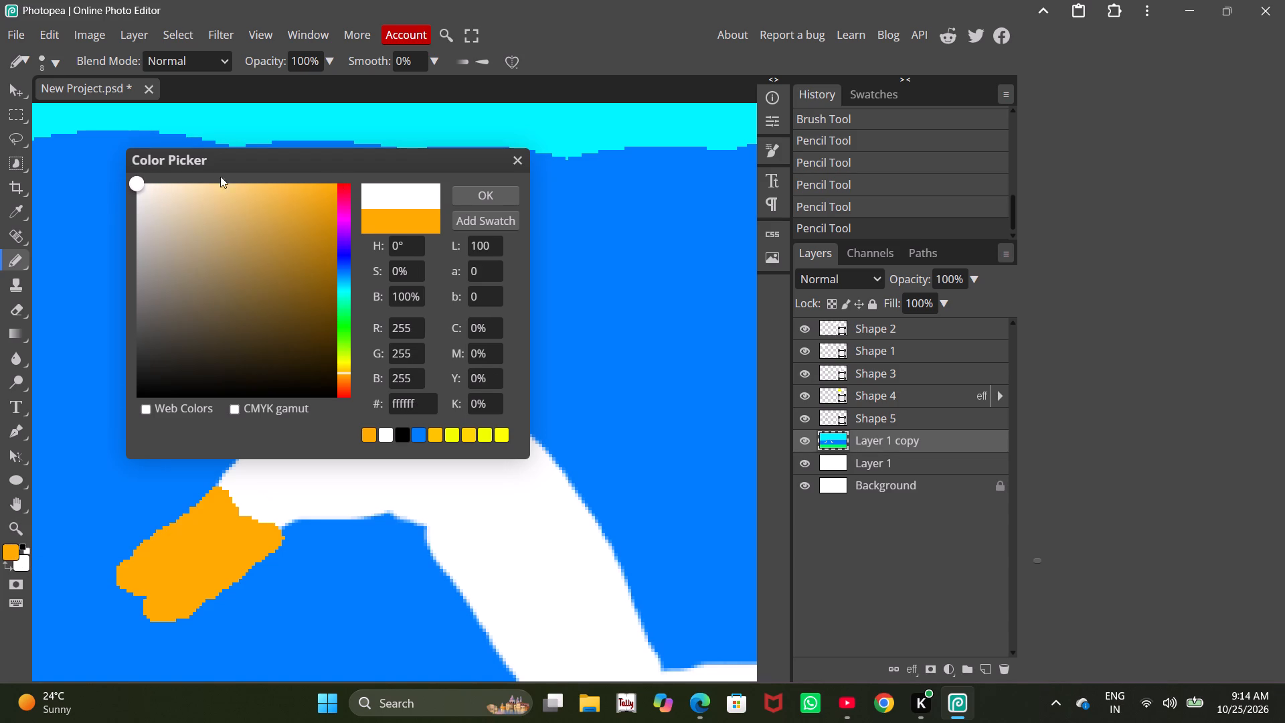
{"action": "left_click", "coordinate": [469, 195]}
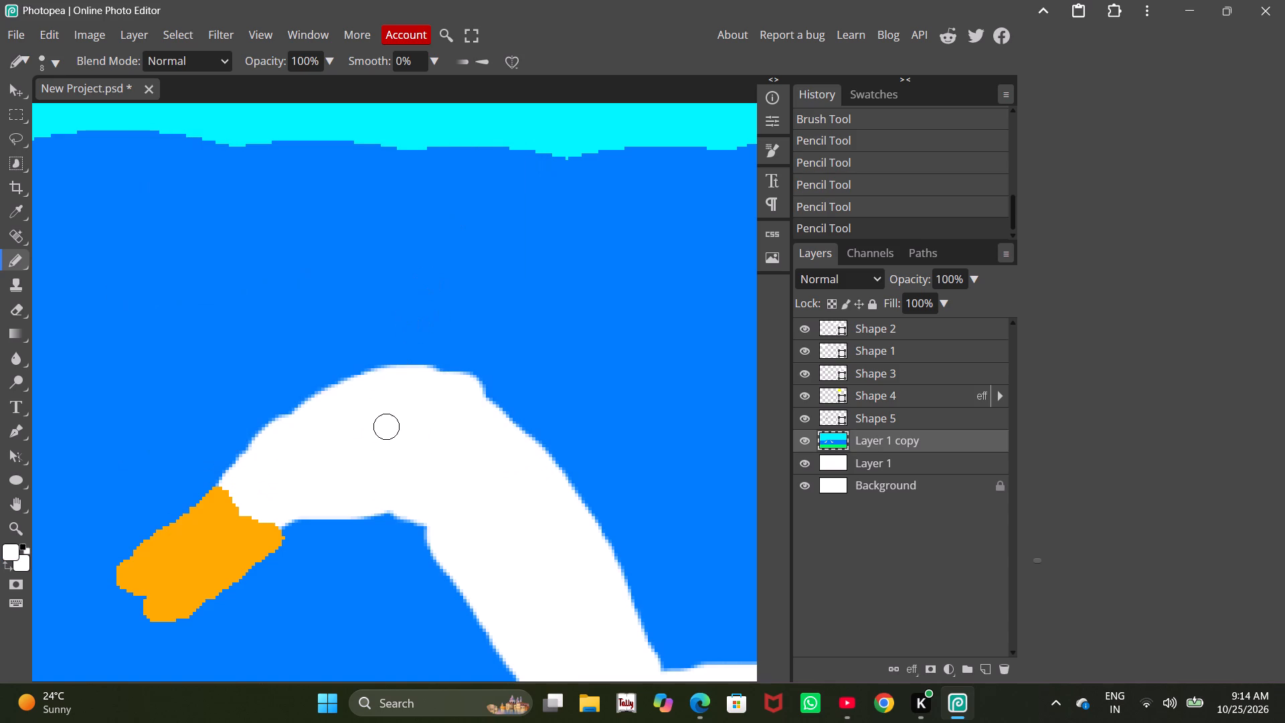
Paint white along the underside of the second bird's head from the beak's base to the neck, trimming the beak's inner corner.
{"action": "scroll", "coordinate": [349, 491], "scroll_direction": "up", "scroll_amount": 9, "text": "alt"}
{"action": "scroll", "coordinate": [218, 446], "scroll_direction": "down", "scroll_amount": 3}
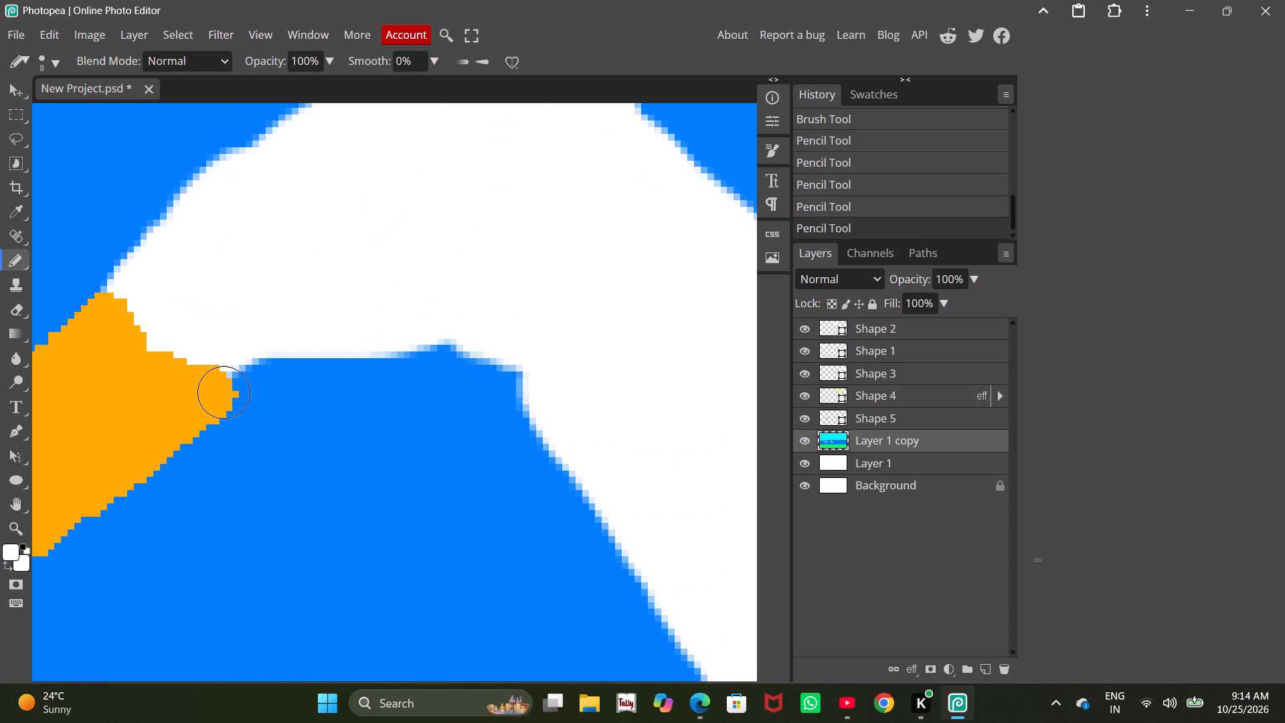
{"action": "left_click_drag", "start_coordinate": [236, 390], "coordinate": [303, 376]}
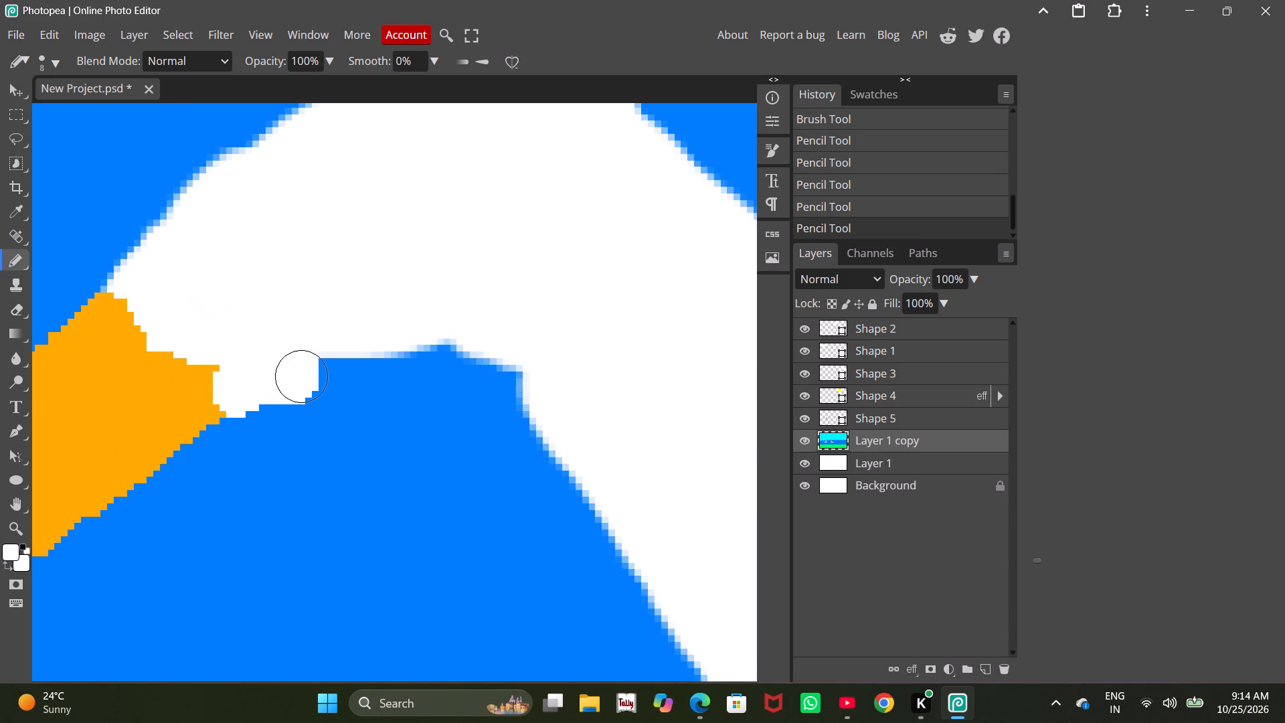
{"action": "left_click_drag", "start_coordinate": [303, 376], "coordinate": [464, 349]}
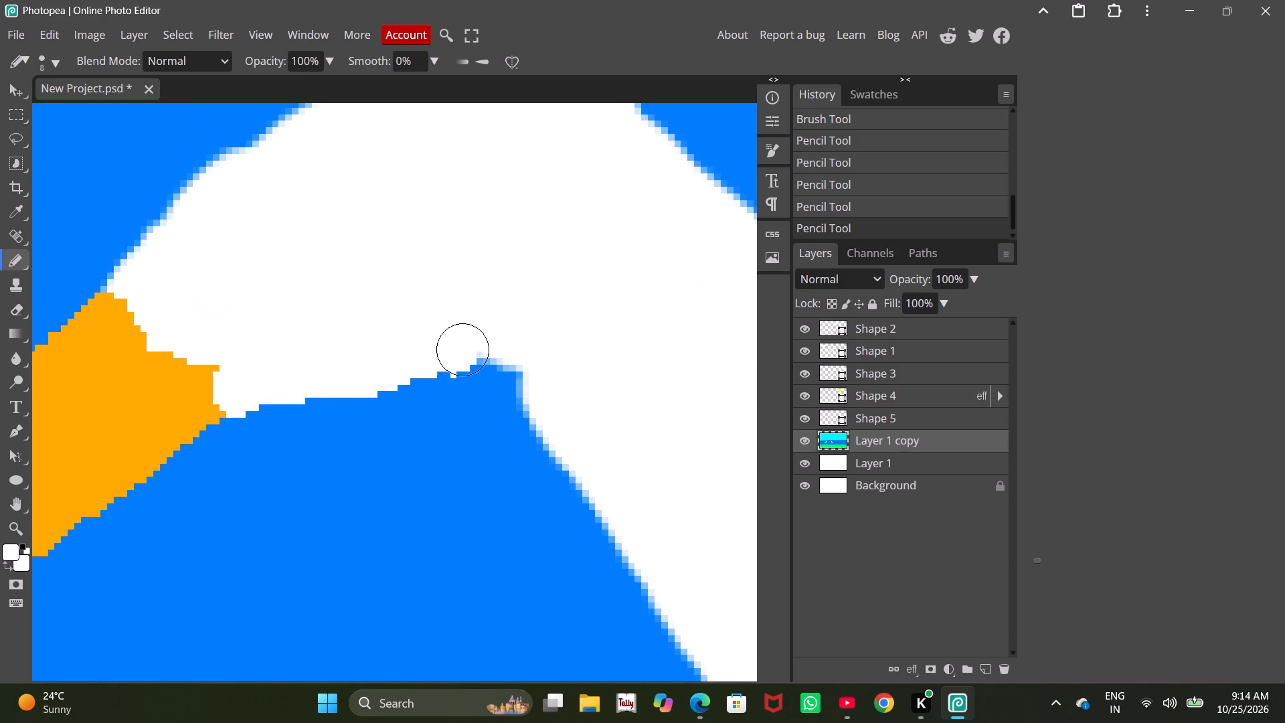
{"action": "left_click_drag", "start_coordinate": [464, 349], "coordinate": [523, 365]}
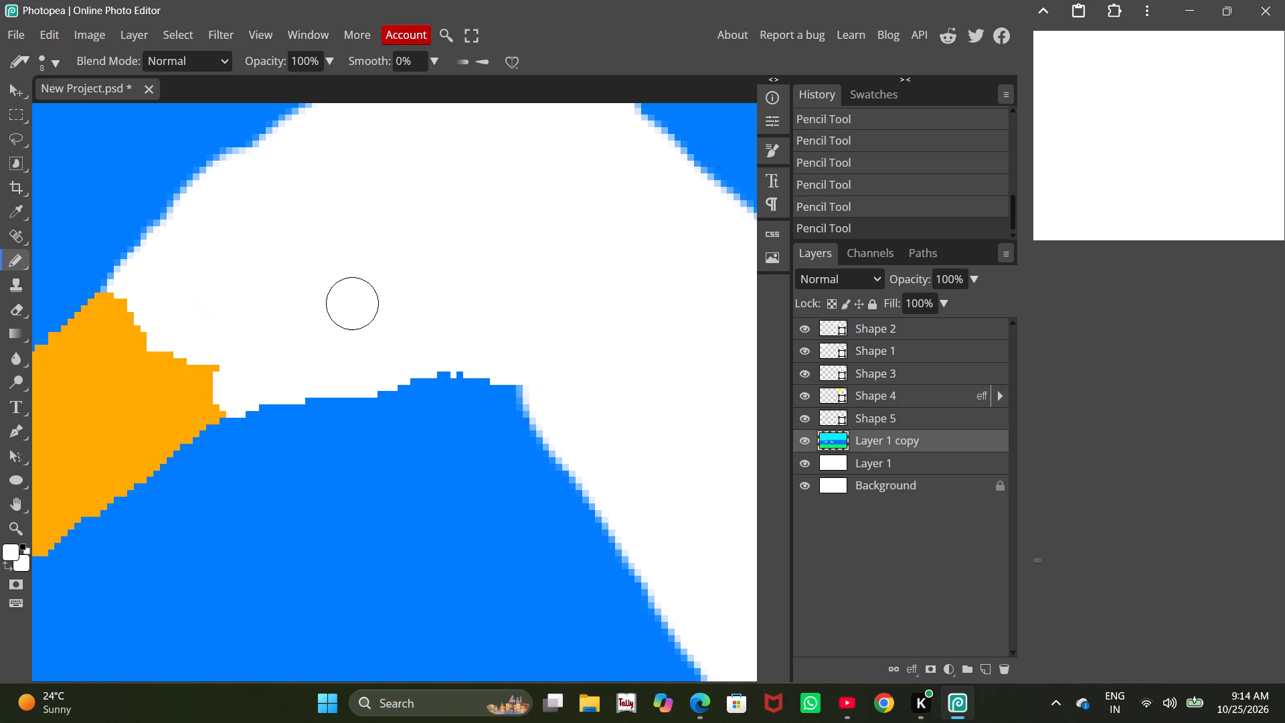
{"action": "left_click", "coordinate": [221, 360]}
Examine the second bird's reshaped head and beak at full-scene scale and up close.
{"action": "scroll", "coordinate": [358, 272], "scroll_direction": "down", "scroll_amount": 16, "text": "alt"}
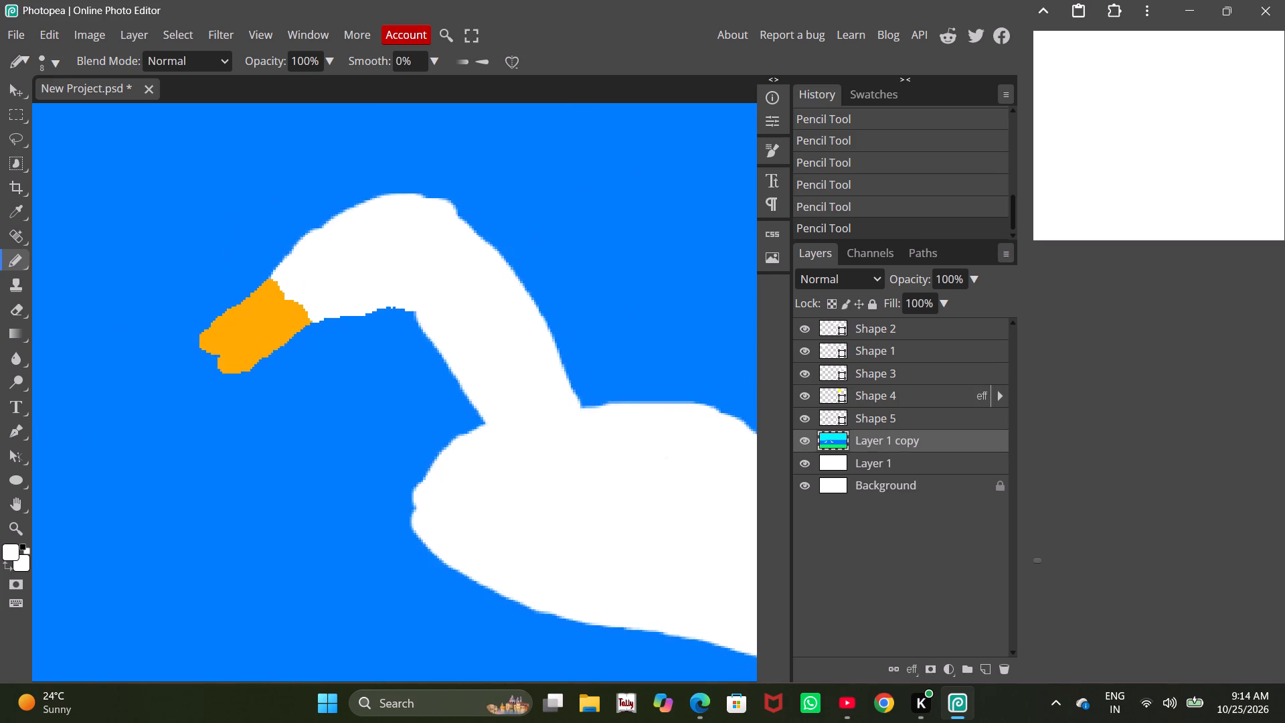
{"action": "scroll", "coordinate": [358, 272], "scroll_direction": "down", "scroll_amount": 4, "text": "alt"}
{"action": "scroll", "coordinate": [390, 228], "scroll_direction": "down", "scroll_amount": 9, "text": "alt"}
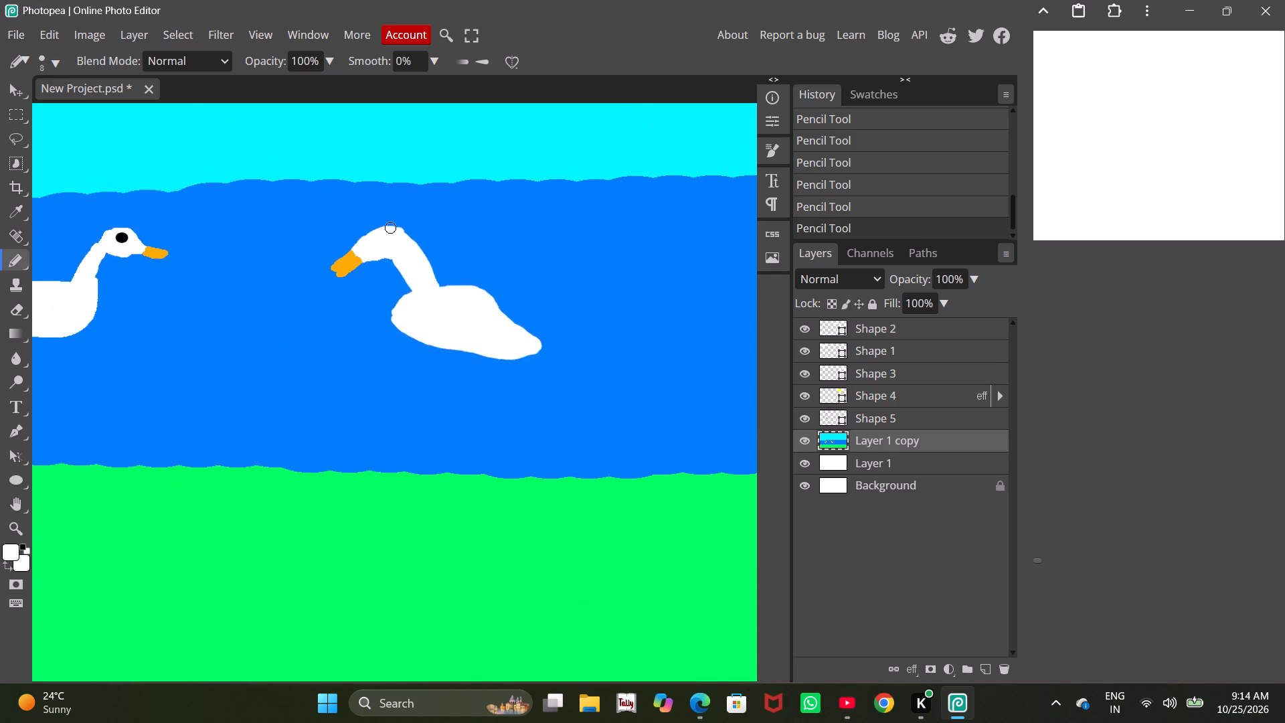
{"action": "scroll", "coordinate": [390, 228], "scroll_direction": "down", "scroll_amount": 10, "text": "alt"}
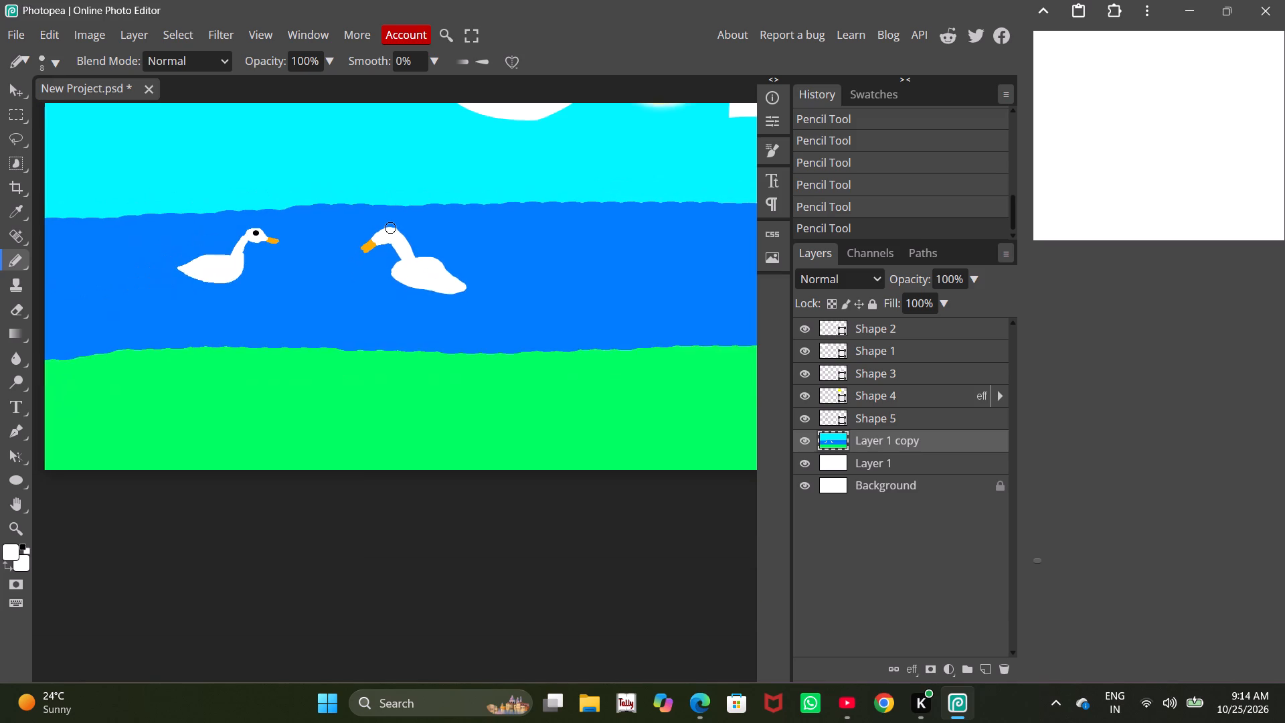
{"action": "scroll", "coordinate": [390, 228], "scroll_direction": "down", "scroll_amount": 2, "text": "alt"}
{"action": "scroll", "coordinate": [487, 242], "scroll_direction": "up", "scroll_amount": 2}
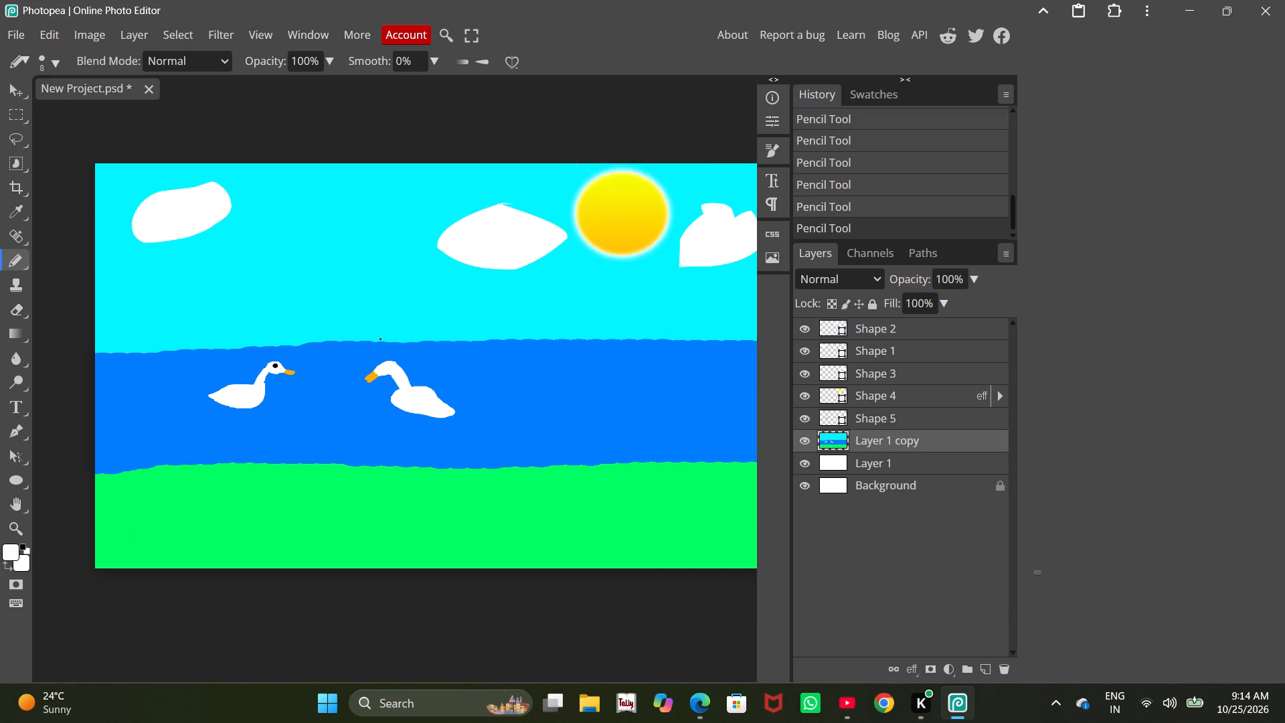
{"action": "scroll", "coordinate": [391, 366], "scroll_direction": "up", "scroll_amount": 20, "text": "alt"}
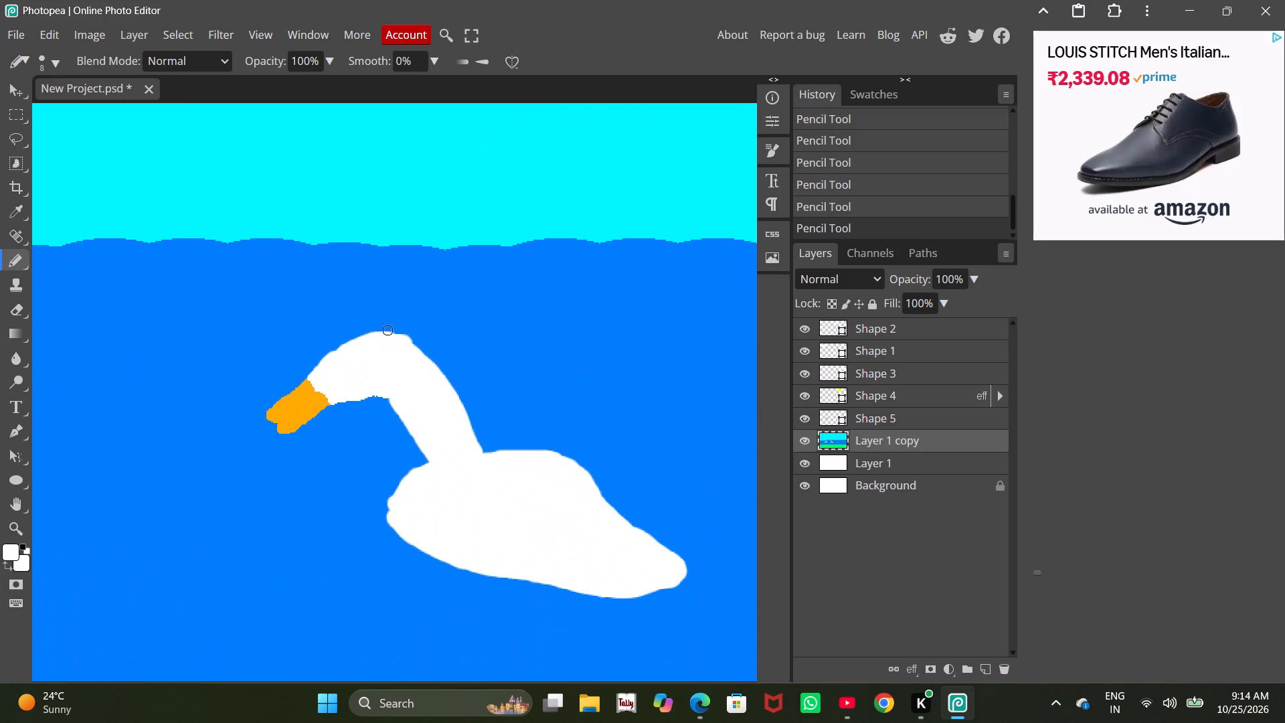
{"action": "scroll", "coordinate": [385, 299], "scroll_direction": "up", "scroll_amount": 14, "text": "alt"}
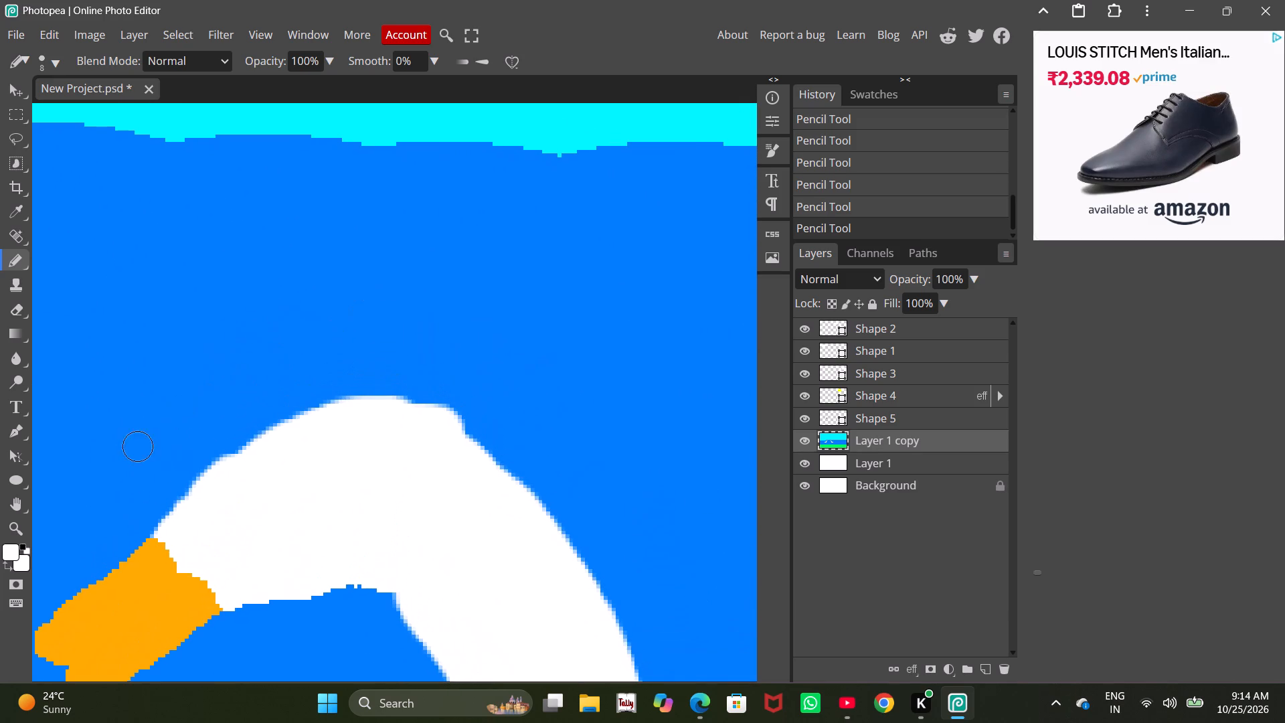
{"action": "scroll", "coordinate": [259, 421], "scroll_direction": "down", "scroll_amount": 6, "text": "alt"}
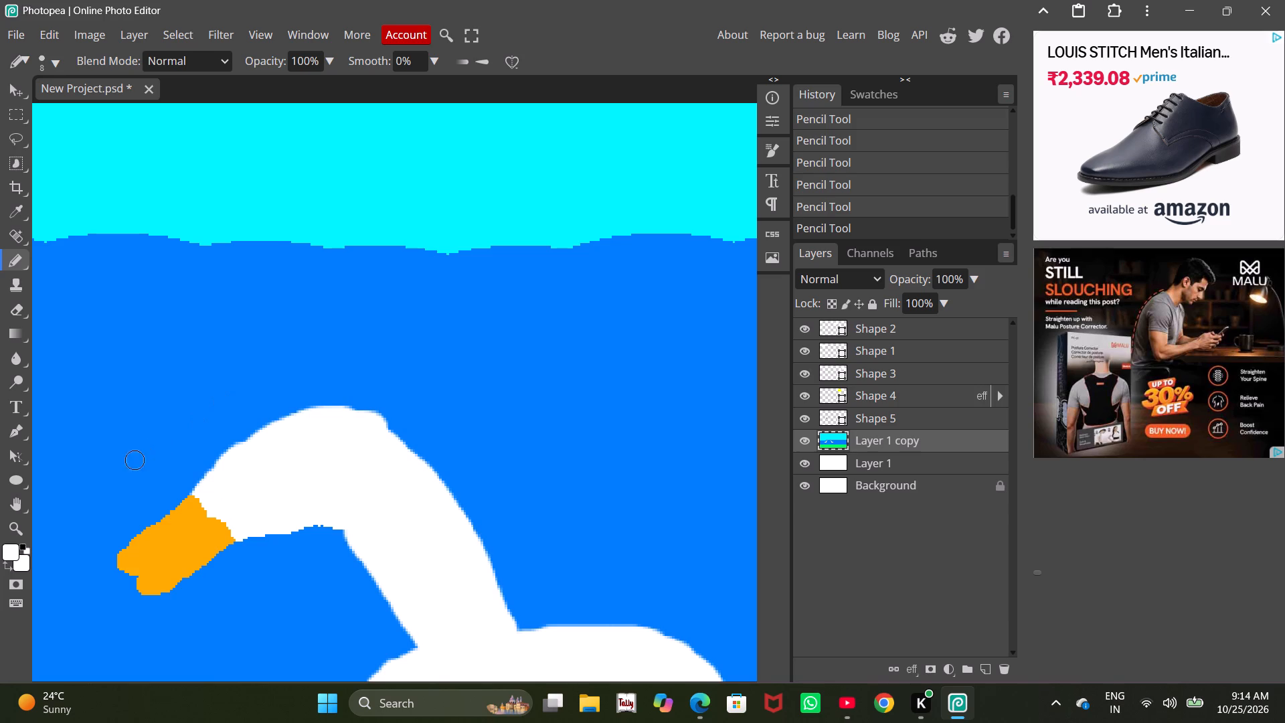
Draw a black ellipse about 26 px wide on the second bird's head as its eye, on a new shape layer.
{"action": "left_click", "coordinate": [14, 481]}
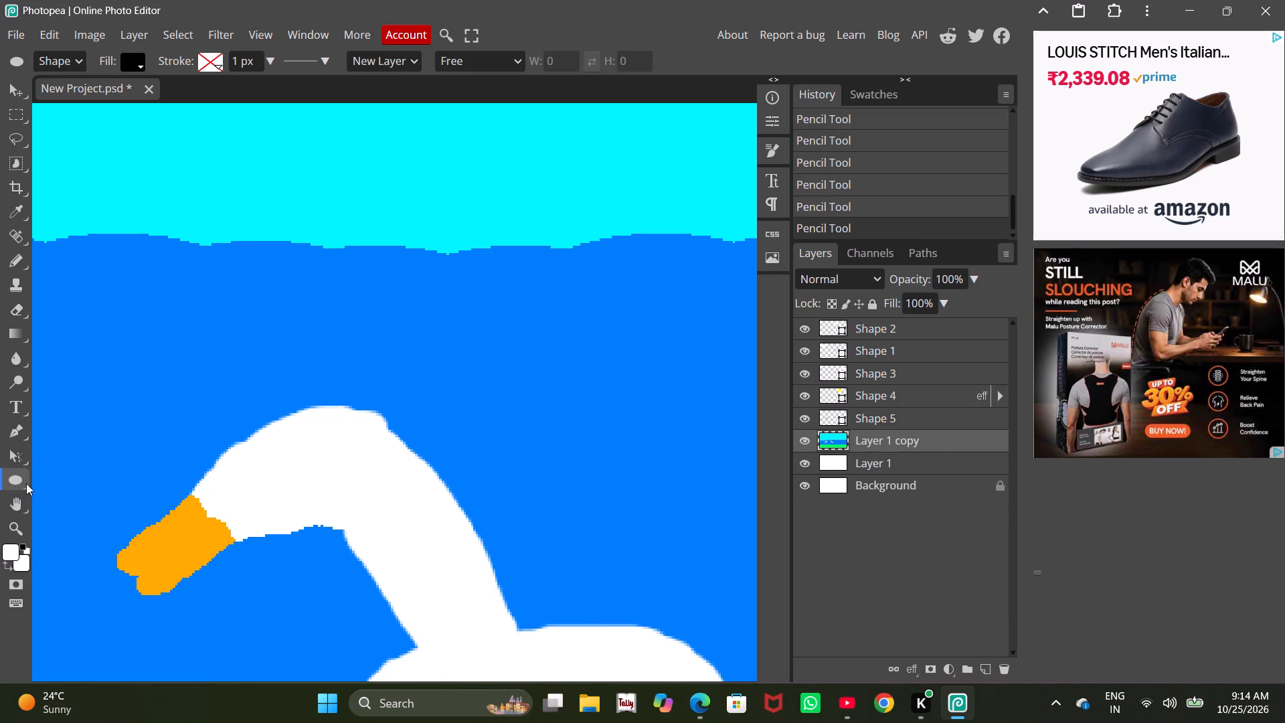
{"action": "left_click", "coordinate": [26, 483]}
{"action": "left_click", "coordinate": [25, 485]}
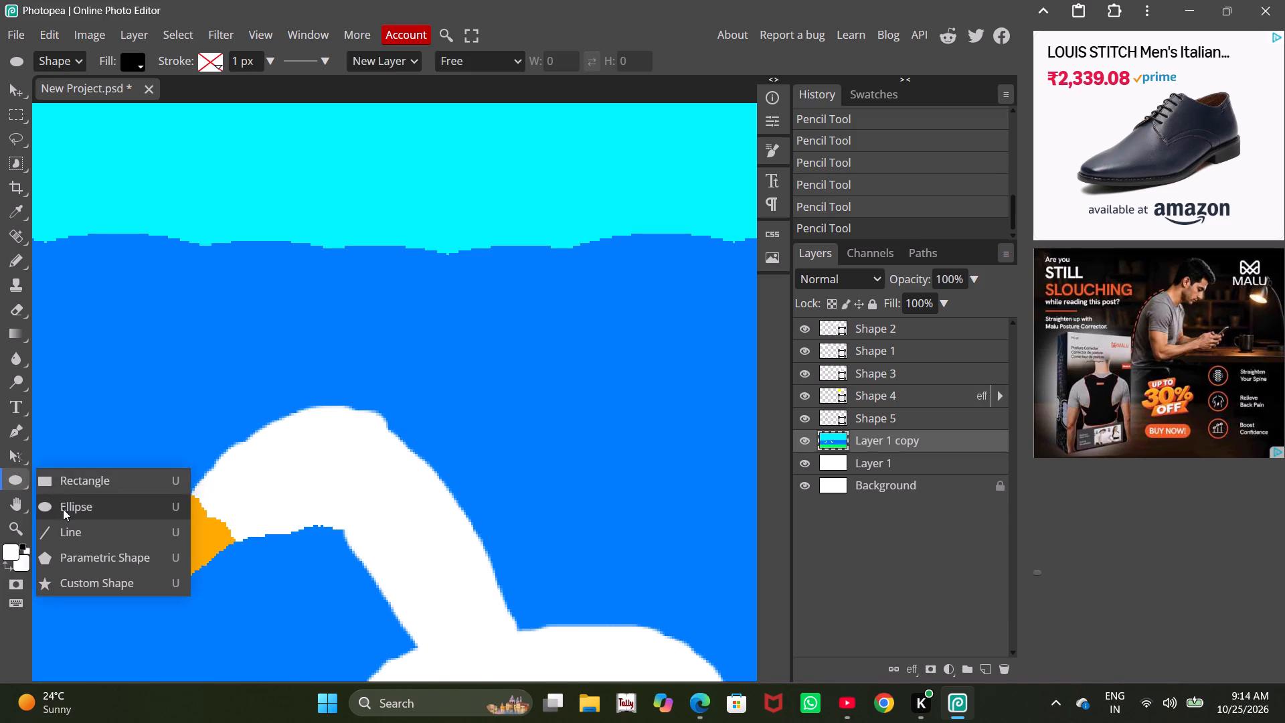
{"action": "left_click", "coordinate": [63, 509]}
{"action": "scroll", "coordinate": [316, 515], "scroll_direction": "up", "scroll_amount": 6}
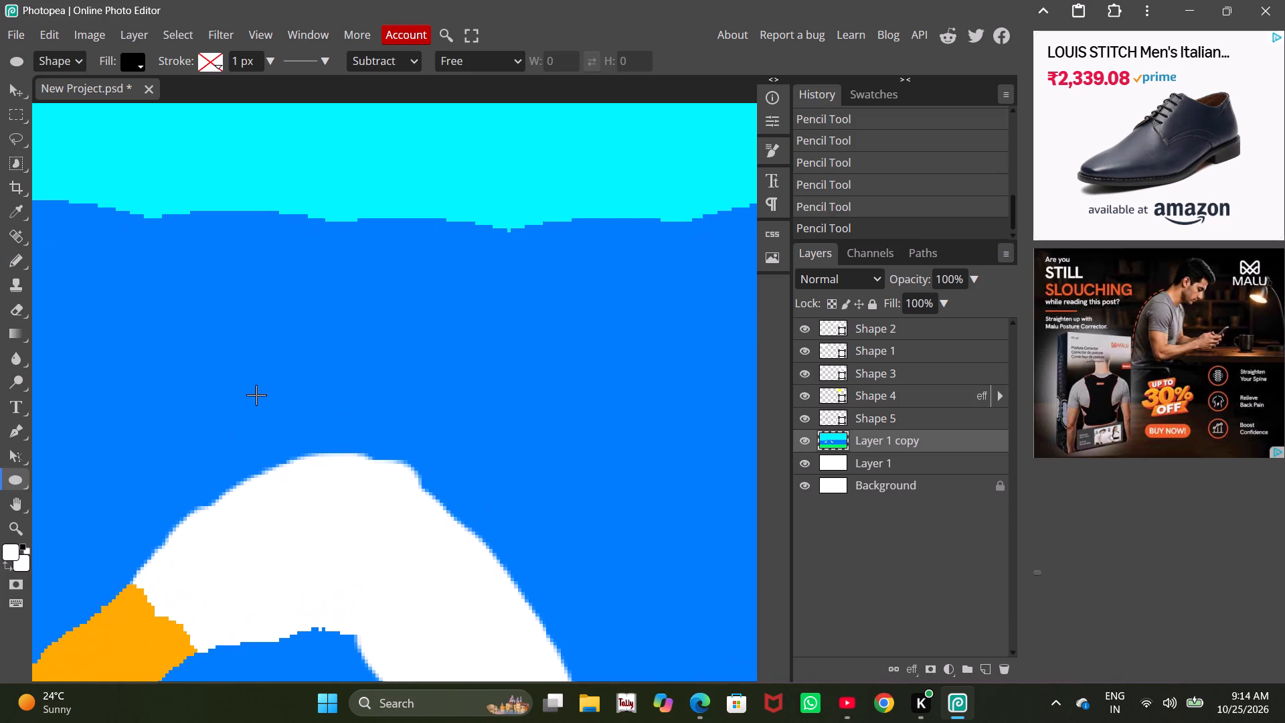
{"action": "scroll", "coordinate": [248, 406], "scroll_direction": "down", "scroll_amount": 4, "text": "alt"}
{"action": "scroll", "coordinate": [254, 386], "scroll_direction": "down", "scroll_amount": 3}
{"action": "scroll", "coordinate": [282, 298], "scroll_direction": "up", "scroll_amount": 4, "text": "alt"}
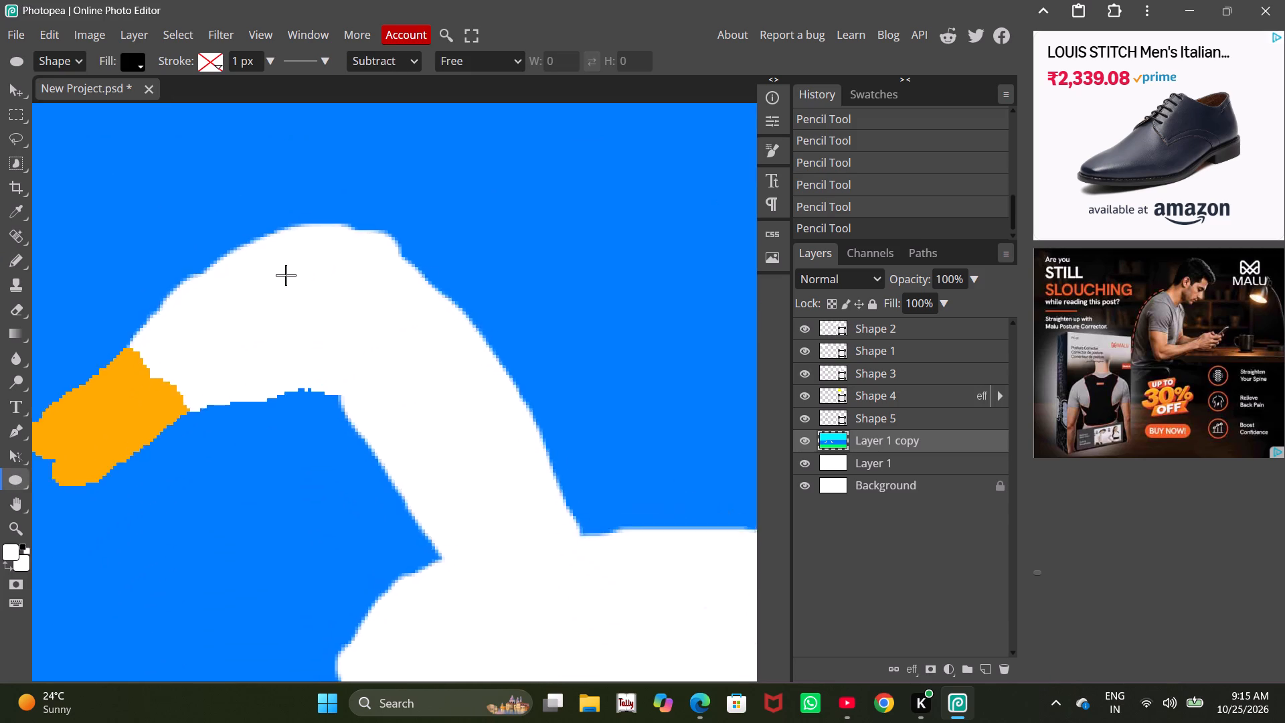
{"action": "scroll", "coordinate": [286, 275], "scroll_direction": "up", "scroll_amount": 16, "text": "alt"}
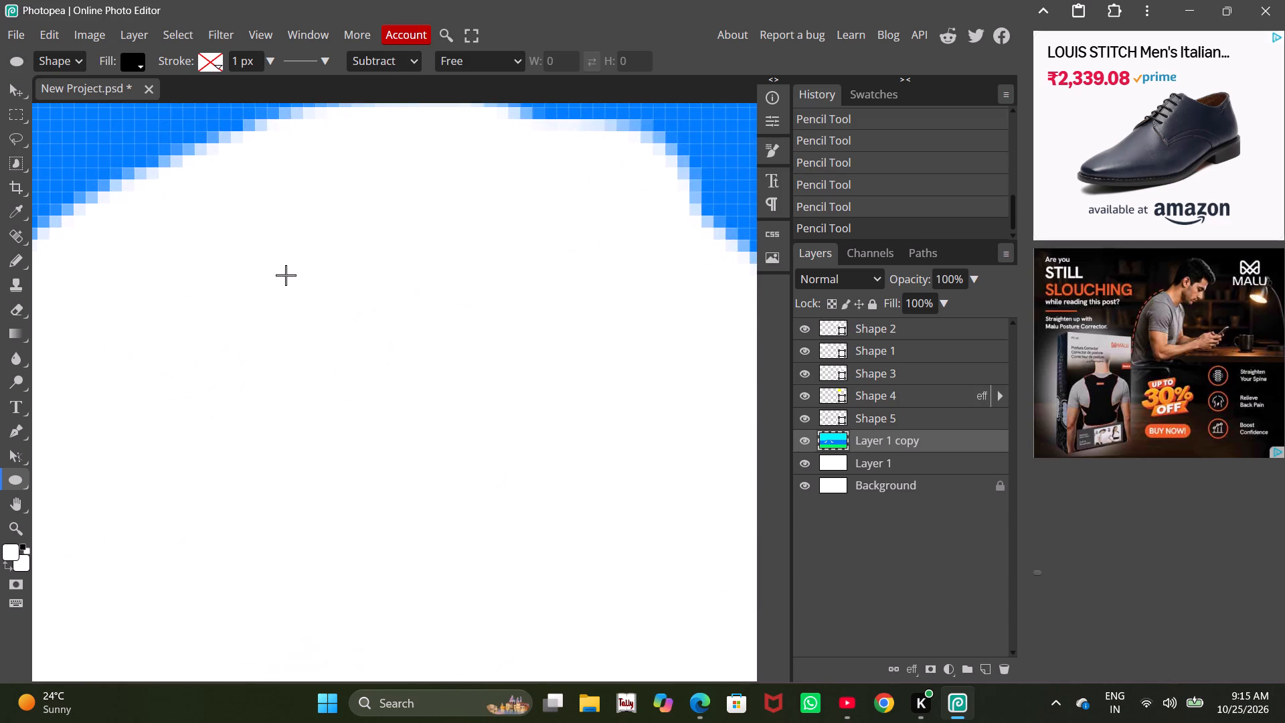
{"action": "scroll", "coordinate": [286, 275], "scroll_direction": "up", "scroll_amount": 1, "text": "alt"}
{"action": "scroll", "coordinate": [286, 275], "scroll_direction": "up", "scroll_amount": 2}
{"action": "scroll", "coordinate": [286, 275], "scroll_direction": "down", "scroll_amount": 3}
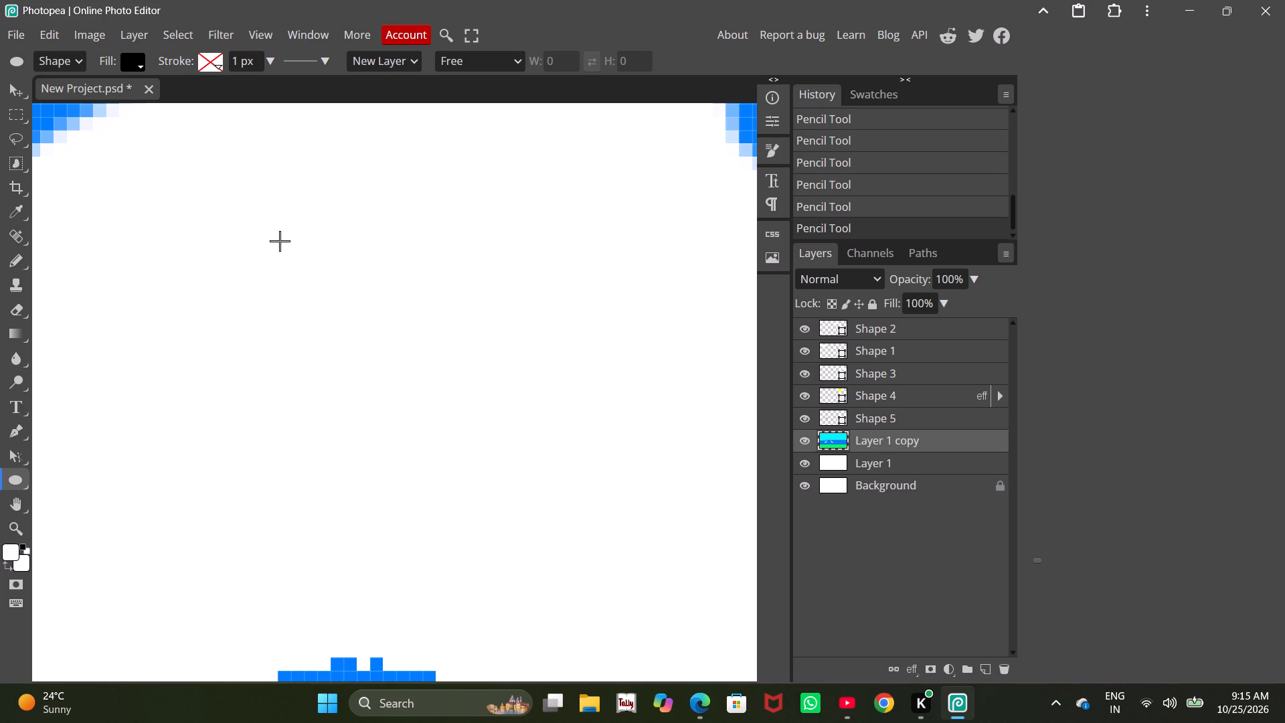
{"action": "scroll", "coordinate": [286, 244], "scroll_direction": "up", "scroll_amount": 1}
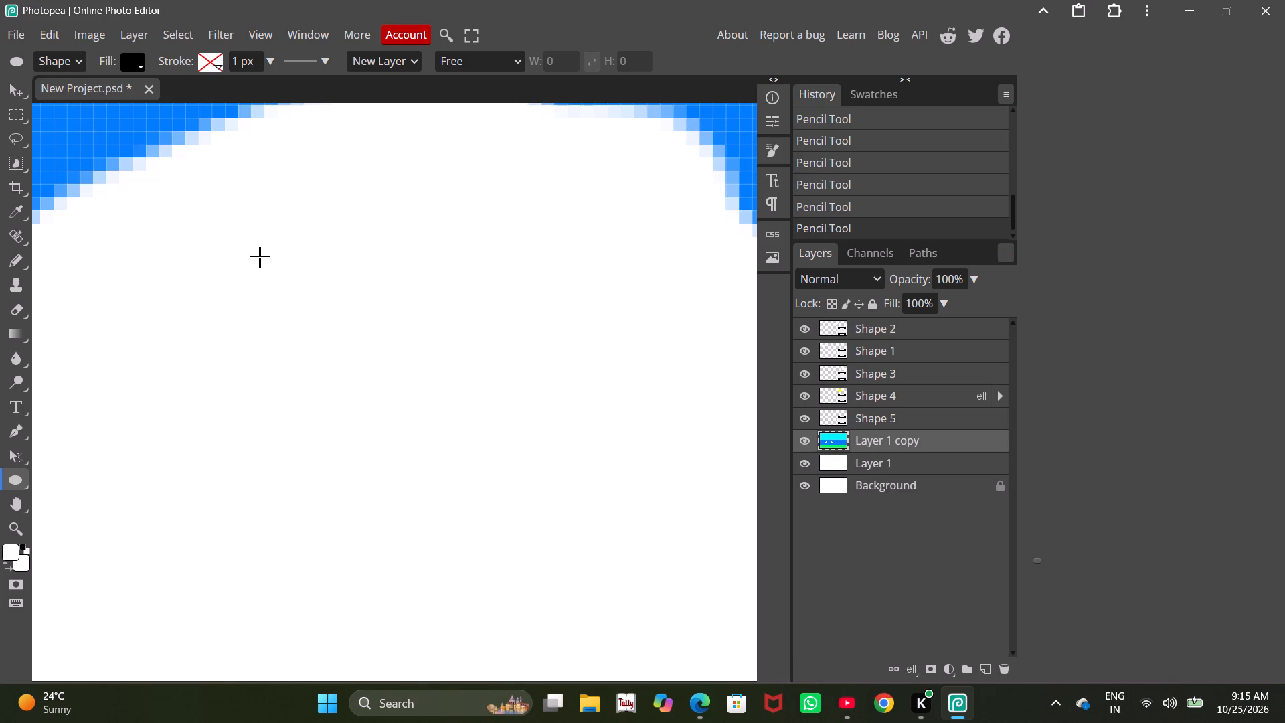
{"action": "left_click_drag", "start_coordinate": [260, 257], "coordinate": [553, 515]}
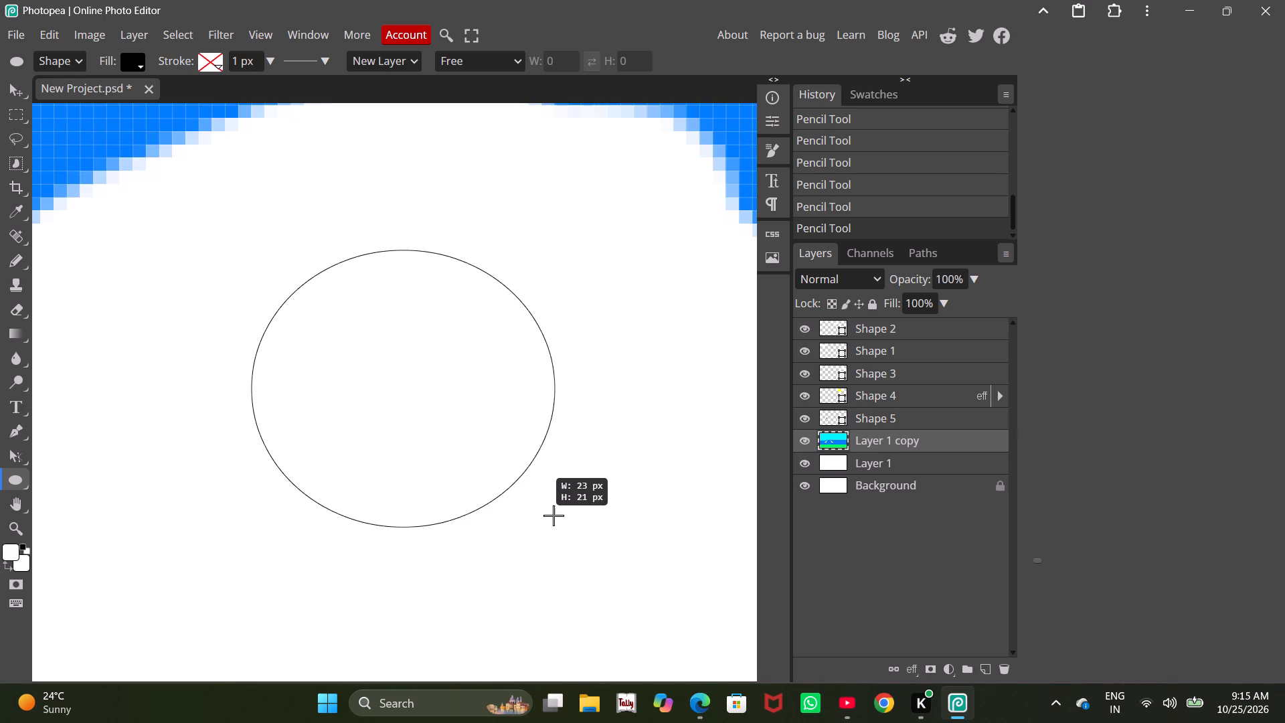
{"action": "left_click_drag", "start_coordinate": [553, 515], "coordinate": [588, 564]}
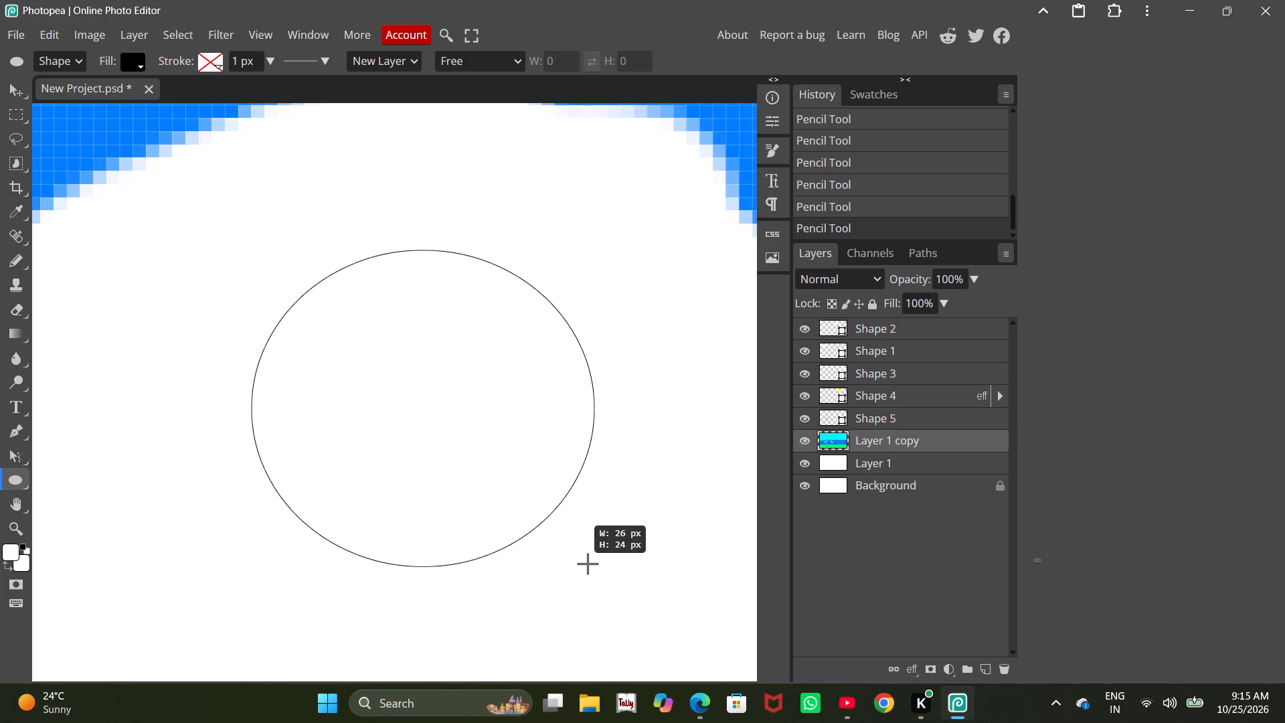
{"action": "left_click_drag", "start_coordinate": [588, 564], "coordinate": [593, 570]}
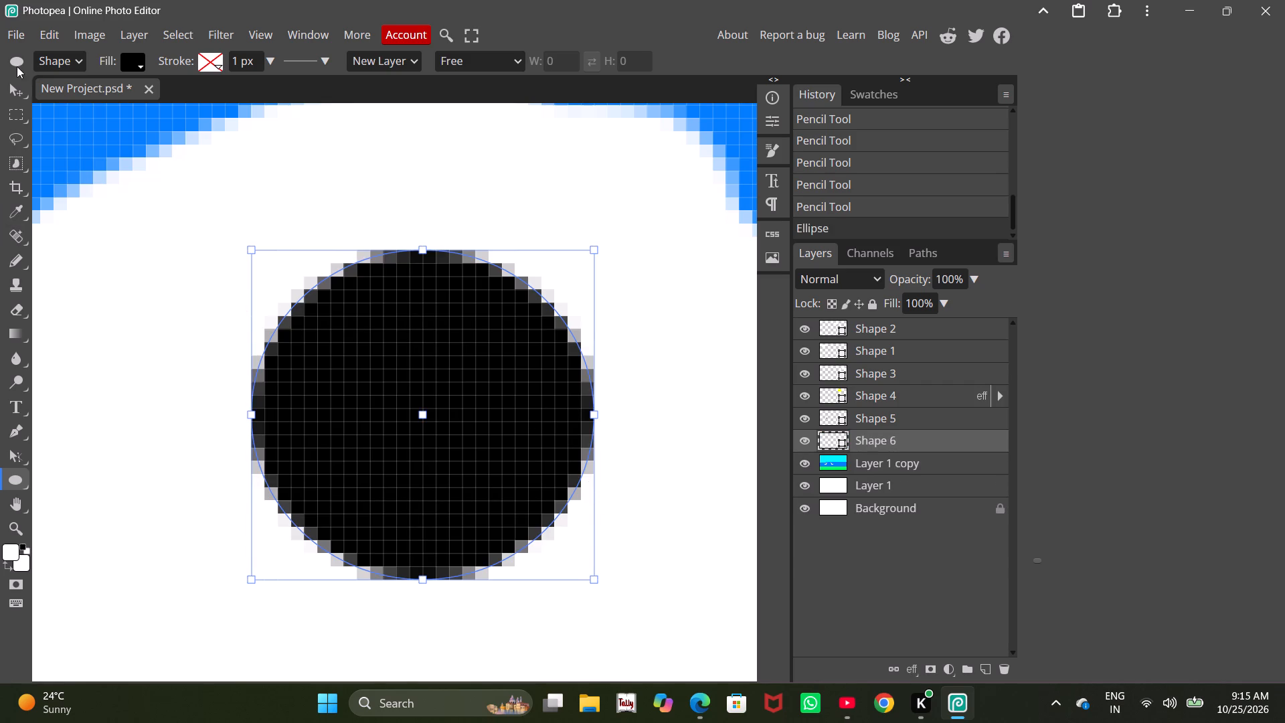
Compare the second bird's new eye with the first bird's eye in the wider scene, with the shape deselected.
{"action": "left_click", "coordinate": [11, 89]}
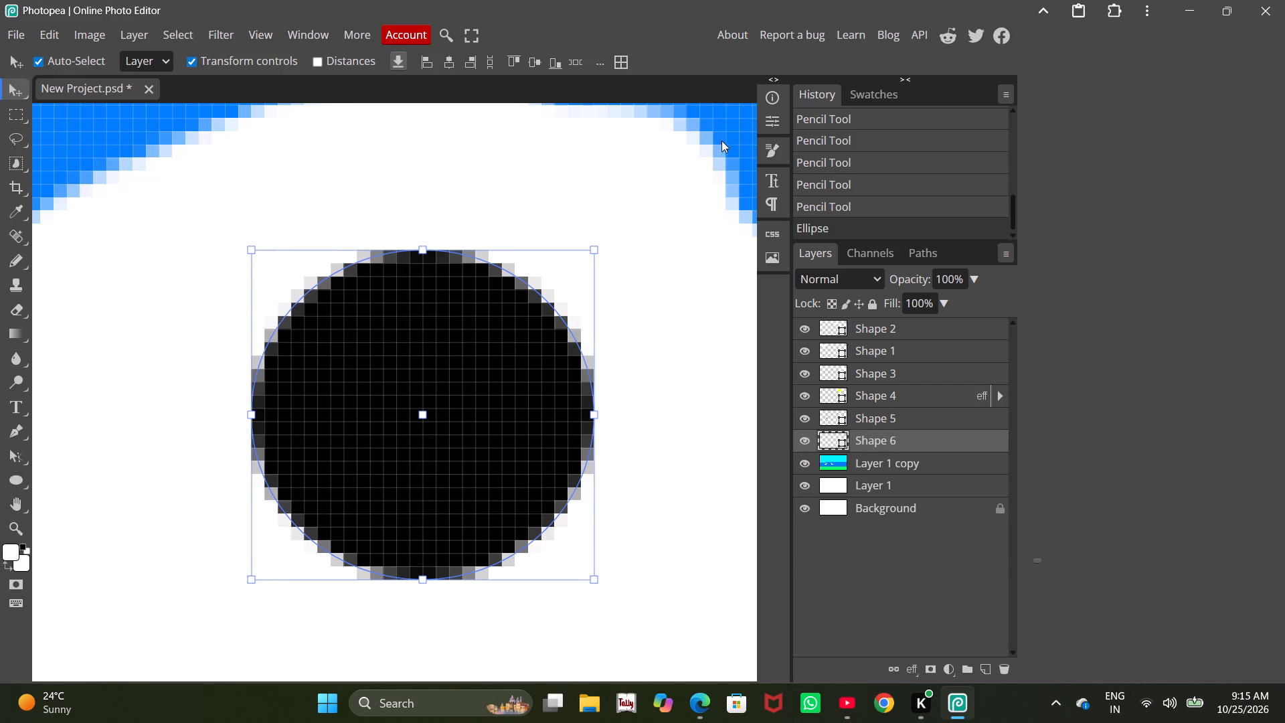
{"action": "scroll", "coordinate": [443, 232], "scroll_direction": "down", "scroll_amount": 12, "text": "alt"}
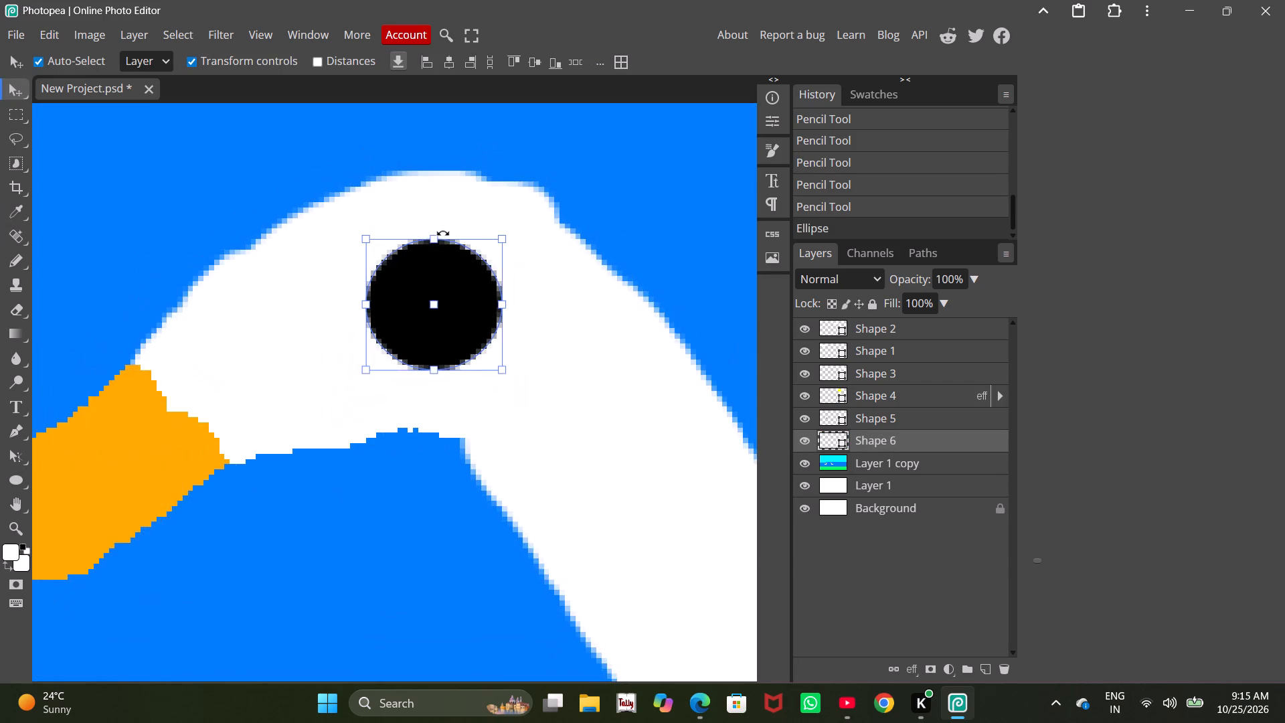
{"action": "scroll", "coordinate": [443, 232], "scroll_direction": "down", "scroll_amount": 20, "text": "alt"}
{"action": "scroll", "coordinate": [443, 232], "scroll_direction": "down", "scroll_amount": 4, "text": "alt"}
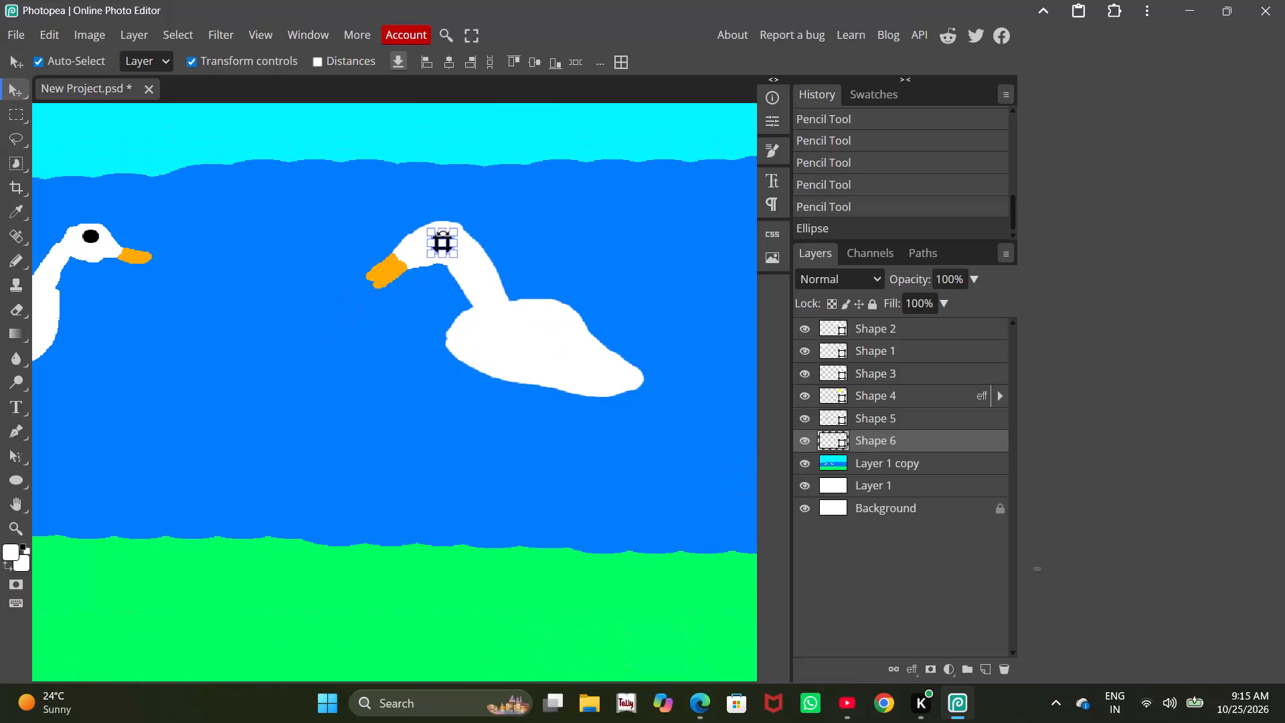
{"action": "scroll", "coordinate": [443, 232], "scroll_direction": "down", "scroll_amount": 8, "text": "alt"}
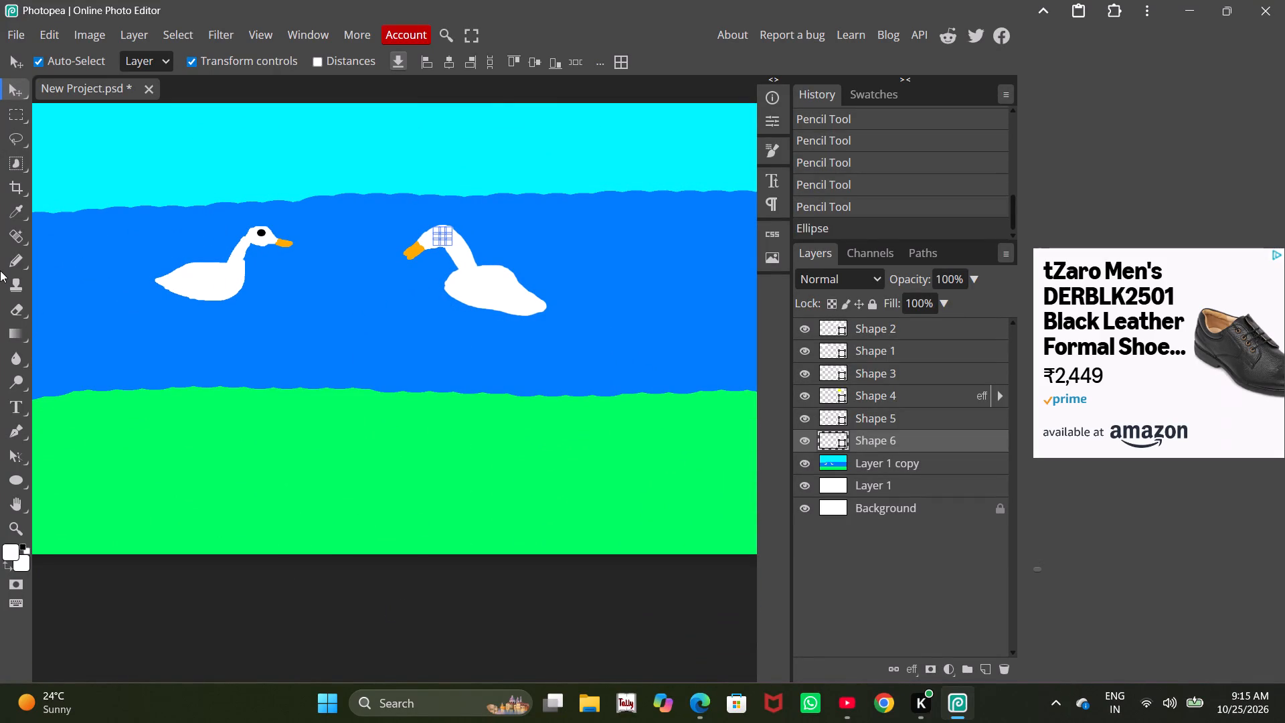
{"action": "left_click", "coordinate": [5, 66]}
{"action": "left_click", "coordinate": [7, 56]}
{"action": "left_click", "coordinate": [140, 596]}
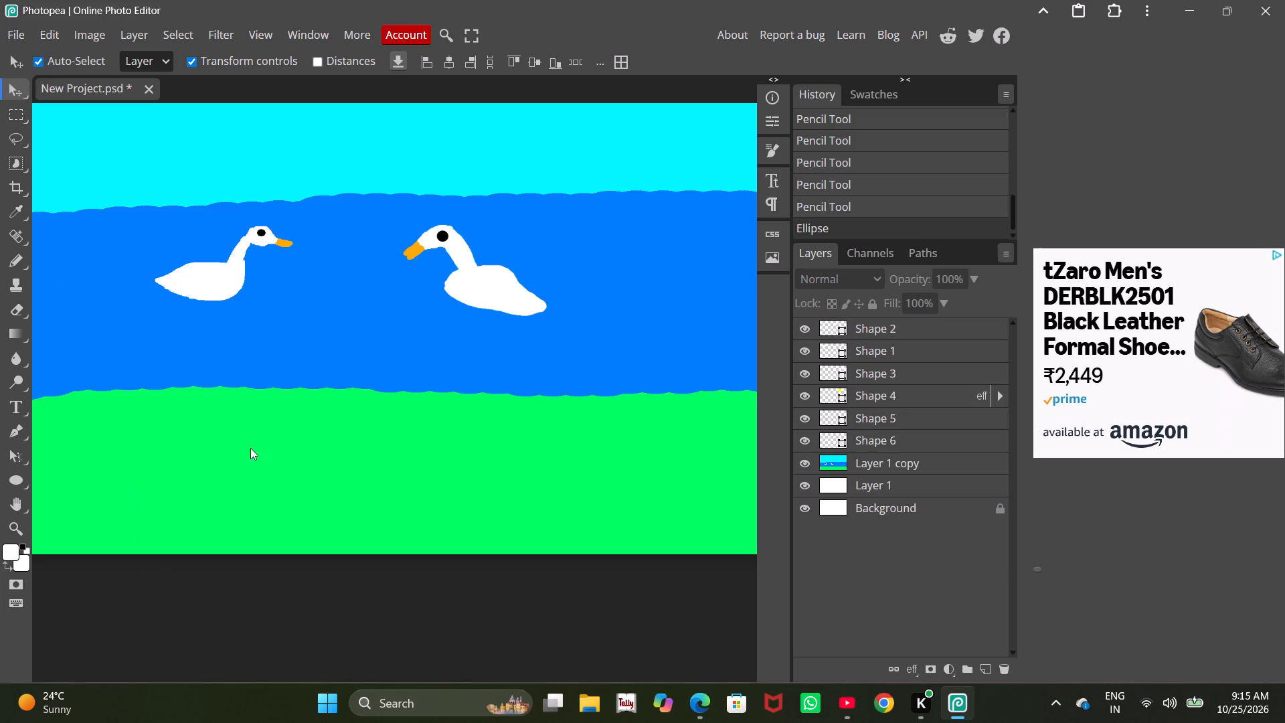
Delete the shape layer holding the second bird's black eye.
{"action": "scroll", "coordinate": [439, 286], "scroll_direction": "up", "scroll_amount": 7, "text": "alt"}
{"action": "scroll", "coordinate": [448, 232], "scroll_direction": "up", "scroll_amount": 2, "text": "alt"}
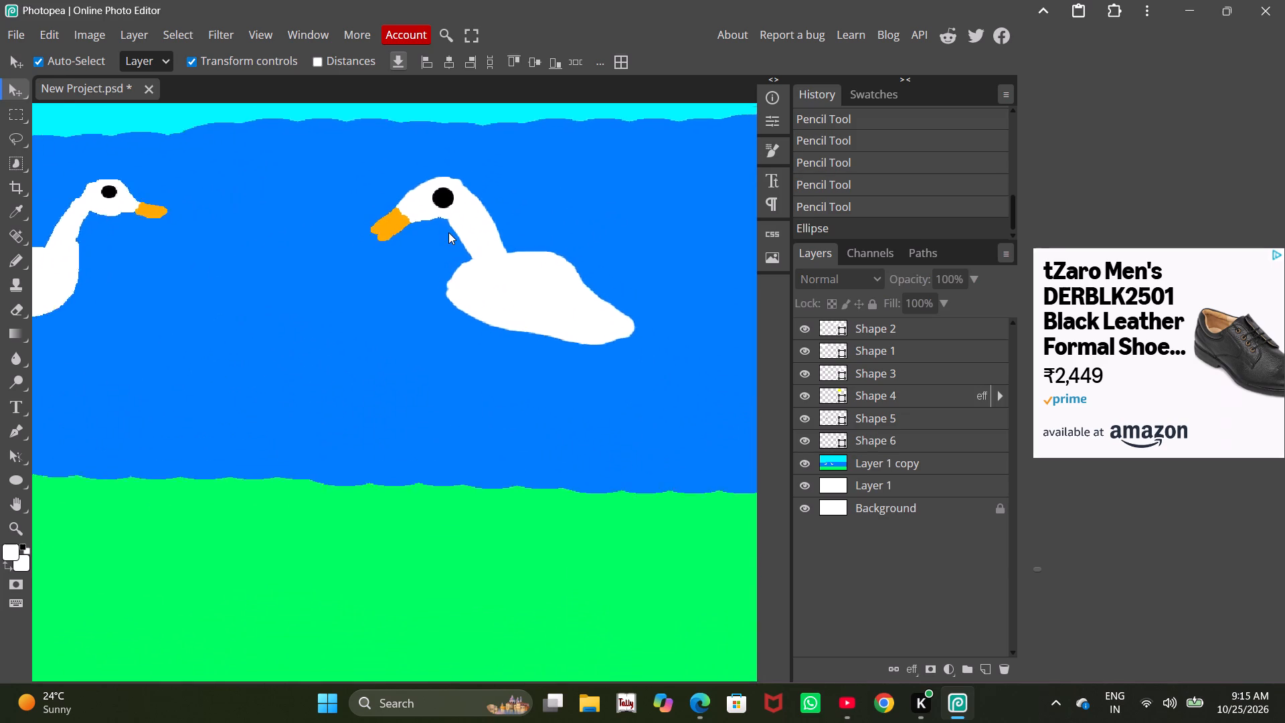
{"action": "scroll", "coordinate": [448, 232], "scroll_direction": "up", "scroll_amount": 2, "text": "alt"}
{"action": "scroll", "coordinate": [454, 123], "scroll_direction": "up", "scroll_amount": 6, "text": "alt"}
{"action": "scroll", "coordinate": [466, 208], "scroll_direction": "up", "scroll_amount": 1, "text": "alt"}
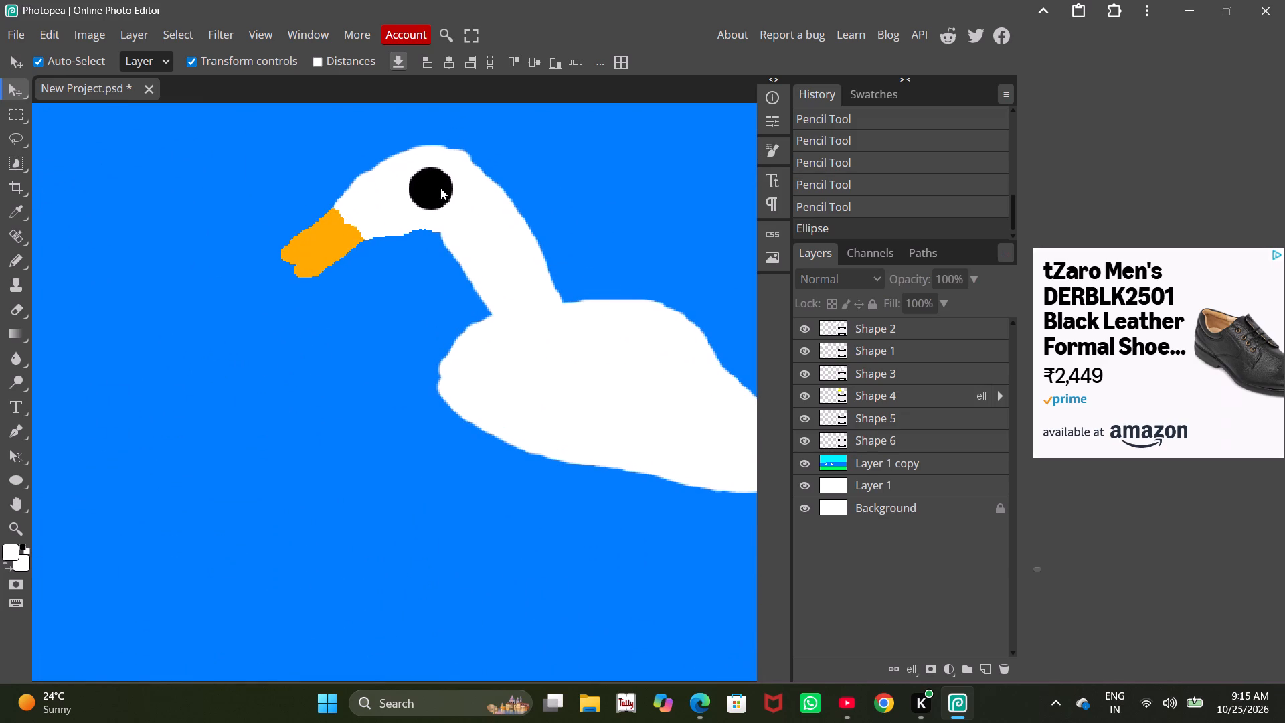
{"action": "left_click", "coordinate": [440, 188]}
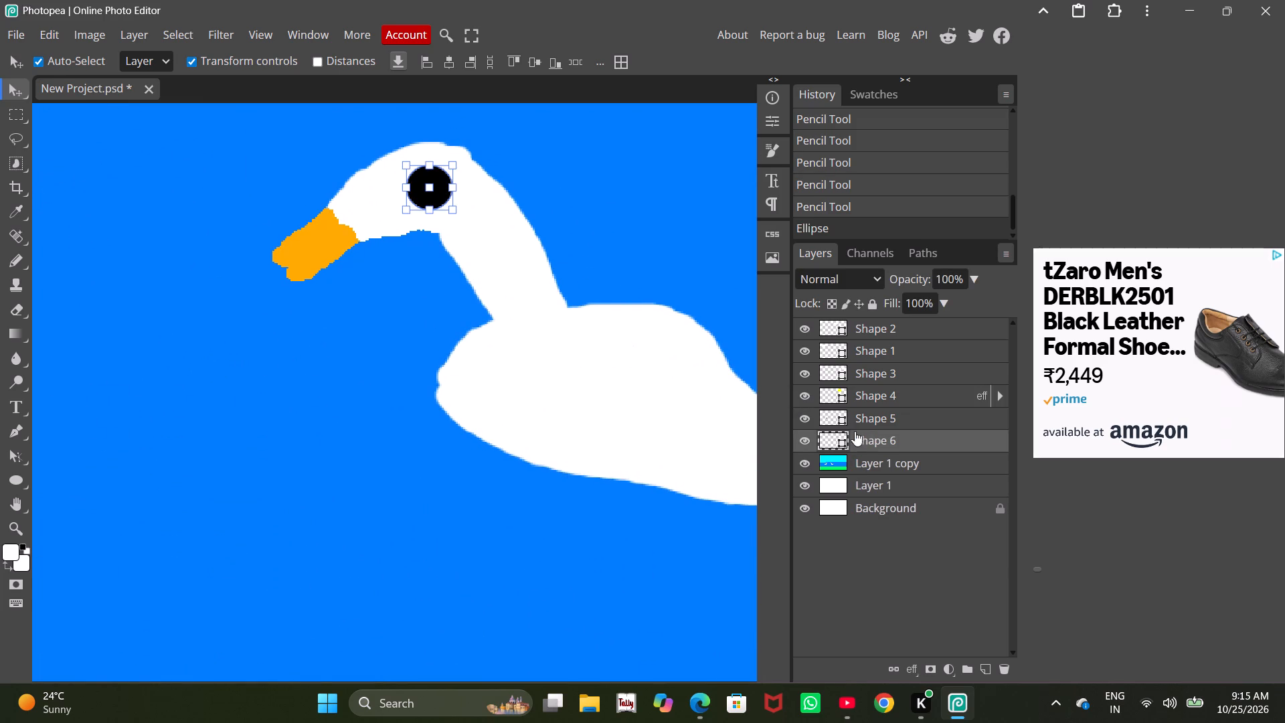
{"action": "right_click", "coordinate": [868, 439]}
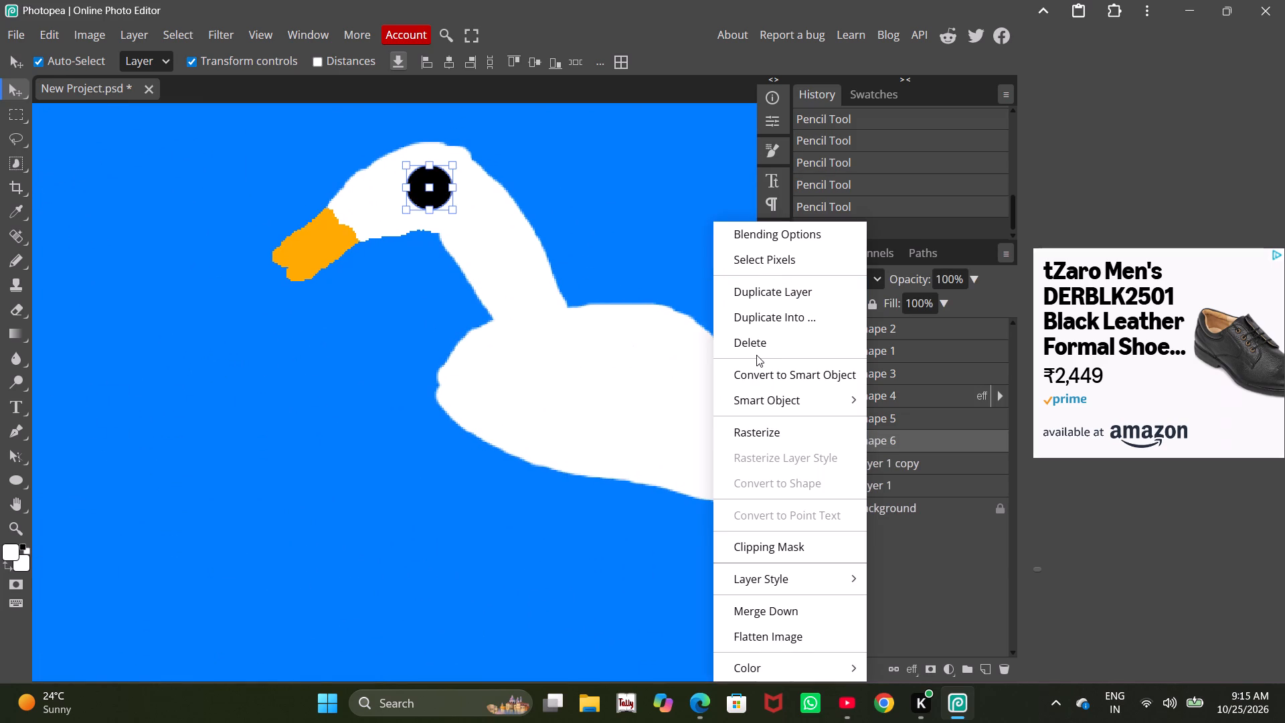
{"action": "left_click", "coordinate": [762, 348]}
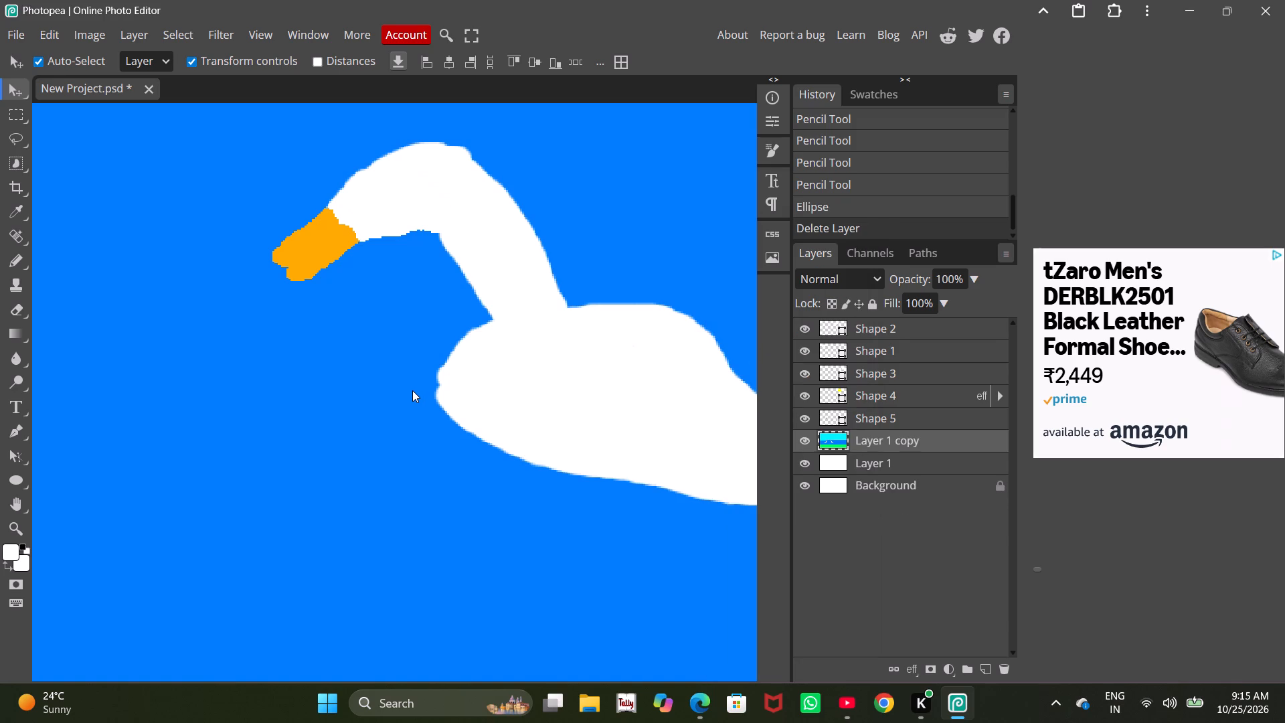
Duplicate the first bird's black eye layer and move the copy onto the second bird's head above the beak.
{"action": "scroll", "coordinate": [412, 390], "scroll_direction": "up", "scroll_amount": 11}
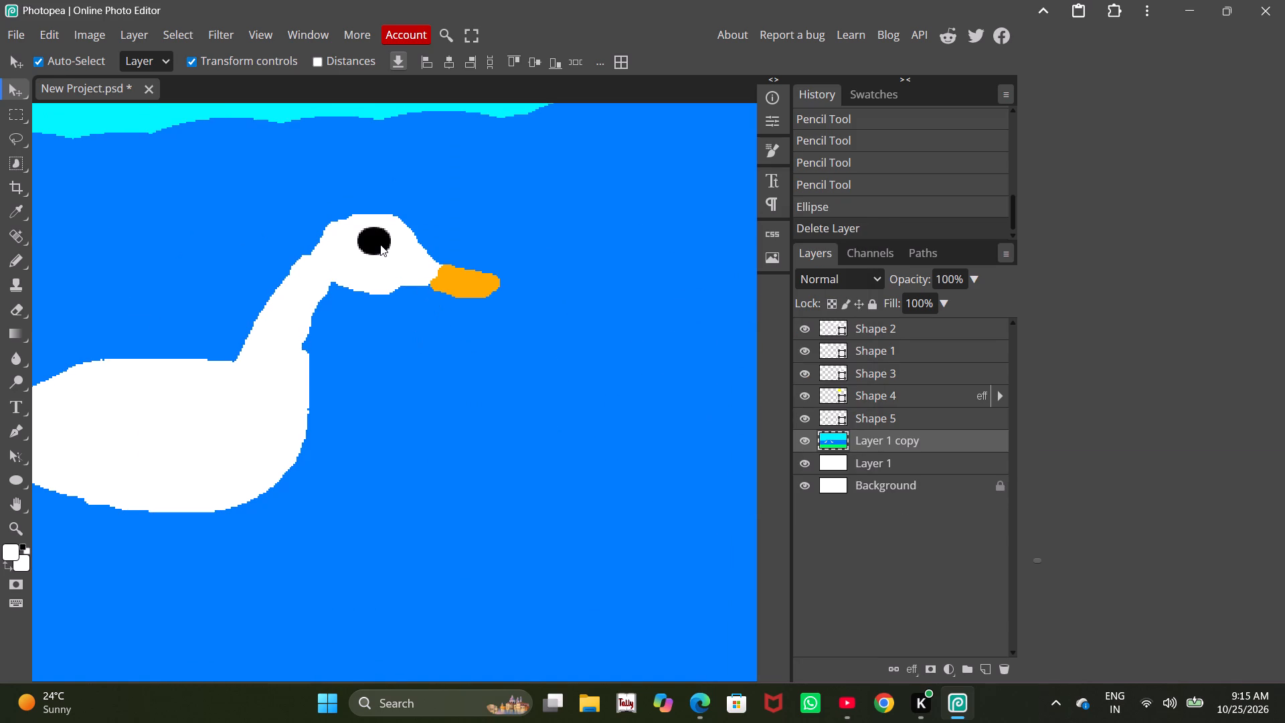
{"action": "left_click", "coordinate": [380, 244]}
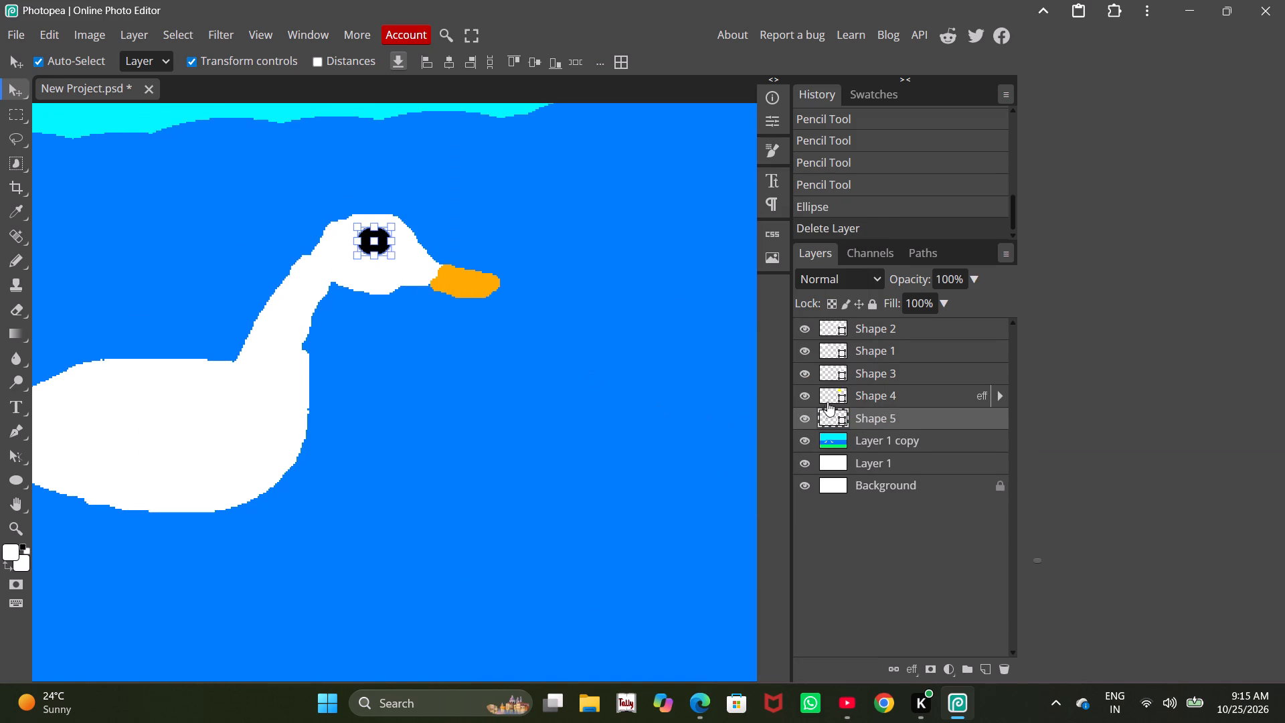
{"action": "right_click", "coordinate": [871, 422]}
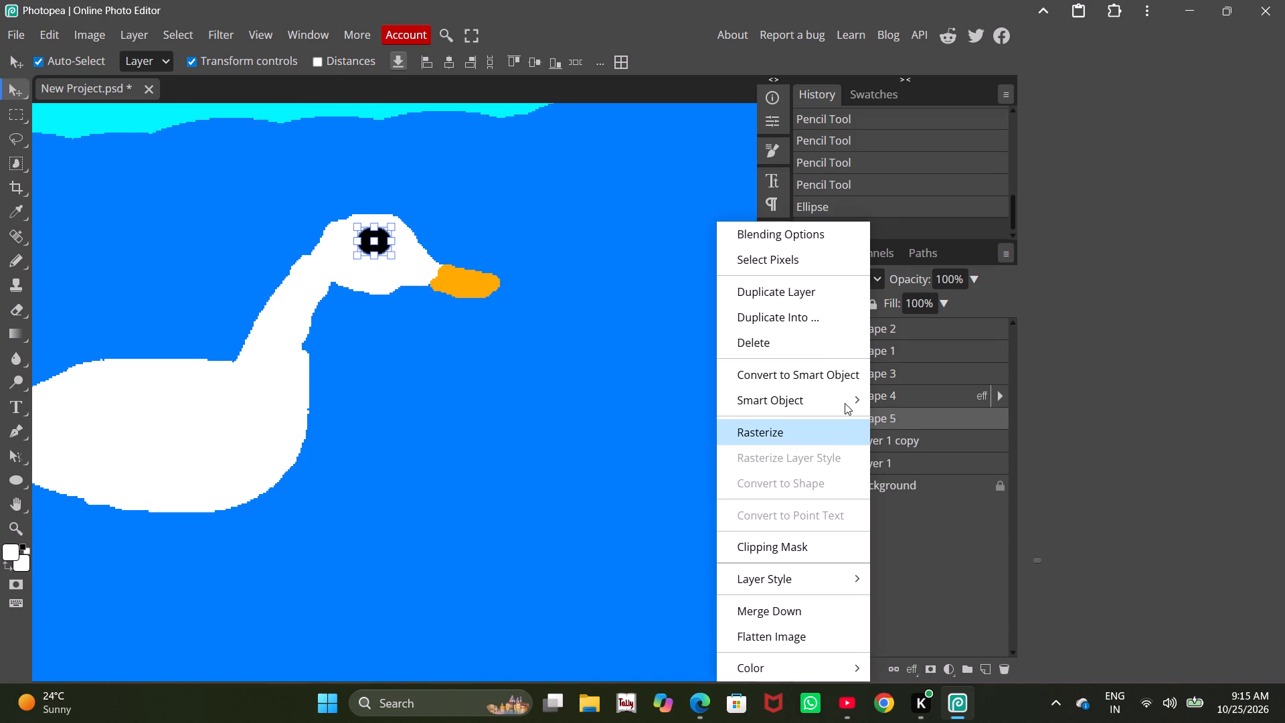
{"action": "left_click", "coordinate": [781, 294]}
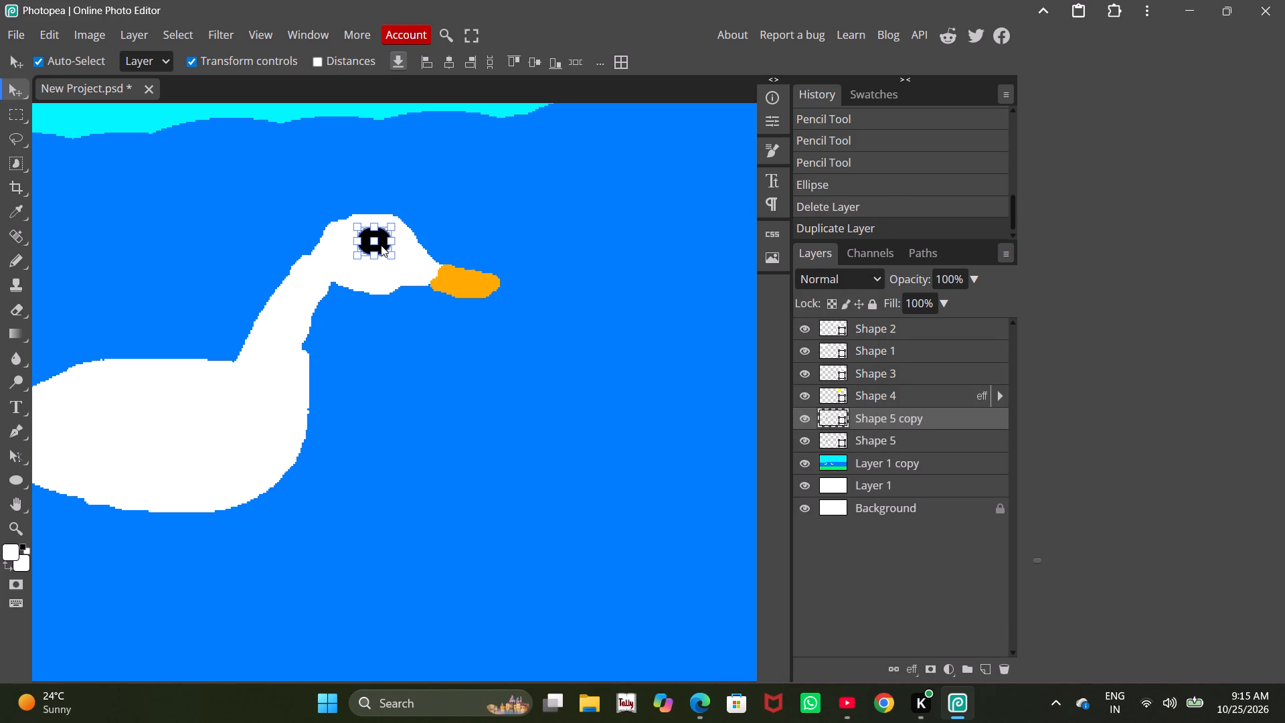
{"action": "left_click_drag", "start_coordinate": [381, 245], "coordinate": [754, 253]}
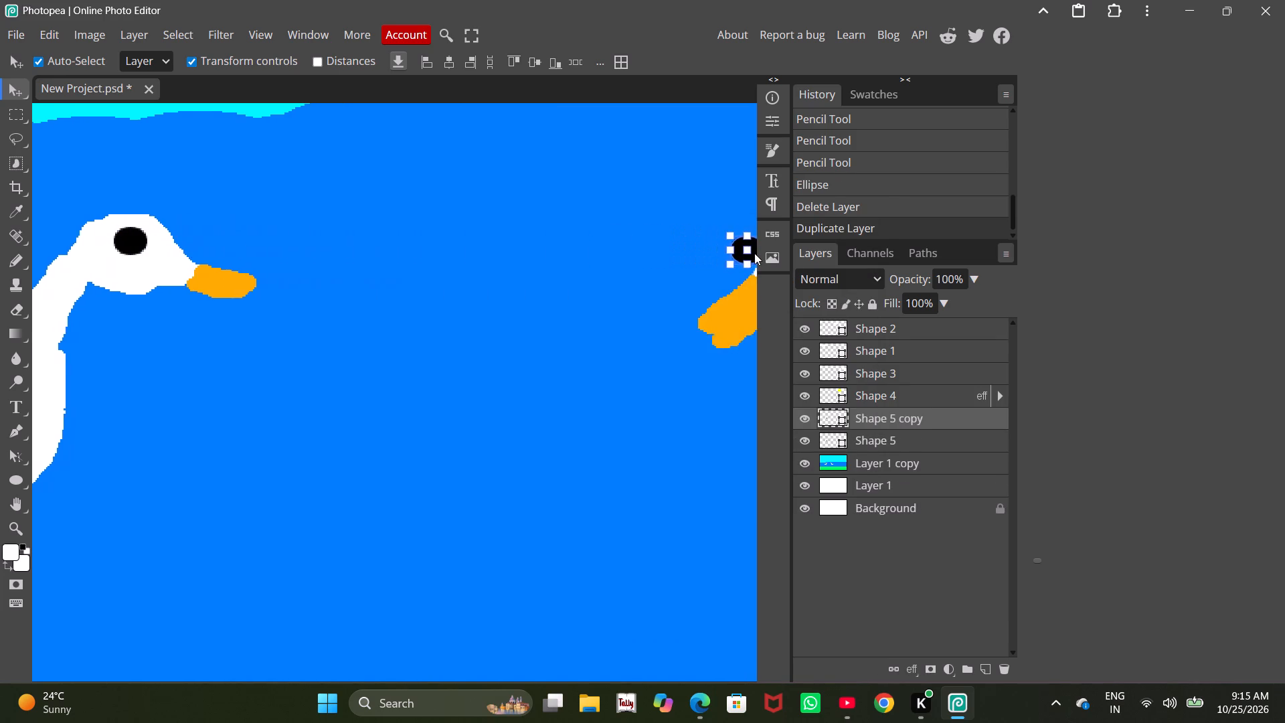
{"action": "left_click_drag", "start_coordinate": [754, 253], "coordinate": [641, 247]}
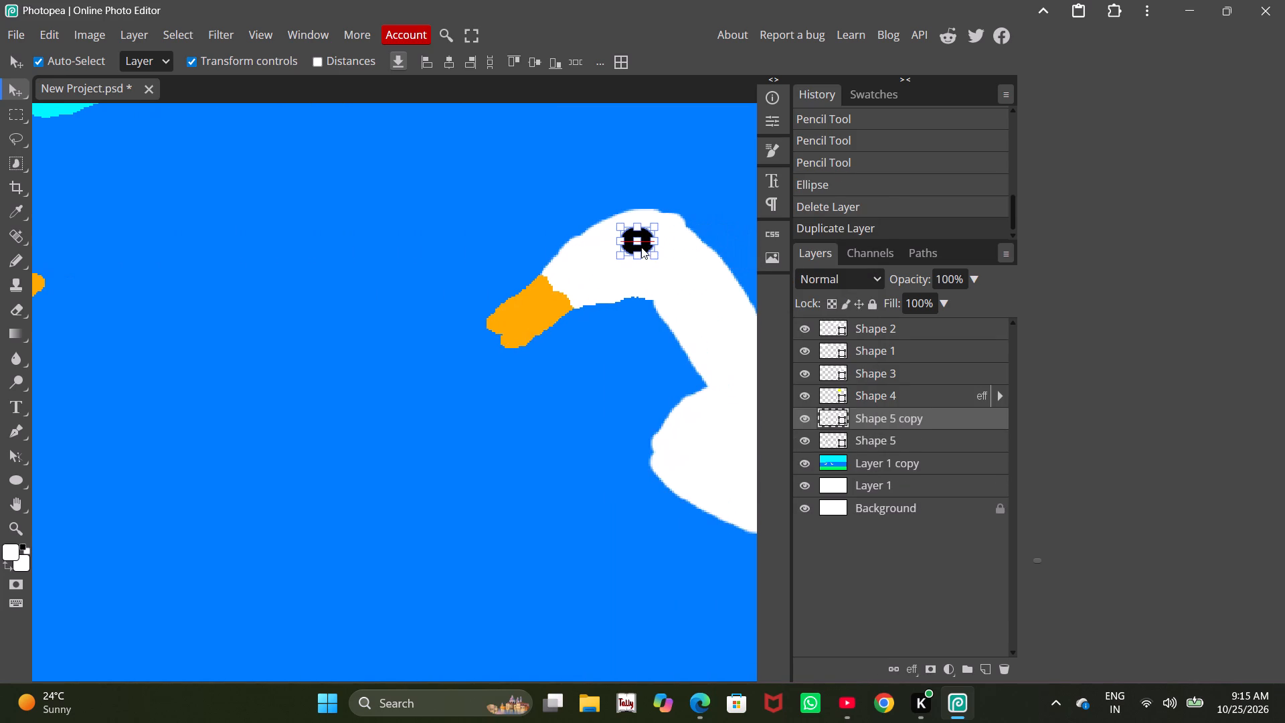
{"action": "left_click_drag", "start_coordinate": [641, 247], "coordinate": [639, 247]}
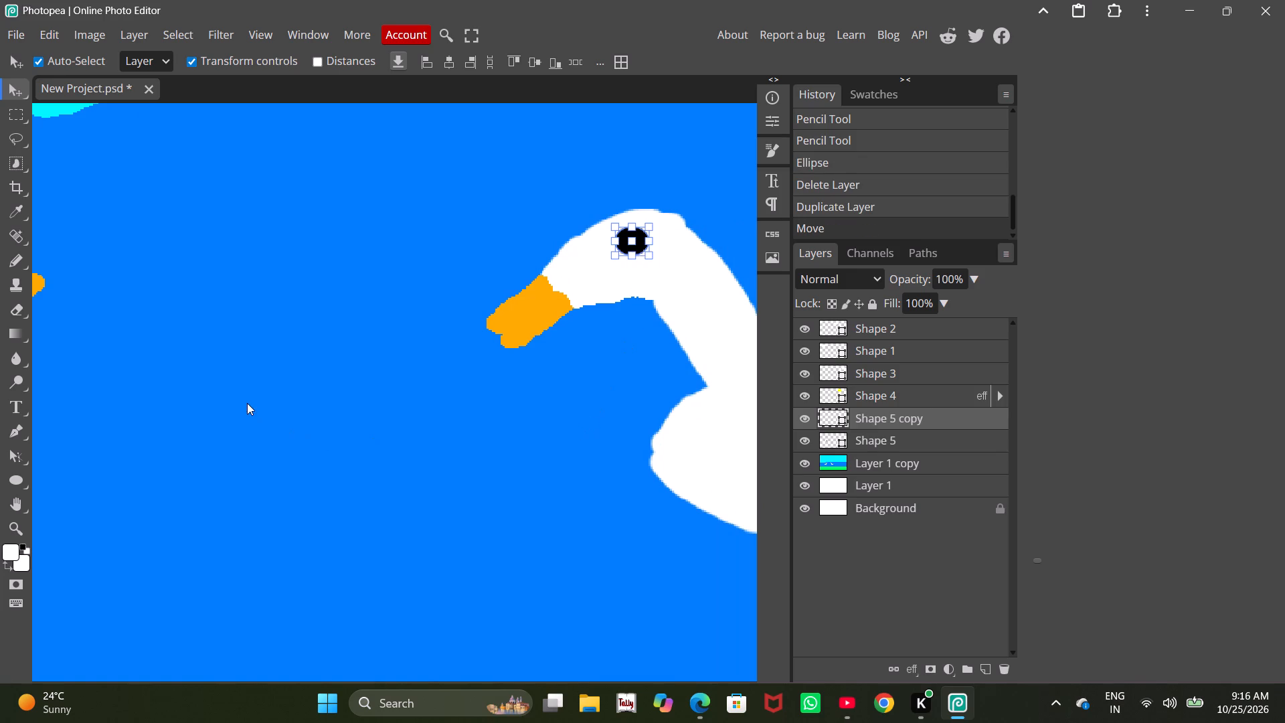
Compare the second bird's copied eye with the first bird's eye at full-scene scale, with the shape deselected.
{"action": "scroll", "coordinate": [261, 392], "scroll_direction": "down", "scroll_amount": 17, "text": "alt"}
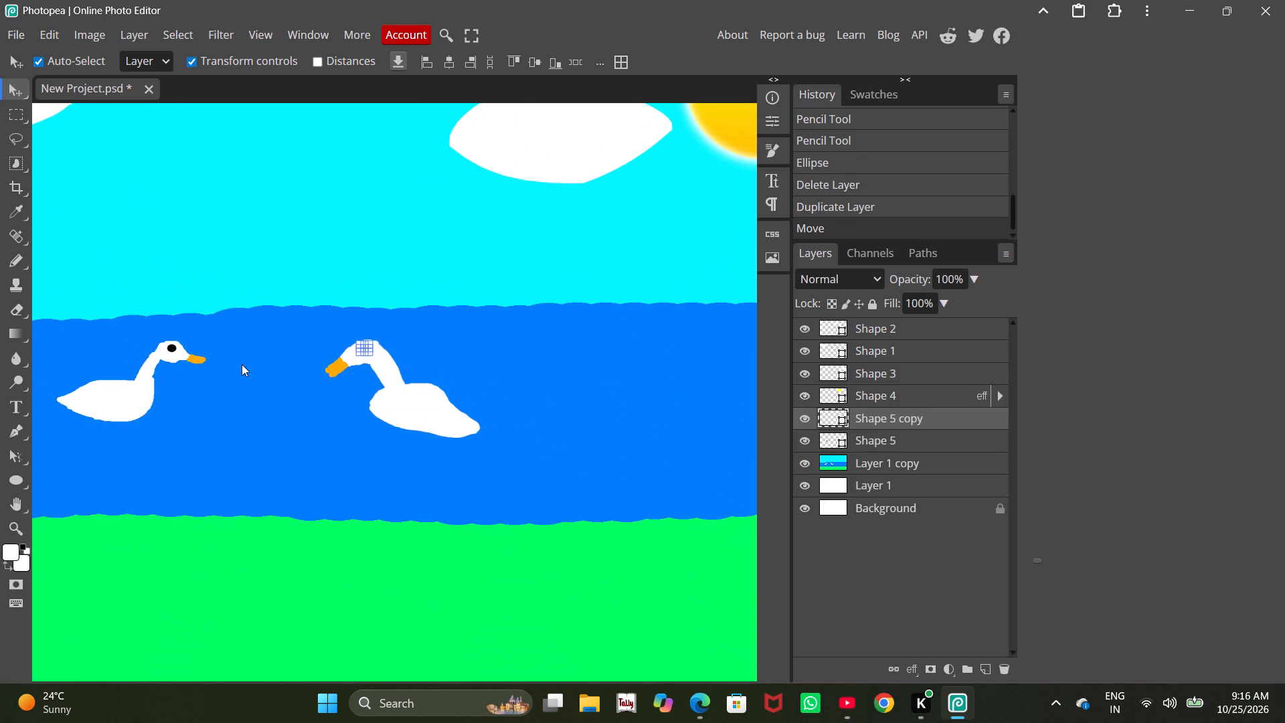
{"action": "scroll", "coordinate": [242, 364], "scroll_direction": "down", "scroll_amount": 10, "text": "alt"}
{"action": "left_click", "coordinate": [266, 592]}
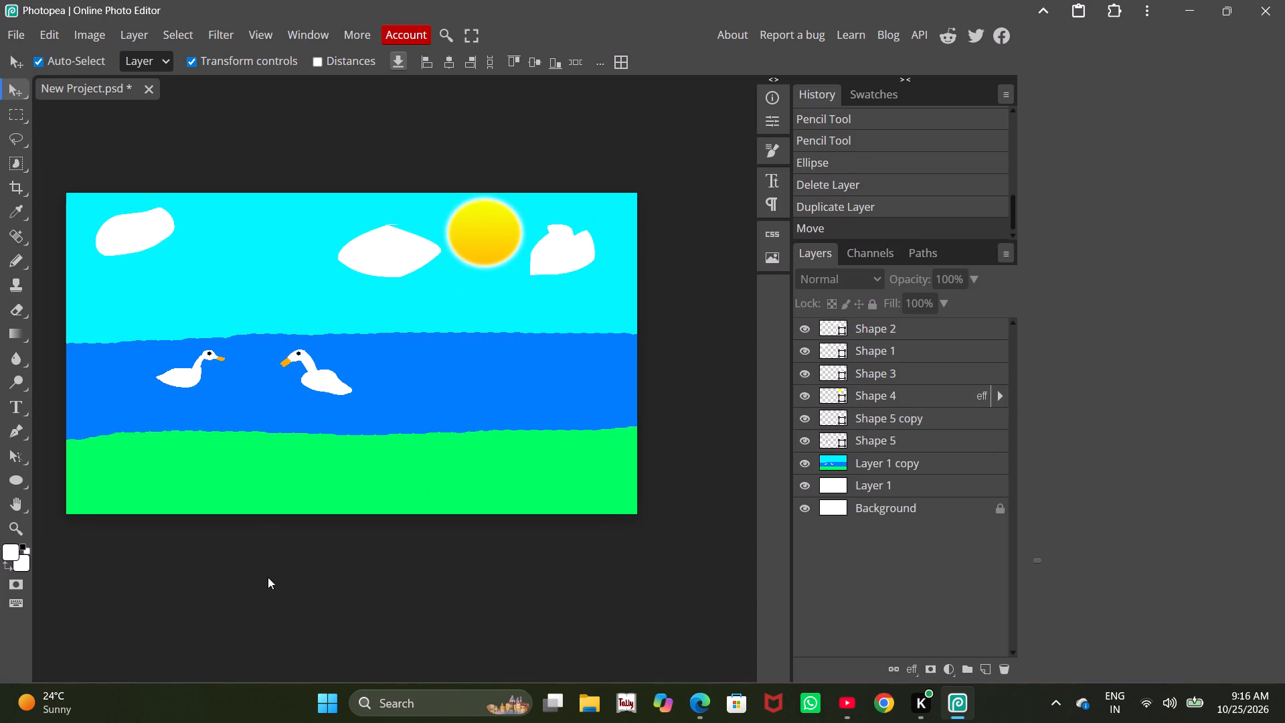
{"action": "scroll", "coordinate": [275, 524], "scroll_direction": "up", "scroll_amount": 2, "text": "alt"}
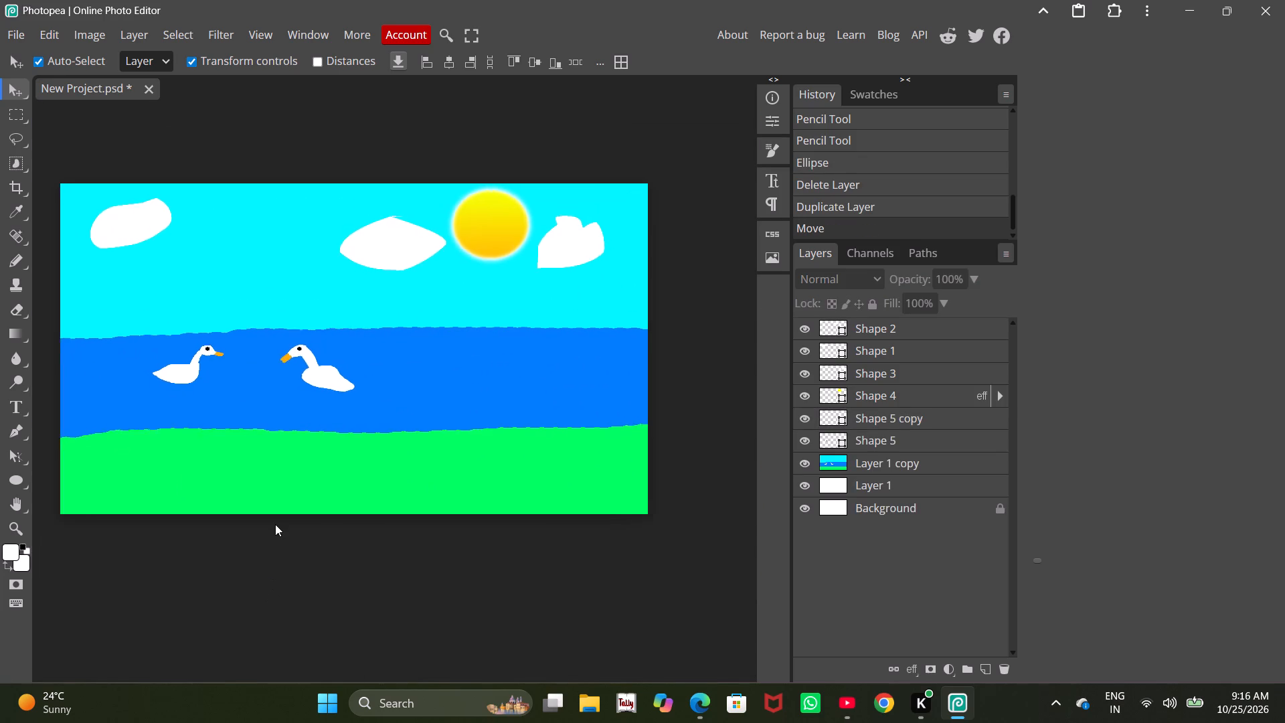
{"action": "scroll", "coordinate": [275, 524], "scroll_direction": "up", "scroll_amount": 3, "text": "alt"}
{"action": "scroll", "coordinate": [325, 455], "scroll_direction": "up", "scroll_amount": 1, "text": "alt"}
{"action": "scroll", "coordinate": [337, 269], "scroll_direction": "up", "scroll_amount": 1, "text": "alt"}
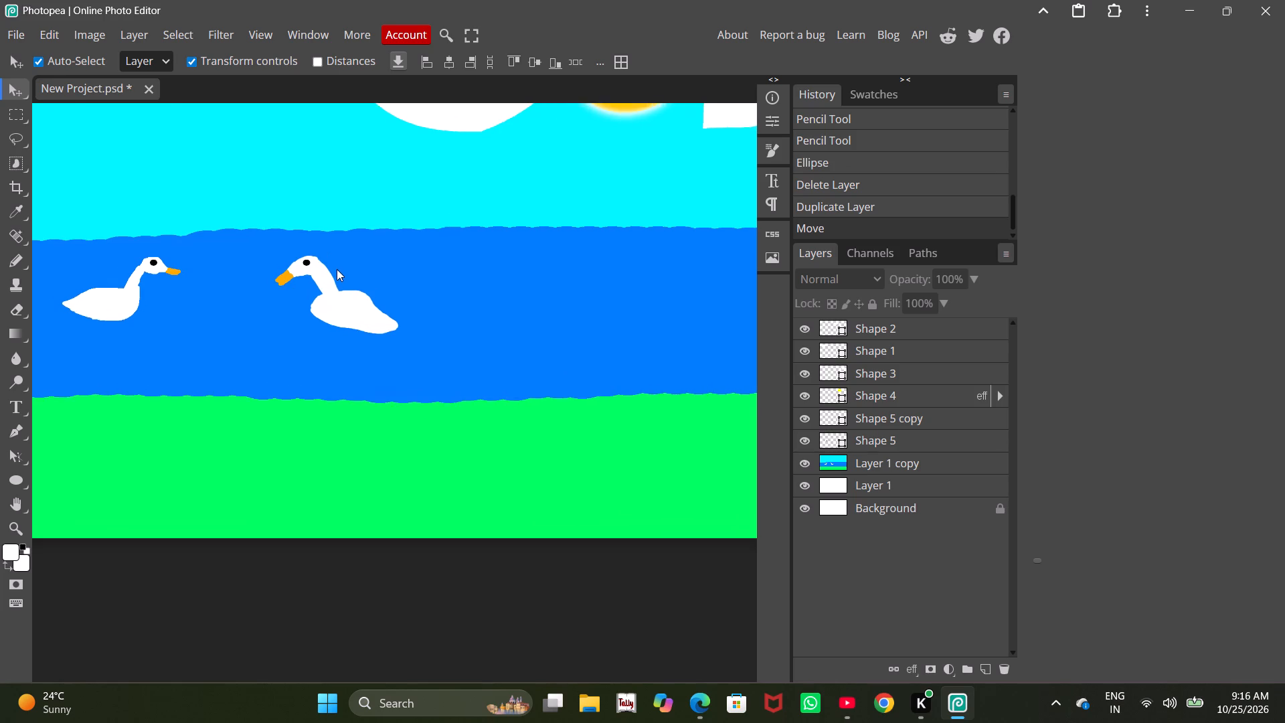
{"action": "scroll", "coordinate": [337, 269], "scroll_direction": "up", "scroll_amount": 14, "text": "alt"}
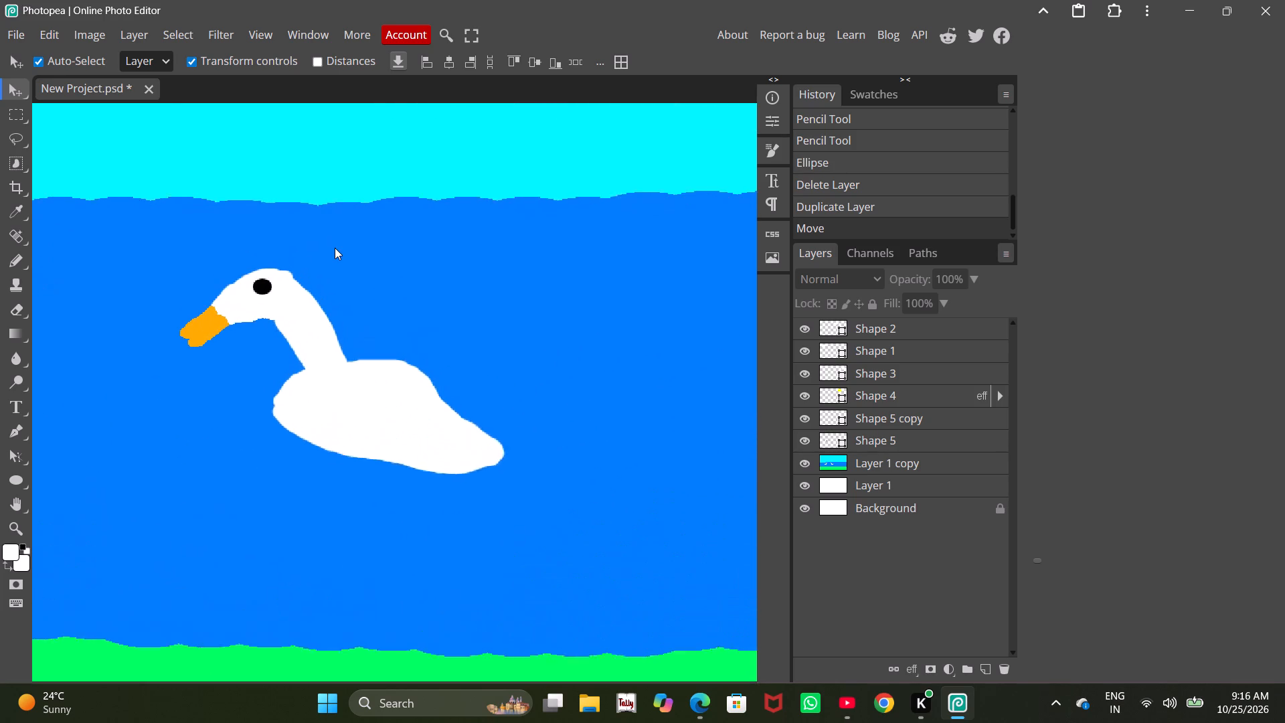
Scale the second bird's eye to about 105.67% in width and height, and shift it up about 2 px.
{"action": "scroll", "coordinate": [339, 233], "scroll_direction": "up", "scroll_amount": 7, "text": "alt"}
{"action": "scroll", "coordinate": [284, 197], "scroll_direction": "up", "scroll_amount": 2, "text": "alt"}
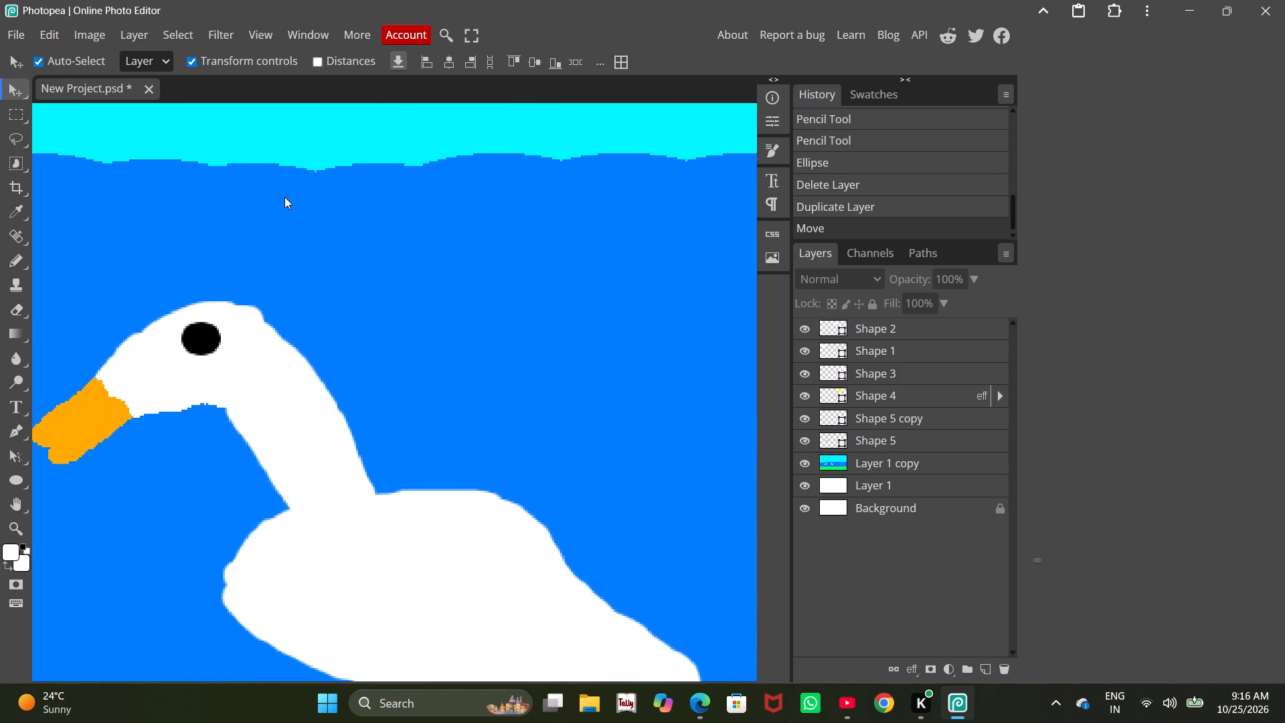
{"action": "scroll", "coordinate": [191, 258], "scroll_direction": "up", "scroll_amount": 3, "text": "alt"}
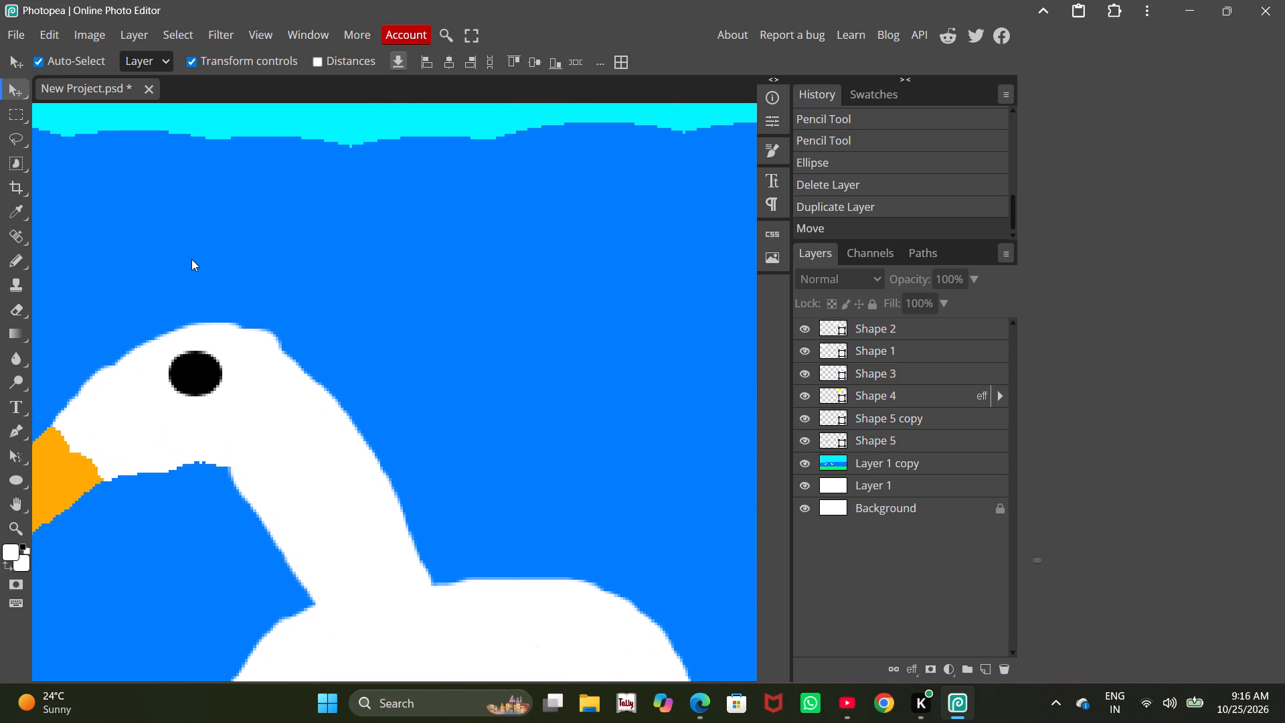
{"action": "scroll", "coordinate": [191, 259], "scroll_direction": "up", "scroll_amount": 3}
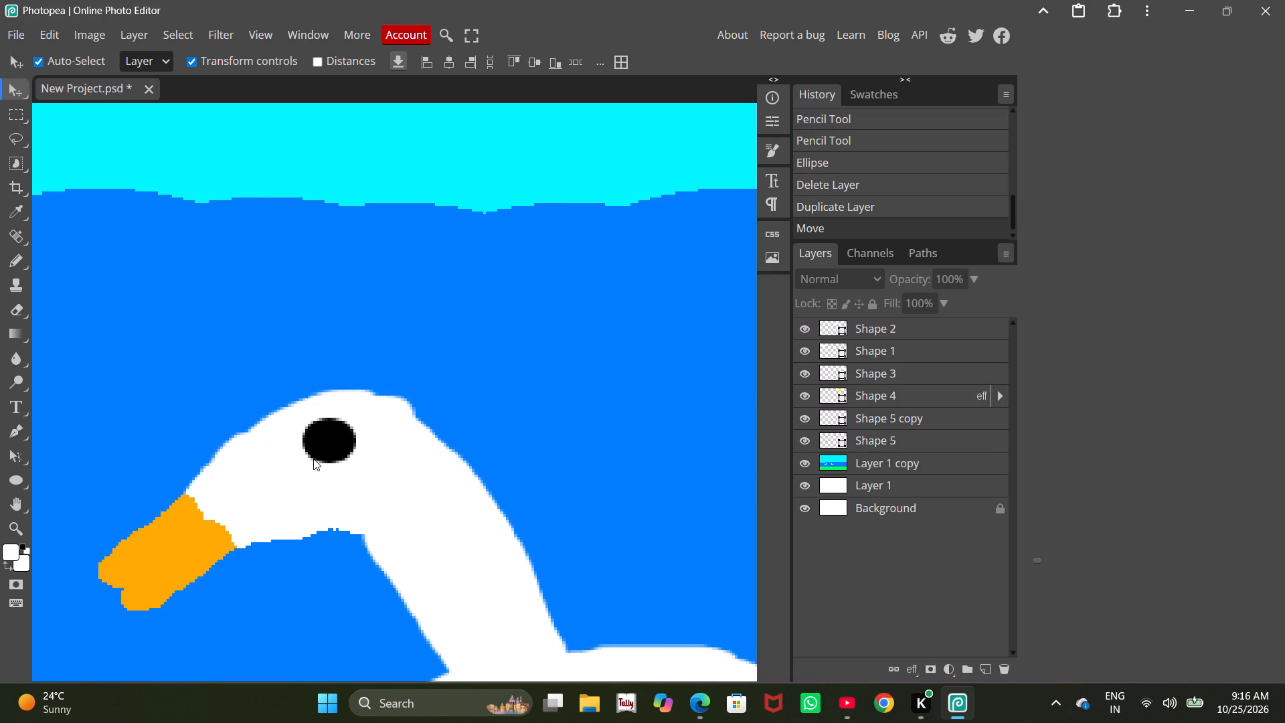
{"action": "scroll", "coordinate": [313, 459], "scroll_direction": "up", "scroll_amount": 12, "text": "alt"}
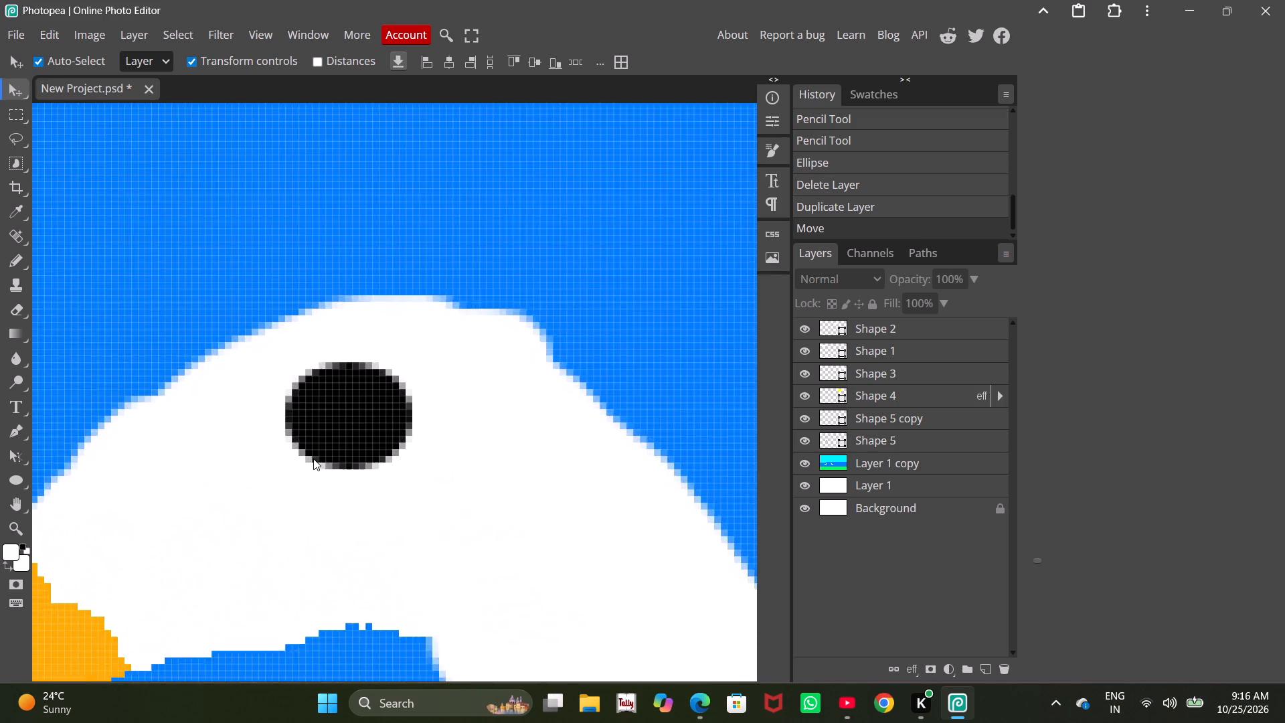
{"action": "scroll", "coordinate": [313, 459], "scroll_direction": "up", "scroll_amount": 5, "text": "alt"}
{"action": "left_click", "coordinate": [383, 451]}
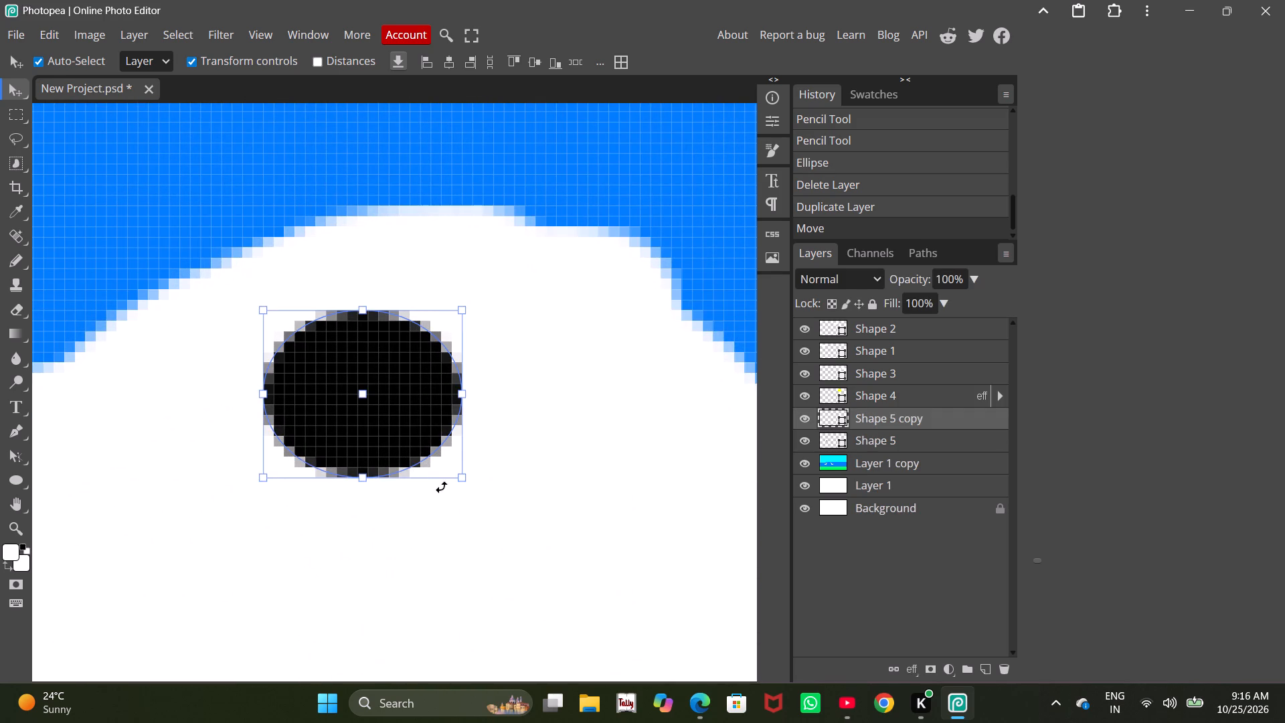
{"action": "left_click_drag", "start_coordinate": [462, 478], "coordinate": [467, 483]}
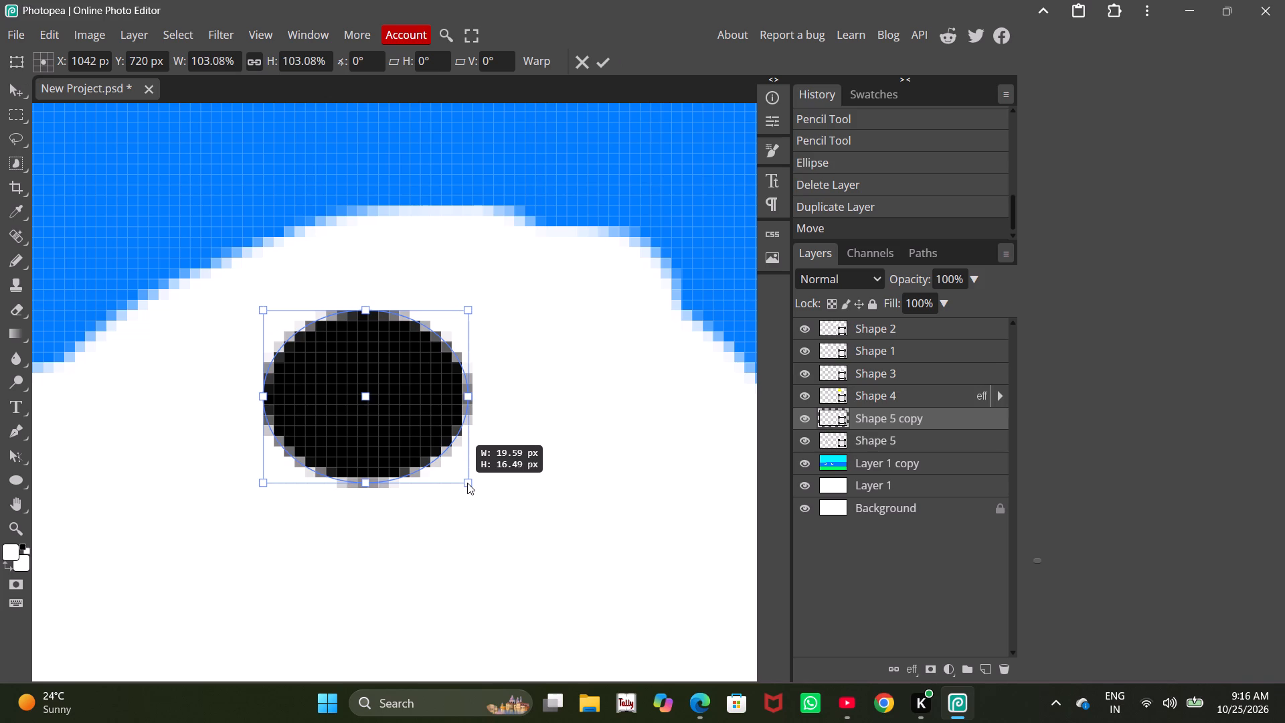
{"action": "left_click_drag", "start_coordinate": [467, 483], "coordinate": [473, 486]}
{"action": "left_click_drag", "start_coordinate": [418, 438], "coordinate": [417, 434]}
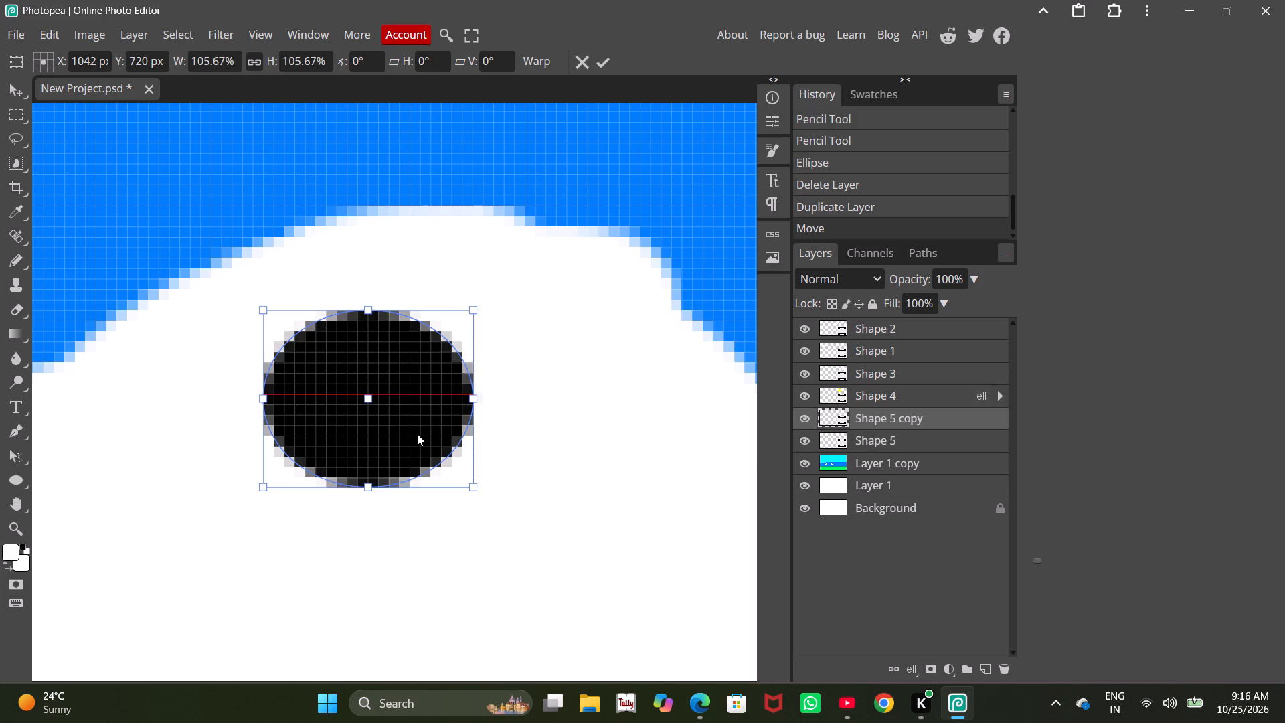
{"action": "left_click_drag", "start_coordinate": [417, 434], "coordinate": [420, 422]}
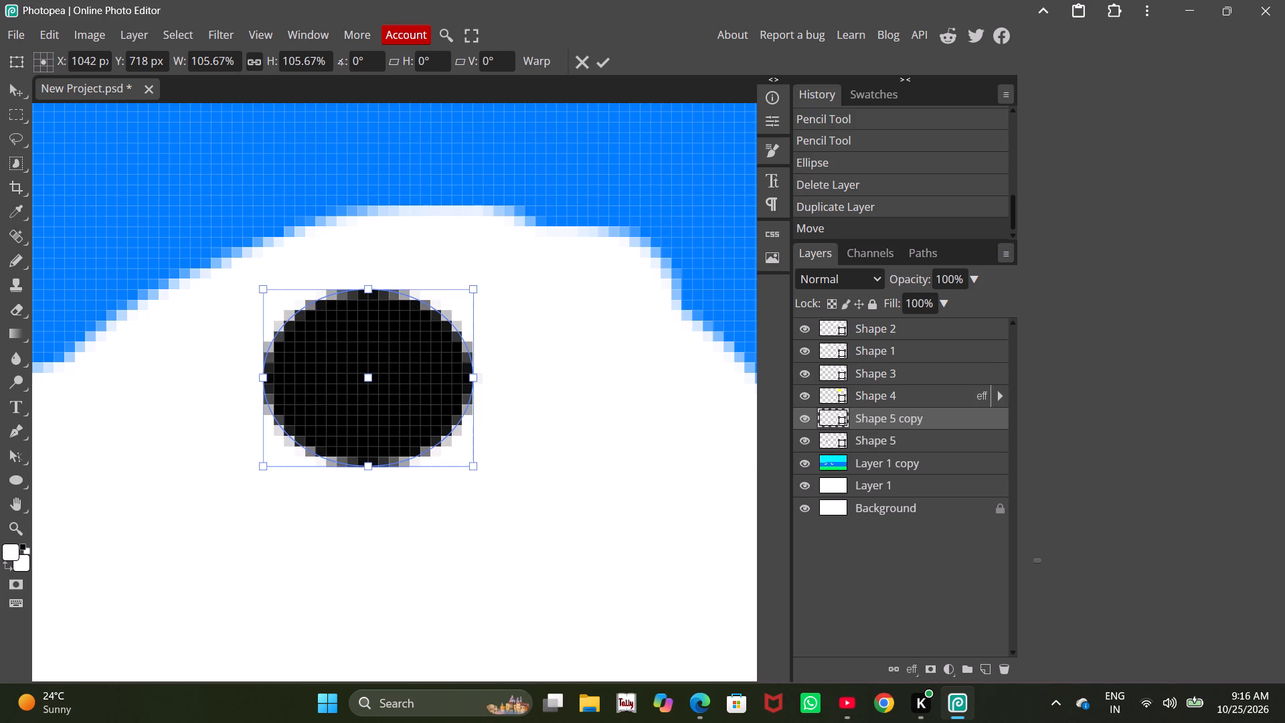
{"action": "left_click", "coordinate": [606, 55]}
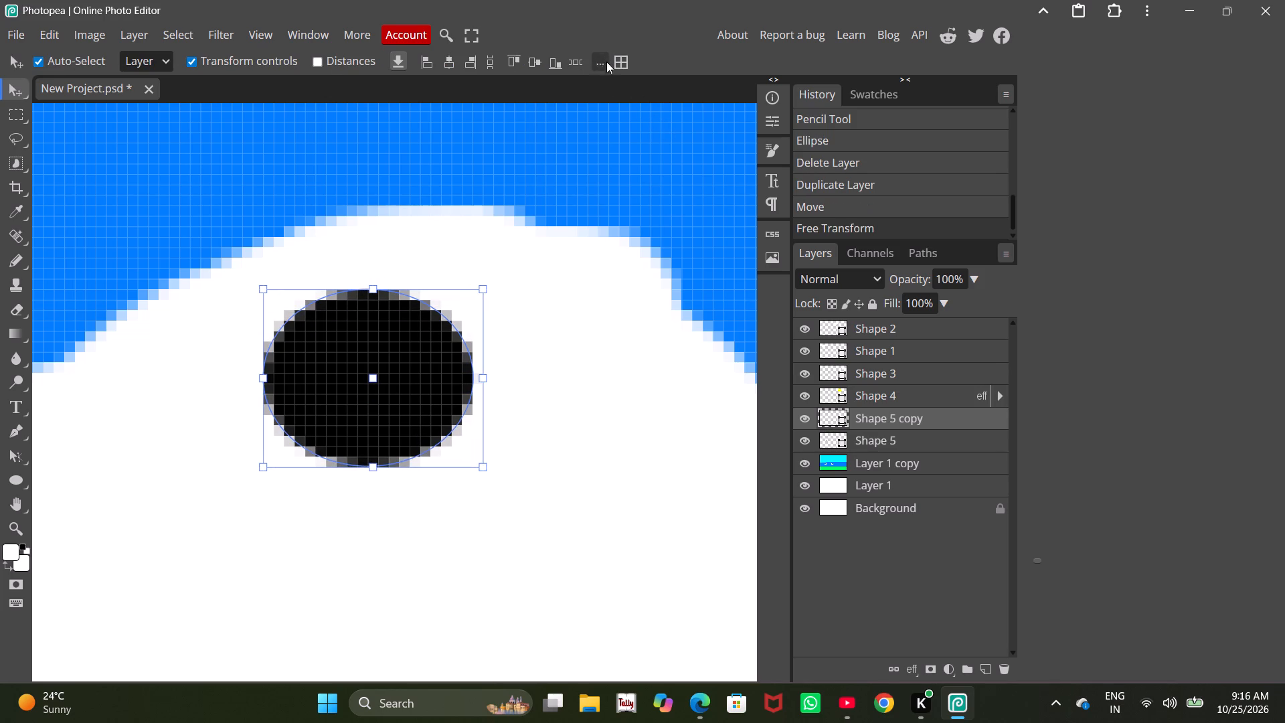
Examine both birds and their eyes within the whole landscape, with the eye shape deselected.
{"action": "scroll", "coordinate": [480, 287], "scroll_direction": "down", "scroll_amount": 15, "text": "alt"}
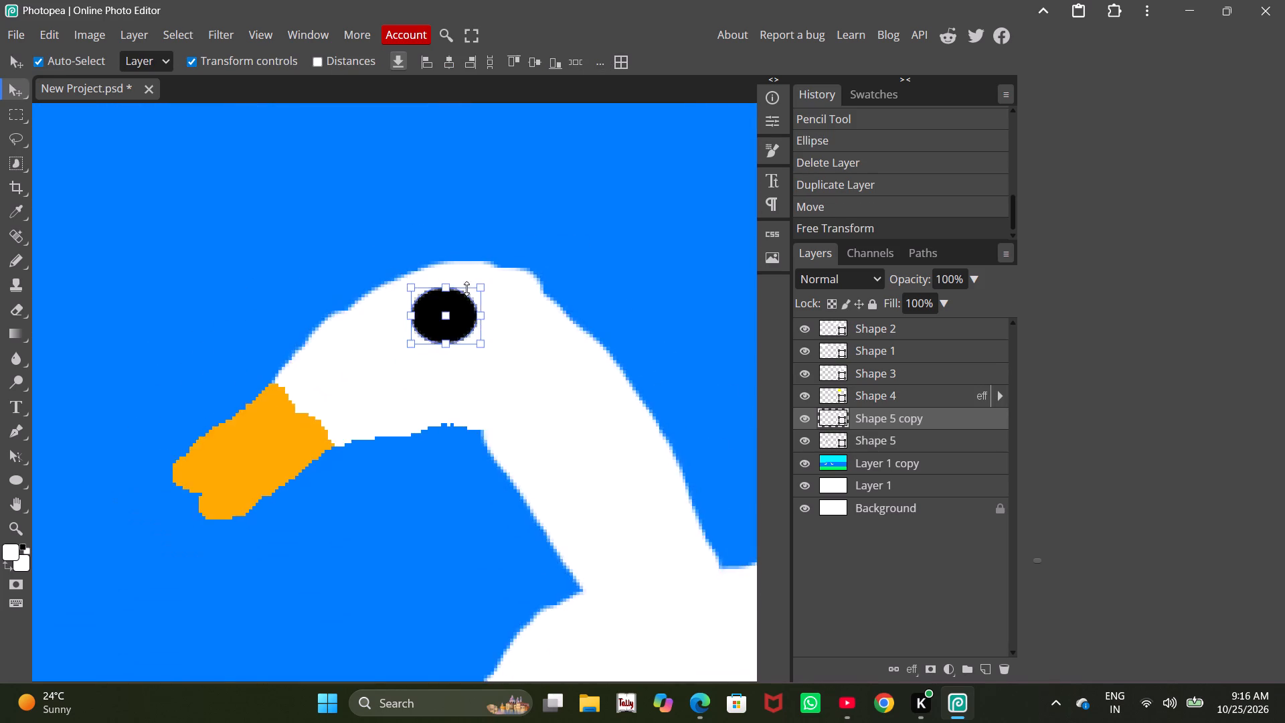
{"action": "scroll", "coordinate": [466, 289], "scroll_direction": "down", "scroll_amount": 5, "text": "alt"}
{"action": "scroll", "coordinate": [464, 283], "scroll_direction": "down", "scroll_amount": 16, "text": "alt"}
{"action": "scroll", "coordinate": [466, 369], "scroll_direction": "down", "scroll_amount": 4, "text": "alt"}
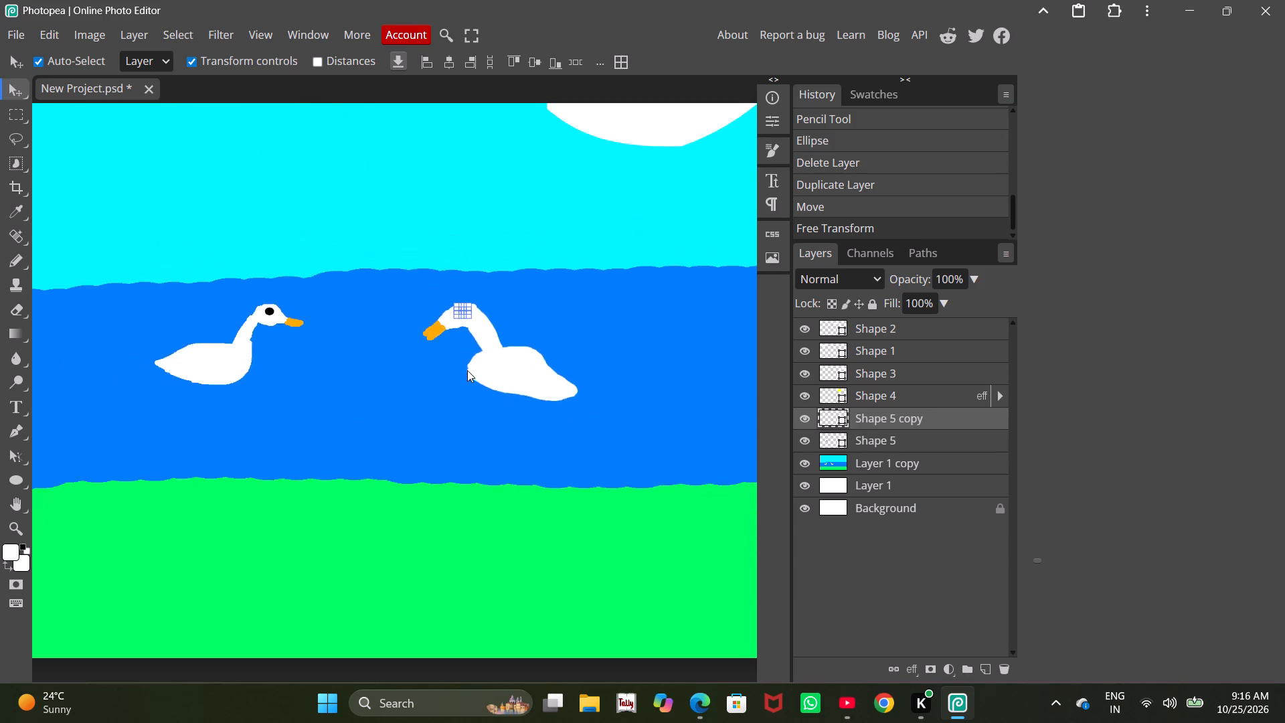
{"action": "scroll", "coordinate": [467, 370], "scroll_direction": "down", "scroll_amount": 4, "text": "alt"}
{"action": "left_click", "coordinate": [380, 609]}
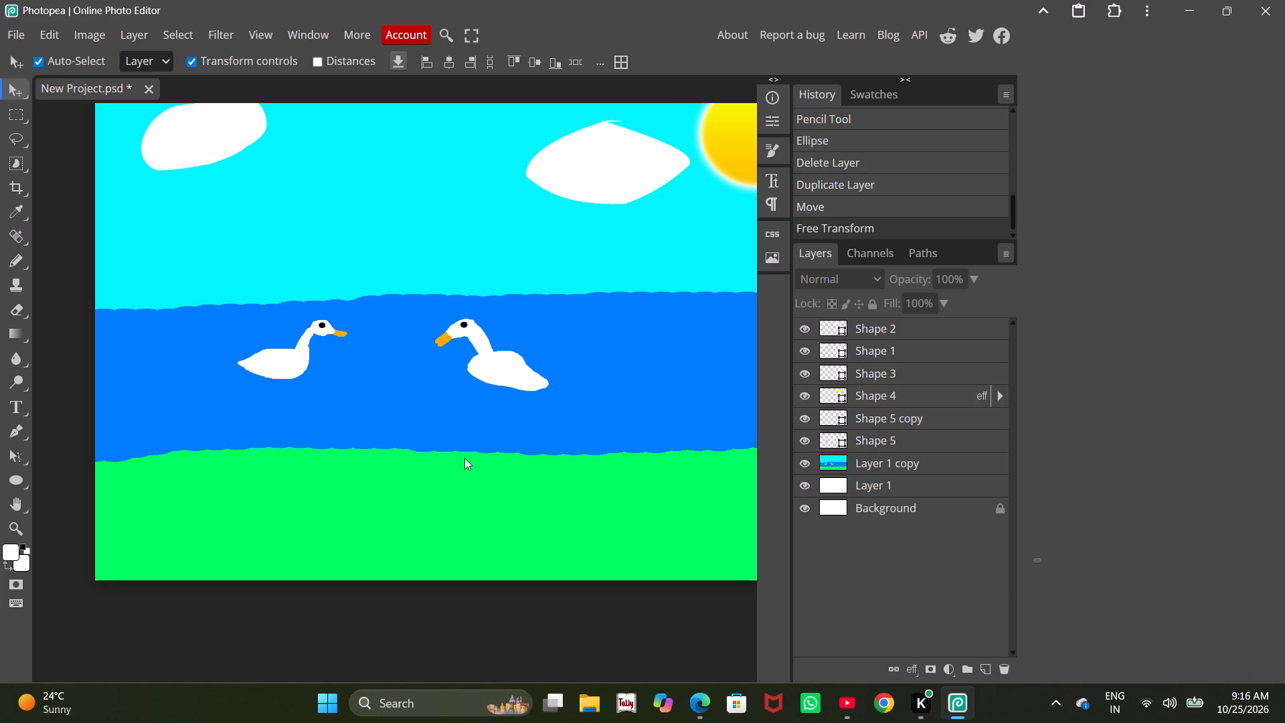
{"action": "scroll", "coordinate": [442, 474], "scroll_direction": "down", "scroll_amount": 4}
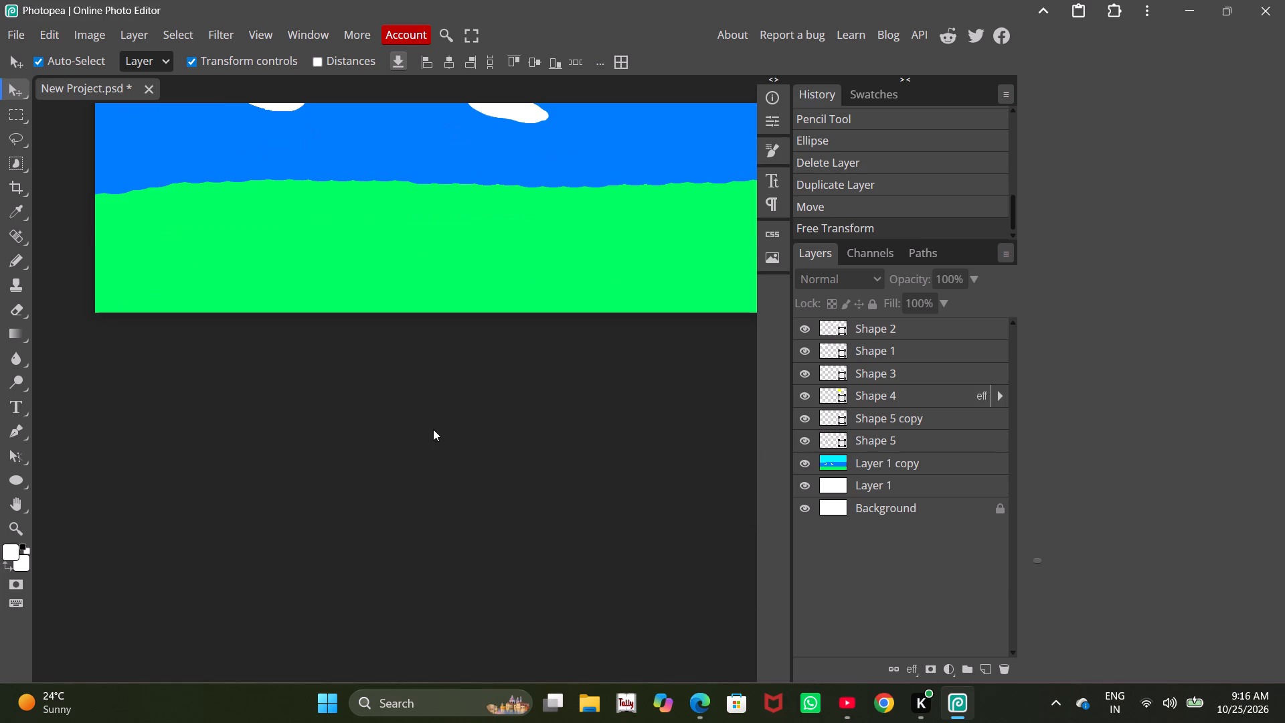
{"action": "scroll", "coordinate": [434, 374], "scroll_direction": "up", "scroll_amount": 4}
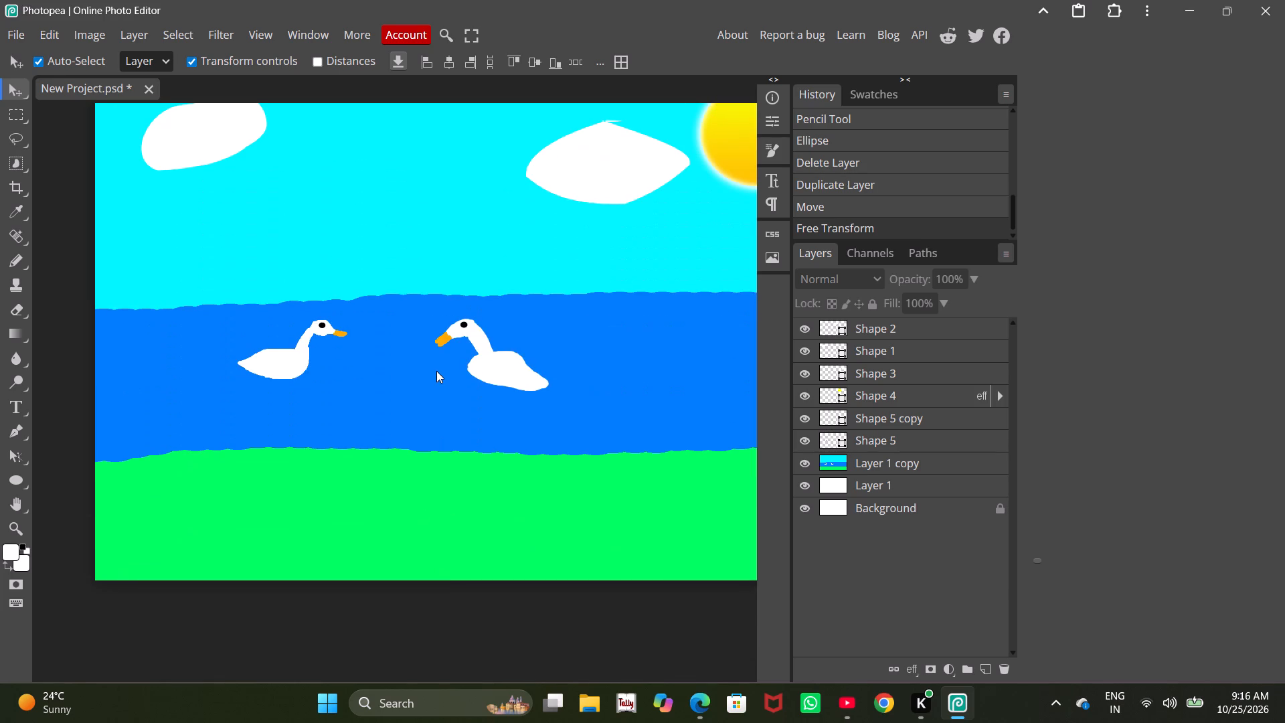
{"action": "scroll", "coordinate": [436, 371], "scroll_direction": "down", "scroll_amount": 1, "text": "alt"}
{"action": "scroll", "coordinate": [436, 371], "scroll_direction": "up", "scroll_amount": 9, "text": "alt"}
{"action": "scroll", "coordinate": [436, 371], "scroll_direction": "down", "scroll_amount": 14, "text": "alt"}
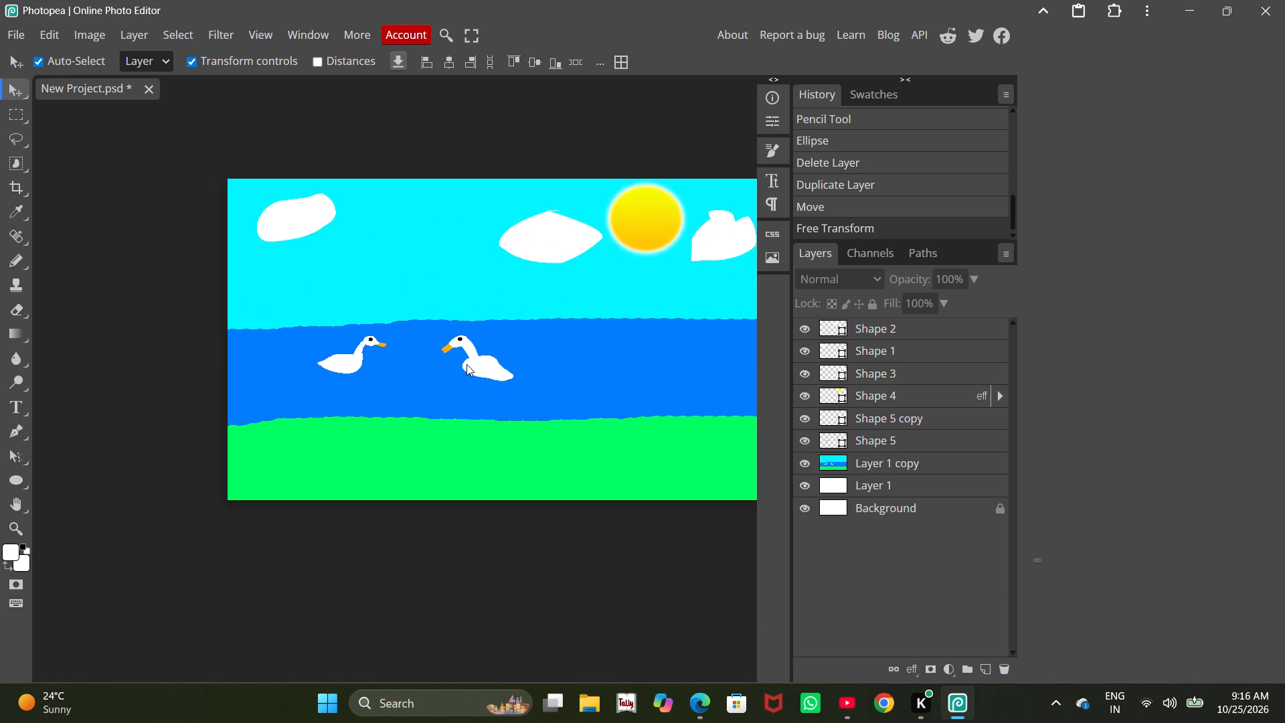
{"action": "scroll", "coordinate": [466, 364], "scroll_direction": "up", "scroll_amount": 2, "text": "ctrl"}
{"action": "scroll", "coordinate": [466, 364], "scroll_direction": "down", "scroll_amount": 4, "text": "ctrl"}
{"action": "scroll", "coordinate": [466, 364], "scroll_direction": "up", "scroll_amount": 1, "text": "ctrl"}
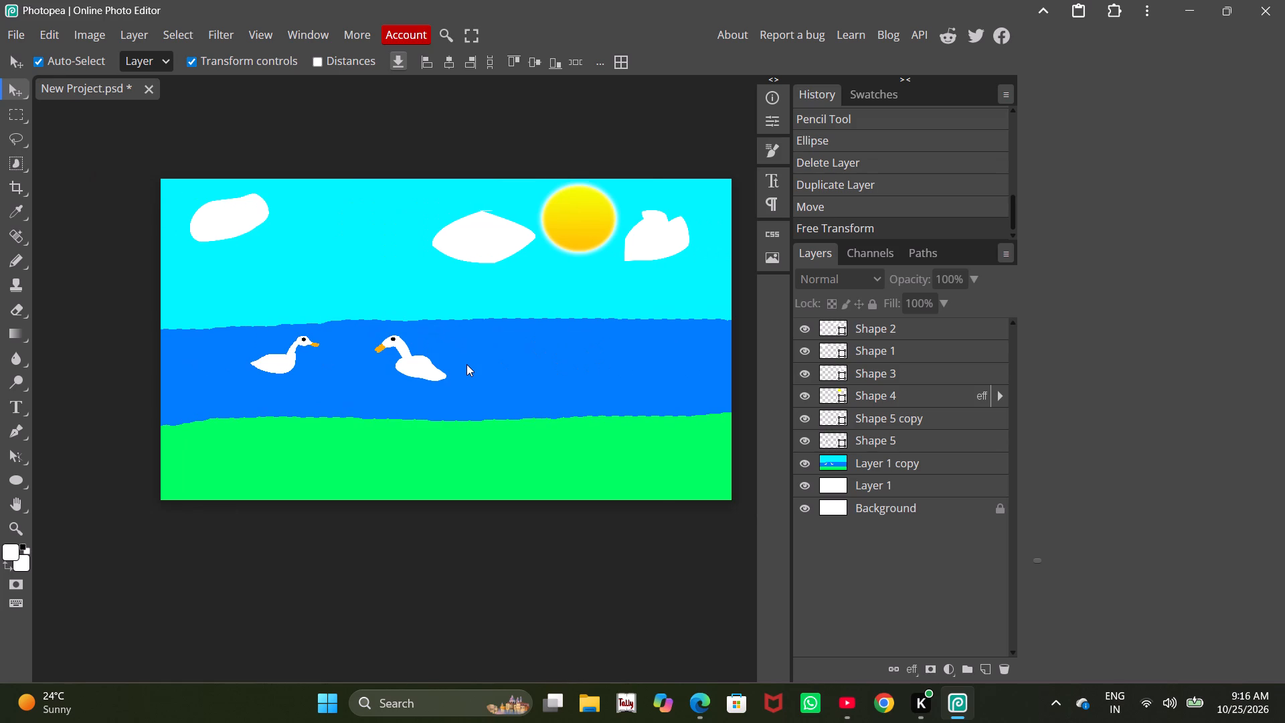
{"action": "scroll", "coordinate": [466, 364], "scroll_direction": "up", "scroll_amount": 4, "text": "alt"}
{"action": "scroll", "coordinate": [466, 364], "scroll_direction": "down", "scroll_amount": 2, "text": "alt"}
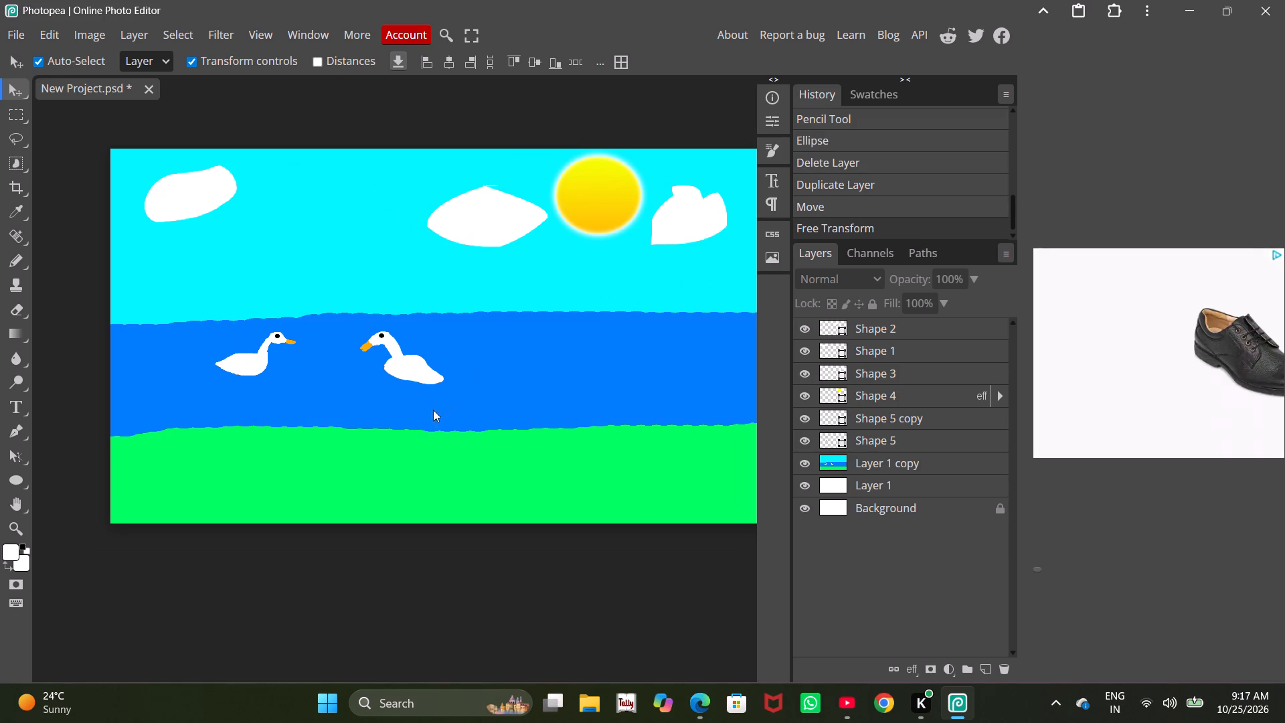
Draw a black triangular custom shape about 133 by 117 px on the water beyond the second bird, on a new layer.
{"action": "left_click", "coordinate": [19, 482]}
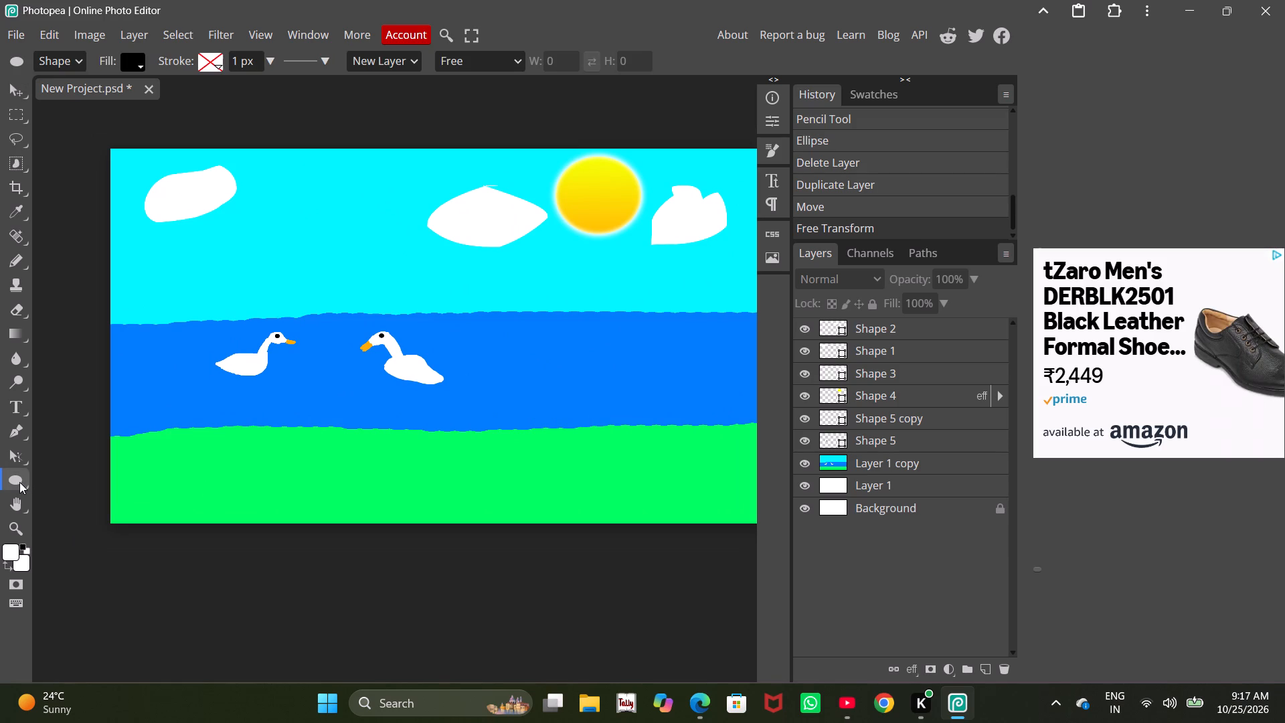
{"action": "left_click", "coordinate": [21, 487]}
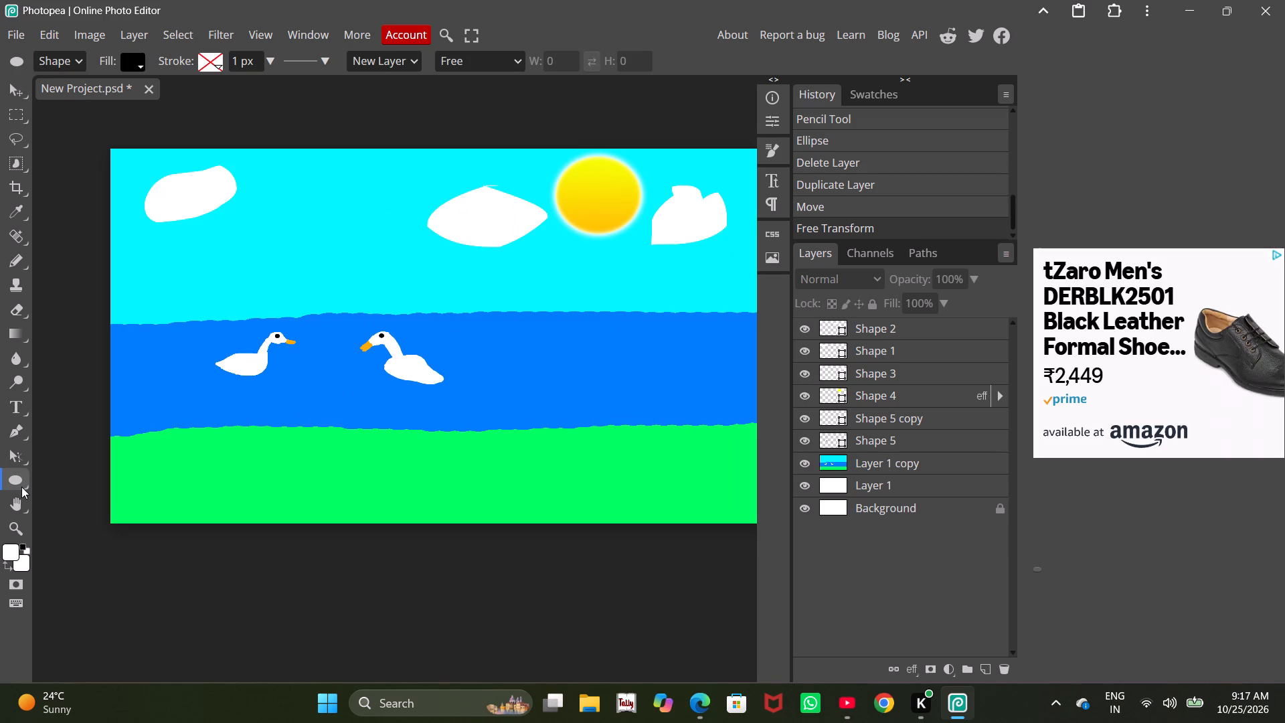
{"action": "left_click", "coordinate": [27, 483]}
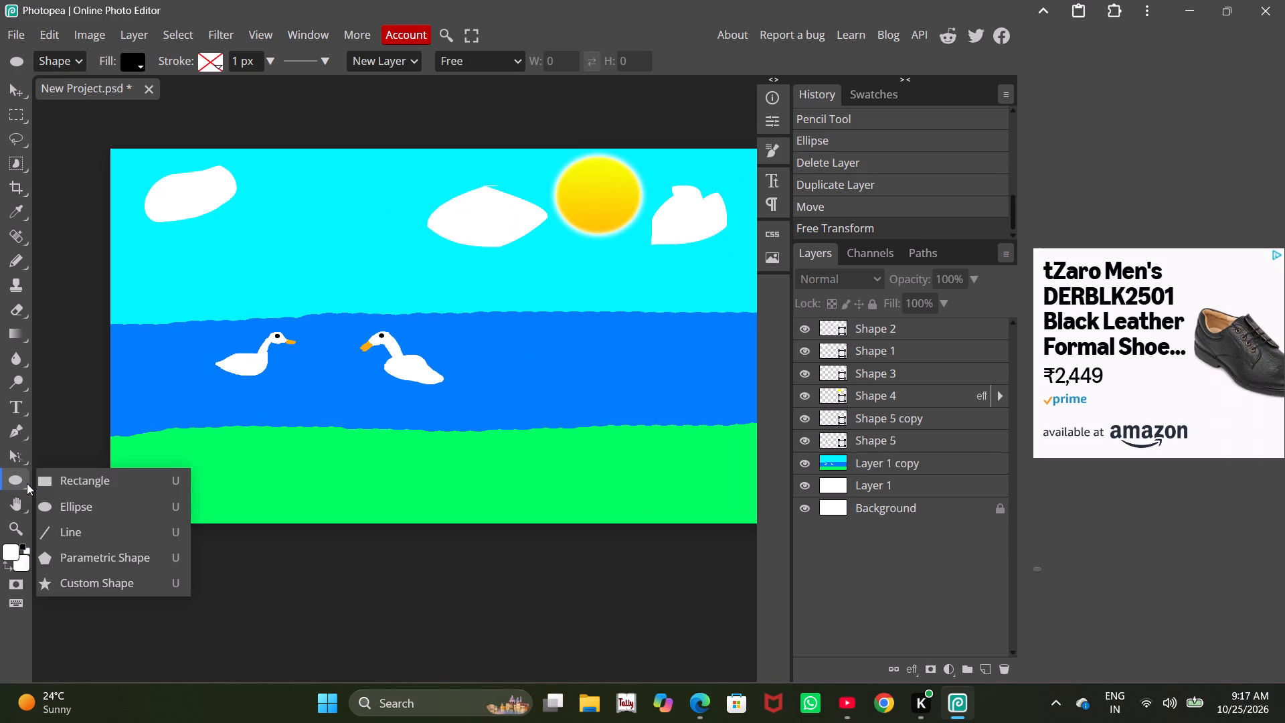
{"action": "left_click", "coordinate": [74, 586]}
{"action": "left_click_drag", "start_coordinate": [535, 323], "coordinate": [570, 354]}
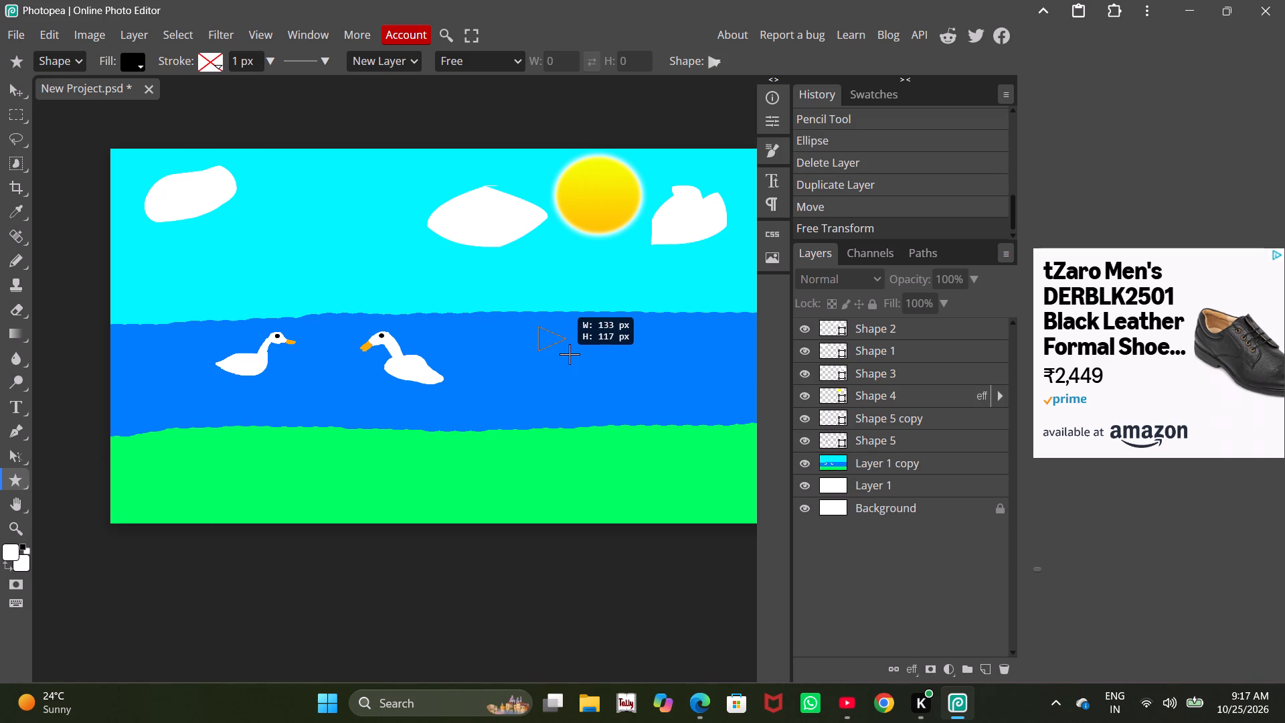
{"action": "left_click_drag", "start_coordinate": [570, 354], "coordinate": [570, 355]}
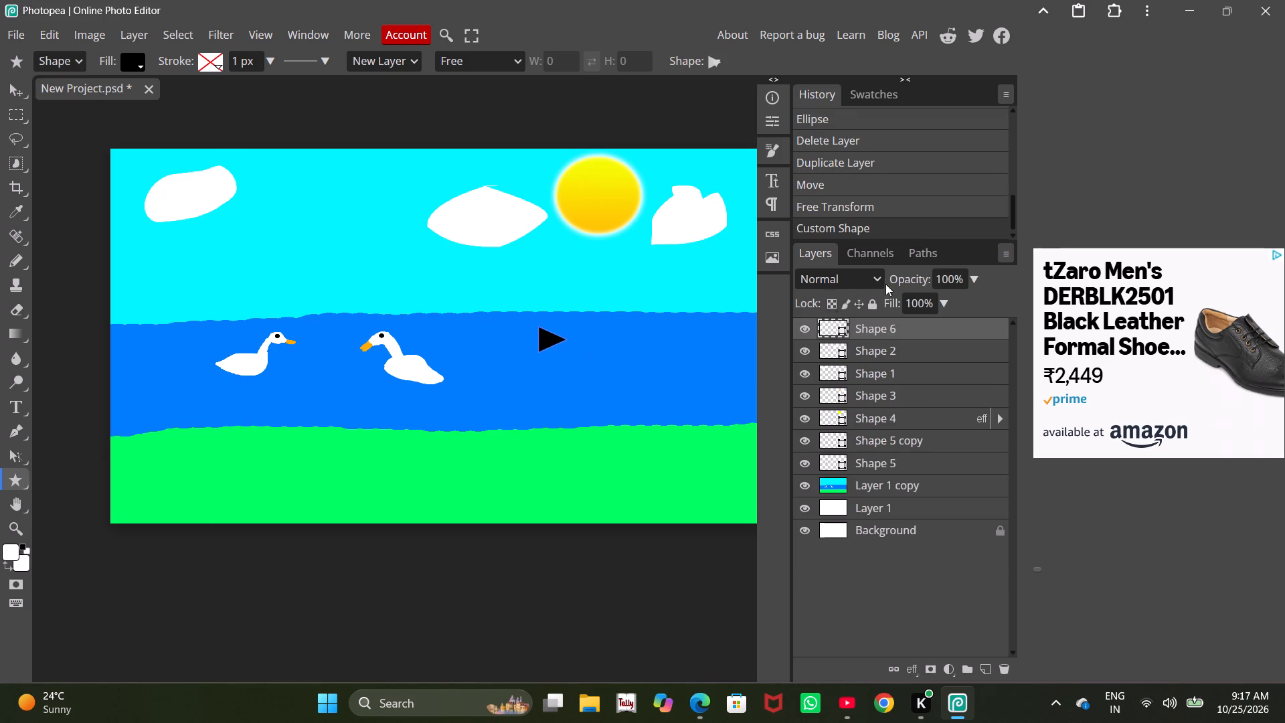
Add a Gradient Overlay to the black triangle on the water and set the gradient's starting colour stop to light grey.
{"action": "scroll", "coordinate": [909, 324], "scroll_direction": "up", "scroll_amount": 1}
{"action": "right_click", "coordinate": [909, 324]}
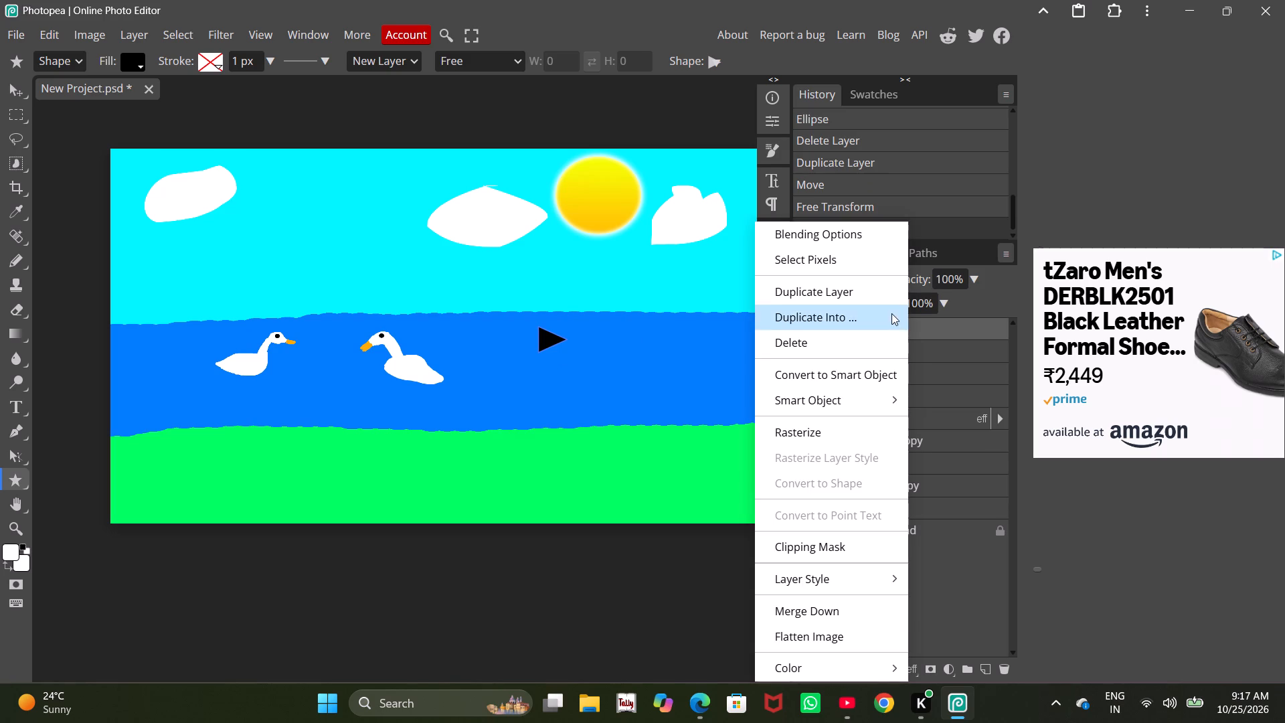
{"action": "left_click", "coordinate": [815, 231]}
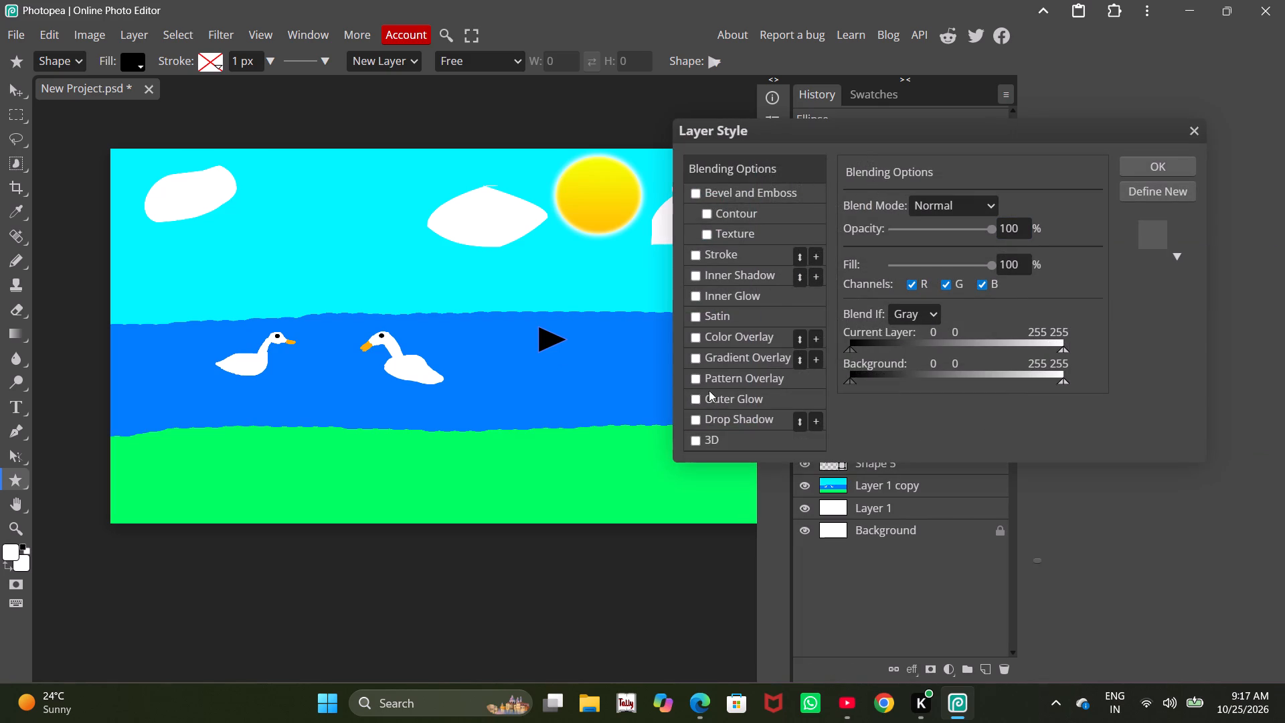
{"action": "left_click", "coordinate": [719, 360]}
{"action": "left_click", "coordinate": [731, 357]}
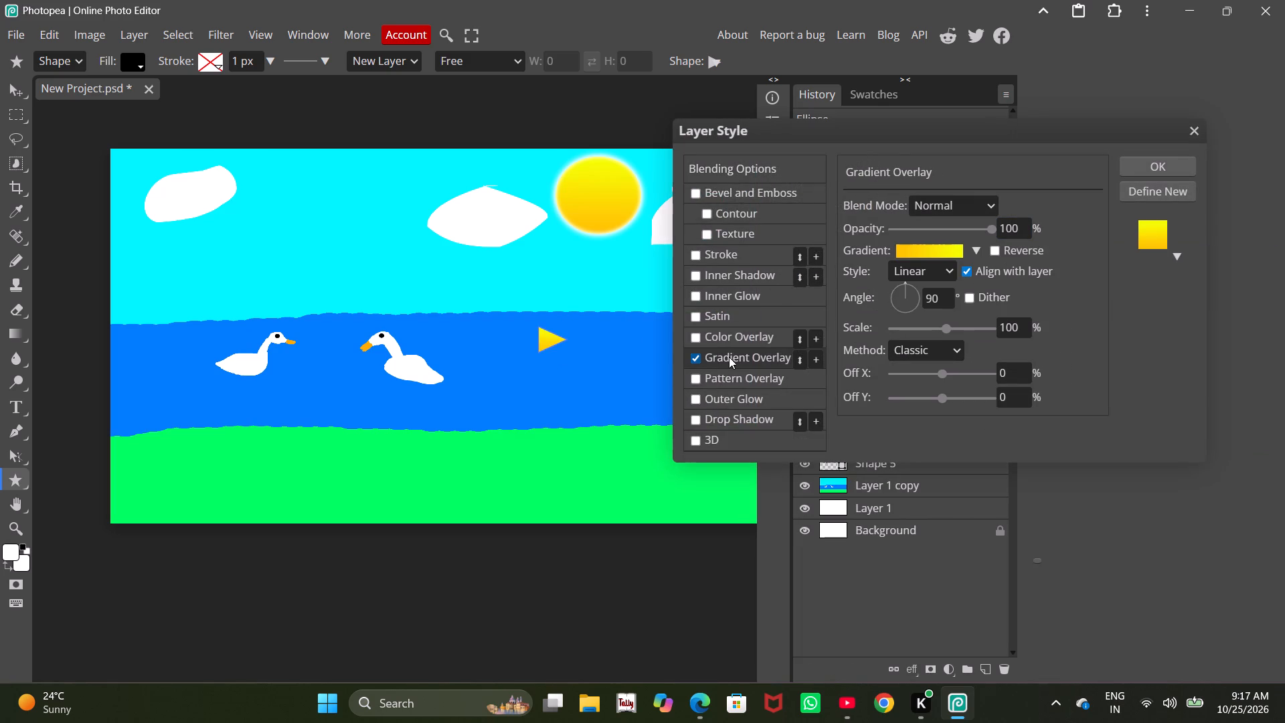
{"action": "left_click", "coordinate": [958, 248]}
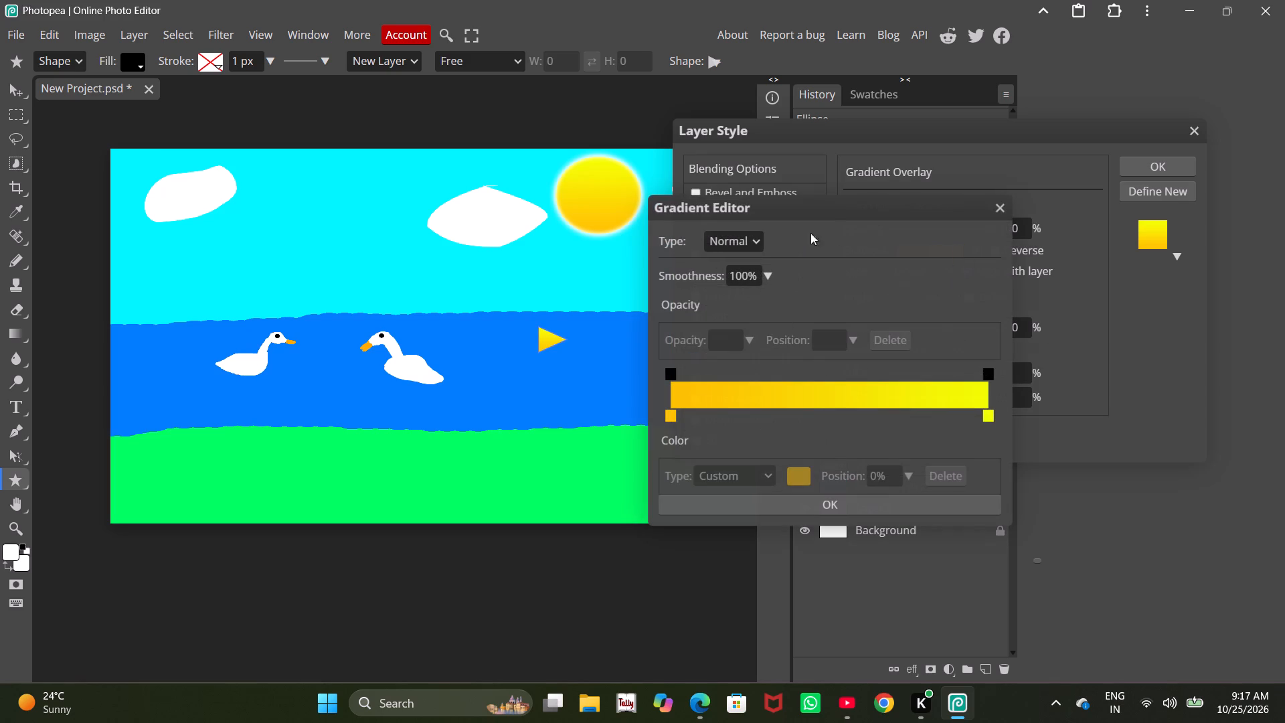
{"action": "left_click_drag", "start_coordinate": [830, 204], "coordinate": [972, 145]}
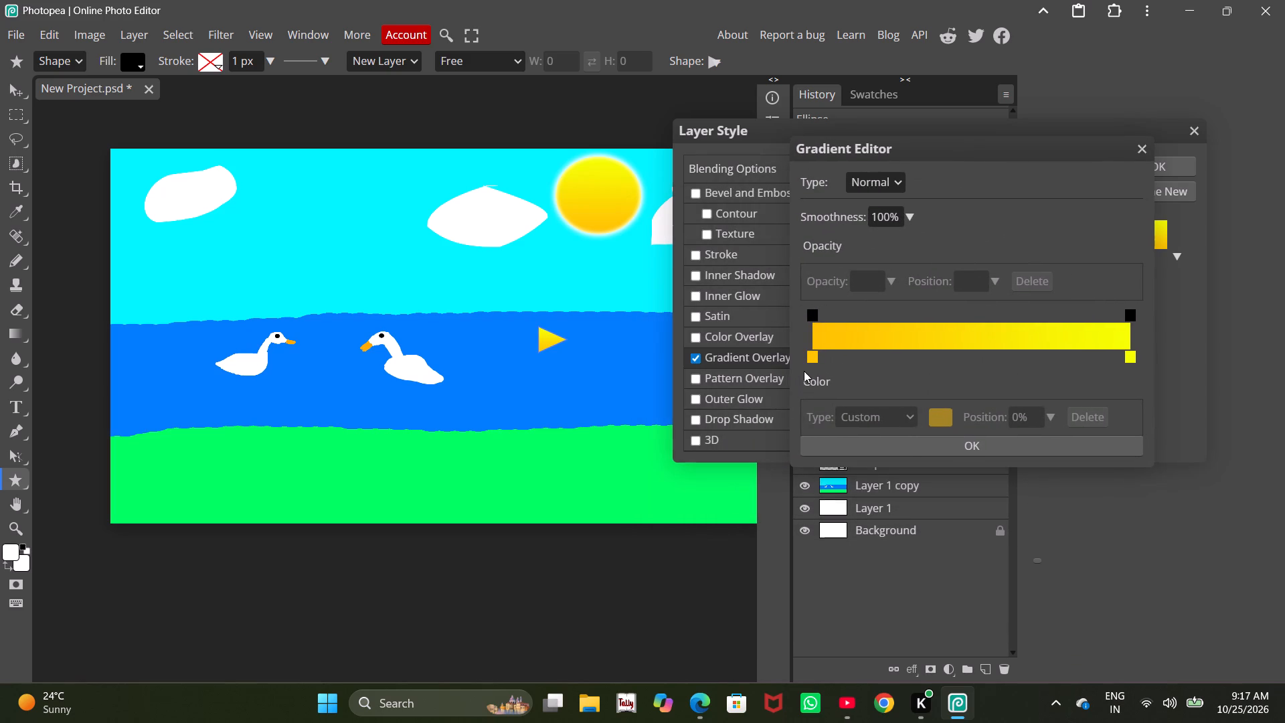
{"action": "left_click", "coordinate": [812, 359]}
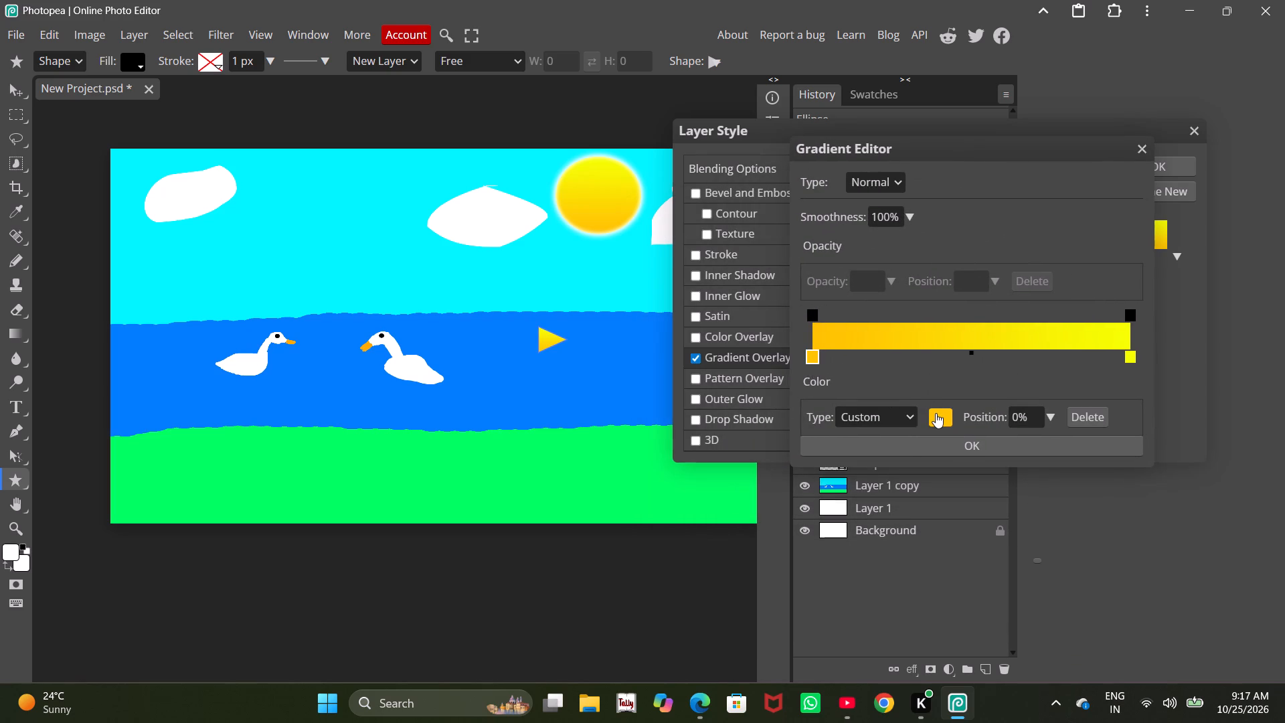
{"action": "left_click", "coordinate": [936, 413]}
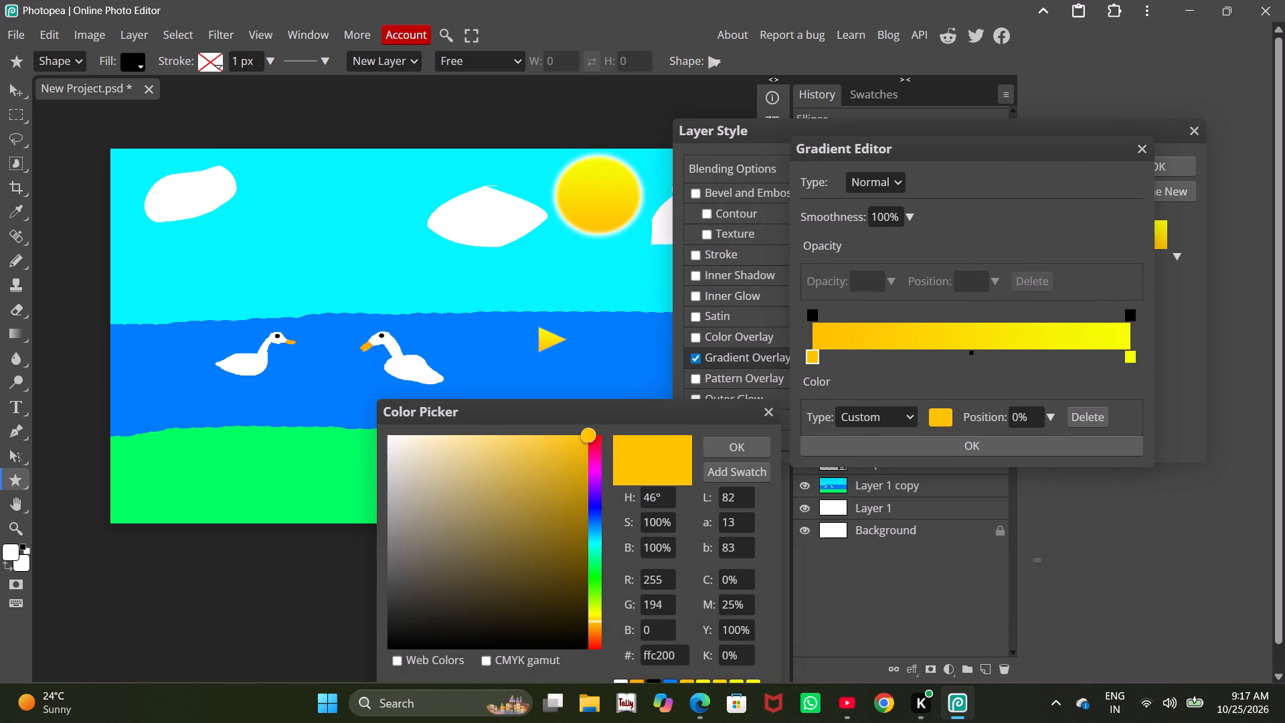
{"action": "left_click", "coordinate": [386, 499]}
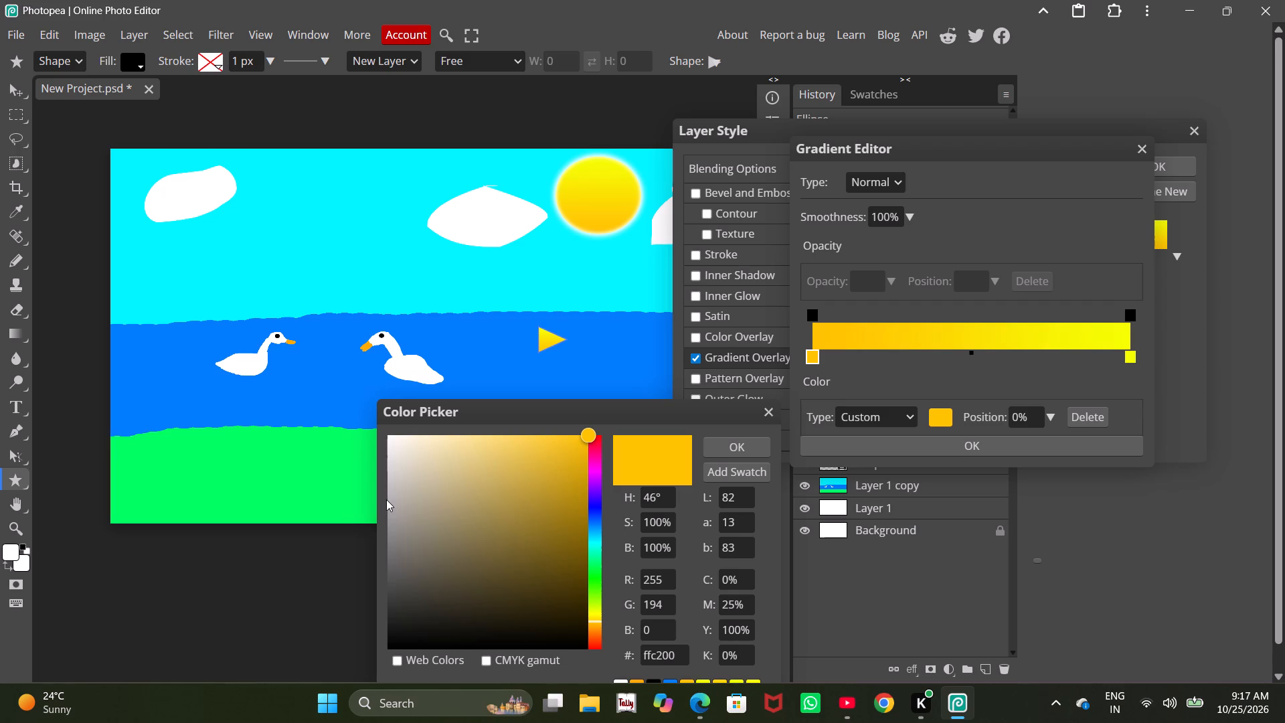
{"action": "left_click", "coordinate": [392, 501]}
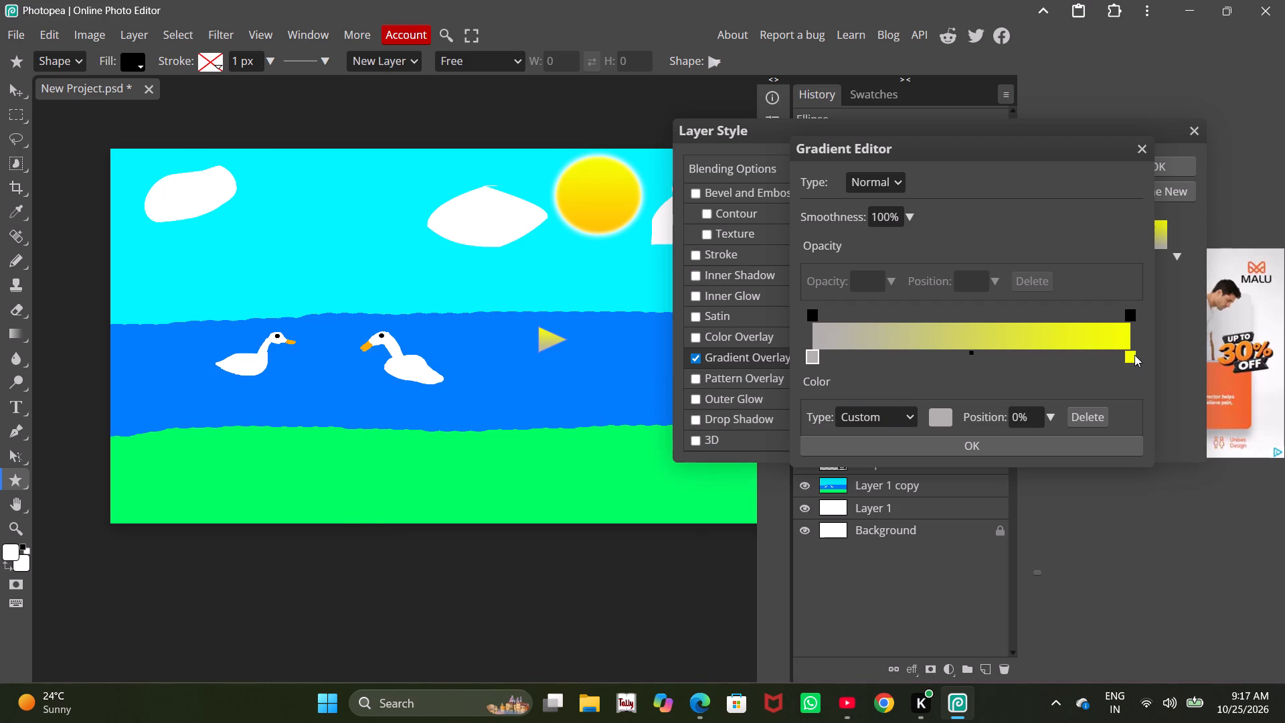
Set the gradient's ending colour stop to dark grey and apply the layer style to the triangle.
{"action": "left_click", "coordinate": [1134, 355]}
{"action": "left_click", "coordinate": [944, 416]}
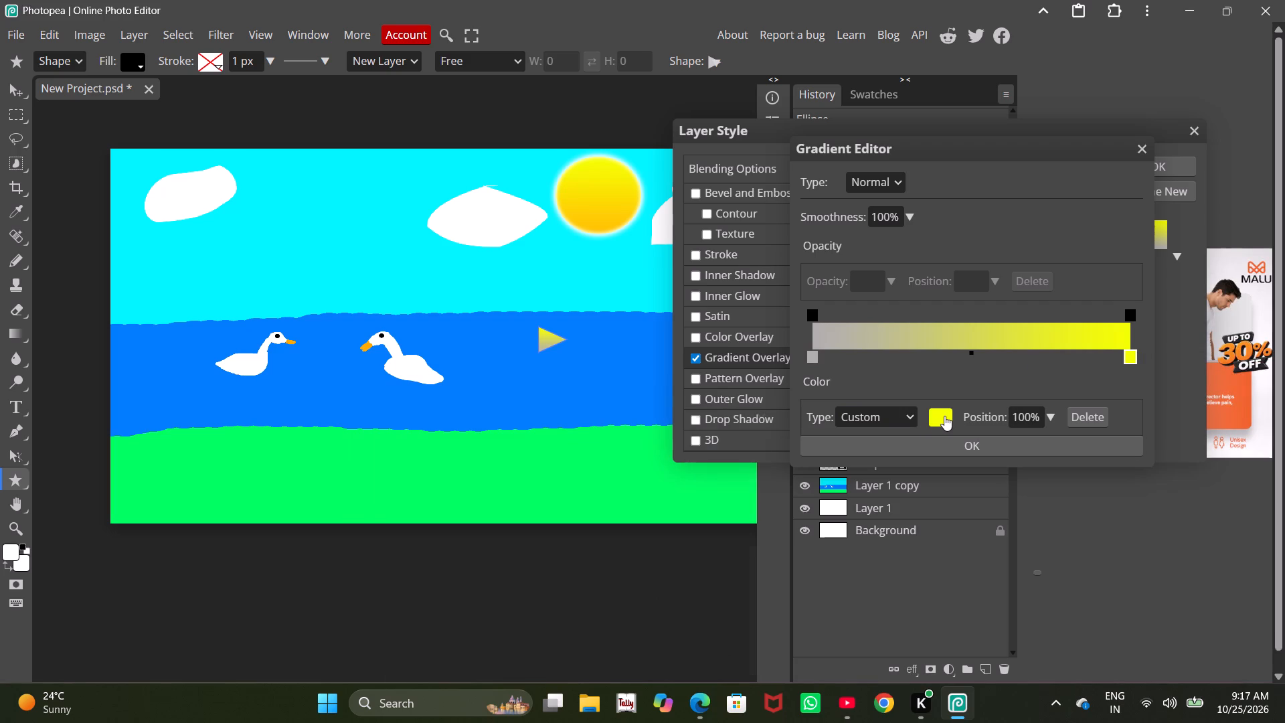
{"action": "left_click_drag", "start_coordinate": [393, 451], "coordinate": [391, 418]}
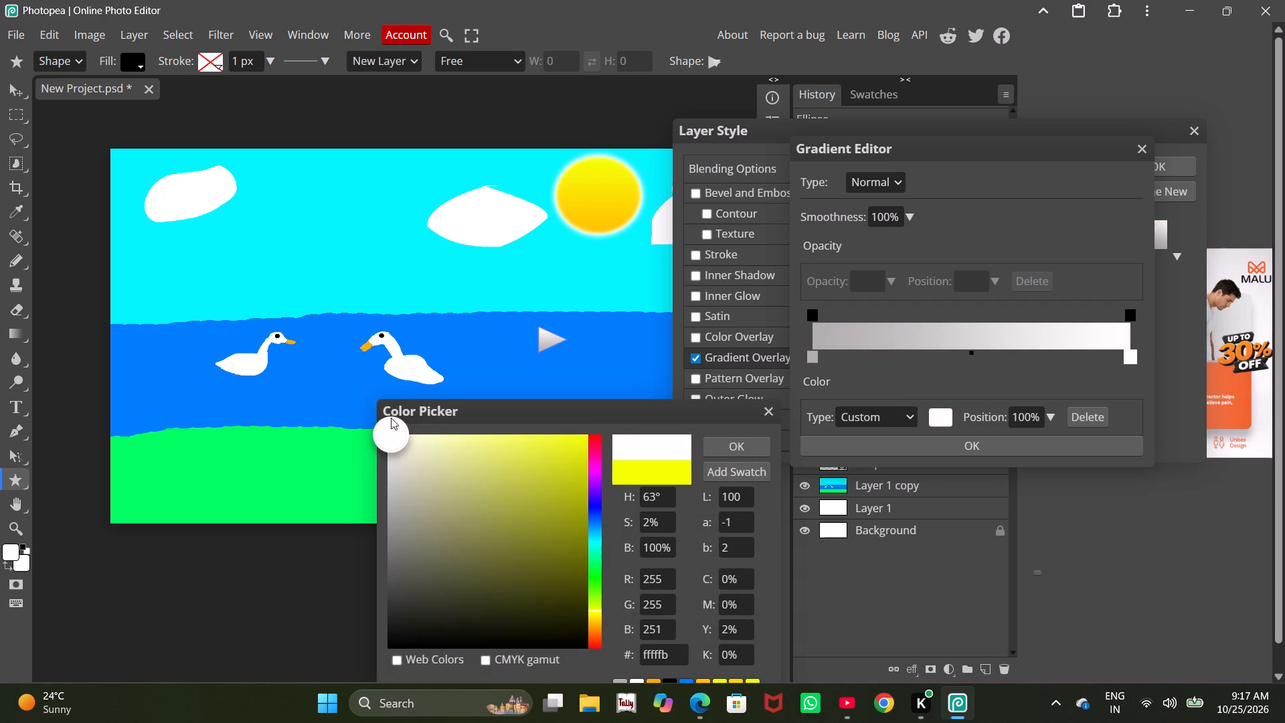
{"action": "left_click_drag", "start_coordinate": [391, 418], "coordinate": [400, 548]}
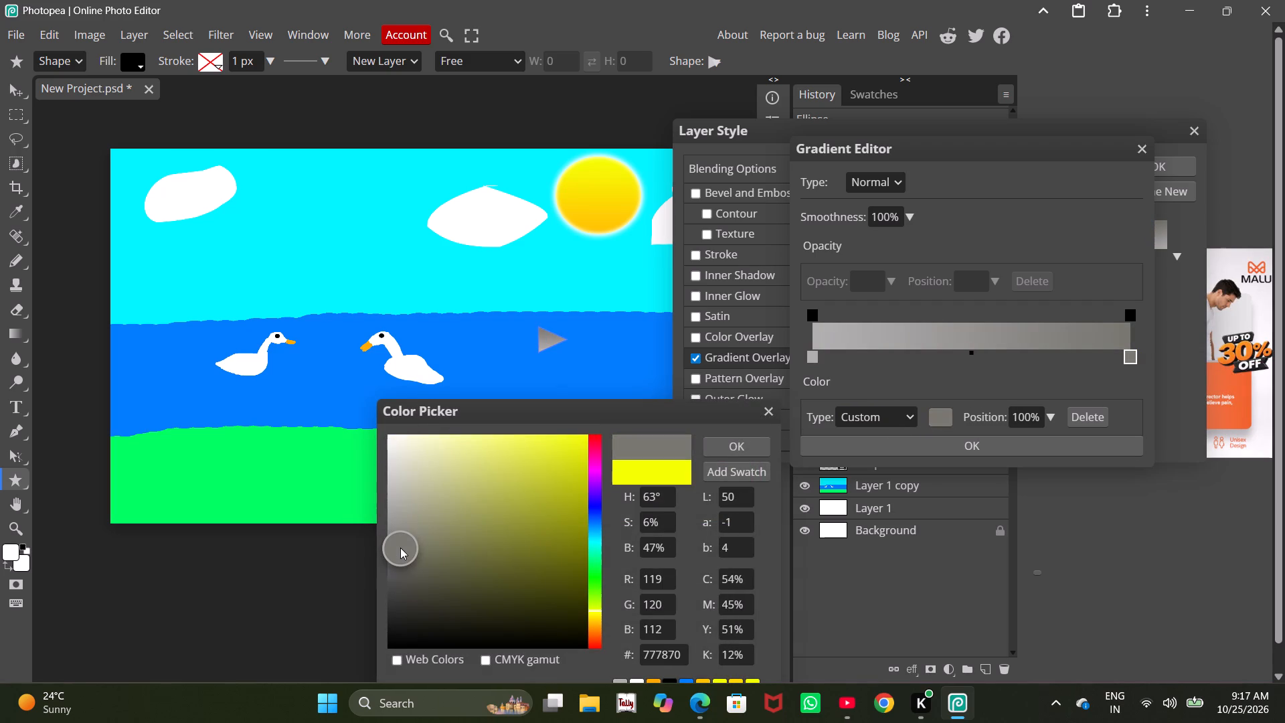
{"action": "left_click_drag", "start_coordinate": [400, 548], "coordinate": [404, 569]}
{"action": "left_click", "coordinate": [730, 442]}
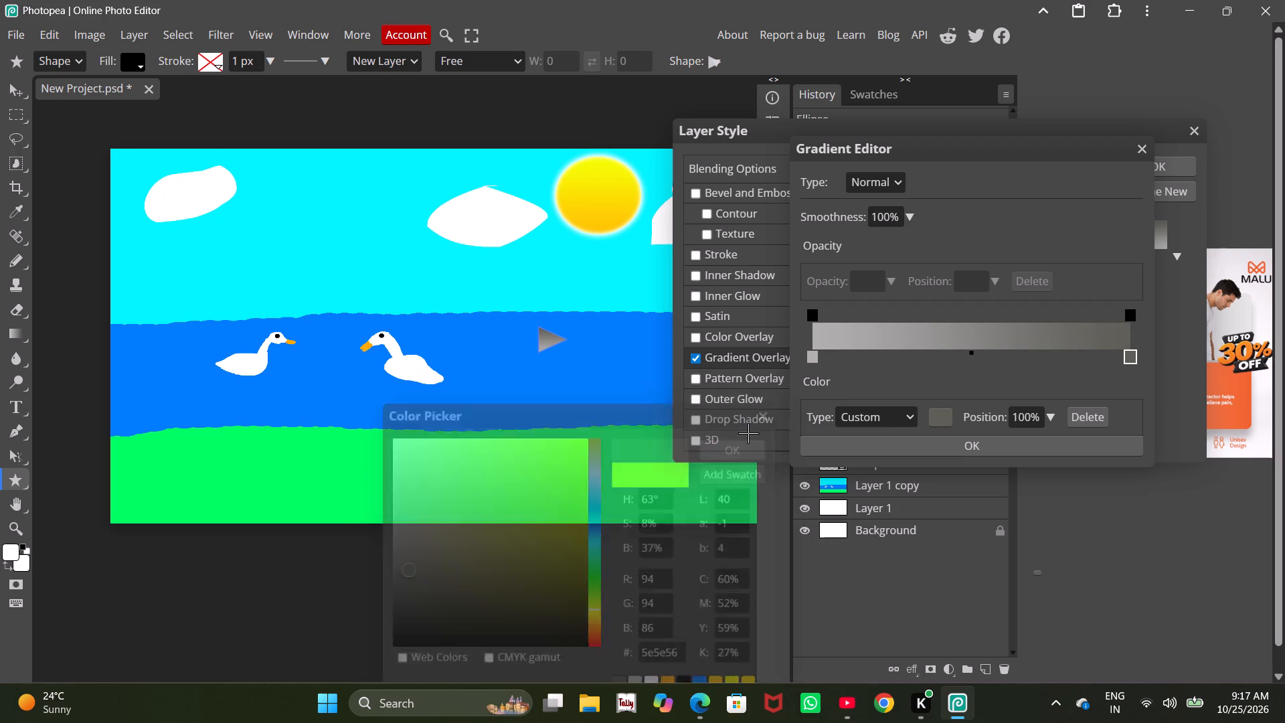
{"action": "left_click", "coordinate": [892, 448]}
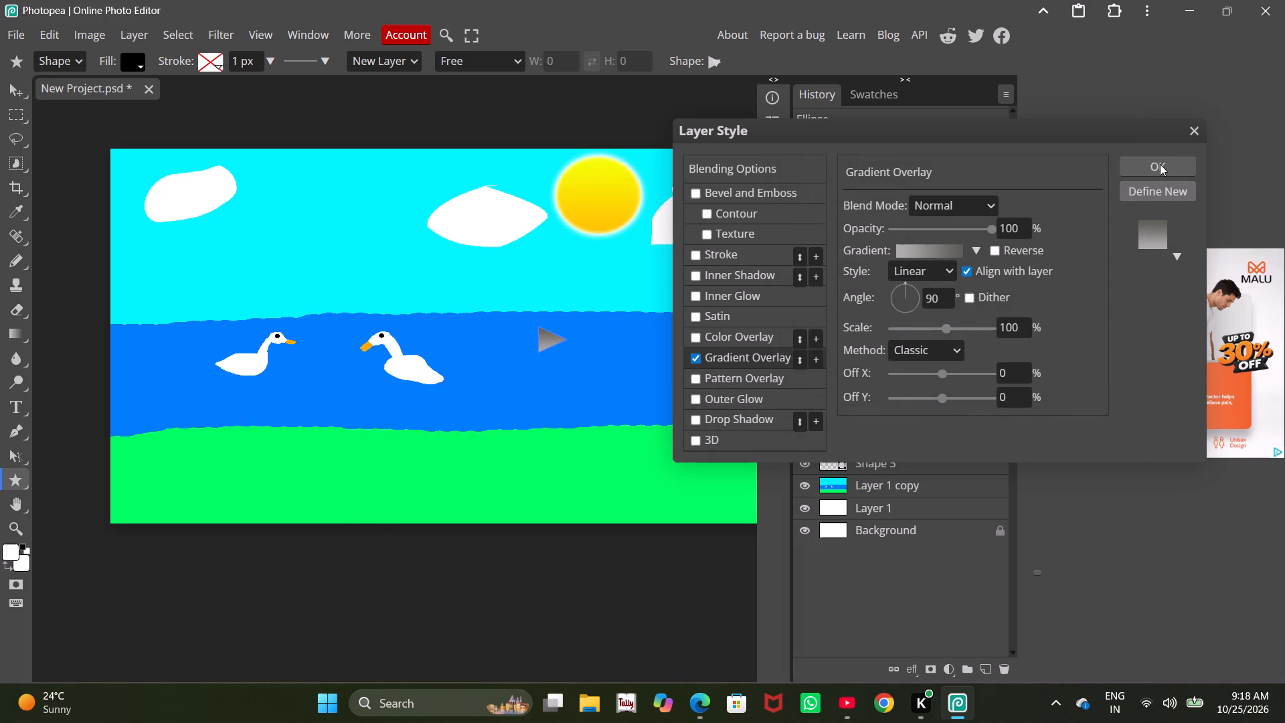
{"action": "left_click", "coordinate": [1157, 167]}
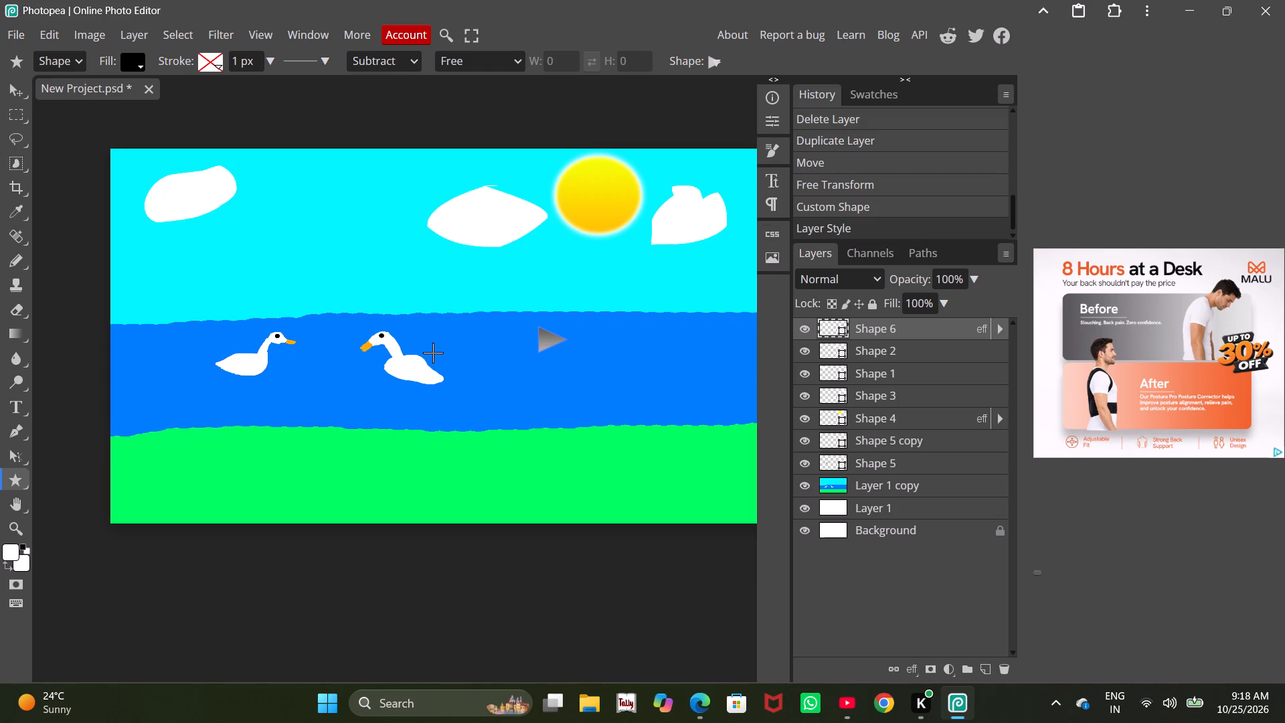
Examine the triangle's grey gradient and its edges against the water up close.
{"action": "scroll", "coordinate": [433, 353], "scroll_direction": "up", "scroll_amount": 4, "text": "alt"}
{"action": "scroll", "coordinate": [586, 285], "scroll_direction": "up", "scroll_amount": 13, "text": "alt"}
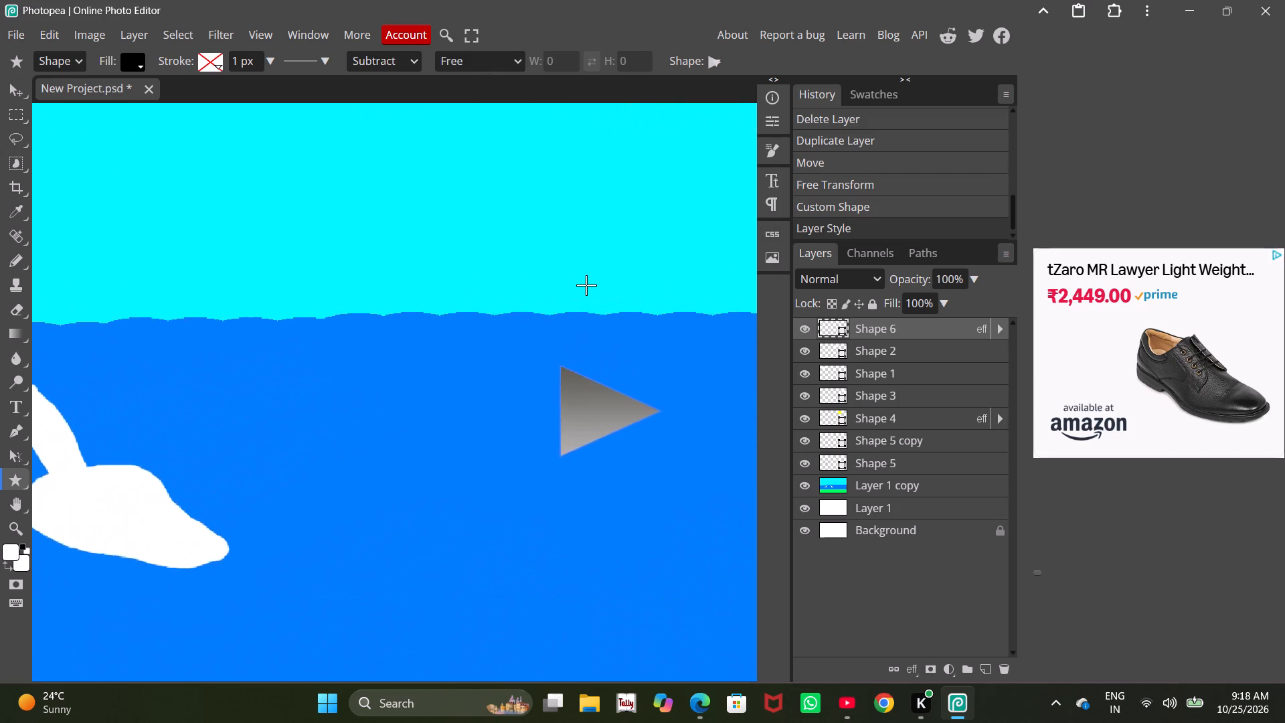
{"action": "scroll", "coordinate": [586, 285], "scroll_direction": "up", "scroll_amount": 7, "text": "alt"}
{"action": "scroll", "coordinate": [590, 287], "scroll_direction": "down", "scroll_amount": 2}
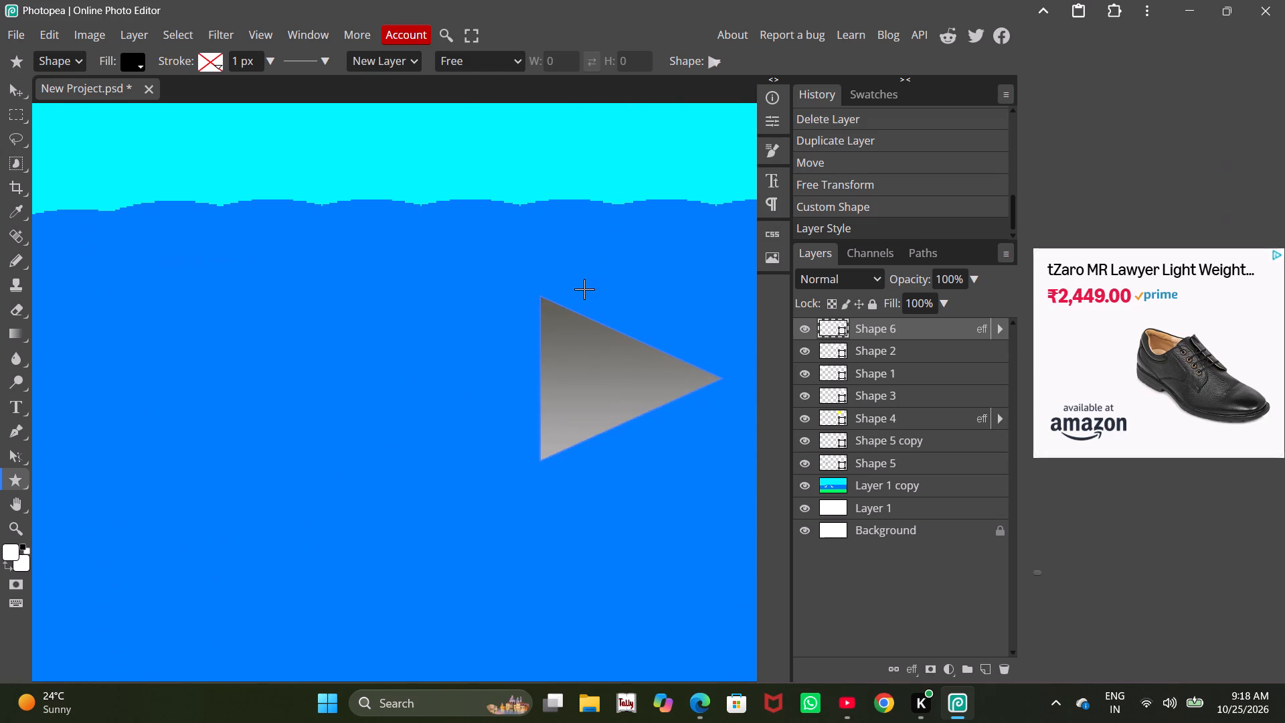
{"action": "scroll", "coordinate": [584, 289], "scroll_direction": "up", "scroll_amount": 5, "text": "alt"}
{"action": "scroll", "coordinate": [584, 289], "scroll_direction": "down", "scroll_amount": 3, "text": "alt"}
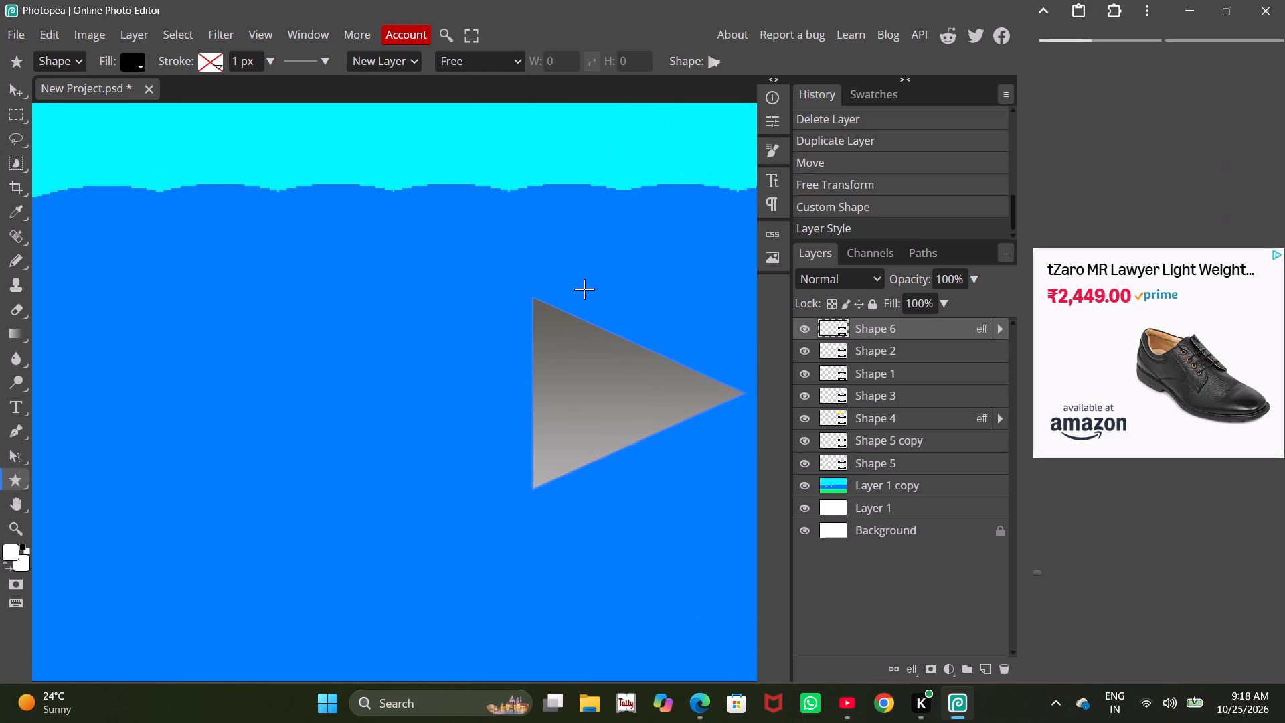
{"action": "scroll", "coordinate": [584, 289], "scroll_direction": "up", "scroll_amount": 2, "text": "ctrl"}
{"action": "scroll", "coordinate": [584, 289], "scroll_direction": "down", "scroll_amount": 4, "text": "ctrl"}
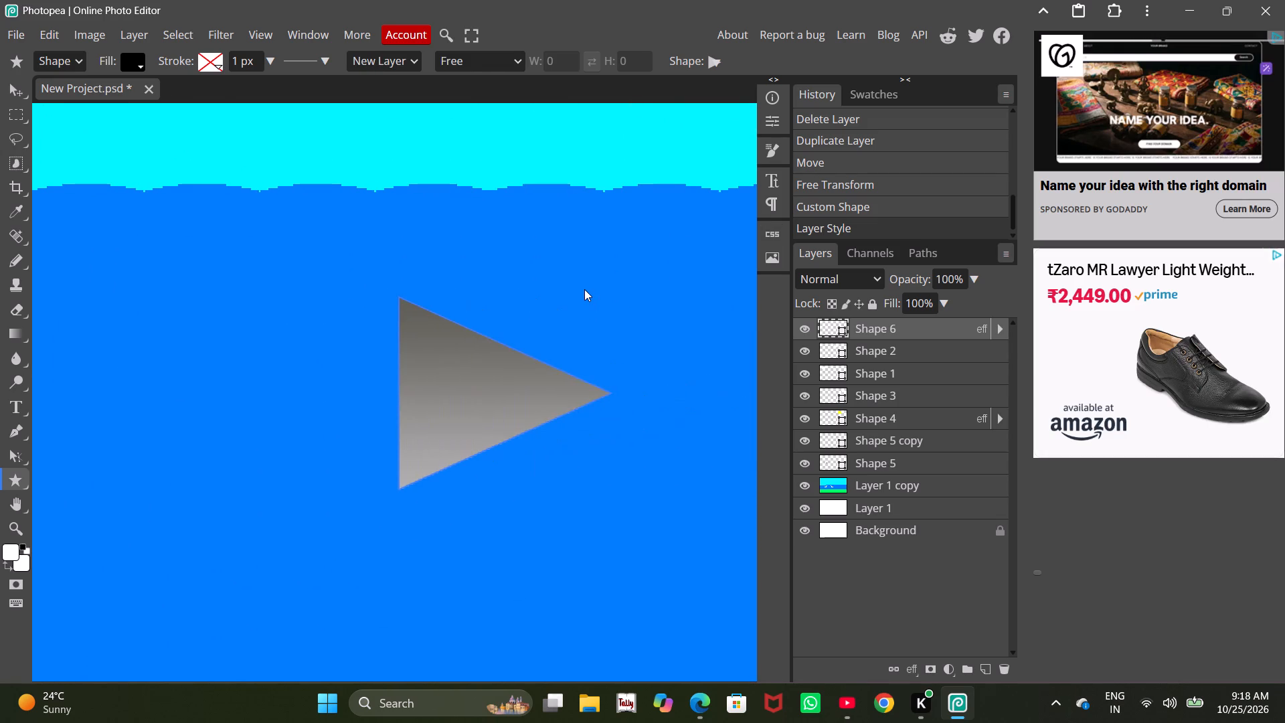
{"action": "scroll", "coordinate": [495, 278], "scroll_direction": "down", "scroll_amount": 1}
{"action": "scroll", "coordinate": [495, 278], "scroll_direction": "up", "scroll_amount": 1}
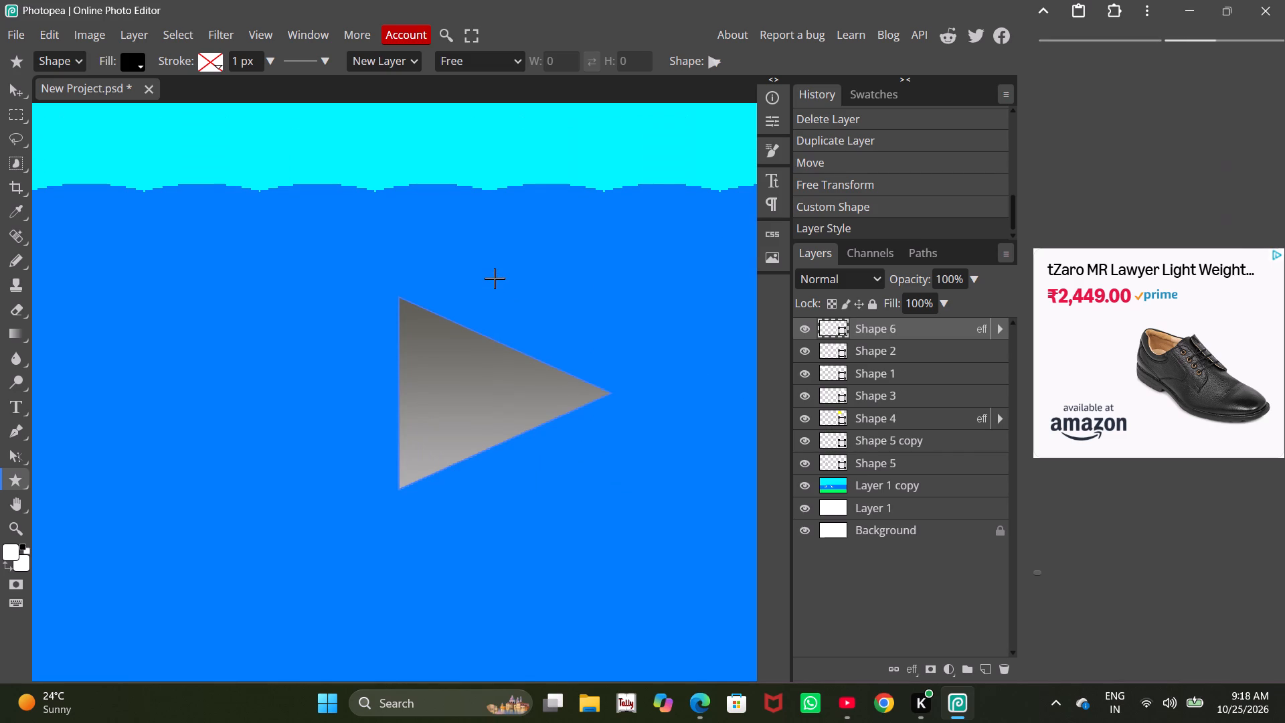
{"action": "scroll", "coordinate": [495, 278], "scroll_direction": "up", "scroll_amount": 1, "text": "ctrl"}
{"action": "scroll", "coordinate": [495, 278], "scroll_direction": "down", "scroll_amount": 3, "text": "ctrl"}
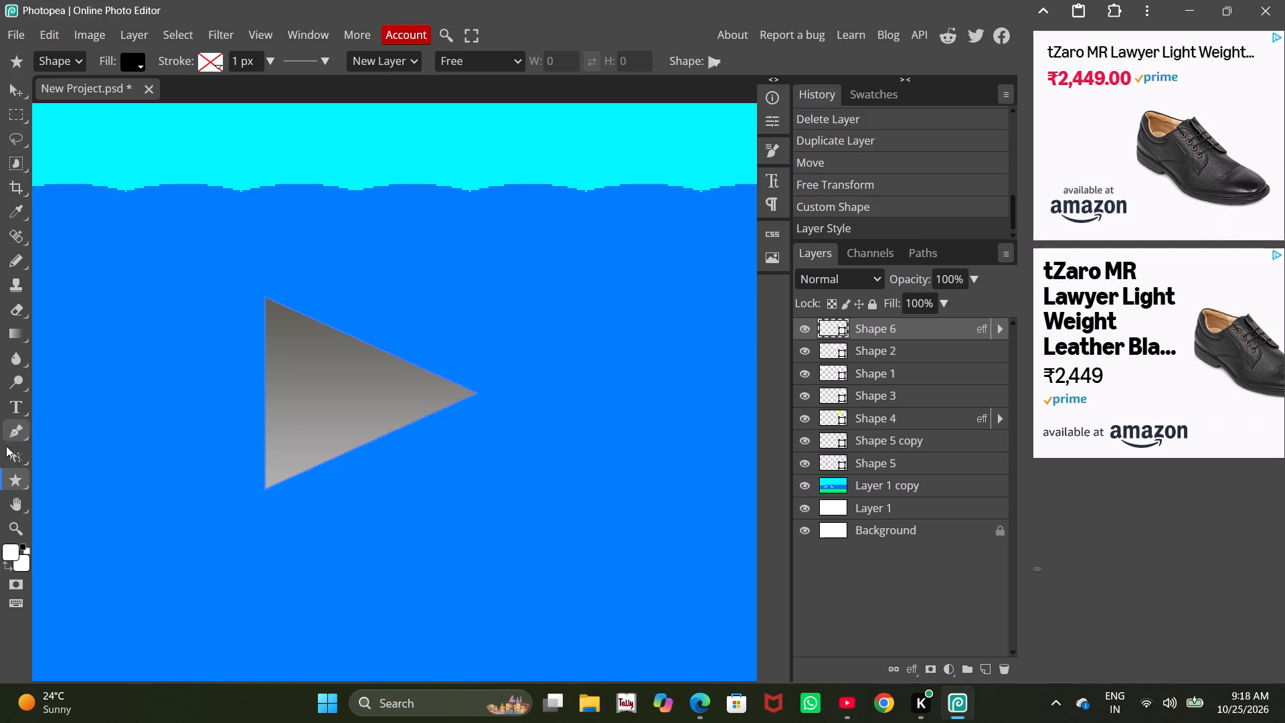
Warp the grey triangle so its straight vertical edge bulges outward and its pointed tip bends inward and downward.
{"action": "left_click", "coordinate": [12, 87]}
{"action": "left_click", "coordinate": [308, 349]}
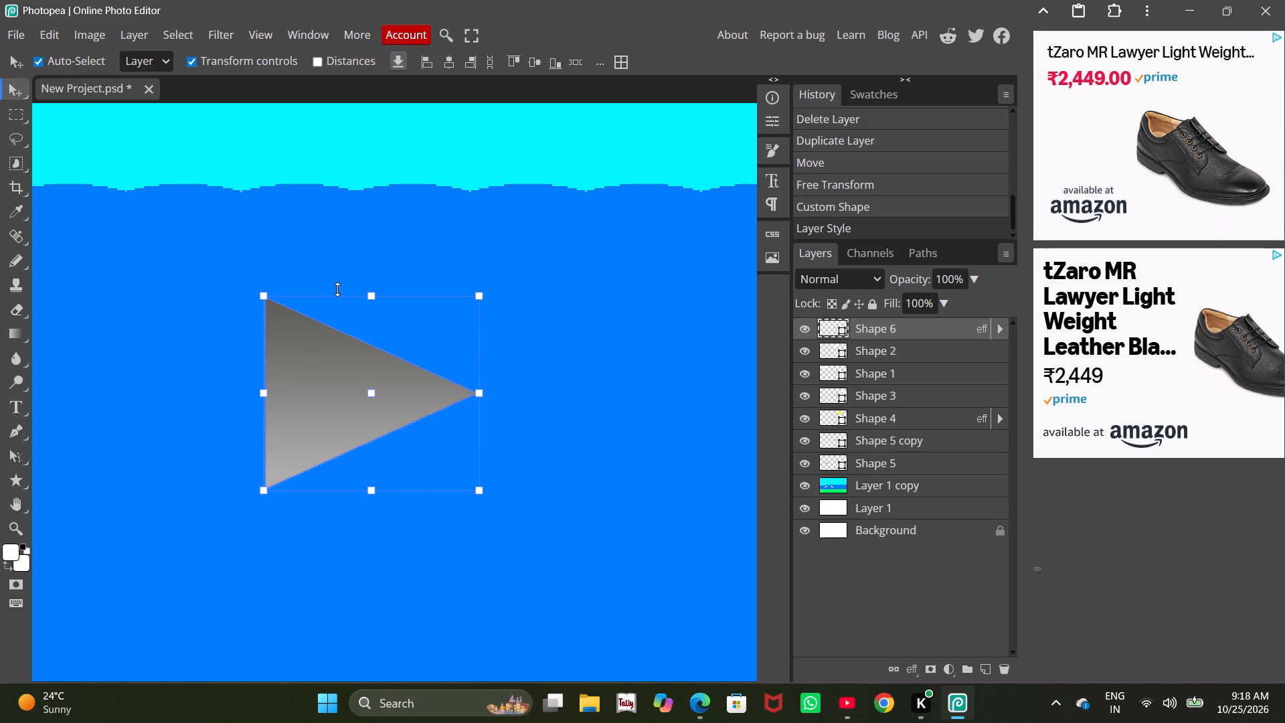
{"action": "left_click", "coordinate": [337, 289]}
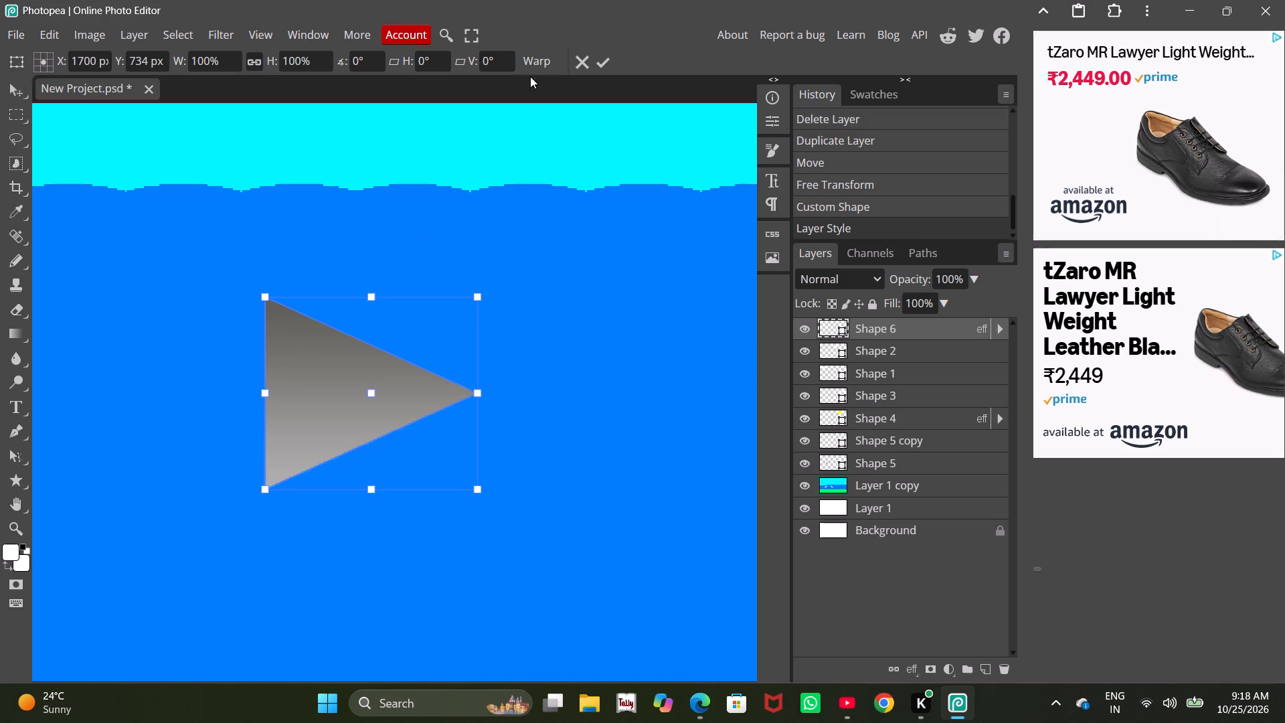
{"action": "left_click", "coordinate": [539, 66]}
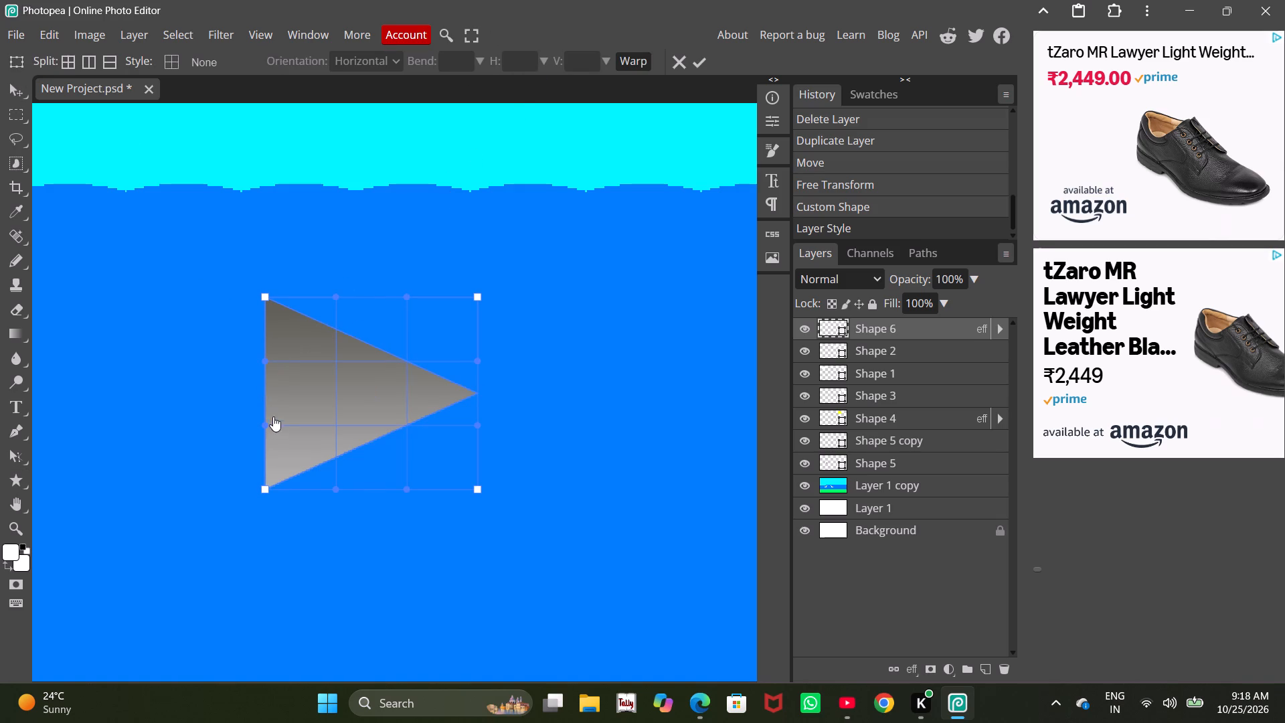
{"action": "left_click_drag", "start_coordinate": [266, 425], "coordinate": [228, 429]}
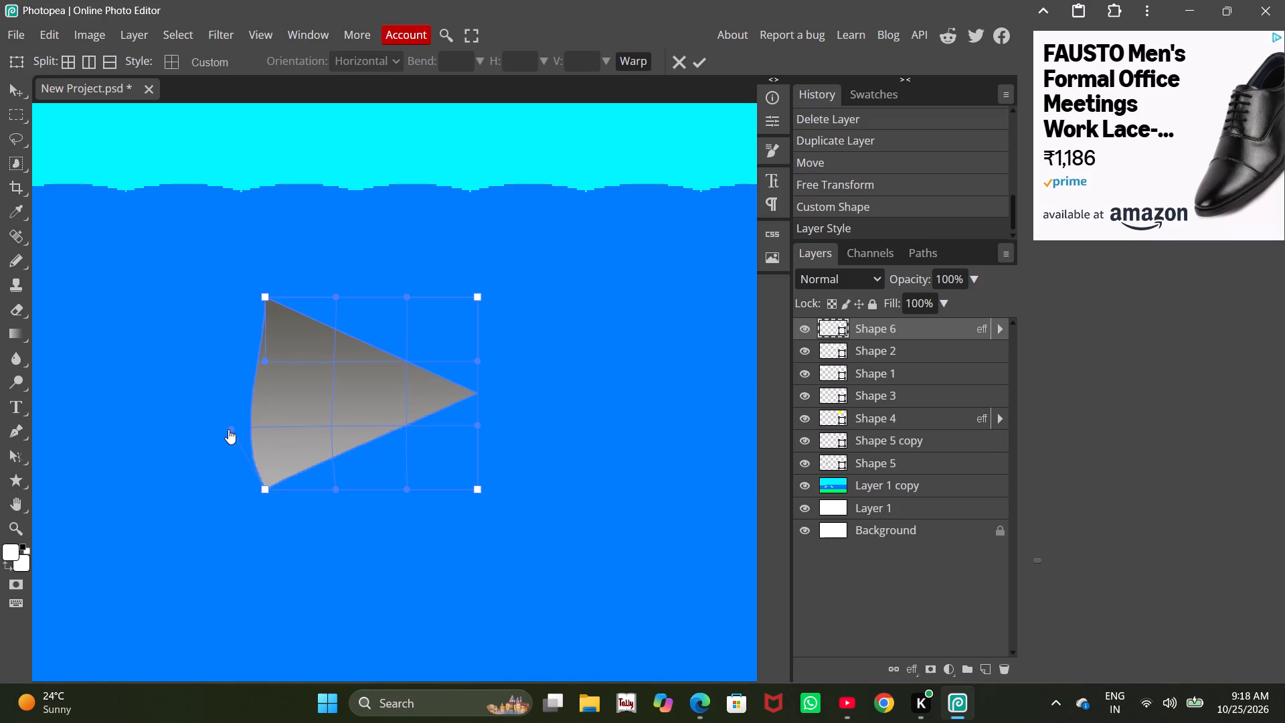
{"action": "left_click_drag", "start_coordinate": [228, 429], "coordinate": [223, 431]}
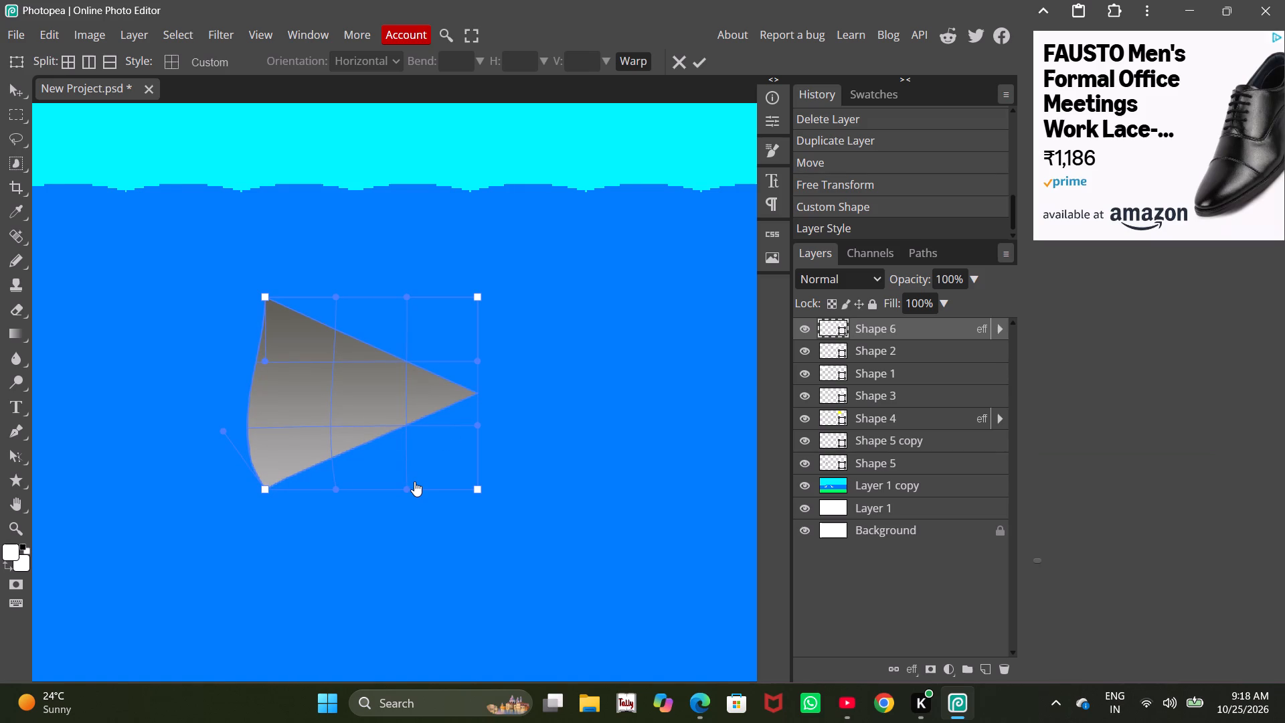
{"action": "left_click_drag", "start_coordinate": [410, 487], "coordinate": [410, 530]}
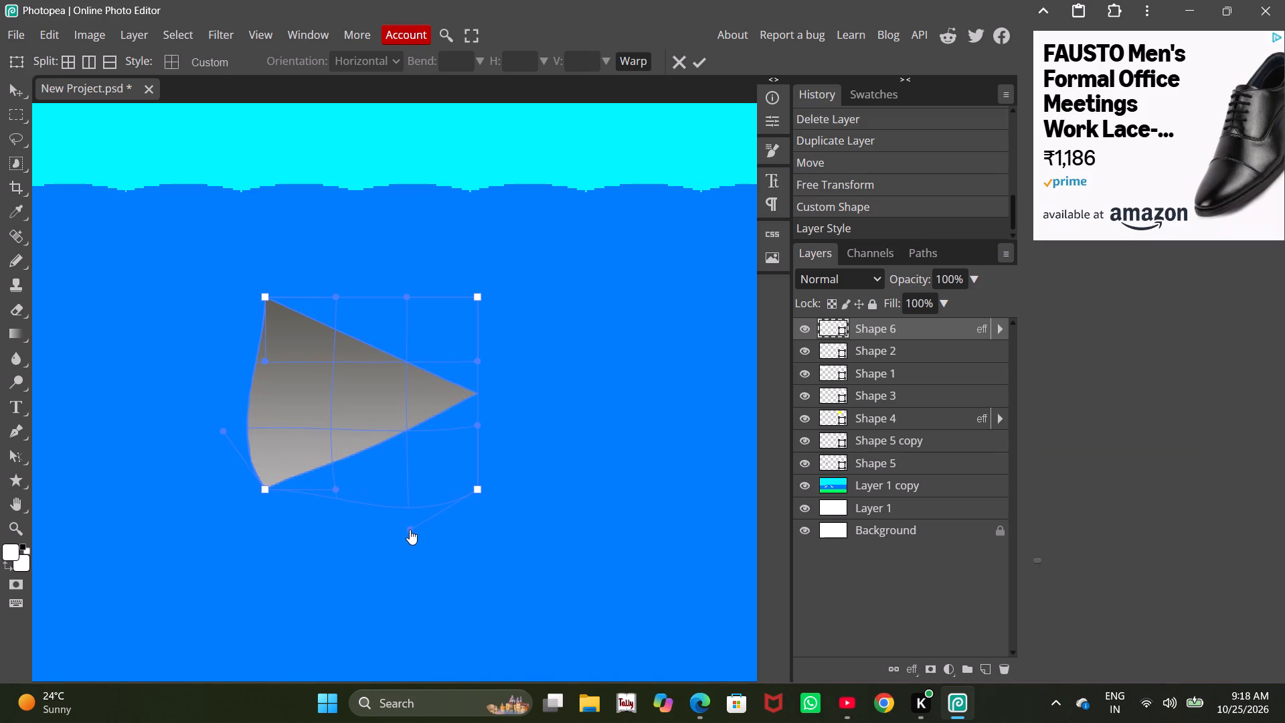
{"action": "left_click_drag", "start_coordinate": [410, 530], "coordinate": [412, 539]}
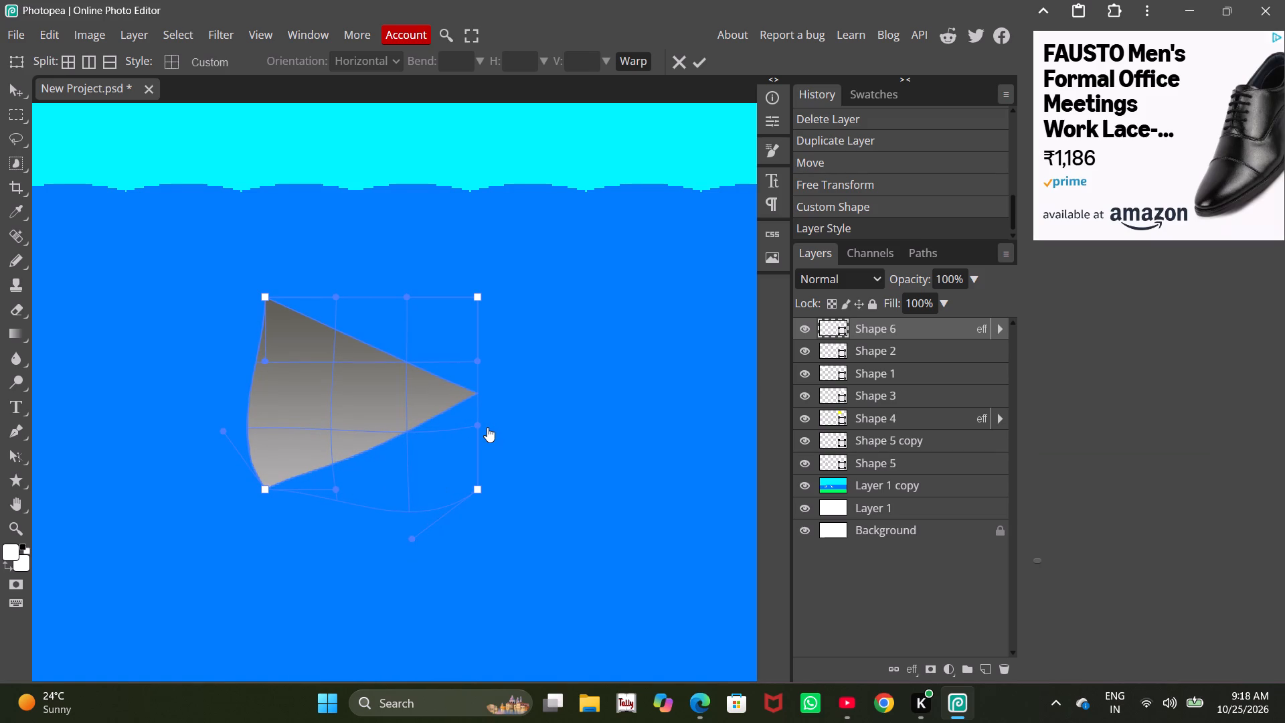
{"action": "left_click_drag", "start_coordinate": [478, 424], "coordinate": [406, 502]}
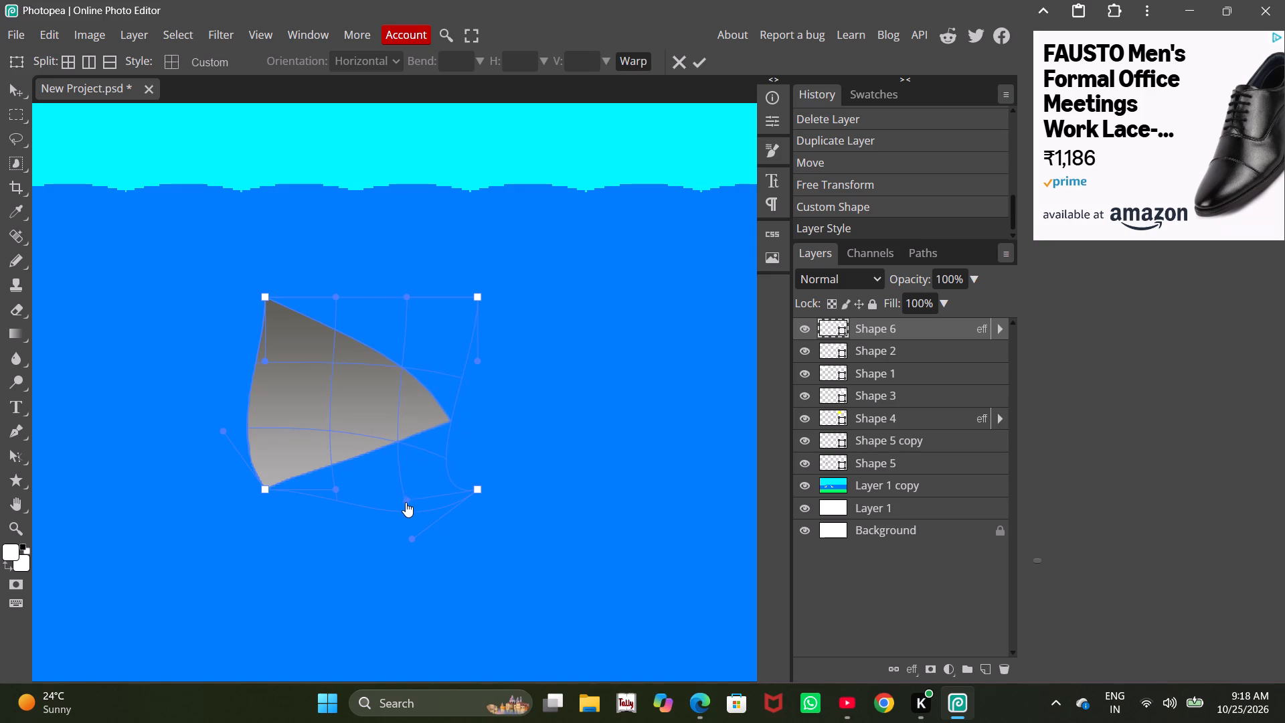
{"action": "left_click_drag", "start_coordinate": [406, 502], "coordinate": [392, 497]}
Warp the grey fin by pulling its top tip inward and curving its sloping back edge into a concave hollow.
{"action": "left_click_drag", "start_coordinate": [266, 293], "coordinate": [323, 268]}
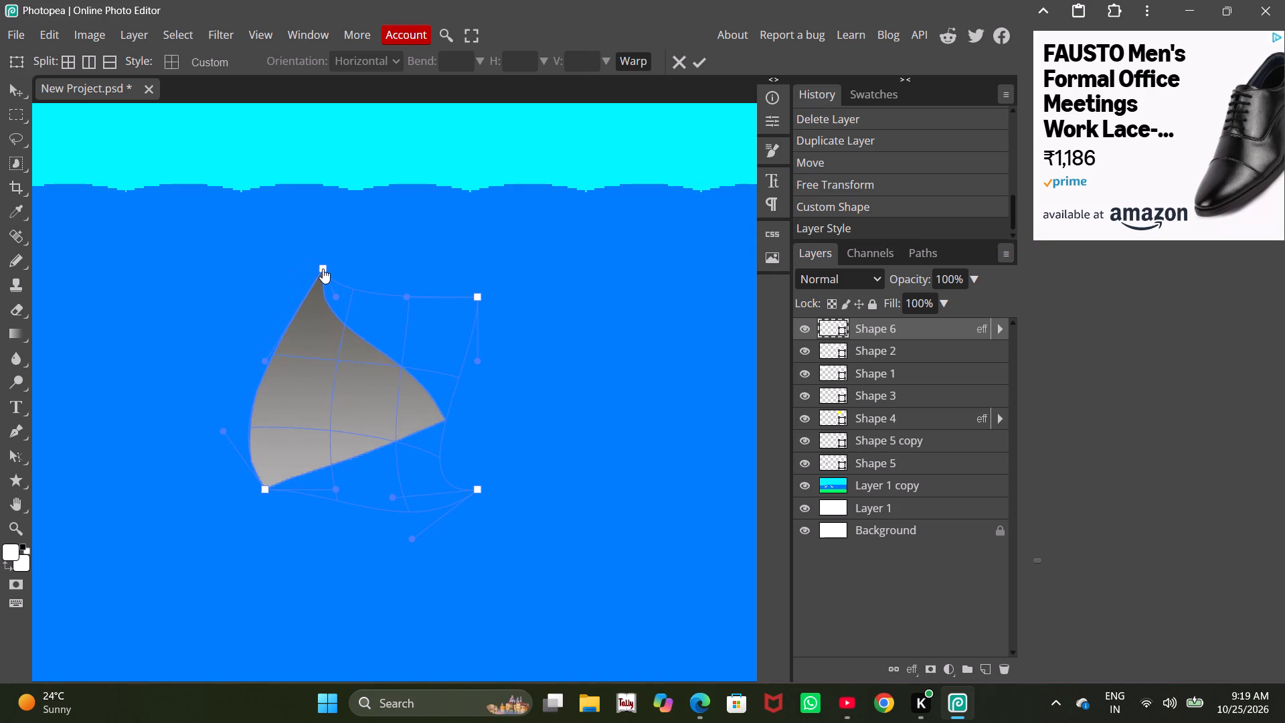
{"action": "left_click_drag", "start_coordinate": [323, 268], "coordinate": [315, 283]}
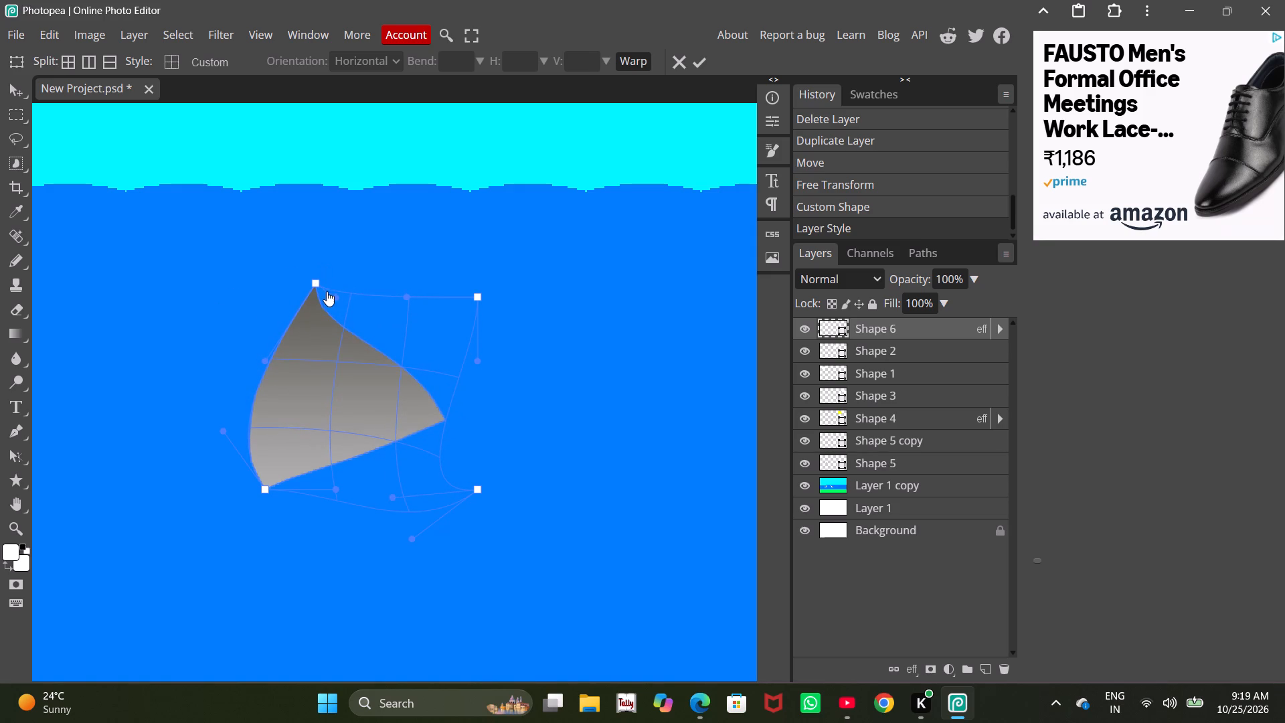
{"action": "left_click_drag", "start_coordinate": [335, 297], "coordinate": [355, 297]}
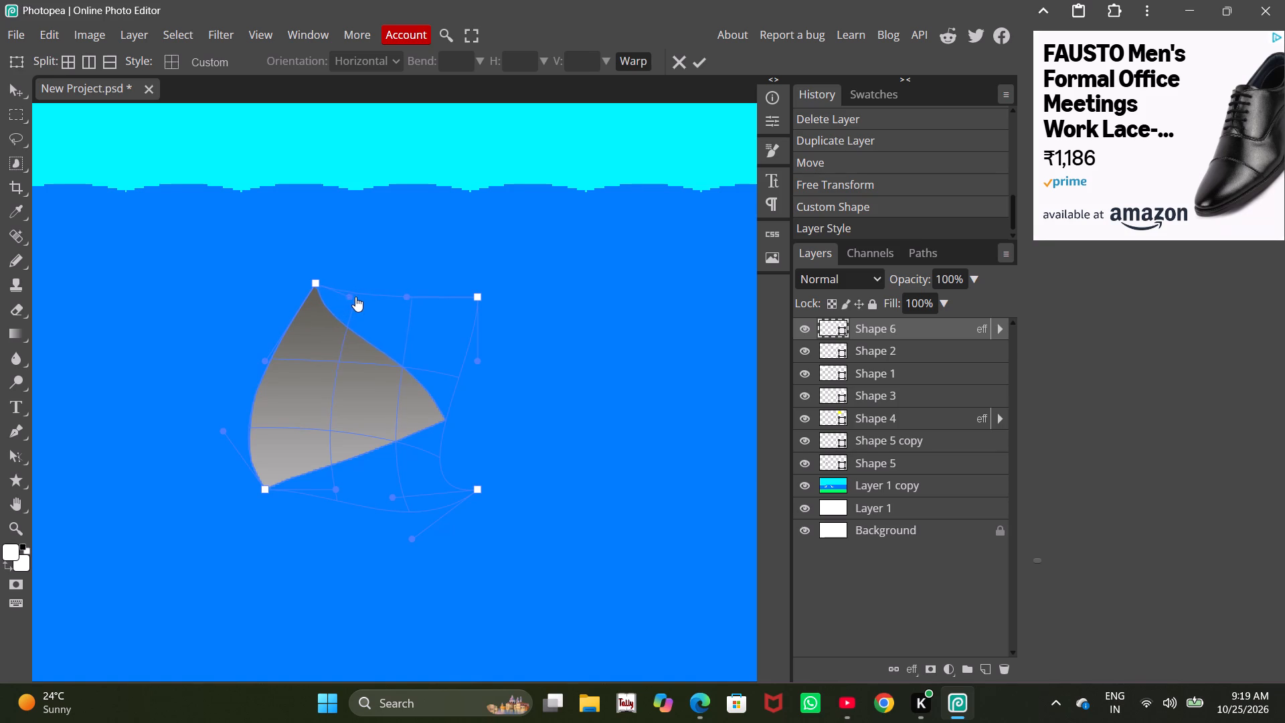
{"action": "left_click_drag", "start_coordinate": [355, 297], "coordinate": [343, 313]}
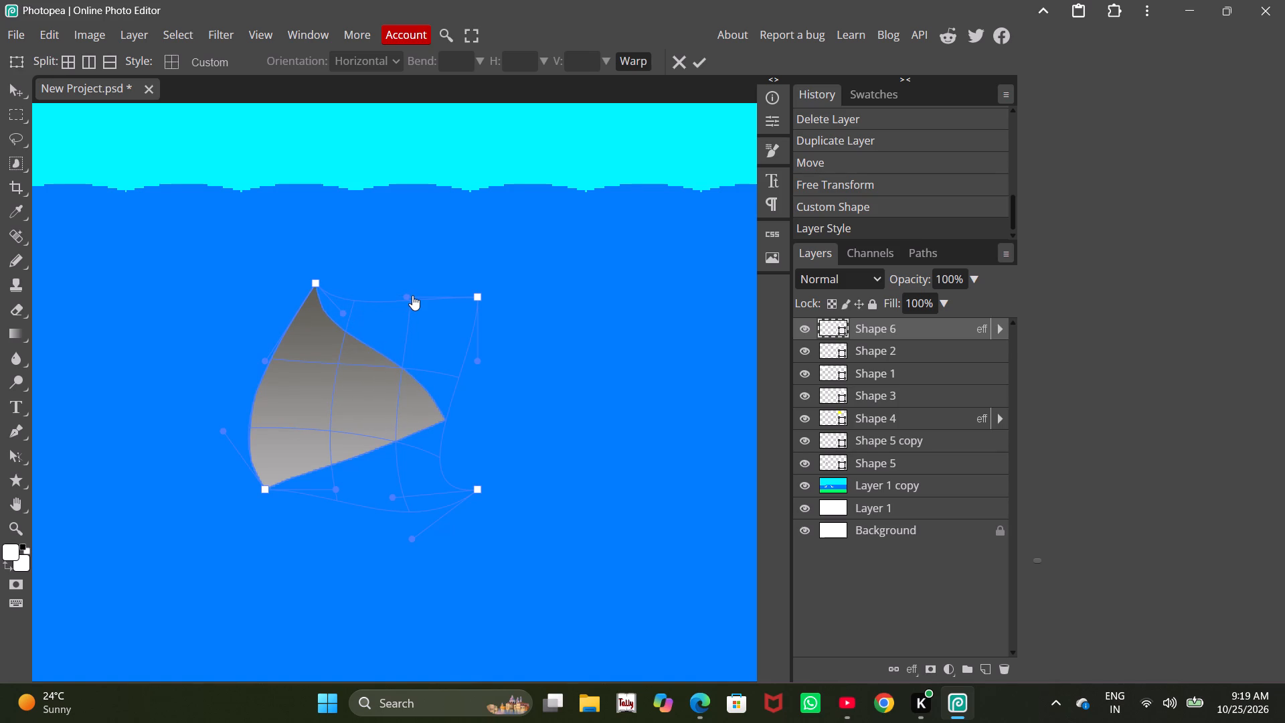
{"action": "left_click_drag", "start_coordinate": [410, 294], "coordinate": [381, 361]}
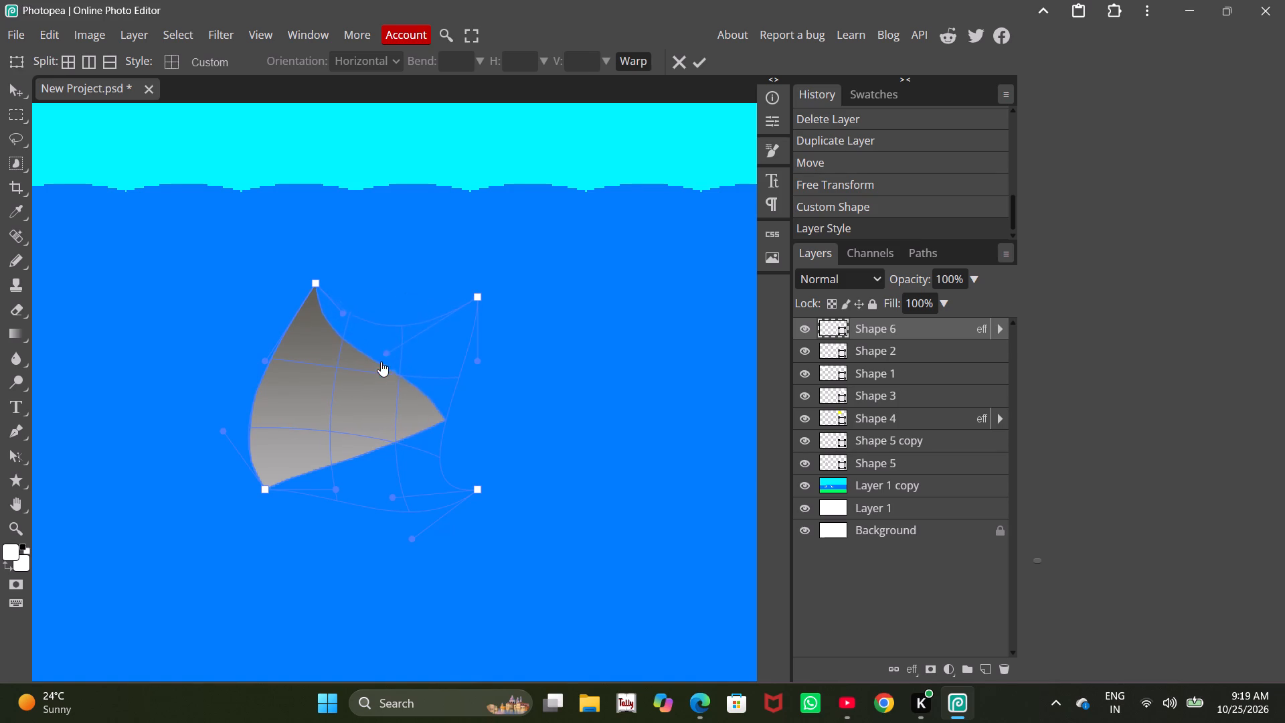
{"action": "left_click_drag", "start_coordinate": [381, 361], "coordinate": [284, 424]}
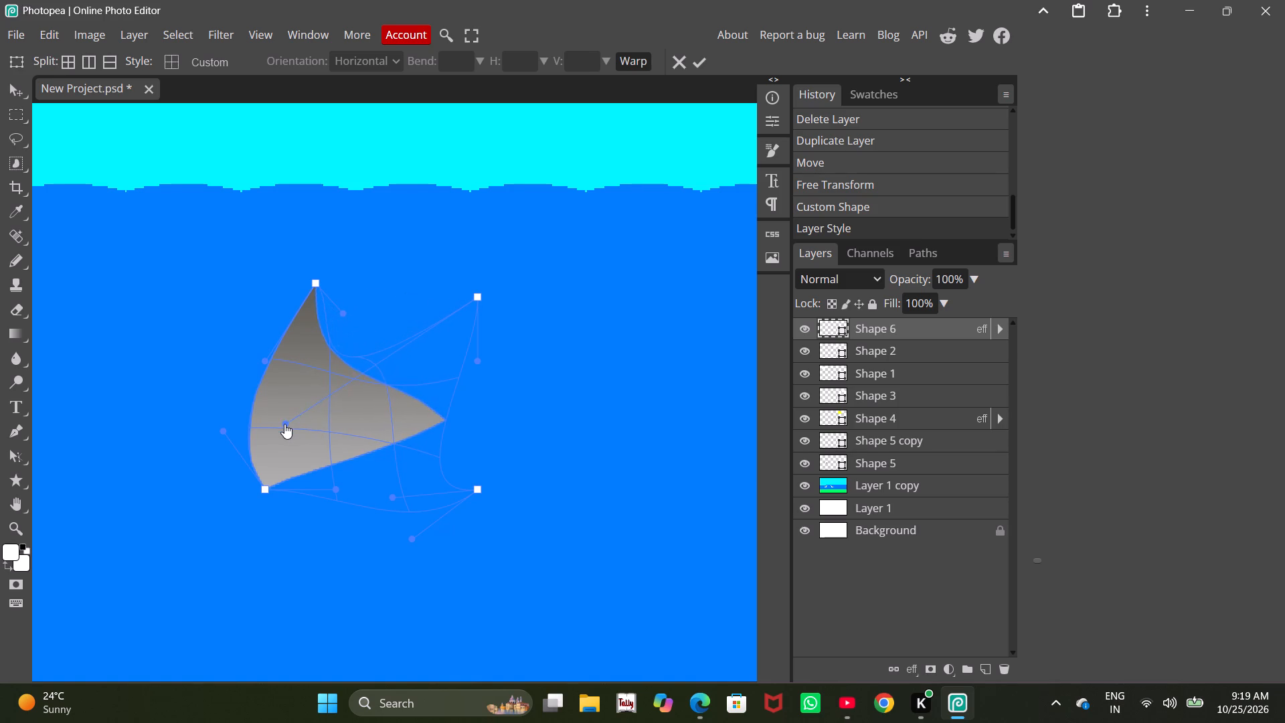
{"action": "left_click_drag", "start_coordinate": [284, 424], "coordinate": [239, 449]}
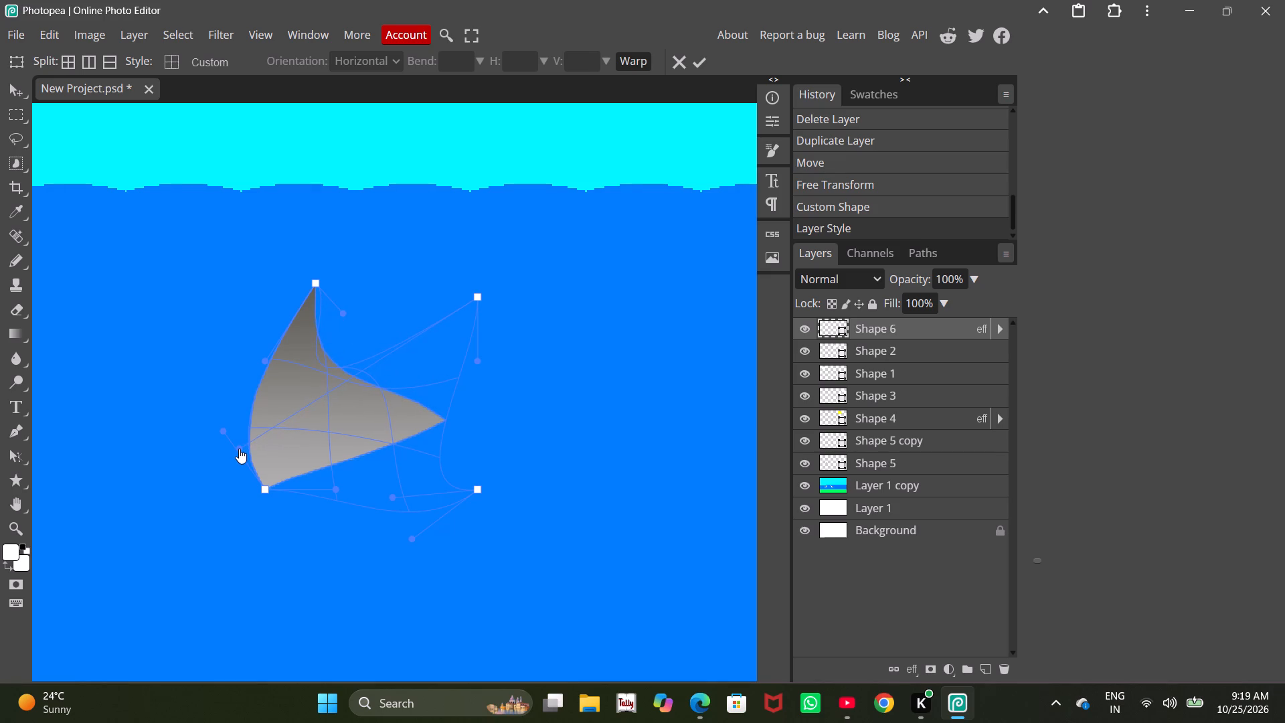
{"action": "left_click_drag", "start_coordinate": [239, 449], "coordinate": [216, 453]}
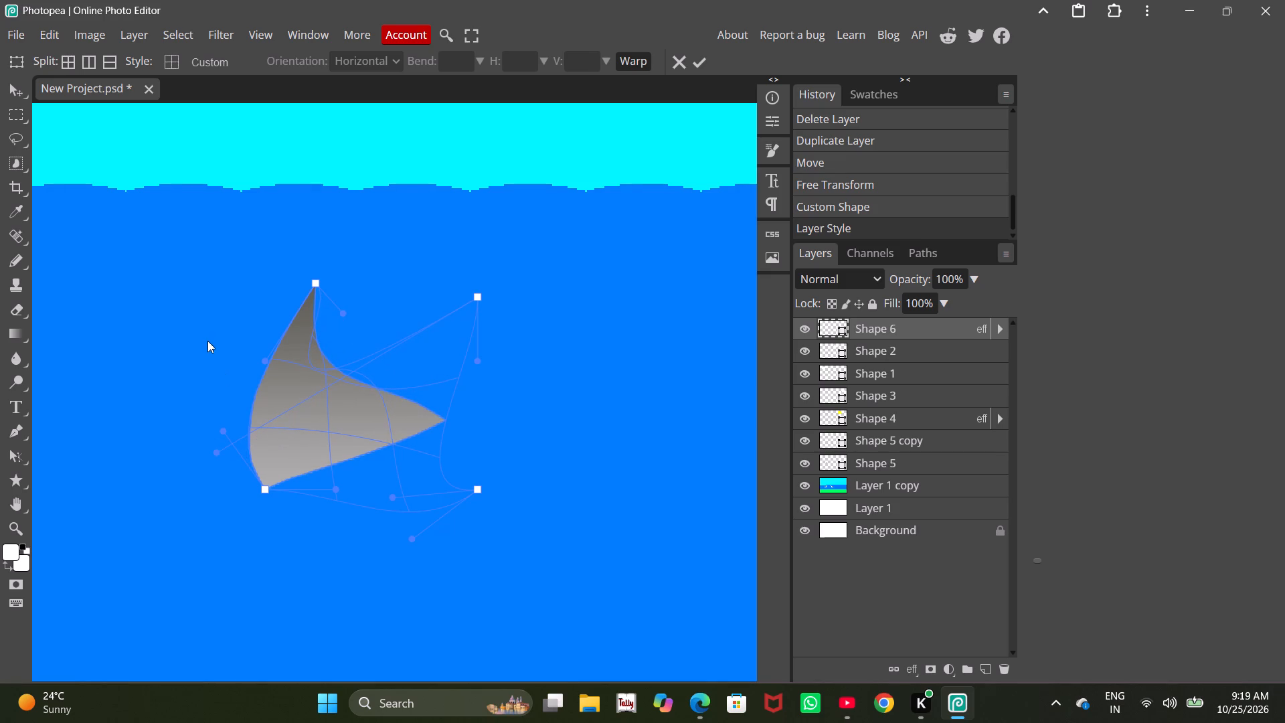
Refine the warp at the fin's top tip, upper back edge and lower rear corner, and apply it.
{"action": "left_click_drag", "start_coordinate": [313, 279], "coordinate": [303, 285]}
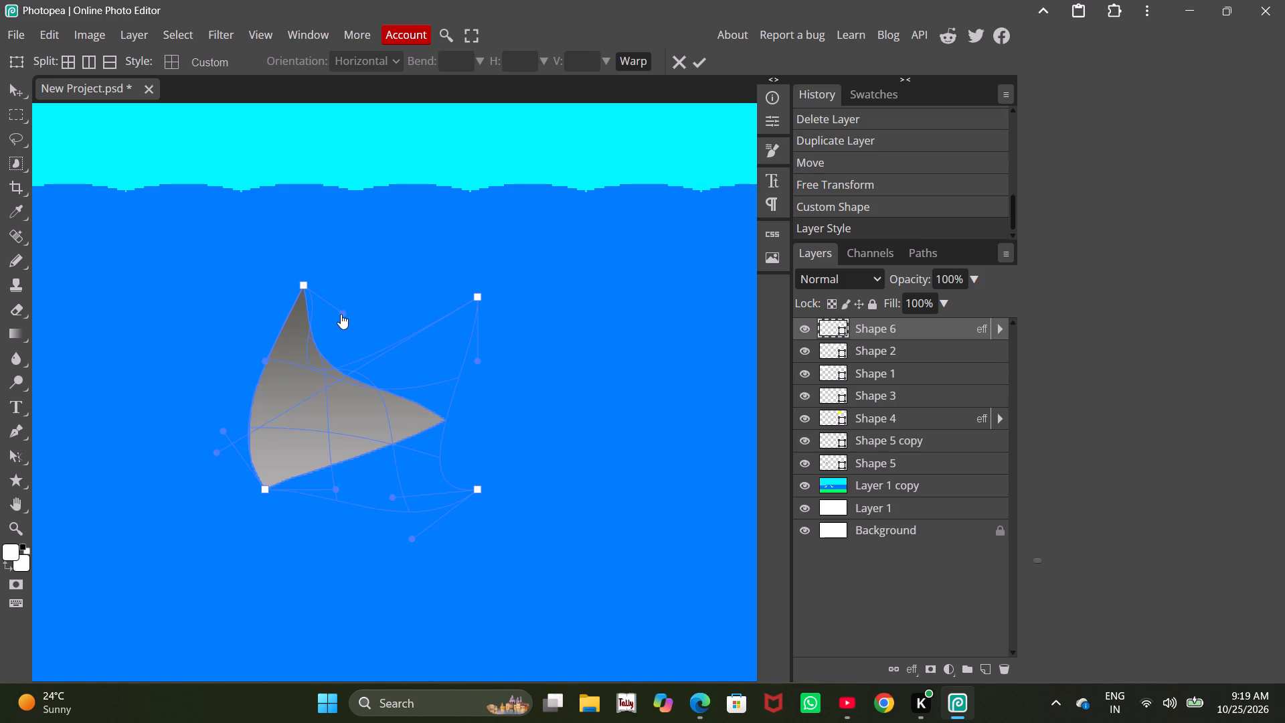
{"action": "left_click_drag", "start_coordinate": [341, 314], "coordinate": [400, 307]}
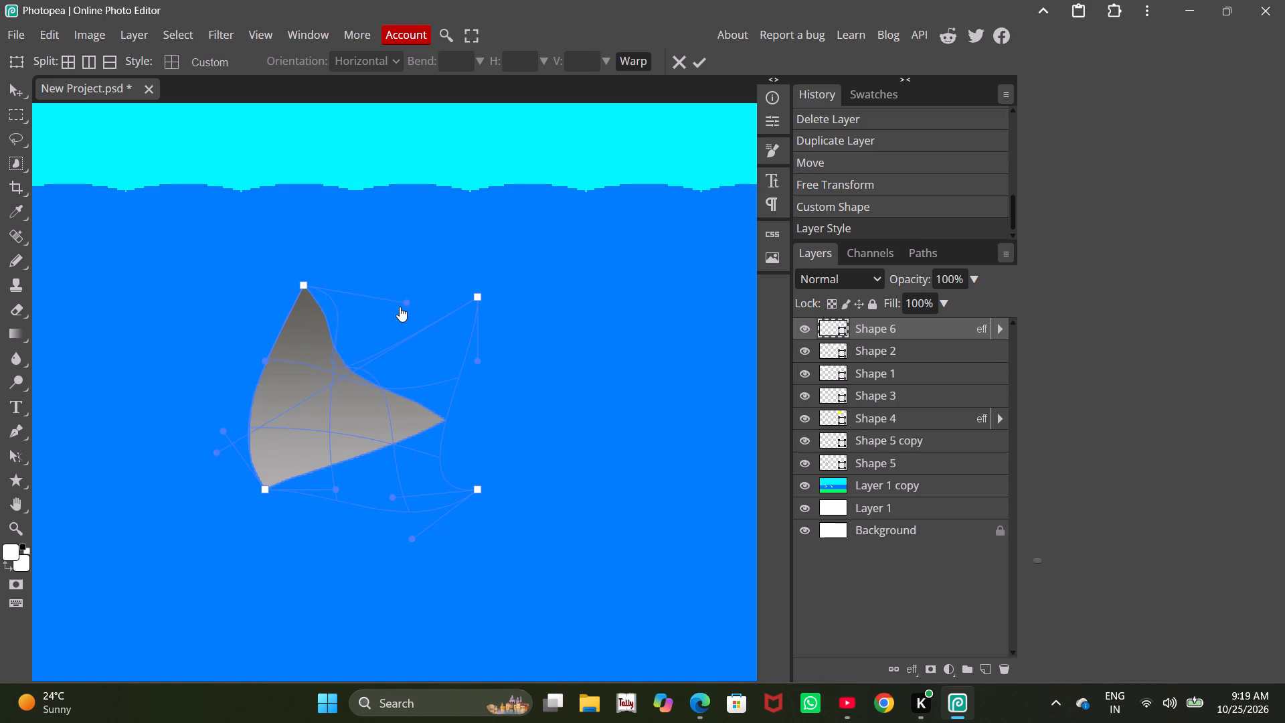
{"action": "left_click_drag", "start_coordinate": [400, 307], "coordinate": [394, 310]}
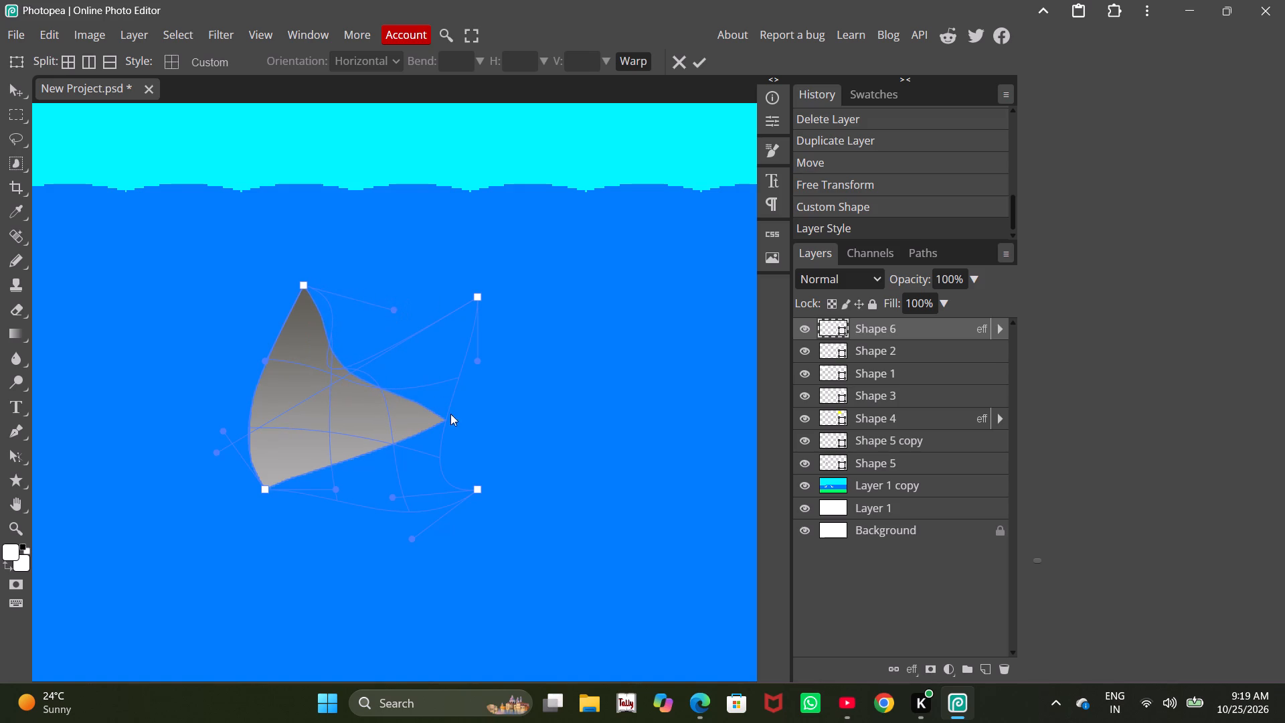
{"action": "left_click_drag", "start_coordinate": [473, 486], "coordinate": [465, 483]}
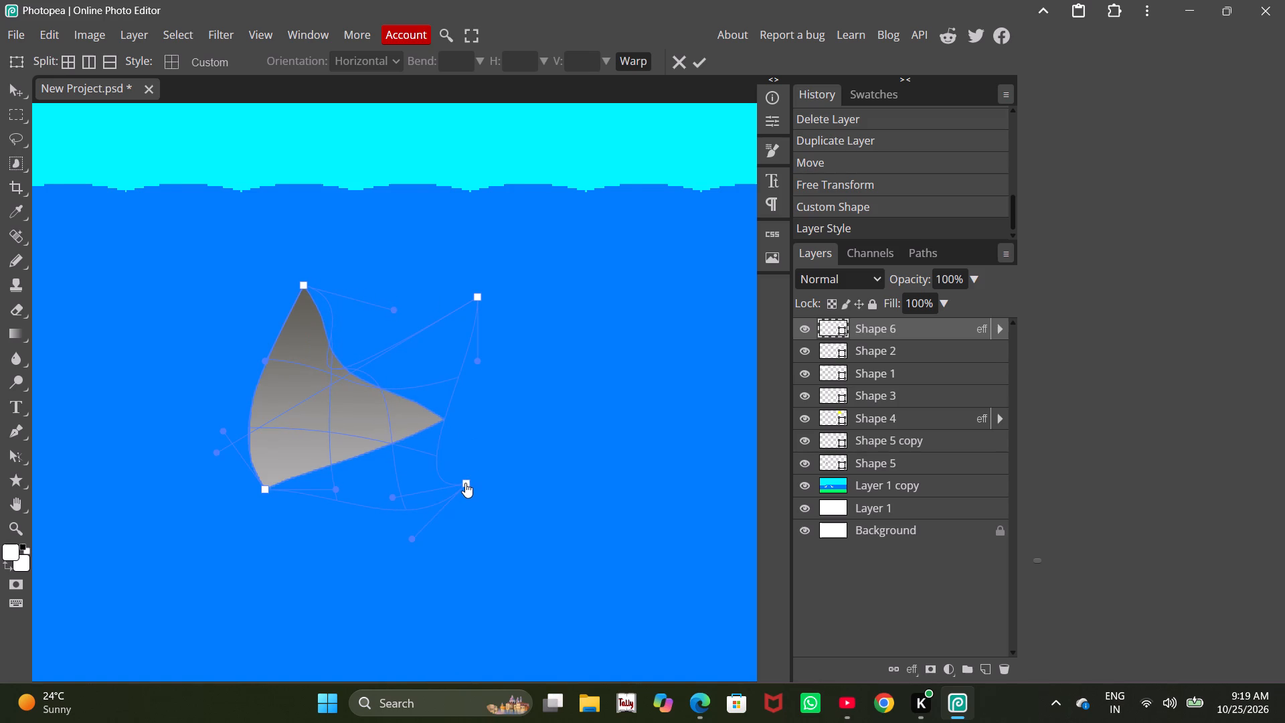
{"action": "left_click_drag", "start_coordinate": [465, 483], "coordinate": [454, 480]}
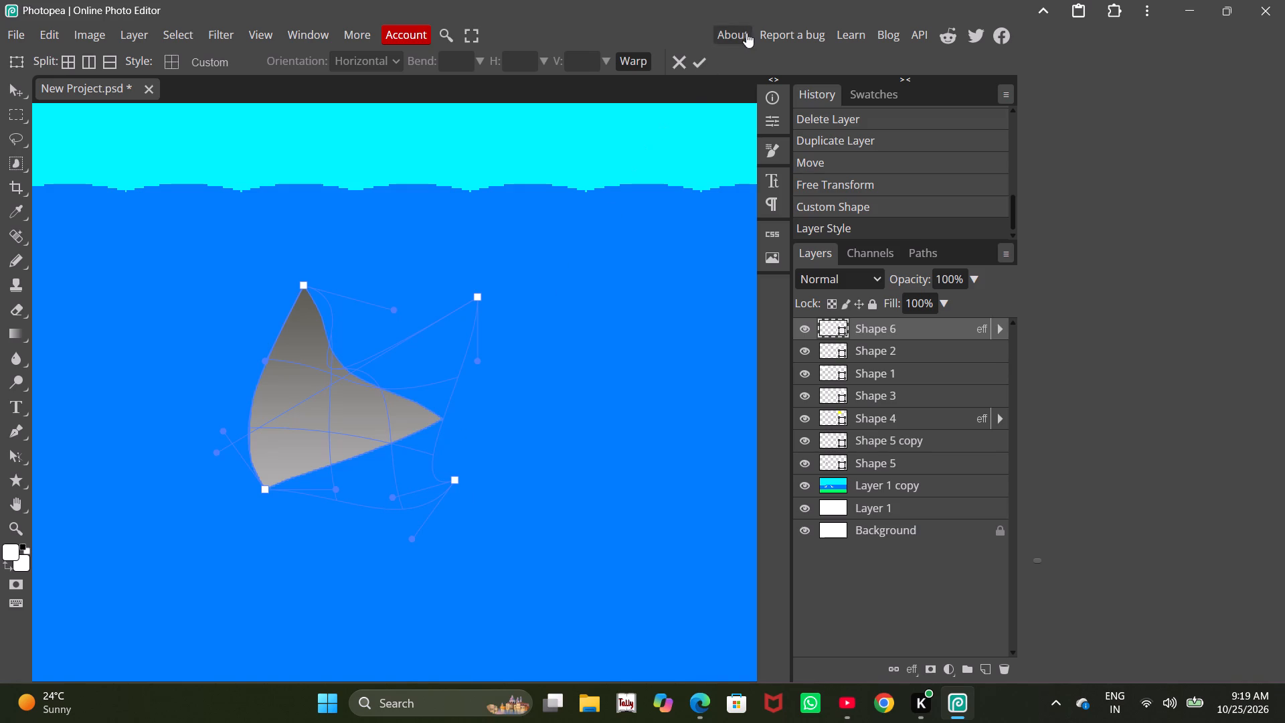
{"action": "left_click", "coordinate": [698, 62]}
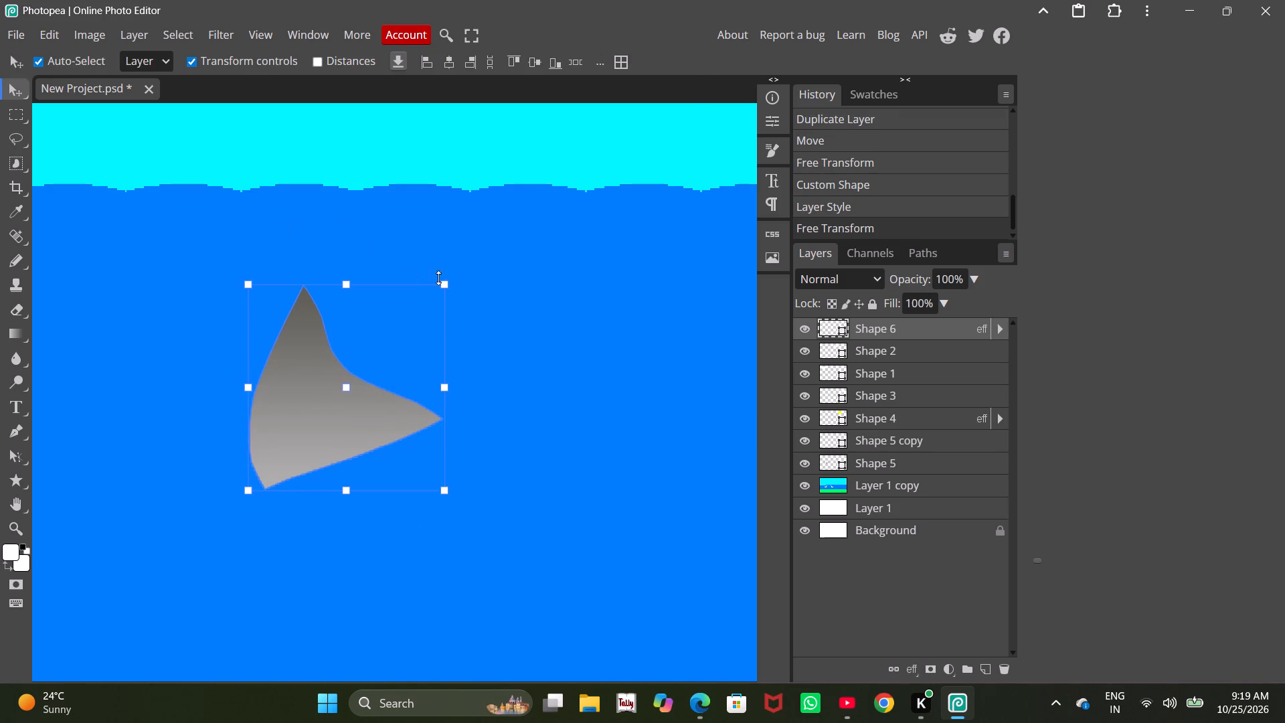
Rotate the grey fin 19° clockwise so its base lies level, shift it slightly on the water, and apply the transform.
{"action": "left_click_drag", "start_coordinate": [461, 277], "coordinate": [488, 322]}
{"action": "left_click_drag", "start_coordinate": [342, 423], "coordinate": [370, 435]}
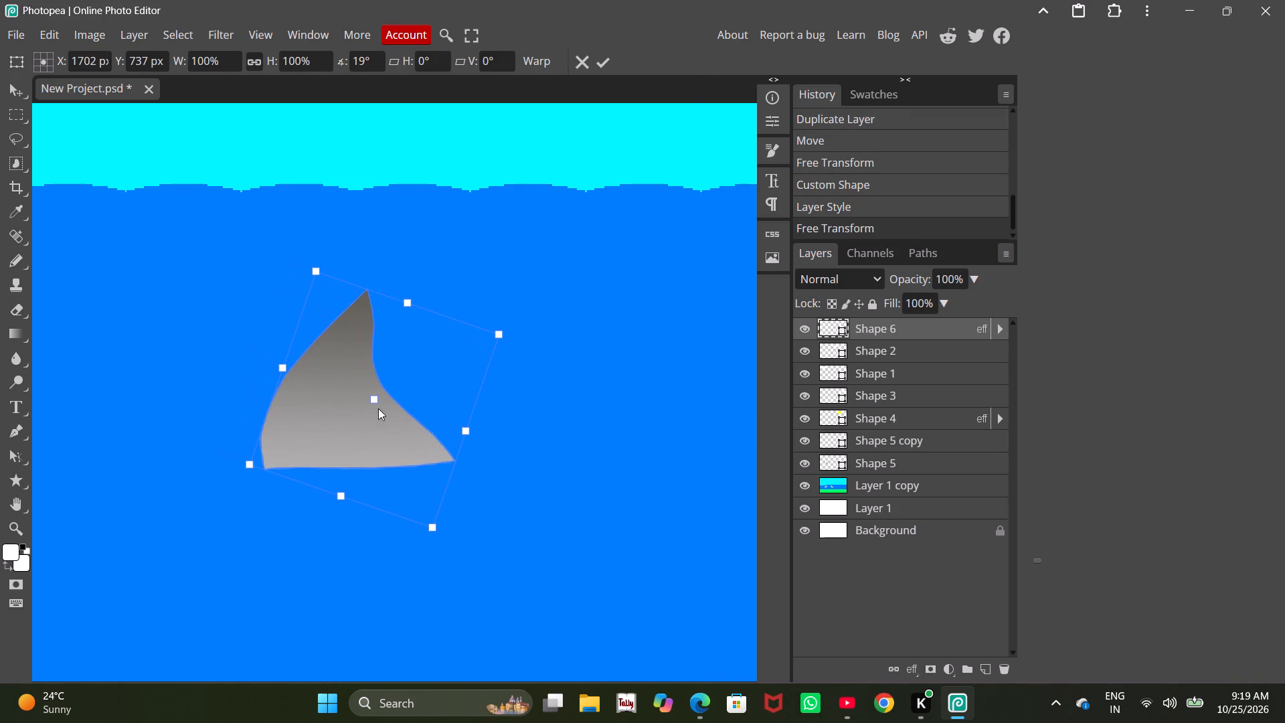
{"action": "scroll", "coordinate": [457, 175], "scroll_direction": "down", "scroll_amount": 11}
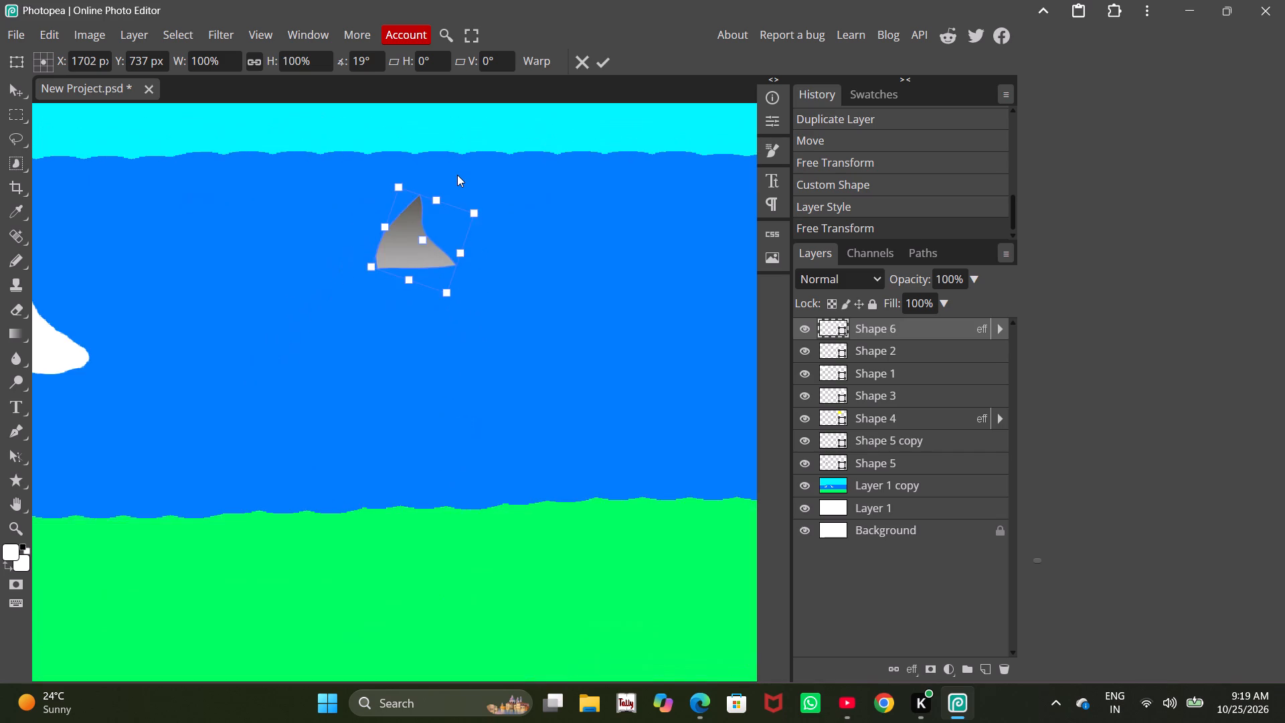
{"action": "scroll", "coordinate": [457, 175], "scroll_direction": "down", "scroll_amount": 14}
{"action": "scroll", "coordinate": [447, 258], "scroll_direction": "up", "scroll_amount": 2}
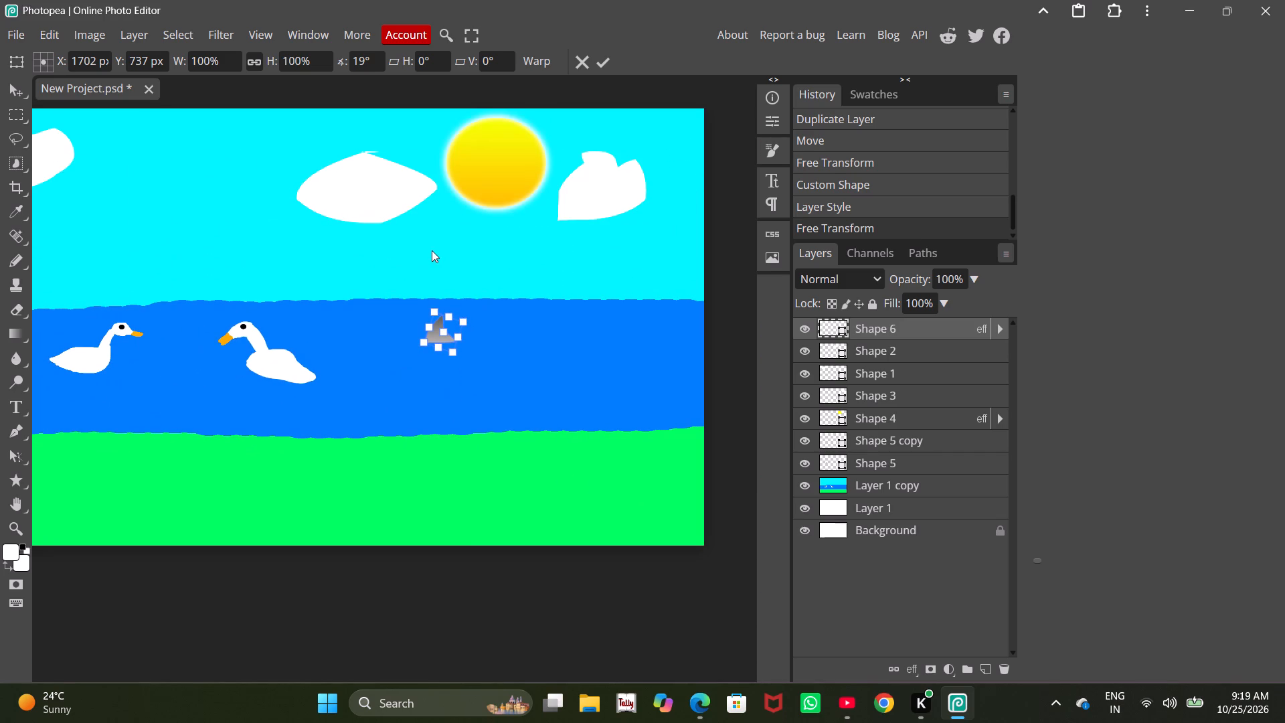
{"action": "scroll", "coordinate": [424, 220], "scroll_direction": "down", "scroll_amount": 5, "text": "alt"}
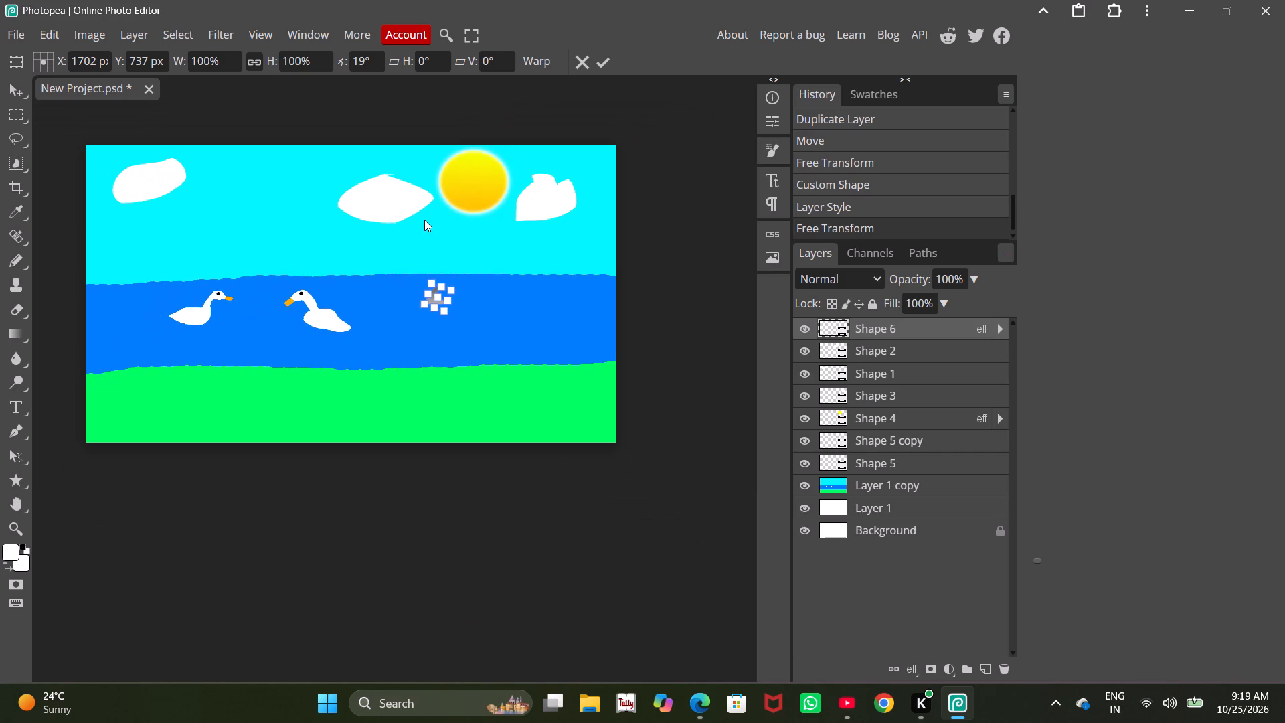
{"action": "left_click", "coordinate": [423, 475]}
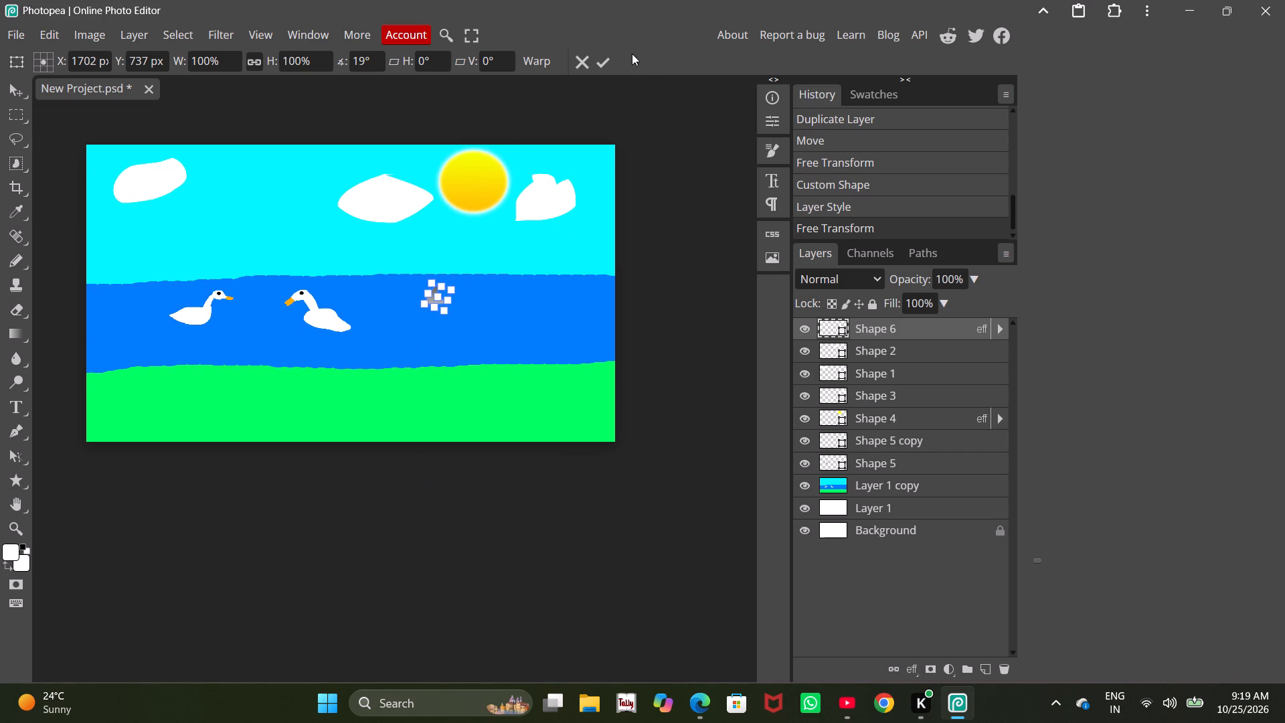
{"action": "left_click", "coordinate": [601, 61]}
{"action": "left_click", "coordinate": [465, 484]}
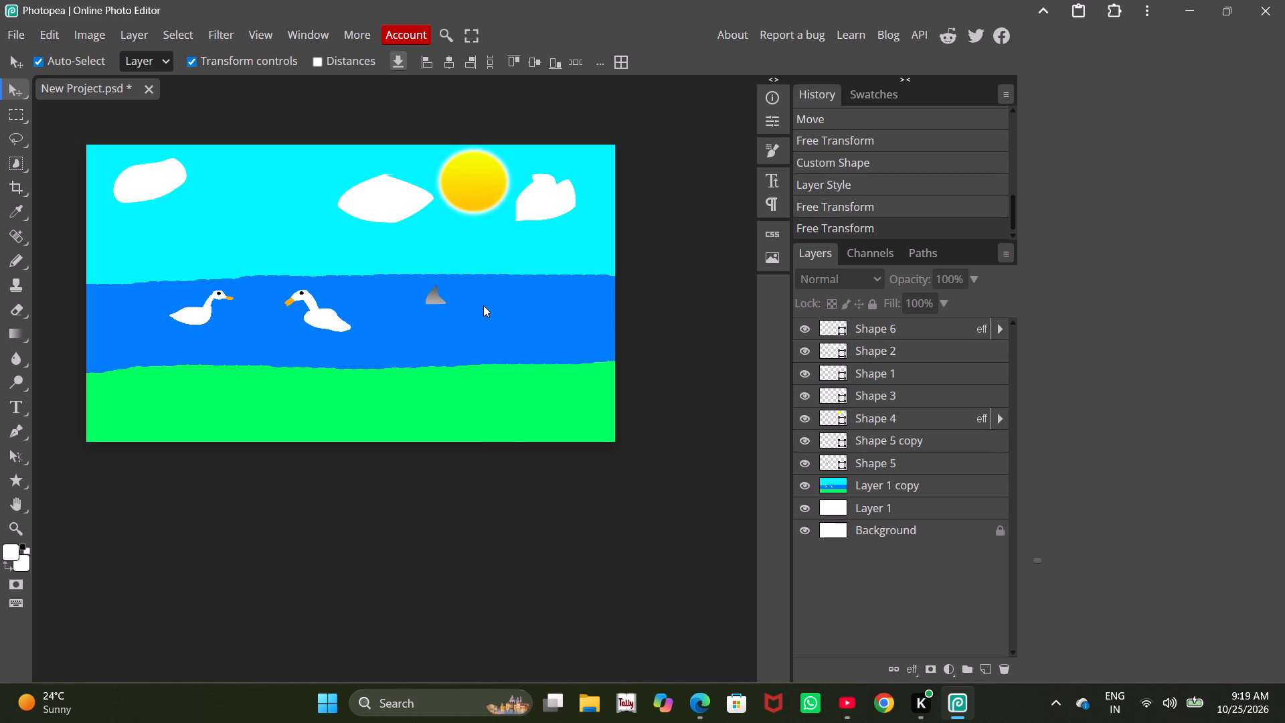
Duplicate the grey fin layer and place the copy below and to the right of the original in the water.
{"action": "left_click", "coordinate": [434, 293]}
{"action": "right_click", "coordinate": [879, 324]}
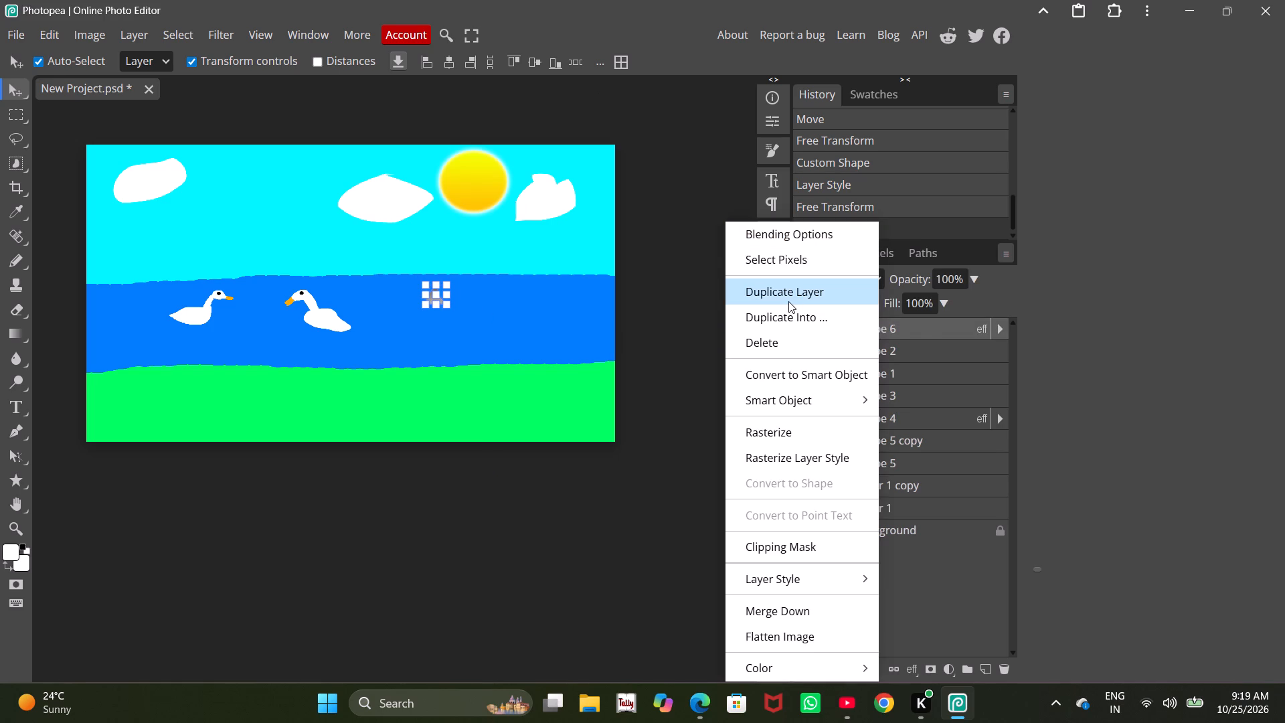
{"action": "left_click", "coordinate": [788, 301]}
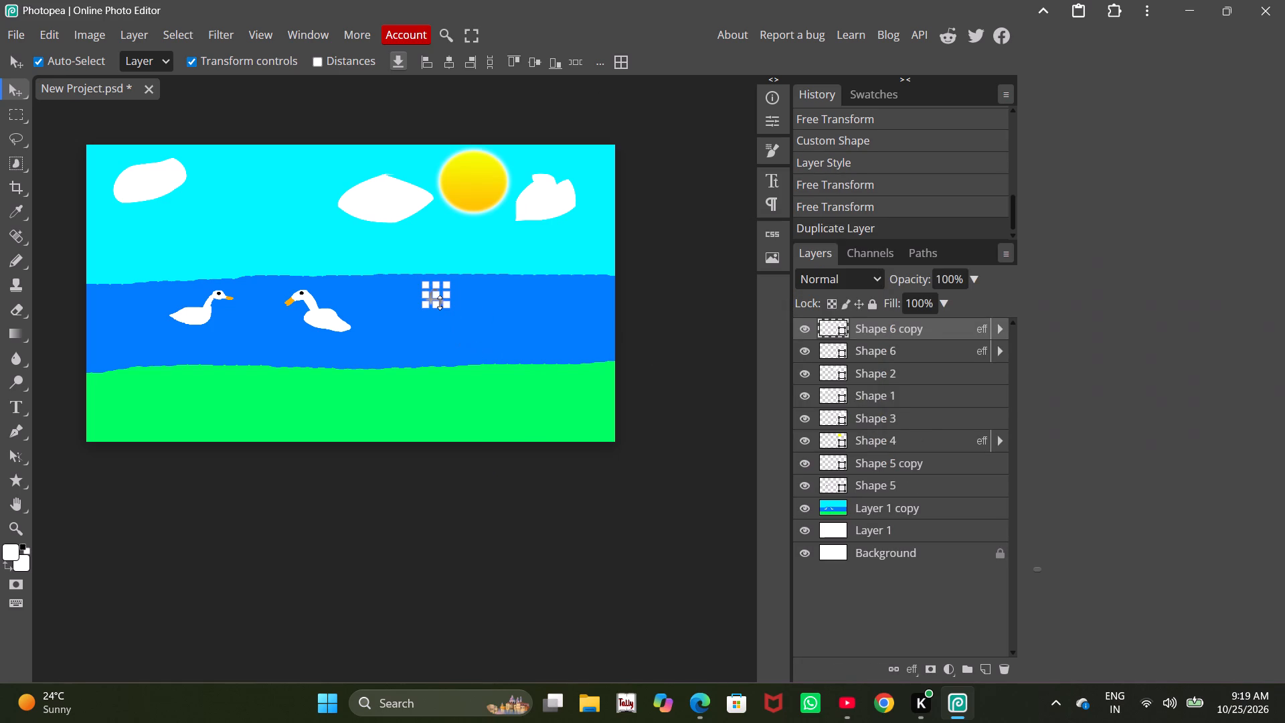
{"action": "scroll", "coordinate": [444, 309], "scroll_direction": "up", "scroll_amount": 3, "text": "alt"}
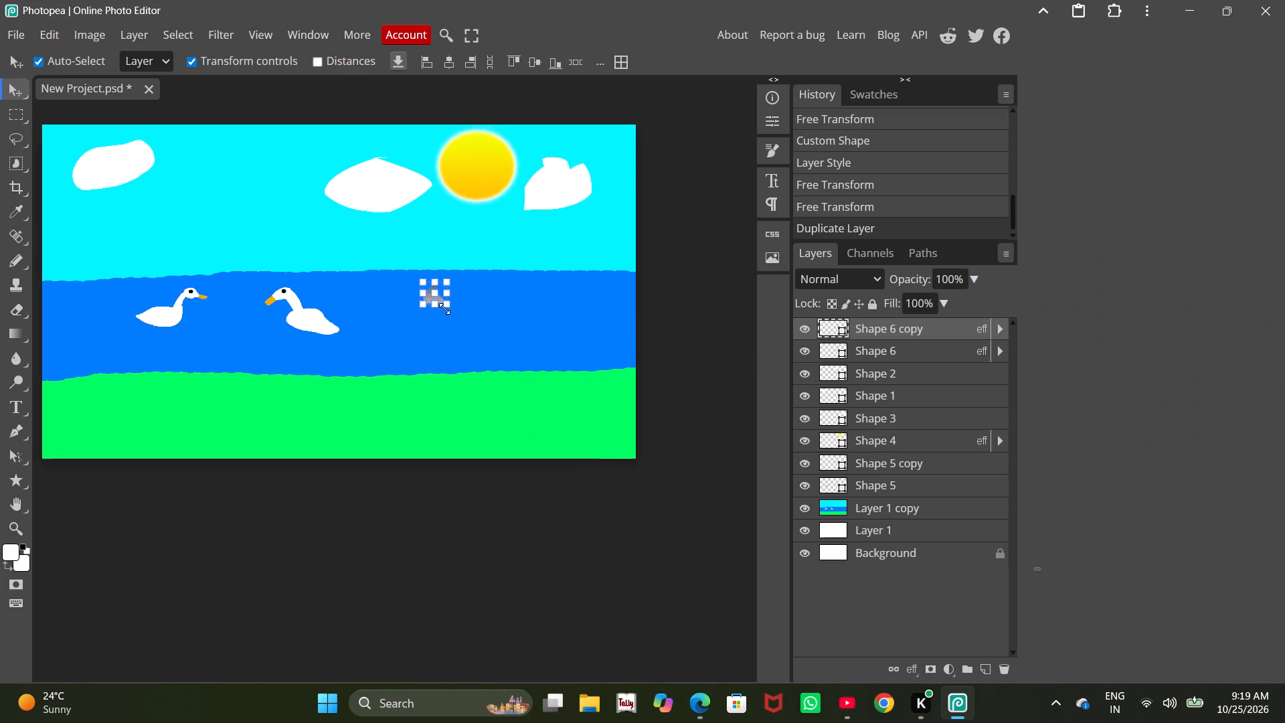
{"action": "scroll", "coordinate": [444, 309], "scroll_direction": "up", "scroll_amount": 13, "text": "alt"}
{"action": "left_click_drag", "start_coordinate": [430, 289], "coordinate": [547, 410]}
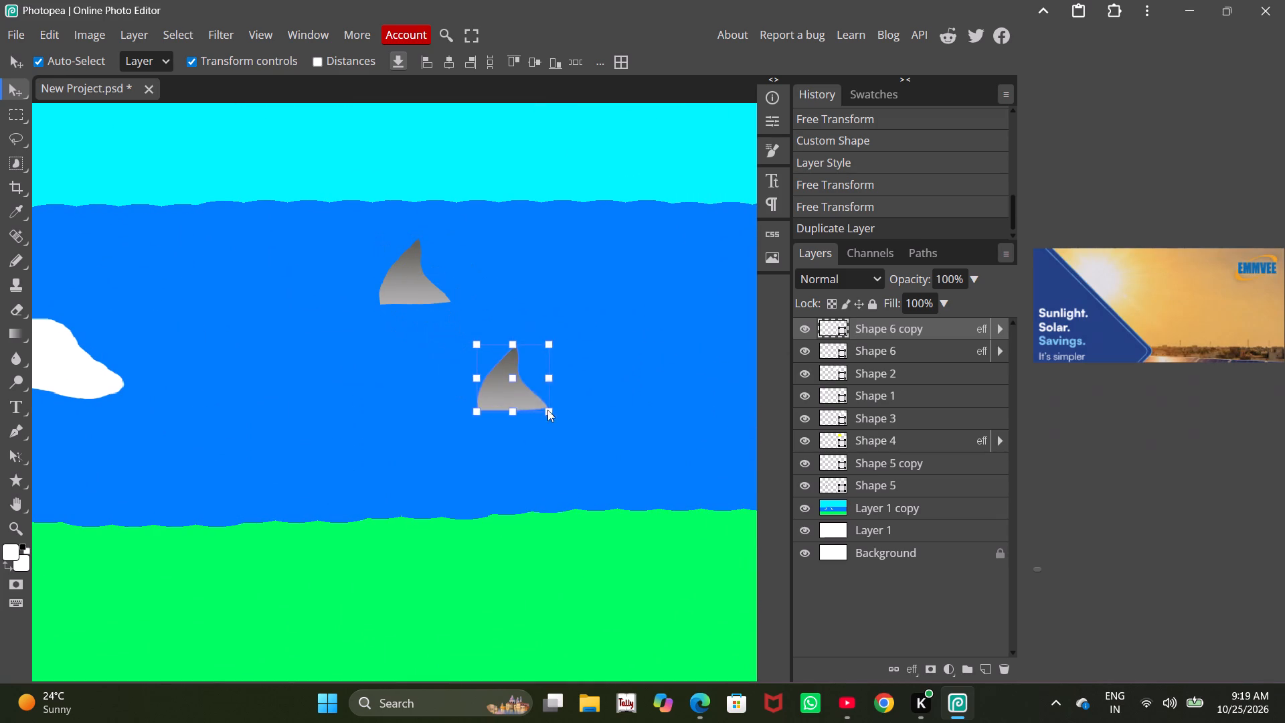
{"action": "left_click_drag", "start_coordinate": [547, 410], "coordinate": [560, 414]}
{"action": "scroll", "coordinate": [488, 290], "scroll_direction": "down", "scroll_amount": 10, "text": "alt"}
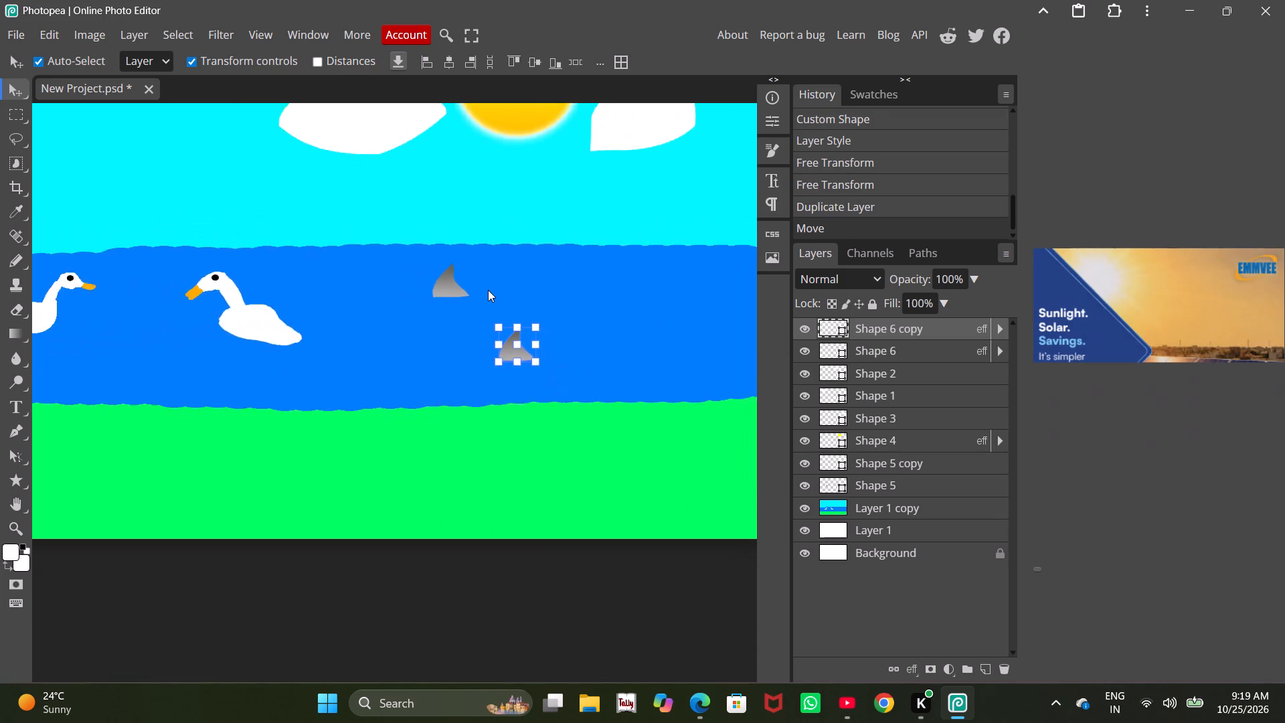
{"action": "scroll", "coordinate": [488, 290], "scroll_direction": "down", "scroll_amount": 6, "text": "alt"}
{"action": "left_click", "coordinate": [475, 499]}
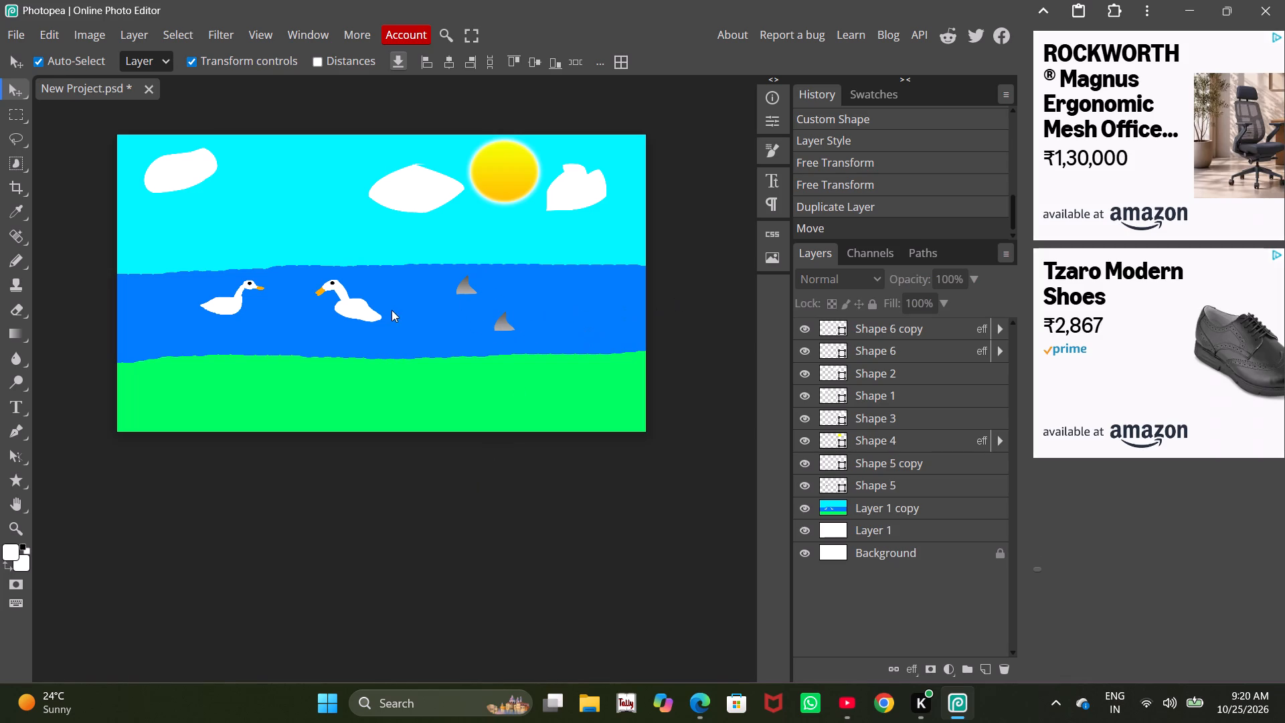
Duplicate the lower grey fin and move the copy up and to the right, level with the first fin, at about X 2161, Y 720 px.
{"action": "scroll", "coordinate": [543, 307], "scroll_direction": "up", "scroll_amount": 4, "text": "alt"}
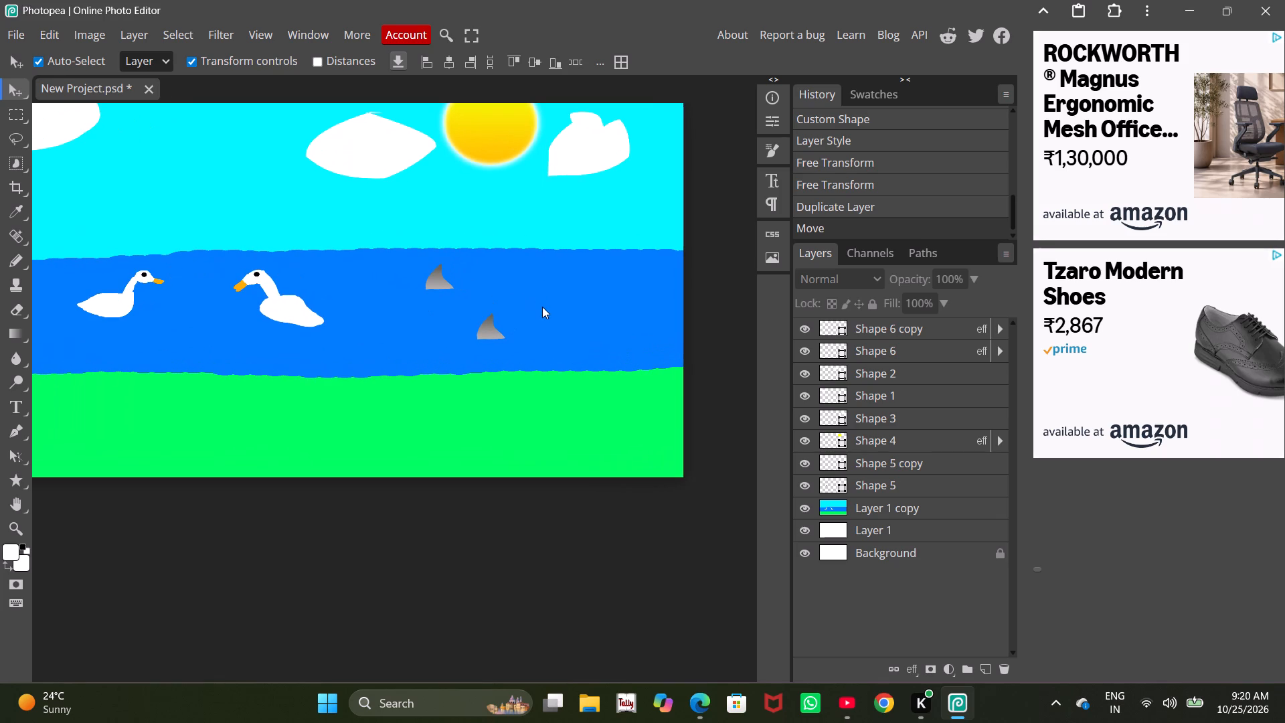
{"action": "scroll", "coordinate": [513, 280], "scroll_direction": "up", "scroll_amount": 1, "text": "alt"}
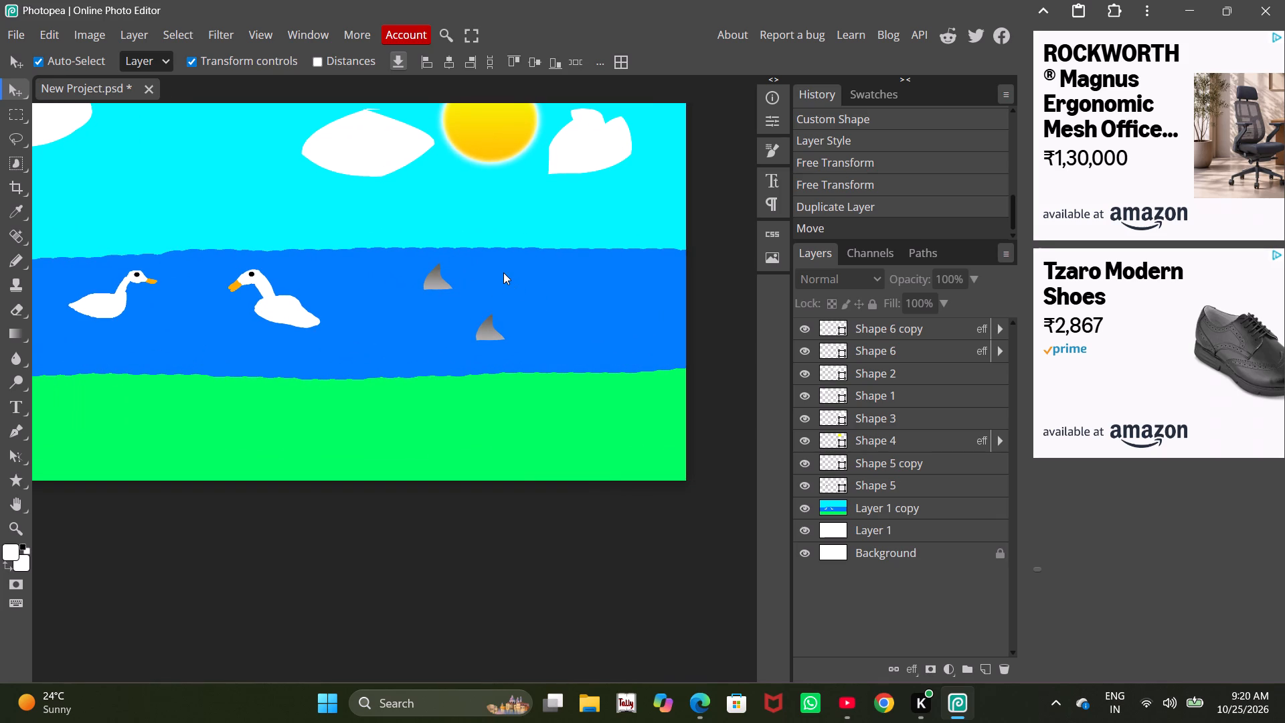
{"action": "scroll", "coordinate": [564, 263], "scroll_direction": "up", "scroll_amount": 2}
{"action": "scroll", "coordinate": [557, 253], "scroll_direction": "down", "scroll_amount": 1}
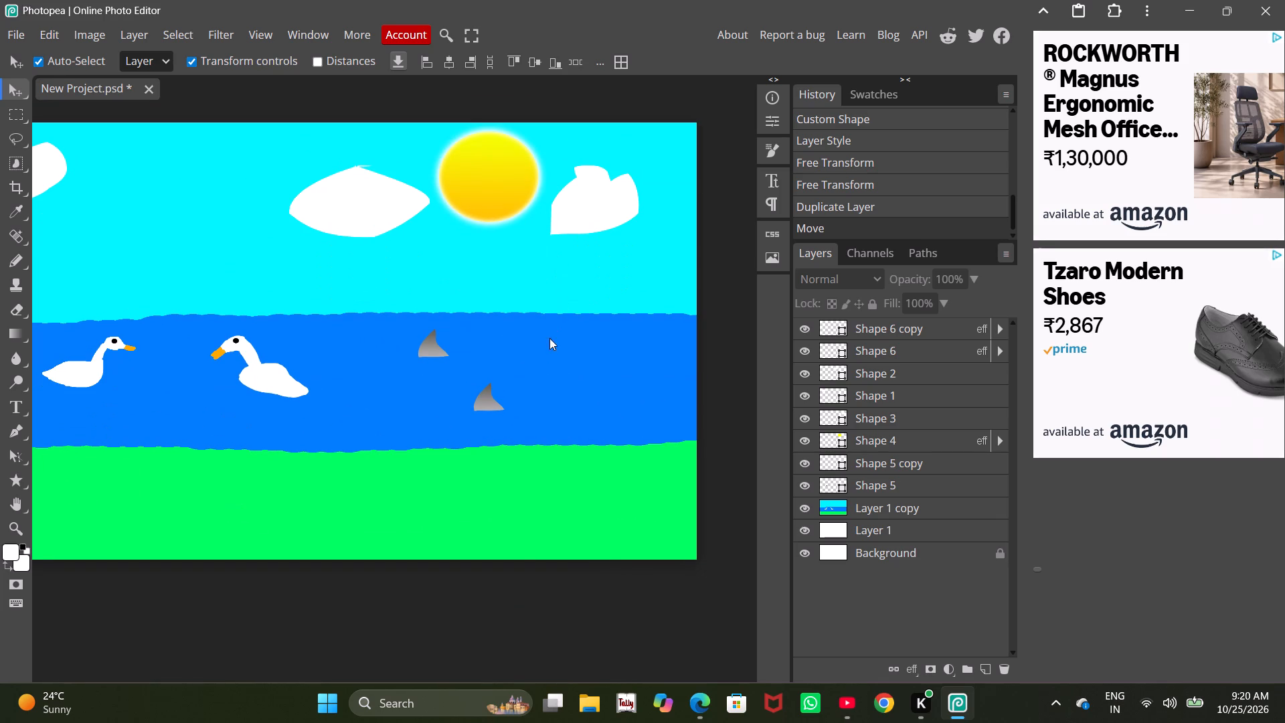
{"action": "left_click", "coordinate": [879, 333]}
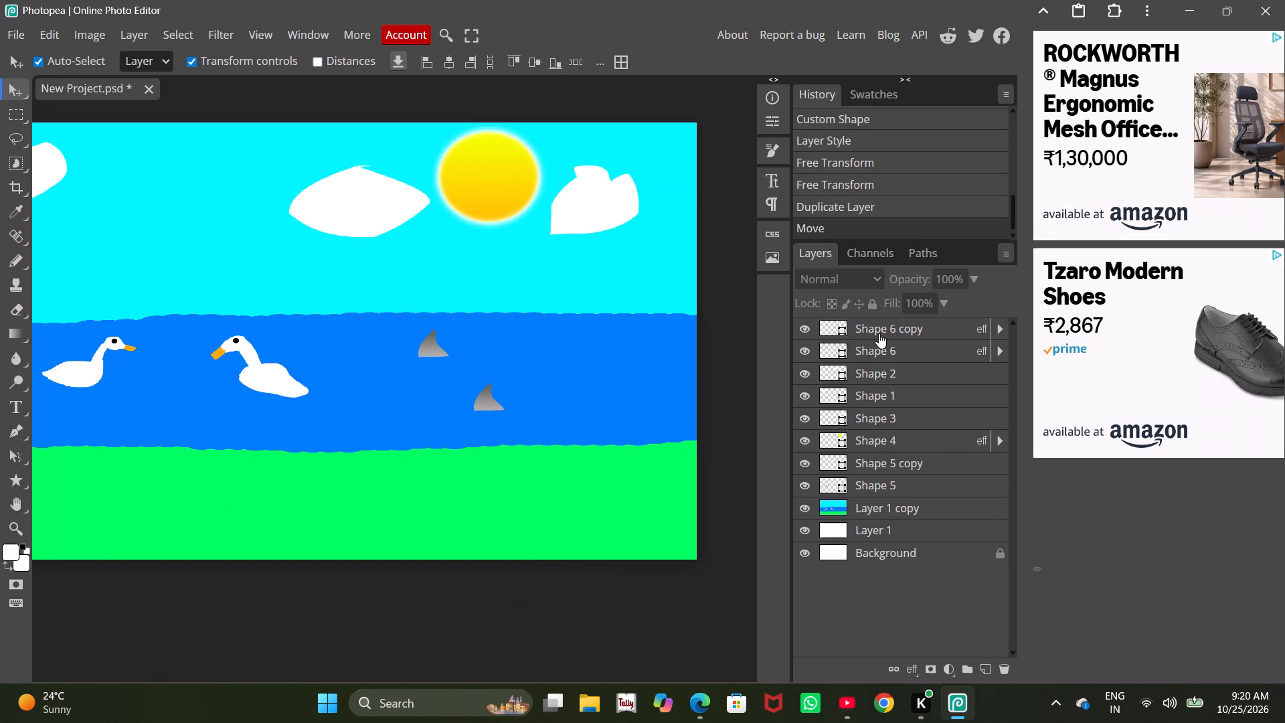
{"action": "right_click", "coordinate": [879, 333]}
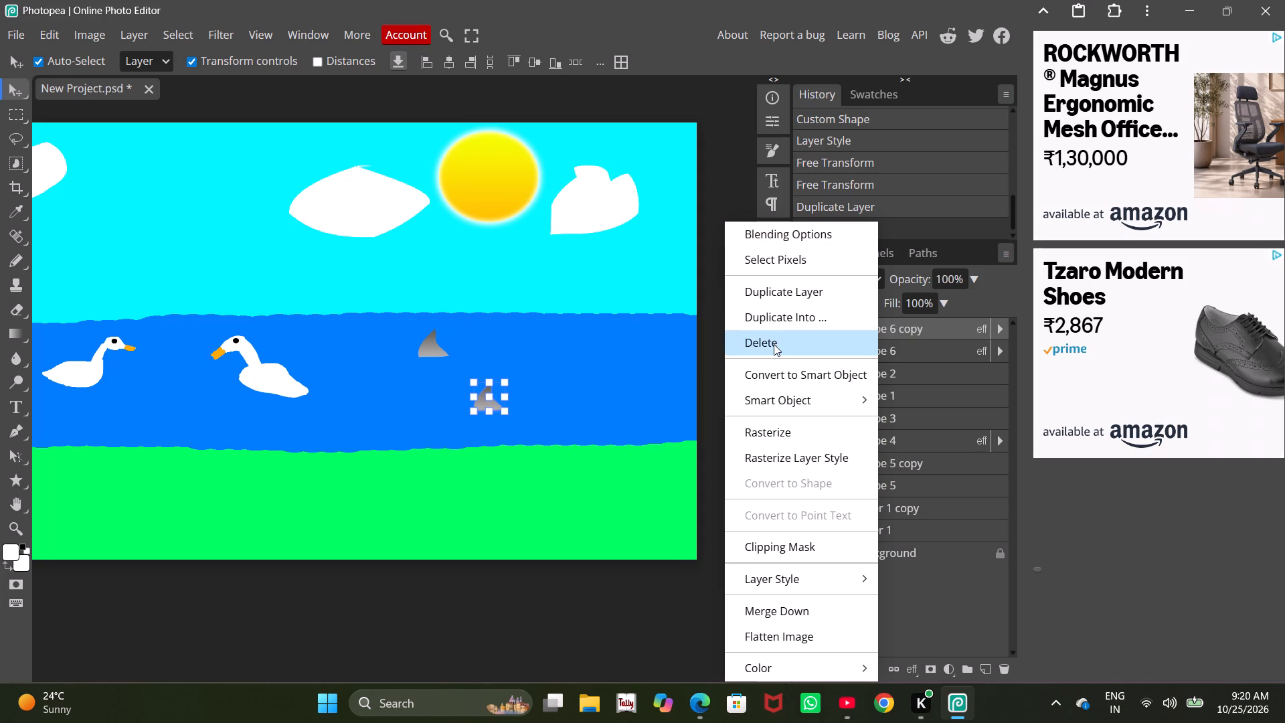
{"action": "left_click", "coordinate": [790, 293]}
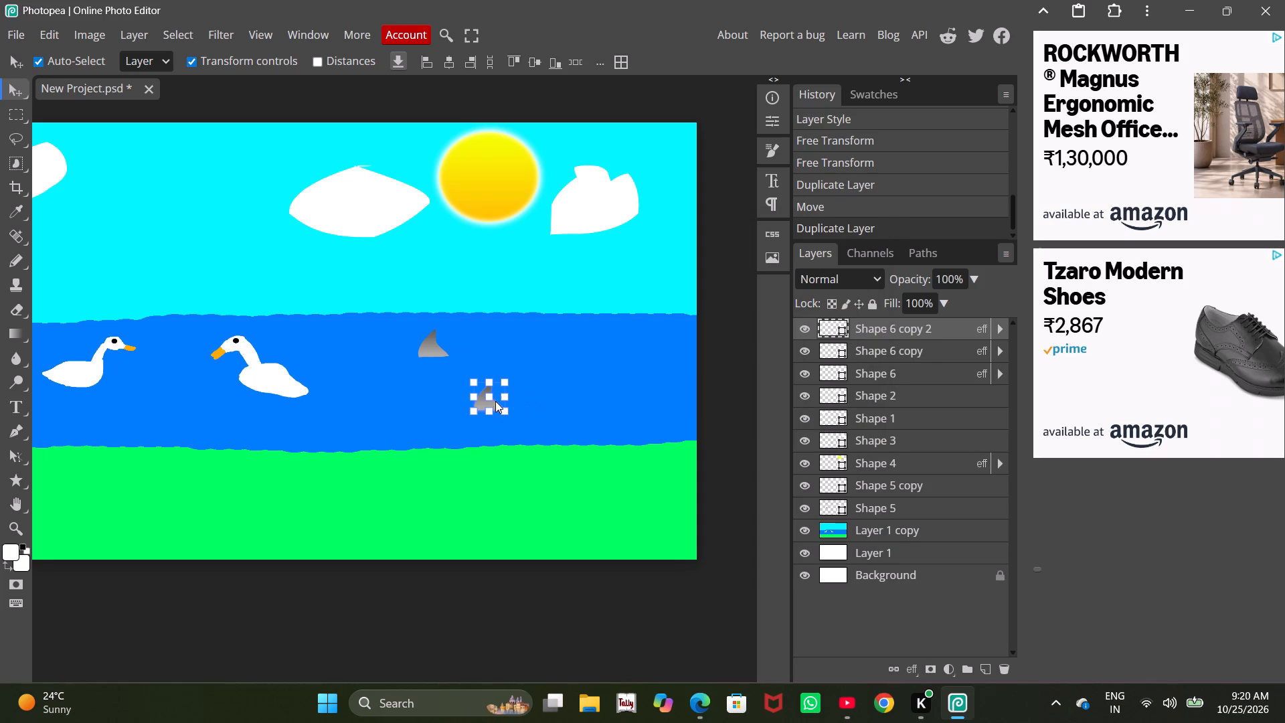
{"action": "left_click_drag", "start_coordinate": [493, 401], "coordinate": [501, 394]}
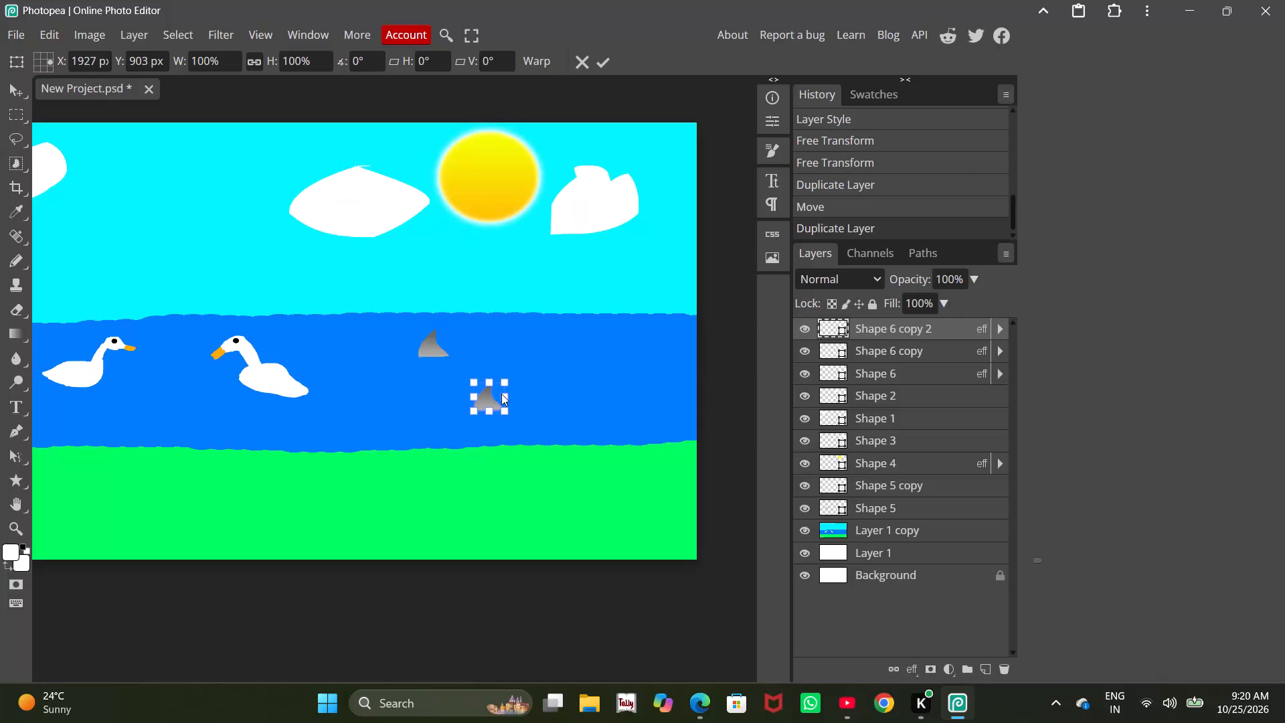
{"action": "left_click_drag", "start_coordinate": [501, 394], "coordinate": [487, 393]}
{"action": "left_click_drag", "start_coordinate": [495, 400], "coordinate": [555, 356]}
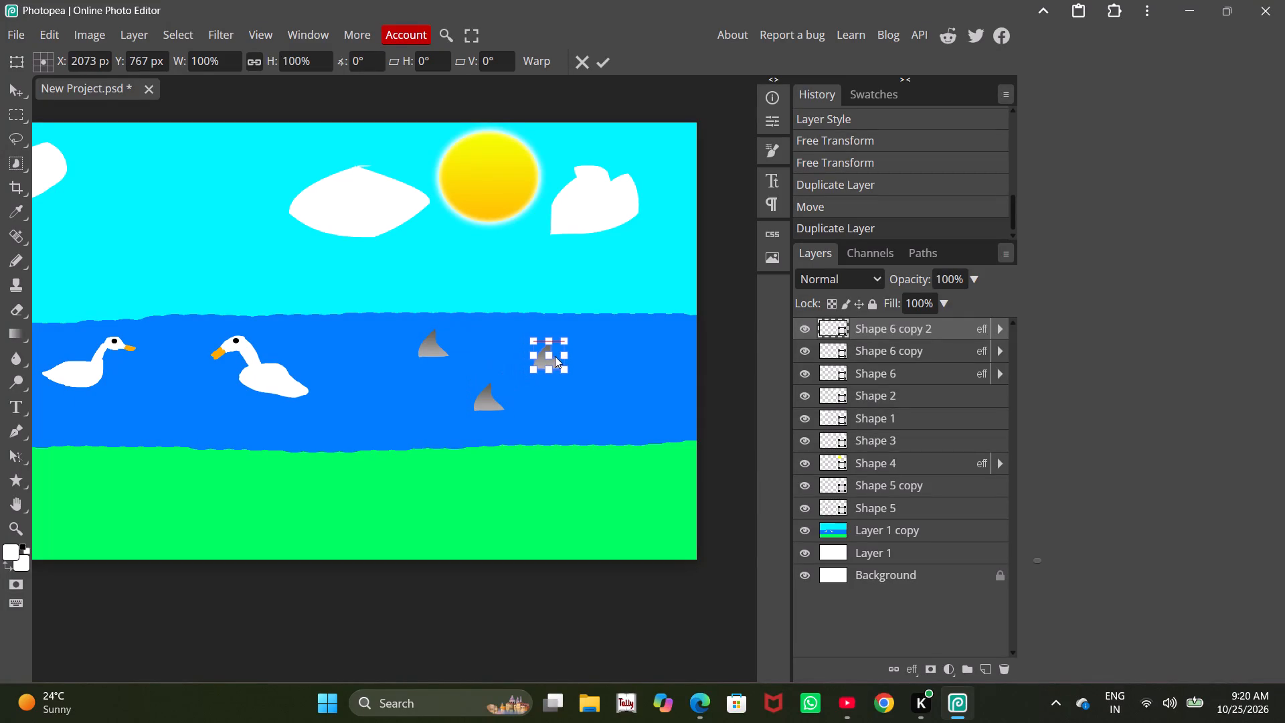
{"action": "left_click_drag", "start_coordinate": [555, 356], "coordinate": [549, 346]}
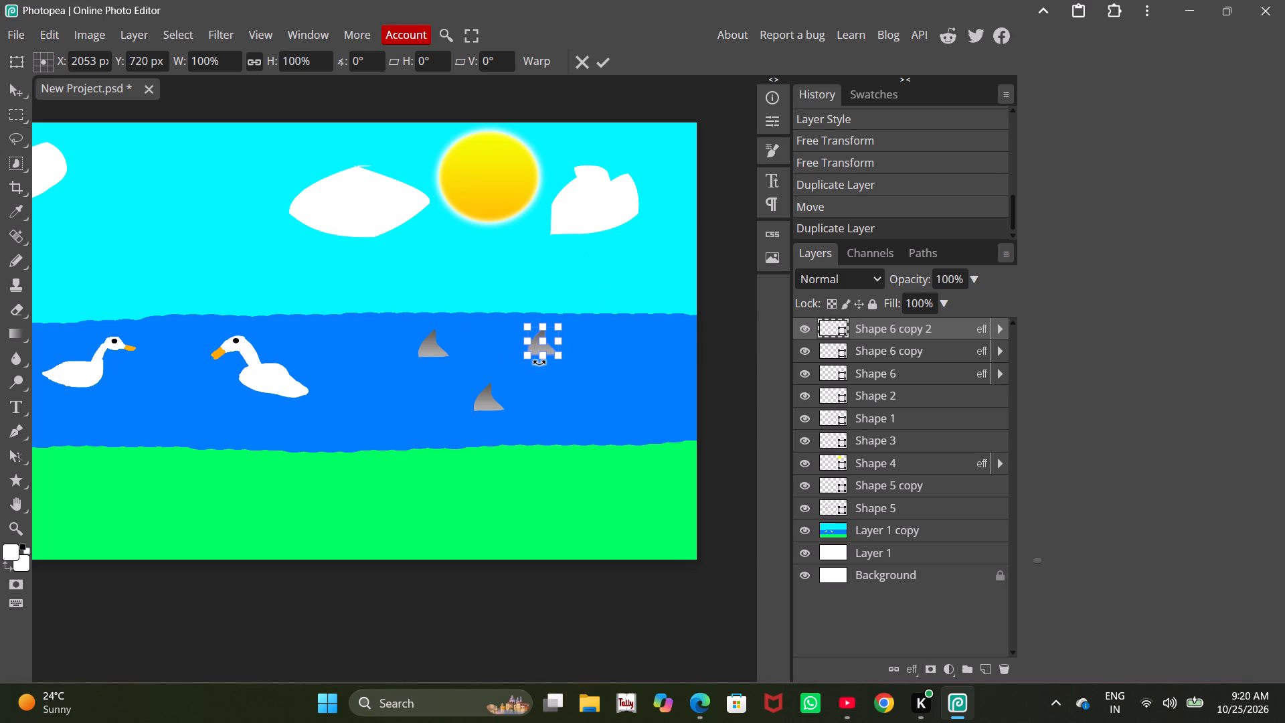
{"action": "left_click_drag", "start_coordinate": [548, 343], "coordinate": [539, 339]}
{"action": "left_click_drag", "start_coordinate": [536, 342], "coordinate": [541, 342]}
{"action": "left_click_drag", "start_coordinate": [541, 342], "coordinate": [542, 342]}
{"action": "left_click_drag", "start_coordinate": [546, 348], "coordinate": [551, 348]}
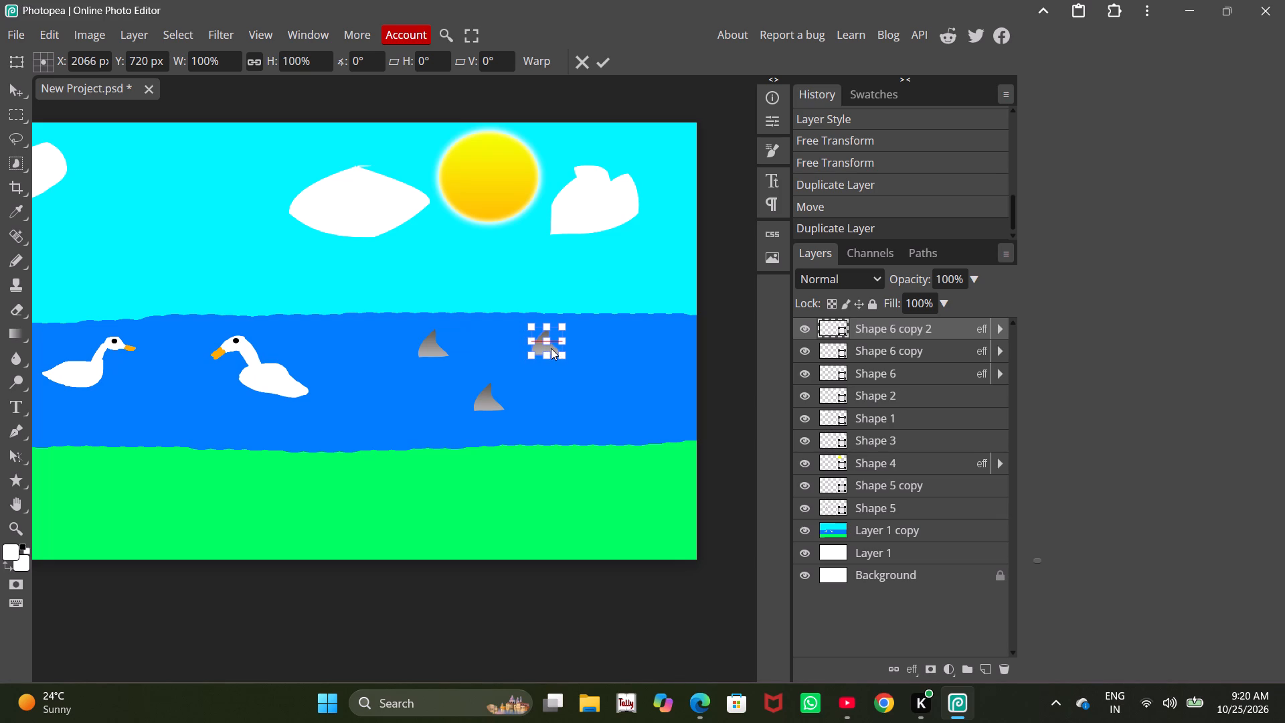
{"action": "left_click_drag", "start_coordinate": [551, 348], "coordinate": [549, 346]}
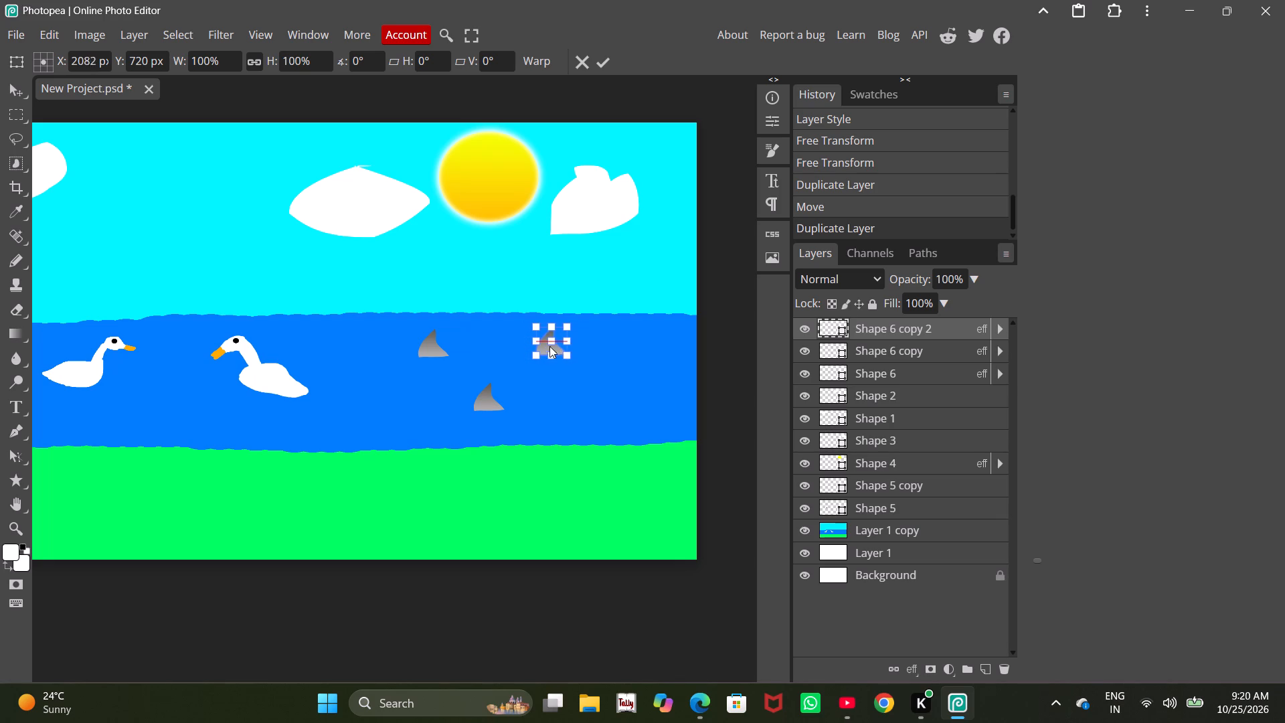
{"action": "left_click_drag", "start_coordinate": [549, 346], "coordinate": [573, 343]}
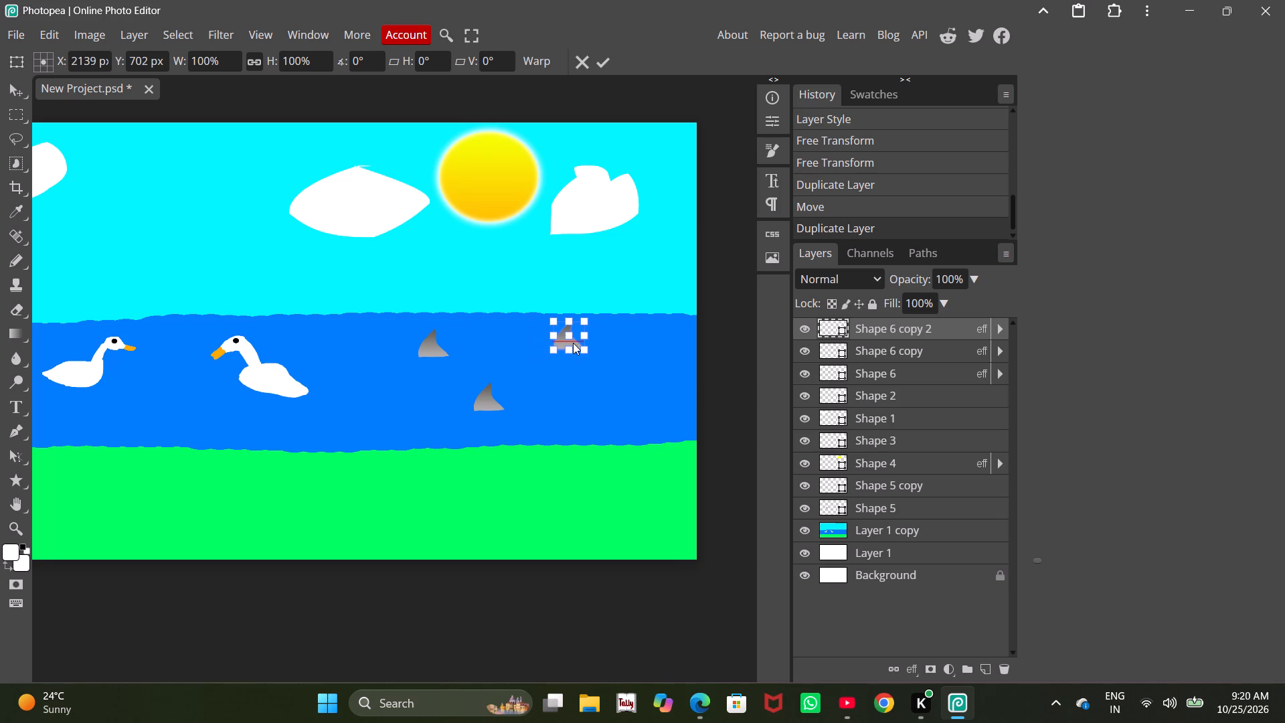
{"action": "left_click_drag", "start_coordinate": [573, 343], "coordinate": [573, 345]}
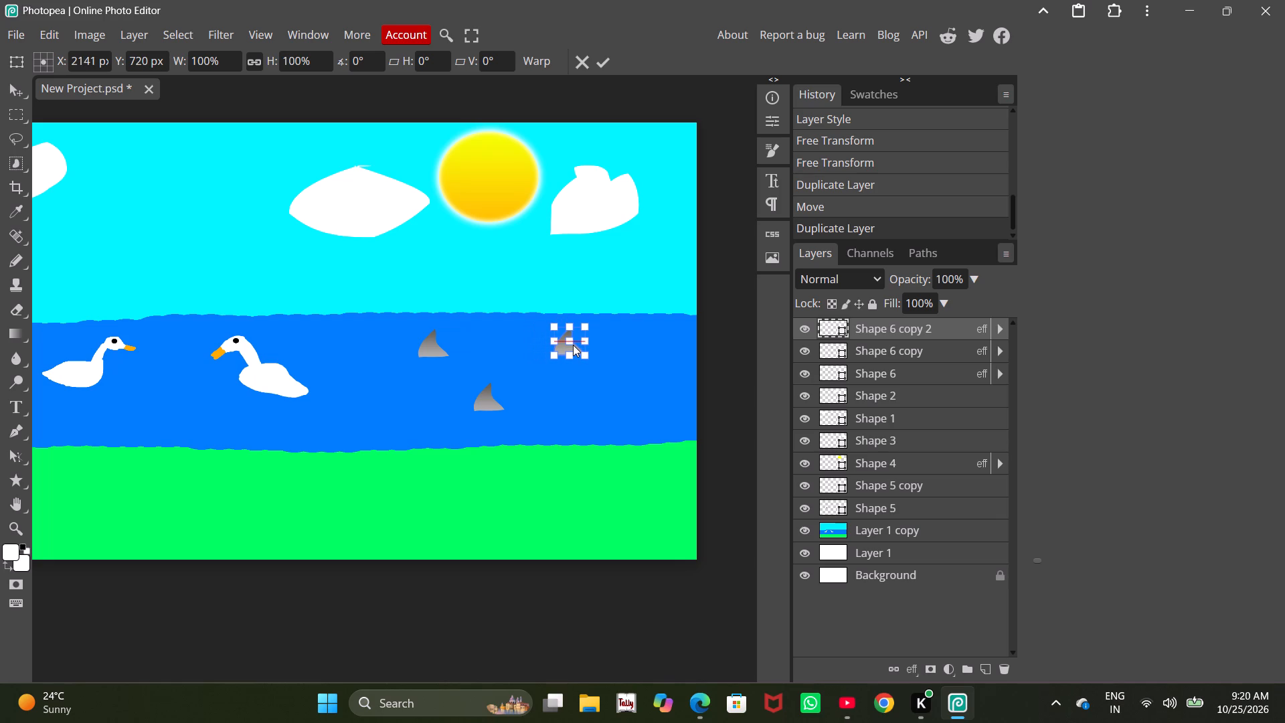
{"action": "left_click_drag", "start_coordinate": [573, 345], "coordinate": [579, 345]}
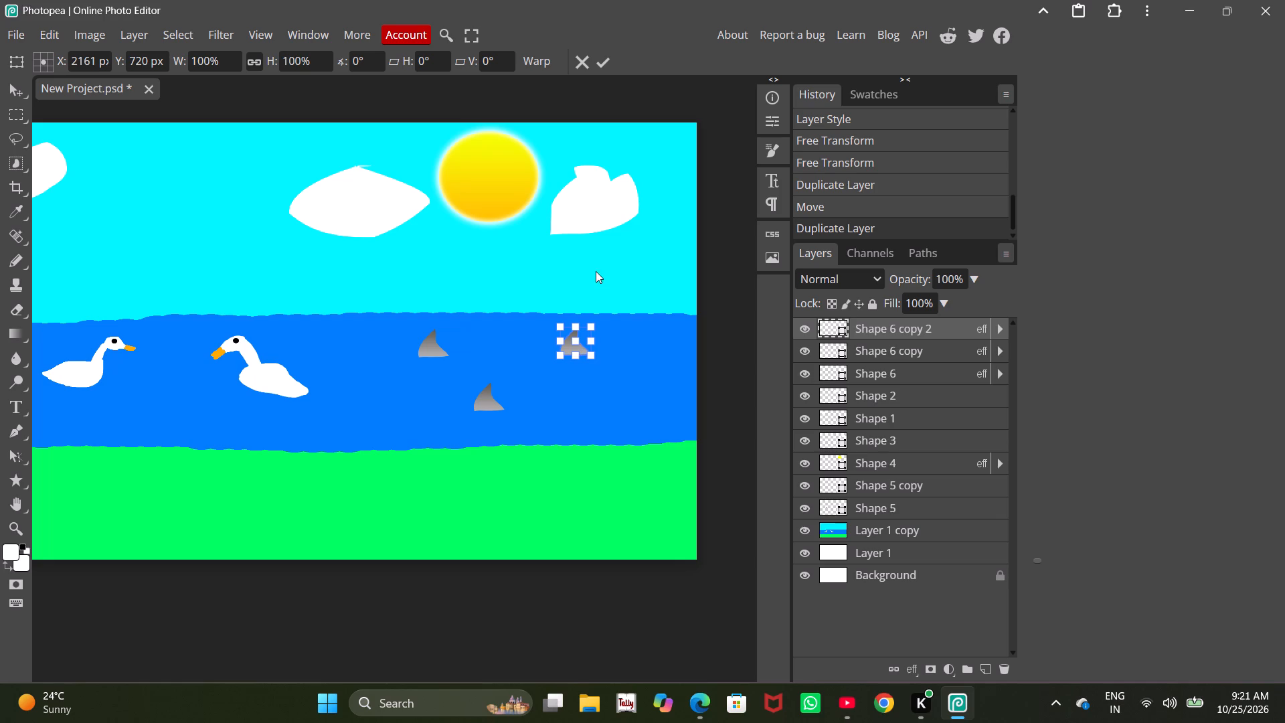
Scale the new upper-right fin copy proportionally to about 96% of its size.
{"action": "left_click", "coordinate": [575, 346]}
{"action": "left_click_drag", "start_coordinate": [578, 344], "coordinate": [572, 335]}
{"action": "left_click_drag", "start_coordinate": [568, 349], "coordinate": [574, 356]}
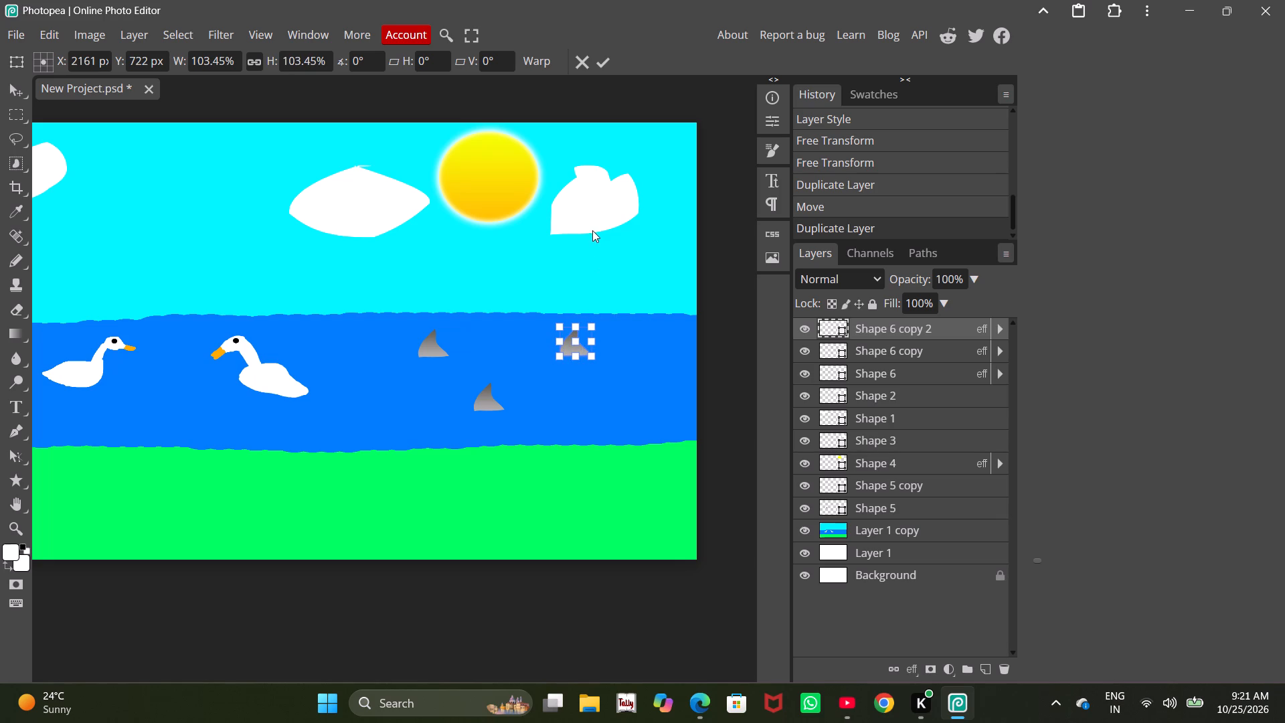
{"action": "left_click", "coordinate": [574, 355]}
{"action": "left_click", "coordinate": [575, 355]}
{"action": "scroll", "coordinate": [635, 380], "scroll_direction": "up", "scroll_amount": 8, "text": "alt"}
{"action": "scroll", "coordinate": [562, 206], "scroll_direction": "up", "scroll_amount": 4, "text": "alt"}
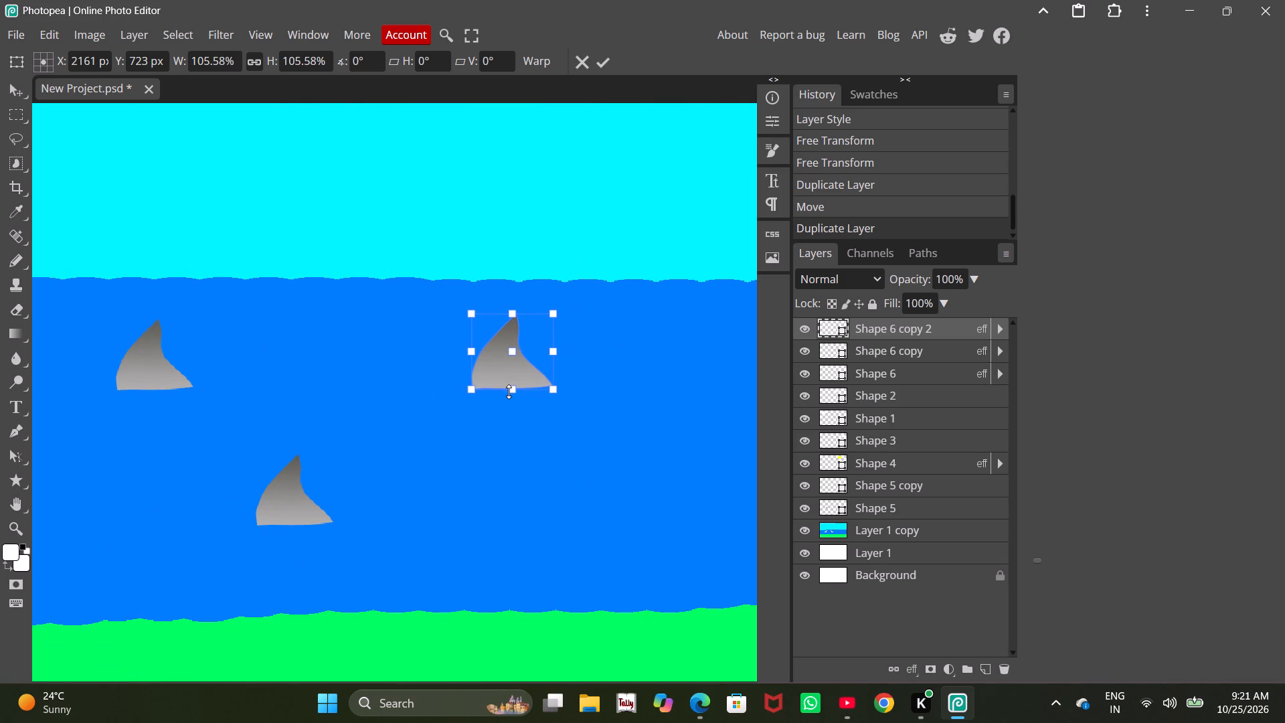
{"action": "left_click", "coordinate": [513, 391]}
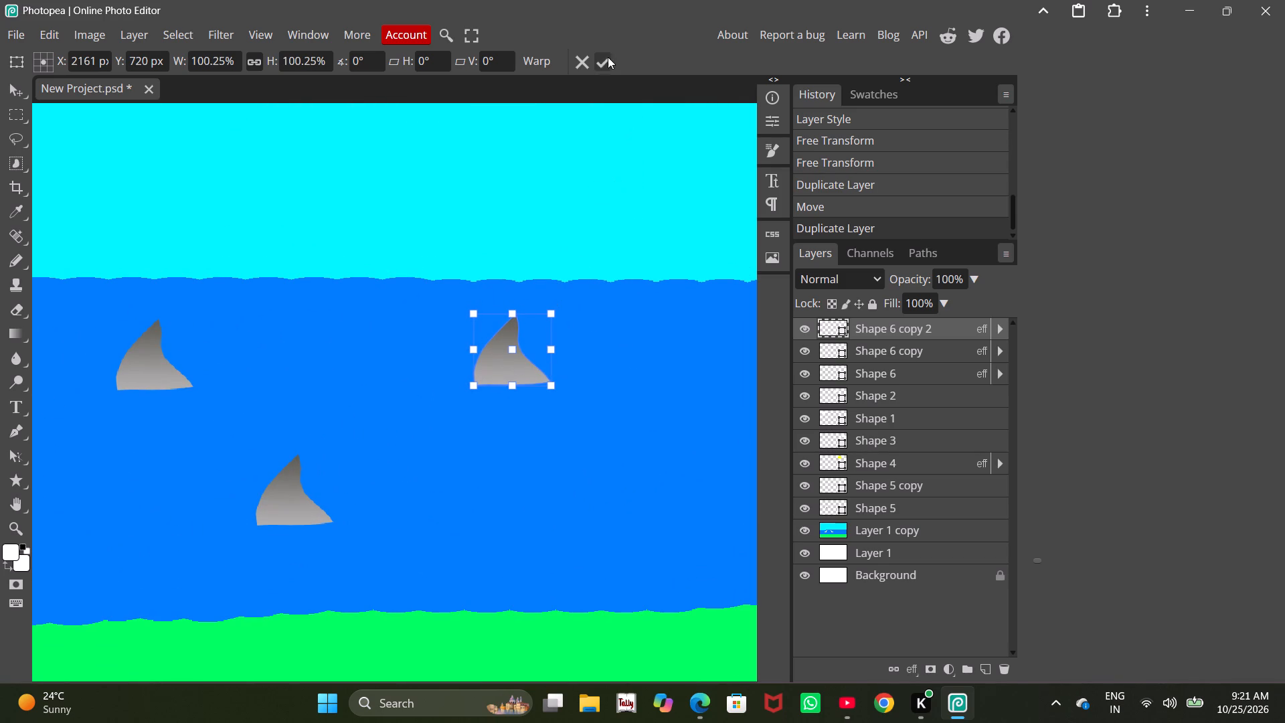
{"action": "scroll", "coordinate": [606, 289], "scroll_direction": "up", "scroll_amount": 4}
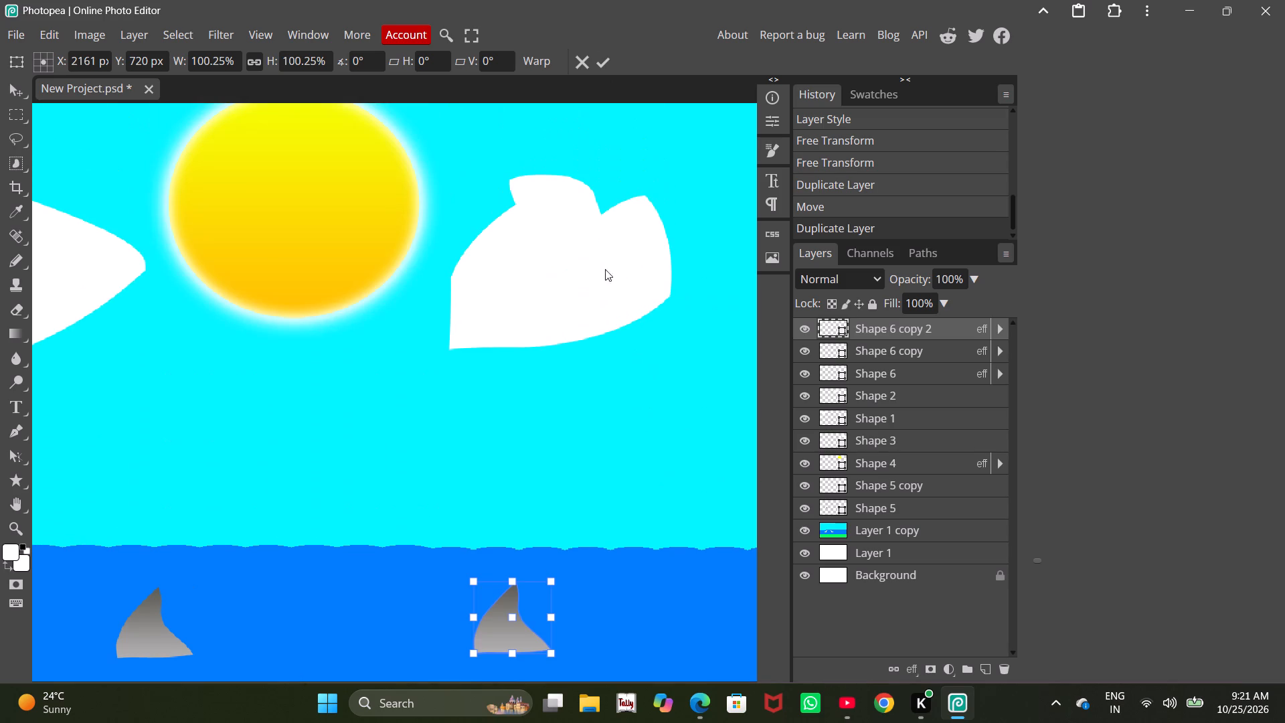
{"action": "scroll", "coordinate": [601, 224], "scroll_direction": "down", "scroll_amount": 5}
{"action": "scroll", "coordinate": [585, 170], "scroll_direction": "up", "scroll_amount": 3}
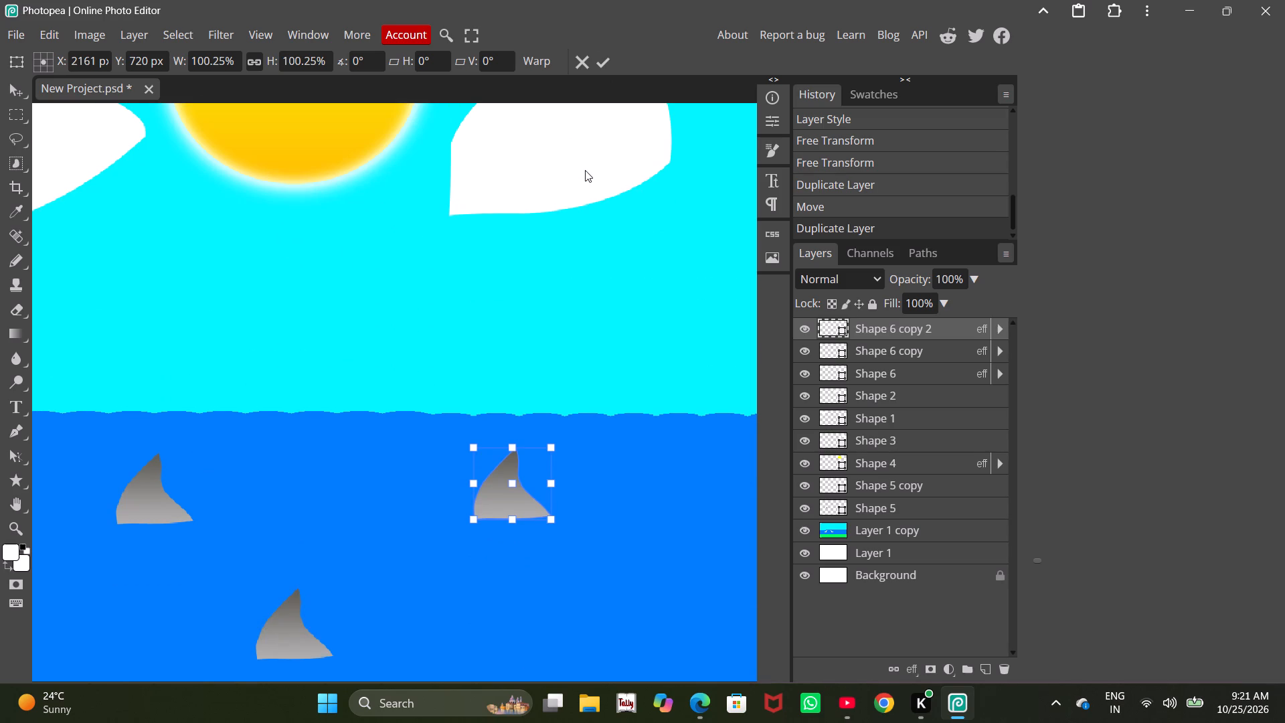
{"action": "scroll", "coordinate": [582, 191], "scroll_direction": "down", "scroll_amount": 1}
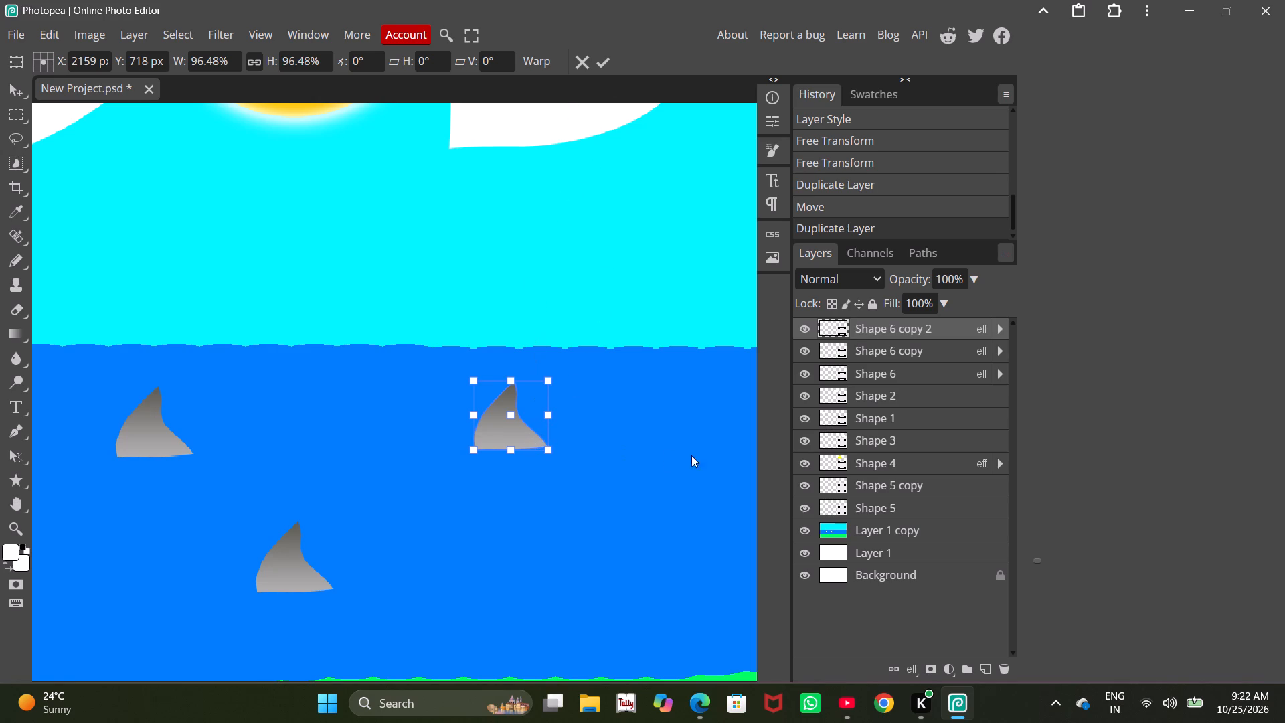
Duplicate the upper-right fin, place the copy below and to its right, level with the lower fin, and deselect it.
{"action": "right_click", "coordinate": [906, 329]}
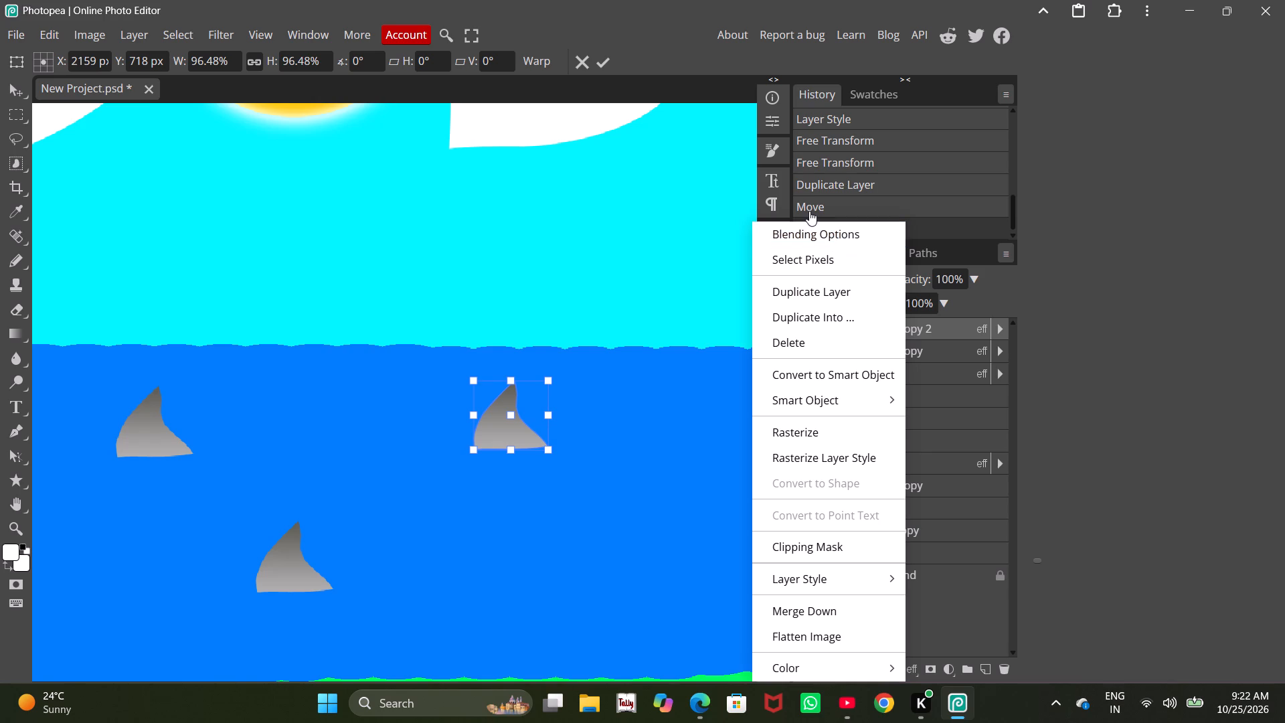
{"action": "left_click", "coordinate": [809, 281]}
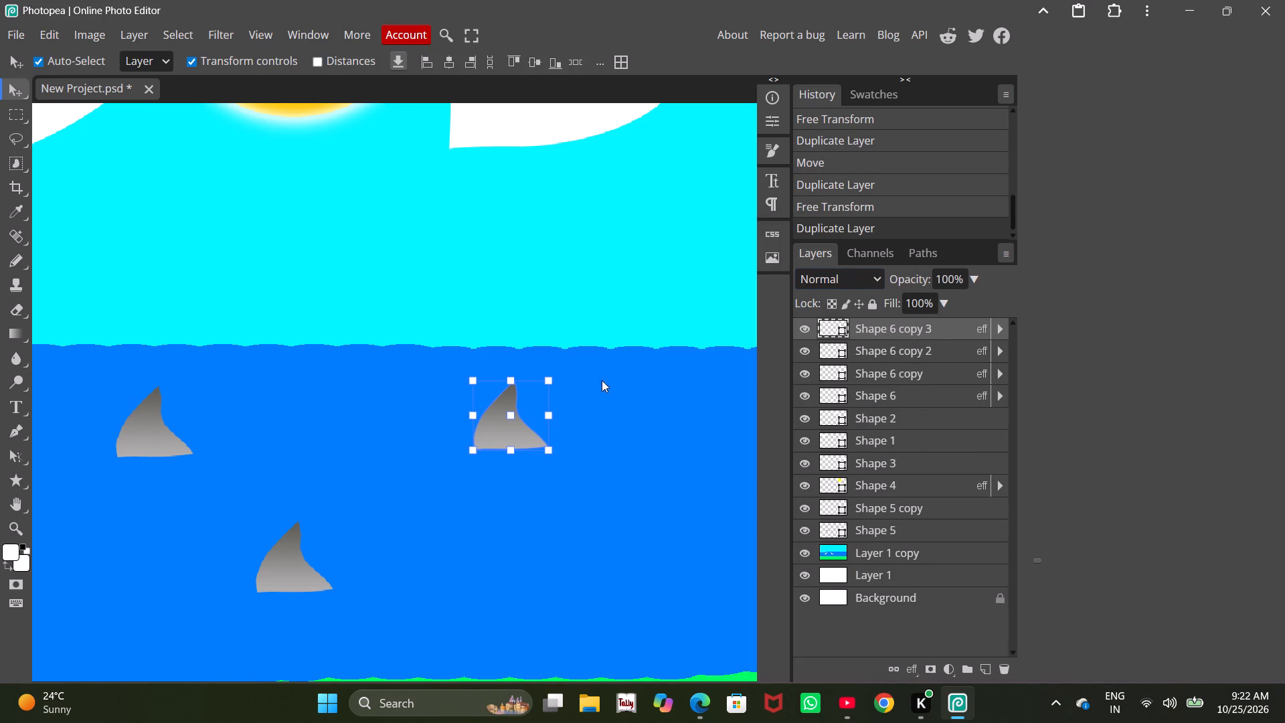
{"action": "left_click_drag", "start_coordinate": [514, 436], "coordinate": [652, 593]}
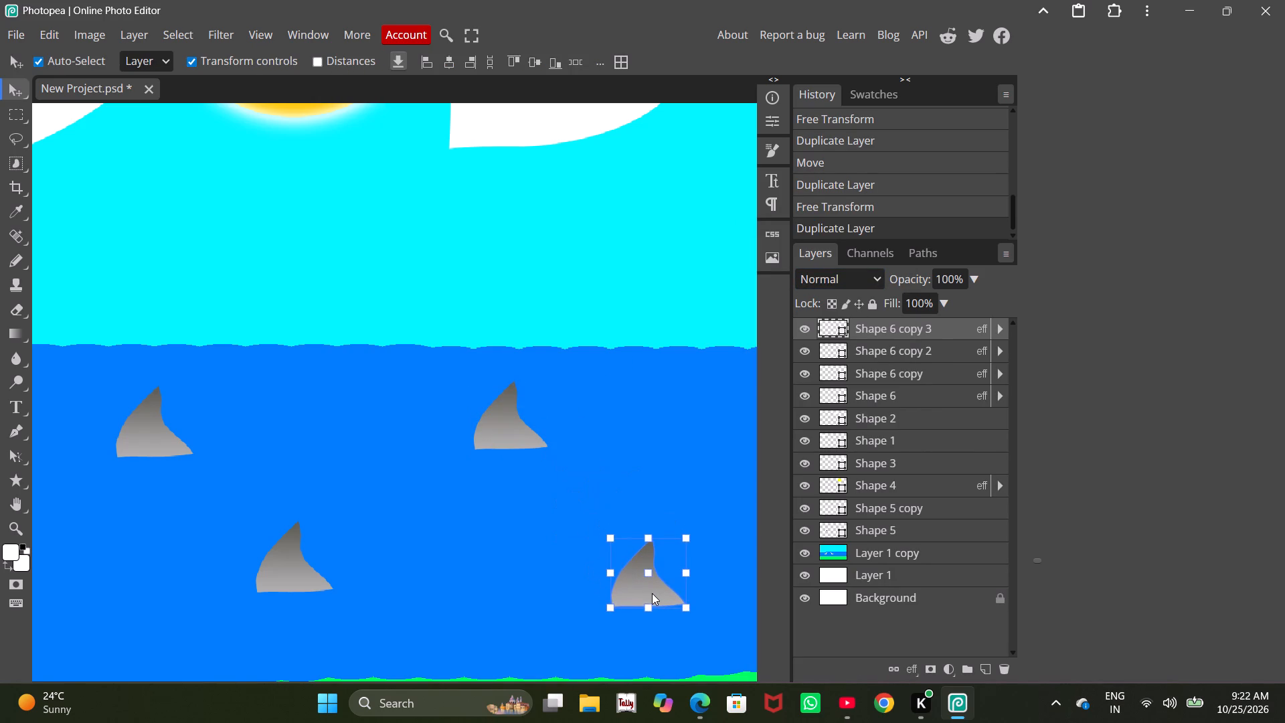
{"action": "left_click_drag", "start_coordinate": [652, 593], "coordinate": [687, 579]}
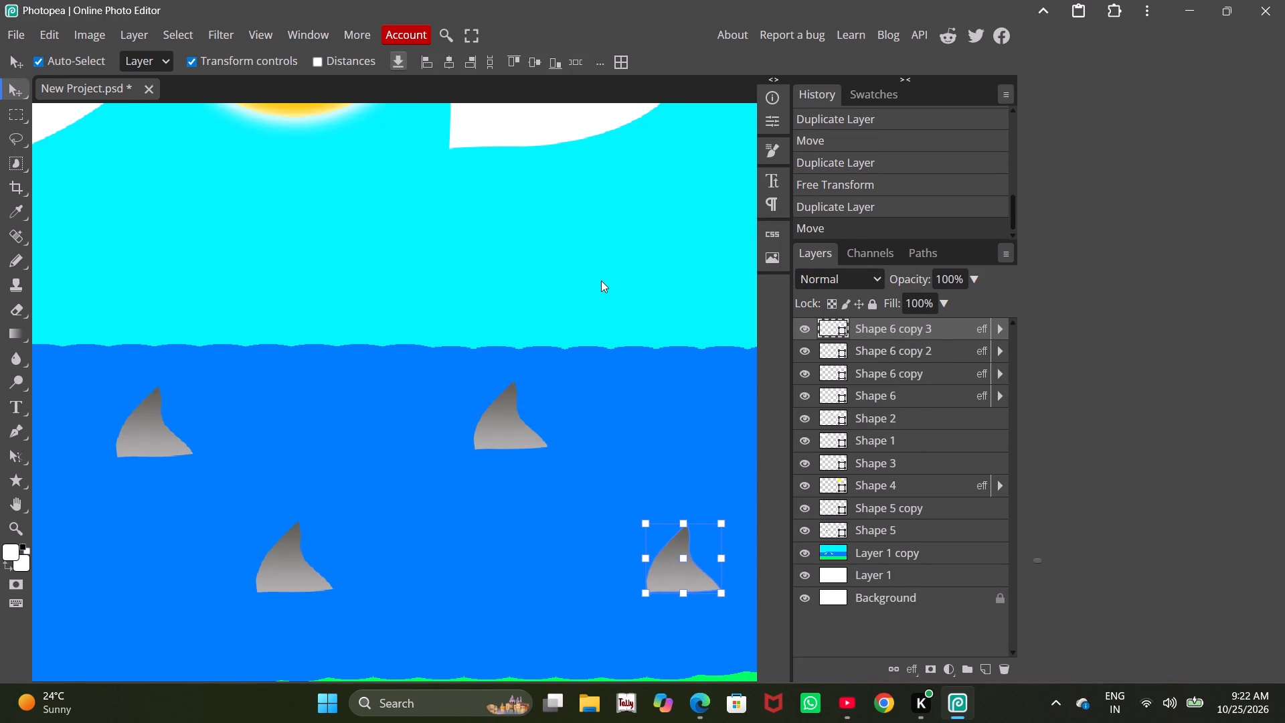
{"action": "scroll", "coordinate": [601, 280], "scroll_direction": "down", "scroll_amount": 14, "text": "alt"}
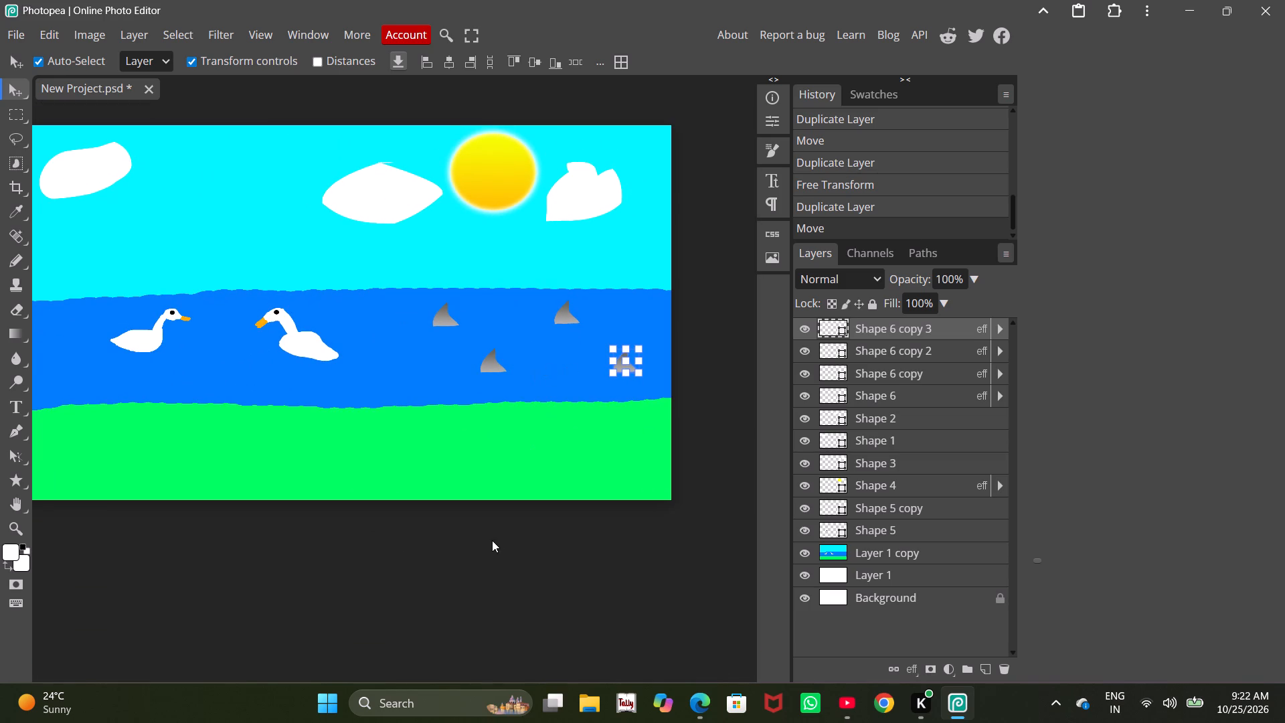
{"action": "left_click", "coordinate": [490, 545]}
Examine the whole landscape and the spacing of the fins in the water.
{"action": "scroll", "coordinate": [481, 399], "scroll_direction": "down", "scroll_amount": 5, "text": "ctrl"}
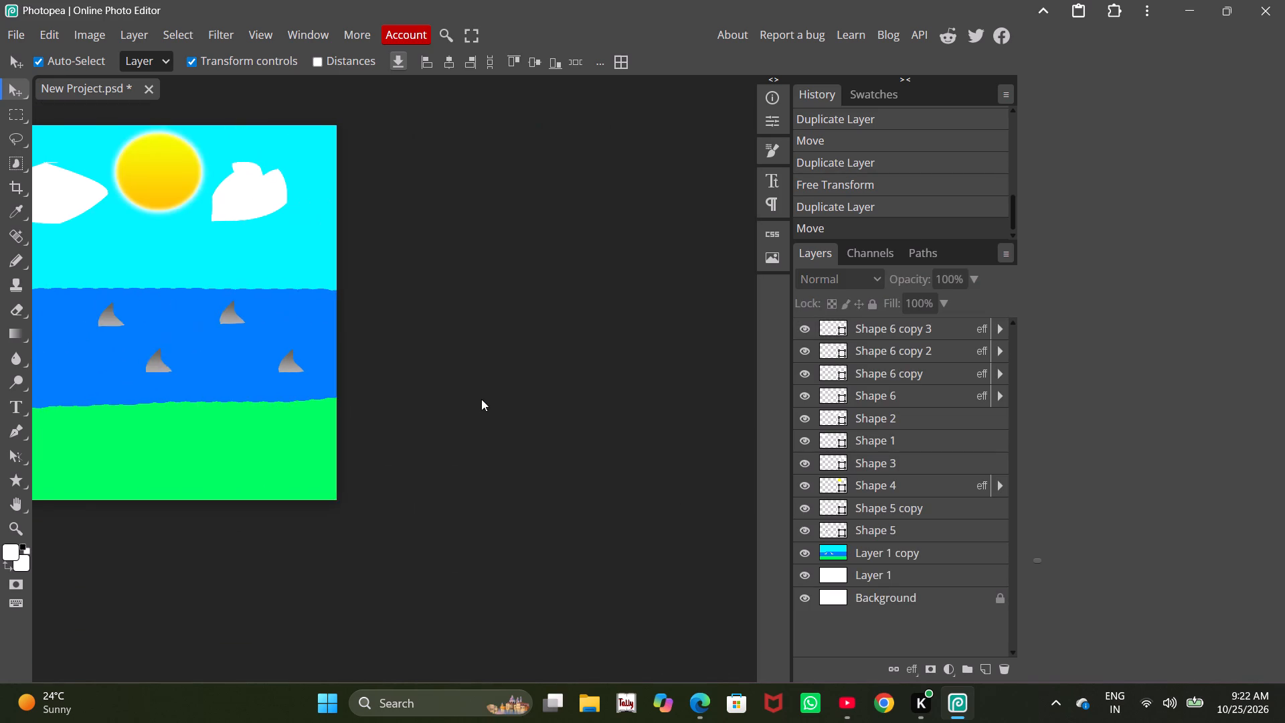
{"action": "scroll", "coordinate": [481, 399], "scroll_direction": "up", "scroll_amount": 7, "text": "ctrl"}
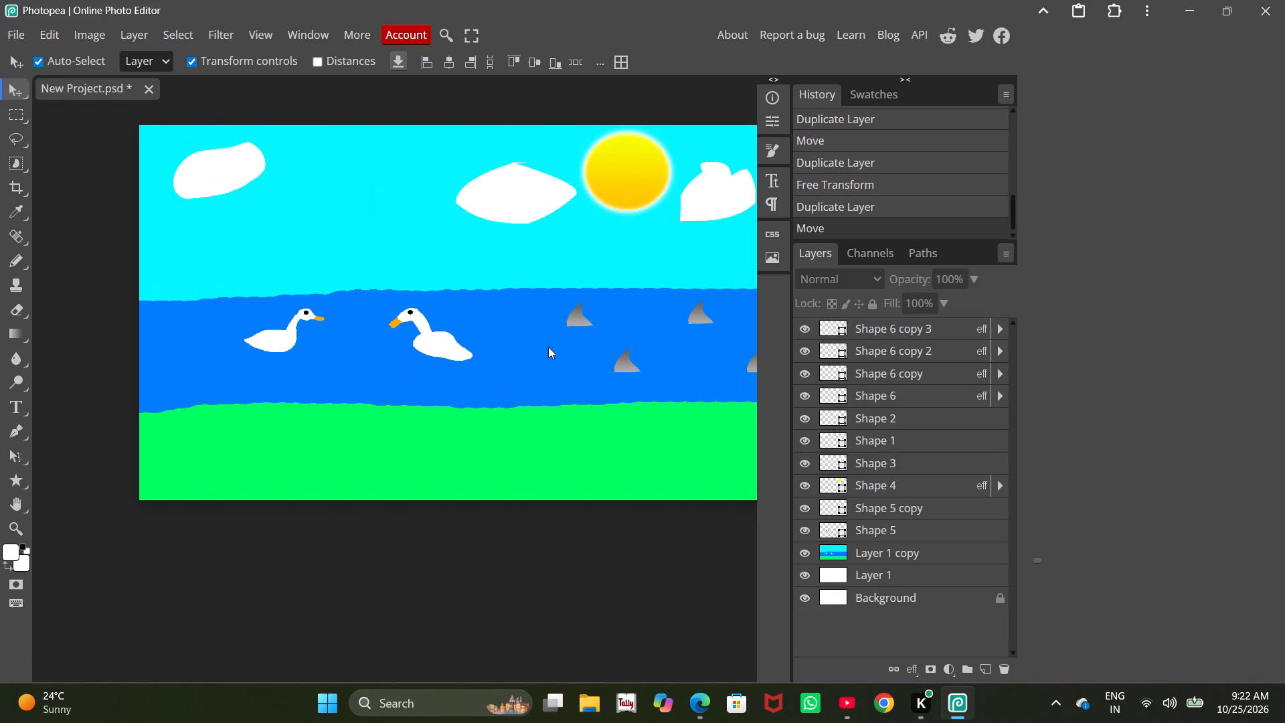
{"action": "scroll", "coordinate": [548, 347], "scroll_direction": "down", "scroll_amount": 5, "text": "alt"}
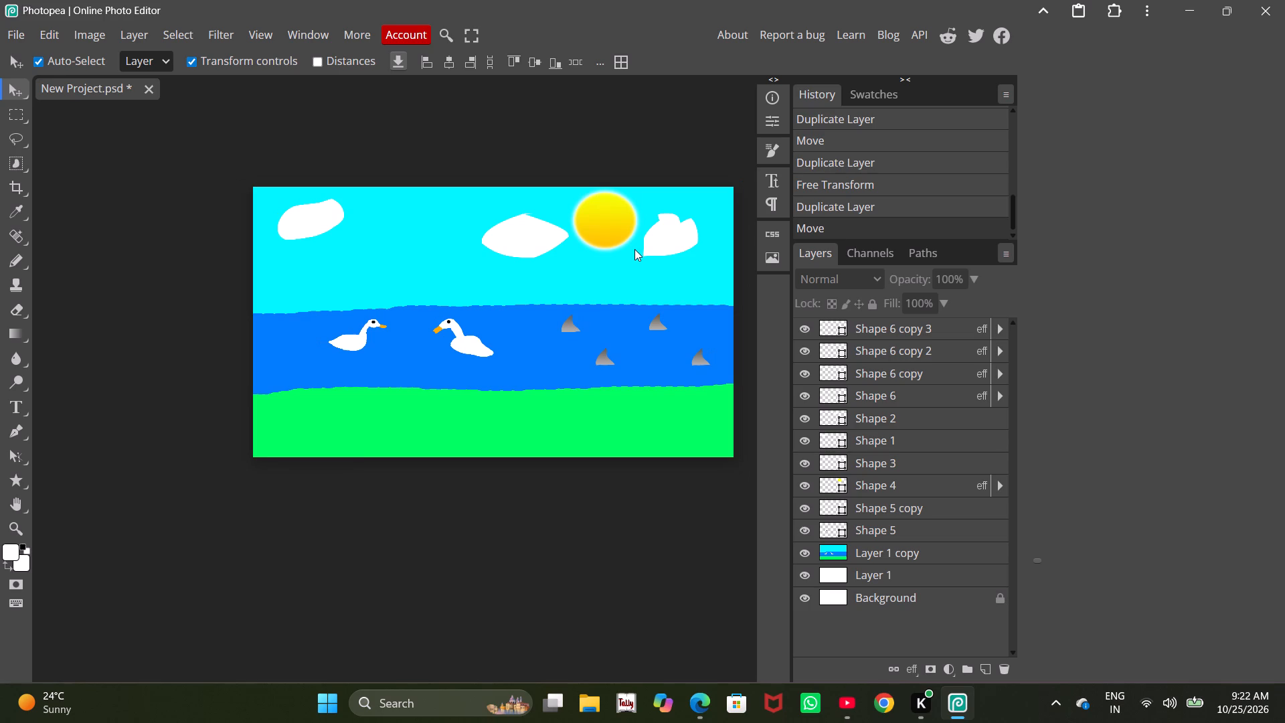
{"action": "scroll", "coordinate": [647, 294], "scroll_direction": "up", "scroll_amount": 2, "text": "alt"}
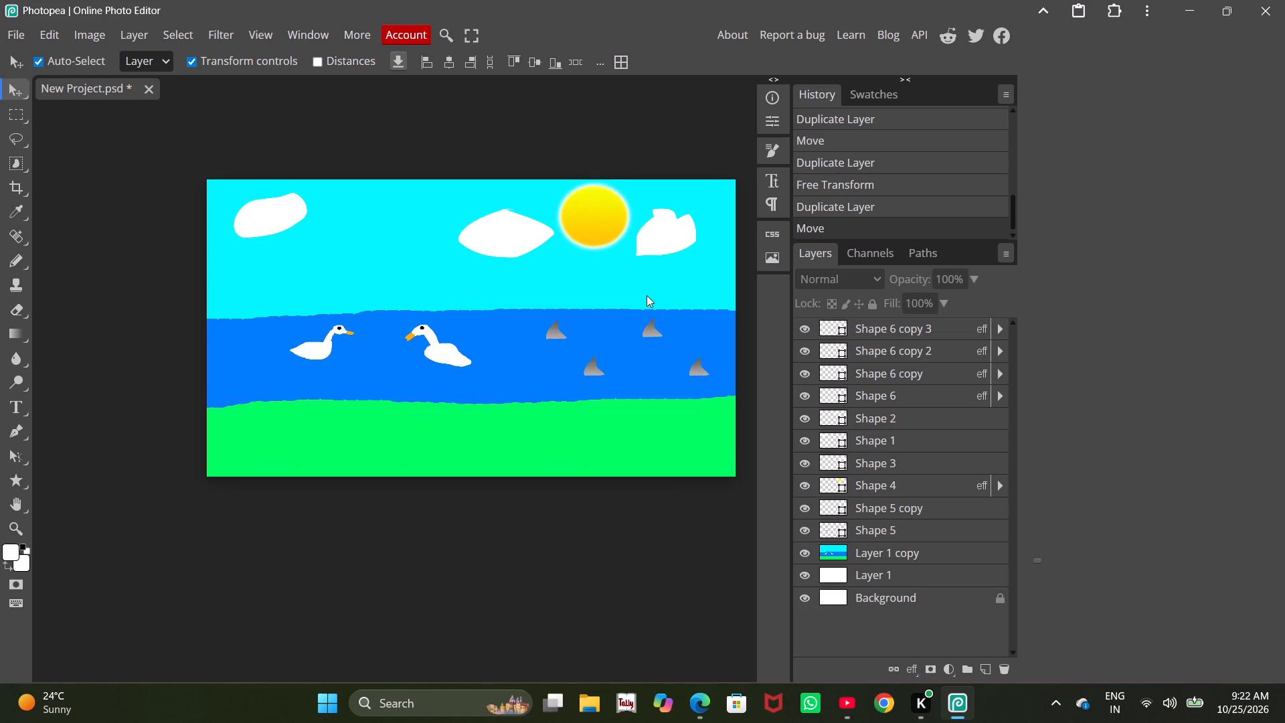
{"action": "scroll", "coordinate": [647, 295], "scroll_direction": "up", "scroll_amount": 2, "text": "alt"}
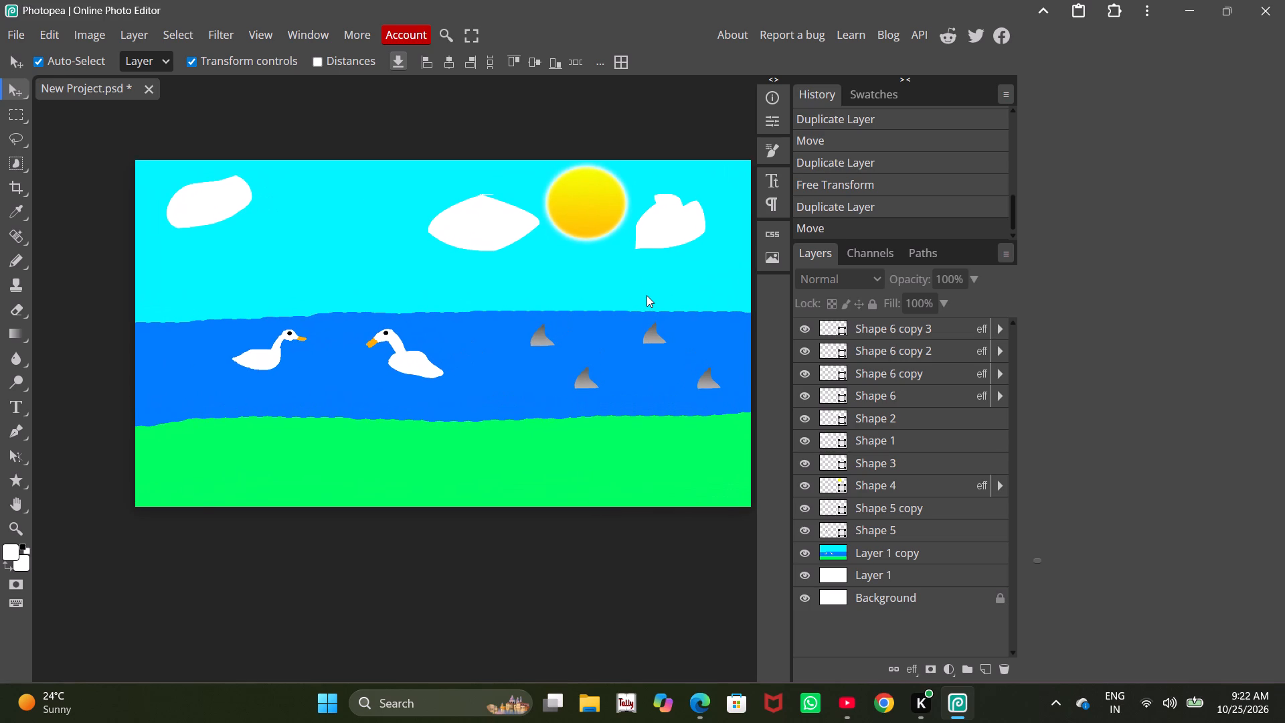
Examine the full composition of the landscape, from the clouds and sun to the birds and fins.
{"action": "scroll", "coordinate": [647, 295], "scroll_direction": "up", "scroll_amount": 1, "text": "ctrl"}
{"action": "scroll", "coordinate": [647, 295], "scroll_direction": "down", "scroll_amount": 2, "text": "ctrl"}
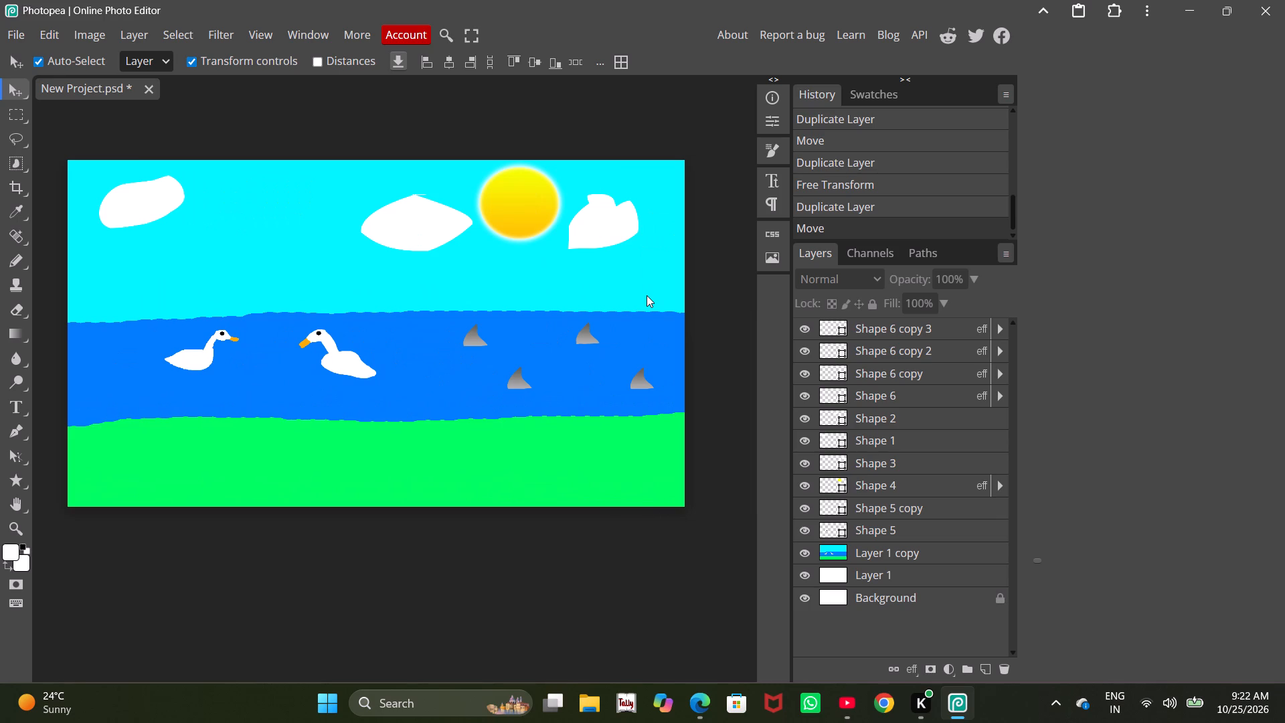
{"action": "scroll", "coordinate": [647, 295], "scroll_direction": "up", "scroll_amount": 1}
{"action": "scroll", "coordinate": [647, 295], "scroll_direction": "down", "scroll_amount": 1}
{"action": "scroll", "coordinate": [658, 297], "scroll_direction": "up", "scroll_amount": 1, "text": "ctrl"}
{"action": "scroll", "coordinate": [658, 297], "scroll_direction": "down", "scroll_amount": 1, "text": "ctrl"}
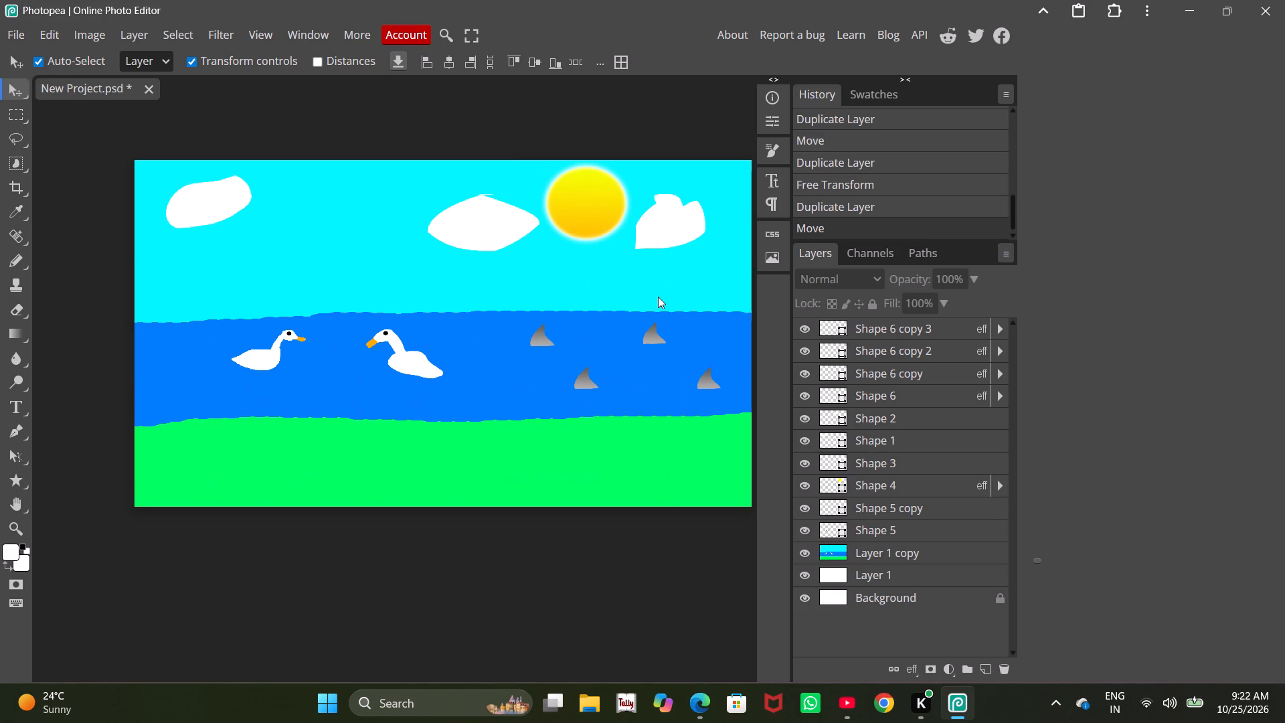
{"action": "scroll", "coordinate": [658, 297], "scroll_direction": "up", "scroll_amount": 1, "text": "ctrl"}
{"action": "scroll", "coordinate": [659, 297], "scroll_direction": "up", "scroll_amount": 2}
{"action": "scroll", "coordinate": [659, 297], "scroll_direction": "down", "scroll_amount": 2, "text": "ctrl"}
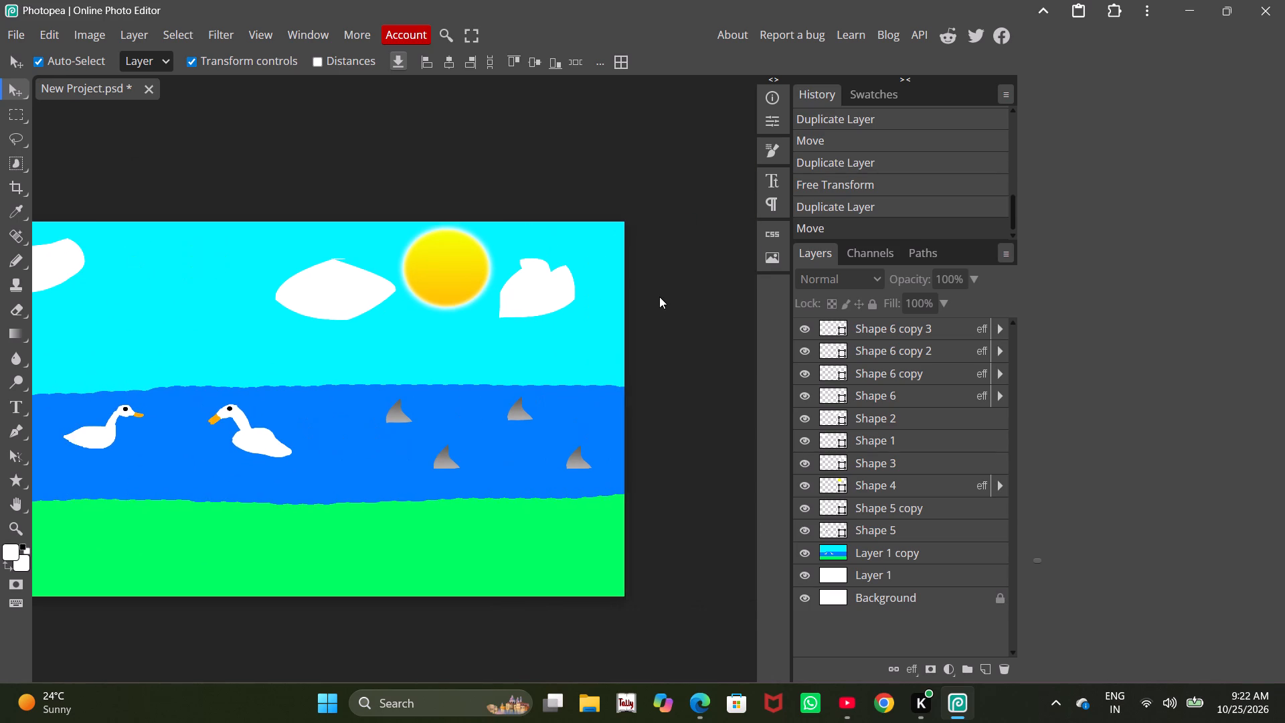
{"action": "scroll", "coordinate": [659, 297], "scroll_direction": "up", "scroll_amount": 2, "text": "ctrl"}
{"action": "scroll", "coordinate": [659, 297], "scroll_direction": "down", "scroll_amount": 1, "text": "ctrl"}
{"action": "scroll", "coordinate": [659, 297], "scroll_direction": "up", "scroll_amount": 1, "text": "ctrl"}
{"action": "scroll", "coordinate": [659, 297], "scroll_direction": "down", "scroll_amount": 1, "text": "ctrl"}
{"action": "scroll", "coordinate": [659, 297], "scroll_direction": "up", "scroll_amount": 1, "text": "ctrl"}
{"action": "scroll", "coordinate": [659, 297], "scroll_direction": "down", "scroll_amount": 1, "text": "alt"}
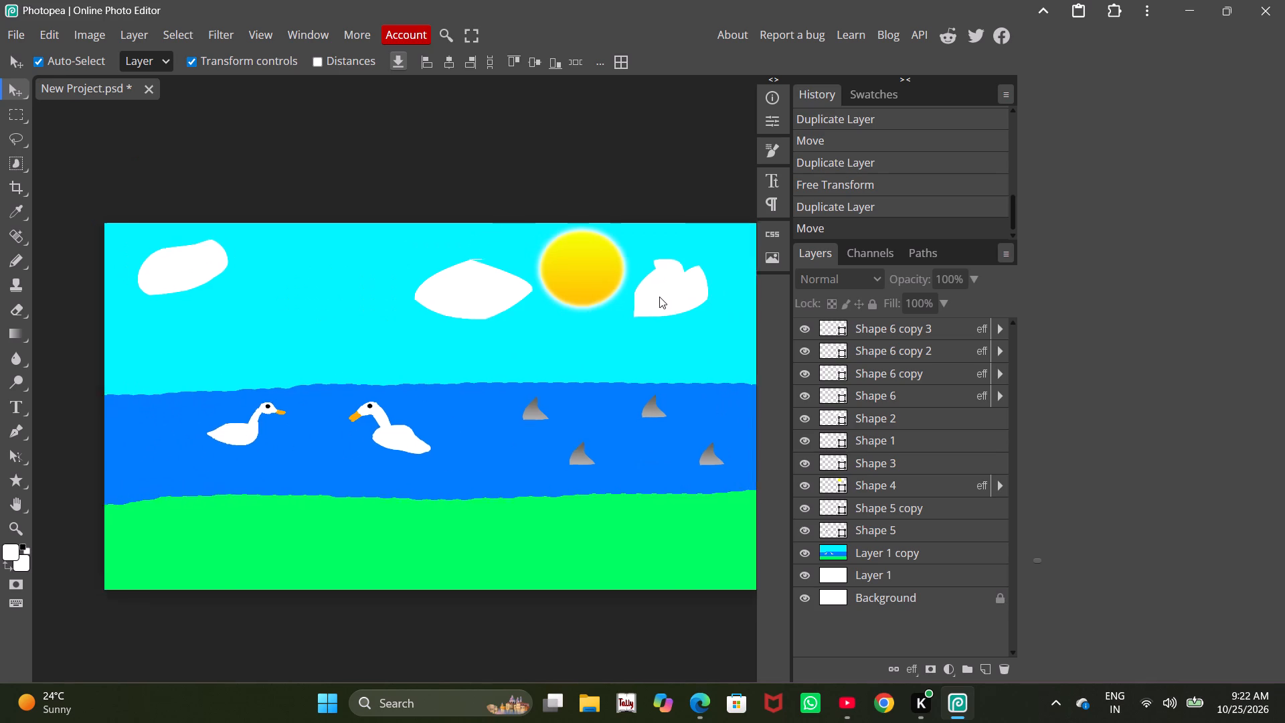
{"action": "scroll", "coordinate": [659, 297], "scroll_direction": "down", "scroll_amount": 1, "text": "alt"}
{"action": "scroll", "coordinate": [659, 297], "scroll_direction": "down", "scroll_amount": 1}
{"action": "scroll", "coordinate": [659, 297], "scroll_direction": "up", "scroll_amount": 1}
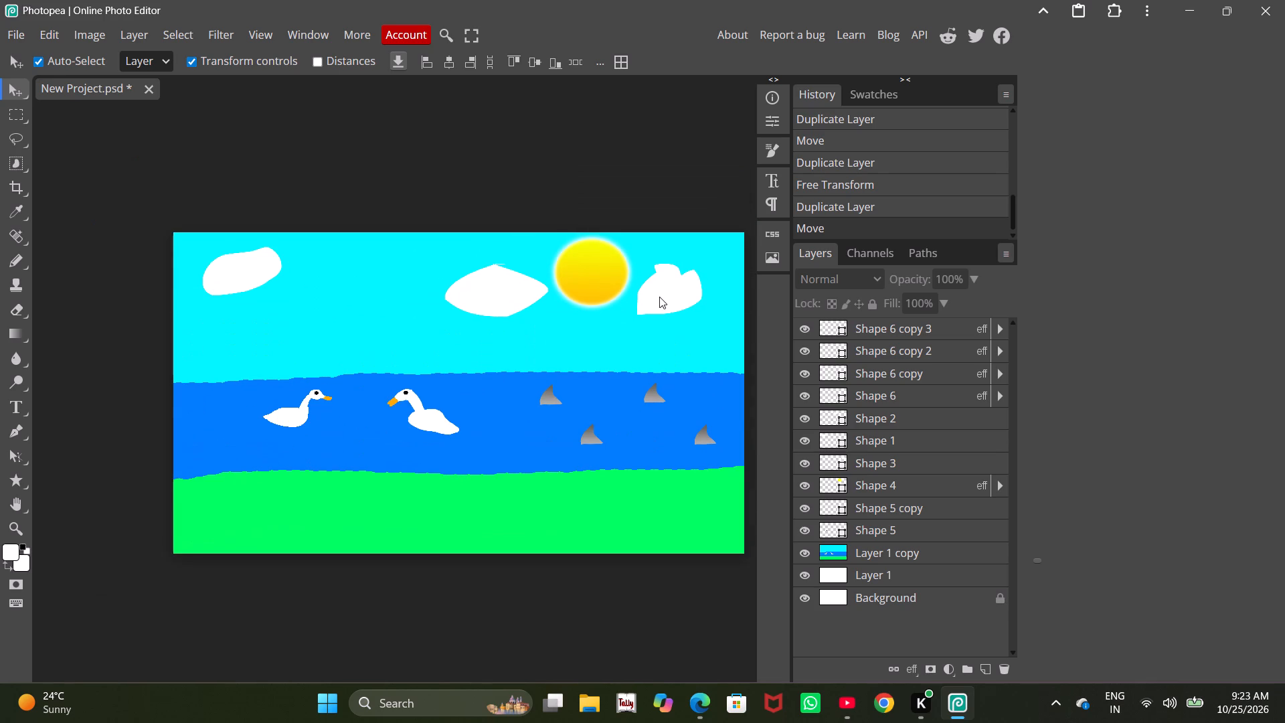
{"action": "scroll", "coordinate": [659, 297], "scroll_direction": "up", "scroll_amount": 1, "text": "ctrl"}
{"action": "scroll", "coordinate": [659, 297], "scroll_direction": "down", "scroll_amount": 2, "text": "ctrl"}
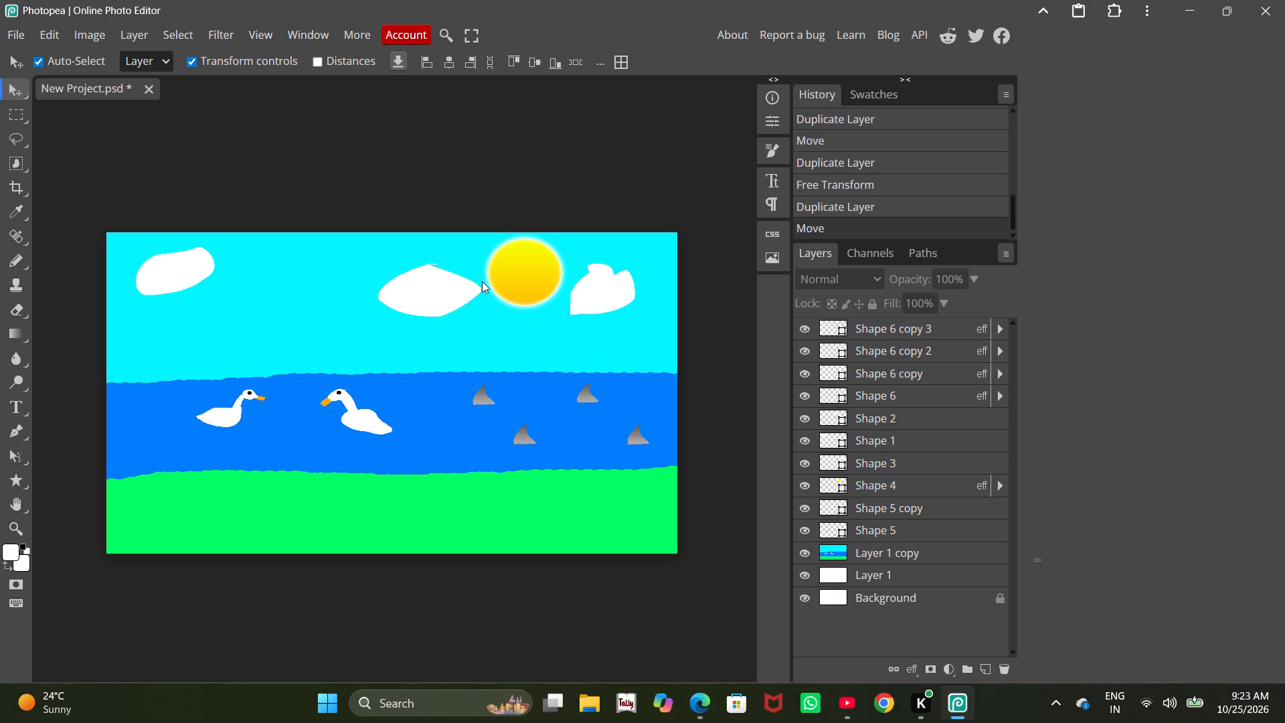
{"action": "scroll", "coordinate": [482, 281], "scroll_direction": "down", "scroll_amount": 1}
{"action": "scroll", "coordinate": [482, 281], "scroll_direction": "up", "scroll_amount": 1}
Export the landscape as a PNG image named "scenary 4".
{"action": "left_click", "coordinate": [13, 32]}
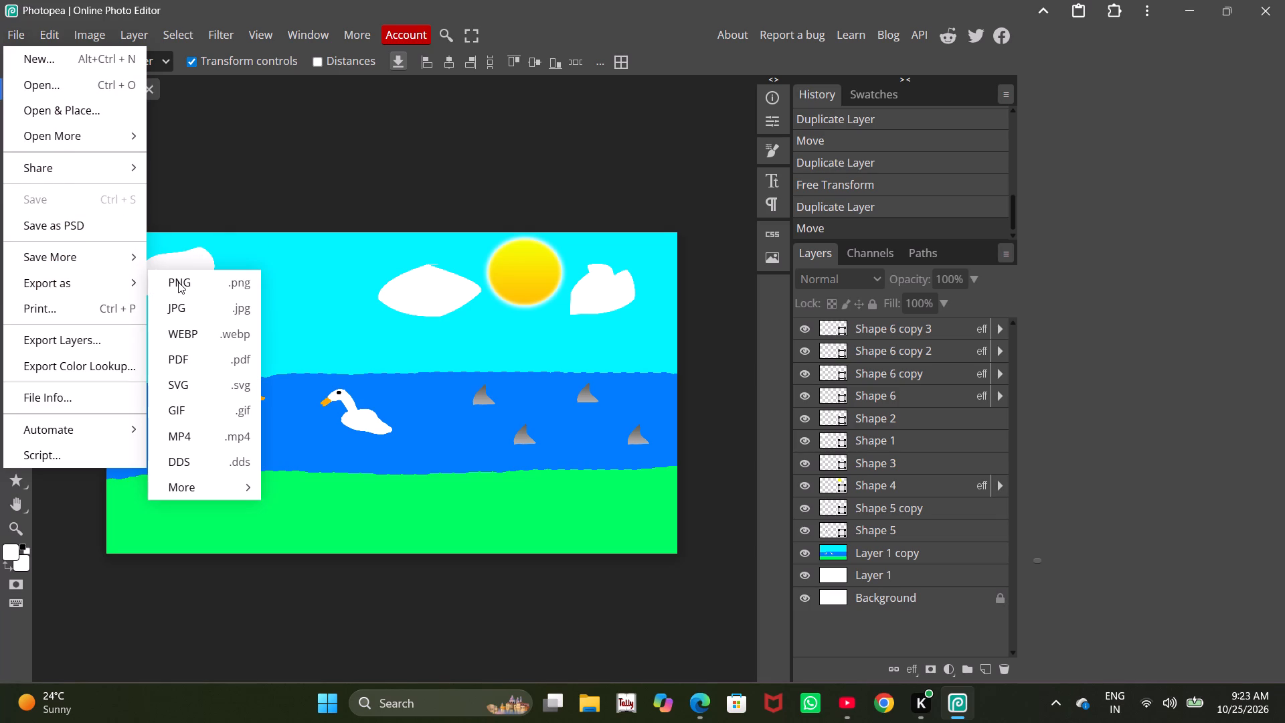
{"action": "left_click", "coordinate": [178, 282]}
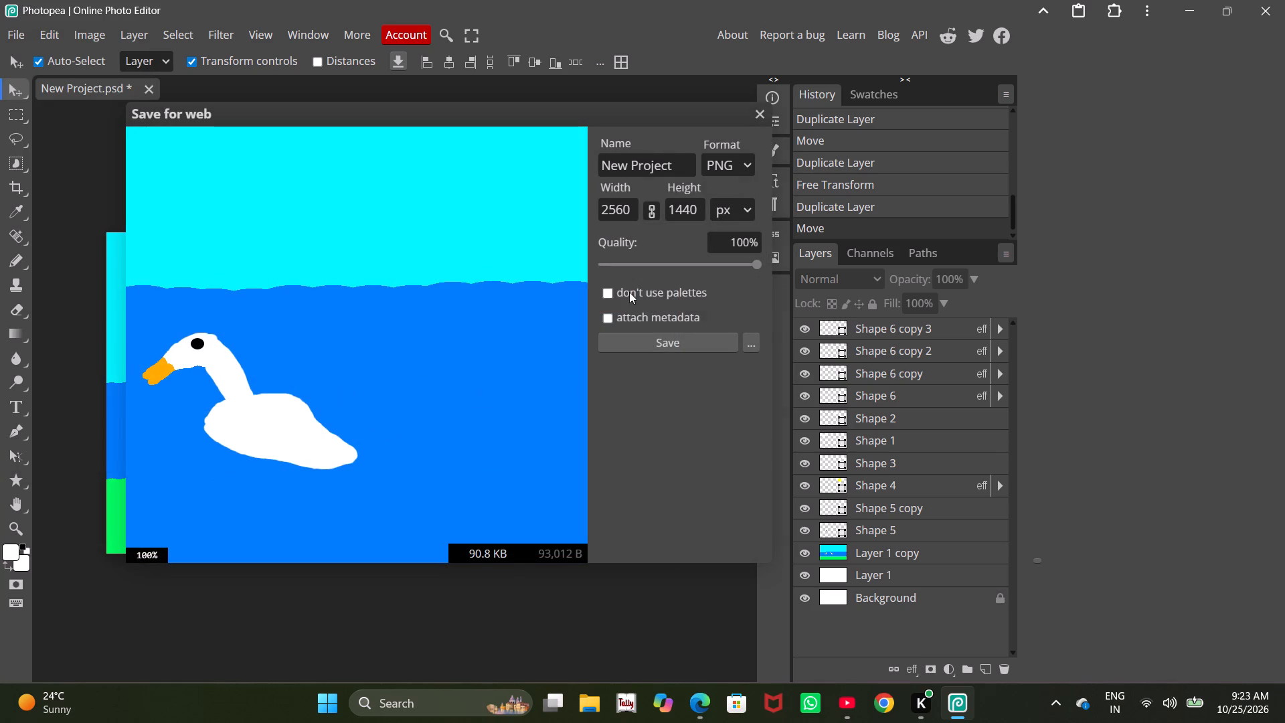
{"action": "left_click", "coordinate": [686, 168]}
{"action": "key", "text": "BackSpace"}
{"action": "key", "text": "BackSpace"}
{"action": "key", "text": "BackSpace"}
{"action": "key", "text": "BackSpace"}
{"action": "key", "text": "BackSpace"}
{"action": "key", "text": "BackSpace"}
{"action": "key", "text": "BackSpace"}
{"action": "key", "text": "BackSpace"}
{"action": "key", "text": "BackSpace"}
{"action": "key", "text": "BackSpace"}
{"action": "key", "text": "BackSpace"}
{"action": "key", "text": "BackSpace"}
{"action": "key", "text": "BackSpace"}
{"action": "key", "text": "BackSpace"}
{"action": "key", "text": "BackSpace"}
{"action": "key", "text": "BackSpace"}
{"action": "key", "text": "BackSpace"}
{"action": "key", "text": "BackSpace"}
{"action": "key", "text": "BackSpace"}
{"action": "key", "text": "BackSpace"}
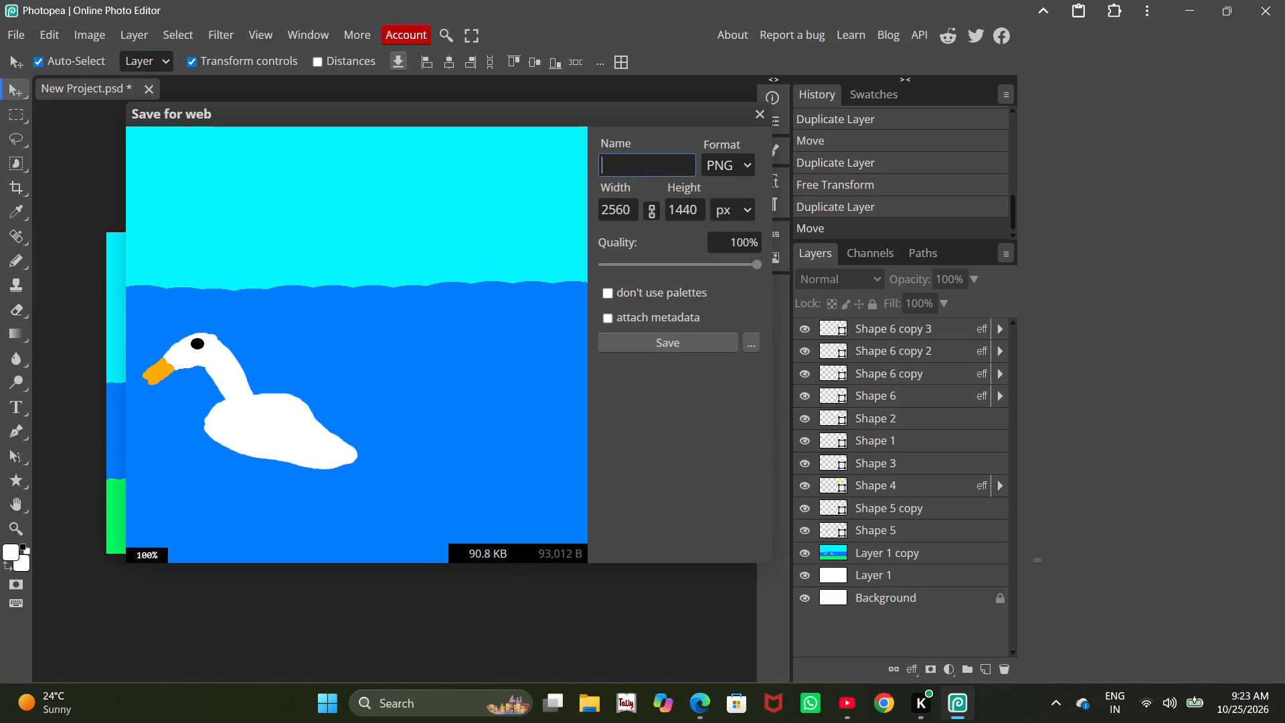
{"action": "key", "text": "shift+s"}
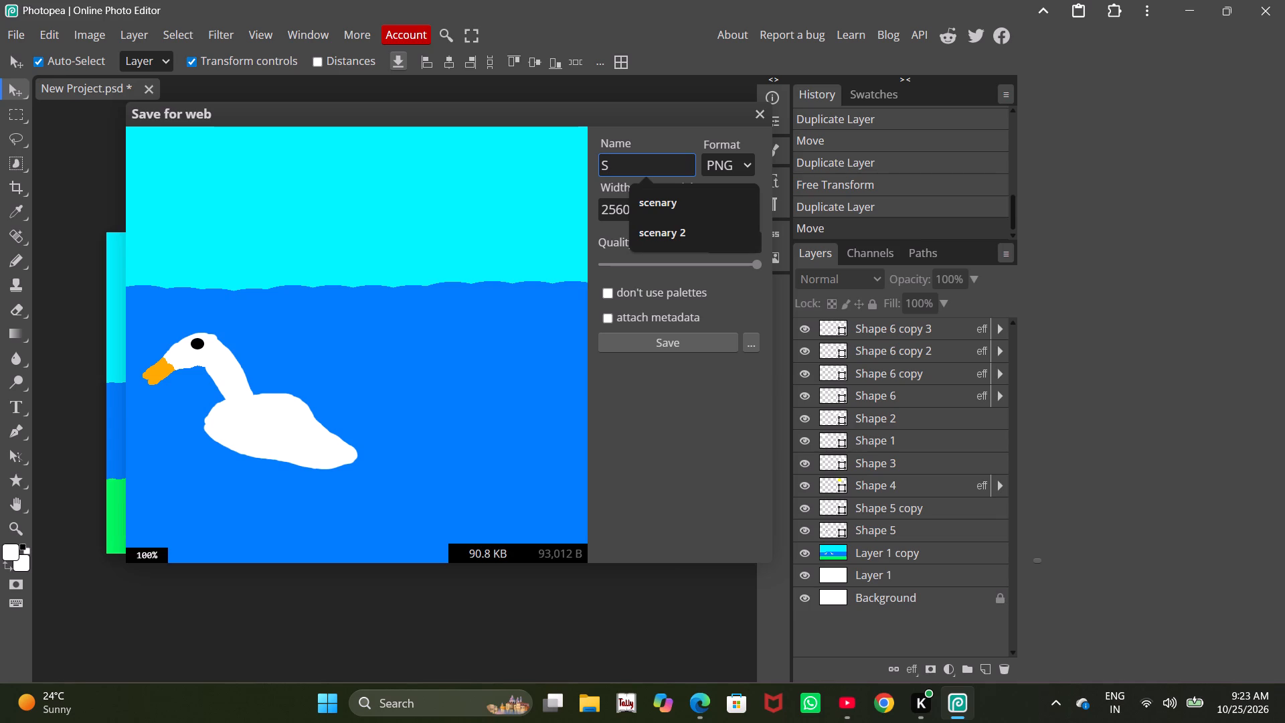
{"action": "key", "text": "Down"}
{"action": "key", "text": "Down"}
{"action": "key", "text": "Return"}
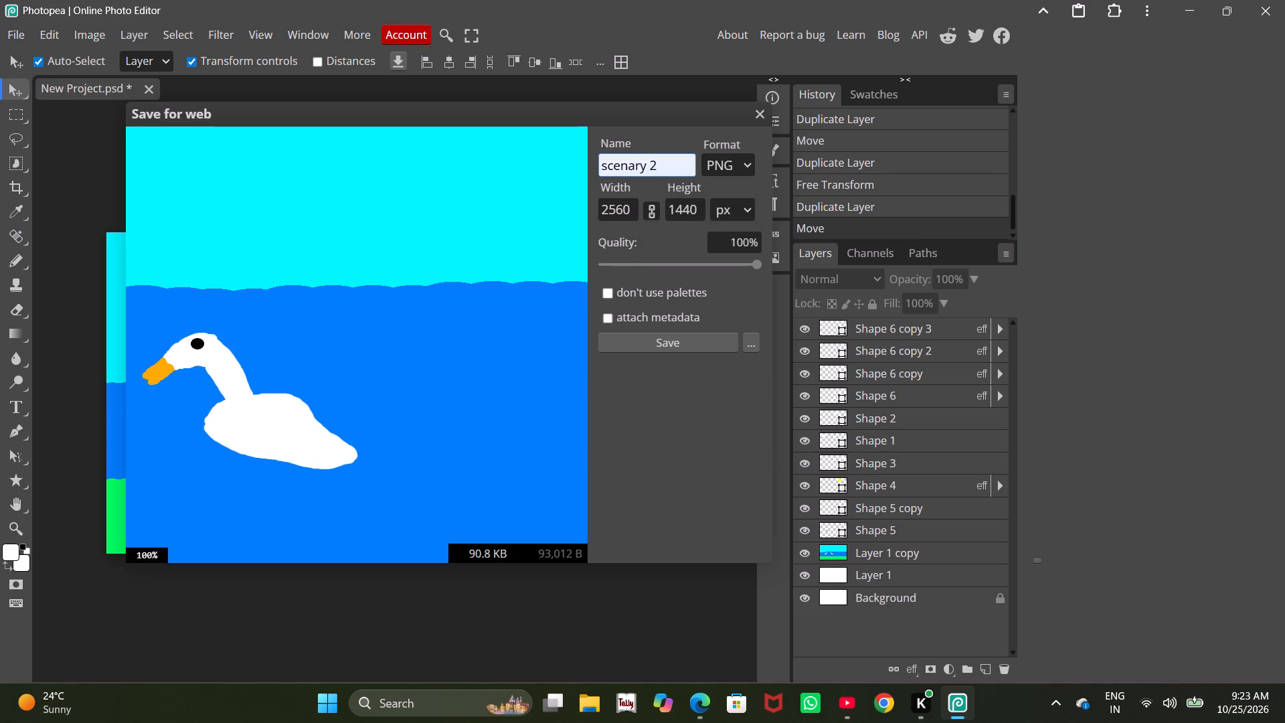
{"action": "key", "text": "BackSpace"}
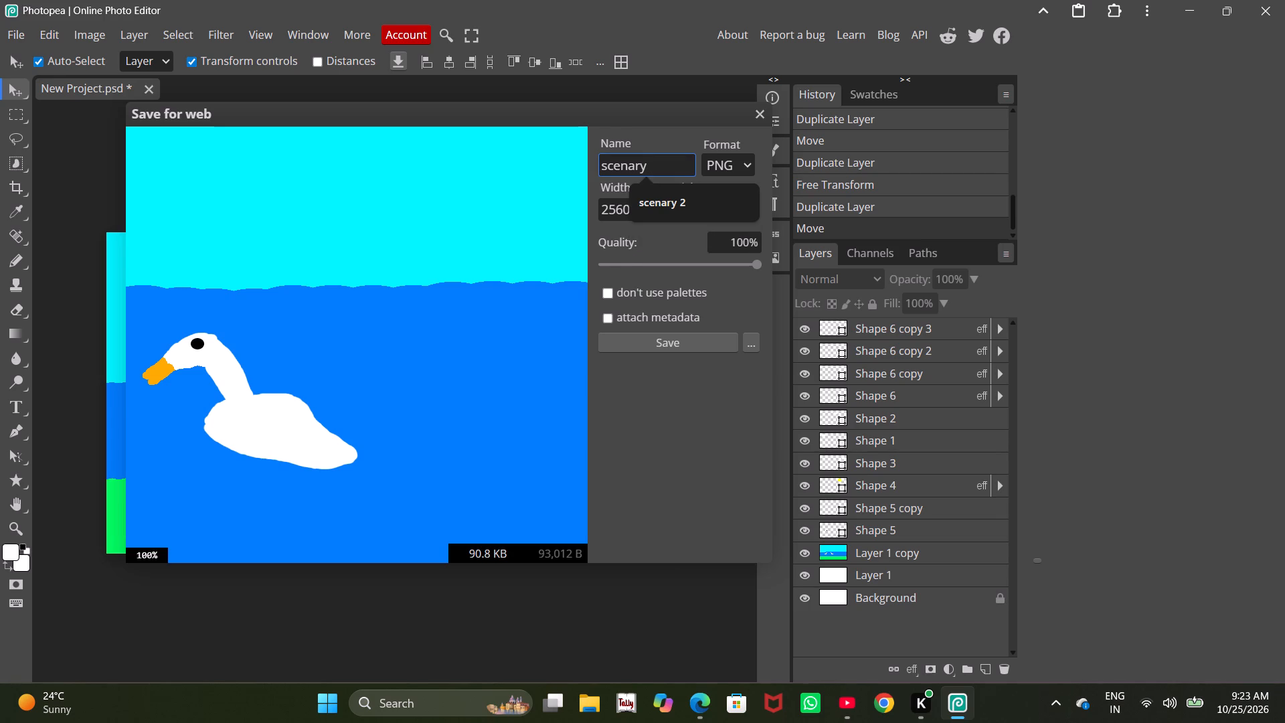
{"action": "key", "text": "4"}
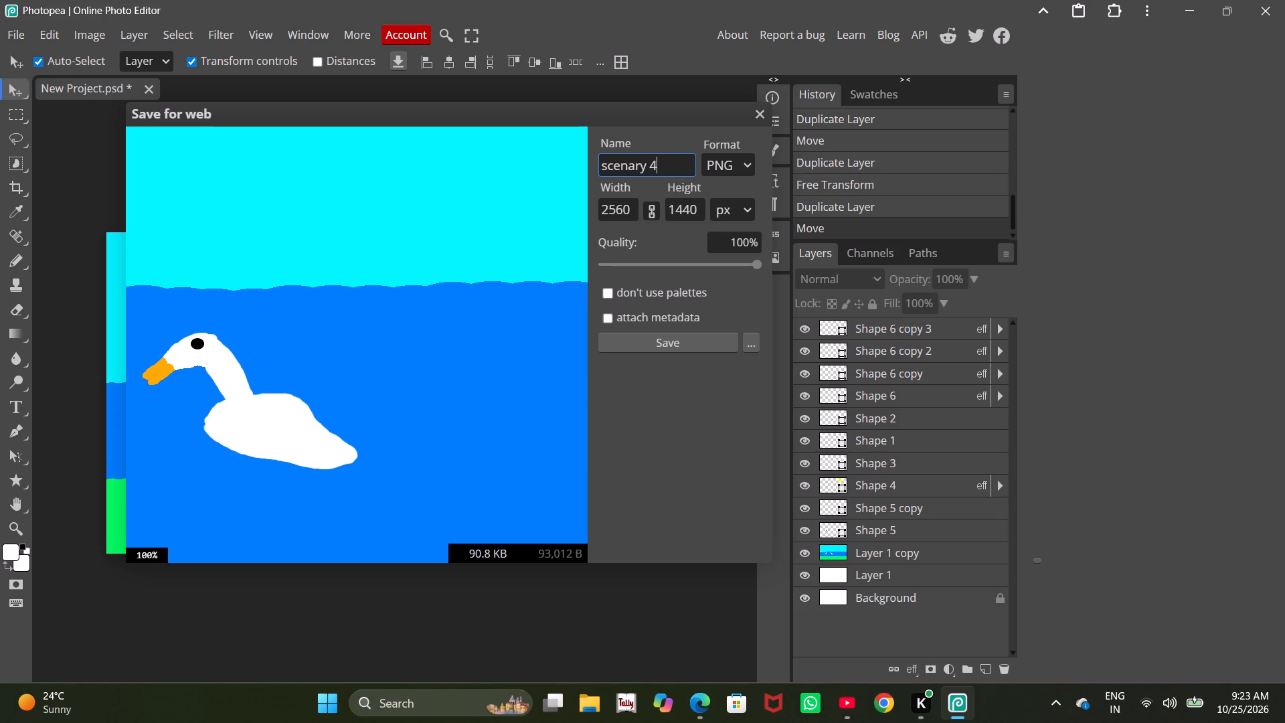
{"action": "key", "text": "BackSpace"}
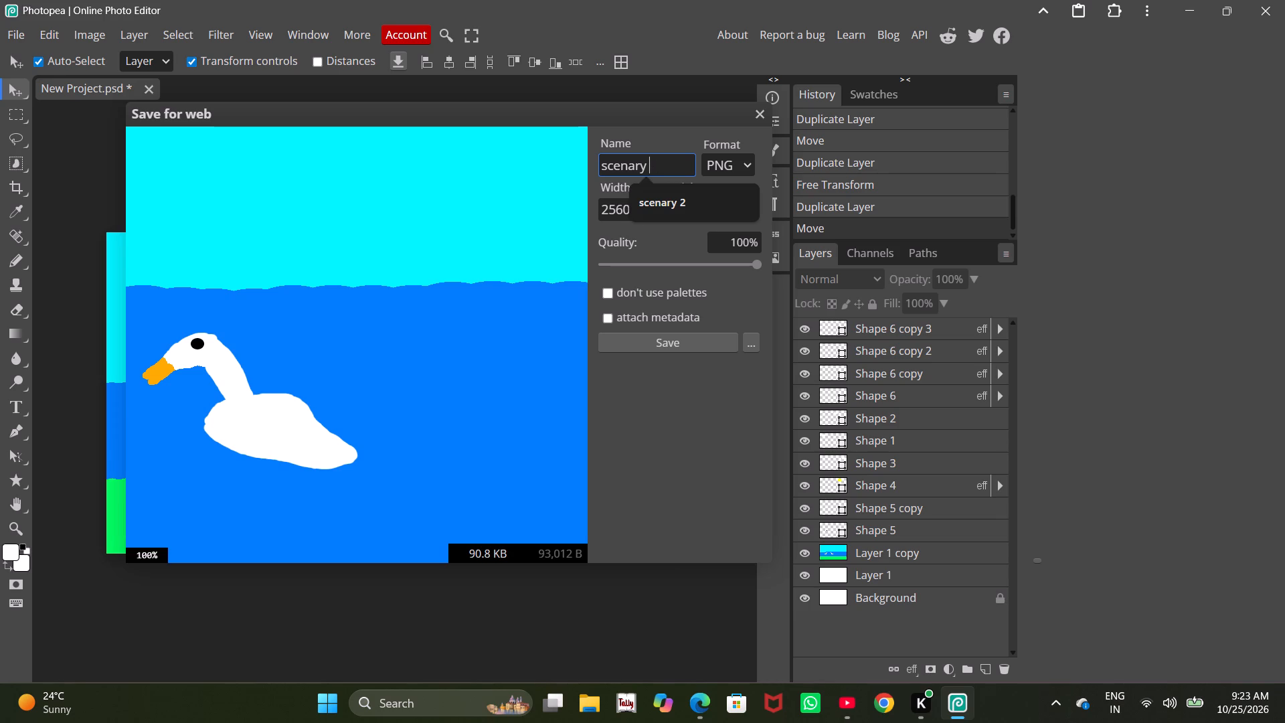
{"action": "key", "text": "4"}
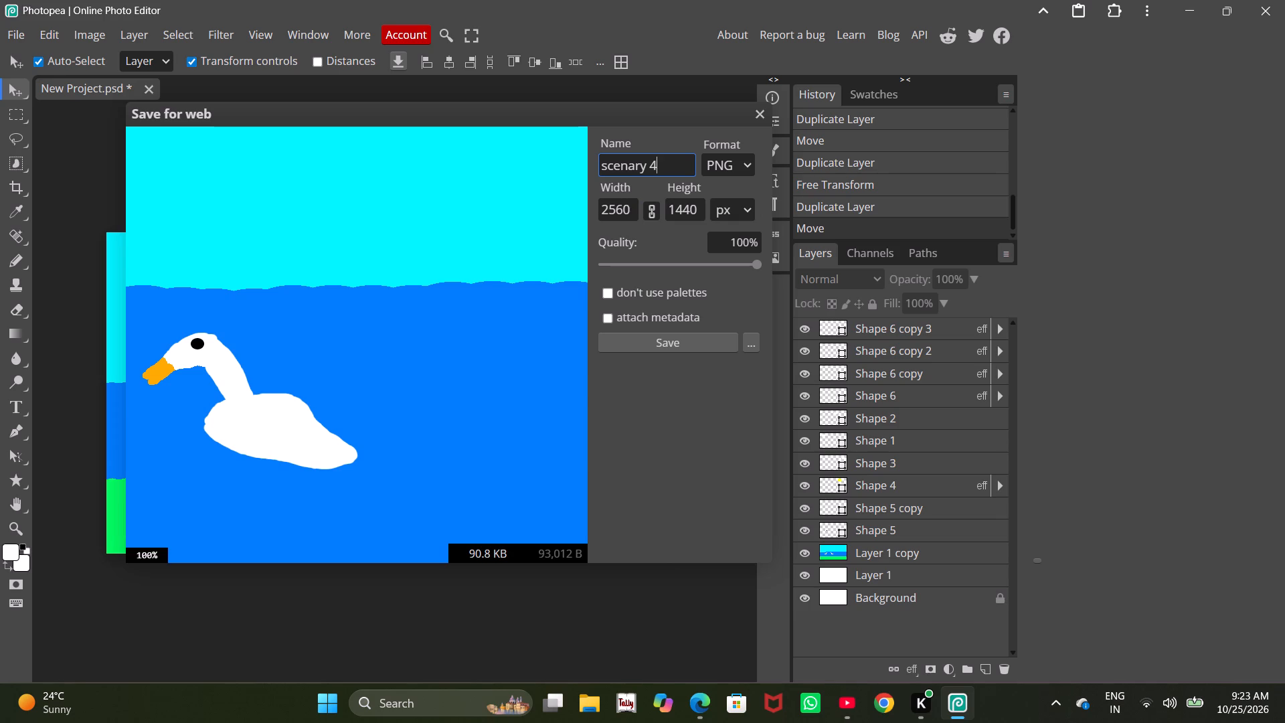
{"action": "left_click", "coordinate": [675, 345]}
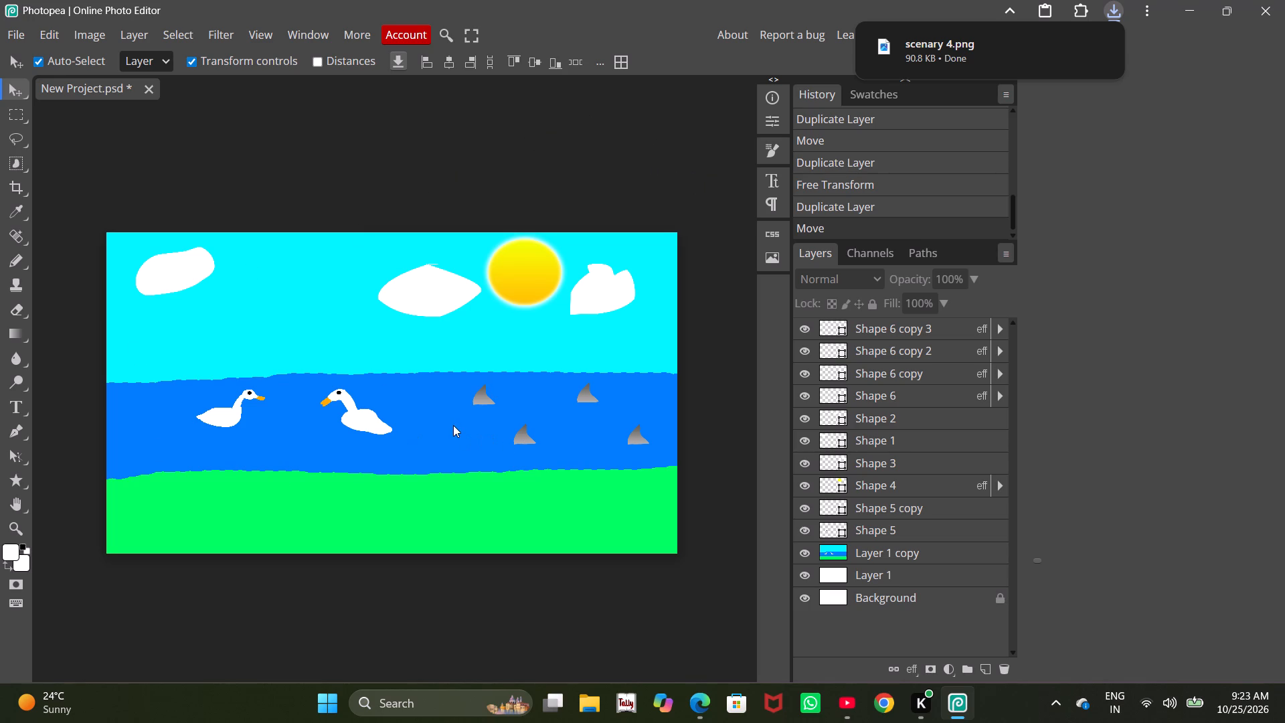
Look over the finished landscape at several zoom levels, checking the birds and fins in the water.
{"action": "scroll", "coordinate": [586, 416], "scroll_direction": "down", "scroll_amount": 3, "text": "alt"}
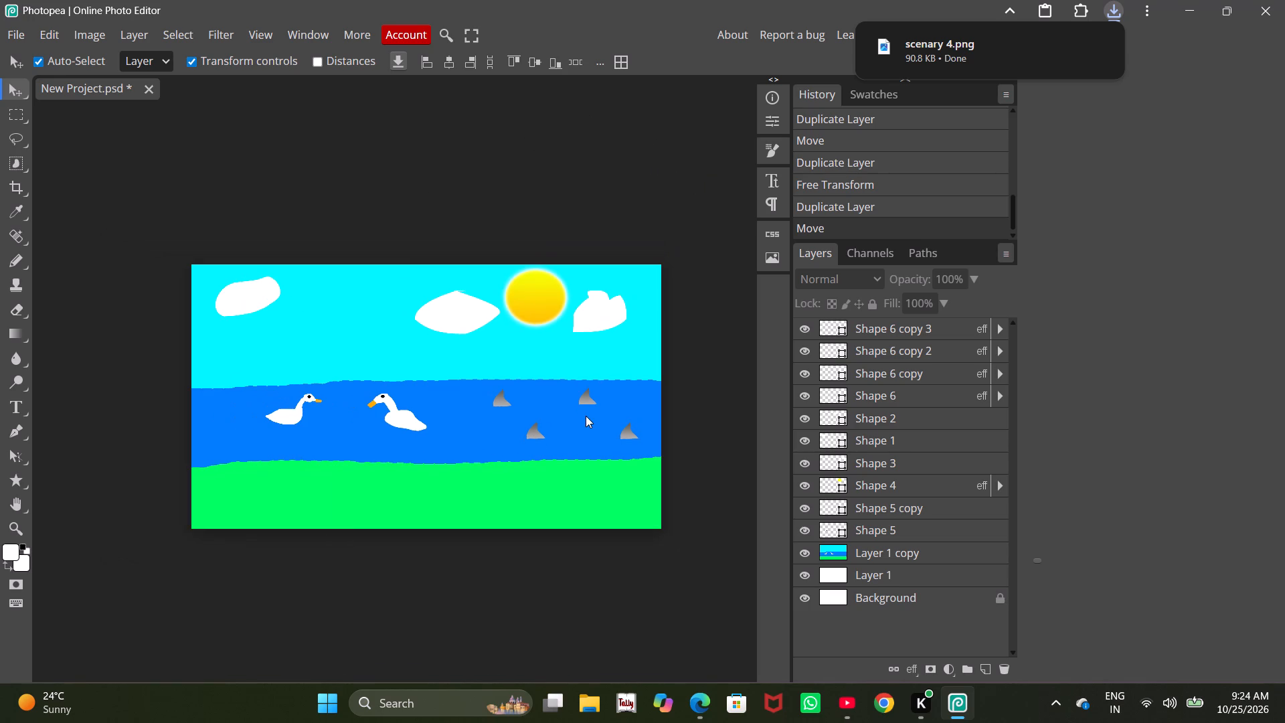
{"action": "scroll", "coordinate": [586, 396], "scroll_direction": "down", "scroll_amount": 3}
{"action": "scroll", "coordinate": [586, 396], "scroll_direction": "up", "scroll_amount": 2}
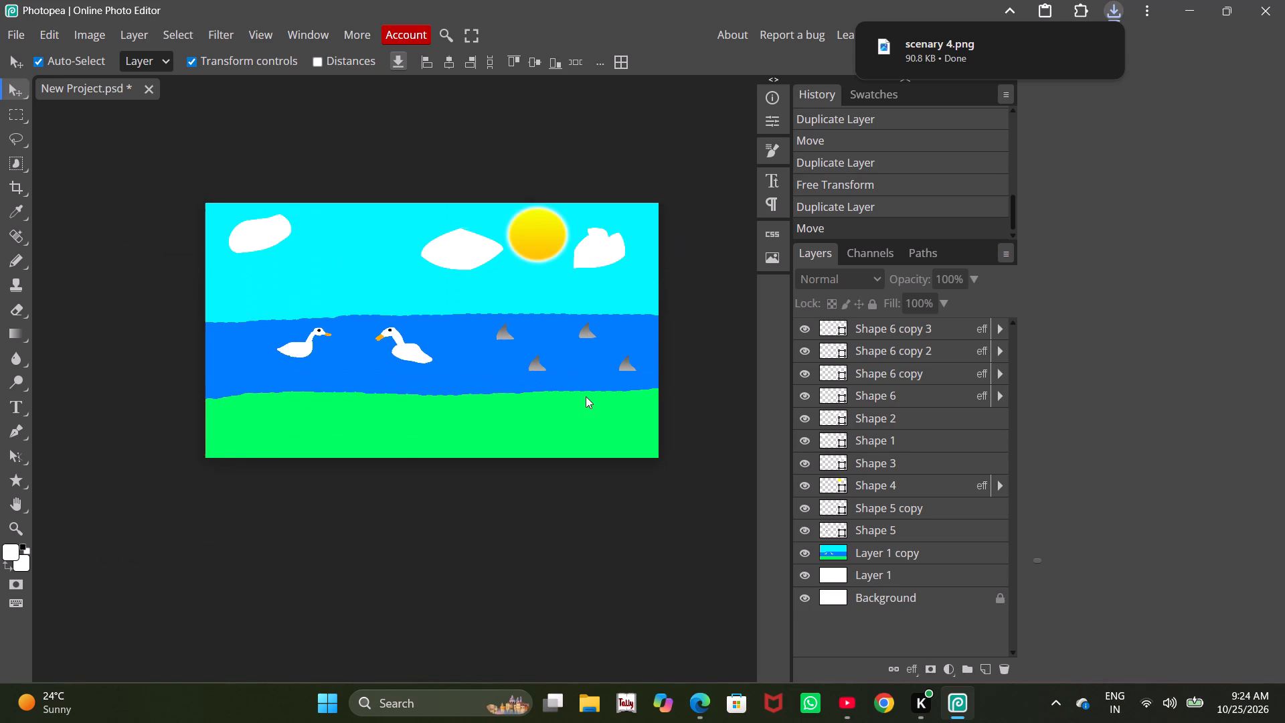
{"action": "scroll", "coordinate": [586, 396], "scroll_direction": "up", "scroll_amount": 3, "text": "ctrl"}
{"action": "scroll", "coordinate": [586, 396], "scroll_direction": "down", "scroll_amount": 4, "text": "ctrl"}
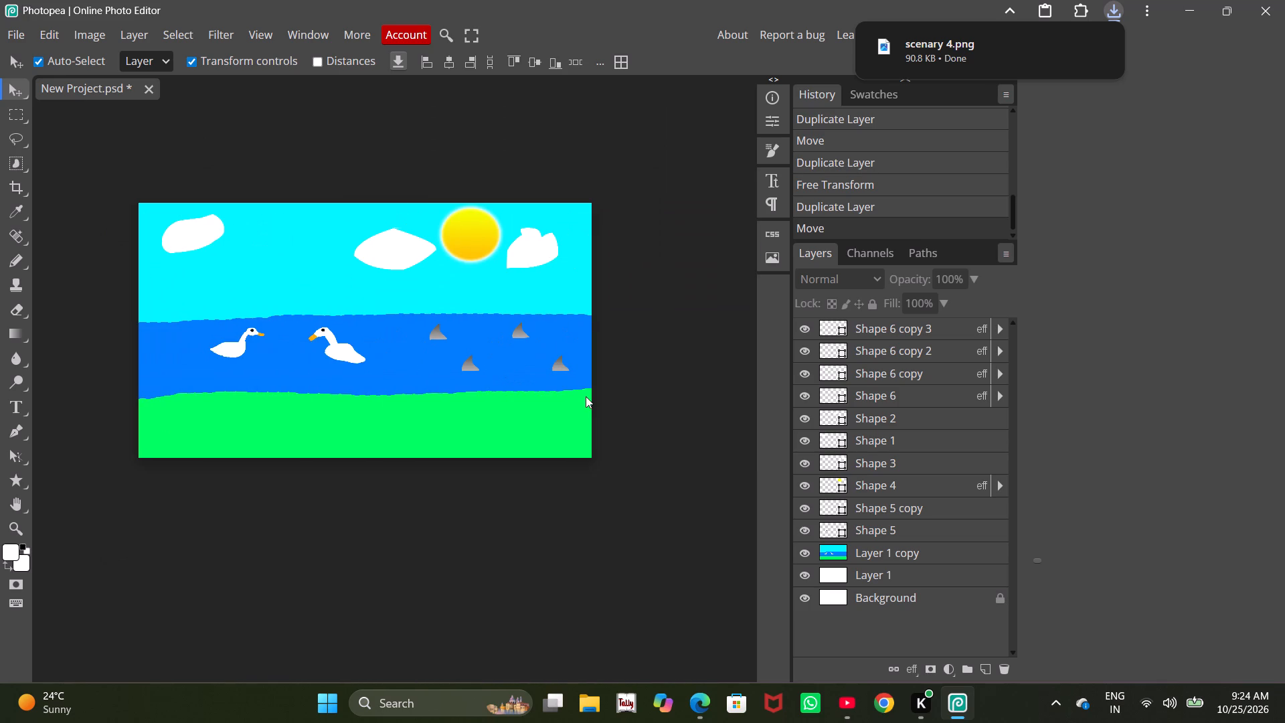
{"action": "scroll", "coordinate": [586, 396], "scroll_direction": "up", "scroll_amount": 3, "text": "alt"}
{"action": "scroll", "coordinate": [560, 397], "scroll_direction": "up", "scroll_amount": 1}
{"action": "scroll", "coordinate": [560, 397], "scroll_direction": "up", "scroll_amount": 1, "text": "ctrl"}
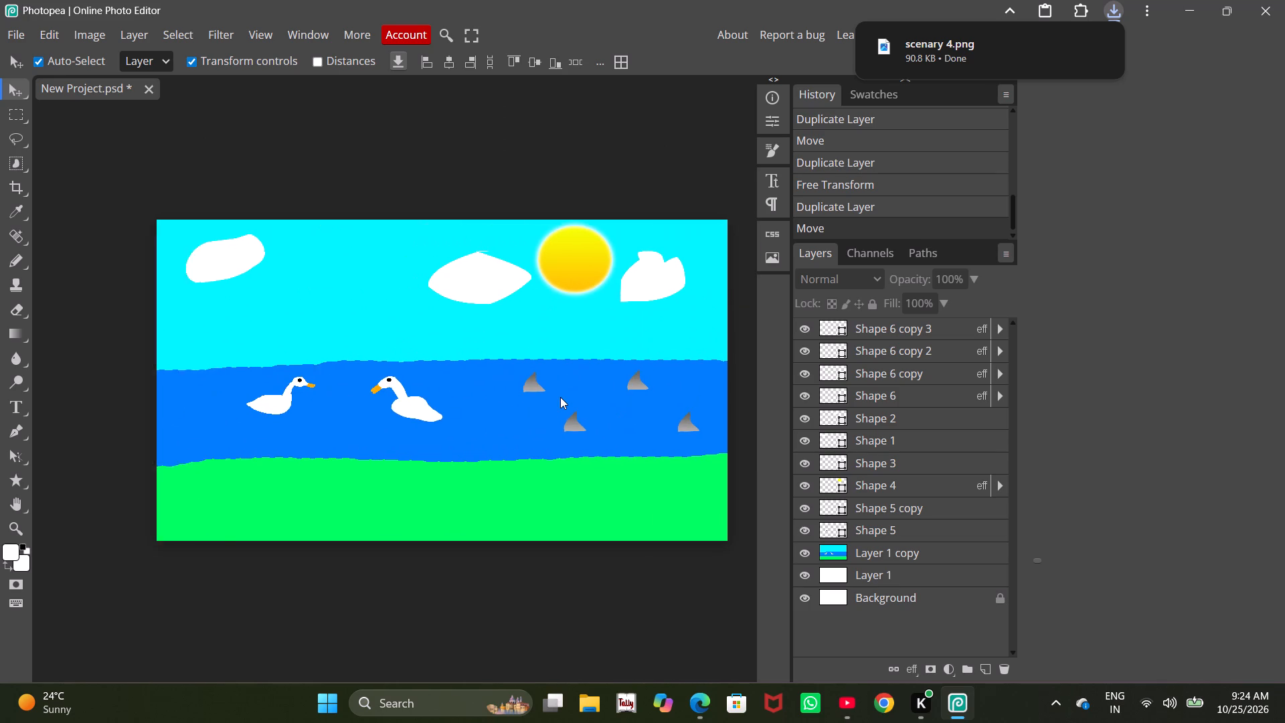
{"action": "scroll", "coordinate": [560, 397], "scroll_direction": "up", "scroll_amount": 2, "text": "ctrl"}
{"action": "scroll", "coordinate": [560, 397], "scroll_direction": "down", "scroll_amount": 2, "text": "ctrl"}
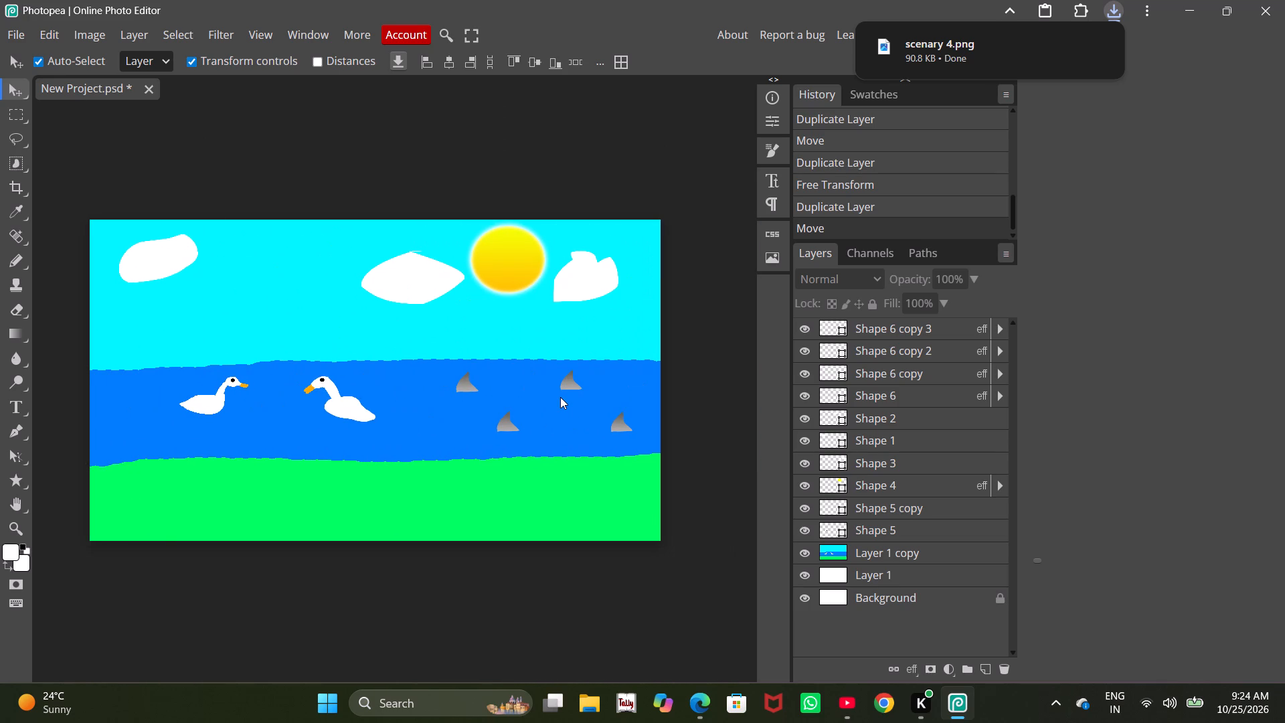
{"action": "scroll", "coordinate": [560, 397], "scroll_direction": "up", "scroll_amount": 1, "text": "alt"}
{"action": "scroll", "coordinate": [560, 397], "scroll_direction": "up", "scroll_amount": 1}
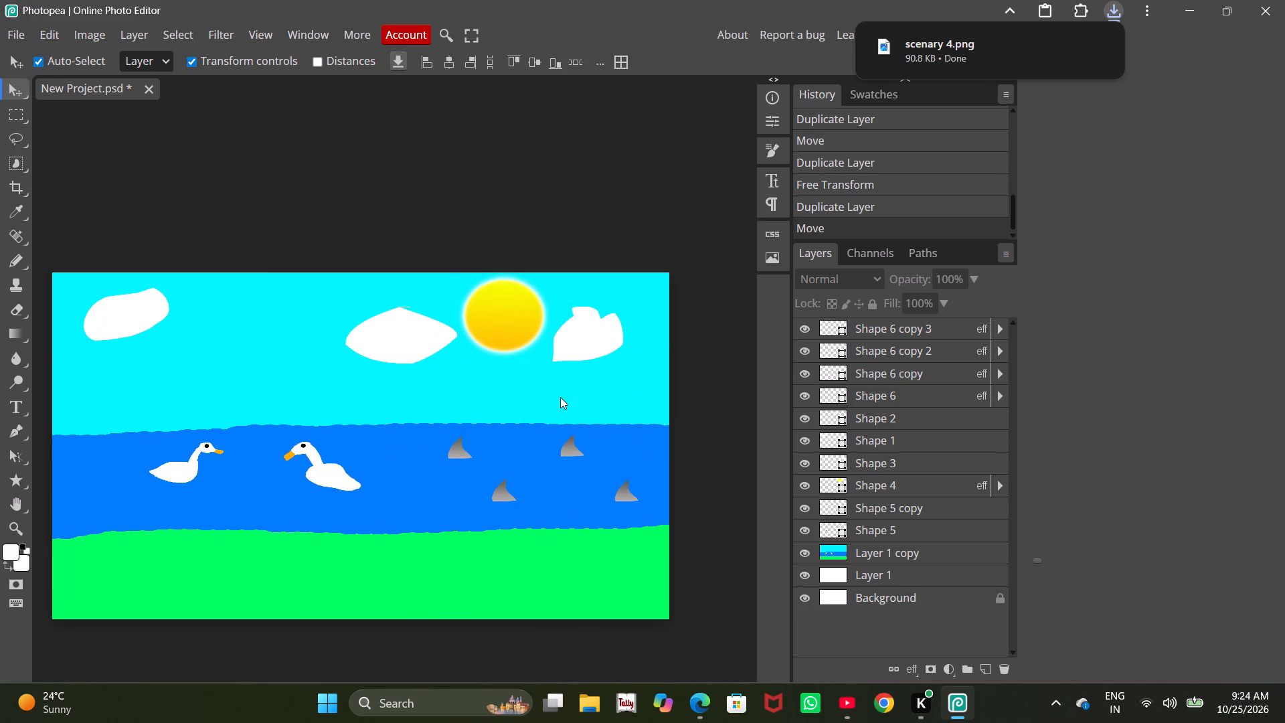
{"action": "scroll", "coordinate": [560, 397], "scroll_direction": "down", "scroll_amount": 1}
{"action": "scroll", "coordinate": [560, 397], "scroll_direction": "up", "scroll_amount": 1, "text": "ctrl"}
{"action": "scroll", "coordinate": [560, 397], "scroll_direction": "down", "scroll_amount": 1, "text": "ctrl"}
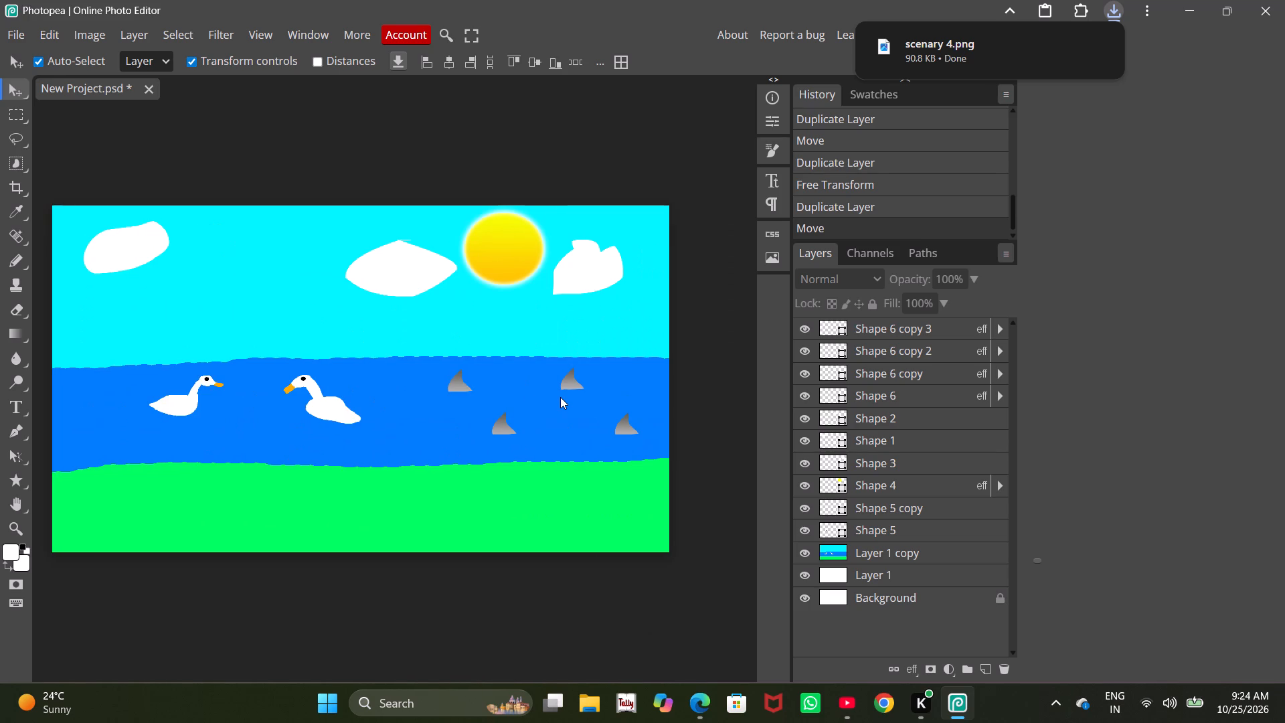
{"action": "scroll", "coordinate": [560, 397], "scroll_direction": "up", "scroll_amount": 1, "text": "ctrl"}
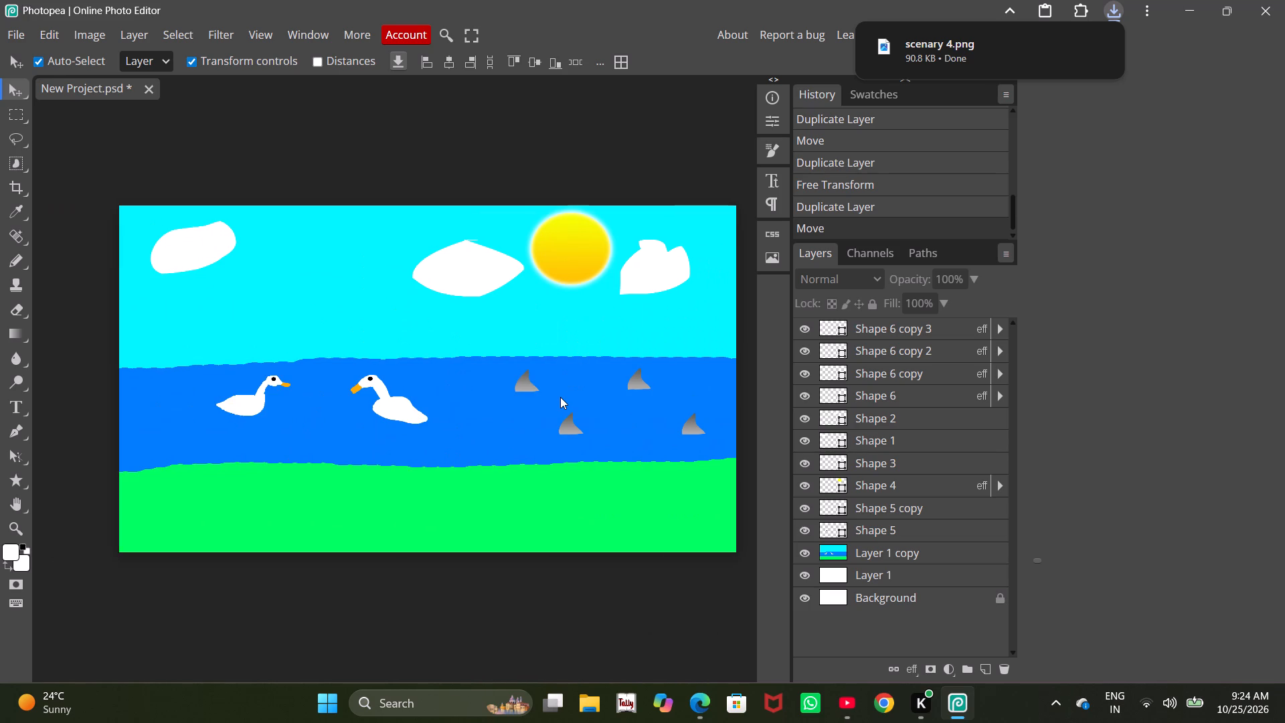
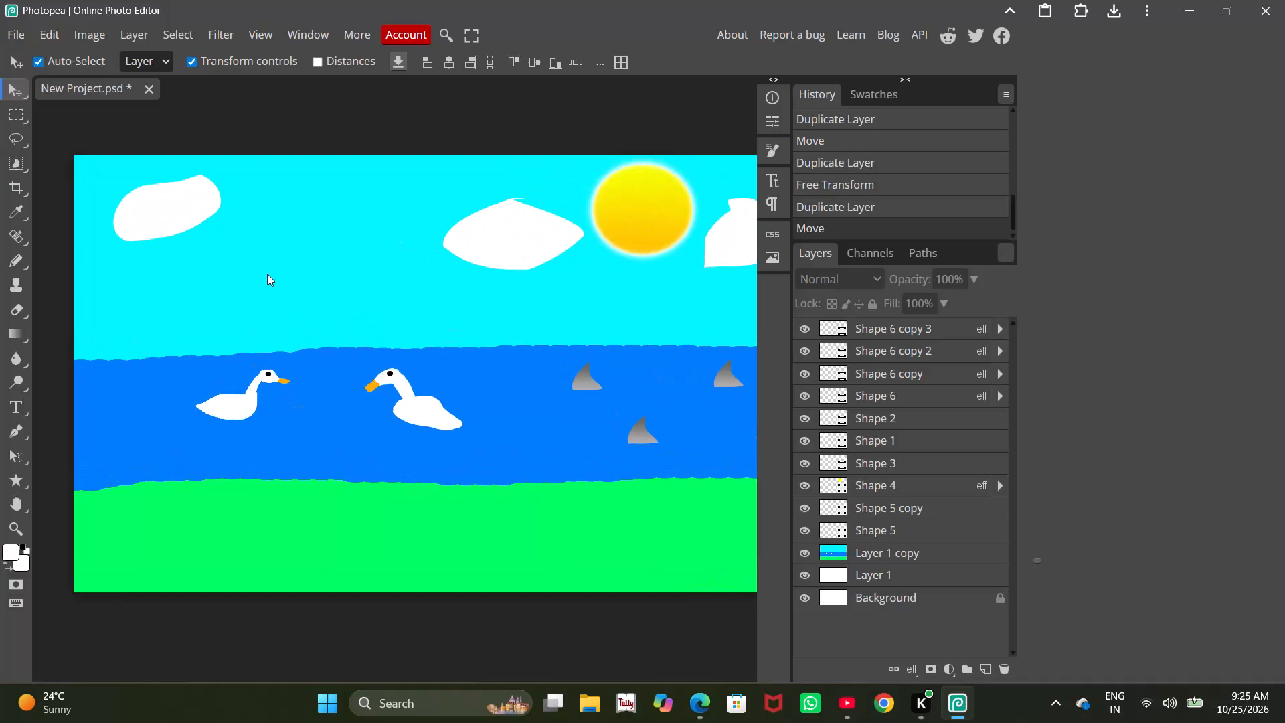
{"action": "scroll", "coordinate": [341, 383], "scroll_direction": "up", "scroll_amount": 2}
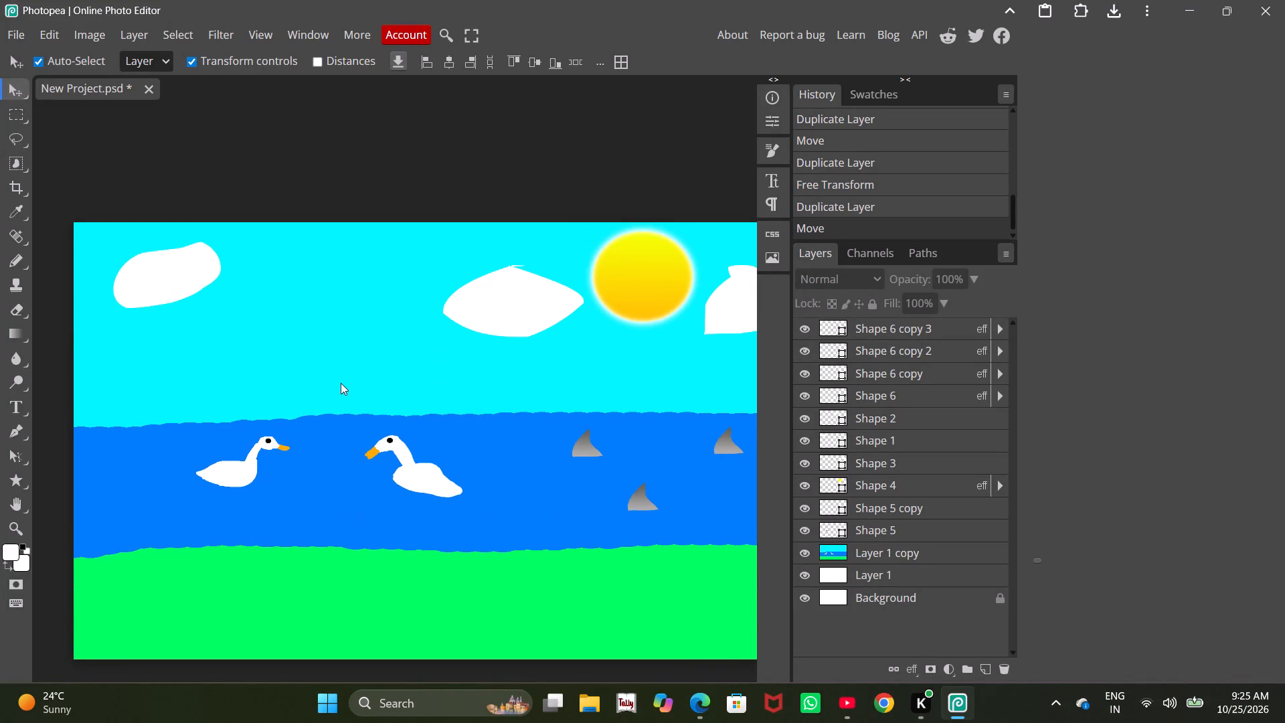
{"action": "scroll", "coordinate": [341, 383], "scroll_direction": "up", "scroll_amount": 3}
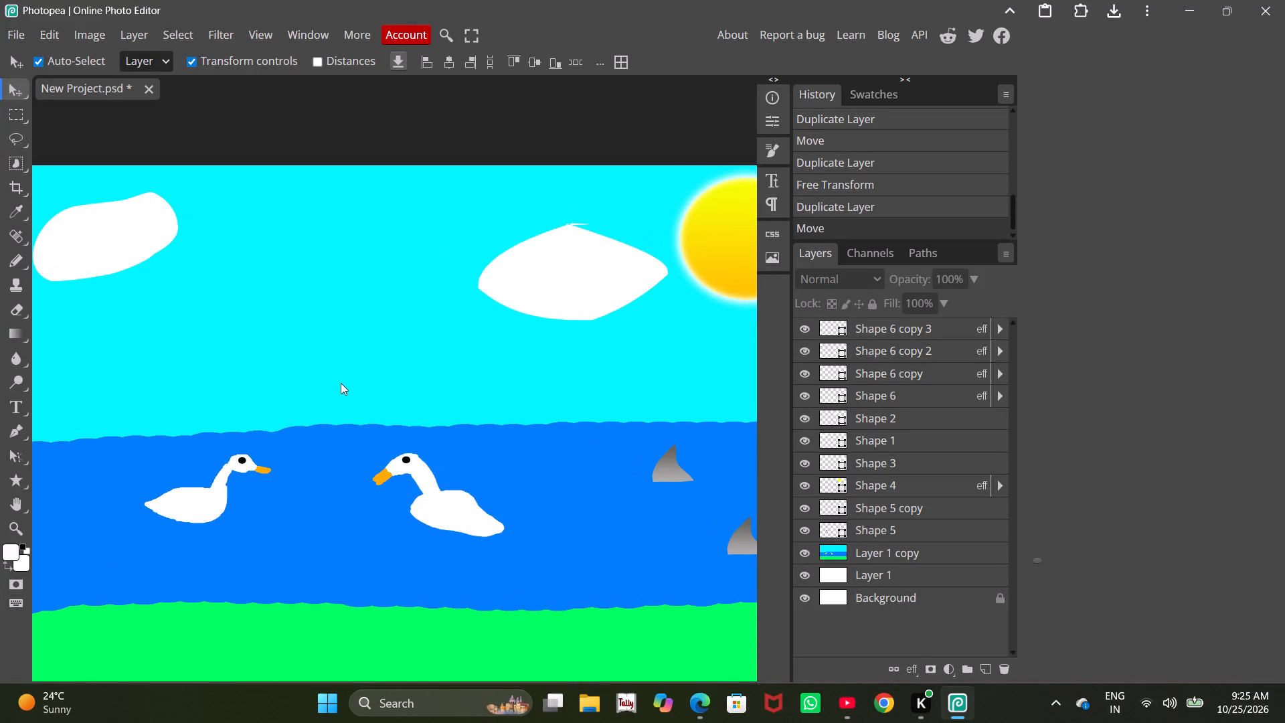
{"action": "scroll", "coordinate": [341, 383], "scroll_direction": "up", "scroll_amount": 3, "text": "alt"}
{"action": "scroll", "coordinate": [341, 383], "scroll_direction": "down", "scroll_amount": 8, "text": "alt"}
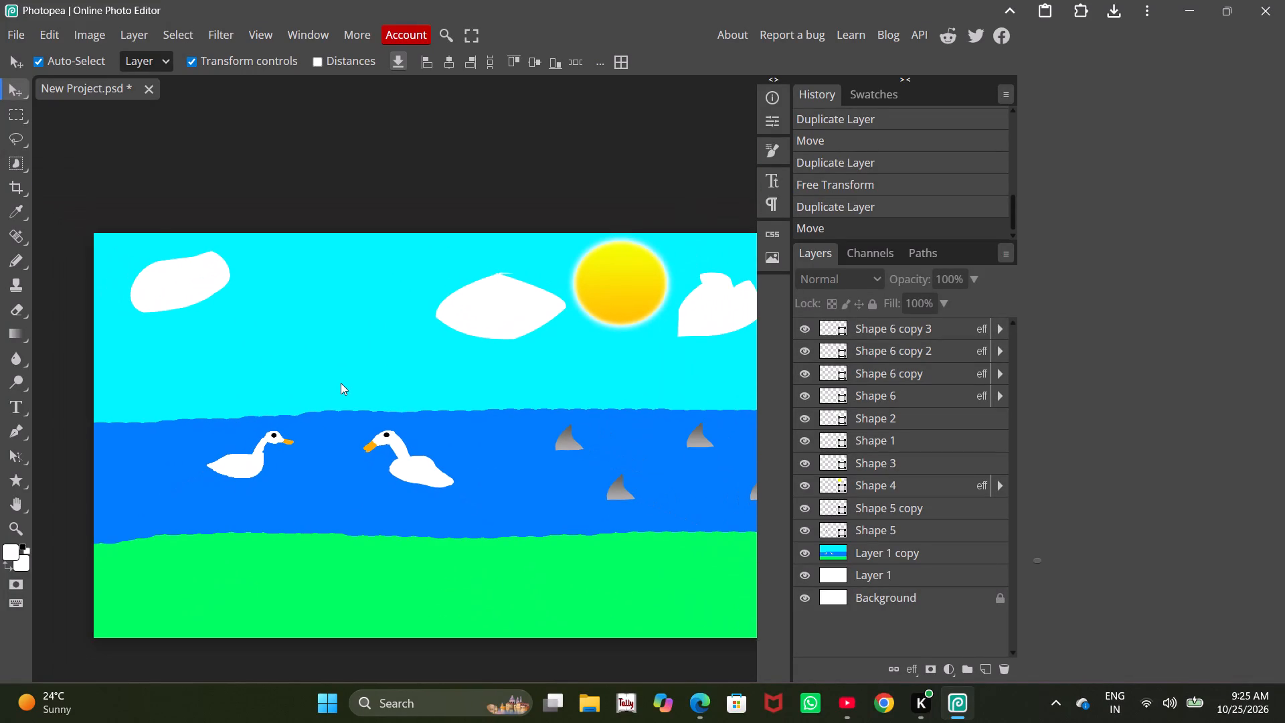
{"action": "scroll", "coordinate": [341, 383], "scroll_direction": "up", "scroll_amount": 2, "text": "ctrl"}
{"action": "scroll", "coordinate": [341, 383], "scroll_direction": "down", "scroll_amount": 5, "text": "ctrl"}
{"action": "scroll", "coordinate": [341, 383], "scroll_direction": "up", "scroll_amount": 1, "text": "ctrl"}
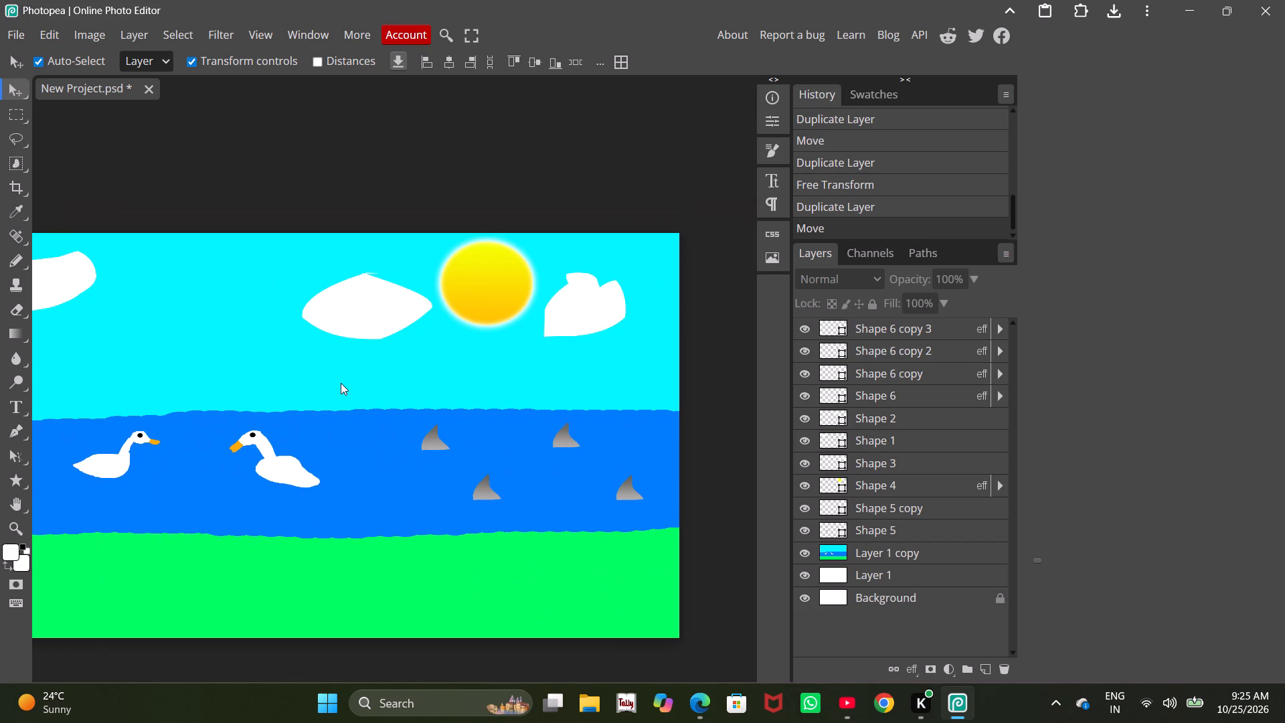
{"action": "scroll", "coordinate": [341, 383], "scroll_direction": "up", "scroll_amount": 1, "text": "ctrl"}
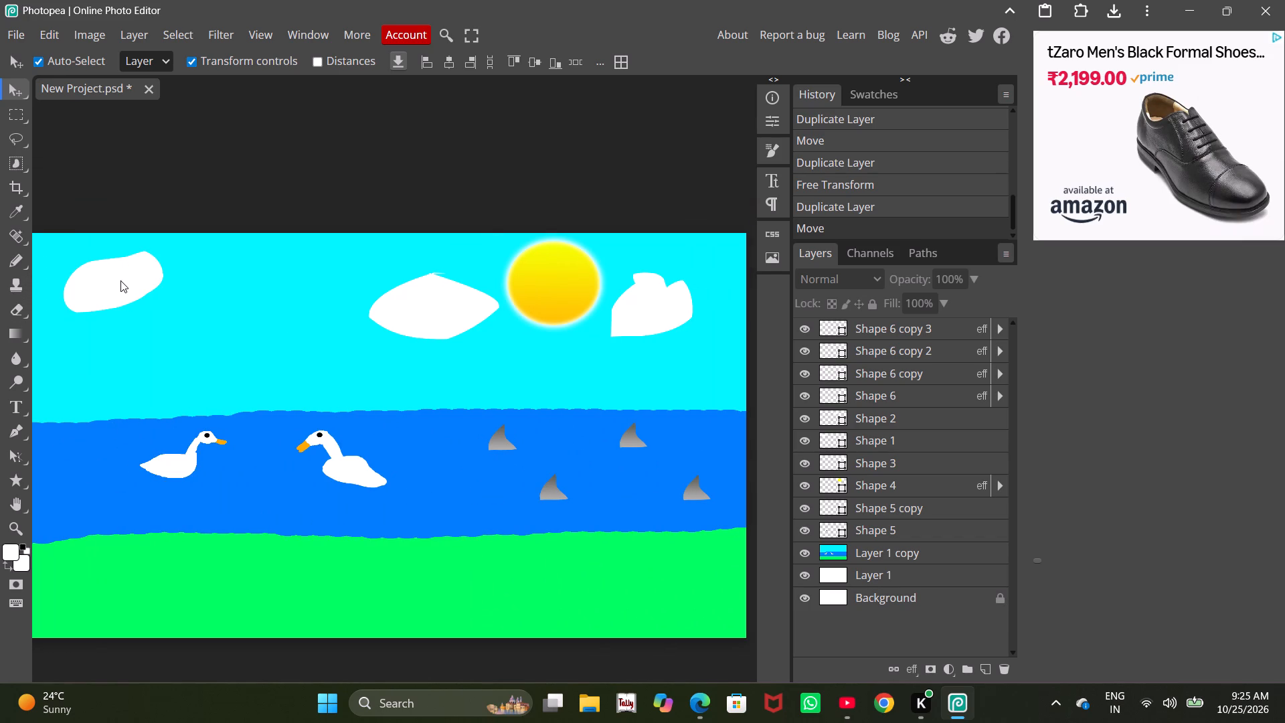
Set the foreground colour to black (000000).
{"action": "scroll", "coordinate": [264, 314], "scroll_direction": "up", "scroll_amount": 10, "text": "alt"}
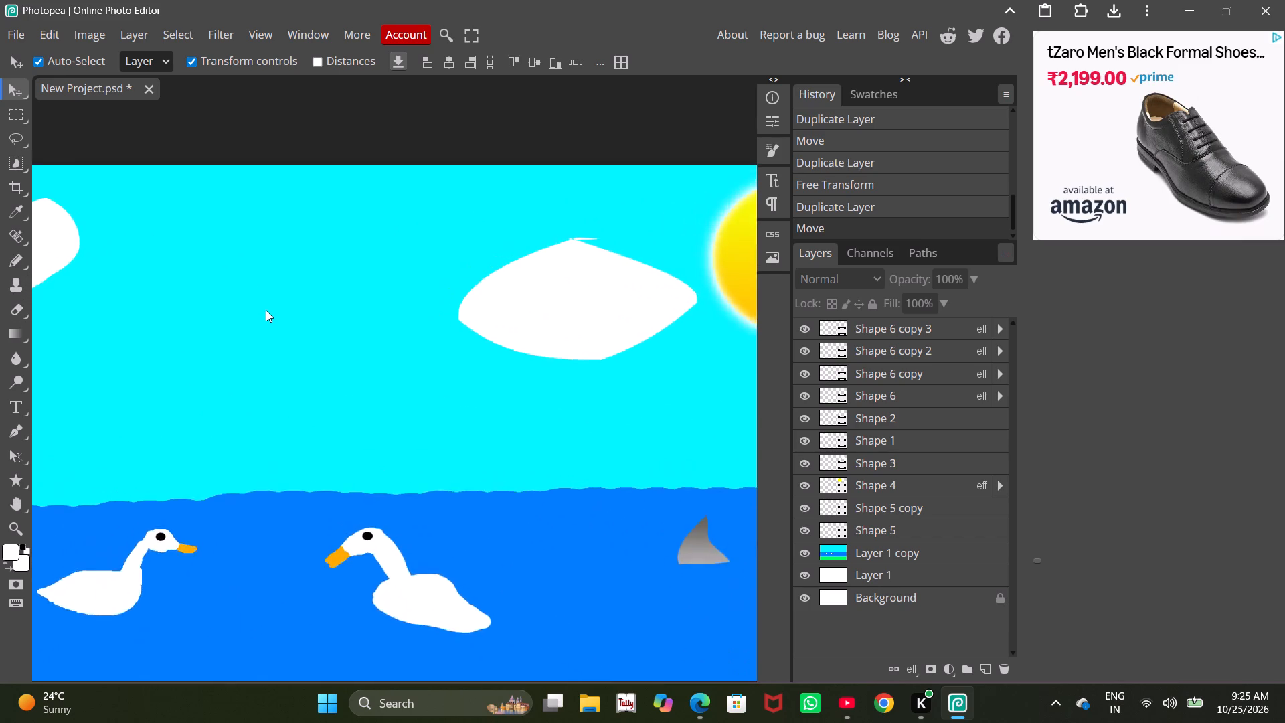
{"action": "scroll", "coordinate": [266, 310], "scroll_direction": "up", "scroll_amount": 16, "text": "alt"}
{"action": "scroll", "coordinate": [225, 280], "scroll_direction": "up", "scroll_amount": 2}
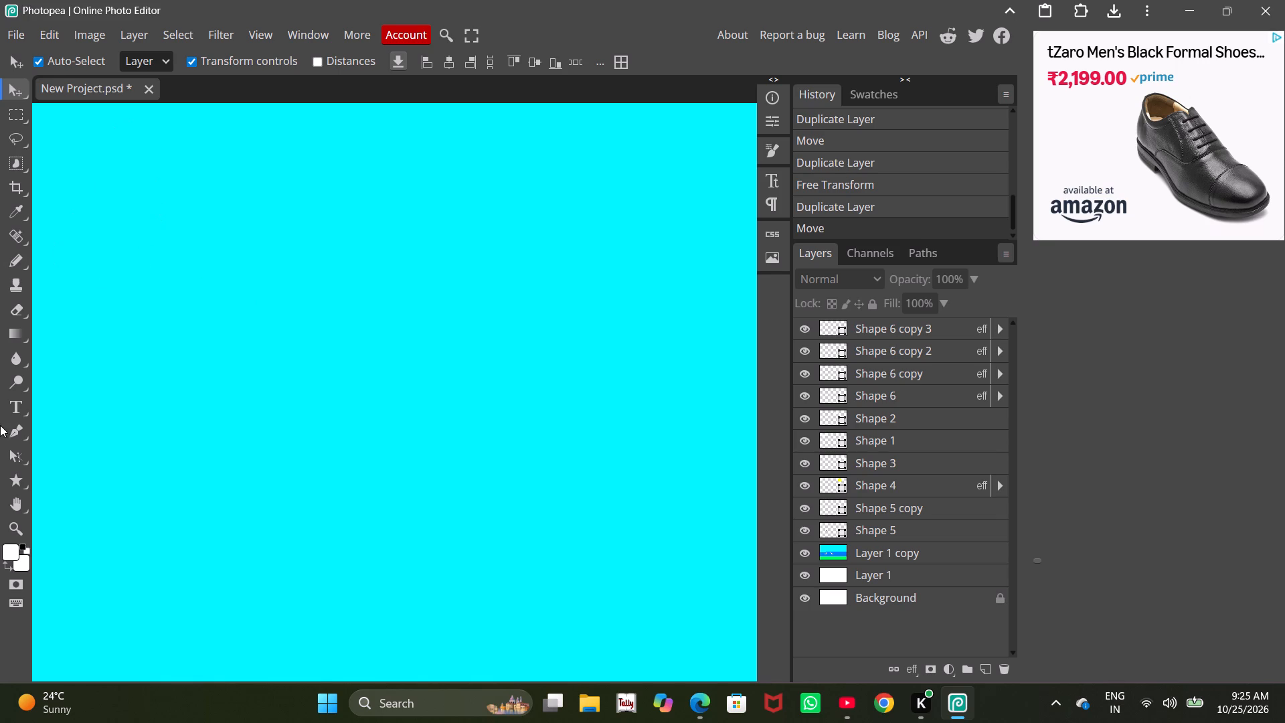
{"action": "left_click", "coordinate": [9, 550]}
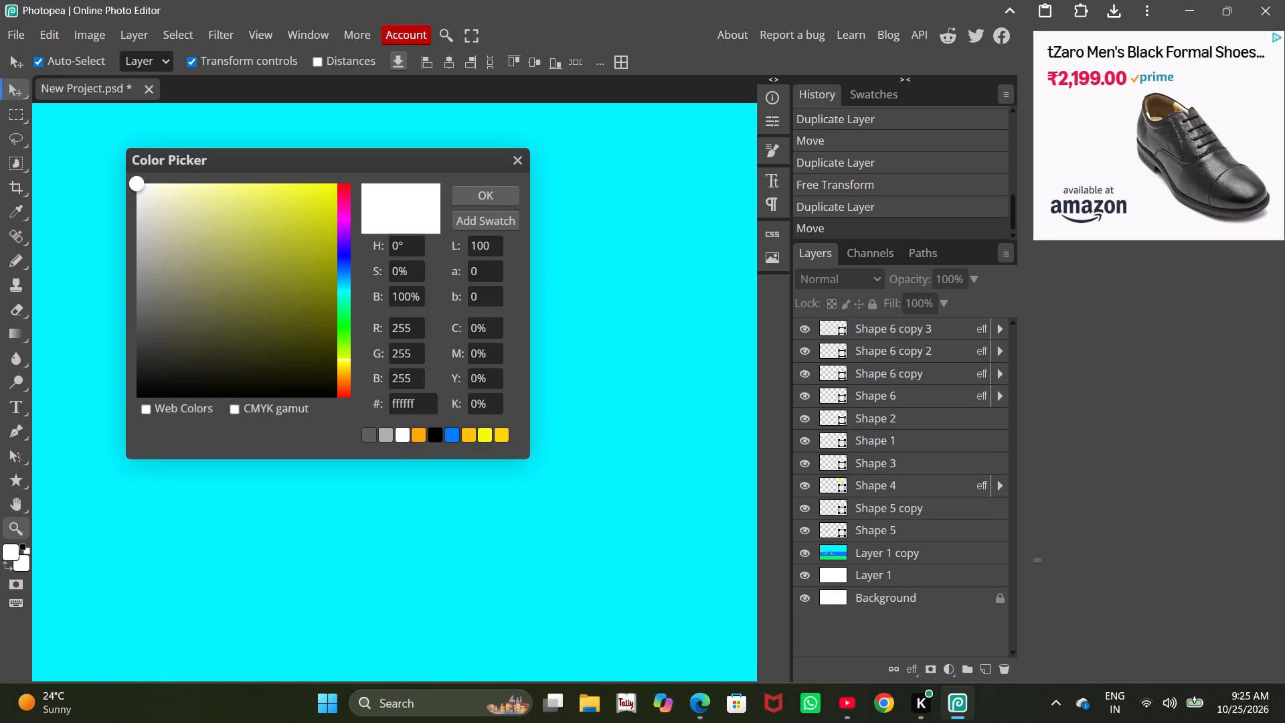
{"action": "left_click_drag", "start_coordinate": [143, 388], "coordinate": [124, 400]}
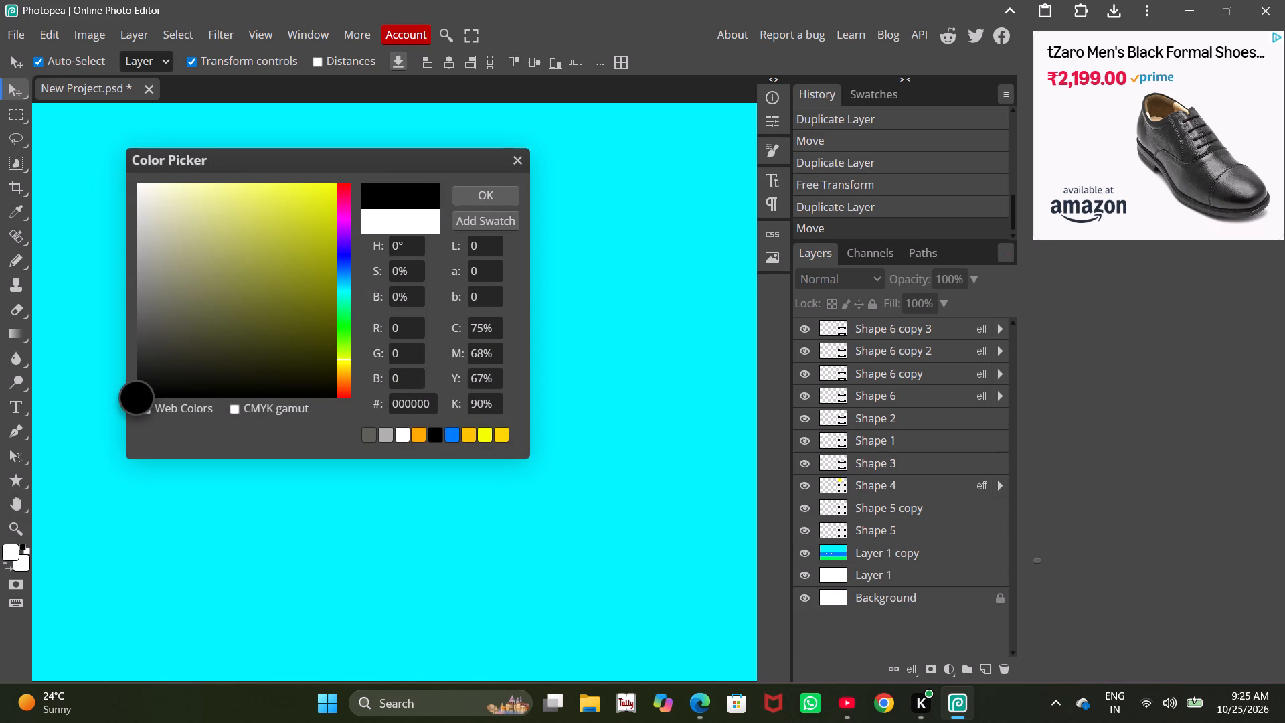
{"action": "left_click_drag", "start_coordinate": [124, 400], "coordinate": [121, 402]}
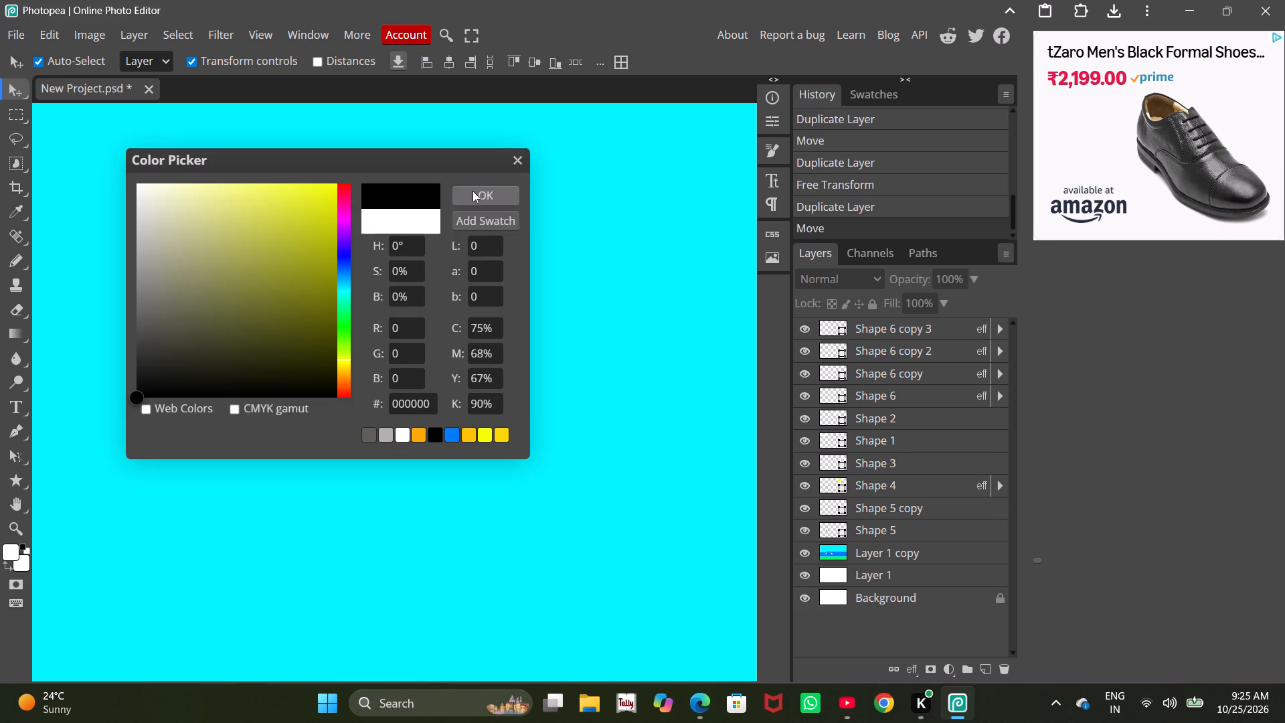
{"action": "left_click", "coordinate": [473, 191]}
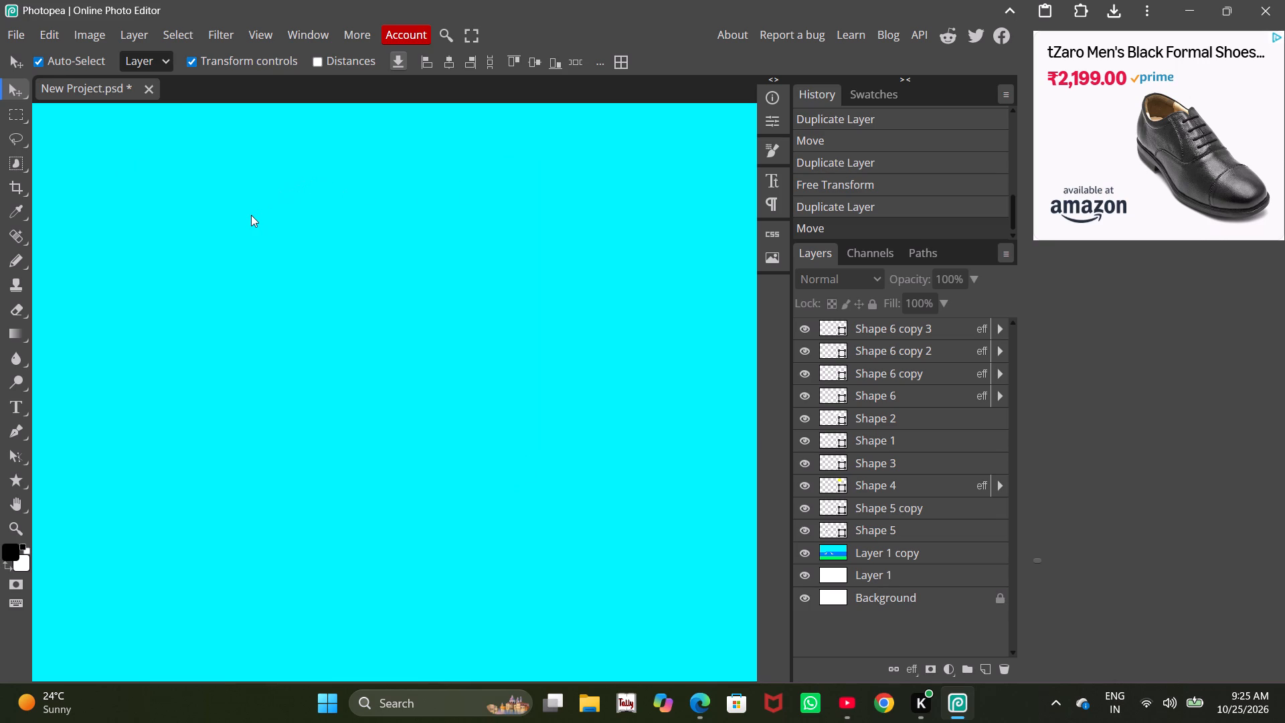
With the Pencil tool, draw a bird's left wing as a thick black arched stroke in the sky on Layer 1 copy.
{"action": "left_click_drag", "start_coordinate": [250, 215], "coordinate": [317, 234]}
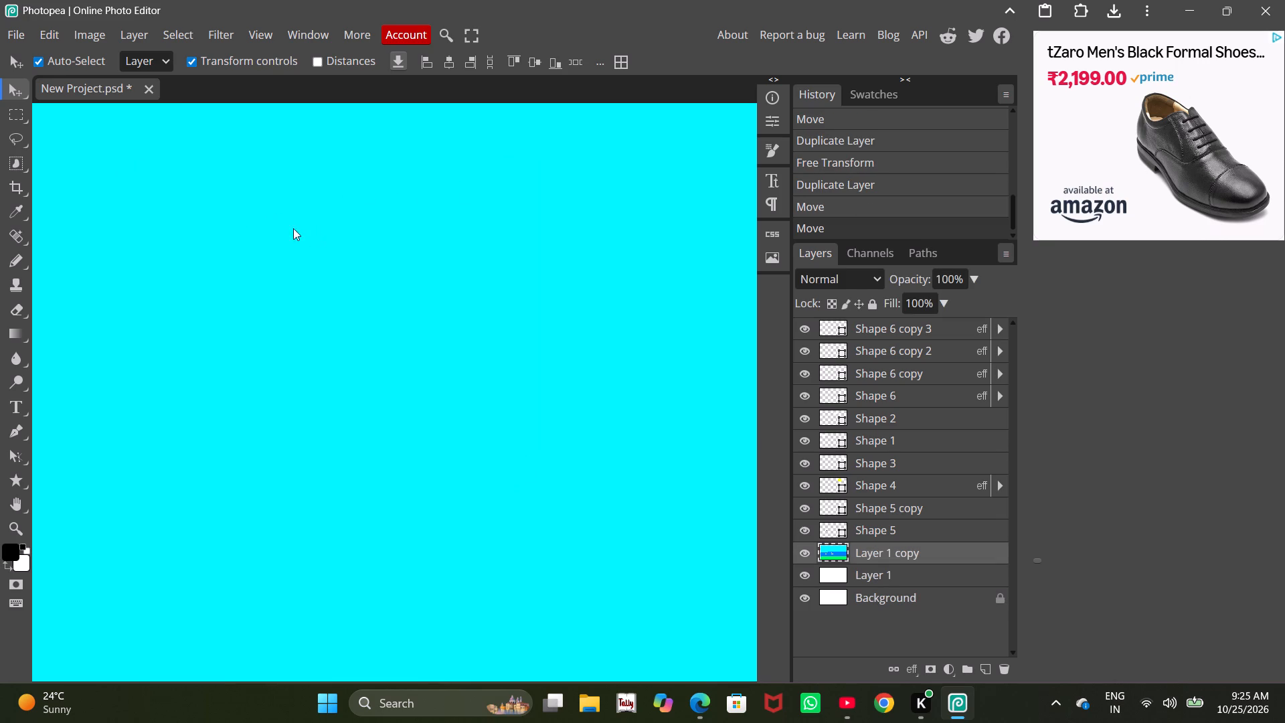
{"action": "left_click", "coordinate": [13, 256]}
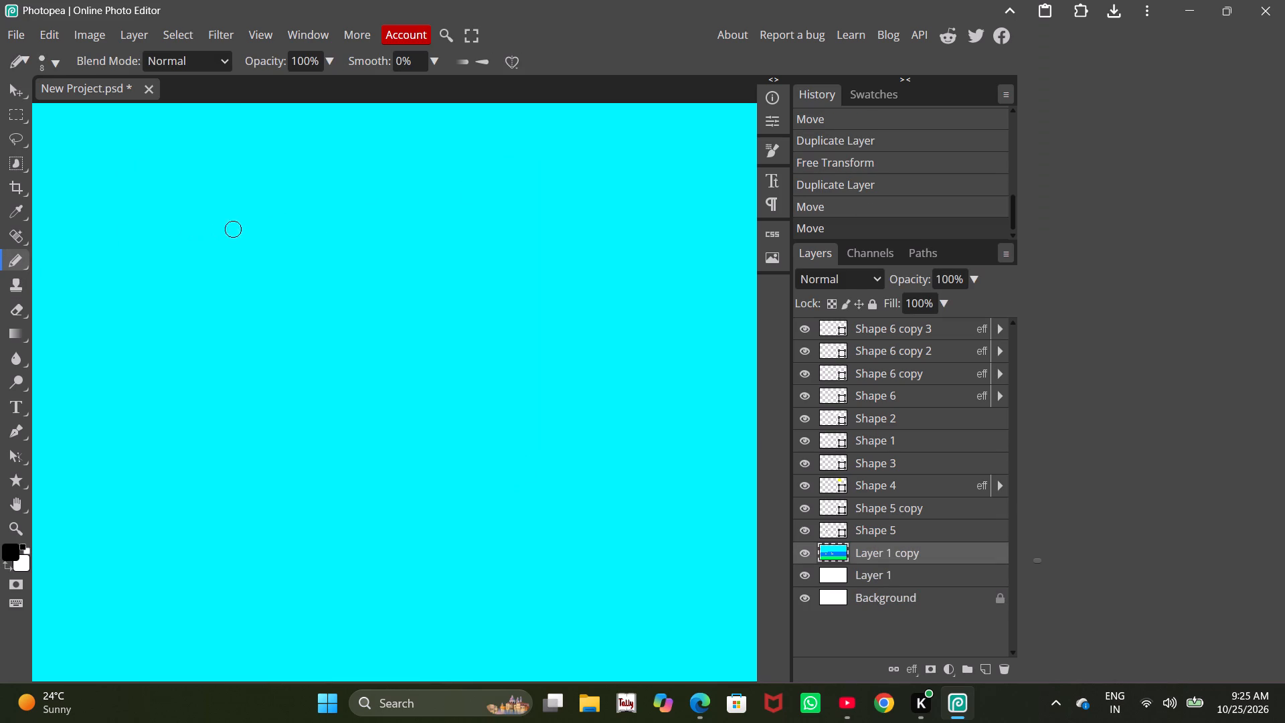
{"action": "left_click_drag", "start_coordinate": [241, 225], "coordinate": [278, 225]}
{"action": "left_click_drag", "start_coordinate": [278, 225], "coordinate": [308, 239]}
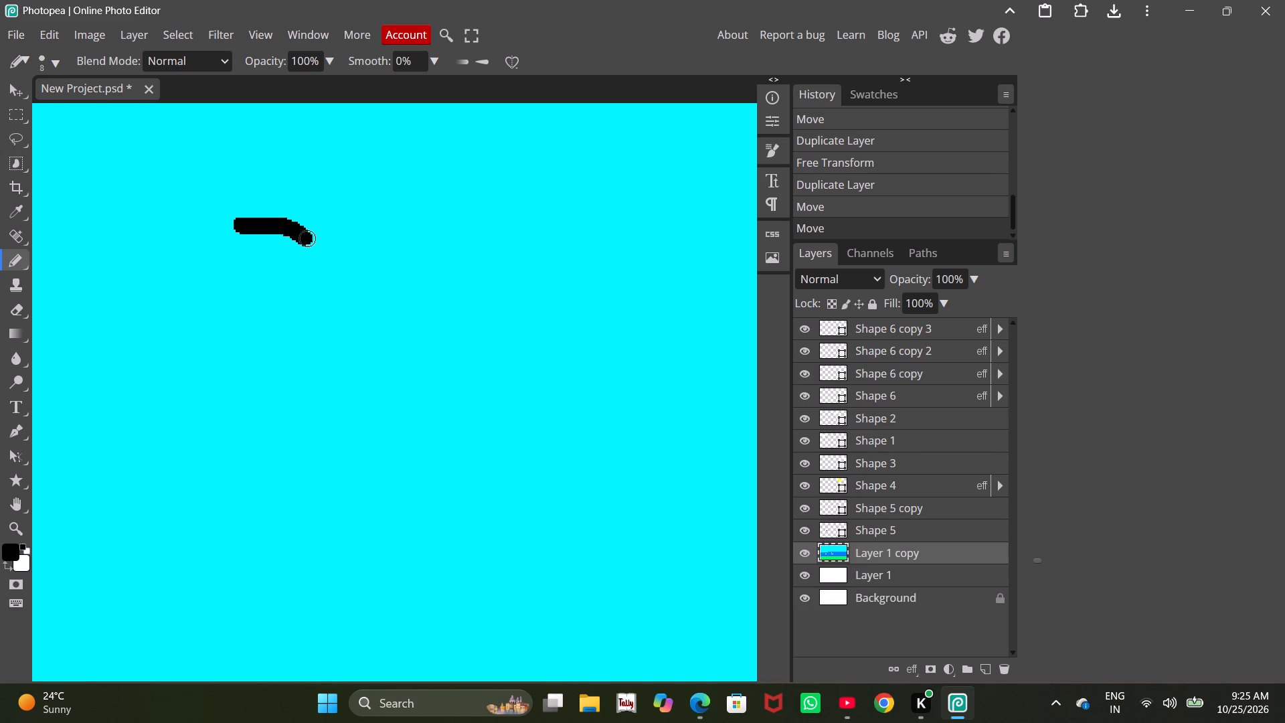
{"action": "left_click_drag", "start_coordinate": [308, 239], "coordinate": [223, 232]}
{"action": "left_click_drag", "start_coordinate": [223, 232], "coordinate": [309, 242]}
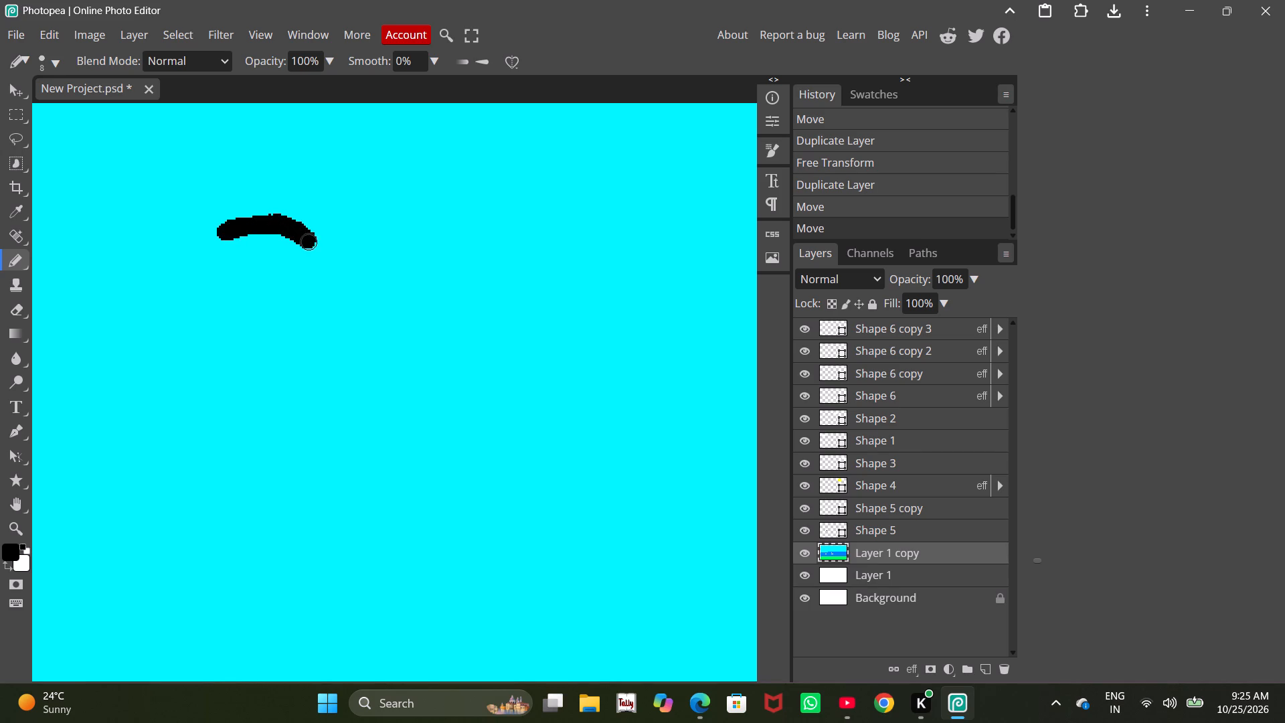
{"action": "left_click_drag", "start_coordinate": [309, 242], "coordinate": [321, 250]}
{"action": "left_click_drag", "start_coordinate": [321, 250], "coordinate": [235, 233]}
{"action": "left_click_drag", "start_coordinate": [235, 233], "coordinate": [332, 256]}
Continue the pencil stroke into a matching right wing and add a small head and tail where the wings meet.
{"action": "left_click_drag", "start_coordinate": [332, 256], "coordinate": [398, 220]}
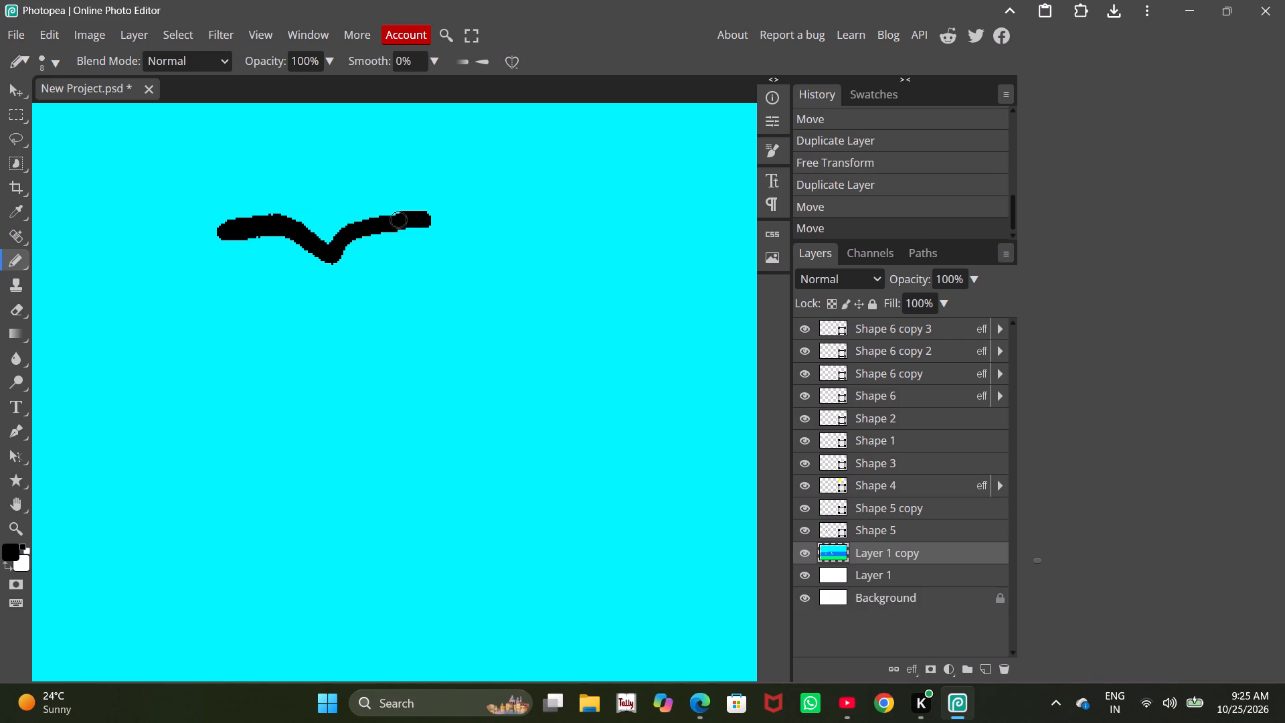
{"action": "left_click_drag", "start_coordinate": [398, 220], "coordinate": [328, 256]}
{"action": "left_click_drag", "start_coordinate": [328, 256], "coordinate": [325, 246]}
{"action": "left_click_drag", "start_coordinate": [325, 246], "coordinate": [326, 241]}
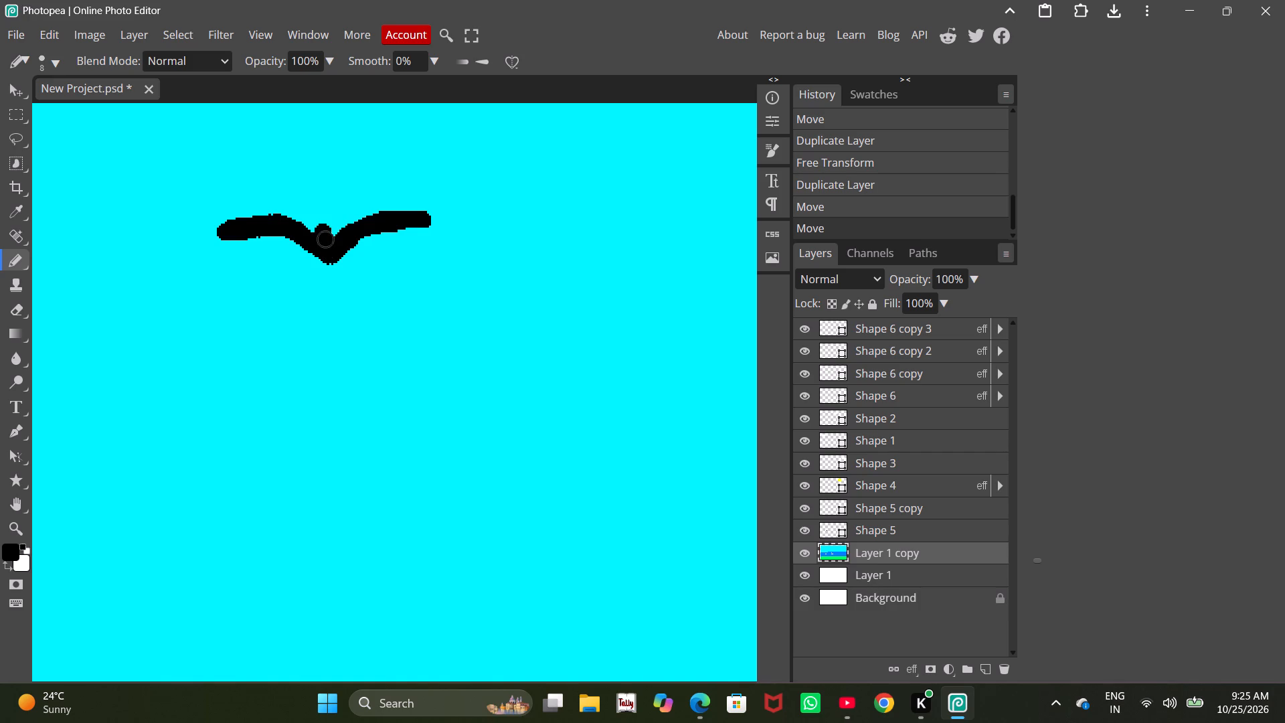
{"action": "left_click_drag", "start_coordinate": [326, 241], "coordinate": [334, 258]}
{"action": "left_click_drag", "start_coordinate": [334, 258], "coordinate": [334, 263]}
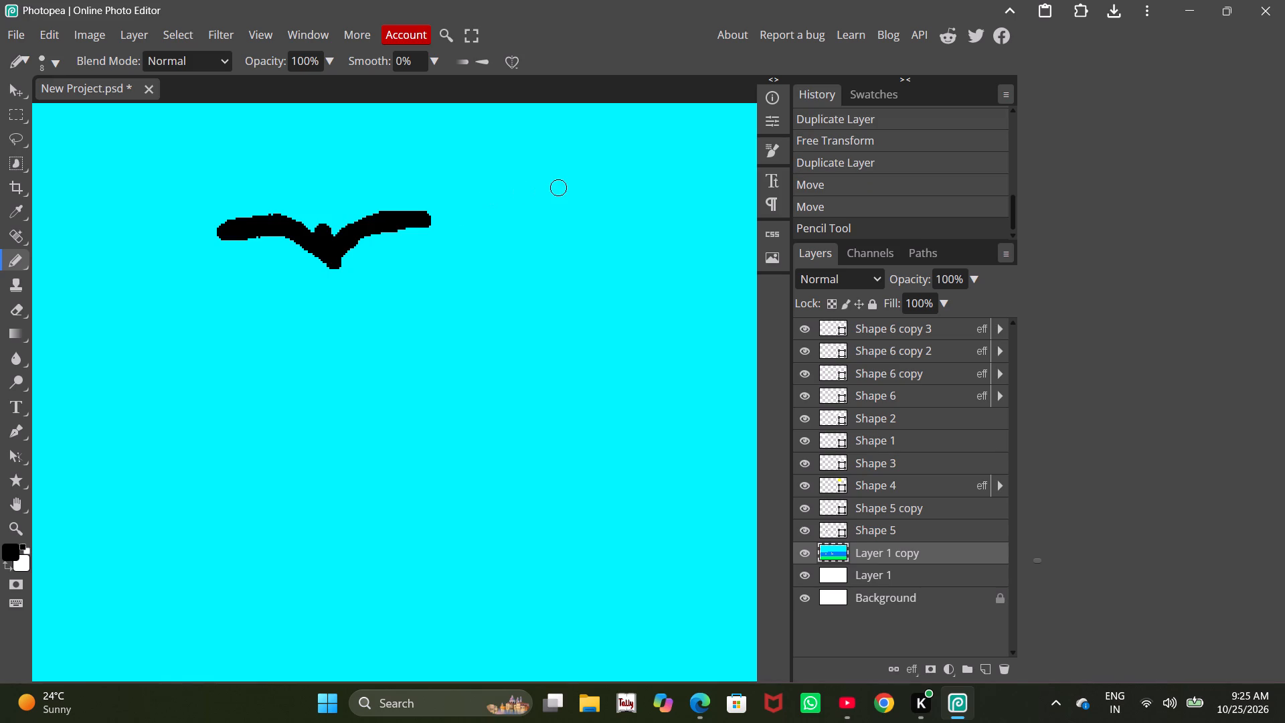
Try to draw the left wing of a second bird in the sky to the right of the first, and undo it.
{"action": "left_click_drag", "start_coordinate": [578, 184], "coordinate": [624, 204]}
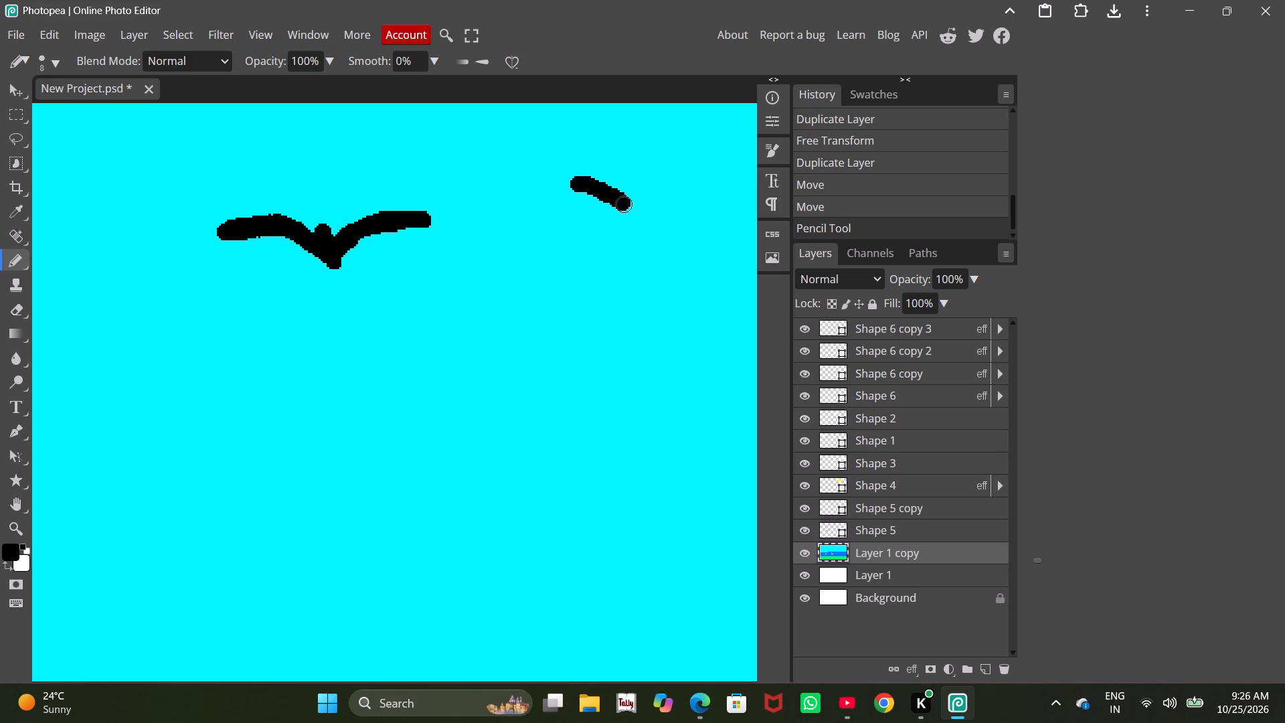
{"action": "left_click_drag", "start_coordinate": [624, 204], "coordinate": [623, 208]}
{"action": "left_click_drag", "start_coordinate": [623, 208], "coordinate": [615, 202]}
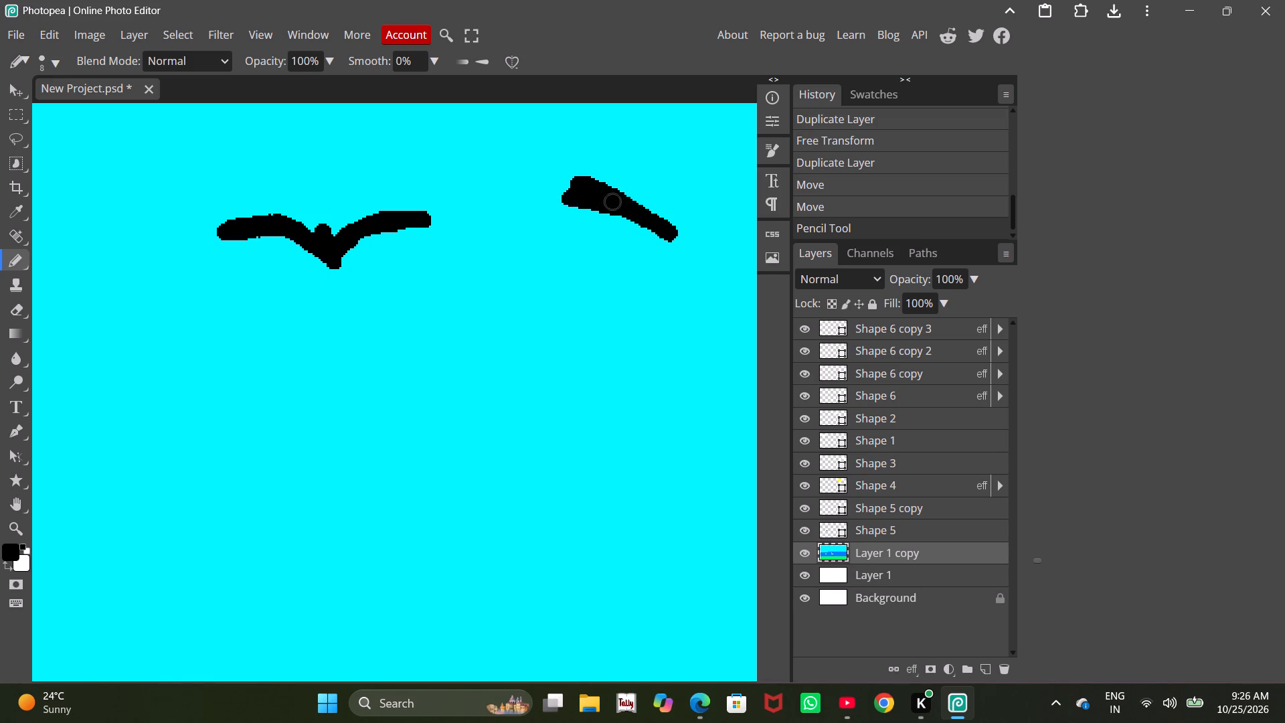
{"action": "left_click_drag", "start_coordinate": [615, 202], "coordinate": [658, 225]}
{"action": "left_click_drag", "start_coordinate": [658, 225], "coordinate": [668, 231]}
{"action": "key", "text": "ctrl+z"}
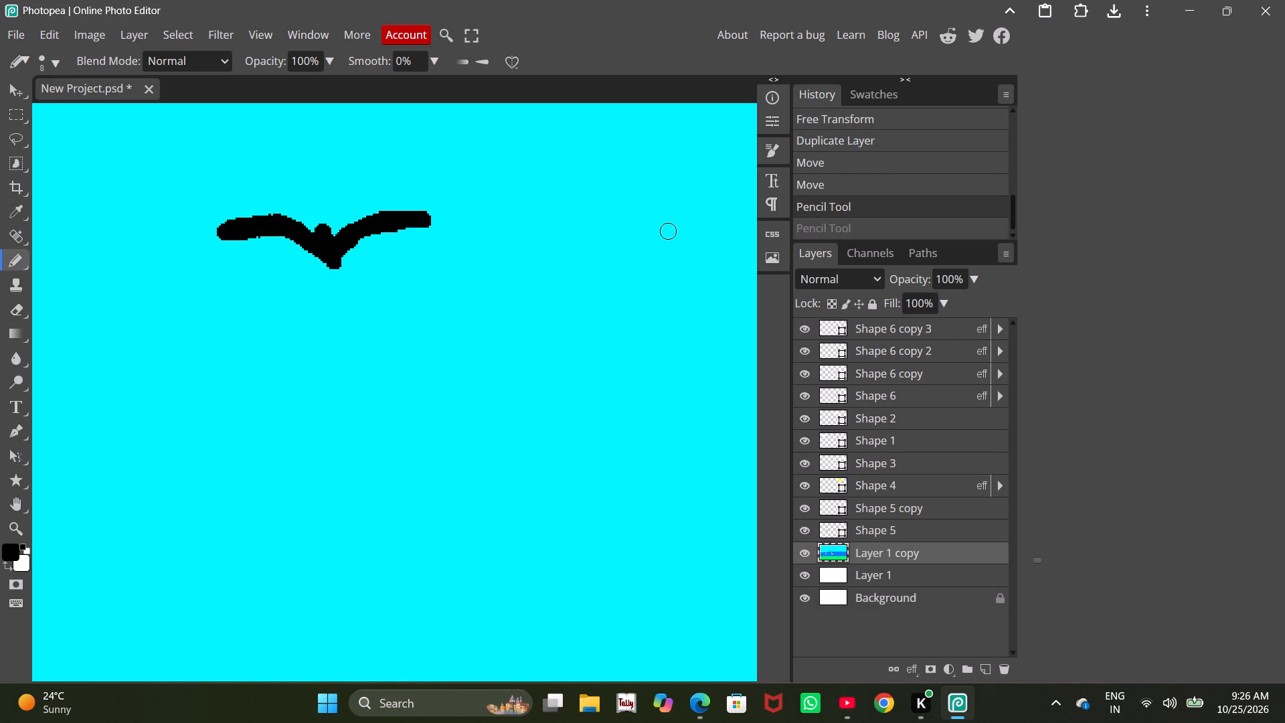
With the Pencil tool, draw a second bird's left wing as a thick black arched stroke, slightly higher and to the right of the first bird.
{"action": "scroll", "coordinate": [668, 231], "scroll_direction": "up", "scroll_amount": 2, "text": "alt"}
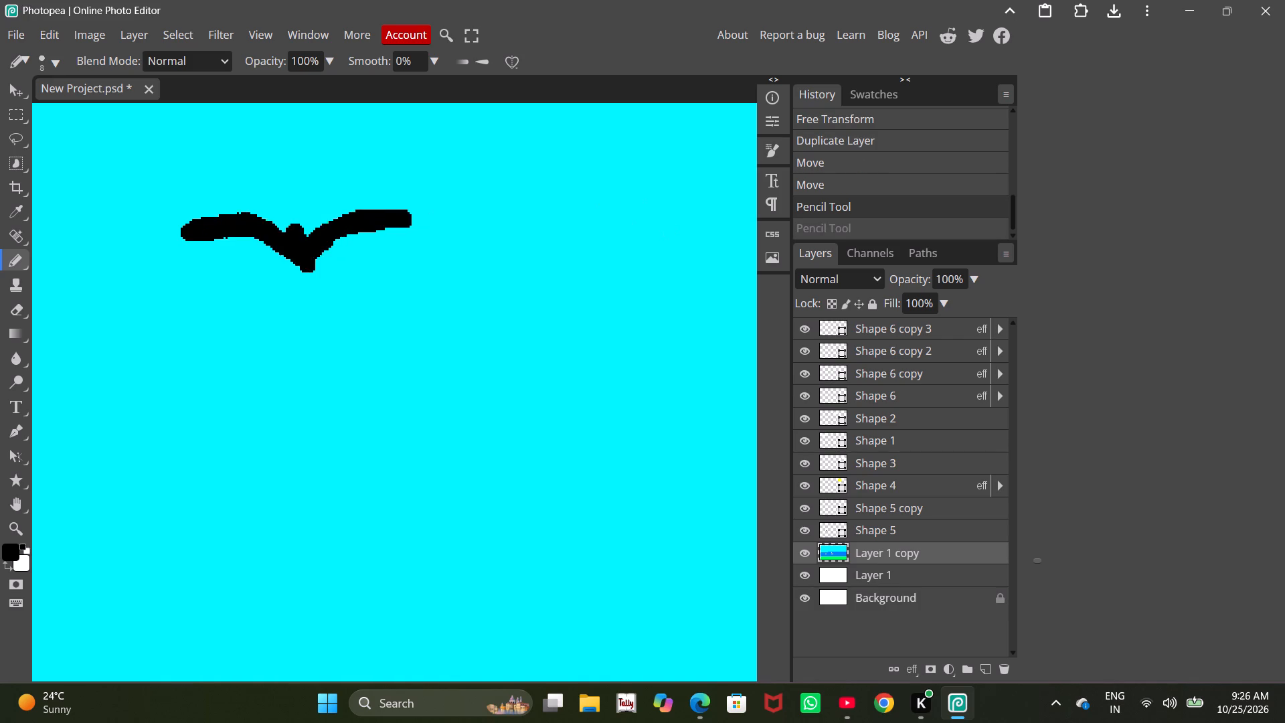
{"action": "scroll", "coordinate": [668, 231], "scroll_direction": "up", "scroll_amount": 2, "text": "alt"}
{"action": "scroll", "coordinate": [543, 208], "scroll_direction": "down", "scroll_amount": 5, "text": "alt"}
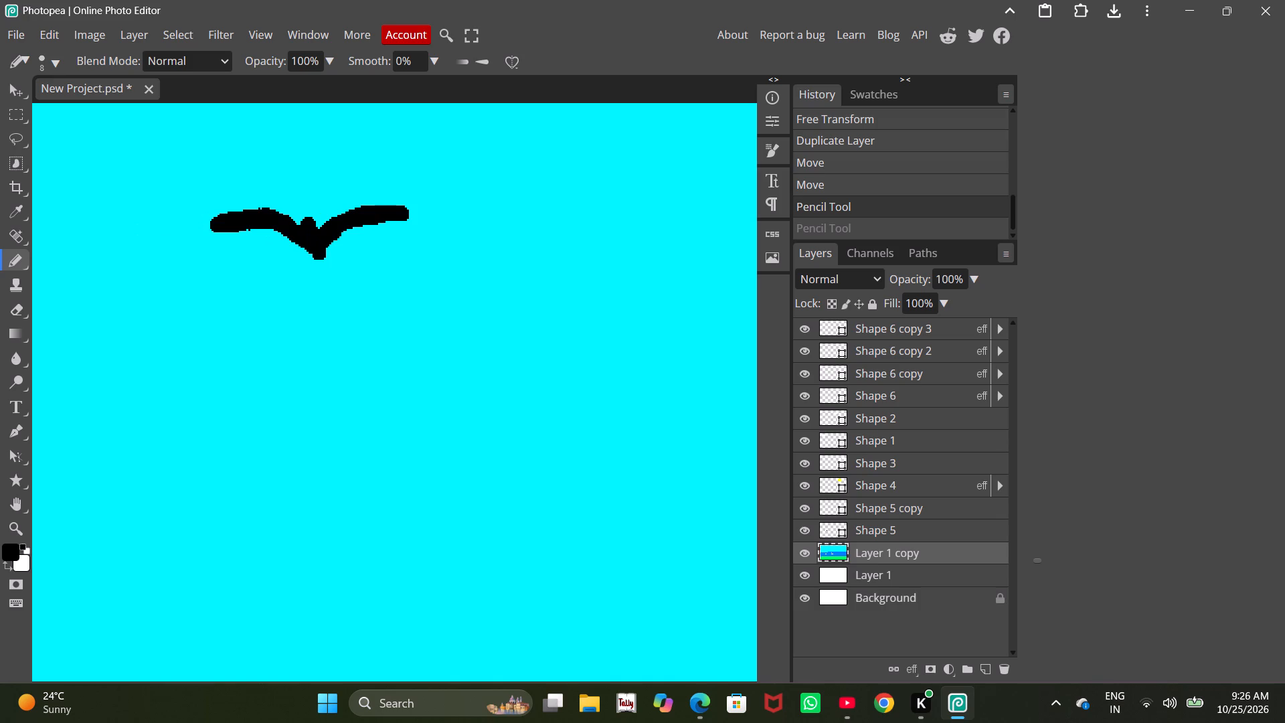
{"action": "scroll", "coordinate": [559, 208], "scroll_direction": "up", "scroll_amount": 1, "text": "ctrl"}
{"action": "scroll", "coordinate": [559, 208], "scroll_direction": "down", "scroll_amount": 2, "text": "ctrl"}
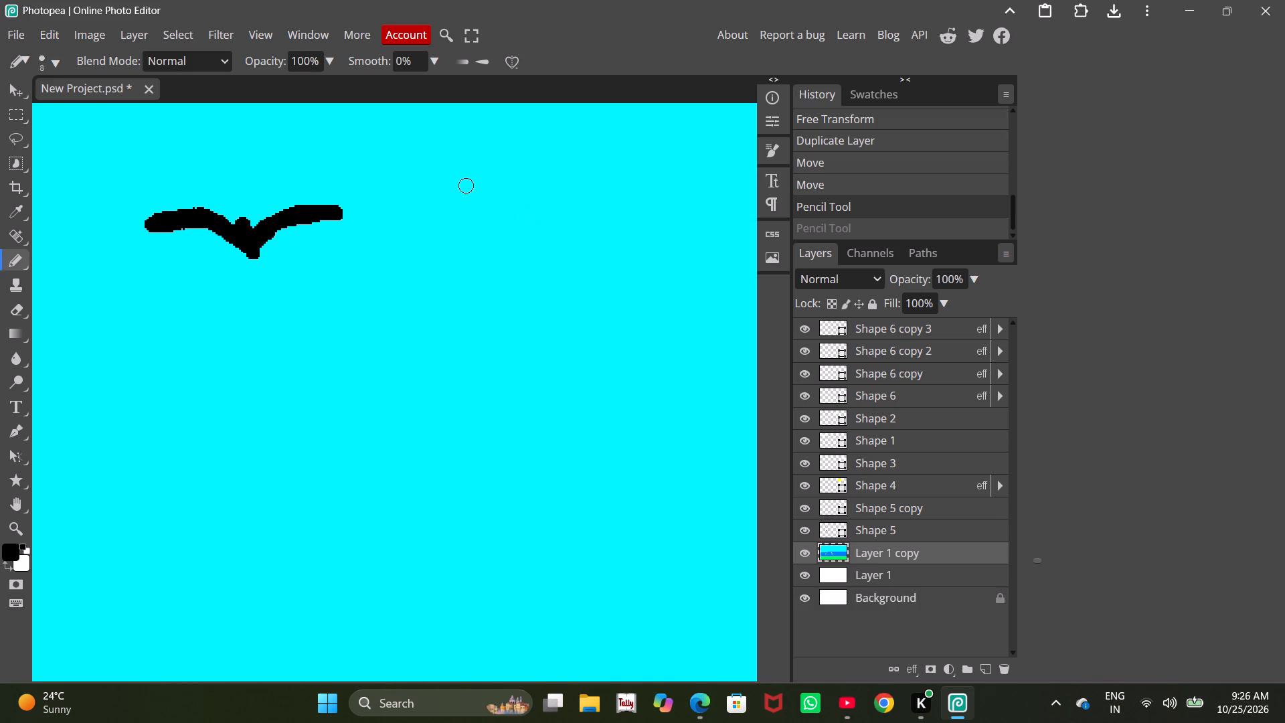
{"action": "scroll", "coordinate": [470, 180], "scroll_direction": "up", "scroll_amount": 2}
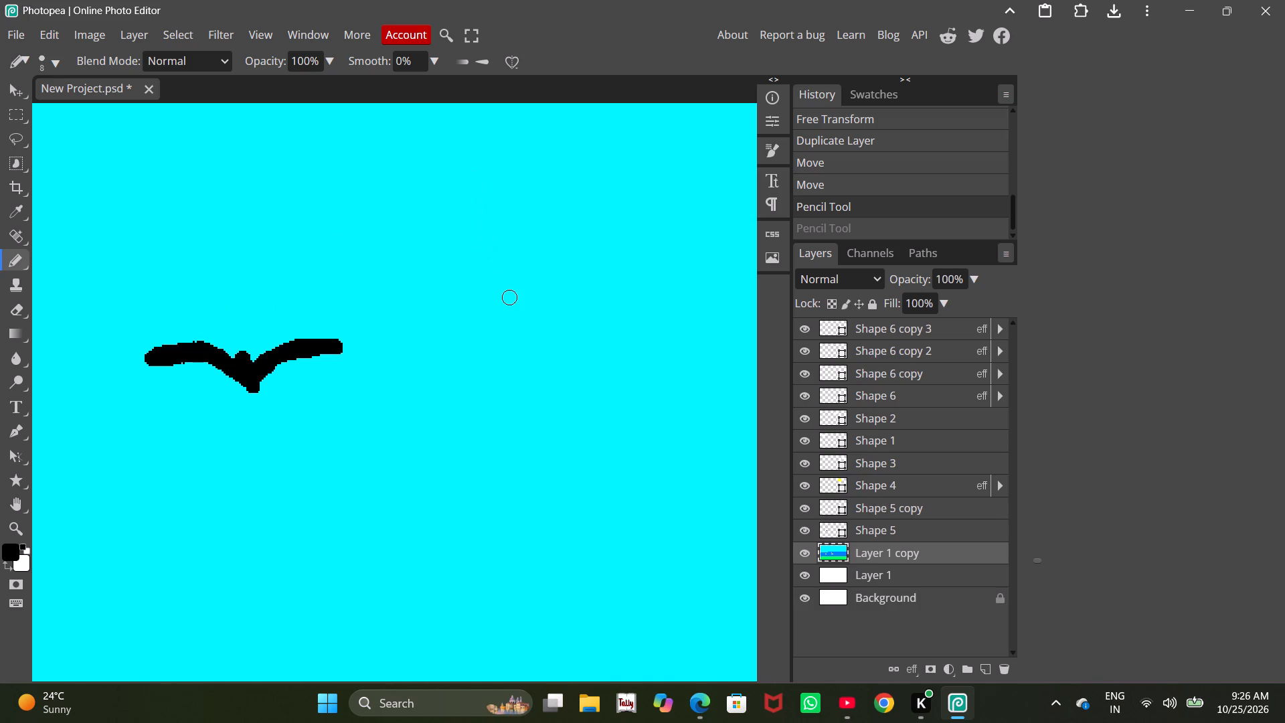
{"action": "left_click_drag", "start_coordinate": [457, 296], "coordinate": [459, 297]}
{"action": "left_click_drag", "start_coordinate": [459, 297], "coordinate": [507, 320]}
{"action": "left_click_drag", "start_coordinate": [507, 320], "coordinate": [453, 298]}
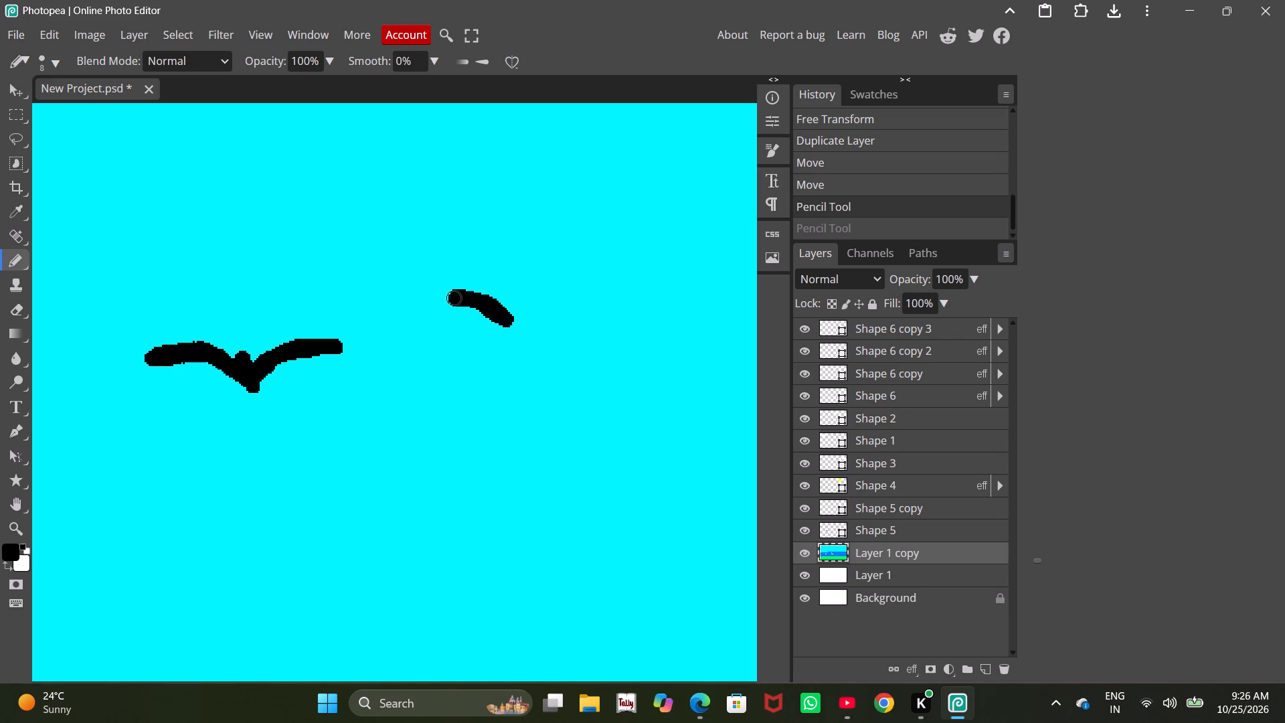
{"action": "left_click_drag", "start_coordinate": [453, 298], "coordinate": [431, 297]}
{"action": "left_click_drag", "start_coordinate": [431, 297], "coordinate": [493, 304]}
{"action": "left_click_drag", "start_coordinate": [493, 304], "coordinate": [519, 325]}
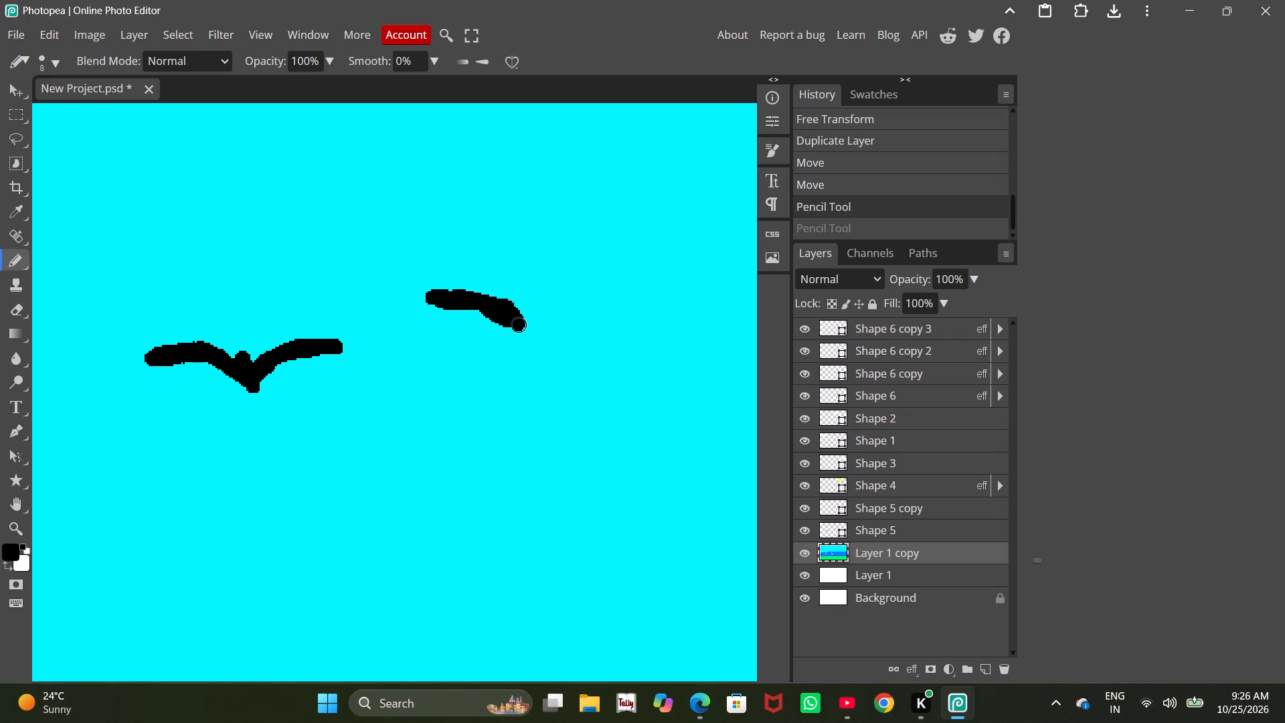
Continue the pencil stroke into the second bird's right wing, thicken it, and add a short body stroke where the wings meet.
{"action": "left_click_drag", "start_coordinate": [519, 325], "coordinate": [545, 311]}
{"action": "left_click_drag", "start_coordinate": [545, 311], "coordinate": [620, 299]}
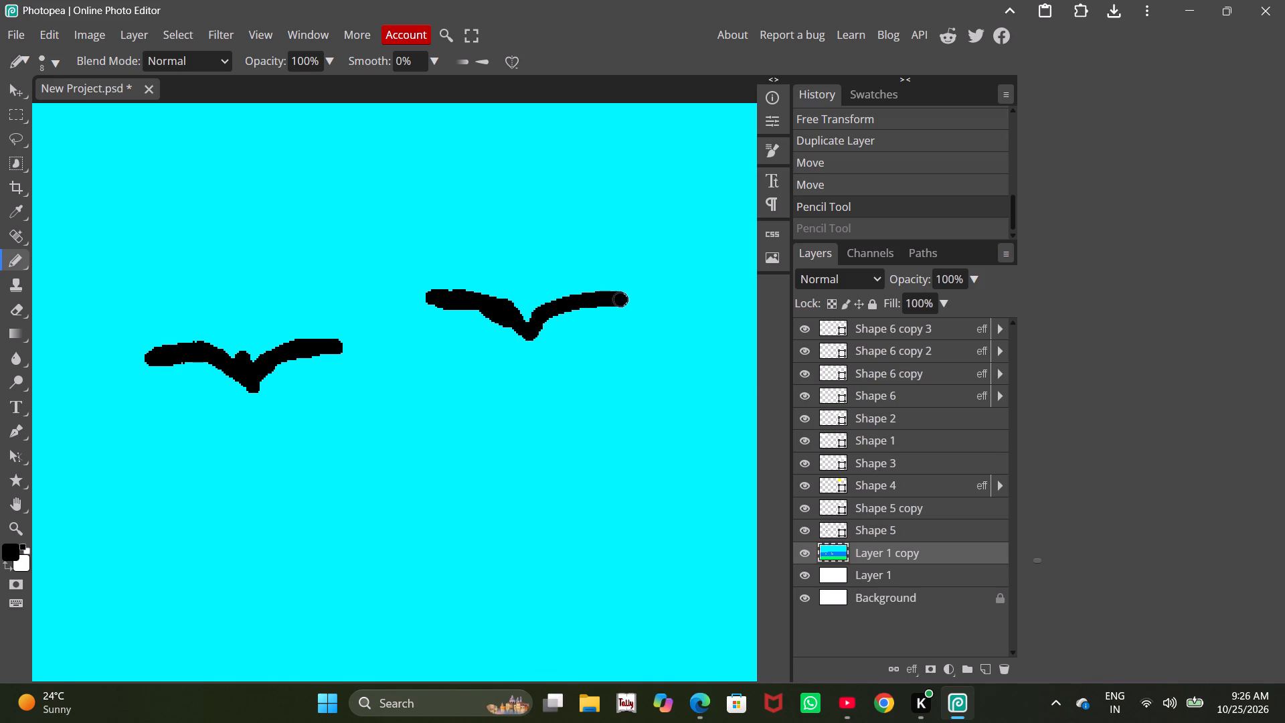
{"action": "left_click_drag", "start_coordinate": [620, 299], "coordinate": [547, 319]}
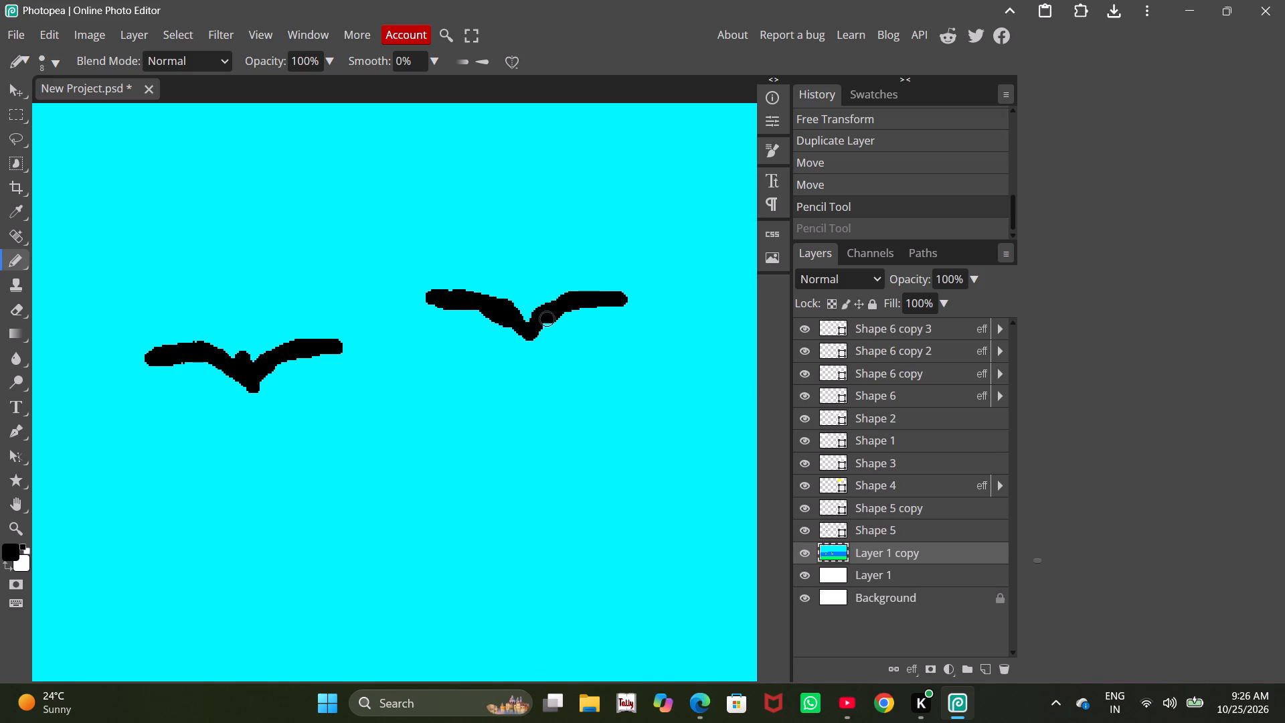
{"action": "left_click_drag", "start_coordinate": [547, 319], "coordinate": [594, 303]}
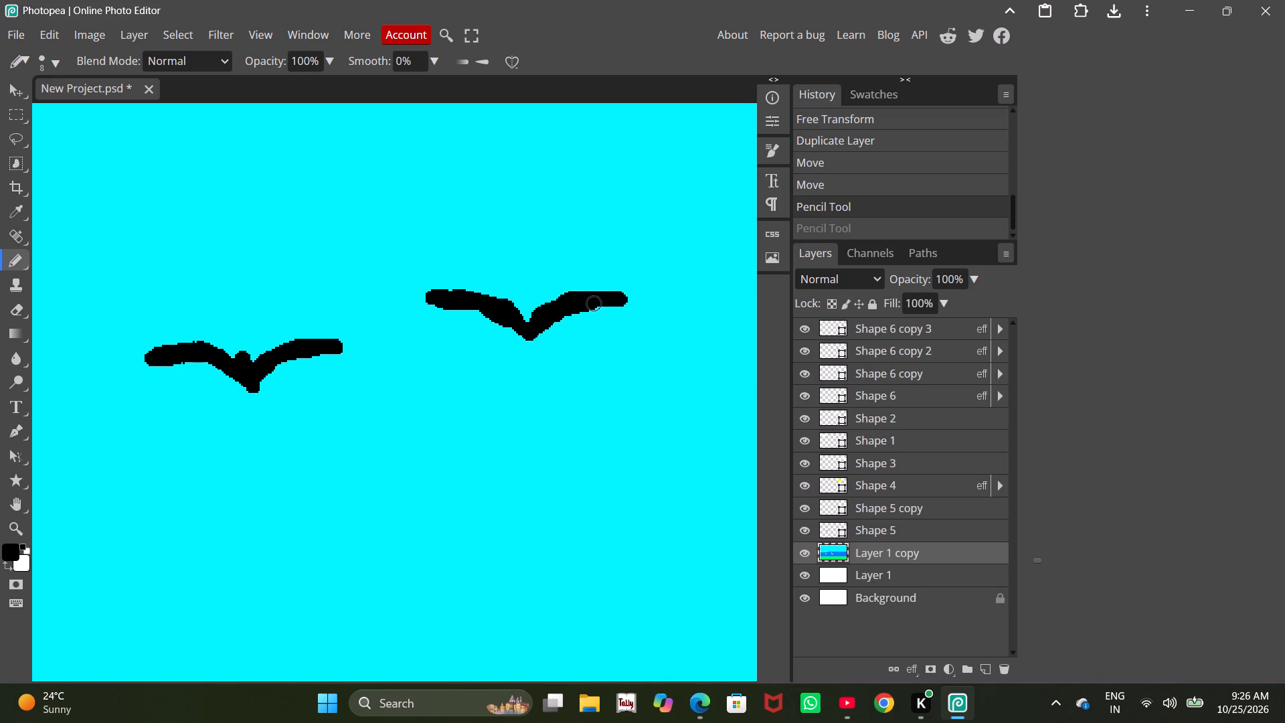
{"action": "left_click_drag", "start_coordinate": [594, 303], "coordinate": [621, 303]}
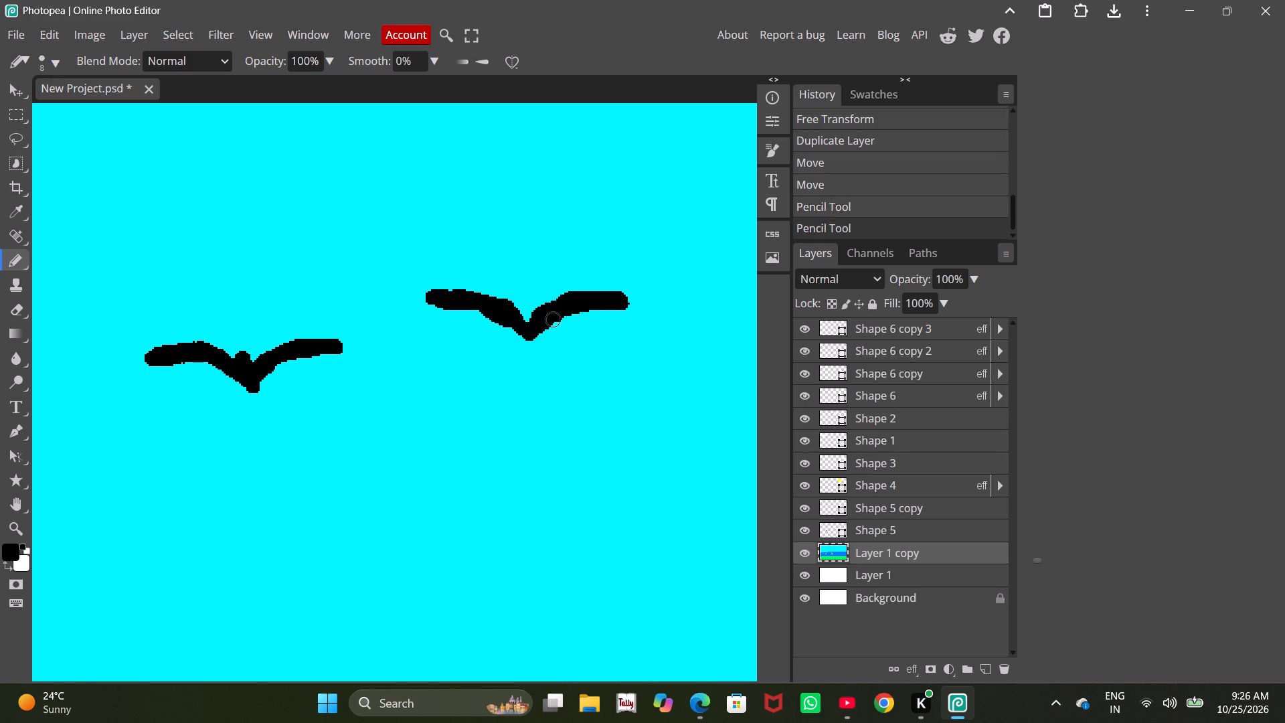
{"action": "left_click_drag", "start_coordinate": [528, 321], "coordinate": [528, 343]}
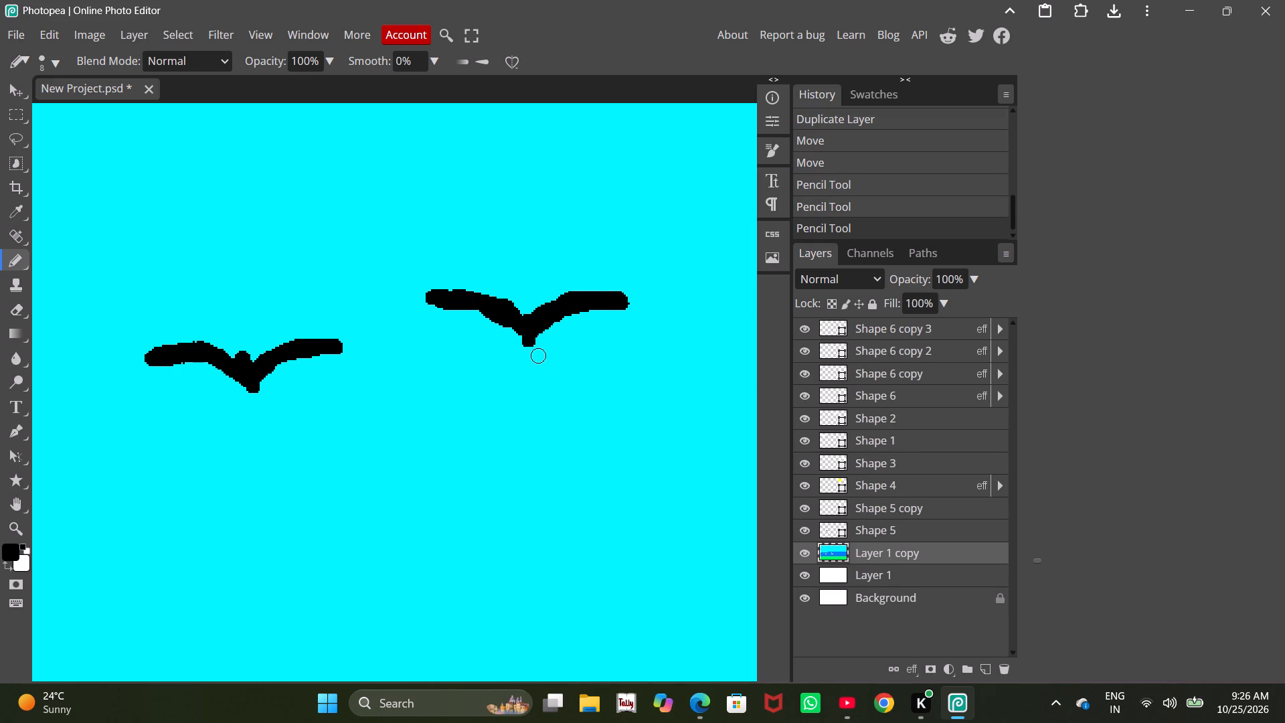
Draw a third bird's left wing to the right of the second bird, ending in a short downward tail stroke.
{"action": "scroll", "coordinate": [539, 353], "scroll_direction": "up", "scroll_amount": 2, "text": "ctrl"}
{"action": "scroll", "coordinate": [539, 353], "scroll_direction": "down", "scroll_amount": 5, "text": "ctrl"}
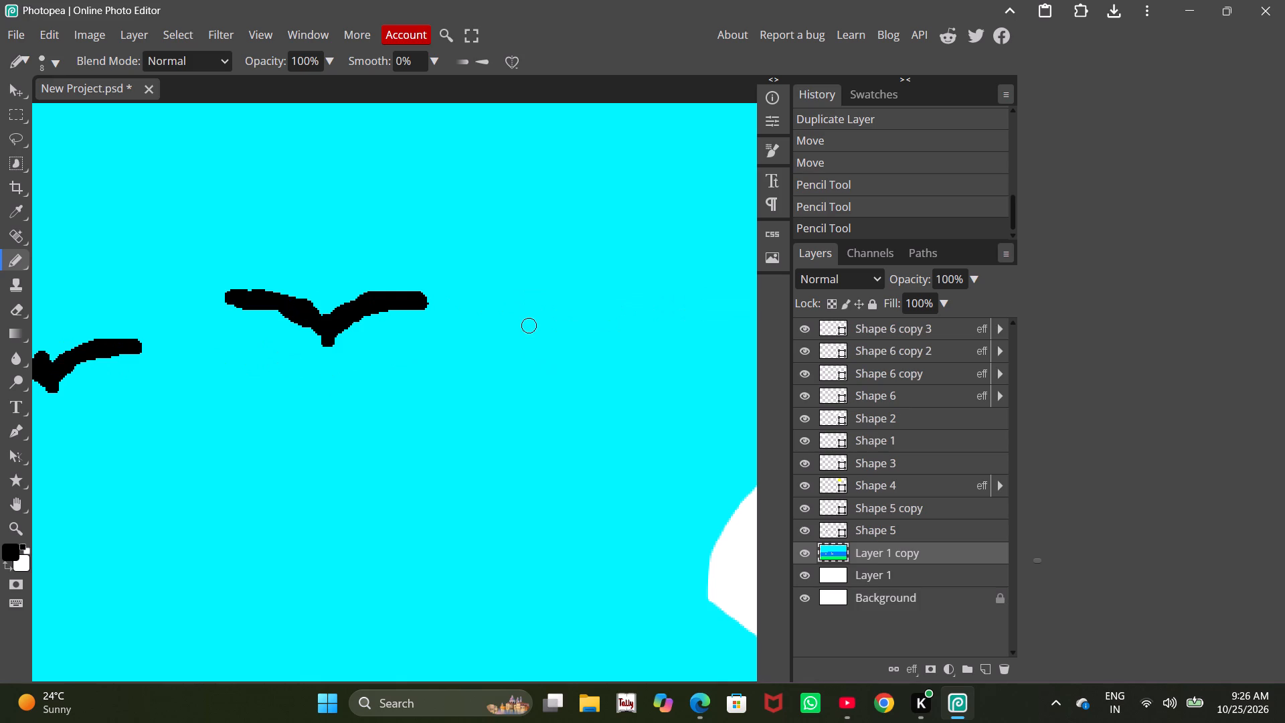
{"action": "left_click_drag", "start_coordinate": [520, 309], "coordinate": [547, 313]}
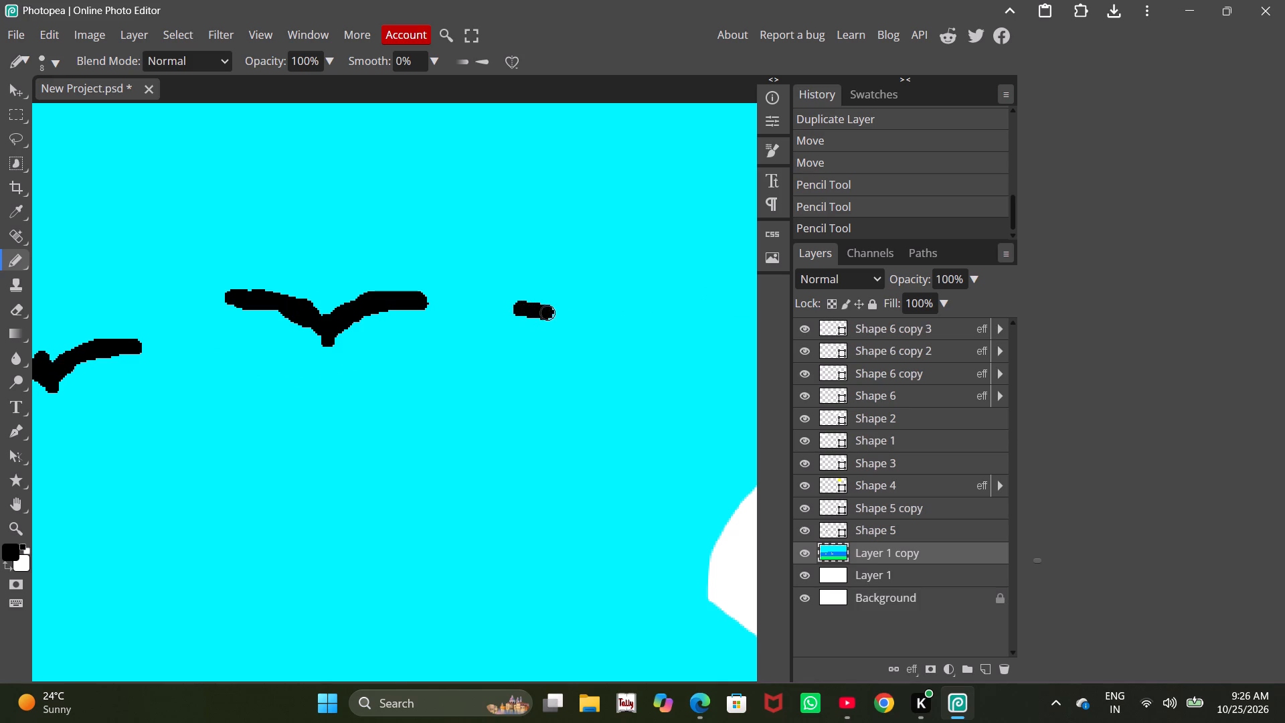
{"action": "left_click_drag", "start_coordinate": [547, 313], "coordinate": [578, 334]}
{"action": "left_click_drag", "start_coordinate": [578, 334], "coordinate": [526, 314]}
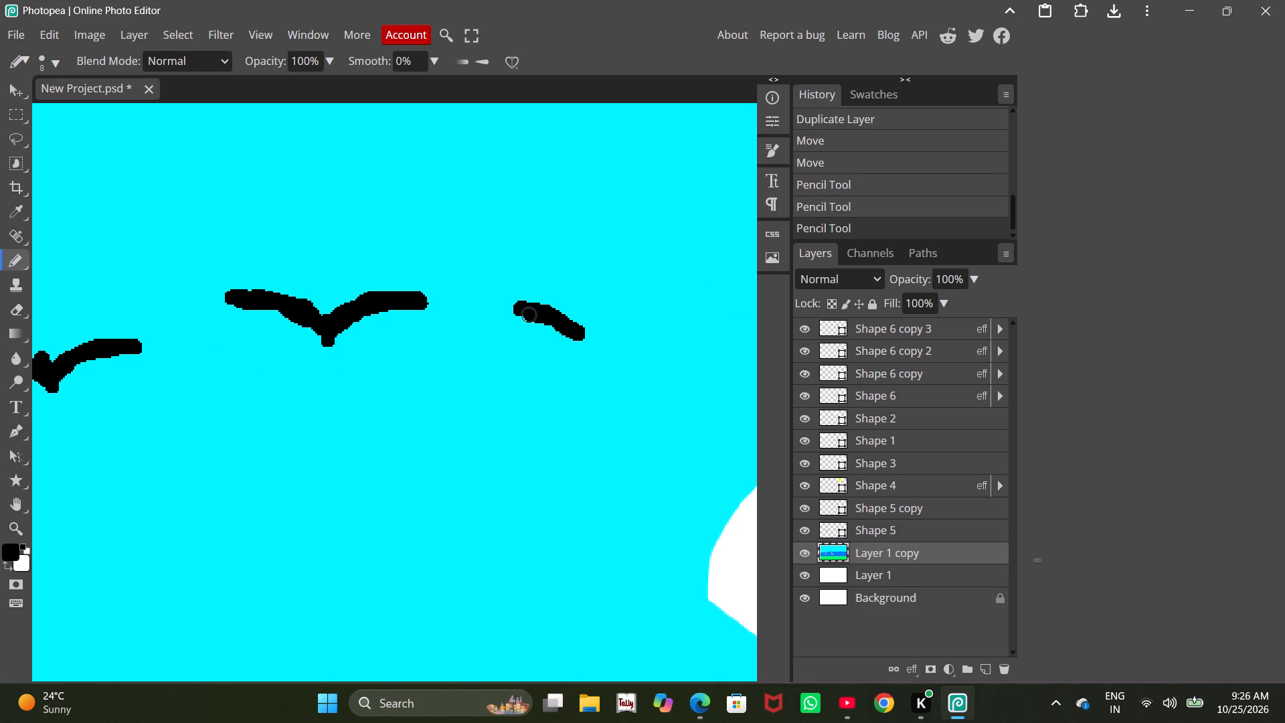
{"action": "left_click_drag", "start_coordinate": [526, 314], "coordinate": [572, 329]}
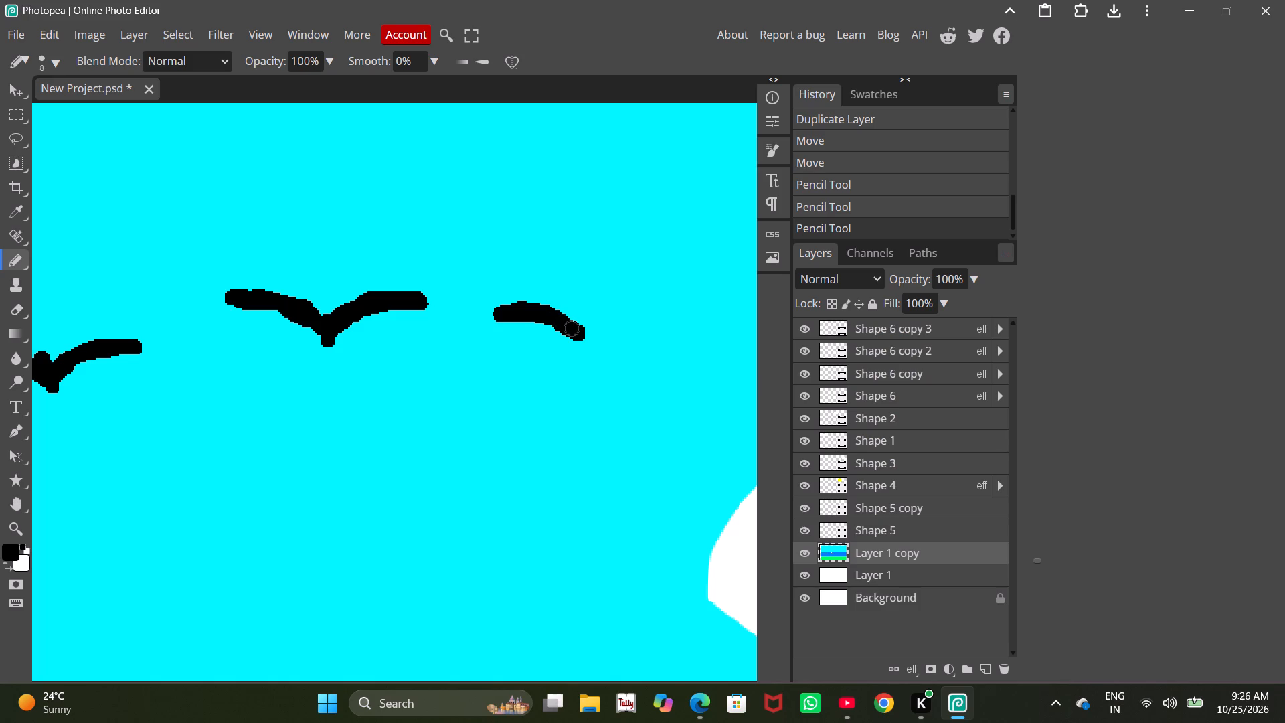
{"action": "left_click_drag", "start_coordinate": [572, 329], "coordinate": [588, 334]}
{"action": "left_click_drag", "start_coordinate": [588, 334], "coordinate": [589, 345]}
{"action": "left_click_drag", "start_coordinate": [589, 345], "coordinate": [589, 347]}
{"action": "left_click_drag", "start_coordinate": [589, 347], "coordinate": [589, 346]}
Extend the third bird with a thickened, rising right wing and add a small head where the wings meet.
{"action": "left_click_drag", "start_coordinate": [589, 346], "coordinate": [592, 338]}
{"action": "left_click_drag", "start_coordinate": [592, 338], "coordinate": [593, 337]}
{"action": "left_click_drag", "start_coordinate": [593, 337], "coordinate": [625, 330]}
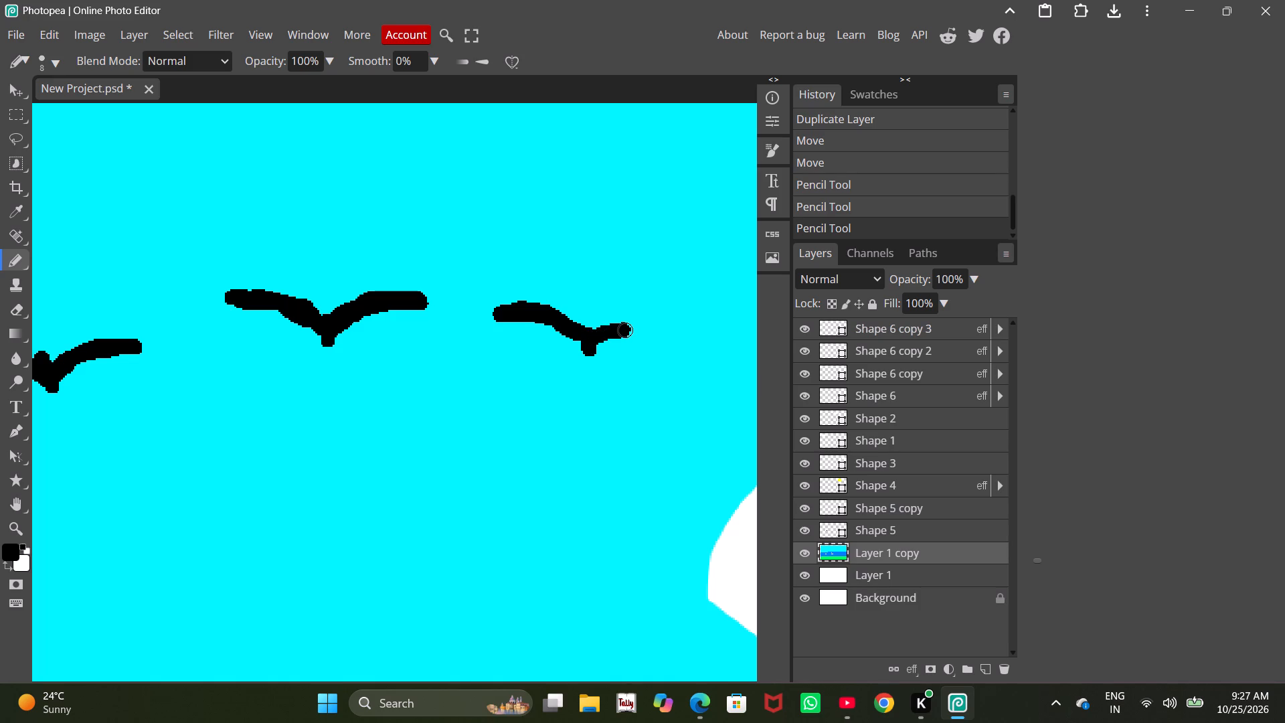
{"action": "left_click_drag", "start_coordinate": [625, 330], "coordinate": [651, 318]}
{"action": "left_click_drag", "start_coordinate": [651, 318], "coordinate": [619, 327]}
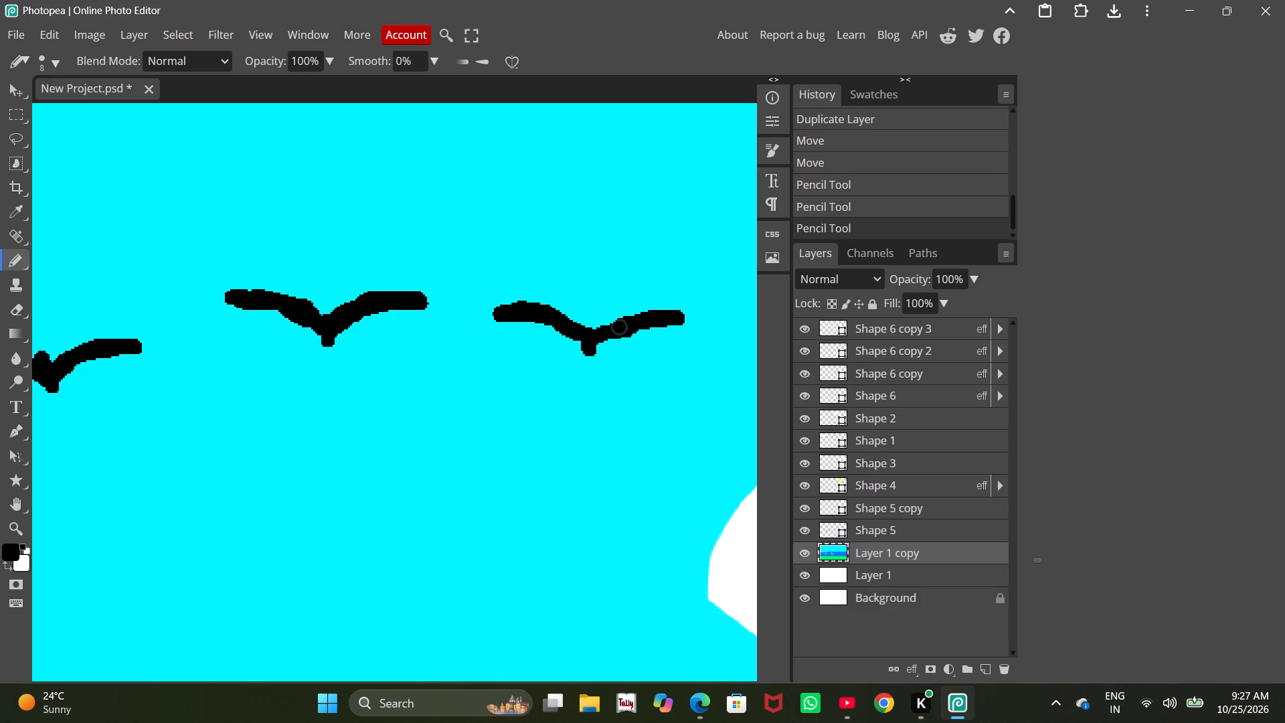
{"action": "left_click_drag", "start_coordinate": [619, 327], "coordinate": [651, 329]}
{"action": "left_click_drag", "start_coordinate": [651, 329], "coordinate": [595, 337]}
{"action": "left_click_drag", "start_coordinate": [595, 337], "coordinate": [685, 317]}
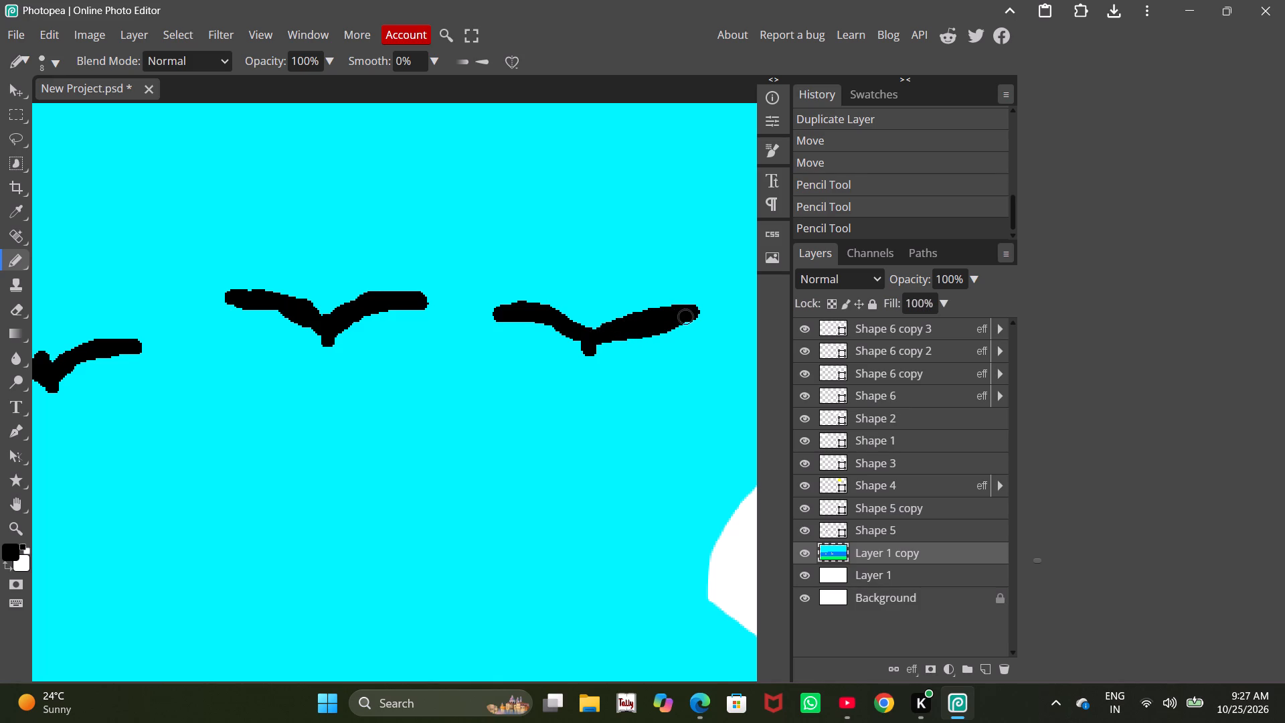
{"action": "left_click_drag", "start_coordinate": [685, 317], "coordinate": [684, 317]}
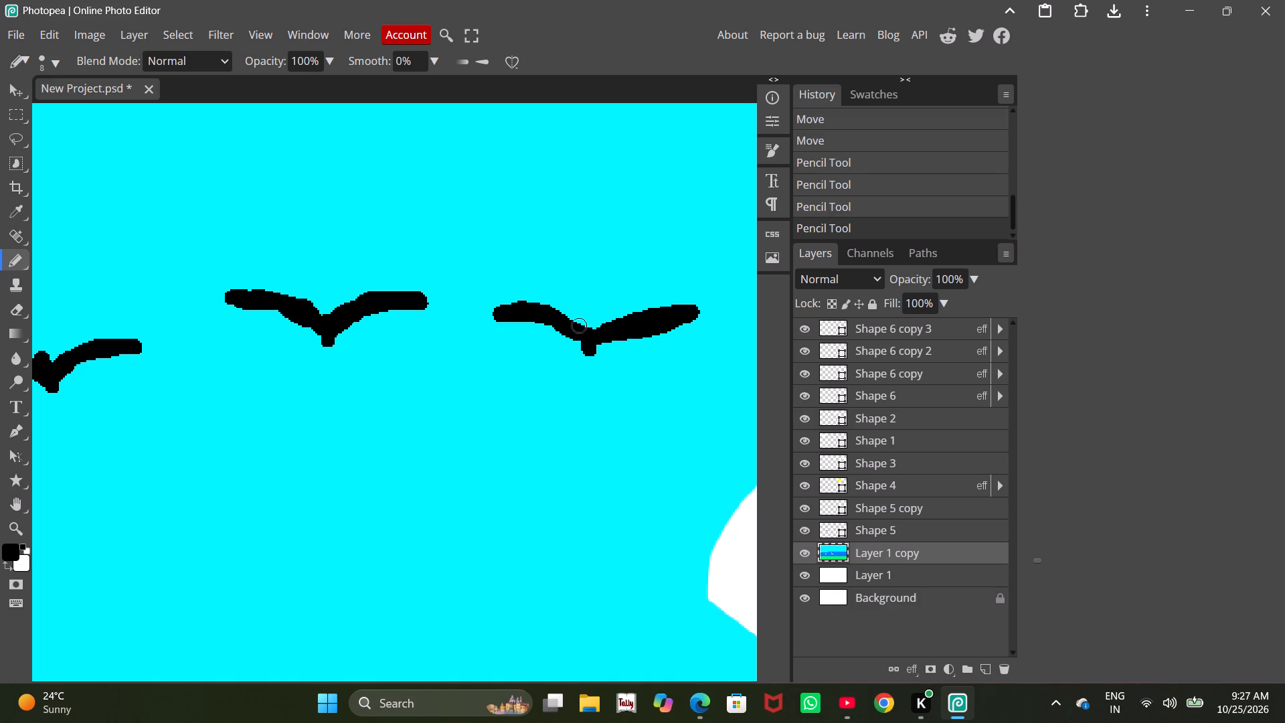
{"action": "left_click_drag", "start_coordinate": [588, 325], "coordinate": [588, 333]}
Add a short black pencil stroke to the third bird's head where its wings meet.
{"action": "left_click_drag", "start_coordinate": [588, 333], "coordinate": [588, 336]}
Move the painted scene layer, Layer 1 copy, slightly left and up to cover the white strips along the canvas's left and top edges.
{"action": "scroll", "coordinate": [519, 357], "scroll_direction": "down", "scroll_amount": 4, "text": "alt"}
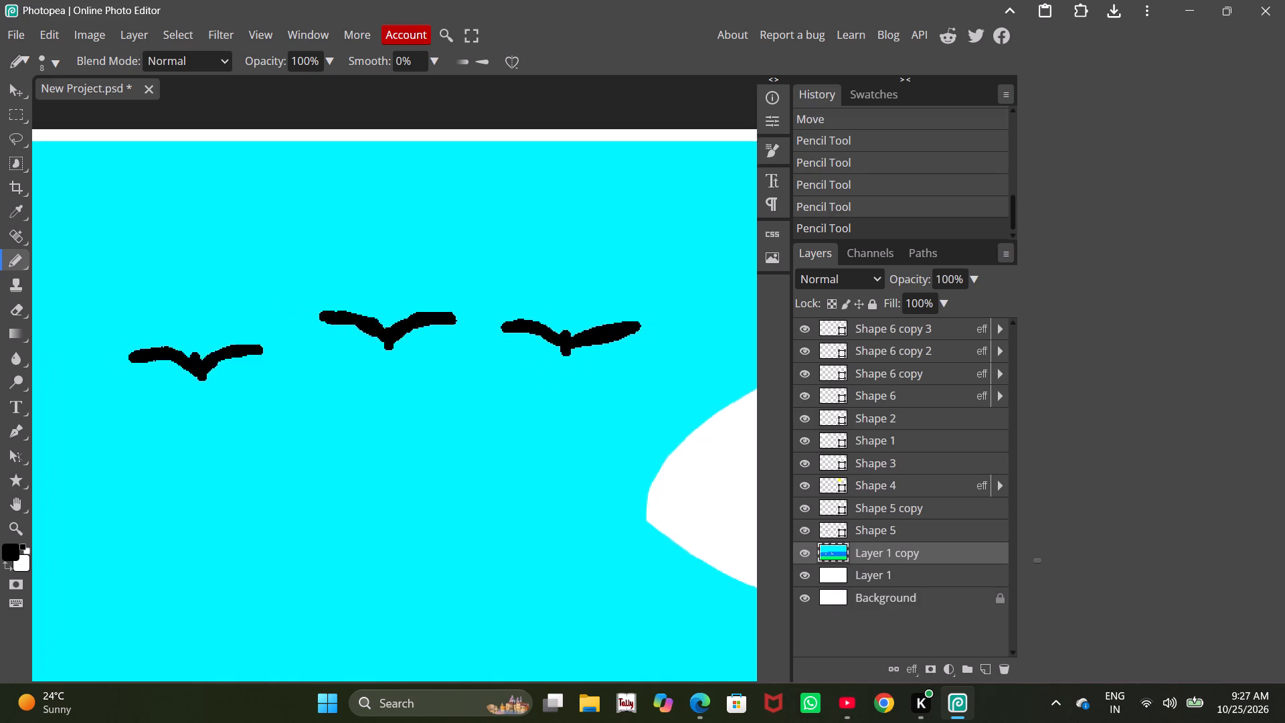
{"action": "scroll", "coordinate": [519, 357], "scroll_direction": "down", "scroll_amount": 19, "text": "alt"}
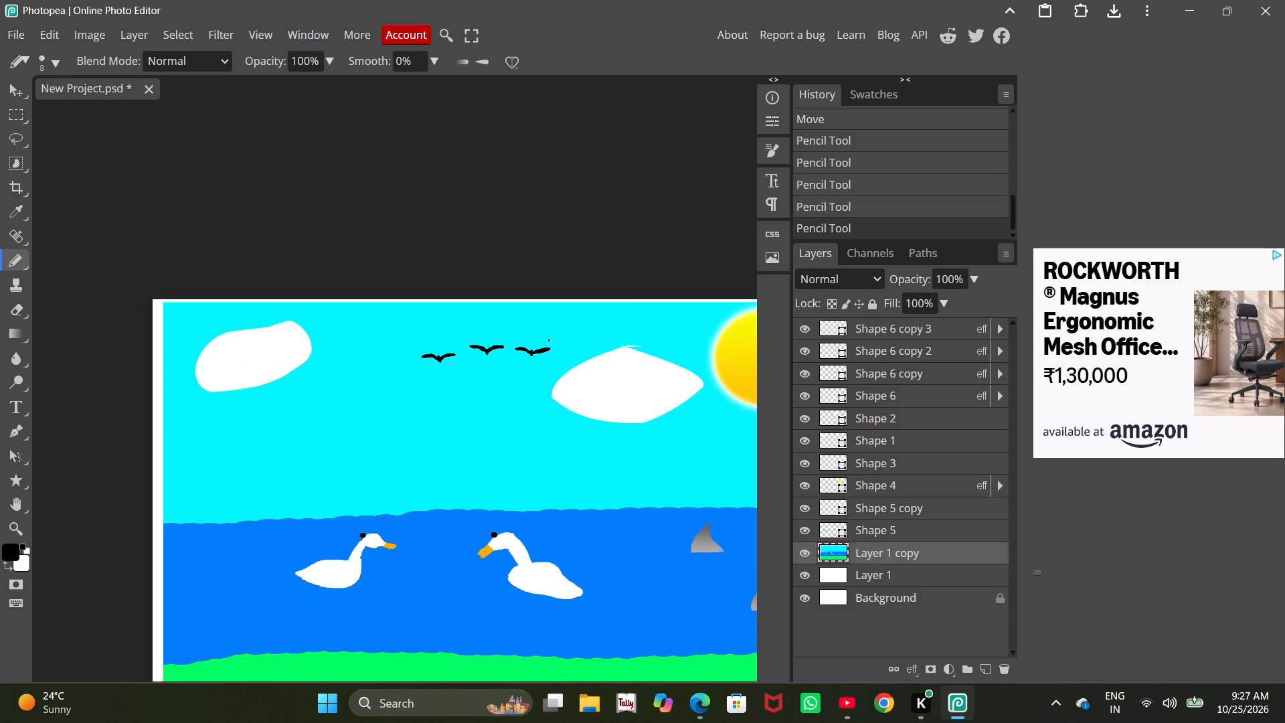
{"action": "scroll", "coordinate": [549, 340], "scroll_direction": "down", "scroll_amount": 2, "text": "ctrl"}
{"action": "scroll", "coordinate": [549, 340], "scroll_direction": "up", "scroll_amount": 2, "text": "ctrl"}
{"action": "scroll", "coordinate": [549, 340], "scroll_direction": "down", "scroll_amount": 2, "text": "ctrl"}
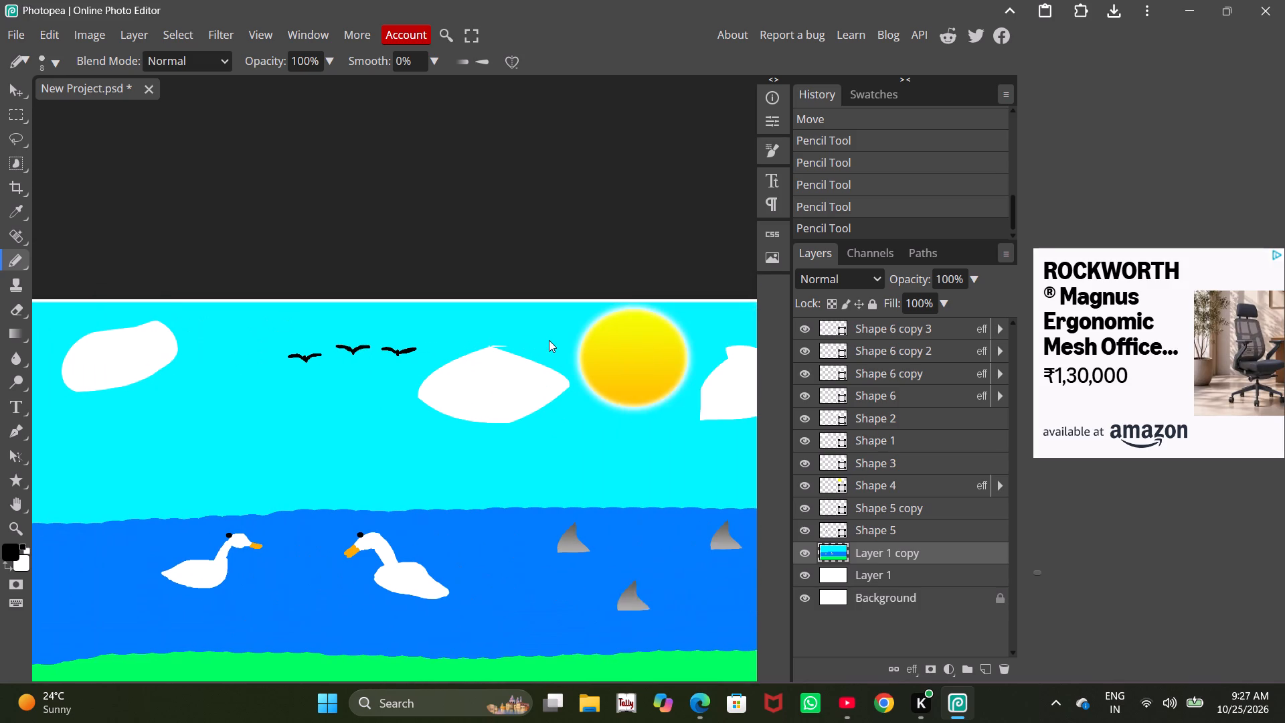
{"action": "scroll", "coordinate": [549, 340], "scroll_direction": "down", "scroll_amount": 3, "text": "ctrl"}
{"action": "scroll", "coordinate": [549, 340], "scroll_direction": "up", "scroll_amount": 5, "text": "ctrl"}
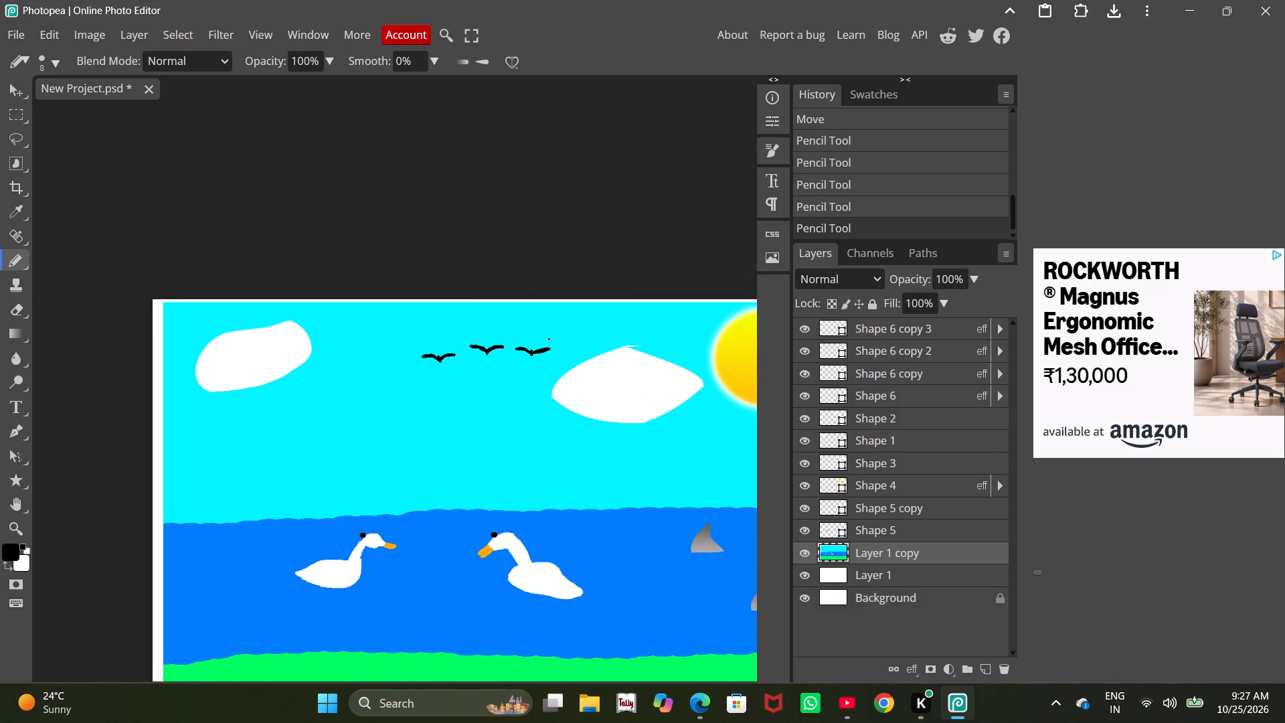
{"action": "scroll", "coordinate": [488, 273], "scroll_direction": "up", "scroll_amount": 1, "text": "alt"}
{"action": "scroll", "coordinate": [488, 273], "scroll_direction": "down", "scroll_amount": 2, "text": "alt"}
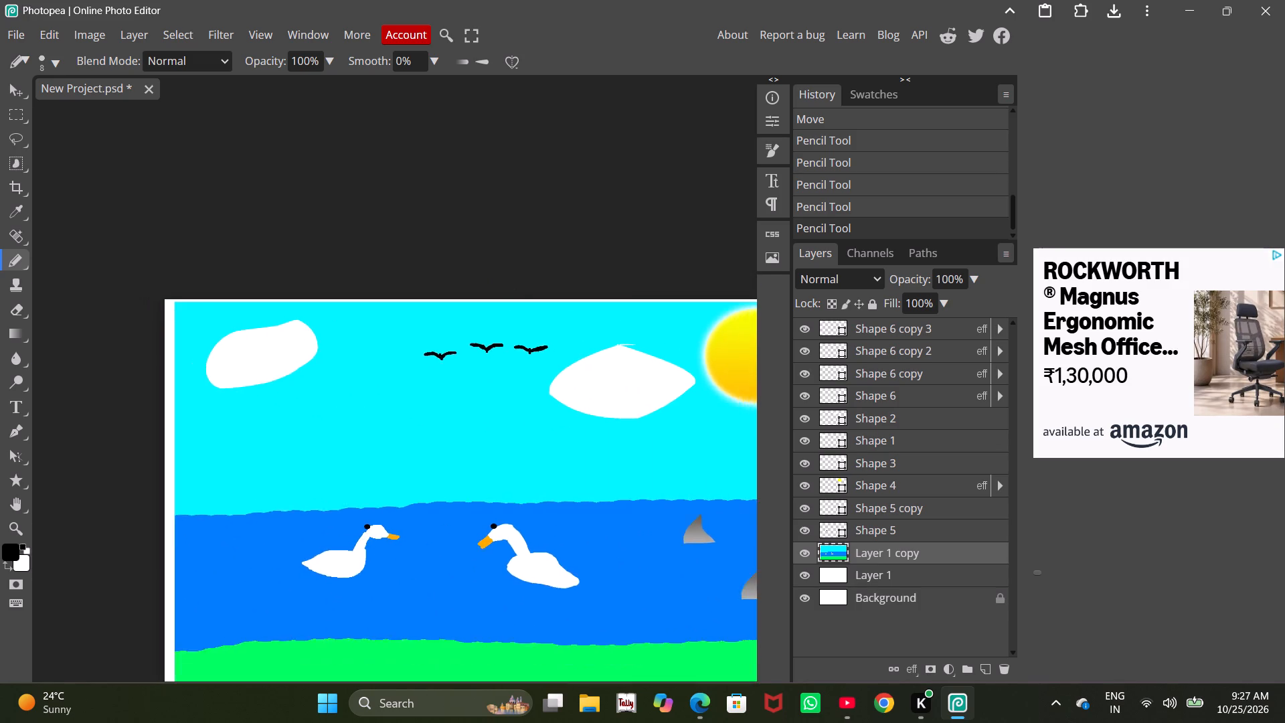
{"action": "scroll", "coordinate": [488, 273], "scroll_direction": "down", "scroll_amount": 3, "text": "alt"}
{"action": "scroll", "coordinate": [485, 265], "scroll_direction": "down", "scroll_amount": 2}
{"action": "scroll", "coordinate": [485, 265], "scroll_direction": "up", "scroll_amount": 2, "text": "ctrl"}
{"action": "scroll", "coordinate": [485, 265], "scroll_direction": "down", "scroll_amount": 4, "text": "ctrl"}
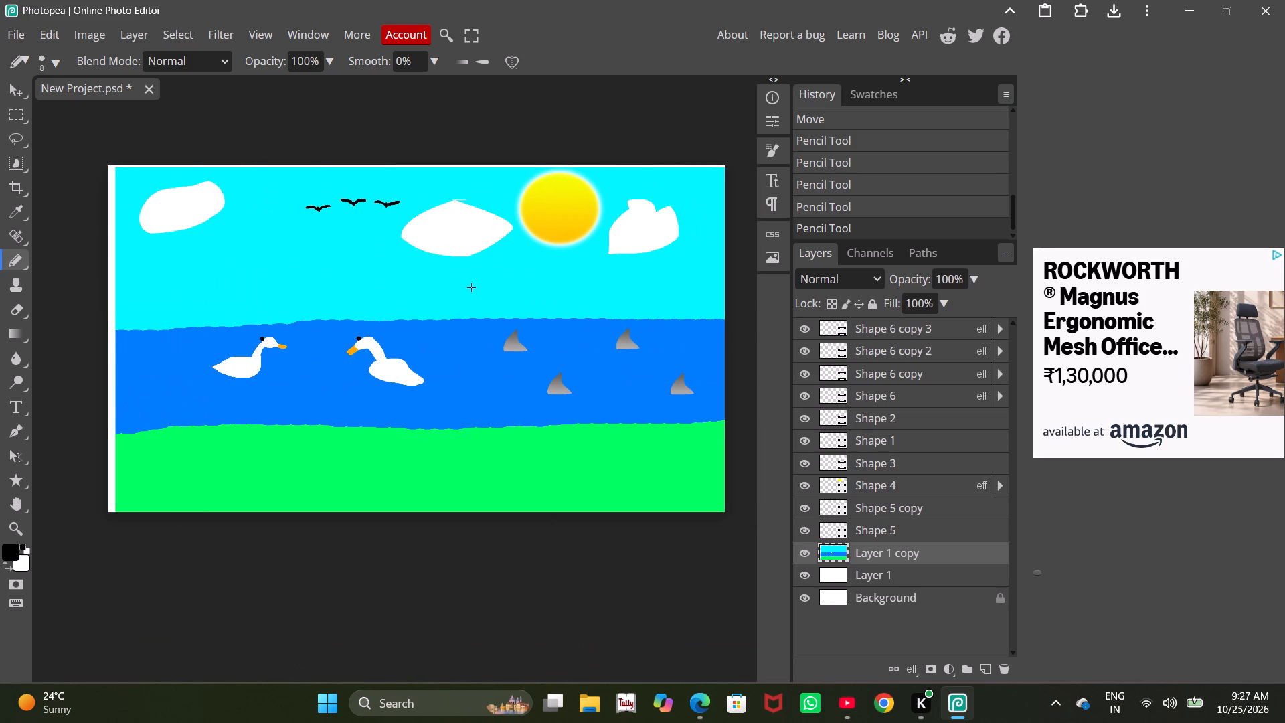
{"action": "left_click", "coordinate": [7, 80]}
{"action": "left_click_drag", "start_coordinate": [339, 282], "coordinate": [329, 279]}
{"action": "left_click", "coordinate": [507, 576]}
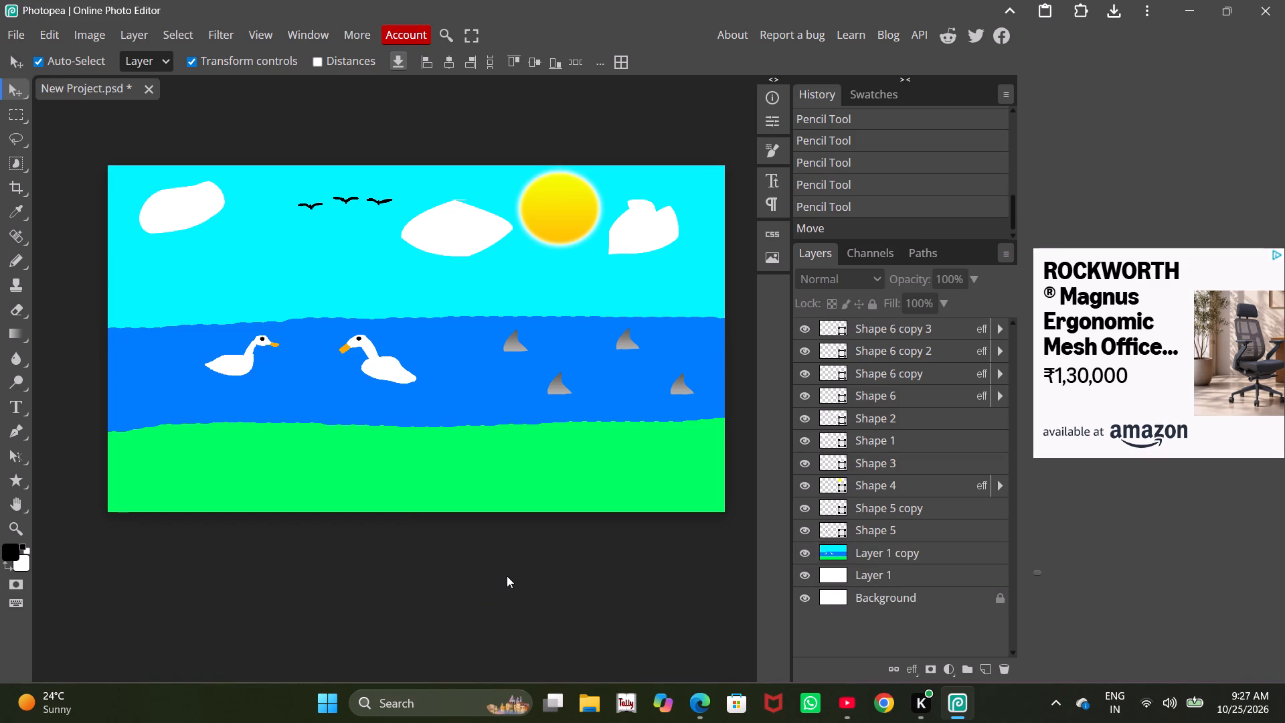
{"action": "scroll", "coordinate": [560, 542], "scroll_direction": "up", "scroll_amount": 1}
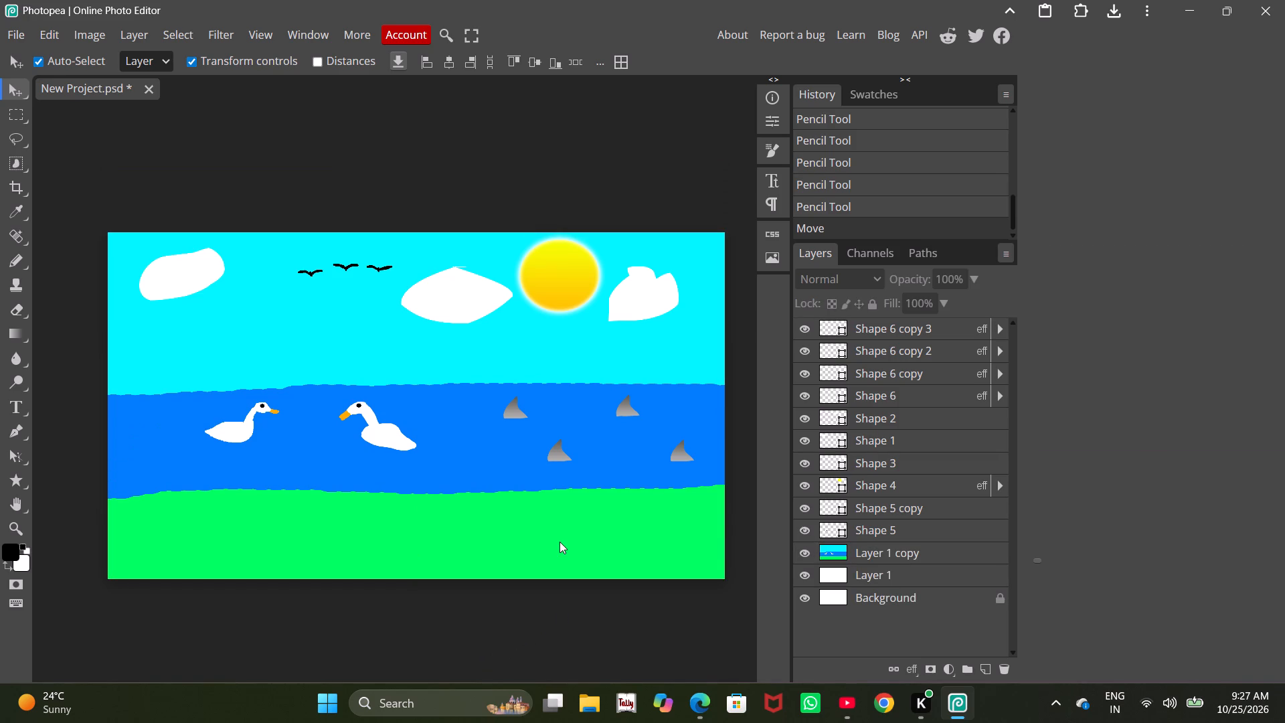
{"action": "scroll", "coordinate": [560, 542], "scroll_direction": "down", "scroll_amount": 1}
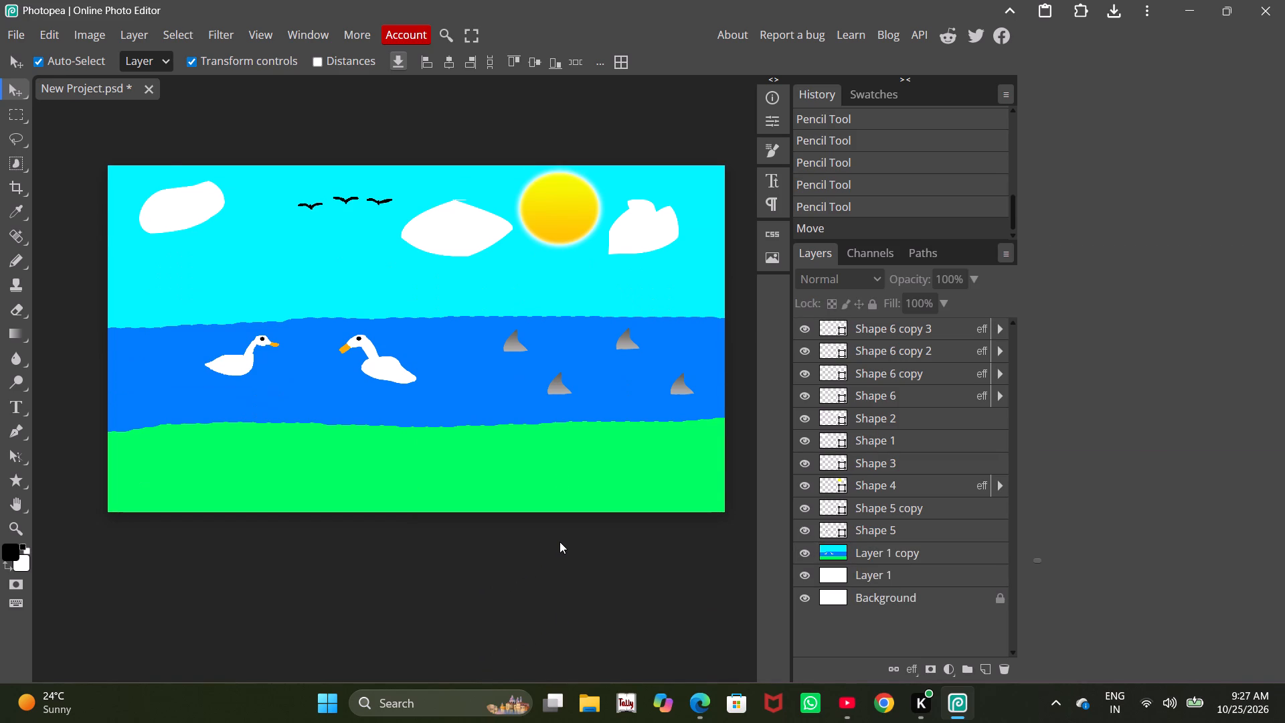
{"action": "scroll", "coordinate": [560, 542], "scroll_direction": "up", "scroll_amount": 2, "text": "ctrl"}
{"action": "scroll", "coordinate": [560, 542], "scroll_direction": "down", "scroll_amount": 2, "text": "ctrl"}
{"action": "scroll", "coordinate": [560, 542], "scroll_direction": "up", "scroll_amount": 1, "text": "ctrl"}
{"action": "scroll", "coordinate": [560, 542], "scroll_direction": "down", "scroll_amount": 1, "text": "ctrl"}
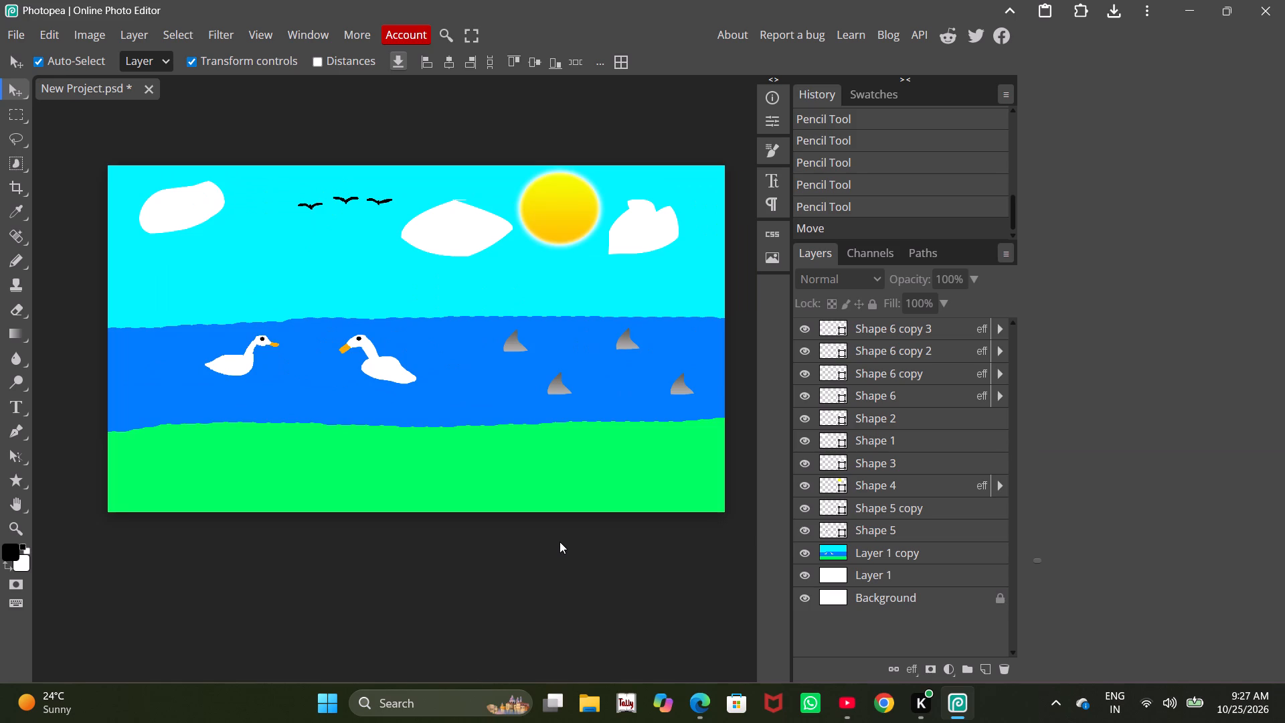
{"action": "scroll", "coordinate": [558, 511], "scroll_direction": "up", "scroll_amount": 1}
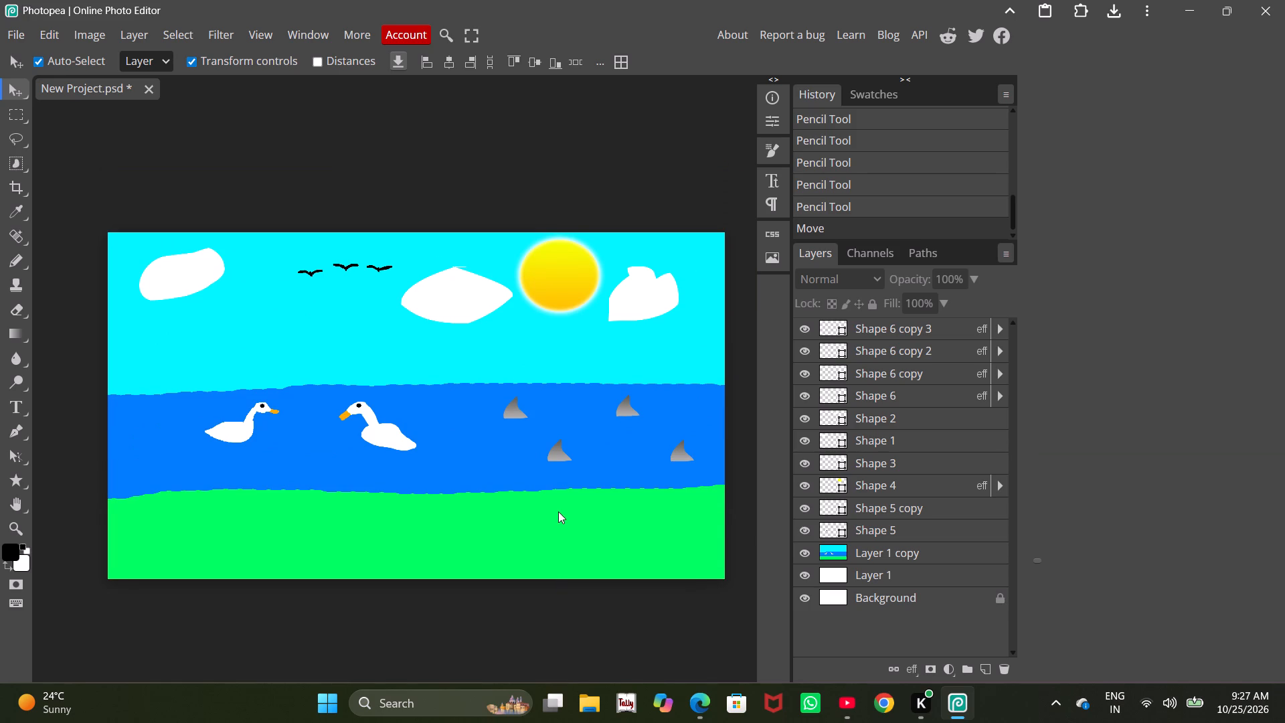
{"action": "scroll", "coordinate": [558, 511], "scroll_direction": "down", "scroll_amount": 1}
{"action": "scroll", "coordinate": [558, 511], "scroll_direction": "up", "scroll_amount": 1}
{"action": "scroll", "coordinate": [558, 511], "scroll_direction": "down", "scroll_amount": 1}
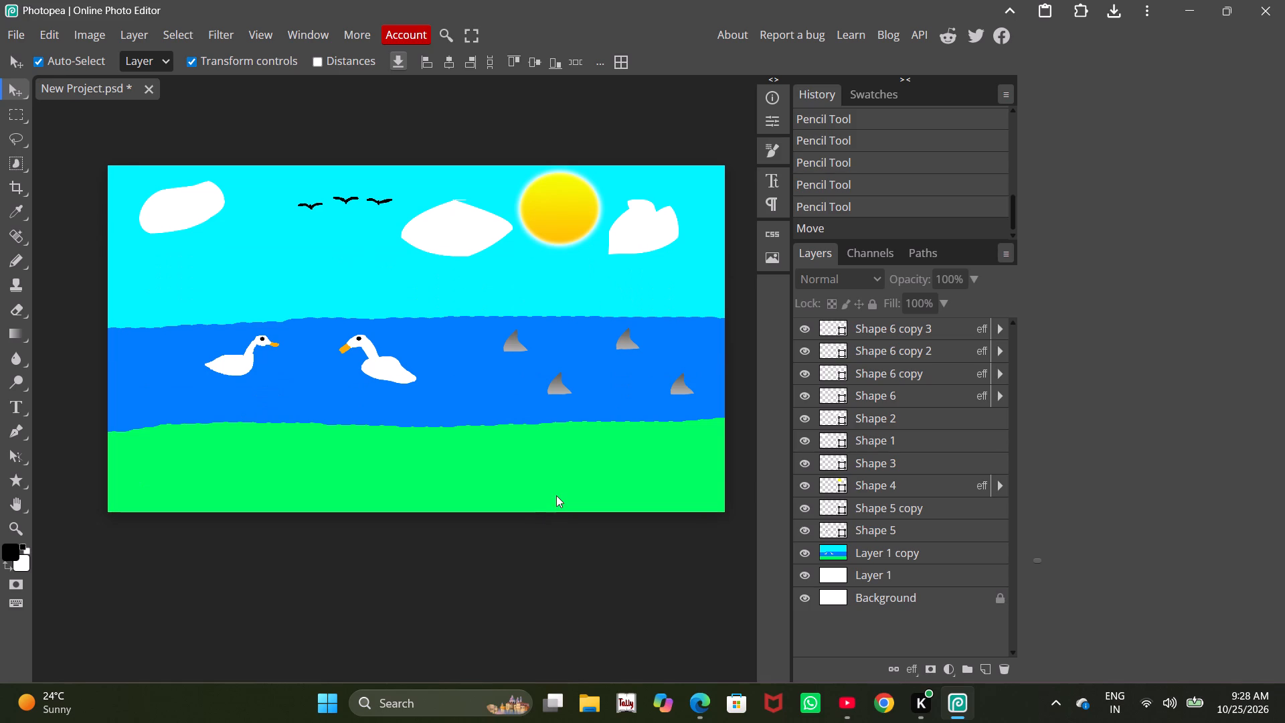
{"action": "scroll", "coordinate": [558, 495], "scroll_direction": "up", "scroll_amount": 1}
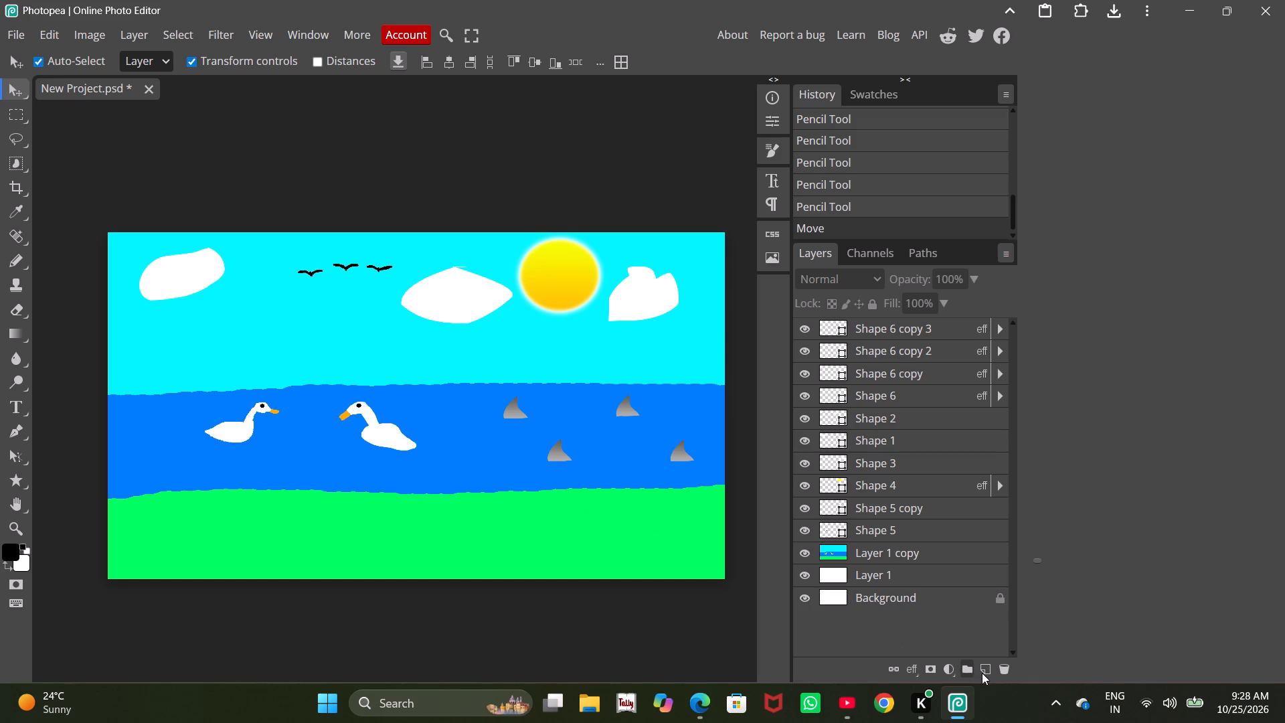
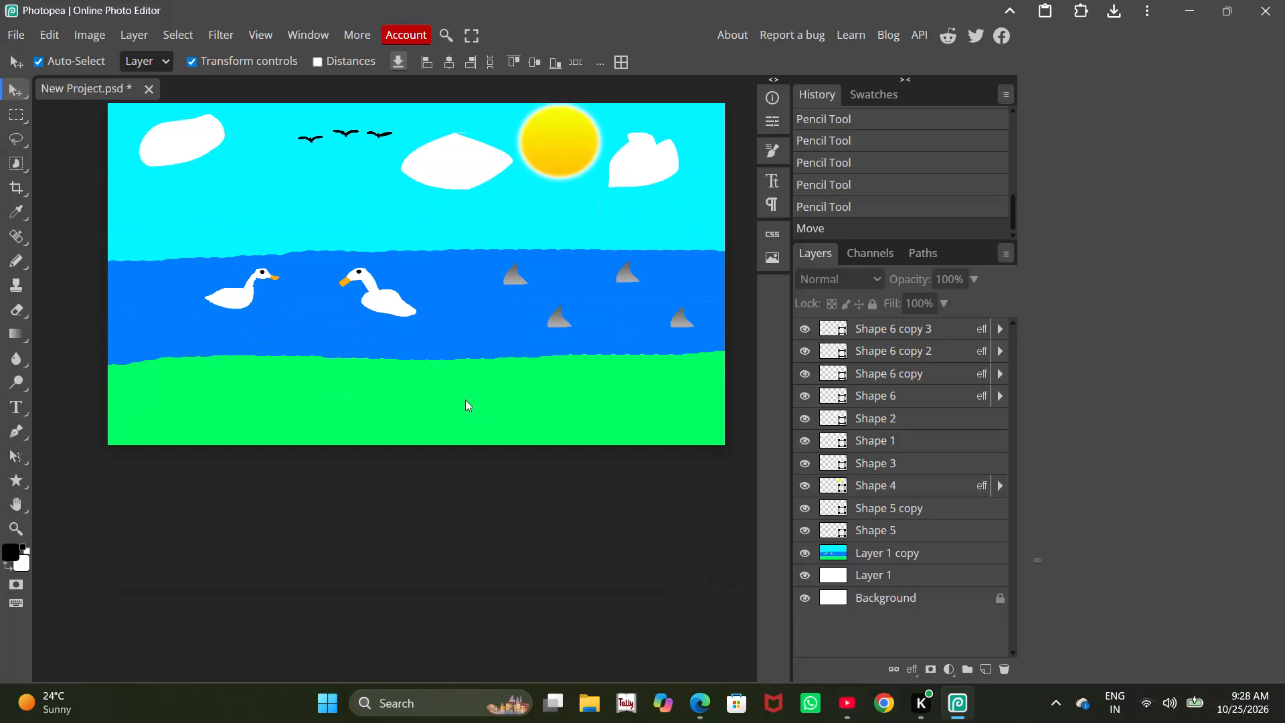
Examine the lake scene up close and as a whole, checking that the painted background covers the canvas edges.
{"action": "scroll", "coordinate": [465, 400], "scroll_direction": "up", "scroll_amount": 2}
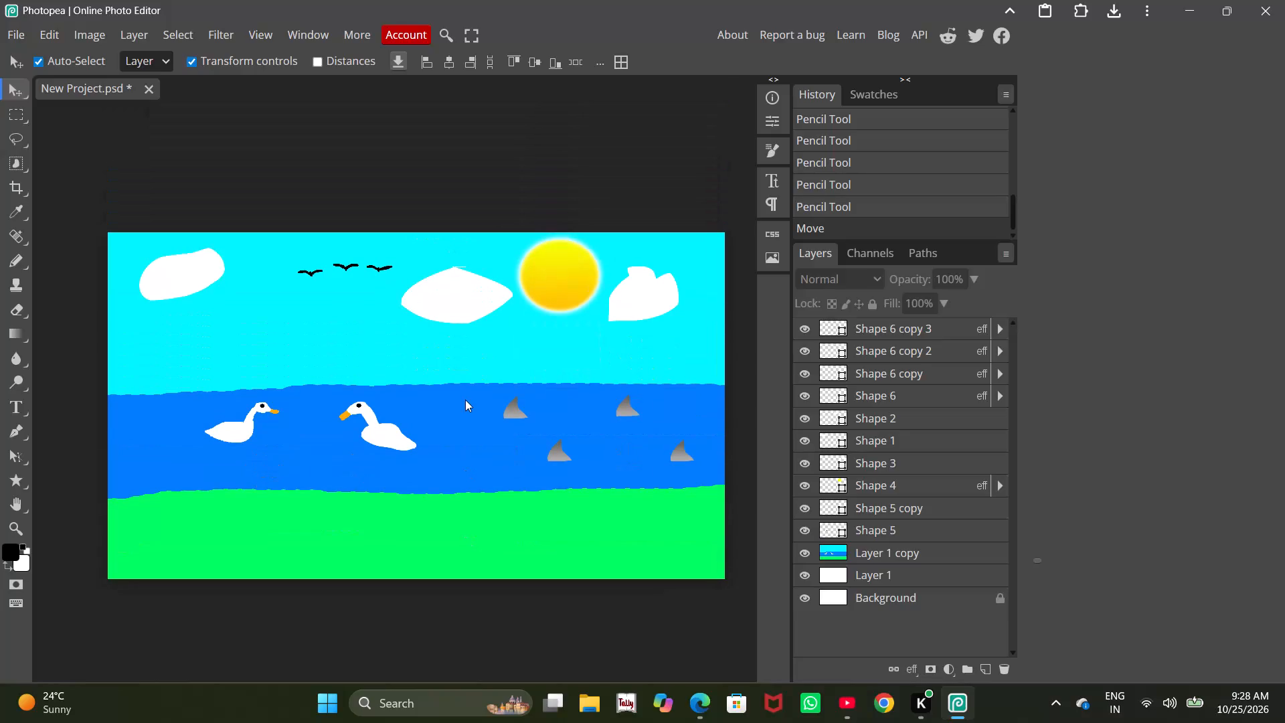
{"action": "scroll", "coordinate": [451, 374], "scroll_direction": "up", "scroll_amount": 3, "text": "alt"}
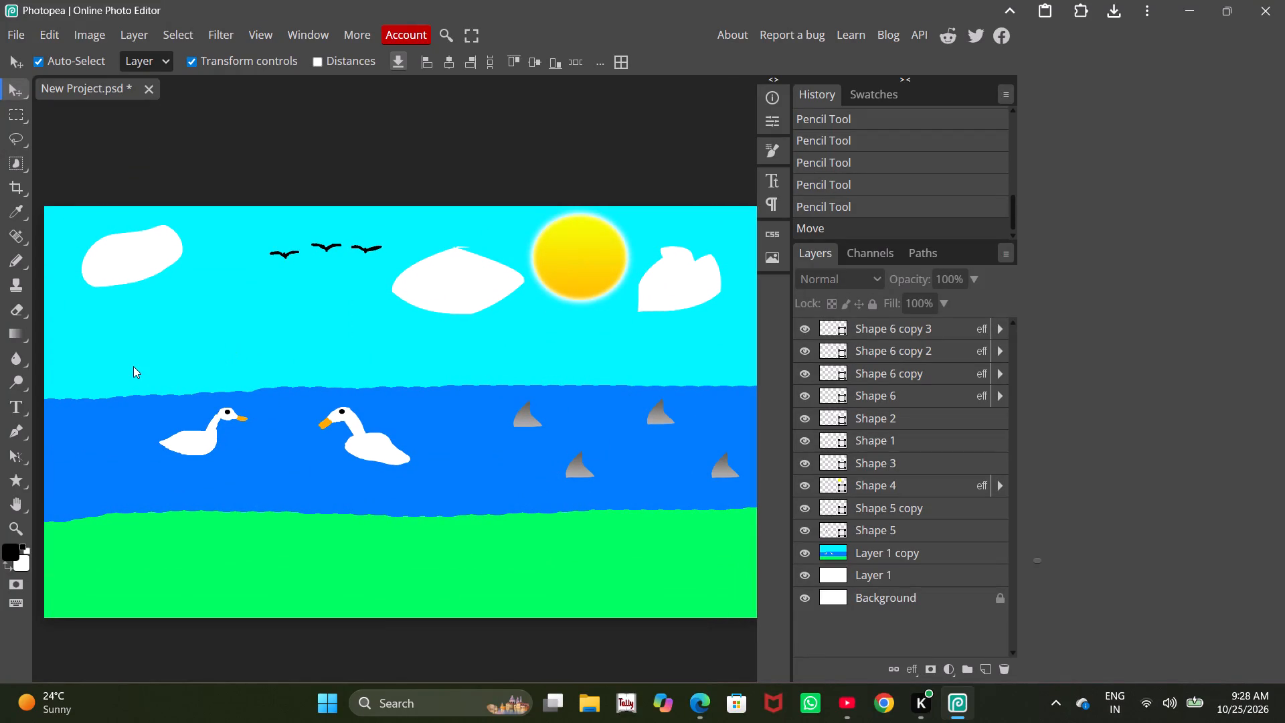
{"action": "scroll", "coordinate": [290, 363], "scroll_direction": "up", "scroll_amount": 2, "text": "alt"}
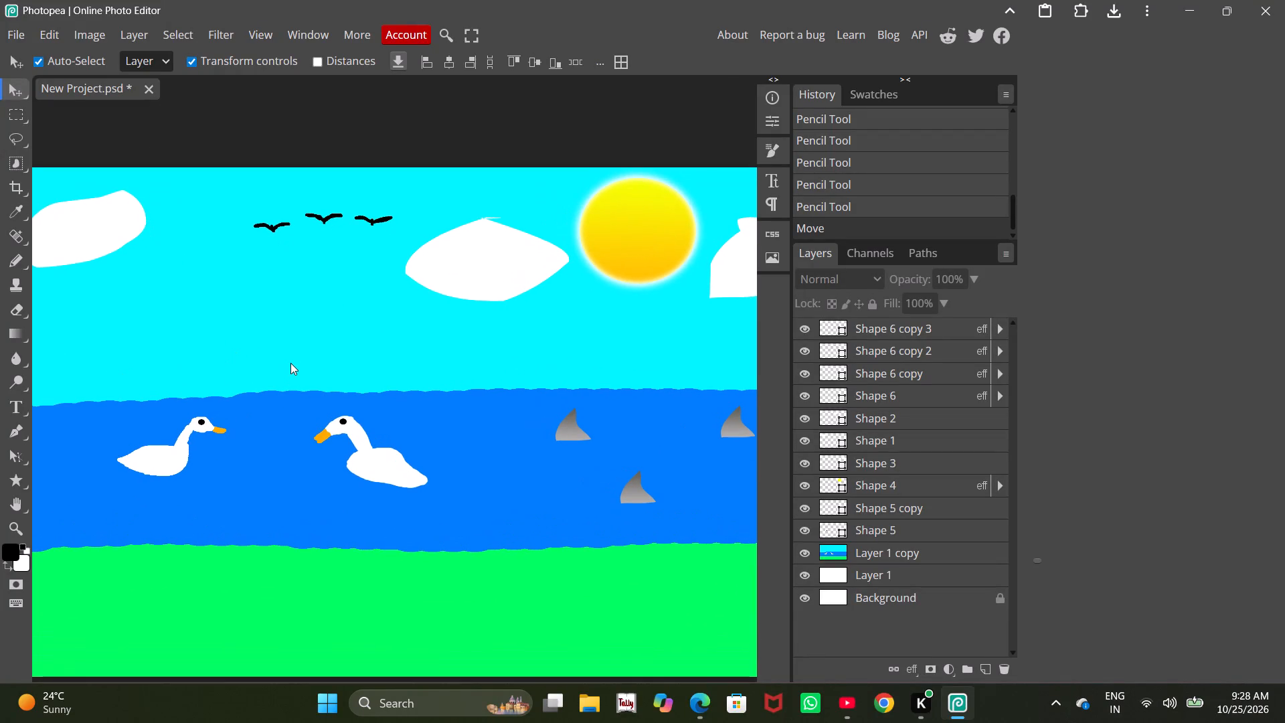
{"action": "scroll", "coordinate": [290, 363], "scroll_direction": "up", "scroll_amount": 1, "text": "alt"}
{"action": "scroll", "coordinate": [290, 363], "scroll_direction": "down", "scroll_amount": 5, "text": "alt"}
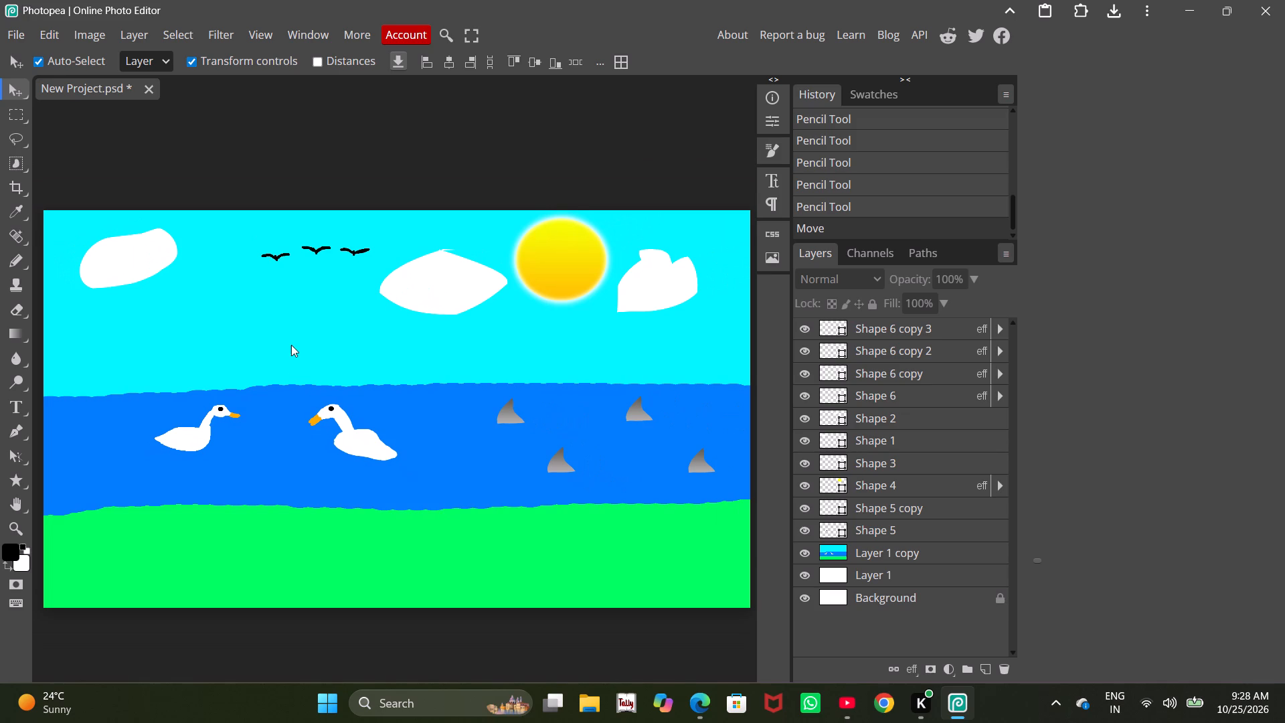
{"action": "scroll", "coordinate": [291, 345], "scroll_direction": "up", "scroll_amount": 2, "text": "alt"}
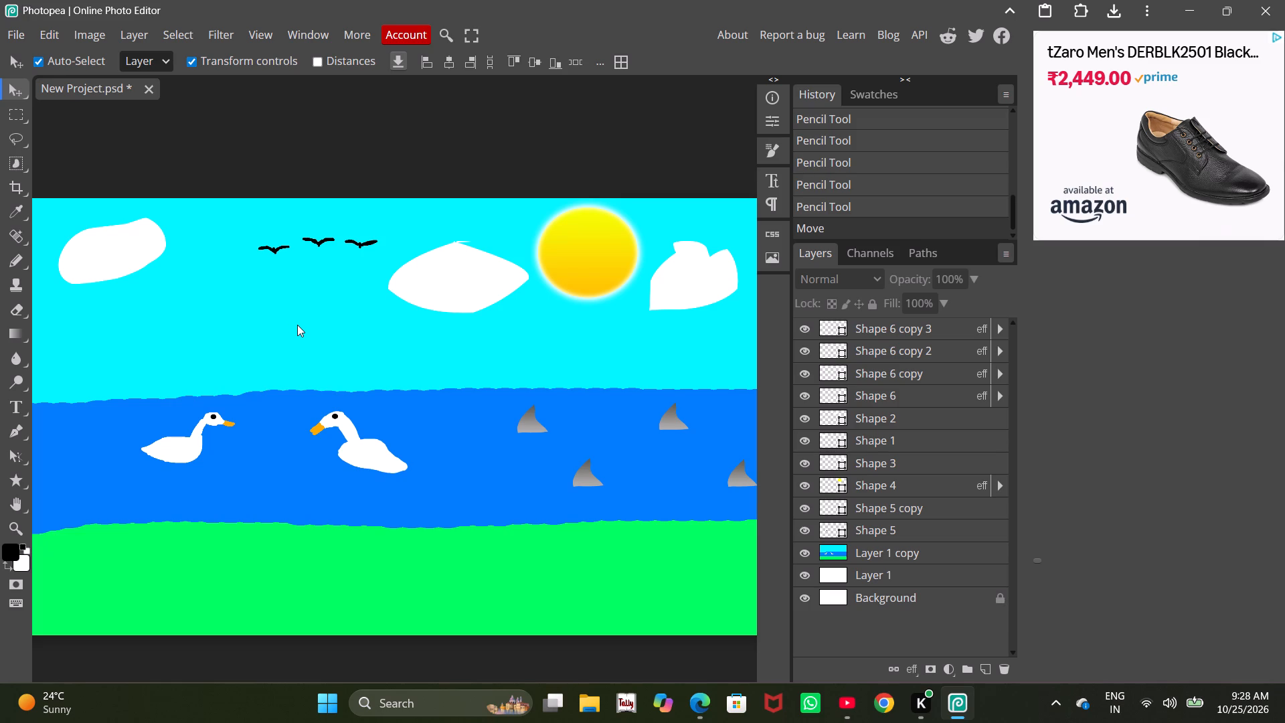
{"action": "scroll", "coordinate": [297, 325], "scroll_direction": "down", "scroll_amount": 4, "text": "alt"}
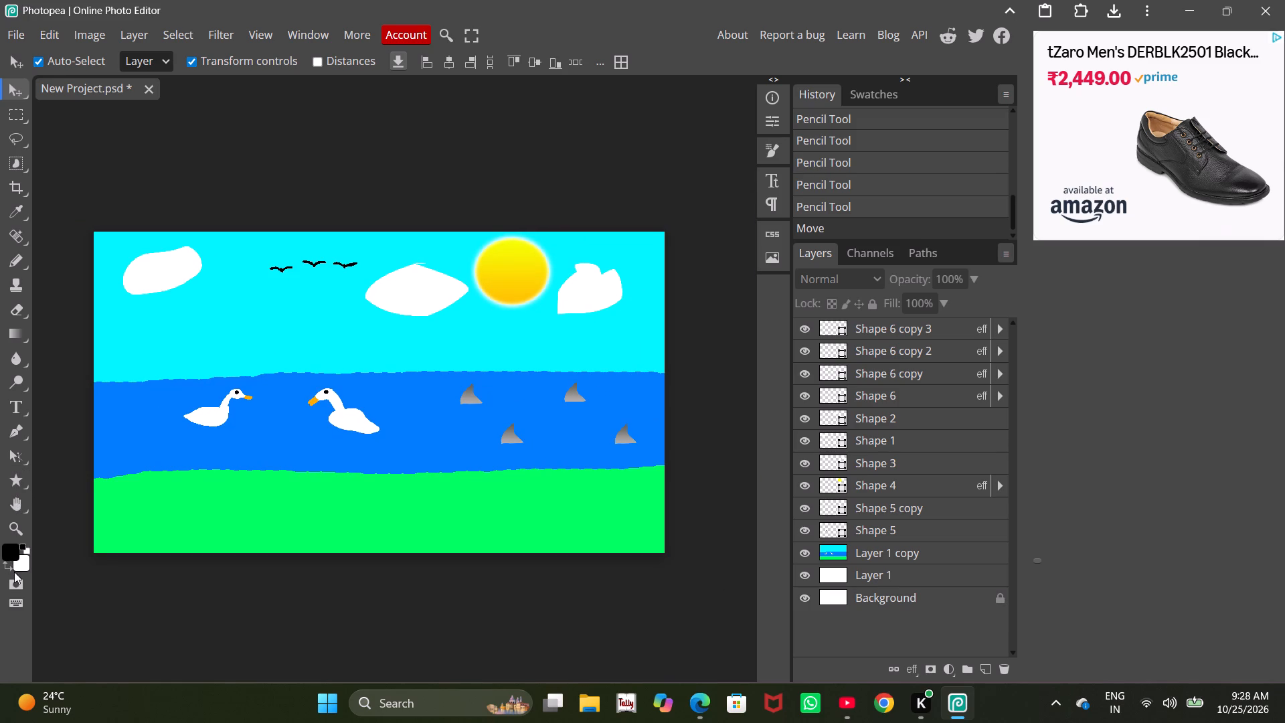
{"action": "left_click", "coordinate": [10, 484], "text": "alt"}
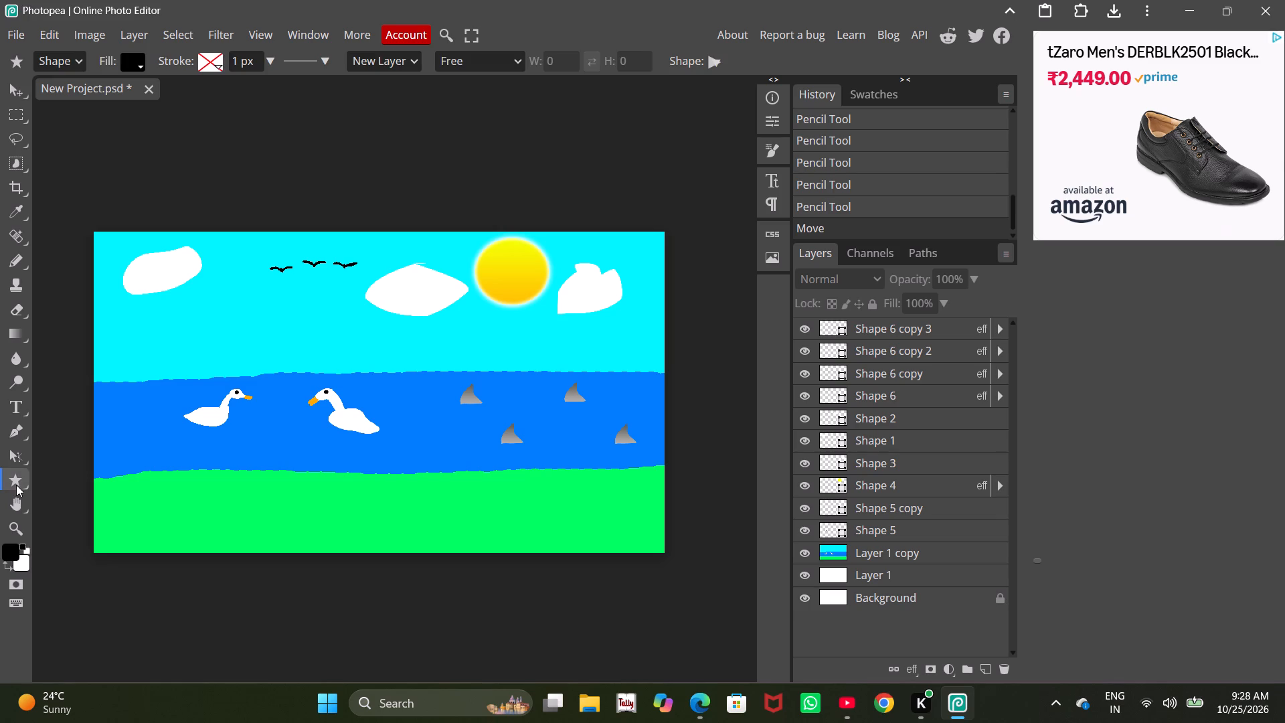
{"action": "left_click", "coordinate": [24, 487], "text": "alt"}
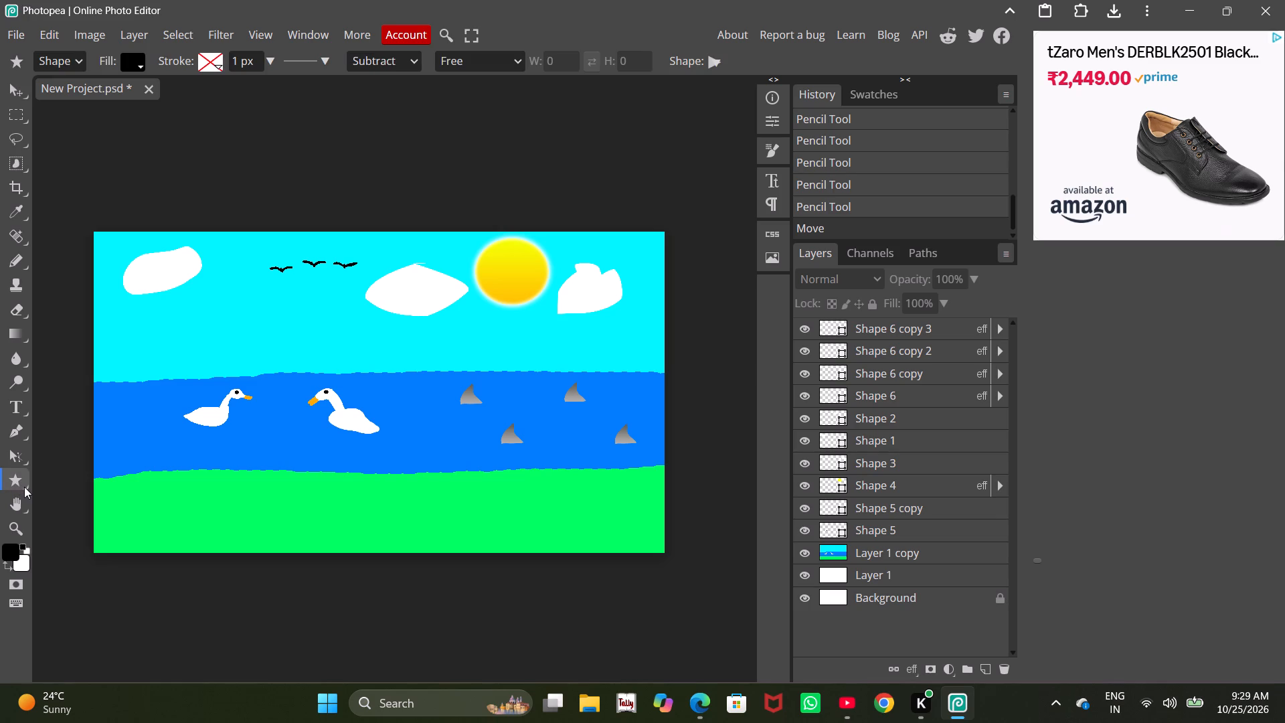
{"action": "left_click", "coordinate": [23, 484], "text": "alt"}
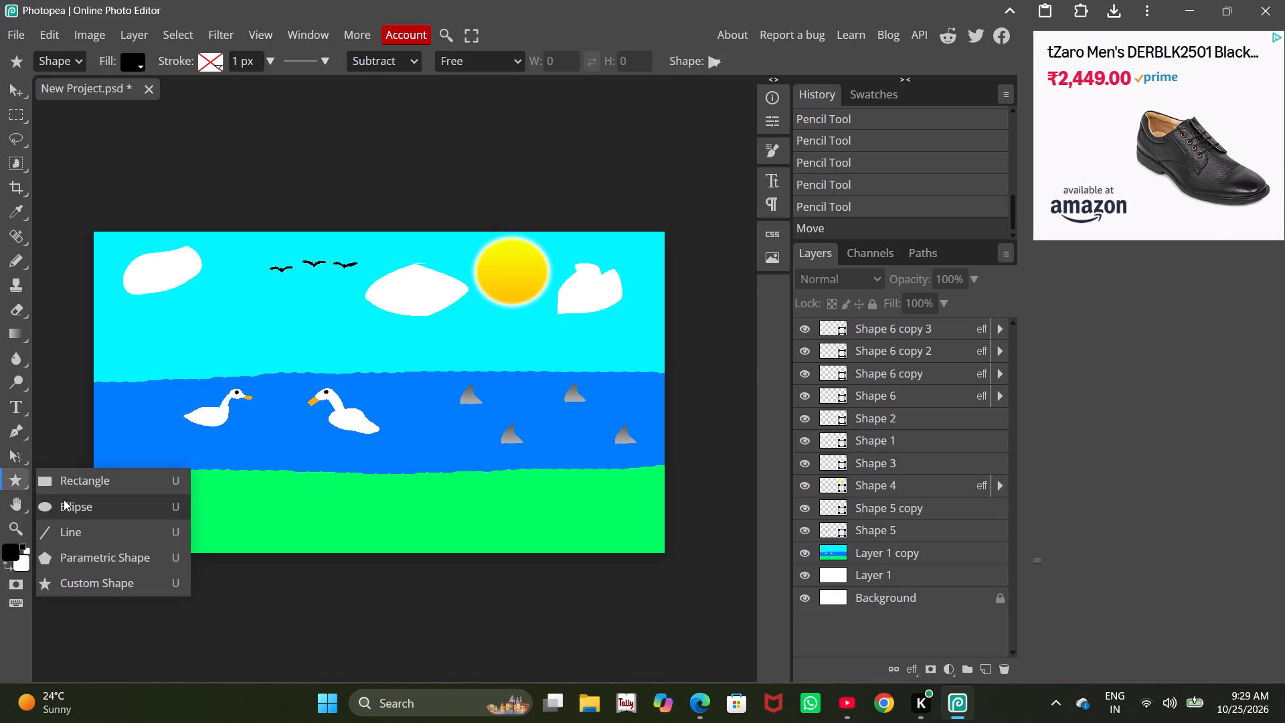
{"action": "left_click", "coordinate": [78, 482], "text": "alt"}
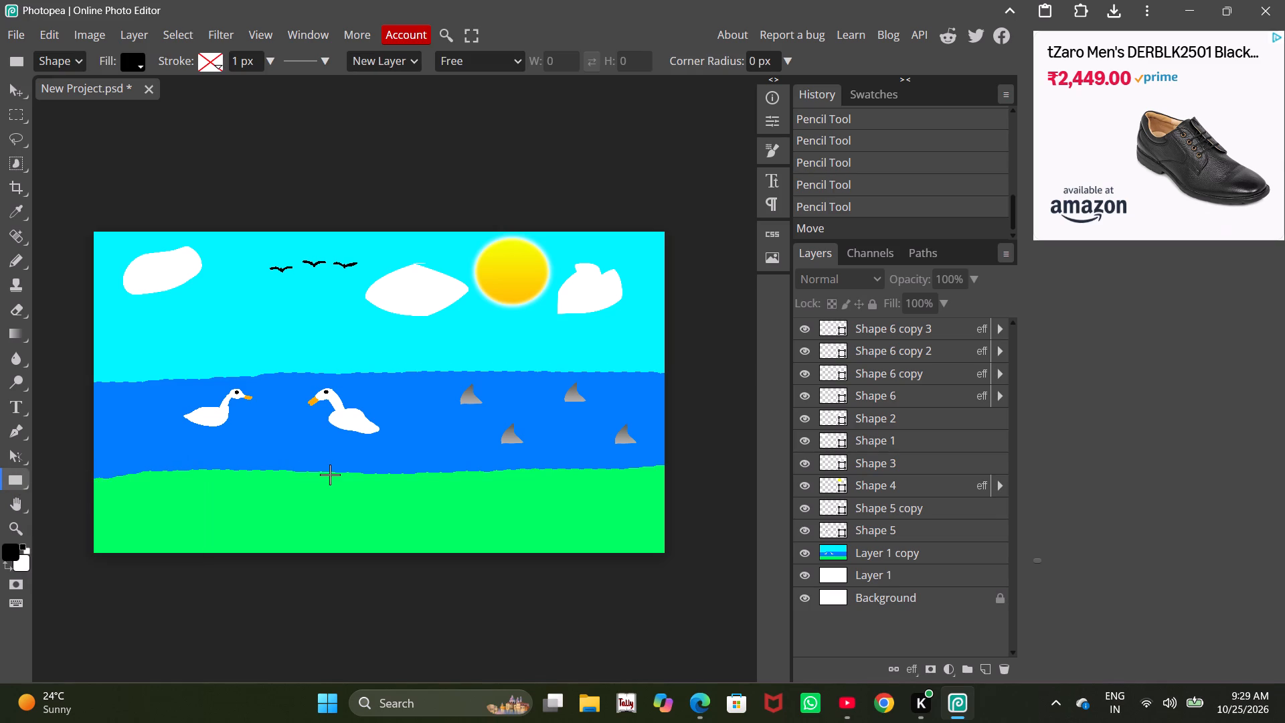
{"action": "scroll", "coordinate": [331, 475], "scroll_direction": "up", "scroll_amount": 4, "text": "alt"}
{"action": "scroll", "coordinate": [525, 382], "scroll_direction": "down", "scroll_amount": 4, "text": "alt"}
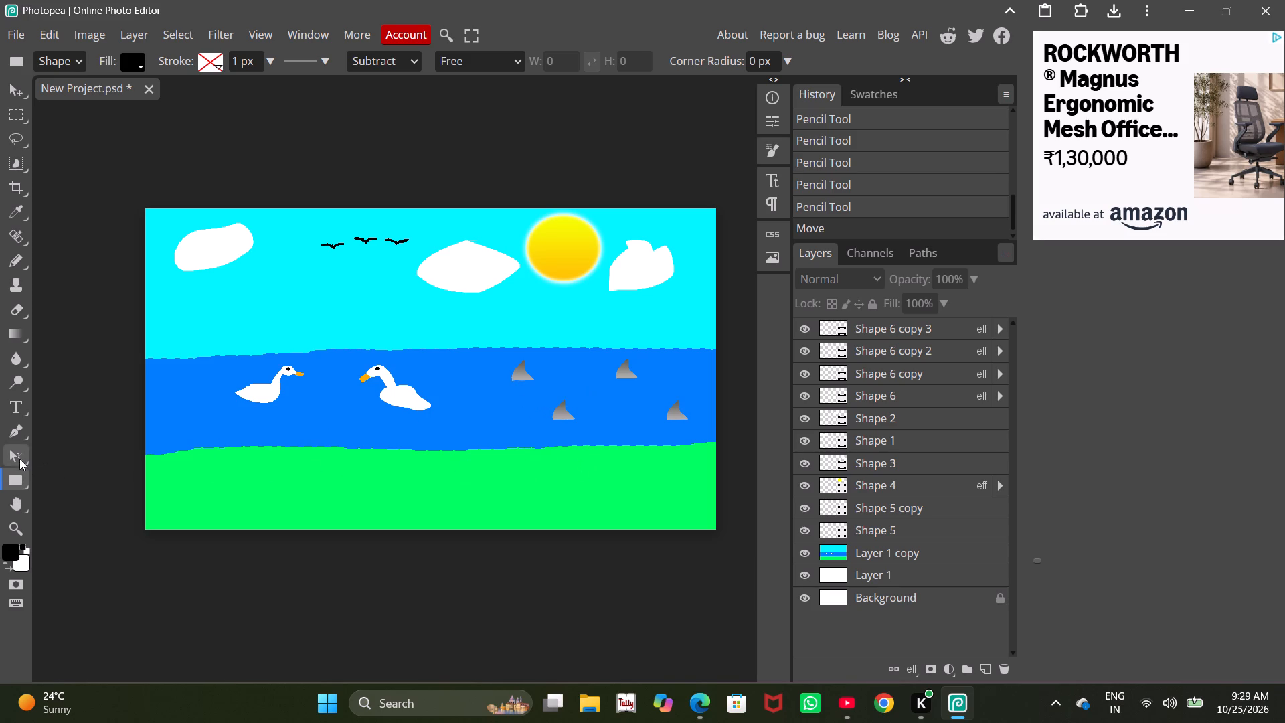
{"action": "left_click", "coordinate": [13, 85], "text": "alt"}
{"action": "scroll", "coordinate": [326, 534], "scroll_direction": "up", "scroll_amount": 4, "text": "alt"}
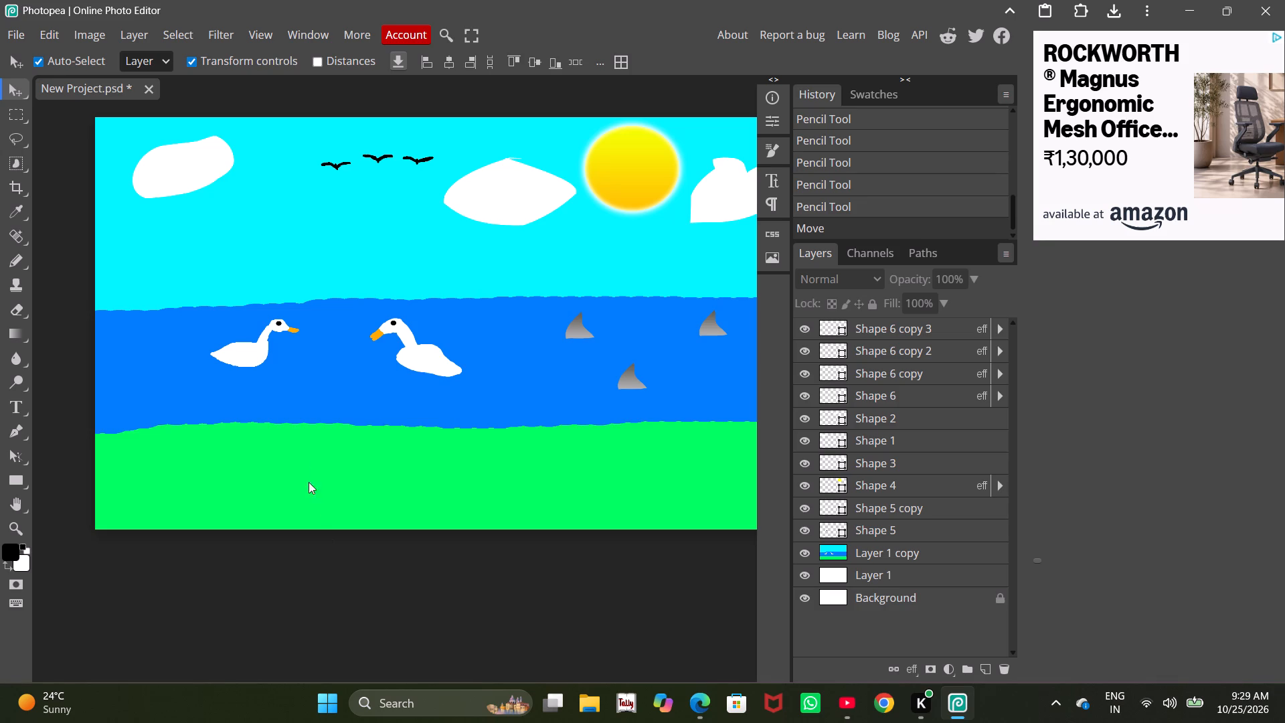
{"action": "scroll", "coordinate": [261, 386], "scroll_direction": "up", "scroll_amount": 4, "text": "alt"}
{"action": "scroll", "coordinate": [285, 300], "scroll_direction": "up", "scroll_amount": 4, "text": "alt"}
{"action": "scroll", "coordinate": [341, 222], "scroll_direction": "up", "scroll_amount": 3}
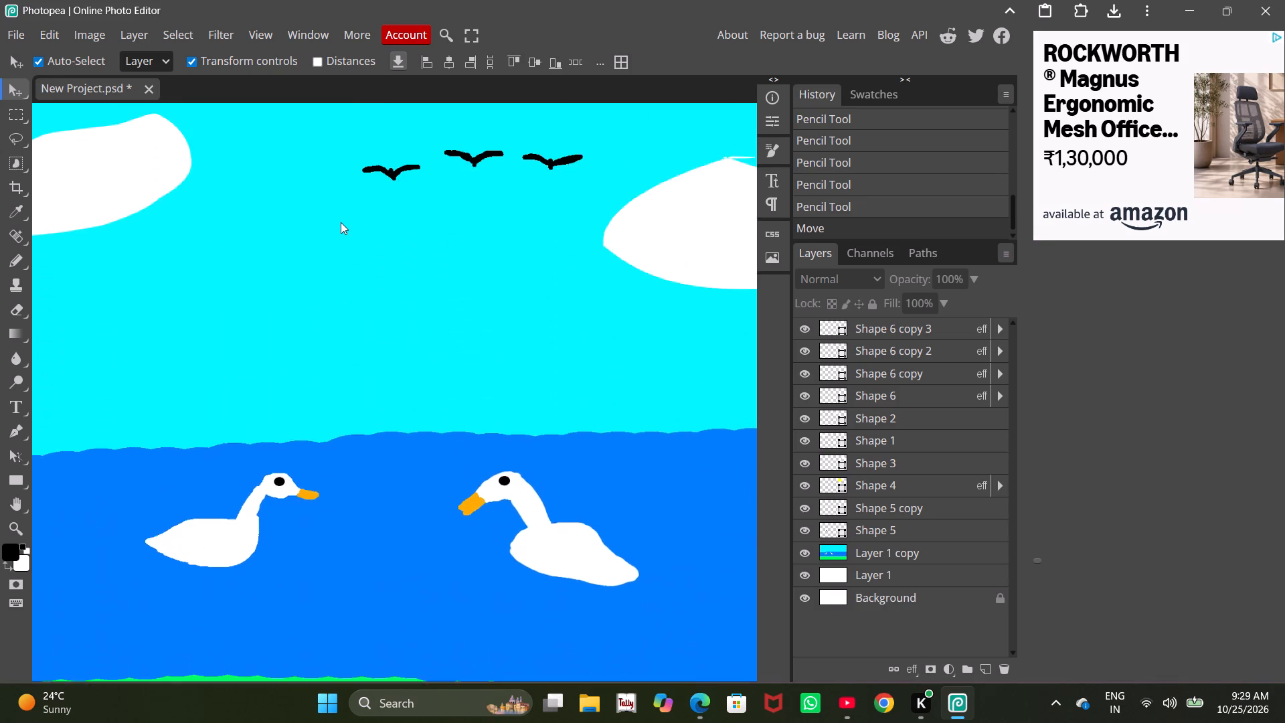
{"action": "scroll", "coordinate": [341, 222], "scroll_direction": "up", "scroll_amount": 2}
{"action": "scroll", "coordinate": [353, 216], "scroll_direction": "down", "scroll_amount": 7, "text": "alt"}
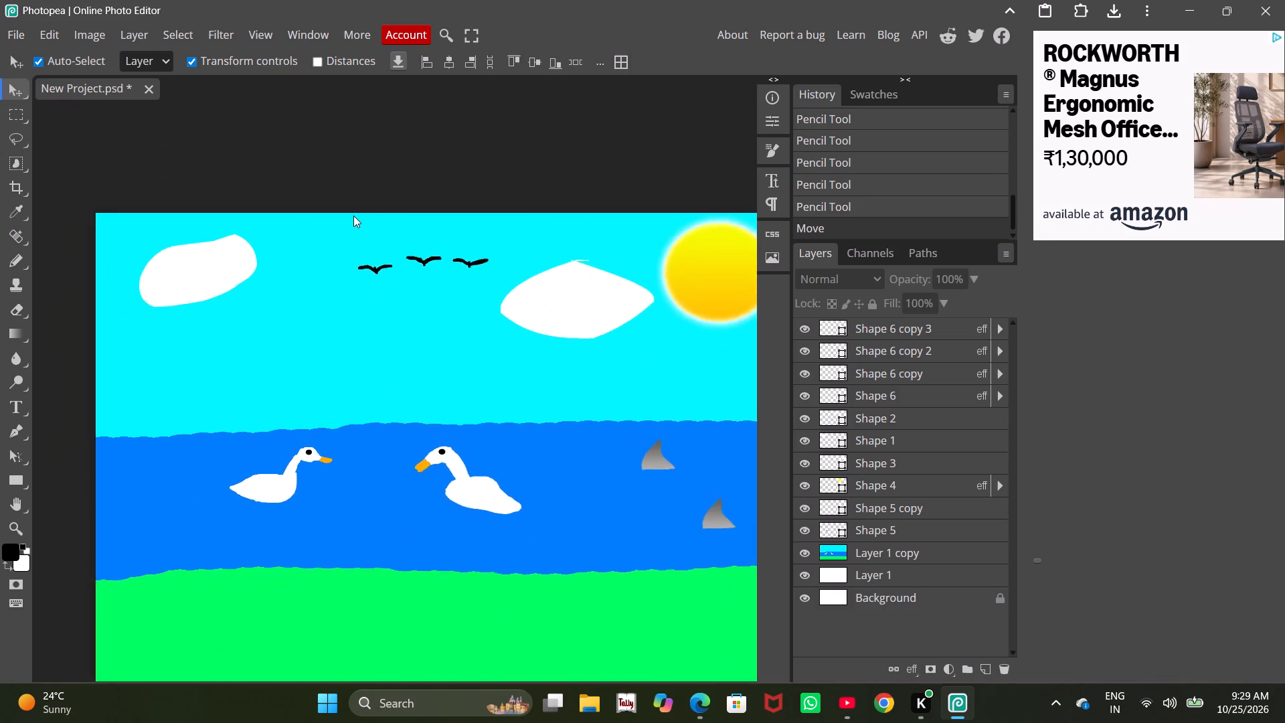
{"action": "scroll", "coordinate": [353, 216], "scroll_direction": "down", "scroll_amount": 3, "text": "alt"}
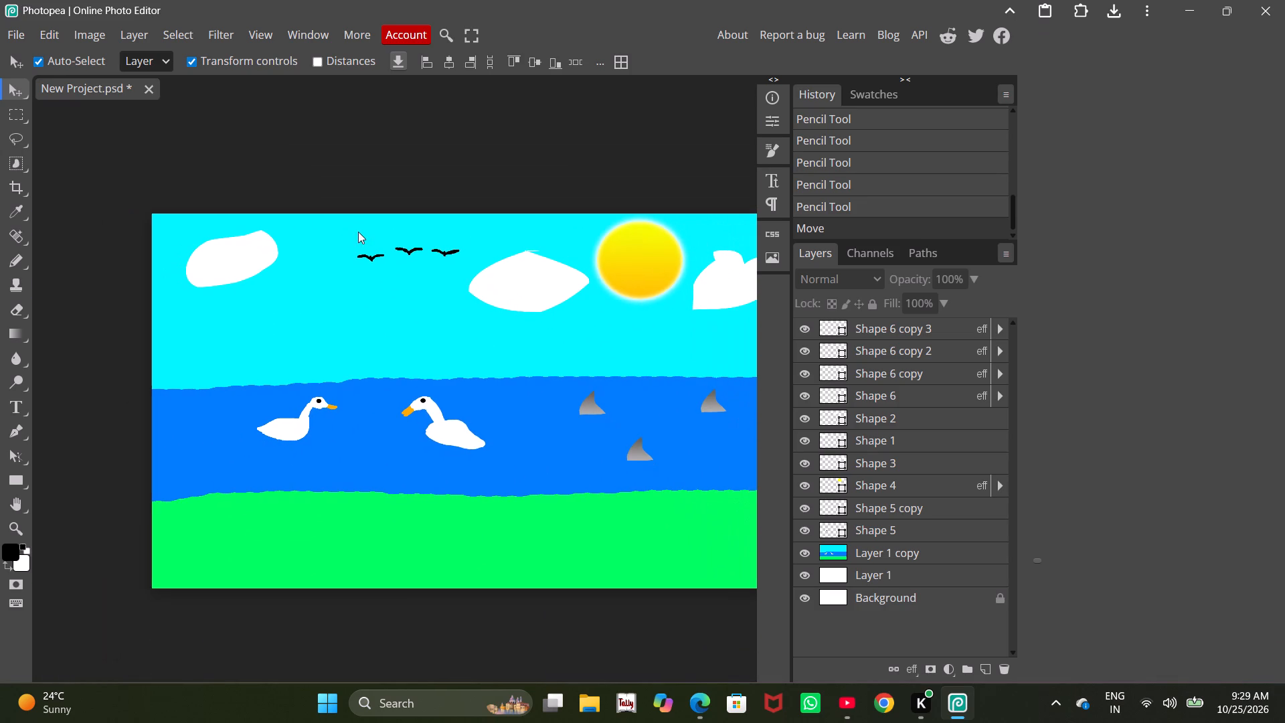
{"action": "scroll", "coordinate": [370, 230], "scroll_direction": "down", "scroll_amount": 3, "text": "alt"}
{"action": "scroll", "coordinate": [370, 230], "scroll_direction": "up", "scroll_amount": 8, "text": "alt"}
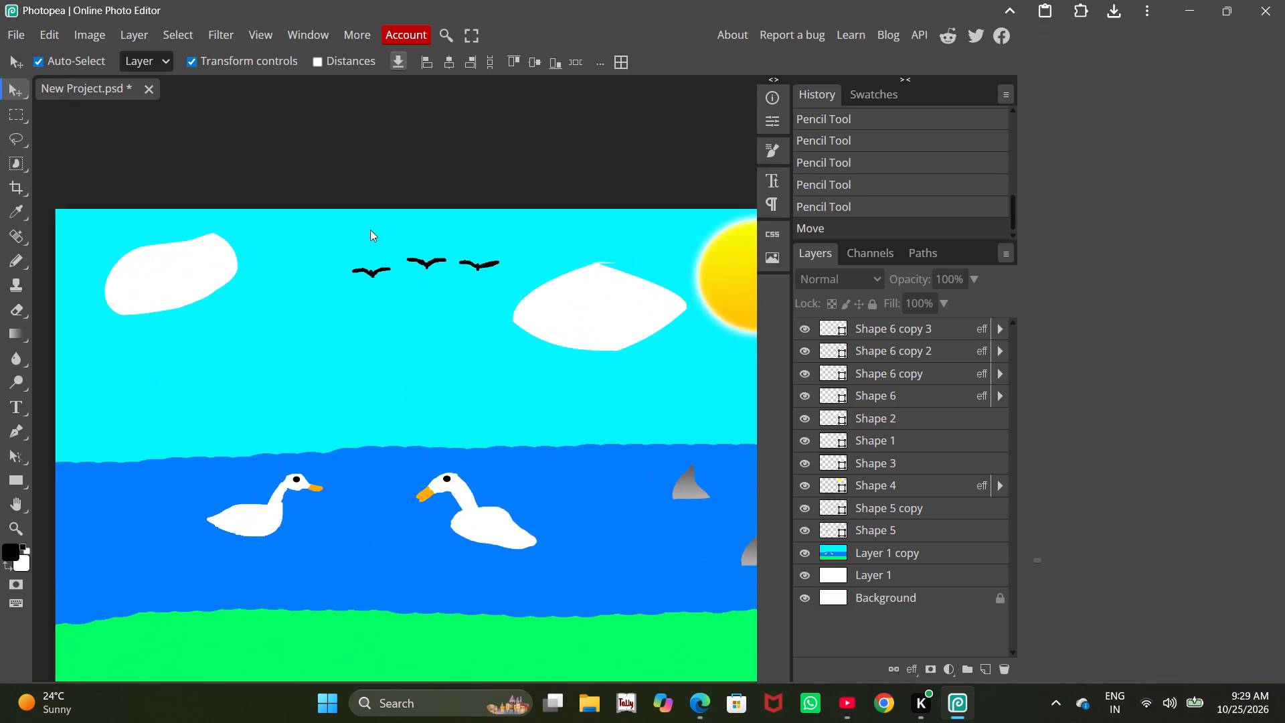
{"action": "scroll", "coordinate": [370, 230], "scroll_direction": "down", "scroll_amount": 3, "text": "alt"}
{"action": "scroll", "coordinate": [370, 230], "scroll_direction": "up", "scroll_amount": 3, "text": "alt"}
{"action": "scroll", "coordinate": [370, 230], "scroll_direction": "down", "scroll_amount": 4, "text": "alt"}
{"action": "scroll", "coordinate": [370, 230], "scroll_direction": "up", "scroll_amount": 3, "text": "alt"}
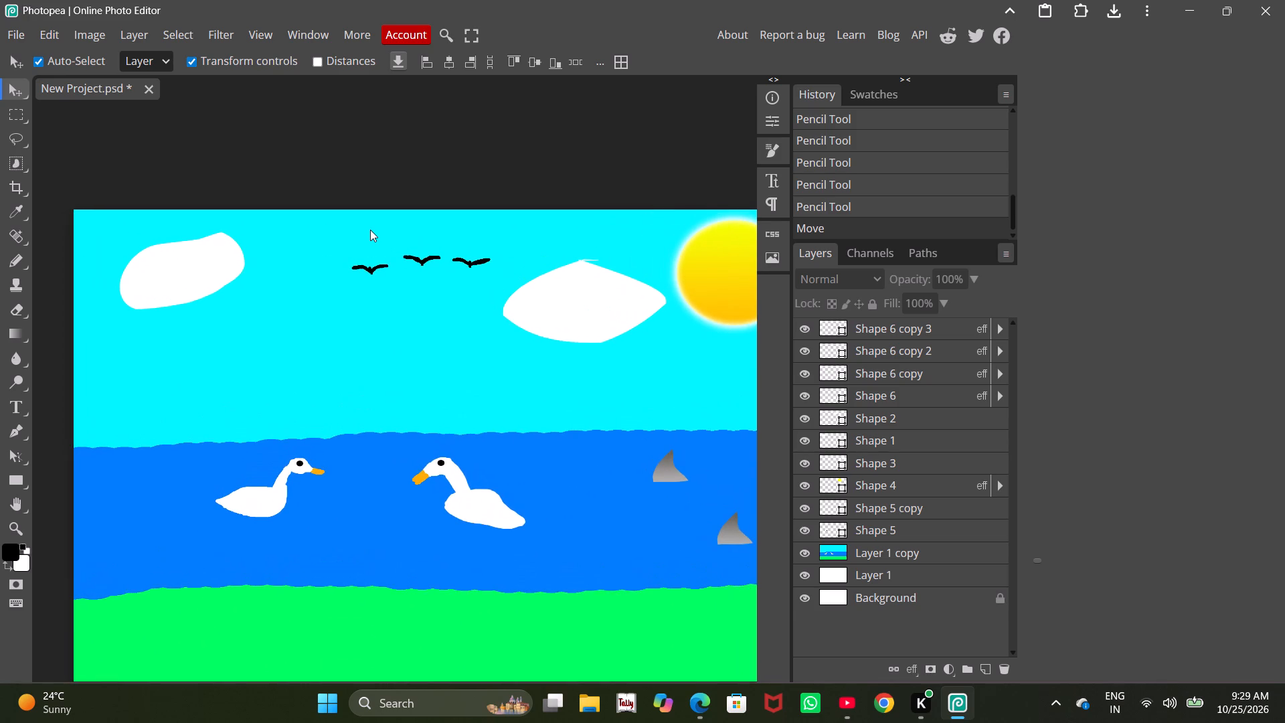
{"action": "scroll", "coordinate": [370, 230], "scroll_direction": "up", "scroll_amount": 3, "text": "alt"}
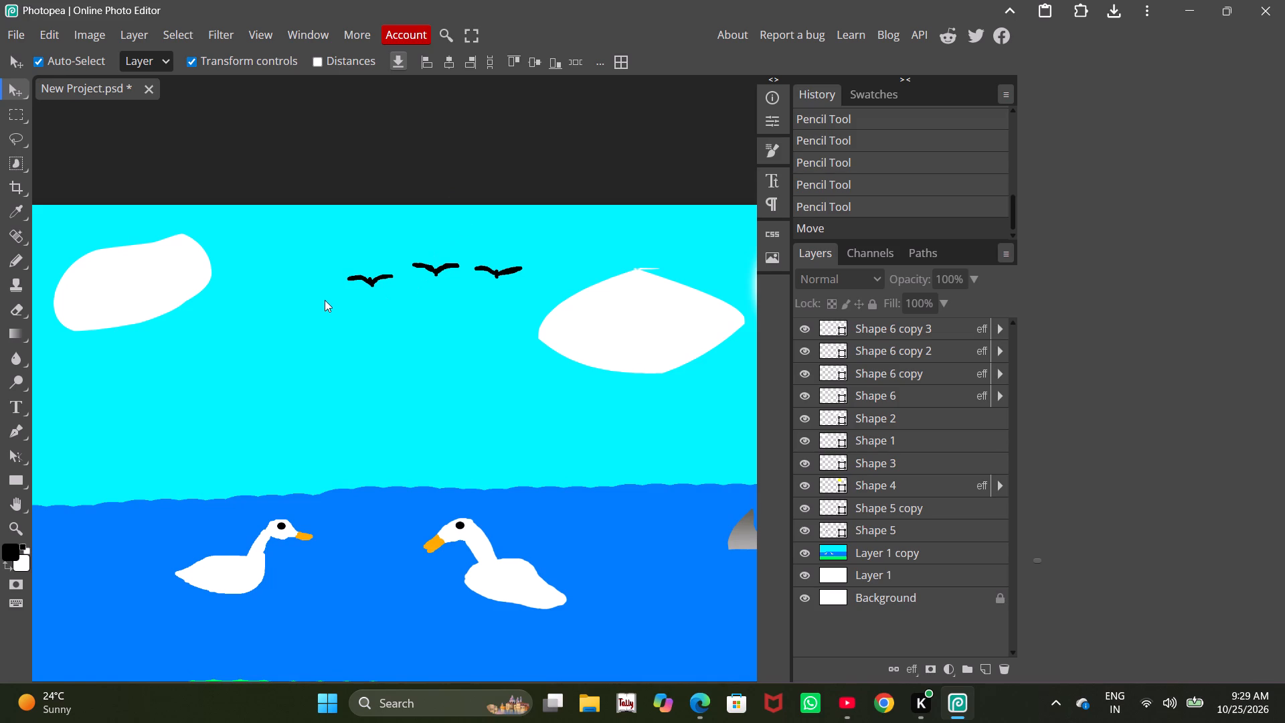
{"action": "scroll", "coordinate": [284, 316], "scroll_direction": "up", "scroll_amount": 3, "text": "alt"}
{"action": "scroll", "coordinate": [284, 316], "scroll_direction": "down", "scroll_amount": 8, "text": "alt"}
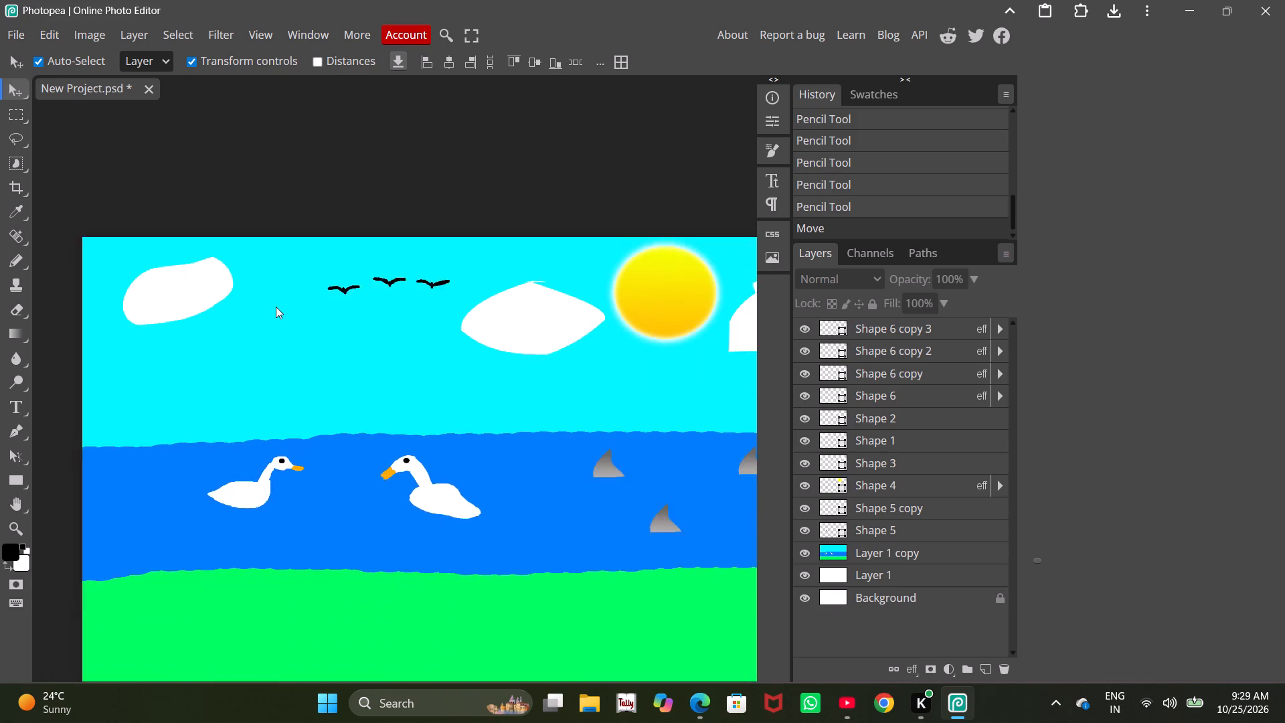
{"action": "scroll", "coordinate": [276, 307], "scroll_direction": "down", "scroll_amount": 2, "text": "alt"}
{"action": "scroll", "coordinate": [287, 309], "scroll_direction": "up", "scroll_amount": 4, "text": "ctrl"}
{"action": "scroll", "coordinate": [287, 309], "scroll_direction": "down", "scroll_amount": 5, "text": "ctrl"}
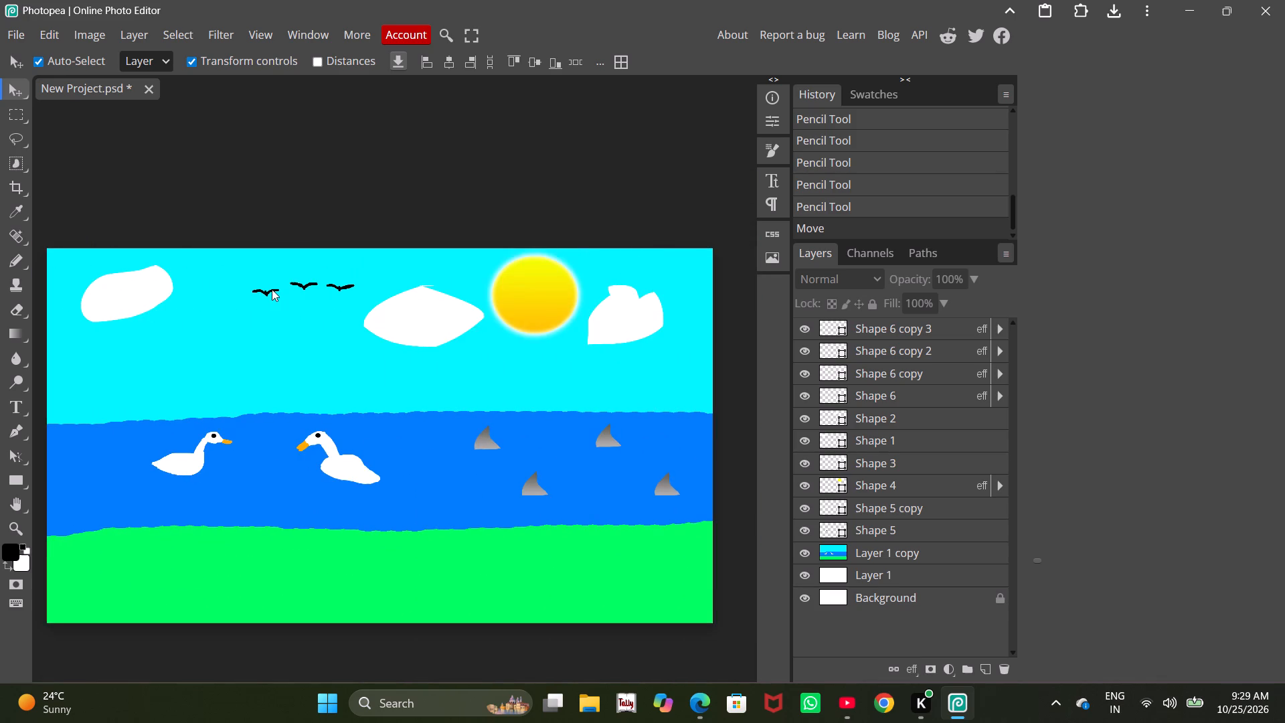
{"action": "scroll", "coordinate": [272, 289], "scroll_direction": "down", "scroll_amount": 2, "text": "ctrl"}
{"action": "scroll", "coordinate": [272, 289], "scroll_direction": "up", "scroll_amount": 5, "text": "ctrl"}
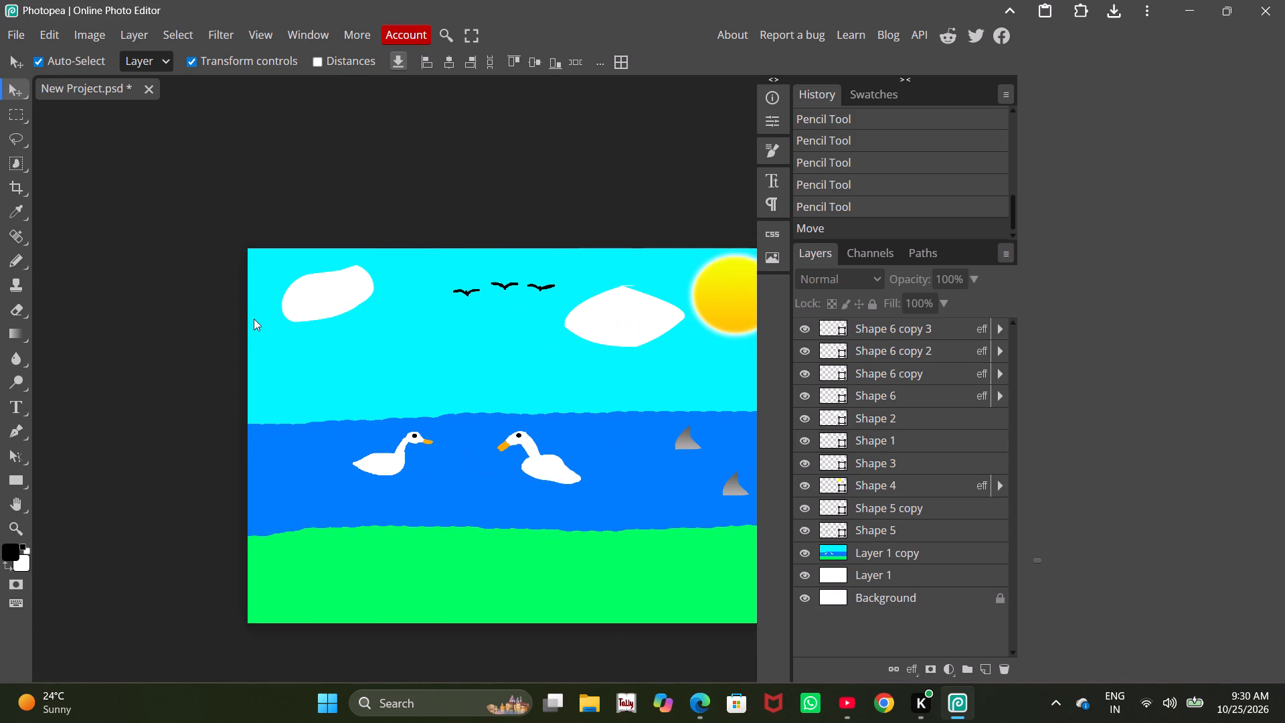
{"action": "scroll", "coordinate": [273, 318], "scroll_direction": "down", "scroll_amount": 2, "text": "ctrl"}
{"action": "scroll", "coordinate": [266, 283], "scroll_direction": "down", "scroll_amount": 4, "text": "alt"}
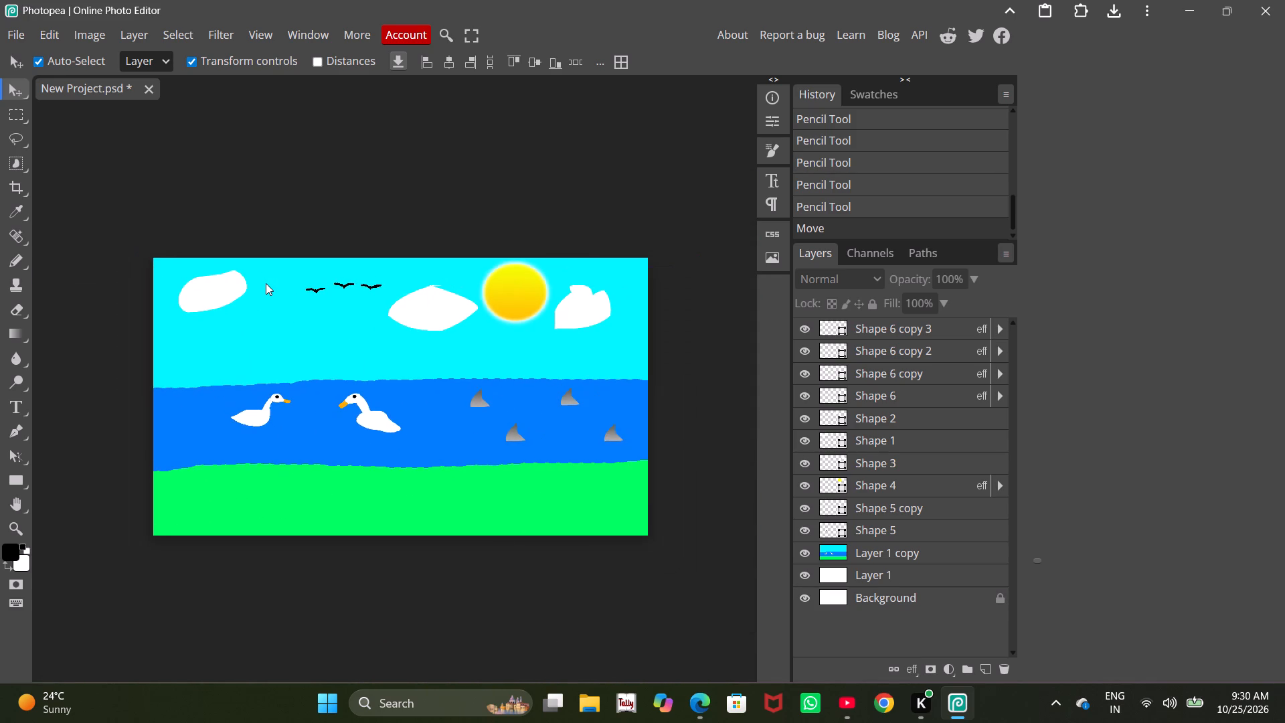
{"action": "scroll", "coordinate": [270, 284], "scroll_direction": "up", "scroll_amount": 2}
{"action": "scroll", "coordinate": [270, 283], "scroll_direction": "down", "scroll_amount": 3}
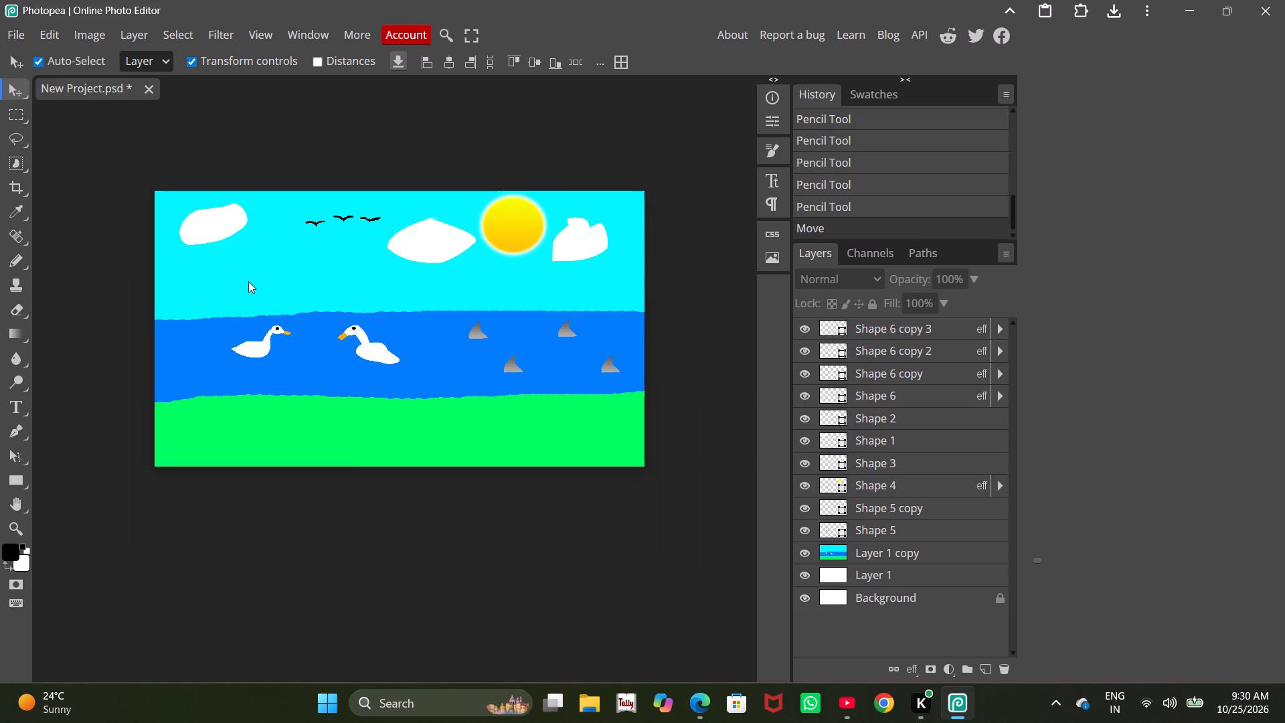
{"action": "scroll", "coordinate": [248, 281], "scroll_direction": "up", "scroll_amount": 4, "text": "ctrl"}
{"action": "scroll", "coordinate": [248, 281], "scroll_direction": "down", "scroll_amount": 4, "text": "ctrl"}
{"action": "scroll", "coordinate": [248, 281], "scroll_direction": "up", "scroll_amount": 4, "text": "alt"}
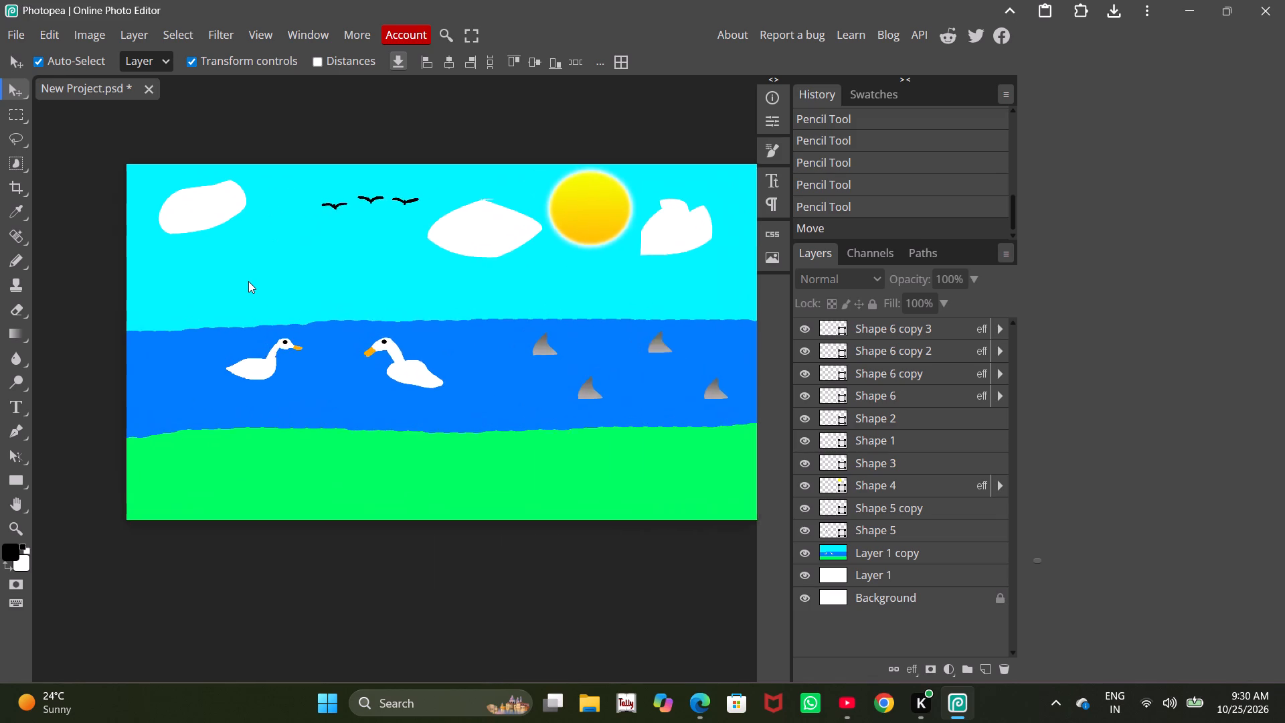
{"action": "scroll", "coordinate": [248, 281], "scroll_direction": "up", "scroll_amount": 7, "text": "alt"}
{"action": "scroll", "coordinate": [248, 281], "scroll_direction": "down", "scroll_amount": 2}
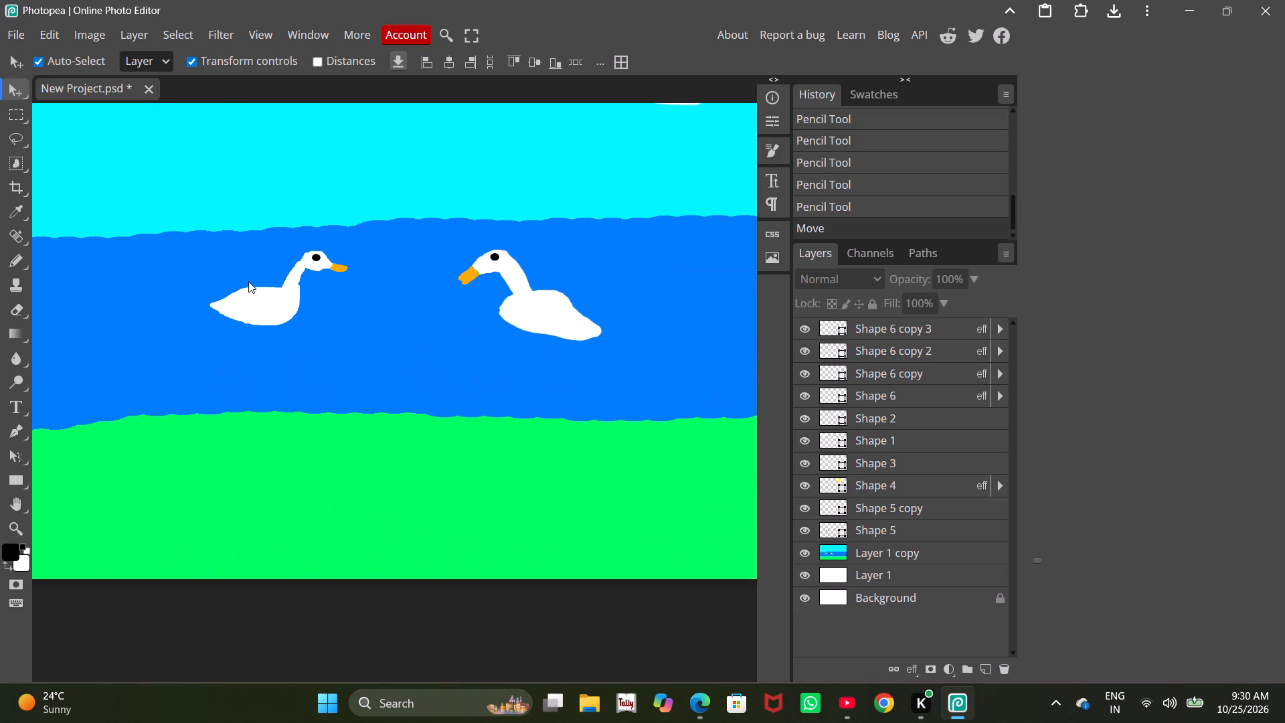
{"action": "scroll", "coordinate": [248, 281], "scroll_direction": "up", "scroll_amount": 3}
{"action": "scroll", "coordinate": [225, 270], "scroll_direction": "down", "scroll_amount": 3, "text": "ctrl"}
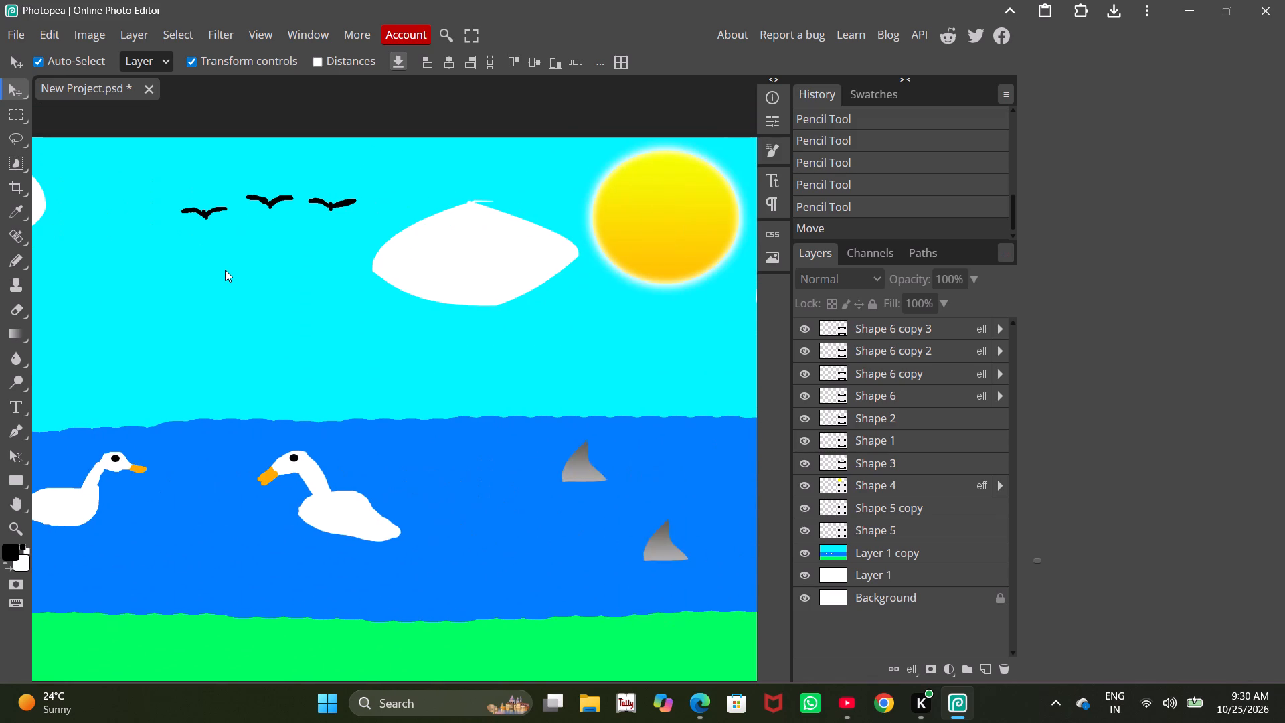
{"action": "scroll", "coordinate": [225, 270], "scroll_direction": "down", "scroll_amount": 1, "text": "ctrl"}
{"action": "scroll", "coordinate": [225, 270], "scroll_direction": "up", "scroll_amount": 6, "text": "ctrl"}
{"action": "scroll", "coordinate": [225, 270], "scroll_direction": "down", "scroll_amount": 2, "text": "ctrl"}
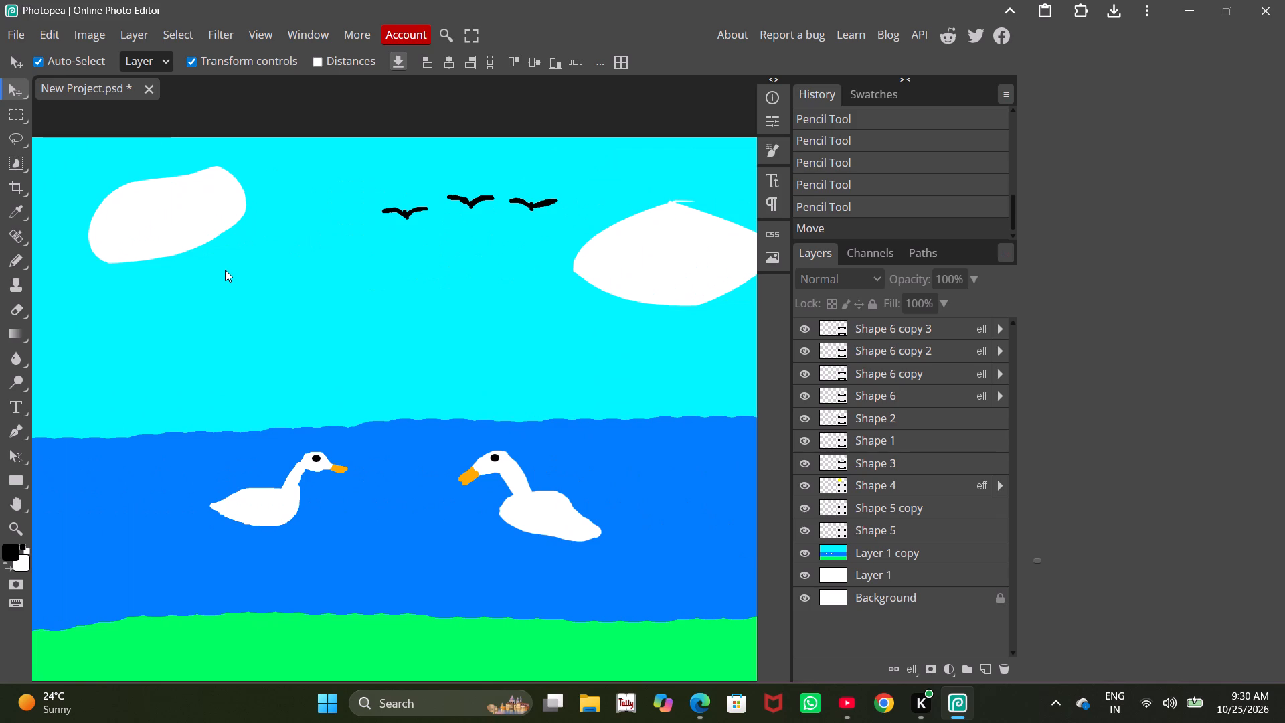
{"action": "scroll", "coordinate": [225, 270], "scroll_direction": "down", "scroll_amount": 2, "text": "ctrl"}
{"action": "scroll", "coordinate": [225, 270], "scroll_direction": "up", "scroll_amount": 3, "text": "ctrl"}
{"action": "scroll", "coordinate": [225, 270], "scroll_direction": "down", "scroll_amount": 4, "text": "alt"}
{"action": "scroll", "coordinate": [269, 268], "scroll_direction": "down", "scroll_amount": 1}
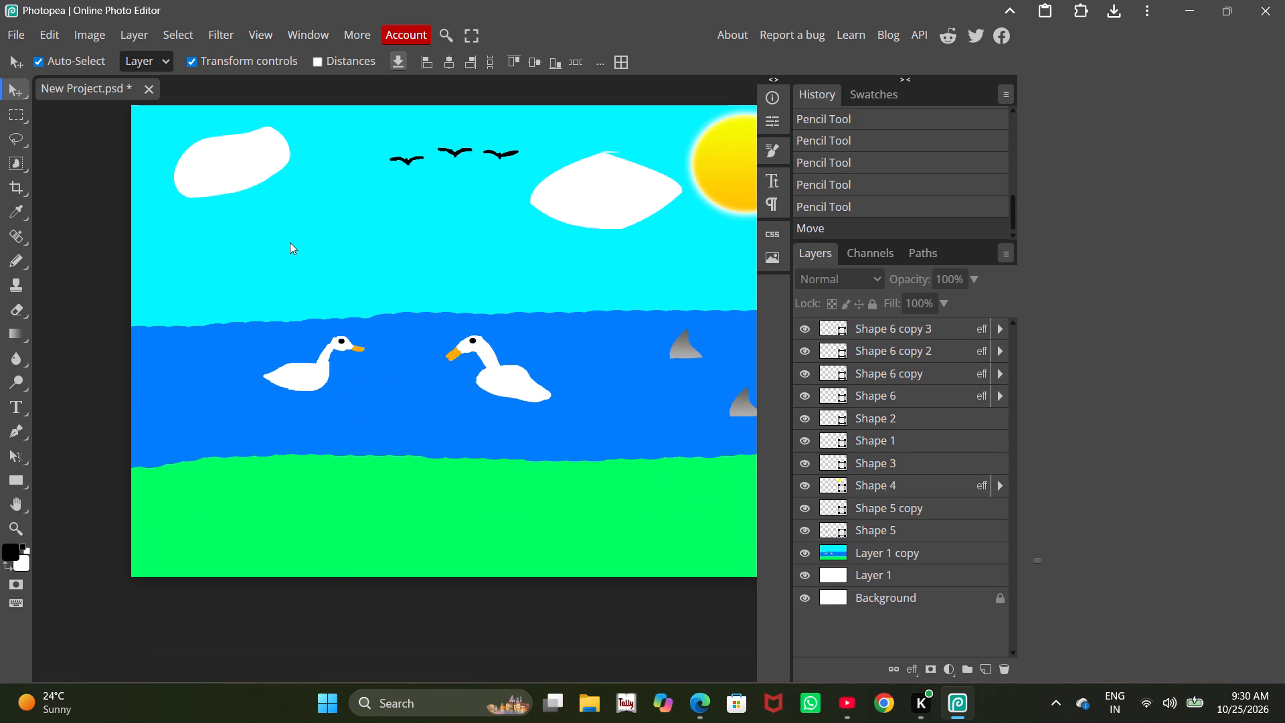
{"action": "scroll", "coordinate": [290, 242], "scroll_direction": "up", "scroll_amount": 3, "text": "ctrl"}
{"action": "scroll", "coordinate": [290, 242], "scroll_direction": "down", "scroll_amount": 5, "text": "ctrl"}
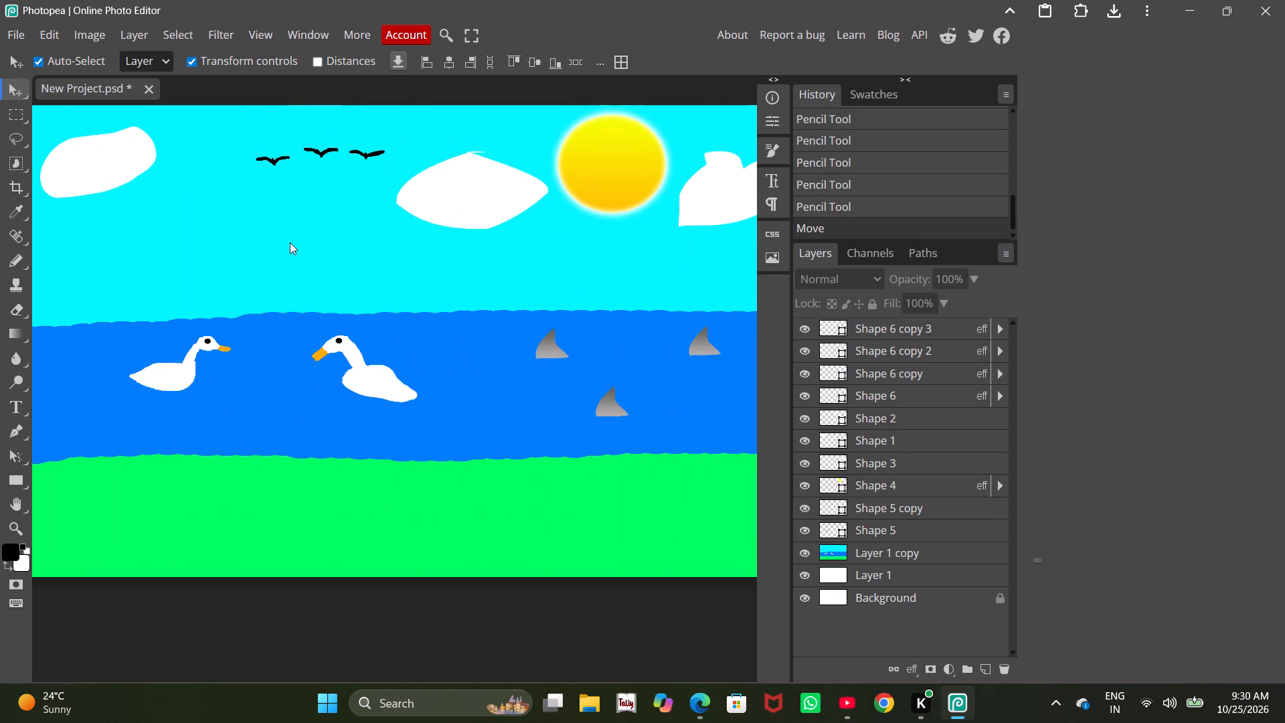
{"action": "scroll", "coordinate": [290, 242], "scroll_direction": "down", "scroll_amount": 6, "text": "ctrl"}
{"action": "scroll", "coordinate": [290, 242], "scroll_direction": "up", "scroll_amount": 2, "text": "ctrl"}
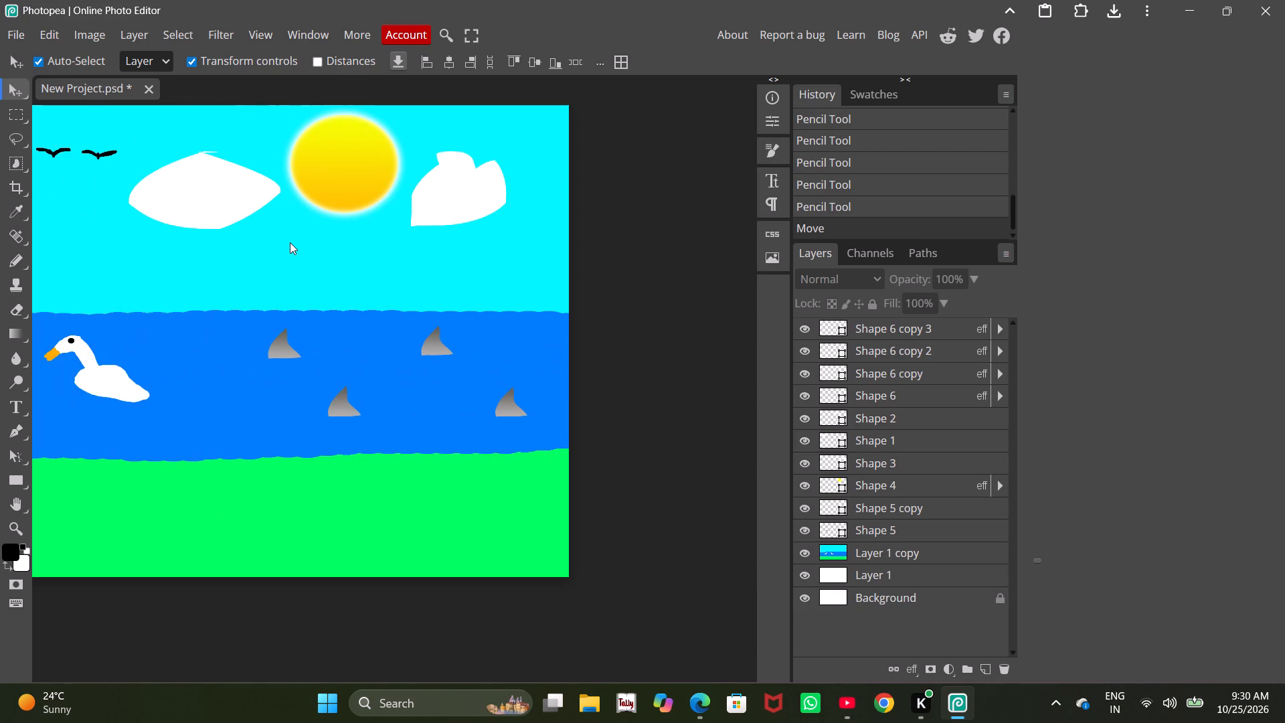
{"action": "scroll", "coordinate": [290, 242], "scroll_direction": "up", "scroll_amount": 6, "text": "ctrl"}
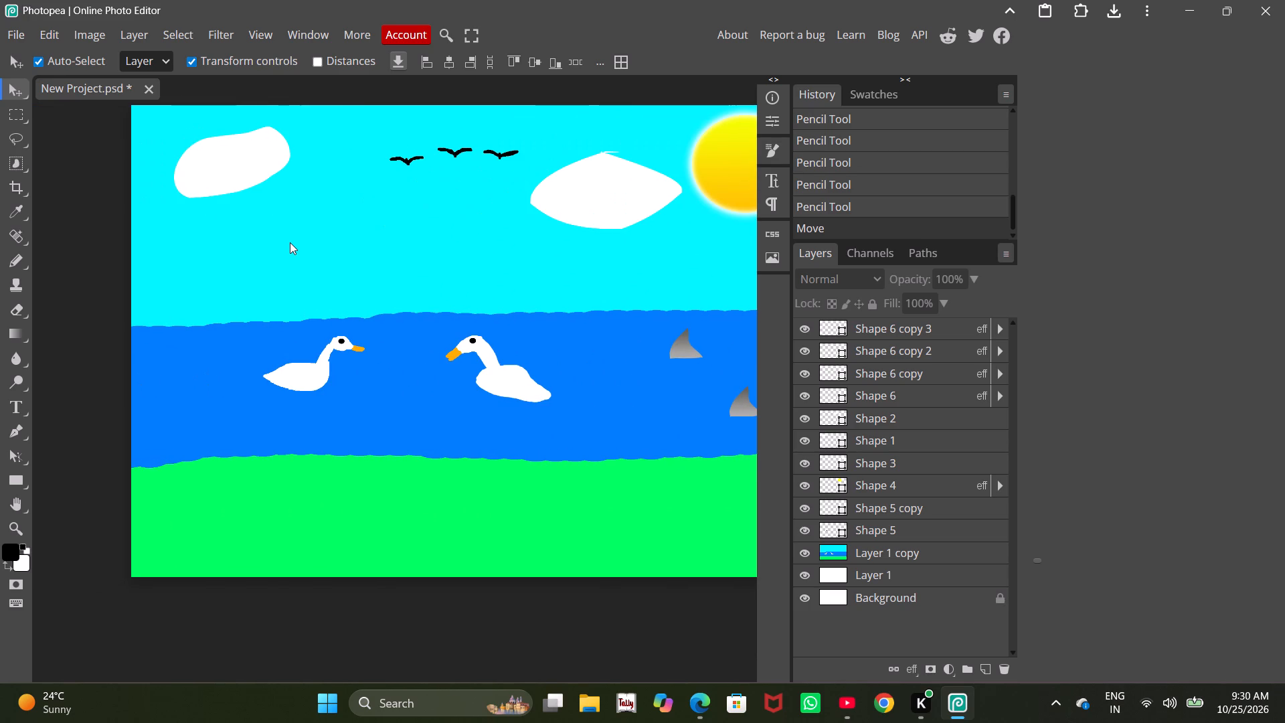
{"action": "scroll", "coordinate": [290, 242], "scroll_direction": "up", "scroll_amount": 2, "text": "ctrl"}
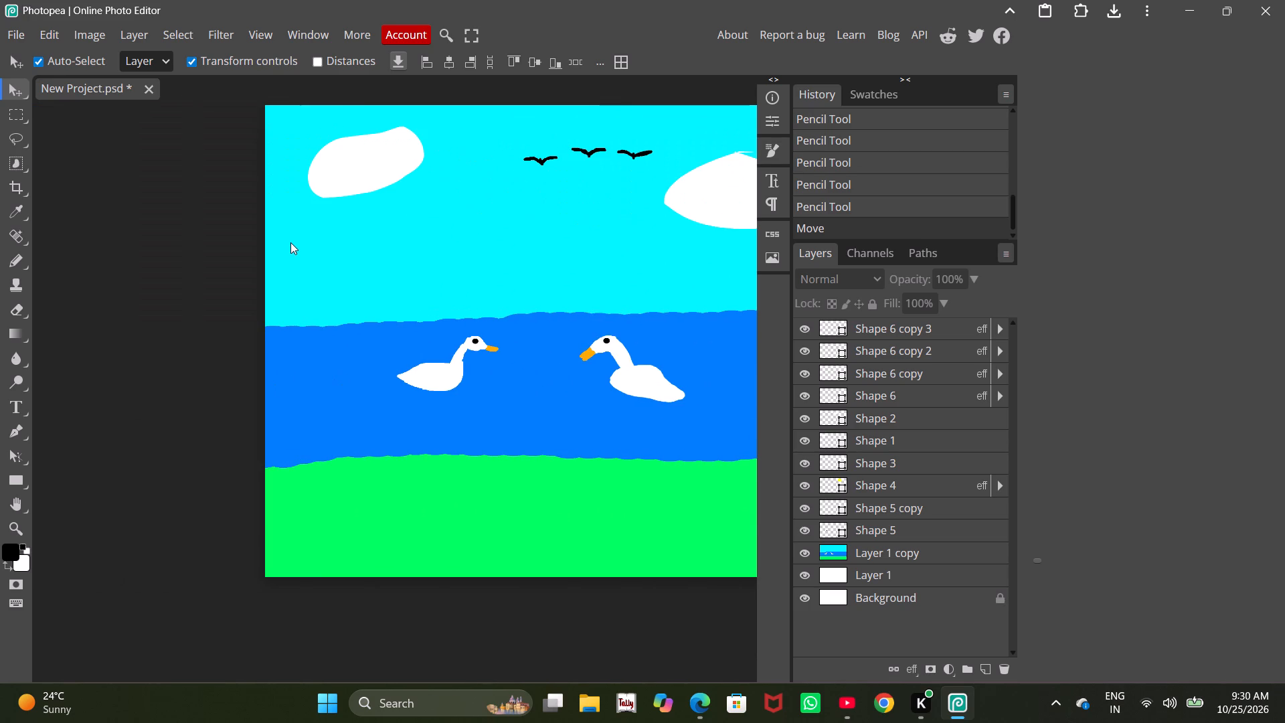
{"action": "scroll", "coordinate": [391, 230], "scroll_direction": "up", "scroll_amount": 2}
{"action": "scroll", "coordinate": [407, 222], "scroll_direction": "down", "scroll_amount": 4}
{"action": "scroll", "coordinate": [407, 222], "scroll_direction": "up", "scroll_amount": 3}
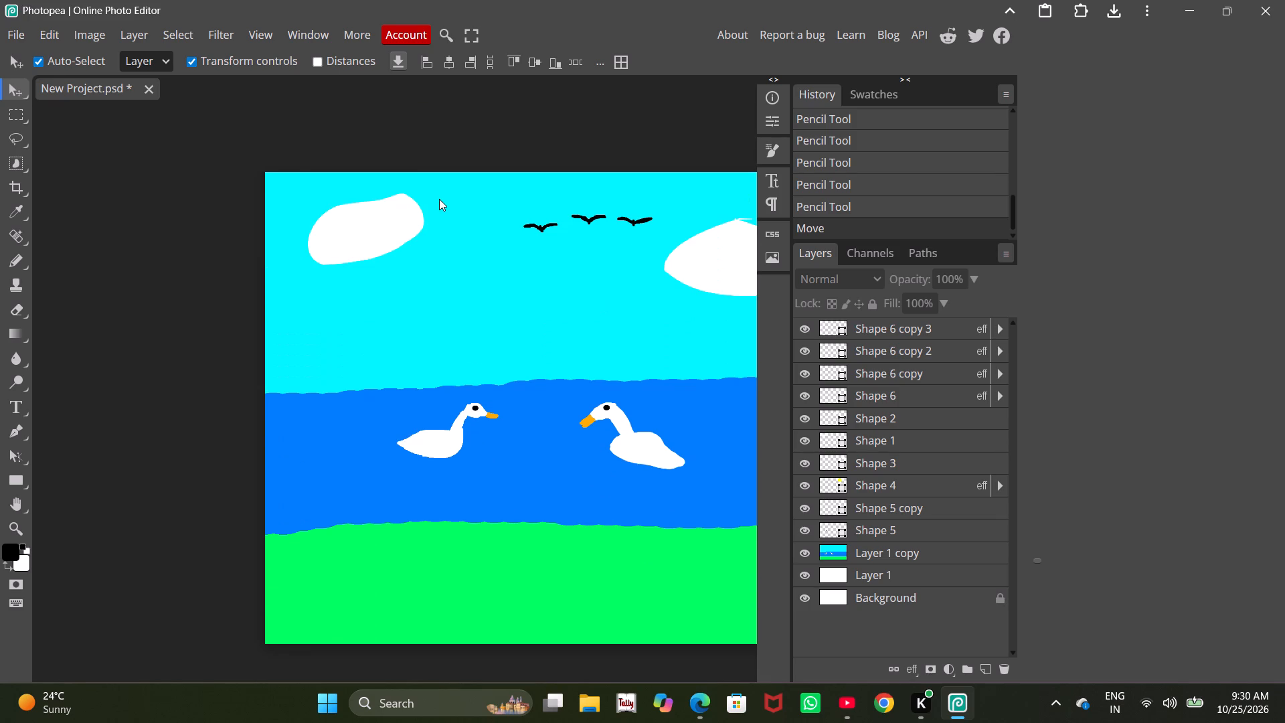
Examine the lake scene, from the sun and shark fins across to the ducks and the grassy shore at the left edge.
{"action": "scroll", "coordinate": [439, 199], "scroll_direction": "down", "scroll_amount": 4, "text": "ctrl"}
{"action": "scroll", "coordinate": [439, 199], "scroll_direction": "up", "scroll_amount": 1, "text": "ctrl"}
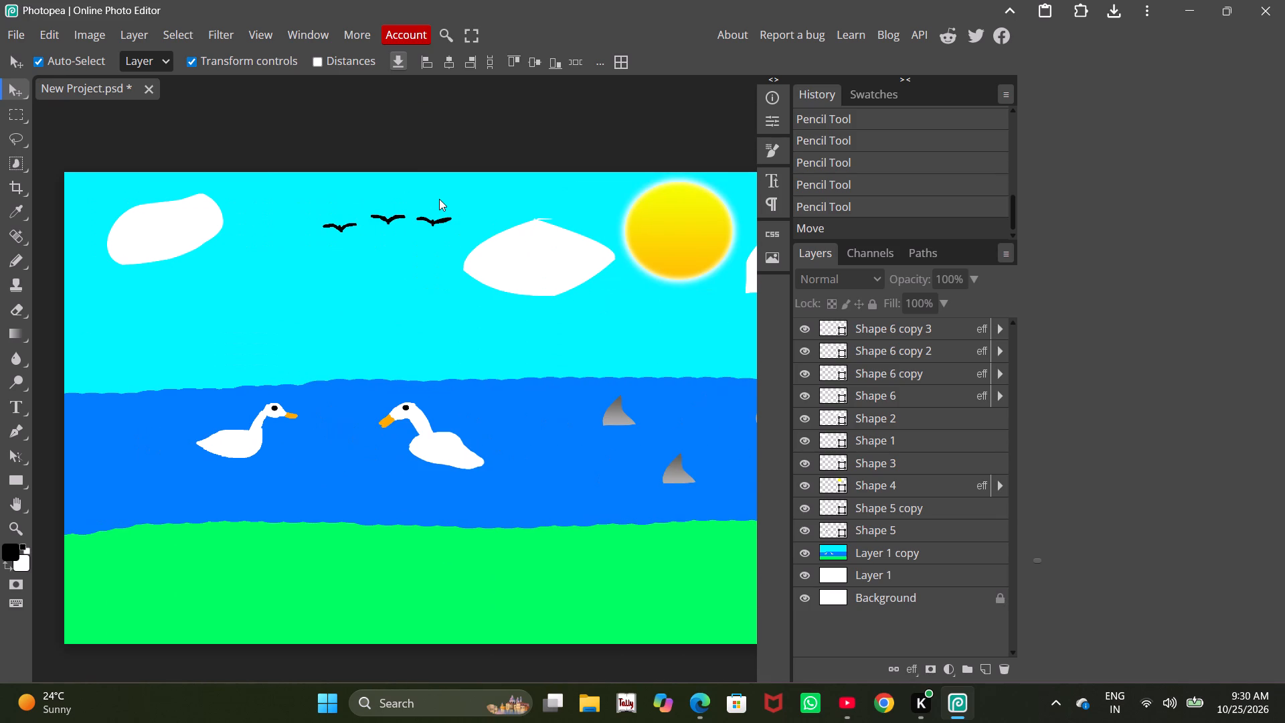
{"action": "scroll", "coordinate": [439, 199], "scroll_direction": "down", "scroll_amount": 3, "text": "ctrl"}
{"action": "scroll", "coordinate": [439, 199], "scroll_direction": "up", "scroll_amount": 3, "text": "ctrl"}
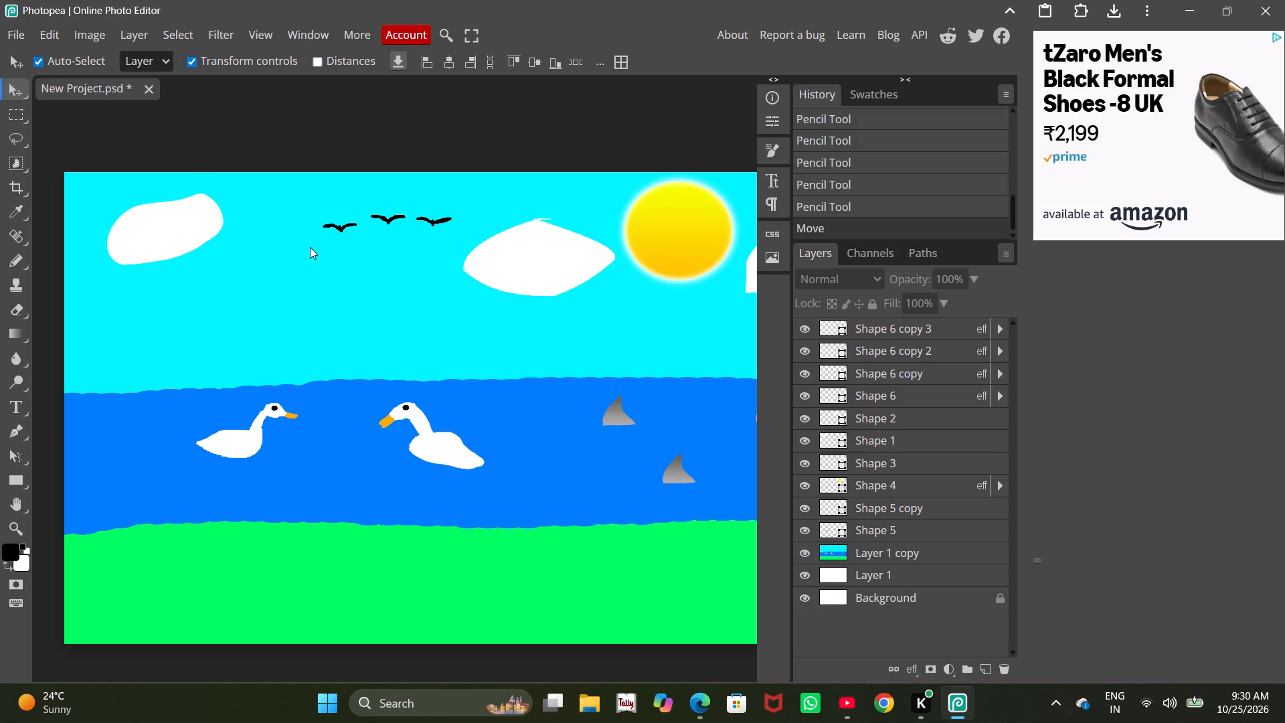
{"action": "scroll", "coordinate": [190, 495], "scroll_direction": "up", "scroll_amount": 2, "text": "ctrl"}
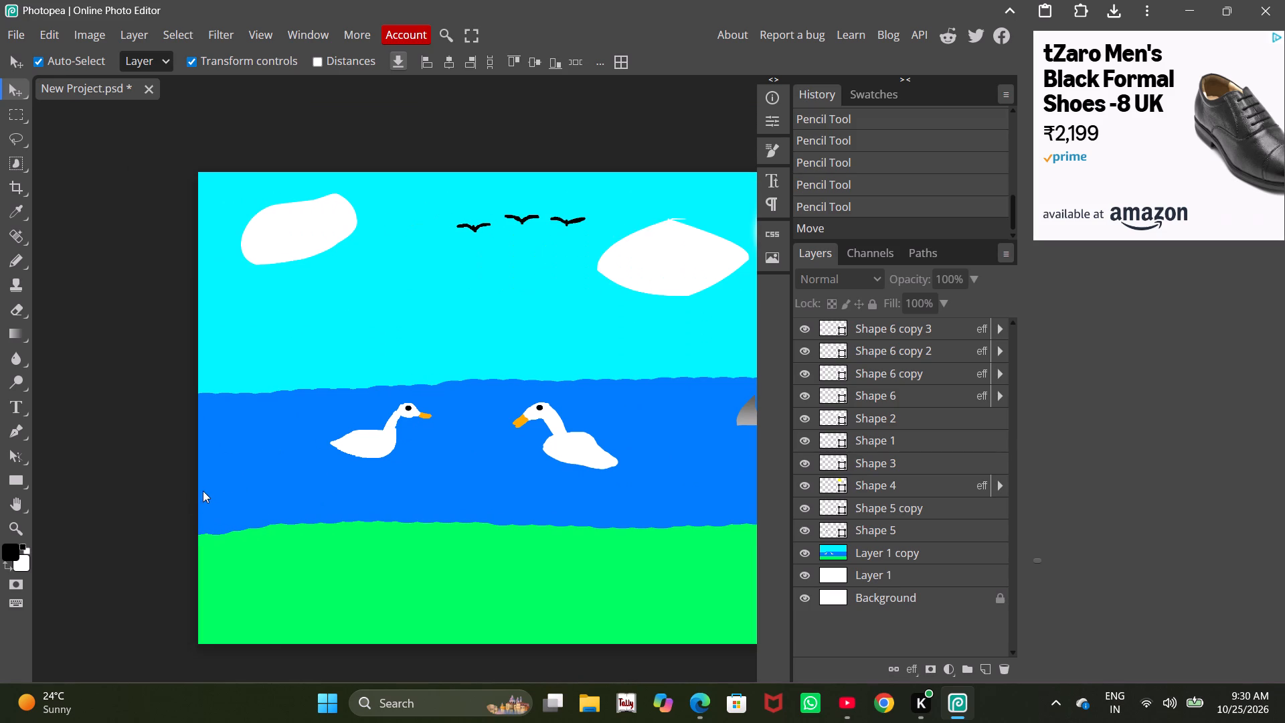
{"action": "scroll", "coordinate": [281, 467], "scroll_direction": "up", "scroll_amount": 2}
{"action": "scroll", "coordinate": [281, 467], "scroll_direction": "down", "scroll_amount": 2}
{"action": "scroll", "coordinate": [281, 467], "scroll_direction": "up", "scroll_amount": 1, "text": "ctrl"}
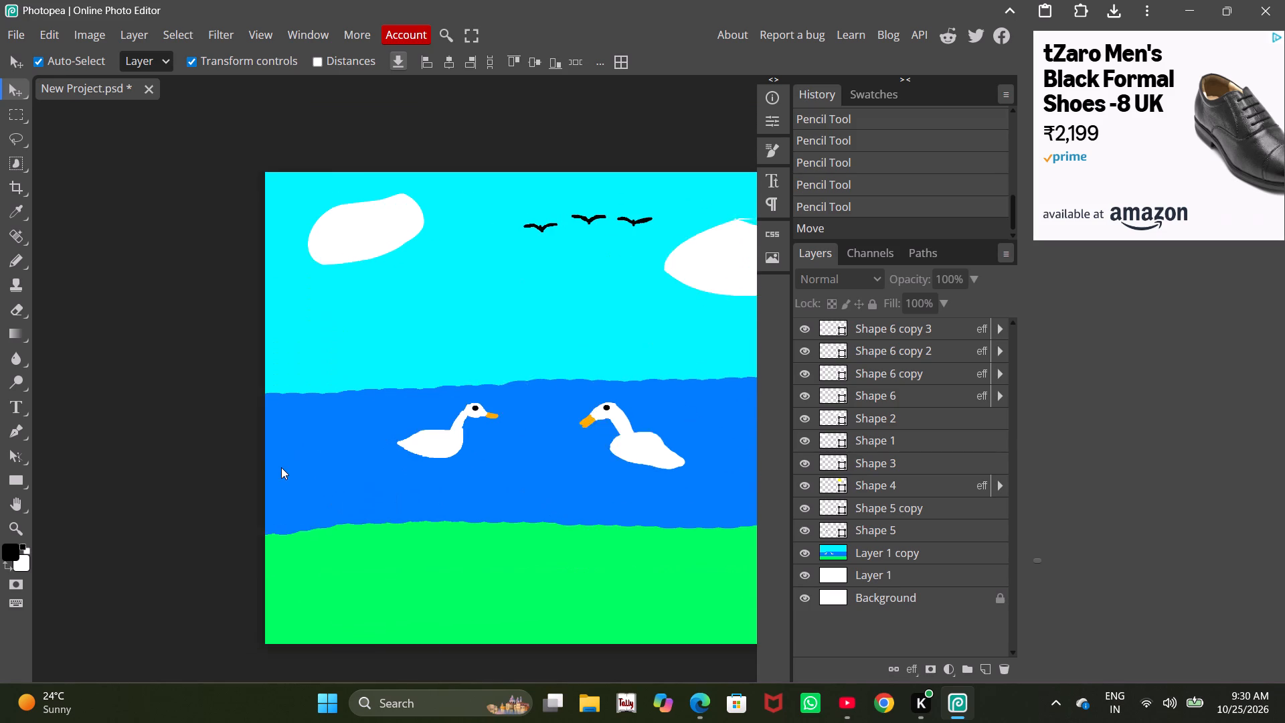
{"action": "scroll", "coordinate": [281, 467], "scroll_direction": "up", "scroll_amount": 1, "text": "ctrl"}
{"action": "scroll", "coordinate": [281, 467], "scroll_direction": "down", "scroll_amount": 3, "text": "ctrl"}
{"action": "scroll", "coordinate": [281, 467], "scroll_direction": "up", "scroll_amount": 2, "text": "alt"}
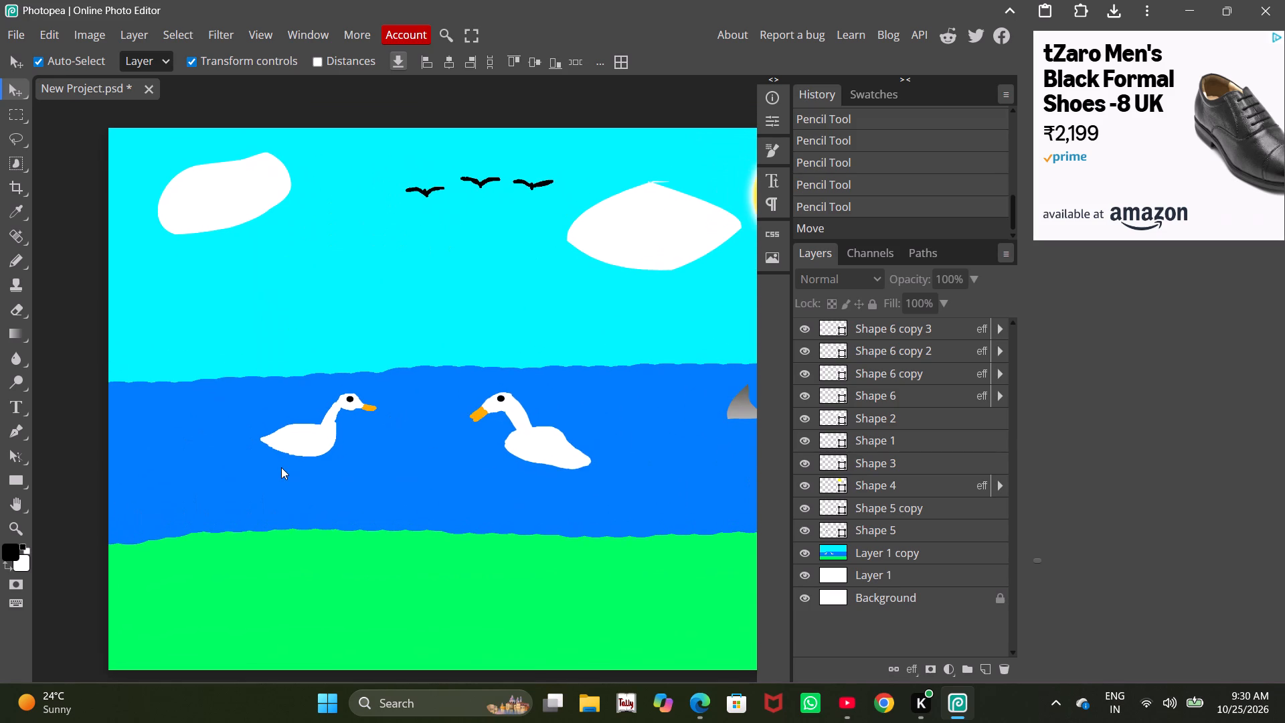
{"action": "scroll", "coordinate": [281, 467], "scroll_direction": "up", "scroll_amount": 2}
{"action": "scroll", "coordinate": [281, 467], "scroll_direction": "down", "scroll_amount": 3}
{"action": "scroll", "coordinate": [281, 467], "scroll_direction": "up", "scroll_amount": 2, "text": "alt"}
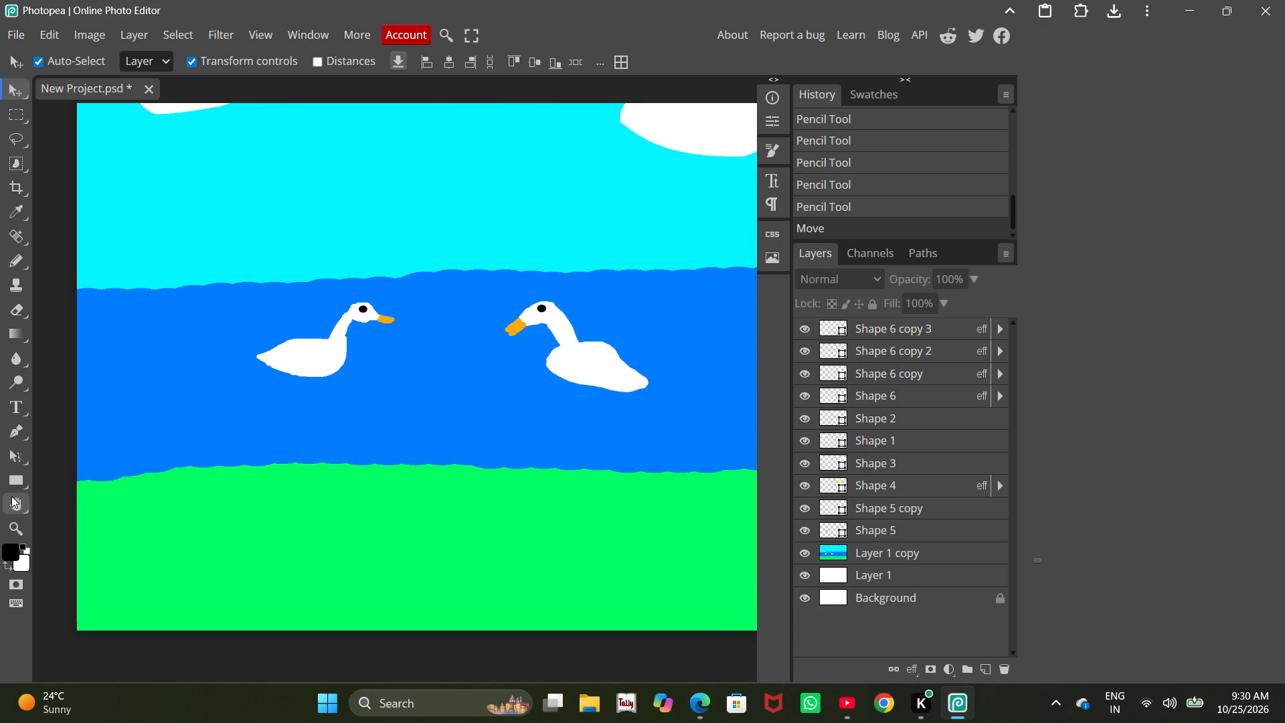
Set the foreground colour to brown, #6c441a.
{"action": "left_click", "coordinate": [5, 553]}
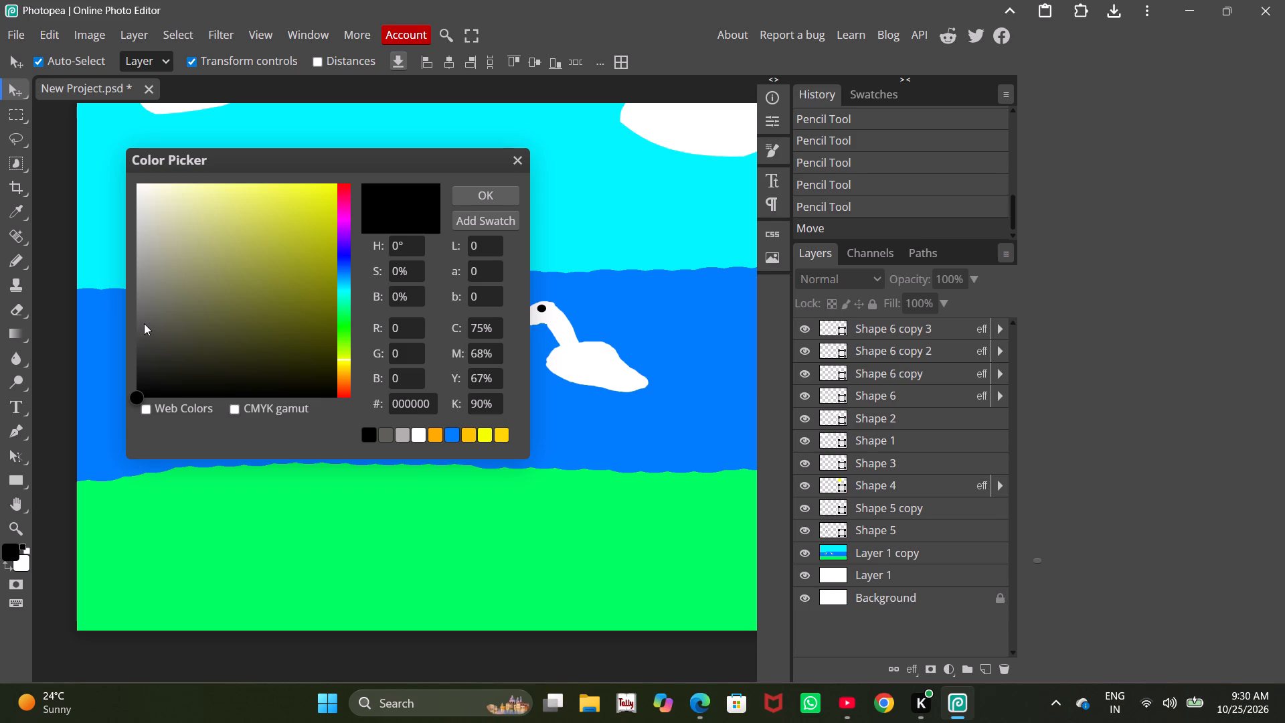
{"action": "left_click", "coordinate": [339, 377]}
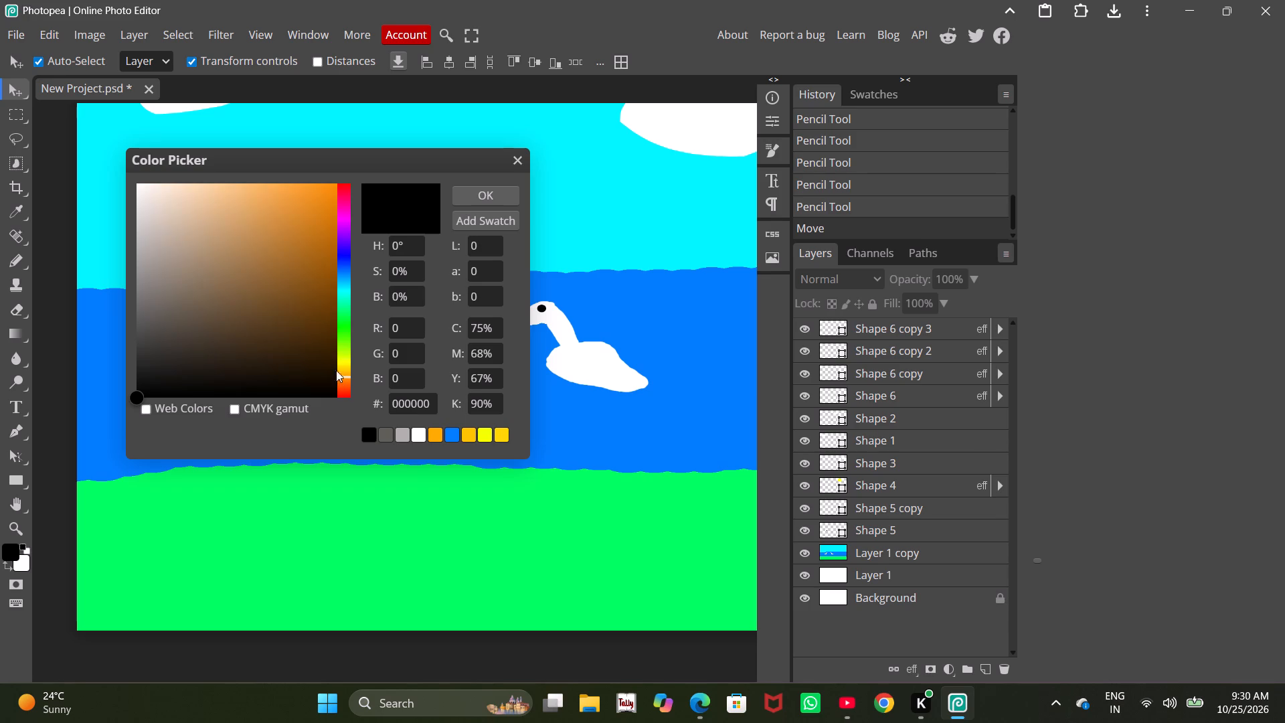
{"action": "left_click_drag", "start_coordinate": [322, 331], "coordinate": [263, 316]}
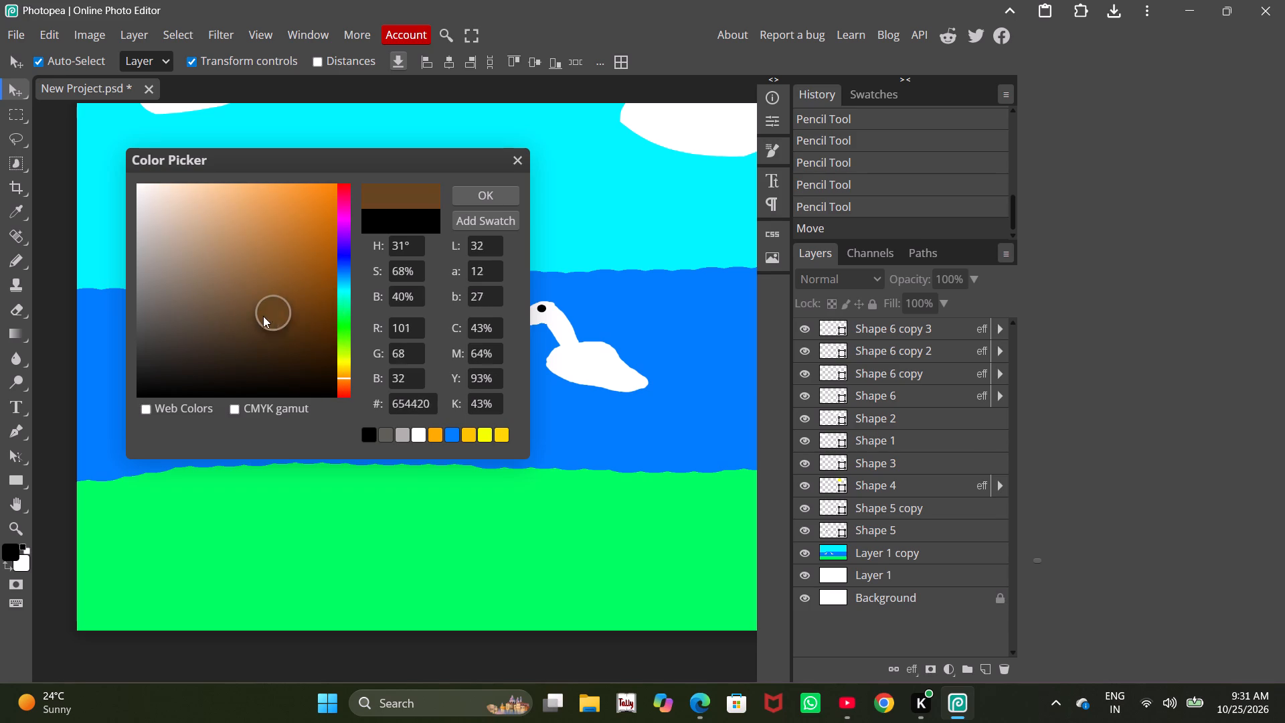
{"action": "left_click_drag", "start_coordinate": [263, 316], "coordinate": [288, 307]}
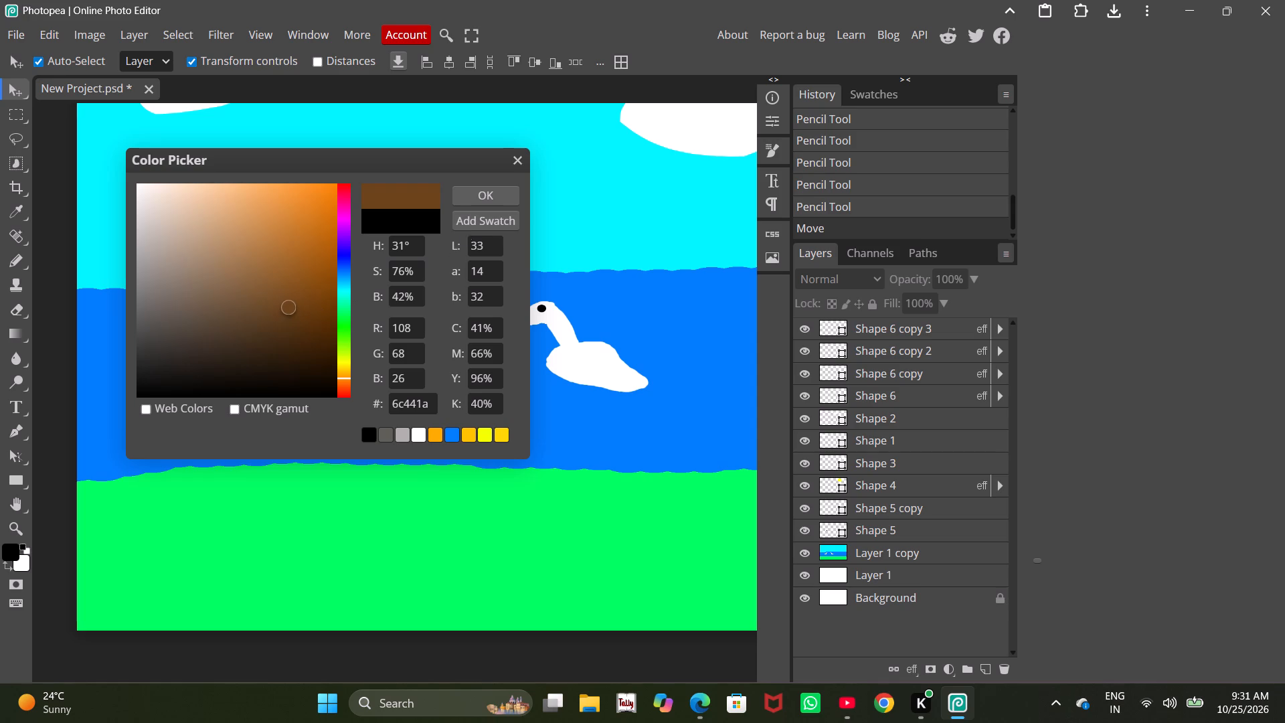
{"action": "left_click", "coordinate": [483, 201]}
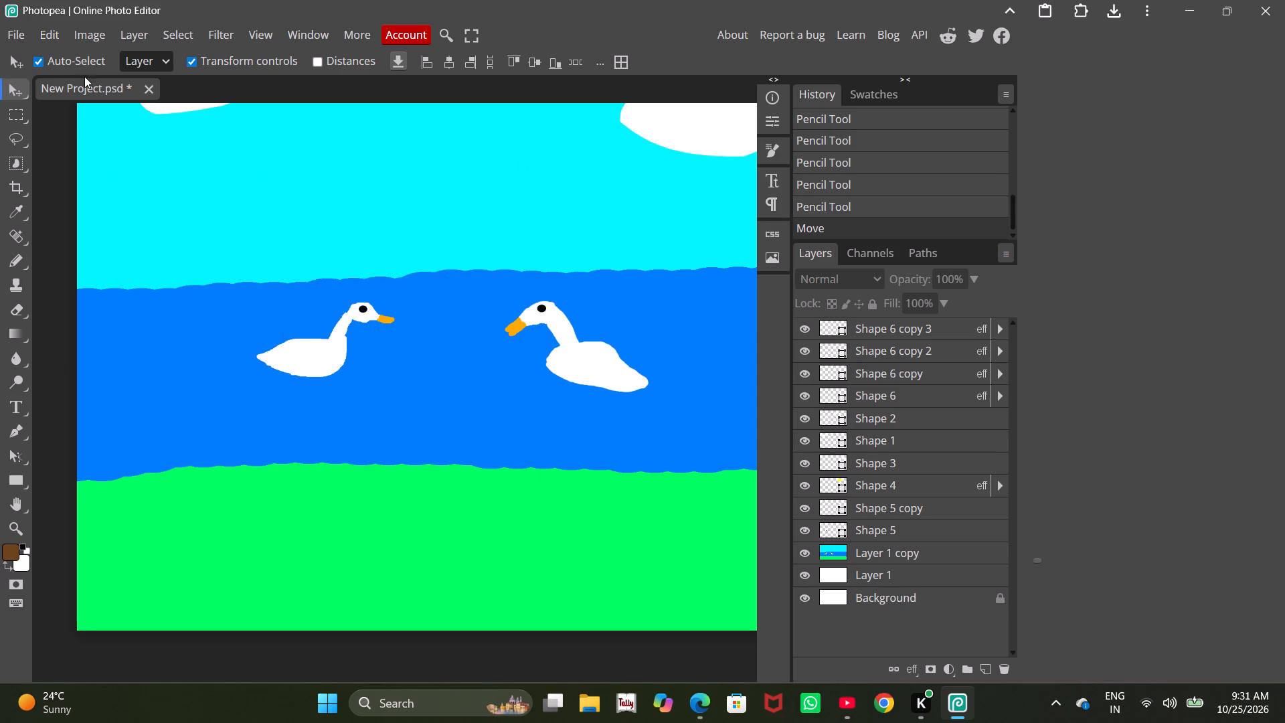
On Layer 1 copy, pencil two long brown trunk sides from the water down onto the grass near the canvas's left edge, flaring apart at the base.
{"action": "left_click", "coordinate": [19, 252]}
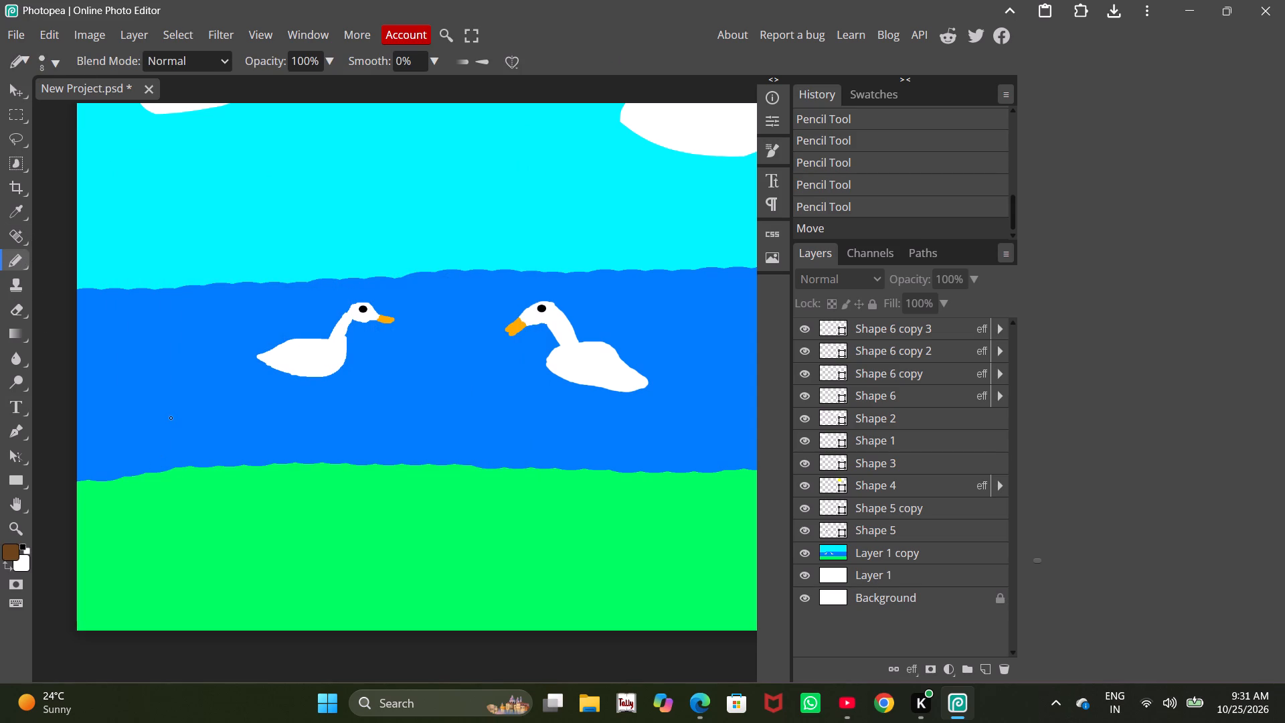
{"action": "scroll", "coordinate": [185, 609], "scroll_direction": "up", "scroll_amount": 5, "text": "alt"}
{"action": "scroll", "coordinate": [182, 371], "scroll_direction": "up", "scroll_amount": 7, "text": "alt"}
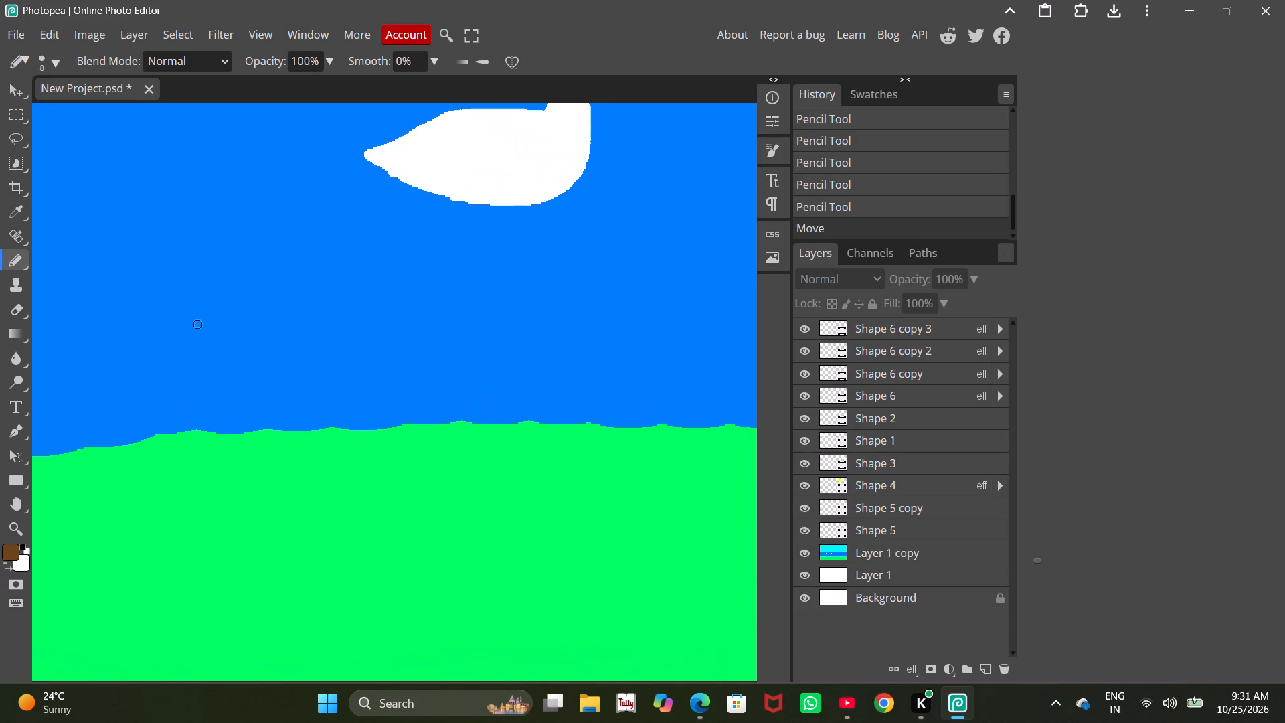
{"action": "scroll", "coordinate": [189, 315], "scroll_direction": "up", "scroll_amount": 2, "text": "ctrl"}
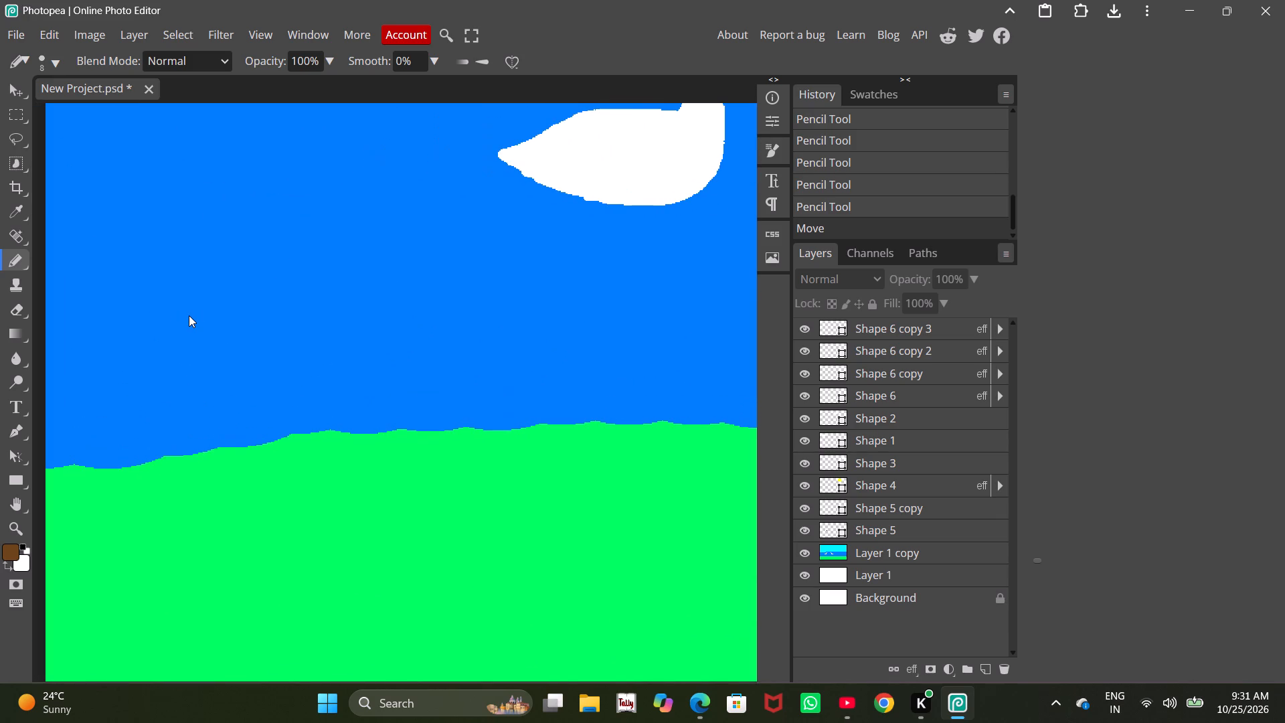
{"action": "scroll", "coordinate": [199, 315], "scroll_direction": "down", "scroll_amount": 1, "text": "ctrl"}
{"action": "scroll", "coordinate": [199, 315], "scroll_direction": "up", "scroll_amount": 1, "text": "ctrl"}
{"action": "left_click", "coordinate": [274, 168]}
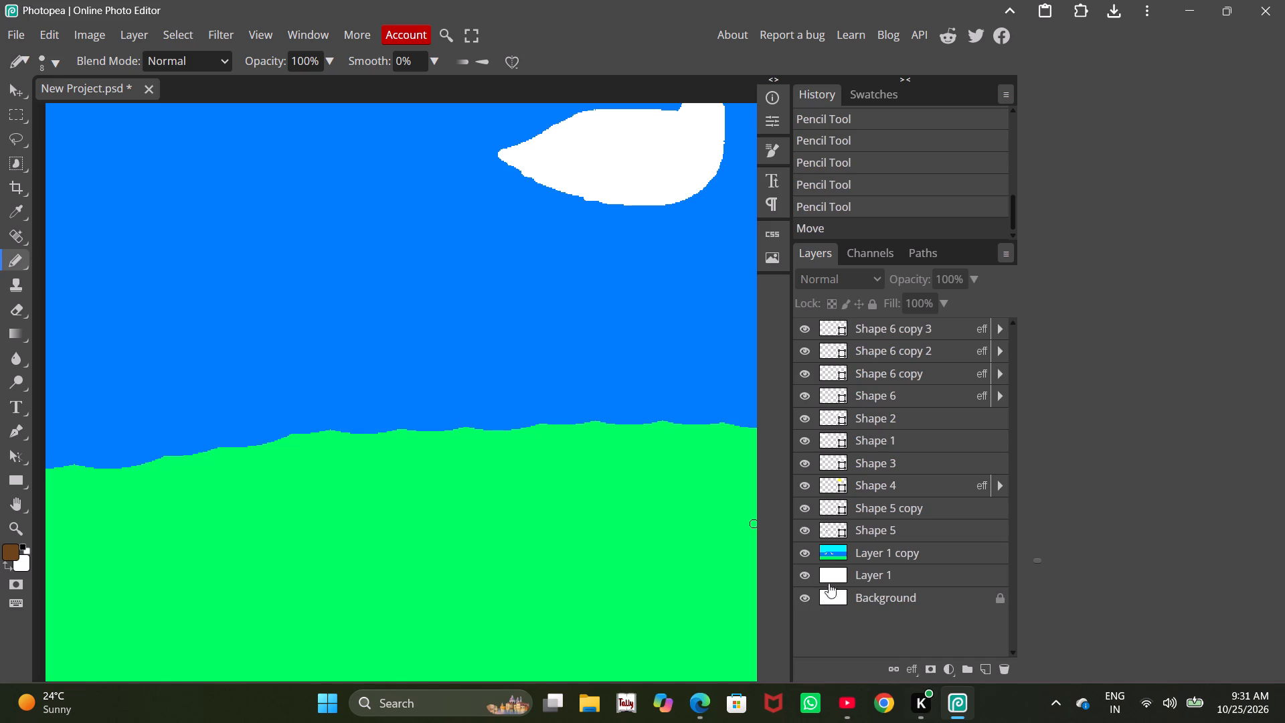
{"action": "left_click", "coordinate": [835, 552]}
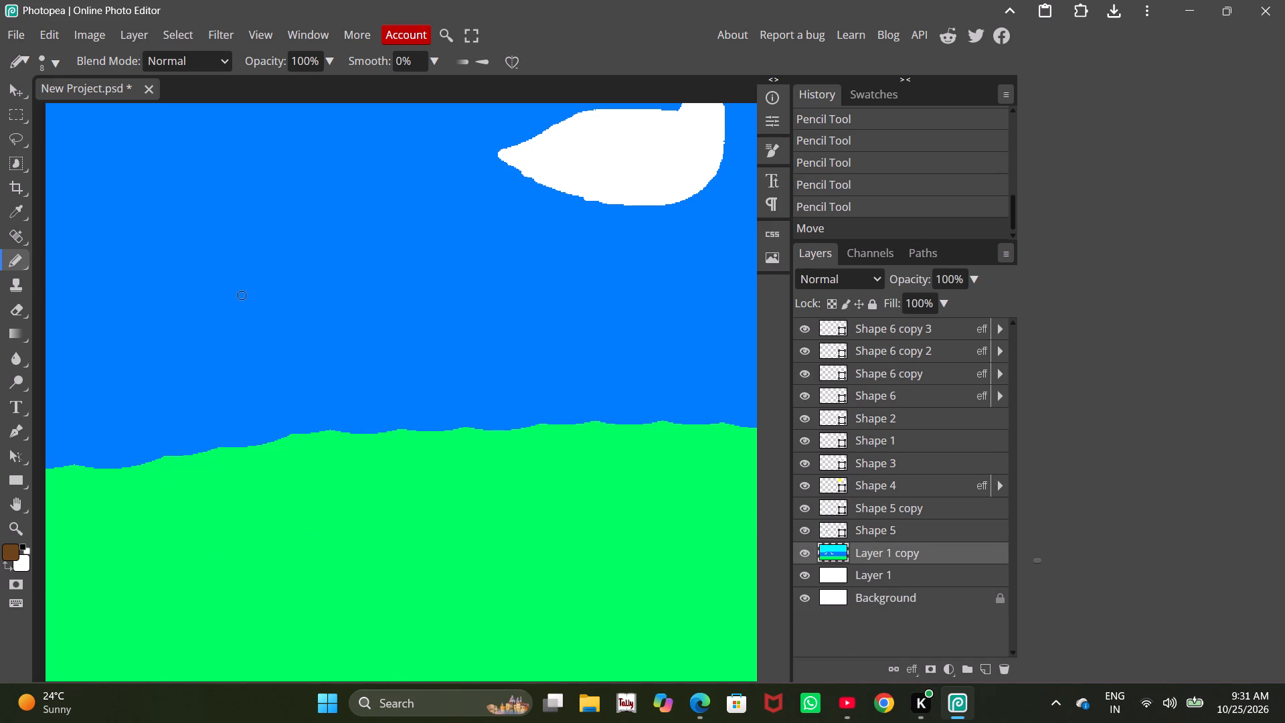
{"action": "left_click_drag", "start_coordinate": [242, 289], "coordinate": [268, 558]}
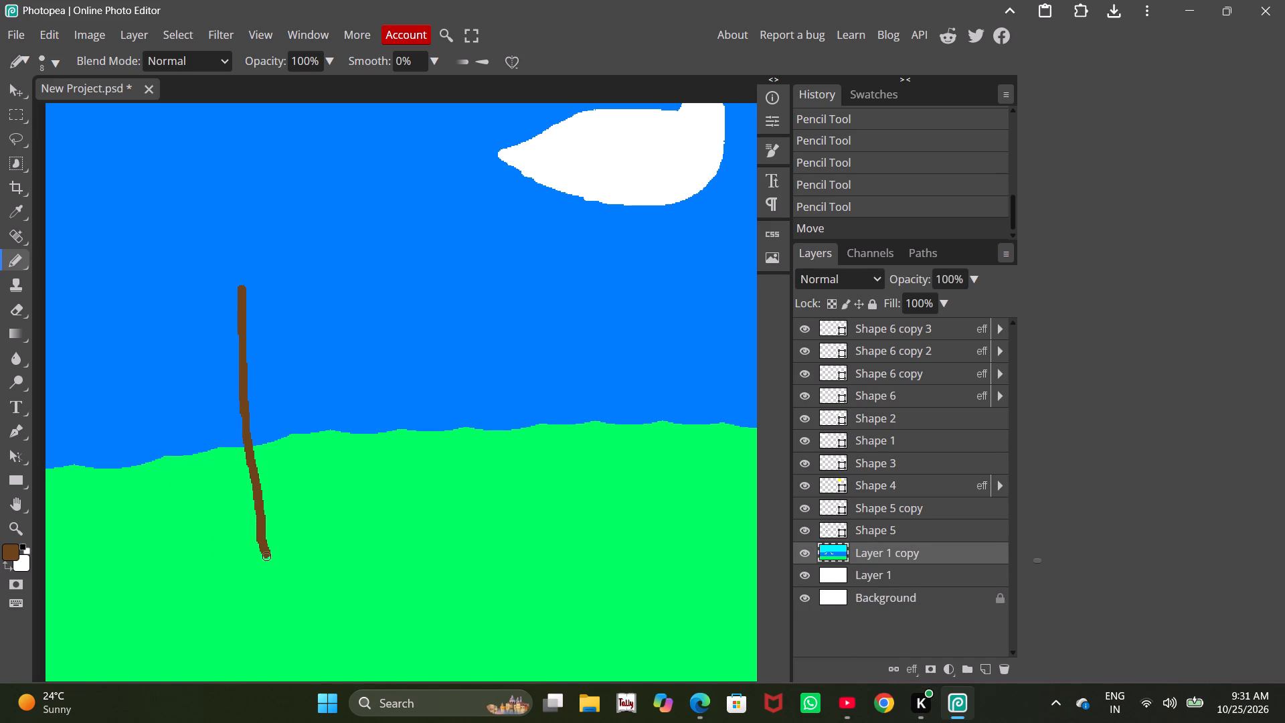
{"action": "left_click_drag", "start_coordinate": [268, 558], "coordinate": [284, 607]}
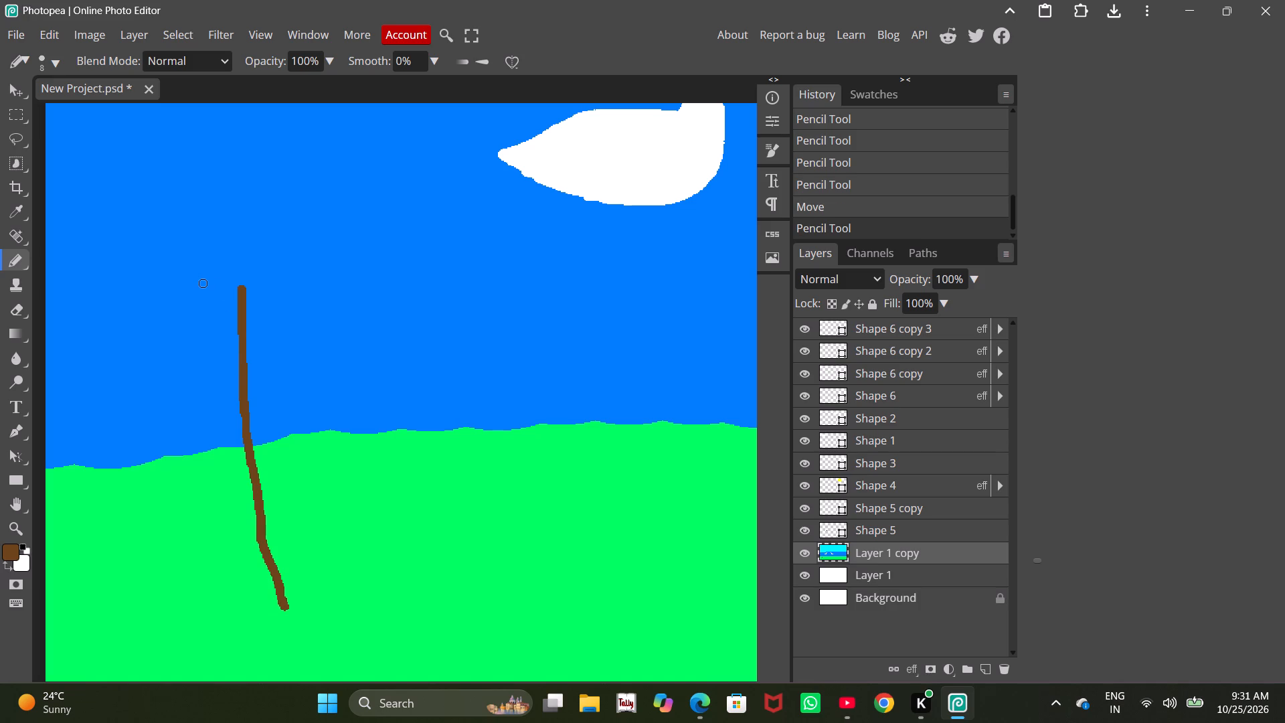
{"action": "left_click_drag", "start_coordinate": [203, 289], "coordinate": [209, 414]}
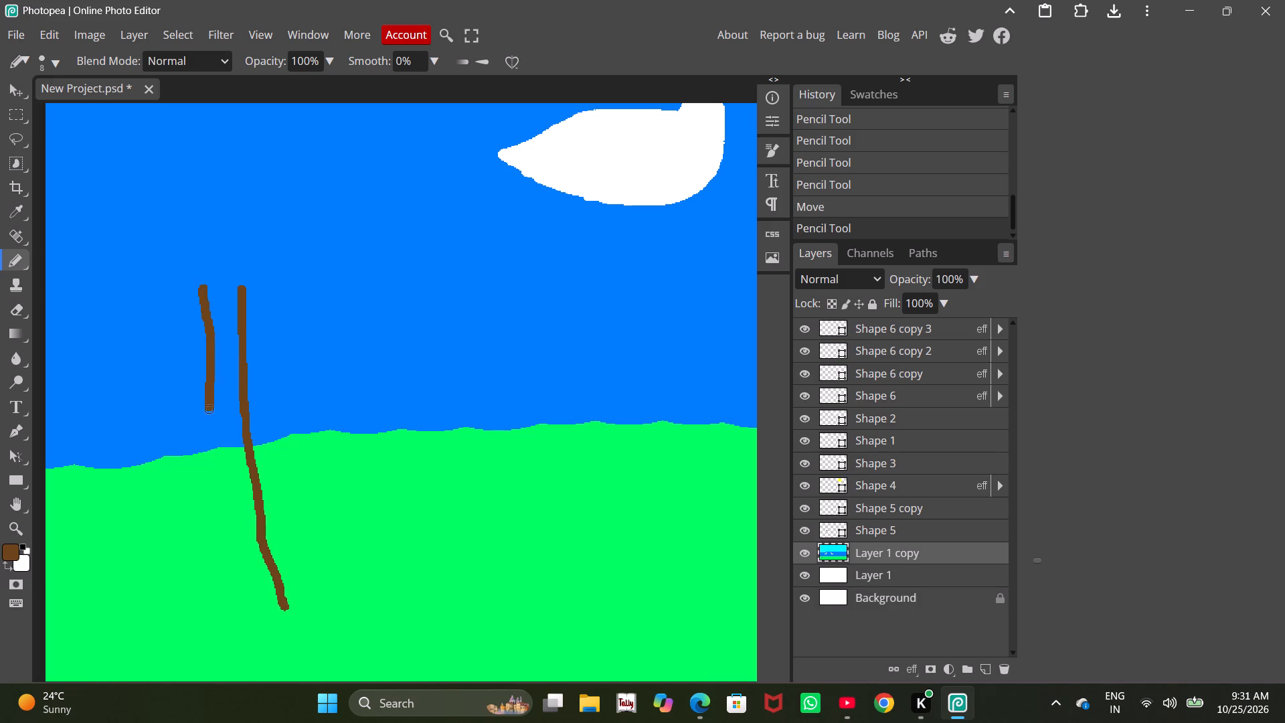
{"action": "left_click_drag", "start_coordinate": [209, 414], "coordinate": [199, 585]}
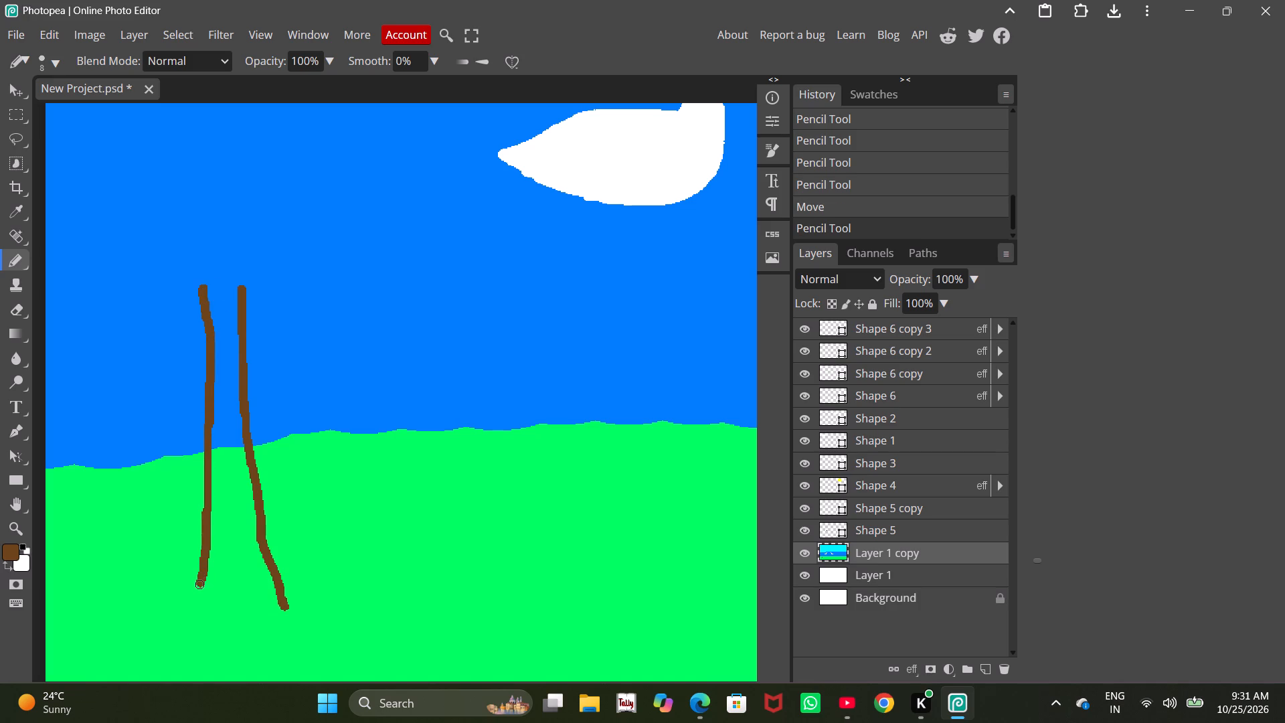
{"action": "left_click_drag", "start_coordinate": [199, 585], "coordinate": [196, 623]}
Draw branching brown roots at the trunk's base with the Pencil tool, joining the lower ends of both trunk sides.
{"action": "scroll", "coordinate": [195, 622], "scroll_direction": "up", "scroll_amount": 2, "text": "ctrl"}
{"action": "scroll", "coordinate": [259, 582], "scroll_direction": "down", "scroll_amount": 2, "text": "ctrl"}
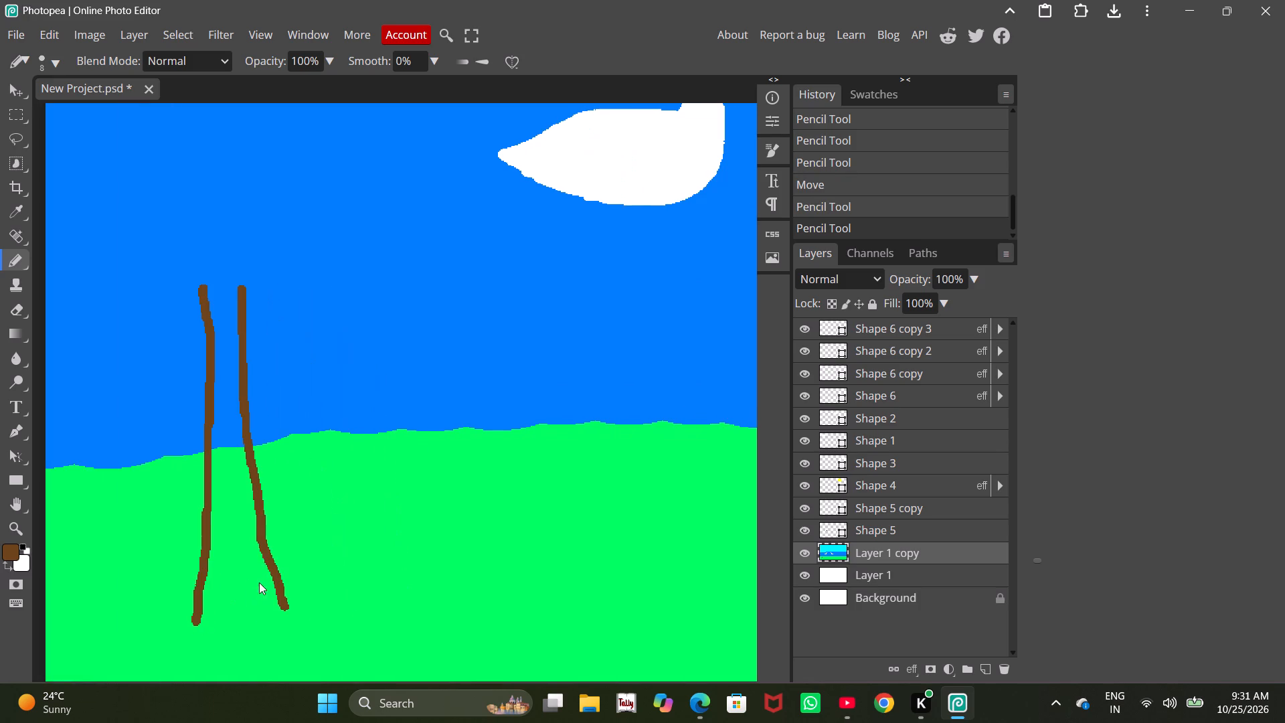
{"action": "scroll", "coordinate": [264, 542], "scroll_direction": "down", "scroll_amount": 2}
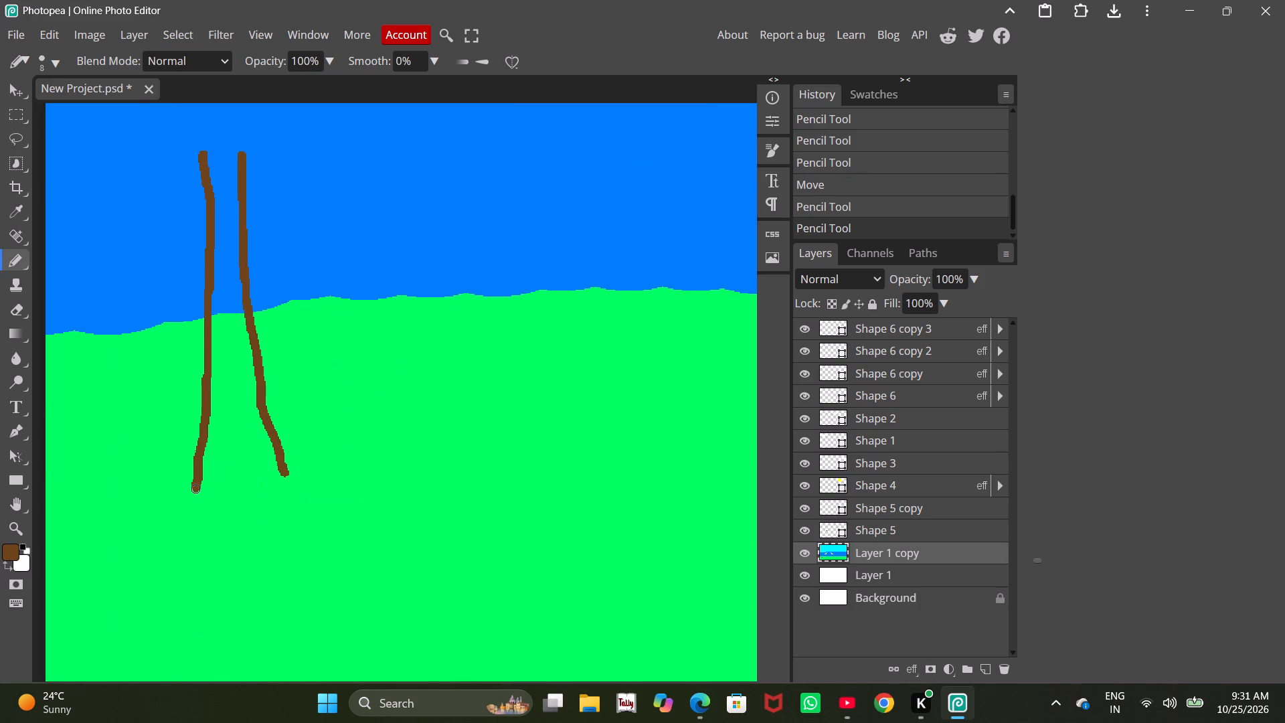
{"action": "left_click_drag", "start_coordinate": [194, 489], "coordinate": [155, 529]}
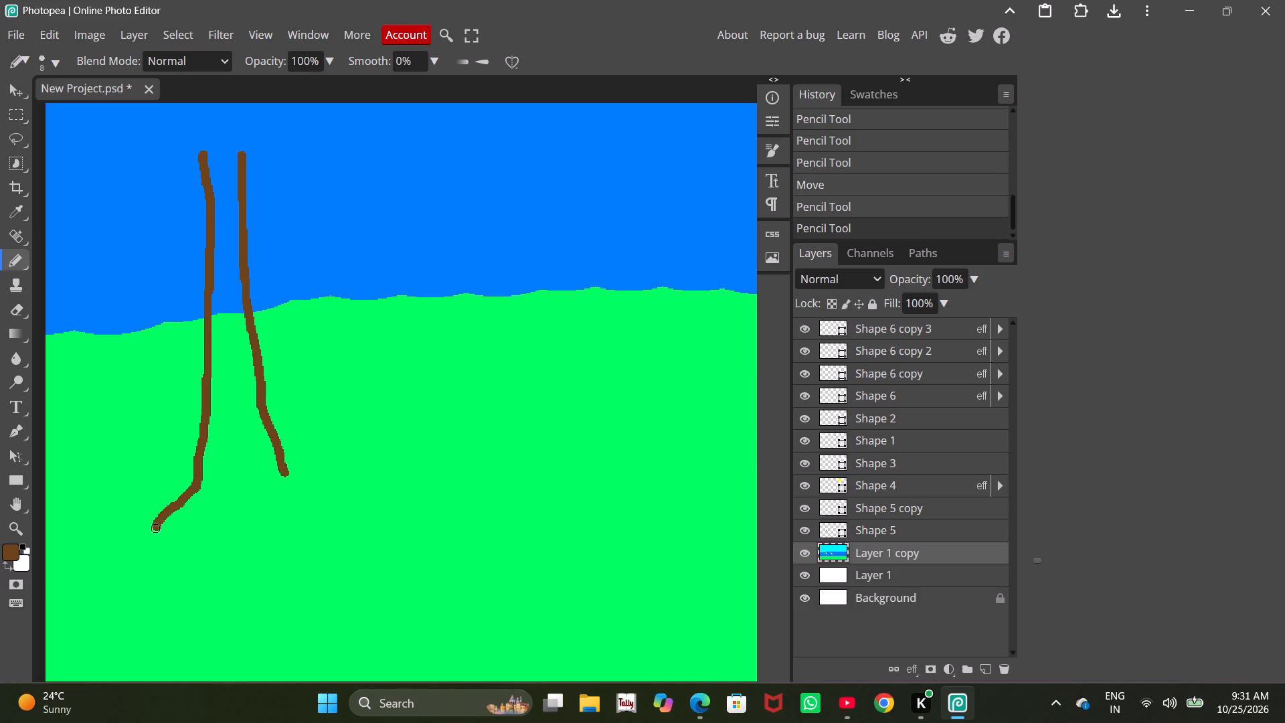
{"action": "left_click_drag", "start_coordinate": [155, 529], "coordinate": [149, 553]}
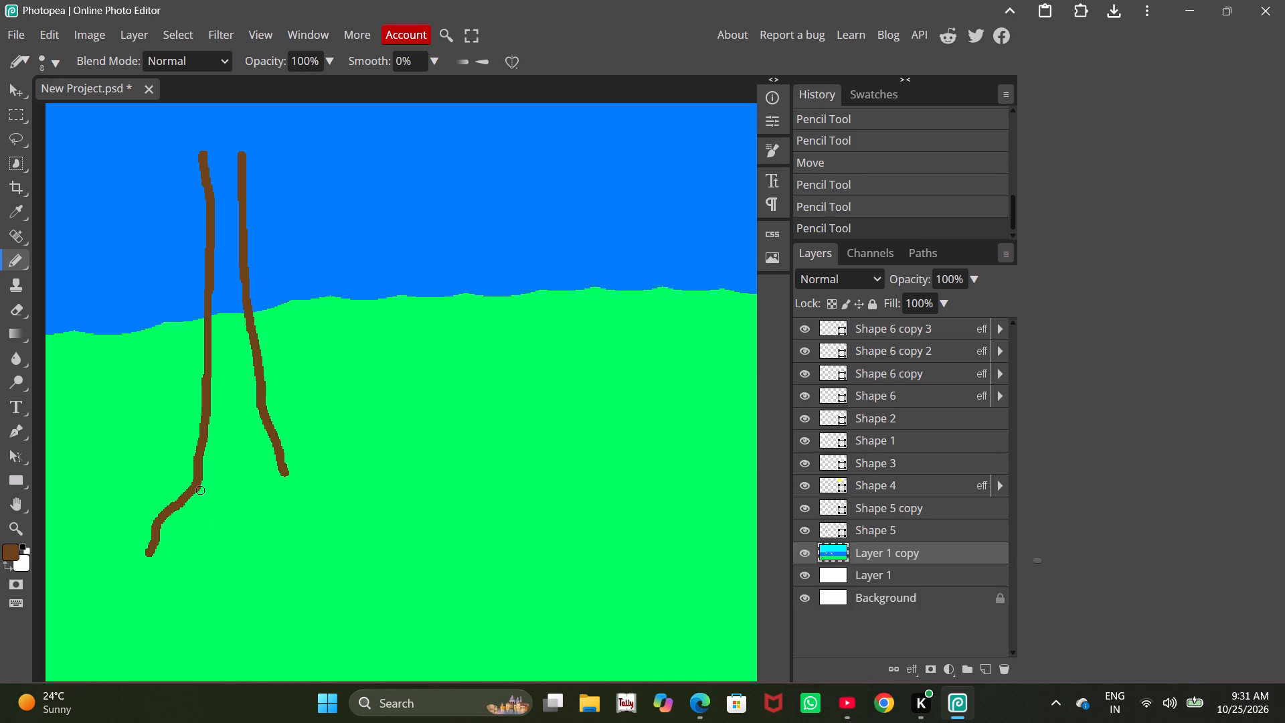
{"action": "left_click_drag", "start_coordinate": [199, 489], "coordinate": [223, 507]}
{"action": "left_click_drag", "start_coordinate": [223, 507], "coordinate": [226, 550]}
{"action": "left_click_drag", "start_coordinate": [226, 550], "coordinate": [232, 497]}
{"action": "left_click_drag", "start_coordinate": [232, 497], "coordinate": [262, 504]}
{"action": "left_click_drag", "start_coordinate": [262, 504], "coordinate": [274, 510]}
{"action": "left_click_drag", "start_coordinate": [274, 510], "coordinate": [286, 471]}
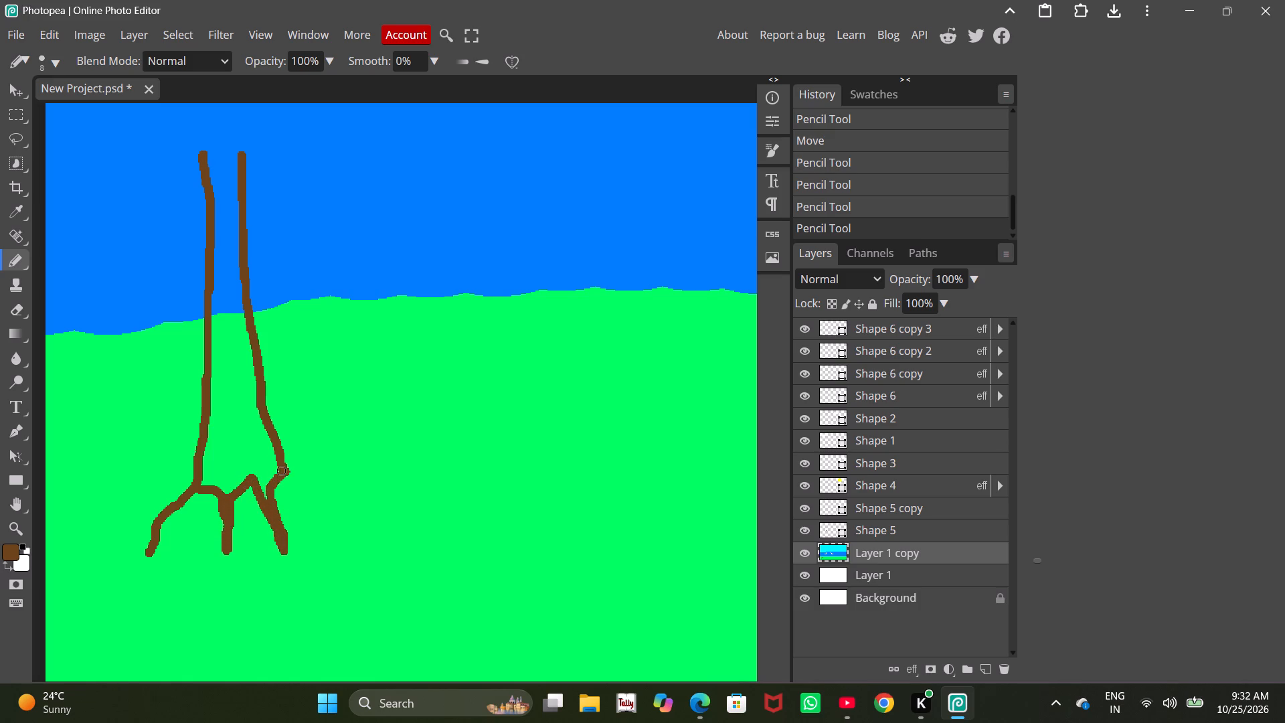
Thicken the upper part of the trunk's left side inward with brown Pencil strokes, from its top down over the blue water.
{"action": "scroll", "coordinate": [232, 236], "scroll_direction": "up", "scroll_amount": 1}
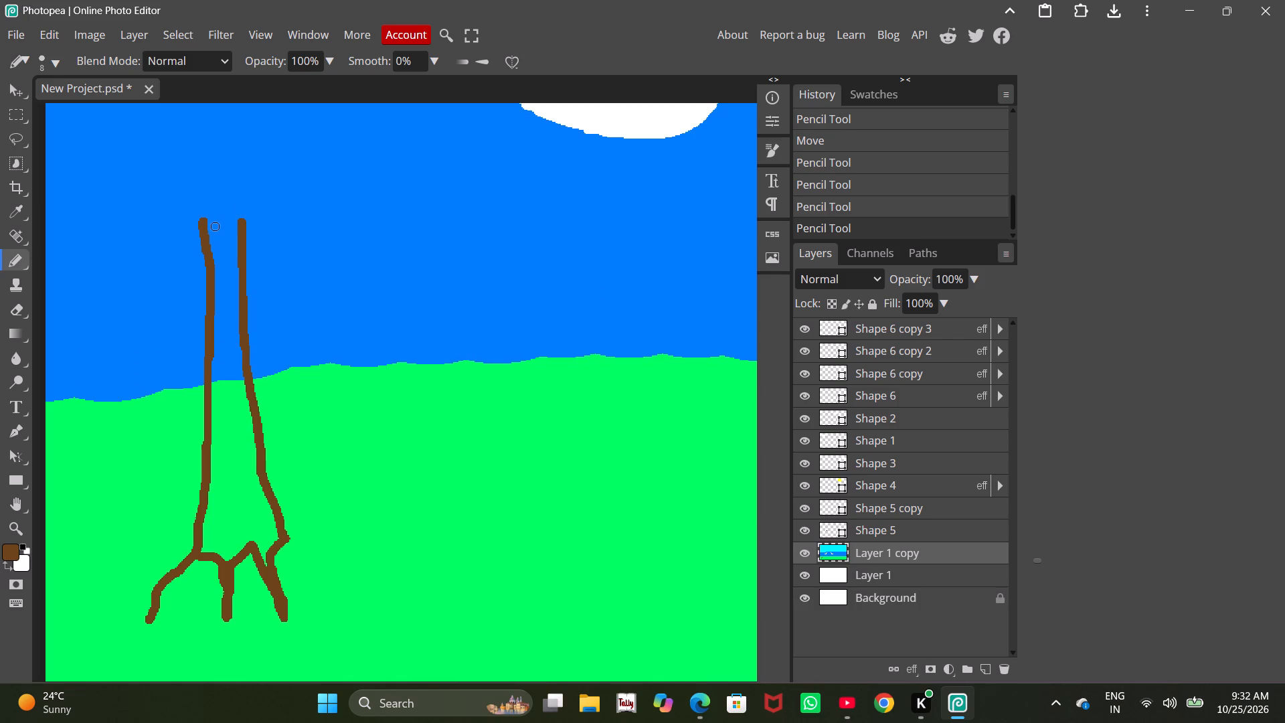
{"action": "left_click_drag", "start_coordinate": [208, 224], "coordinate": [209, 243]}
{"action": "left_click_drag", "start_coordinate": [209, 243], "coordinate": [219, 333]}
{"action": "left_click_drag", "start_coordinate": [219, 333], "coordinate": [214, 340]}
{"action": "left_click_drag", "start_coordinate": [214, 340], "coordinate": [214, 329]}
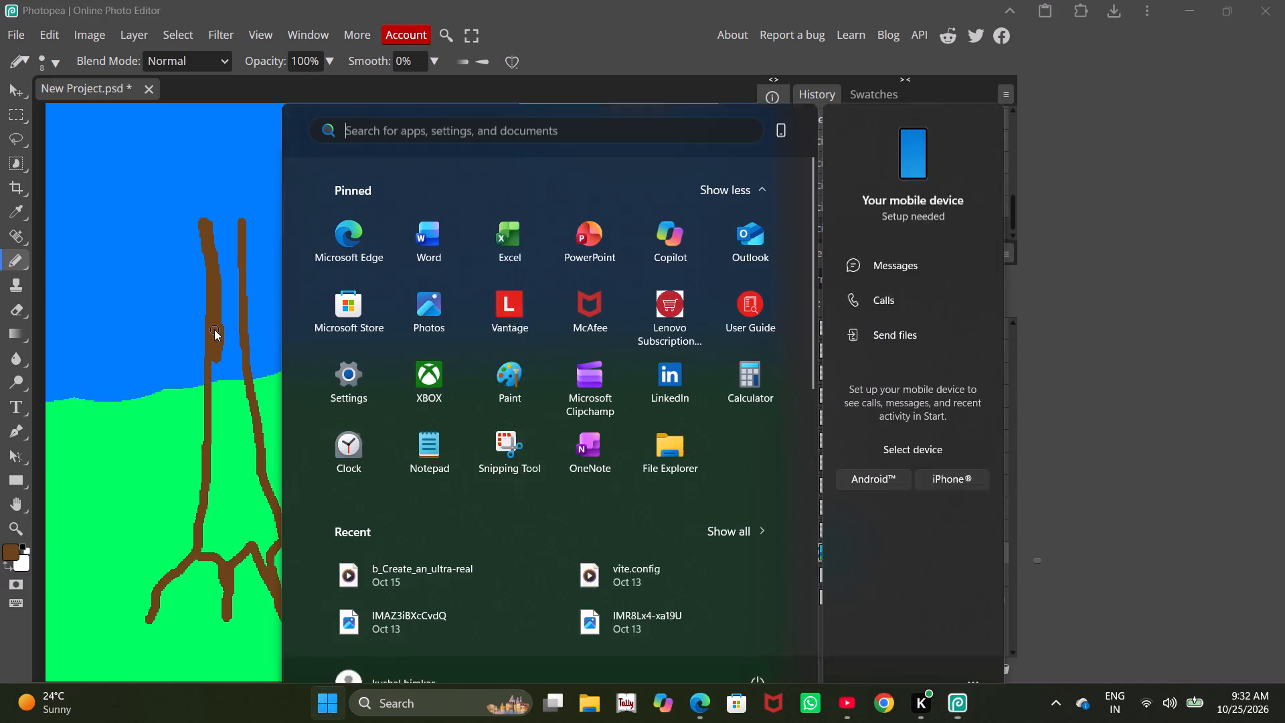
{"action": "left_click", "coordinate": [214, 329]}
Continue thickening the trunk's left side inward with the brown Pencil, across the shoreline and down the grass to the roots.
{"action": "scroll", "coordinate": [220, 342], "scroll_direction": "up", "scroll_amount": 4, "text": "alt"}
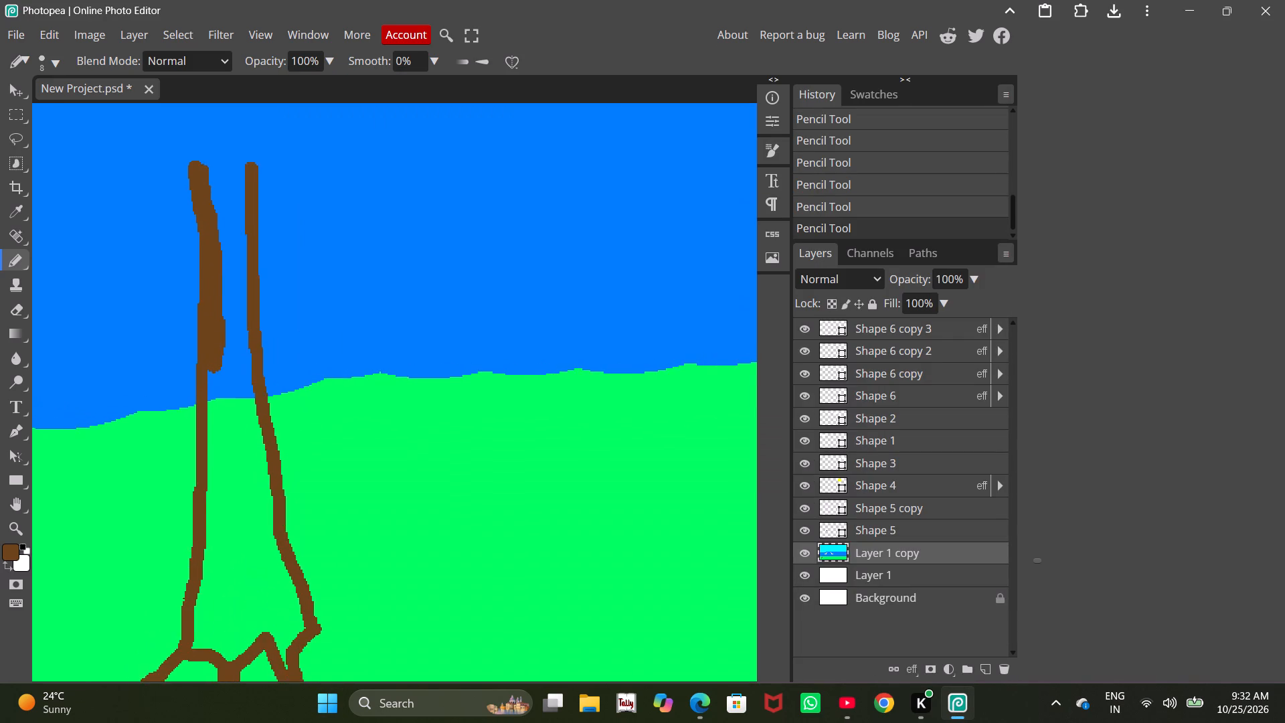
{"action": "scroll", "coordinate": [220, 341], "scroll_direction": "up", "scroll_amount": 13, "text": "alt"}
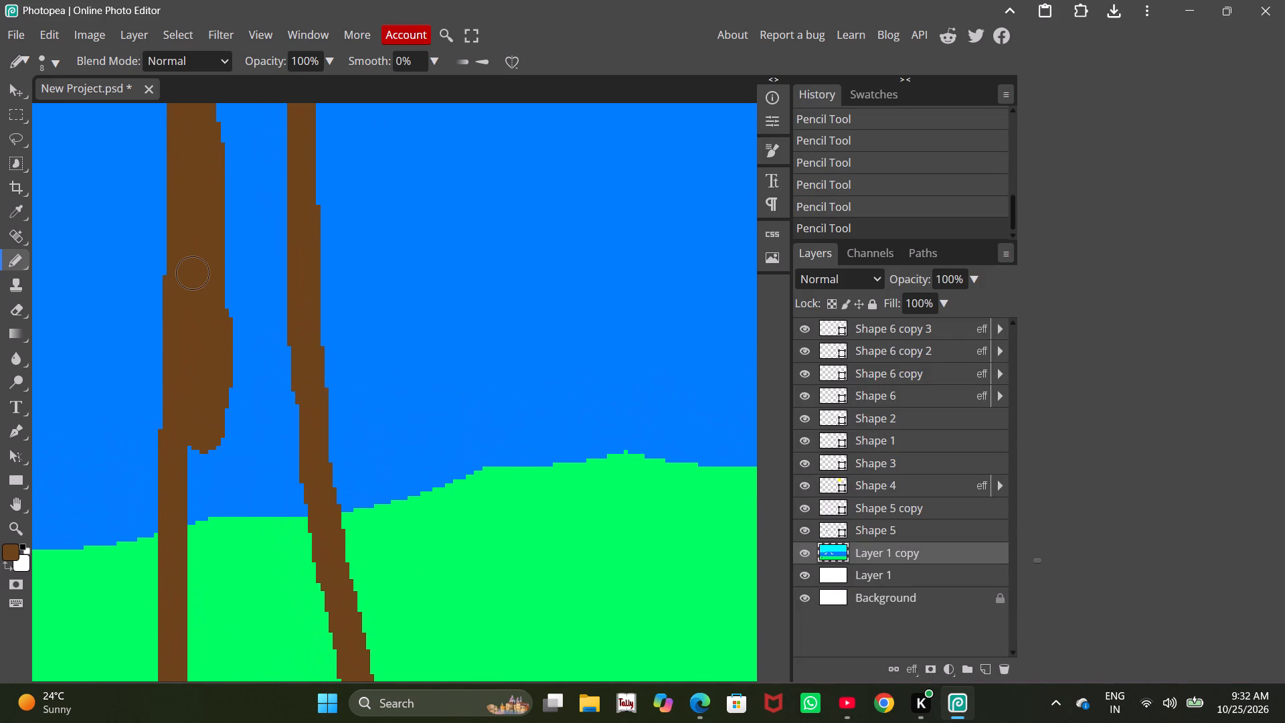
{"action": "scroll", "coordinate": [193, 272], "scroll_direction": "down", "scroll_amount": 3}
{"action": "left_click_drag", "start_coordinate": [205, 220], "coordinate": [205, 227]}
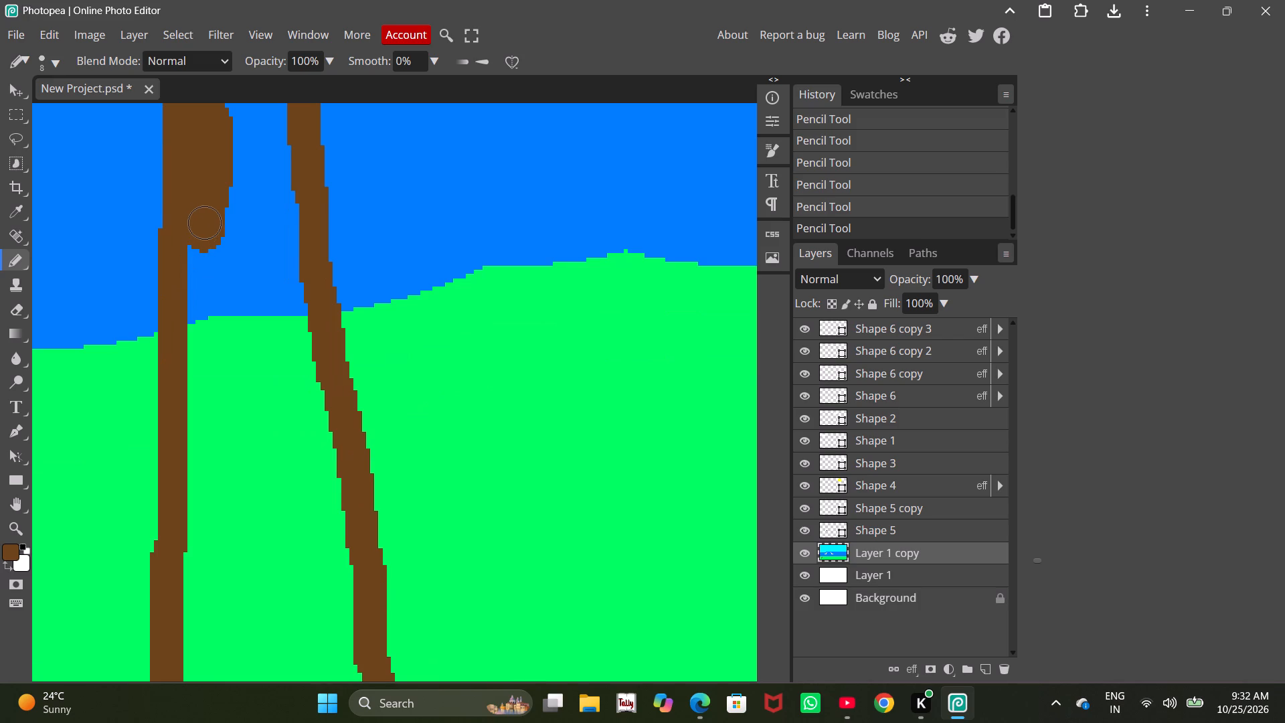
{"action": "left_click_drag", "start_coordinate": [205, 227], "coordinate": [197, 475]}
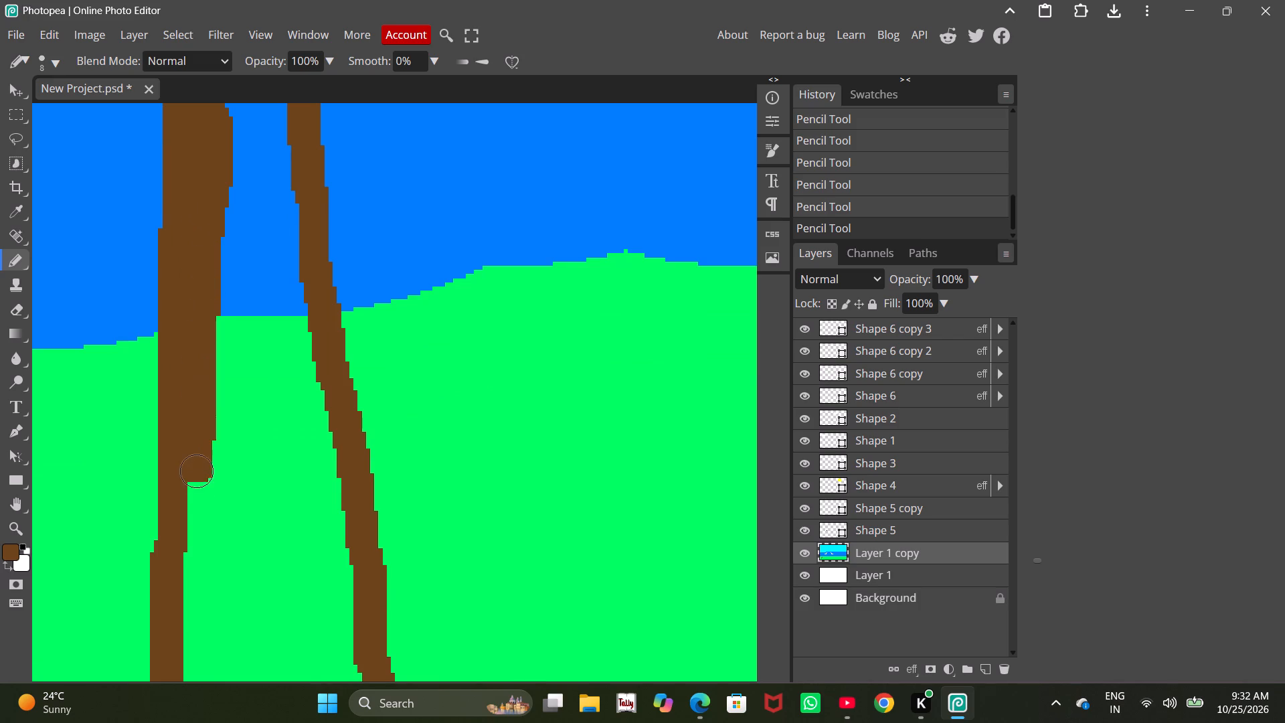
{"action": "left_click_drag", "start_coordinate": [197, 475], "coordinate": [195, 628]}
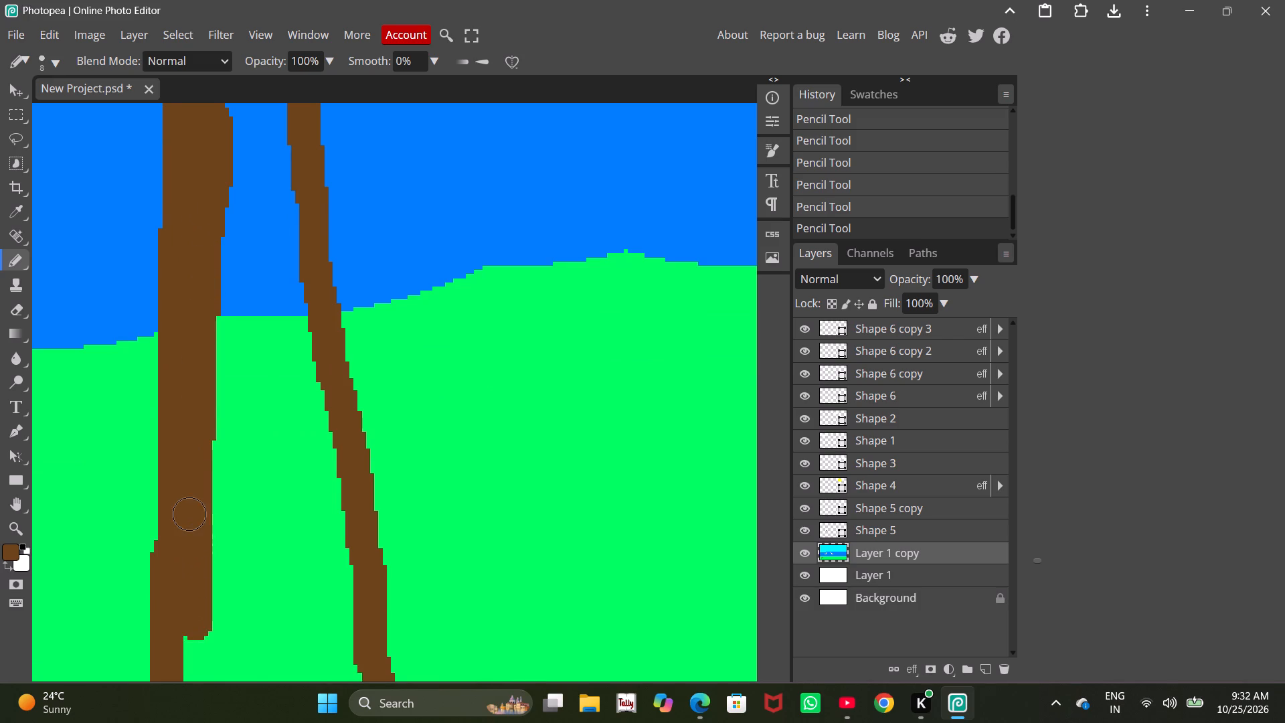
{"action": "scroll", "coordinate": [189, 509], "scroll_direction": "down", "scroll_amount": 3}
{"action": "scroll", "coordinate": [192, 413], "scroll_direction": "down", "scroll_amount": 2}
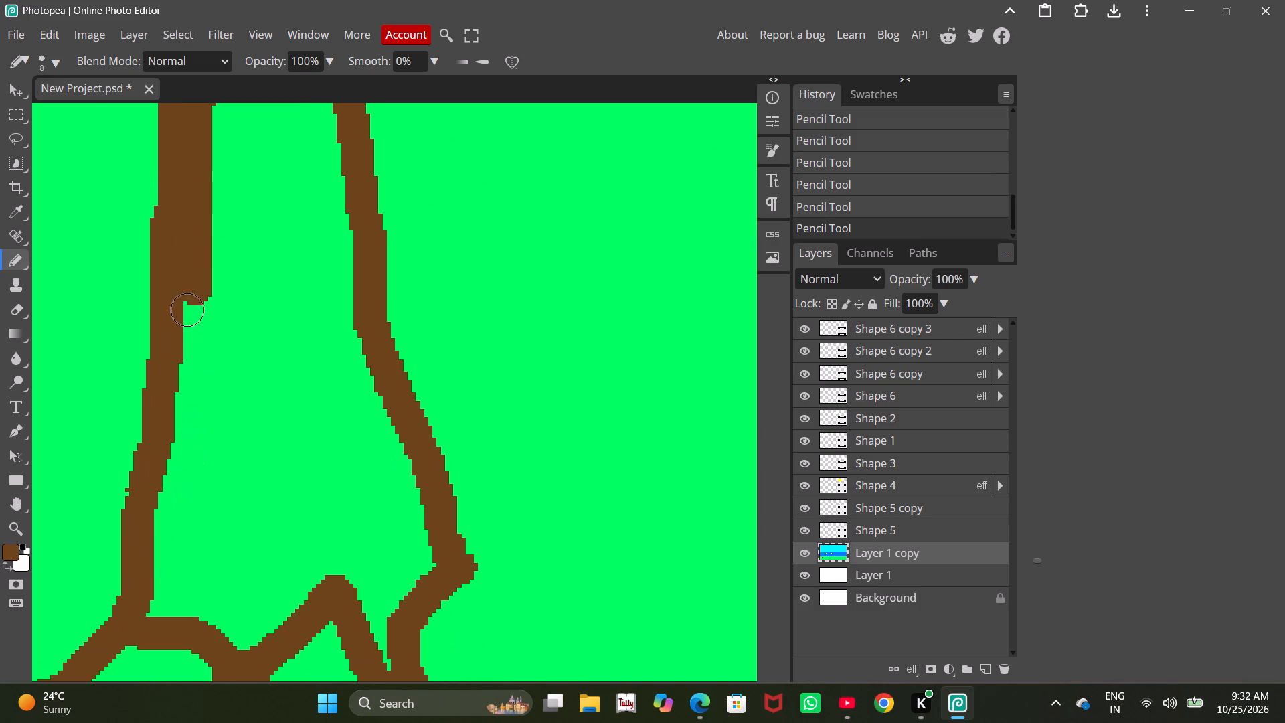
{"action": "left_click_drag", "start_coordinate": [194, 295], "coordinate": [161, 616]}
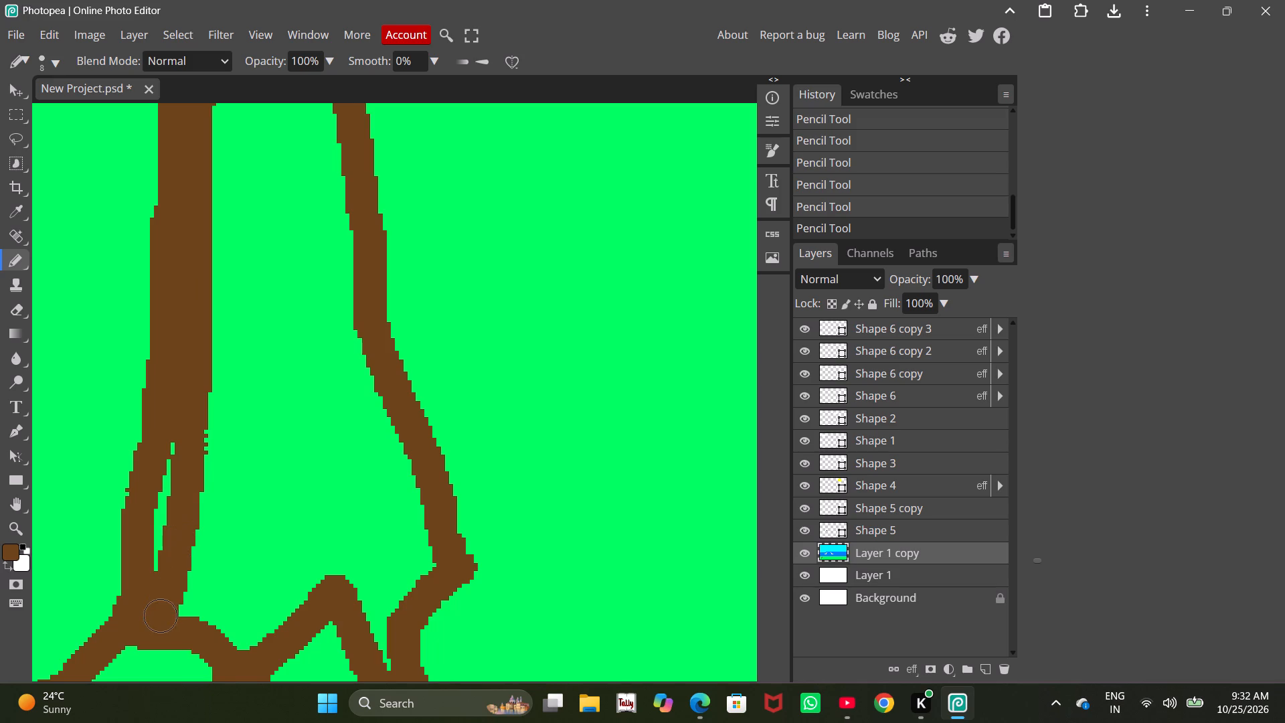
{"action": "left_click_drag", "start_coordinate": [161, 616], "coordinate": [192, 410]}
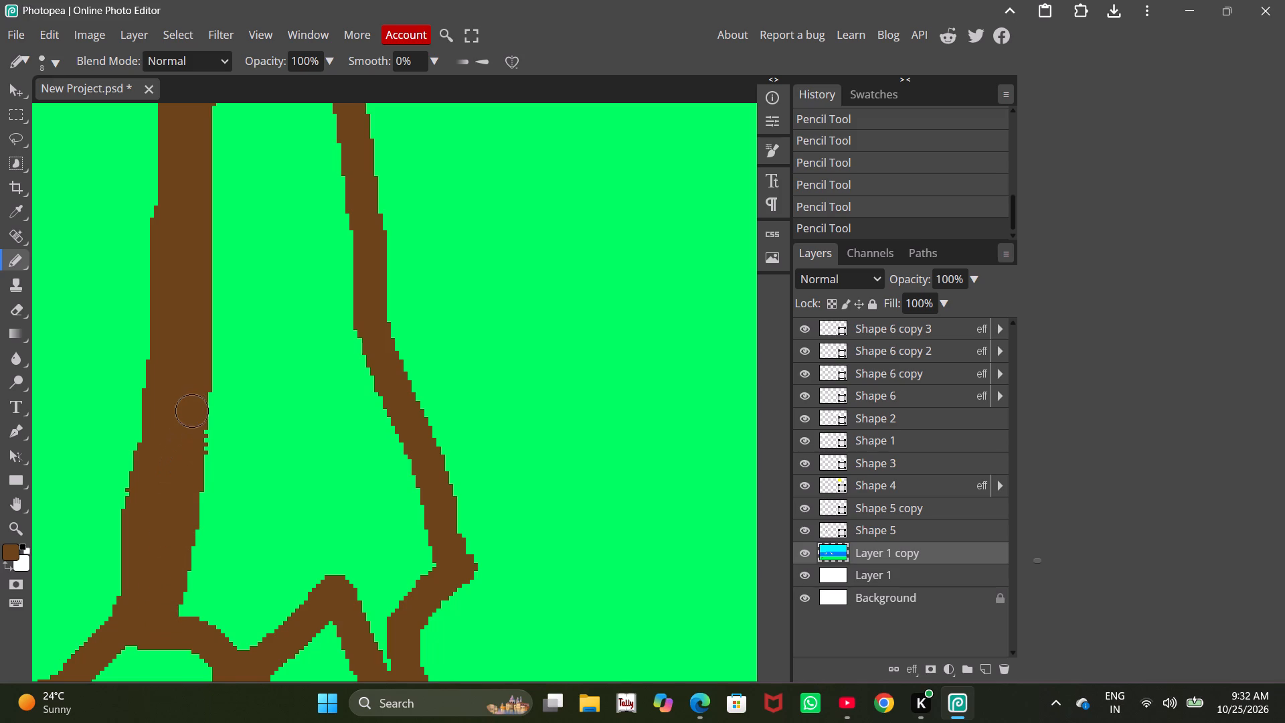
{"action": "left_click_drag", "start_coordinate": [192, 410], "coordinate": [198, 600]}
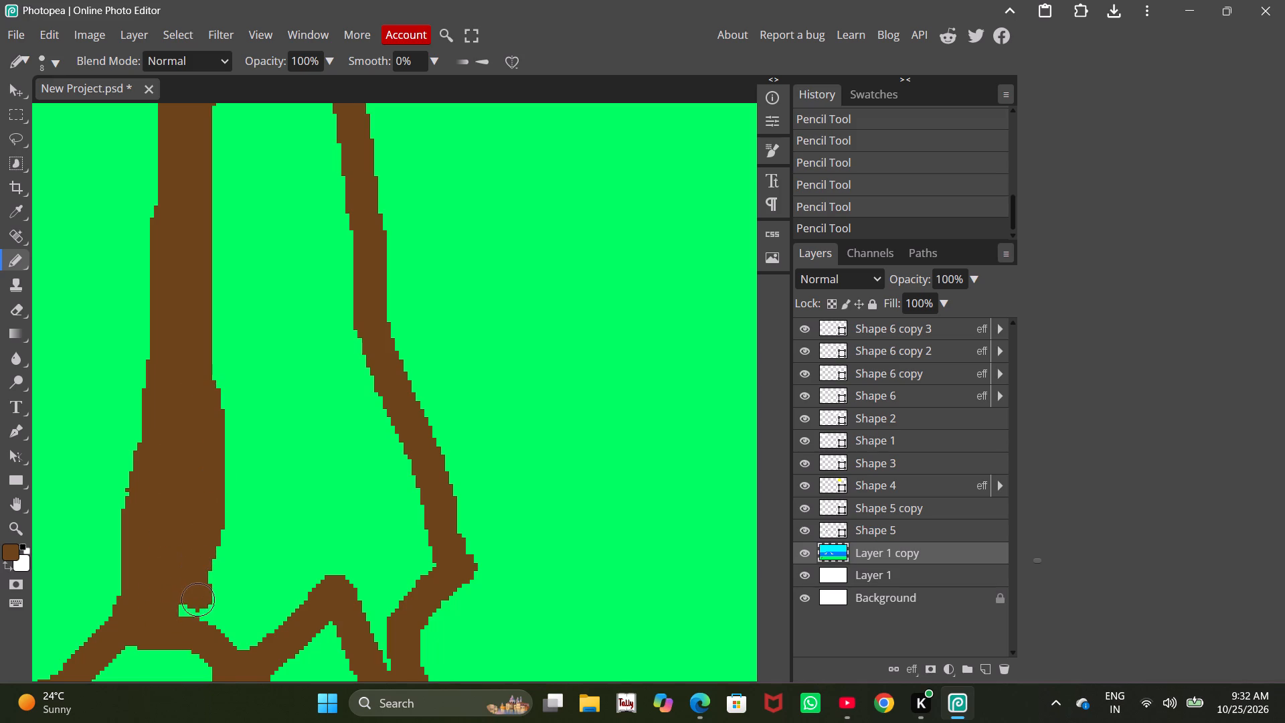
Thicken the tops of the roots in brown and fill the gap between them and the lower end of the trunk's right side.
{"action": "left_click_drag", "start_coordinate": [198, 600], "coordinate": [243, 632]}
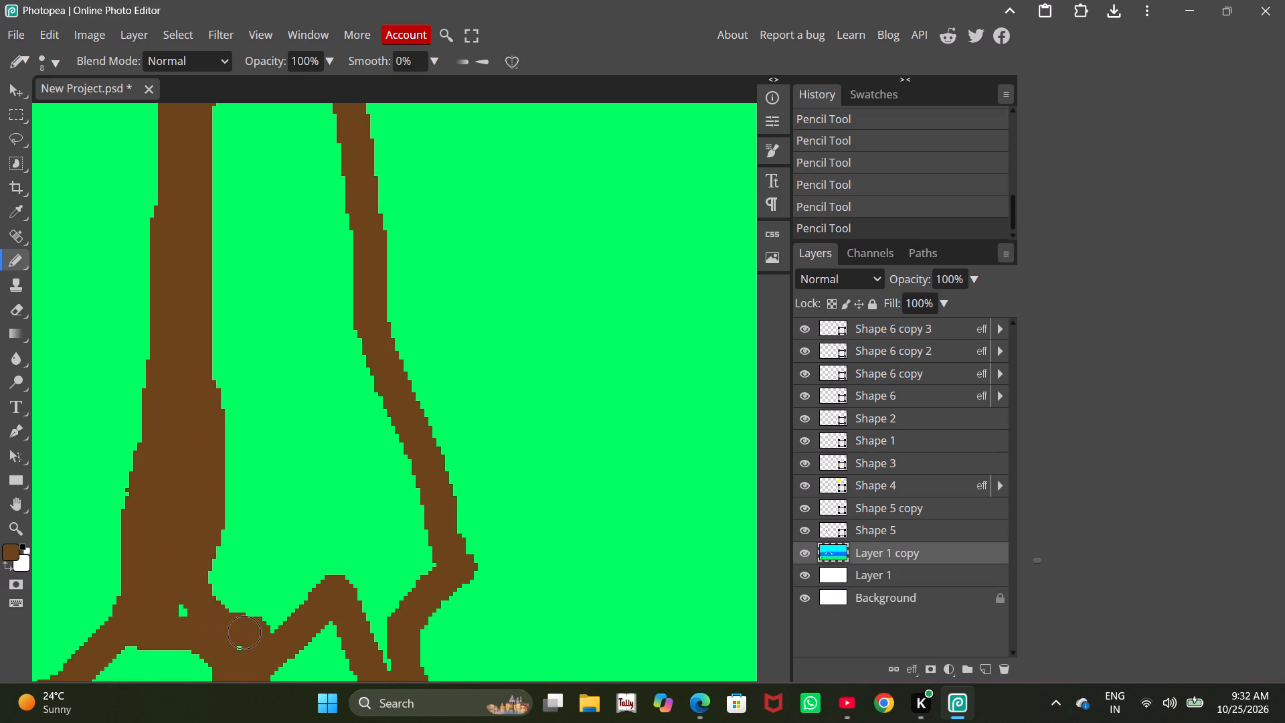
{"action": "left_click_drag", "start_coordinate": [243, 632], "coordinate": [249, 633]}
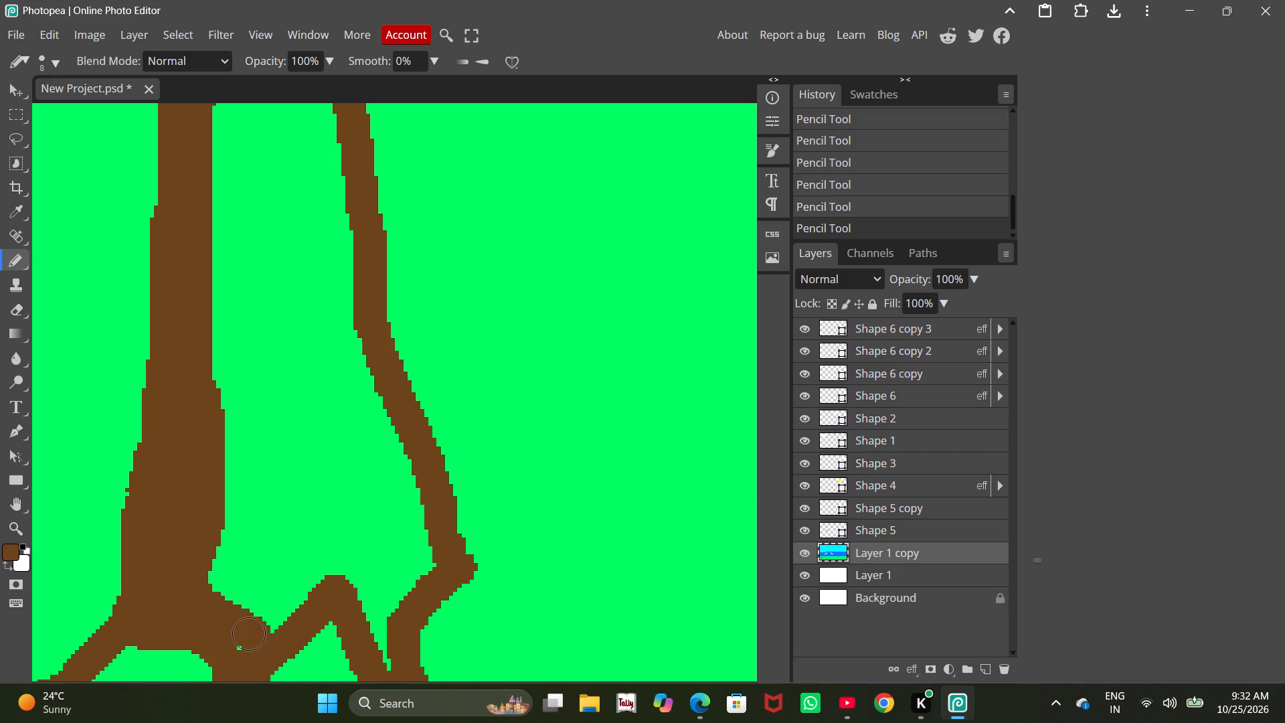
{"action": "left_click_drag", "start_coordinate": [249, 633], "coordinate": [337, 577]}
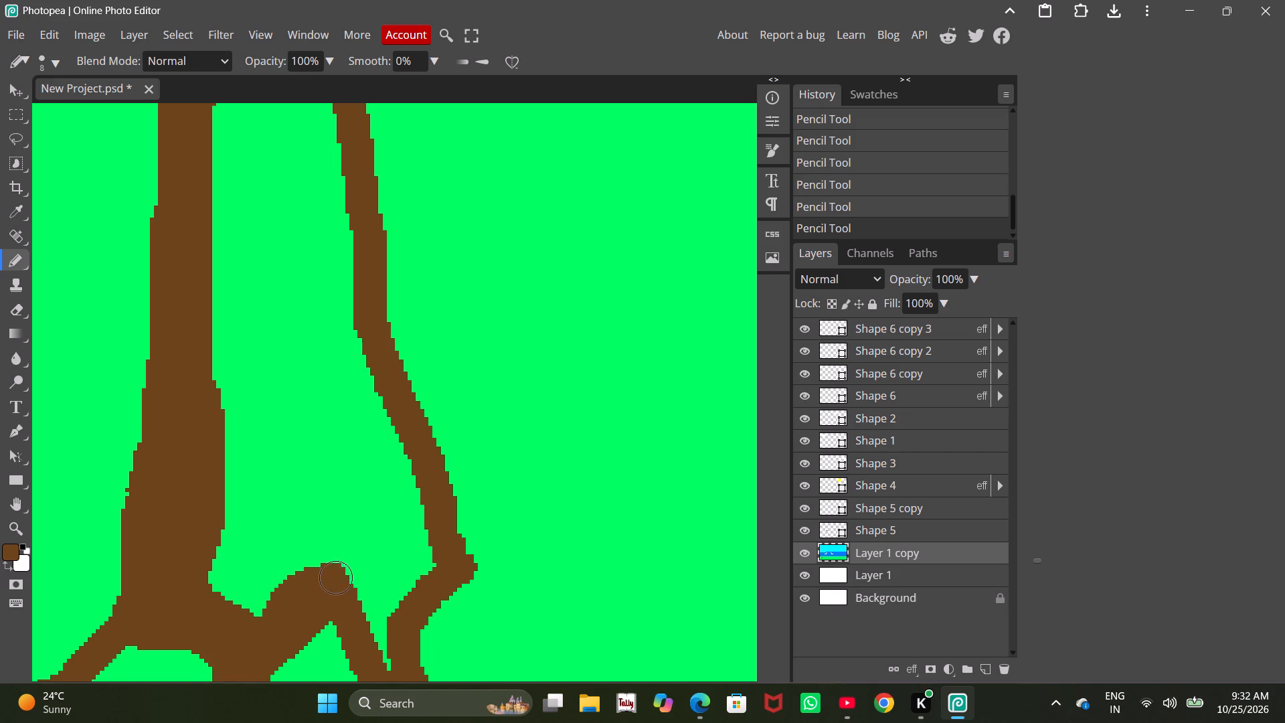
{"action": "left_click_drag", "start_coordinate": [337, 577], "coordinate": [380, 649]}
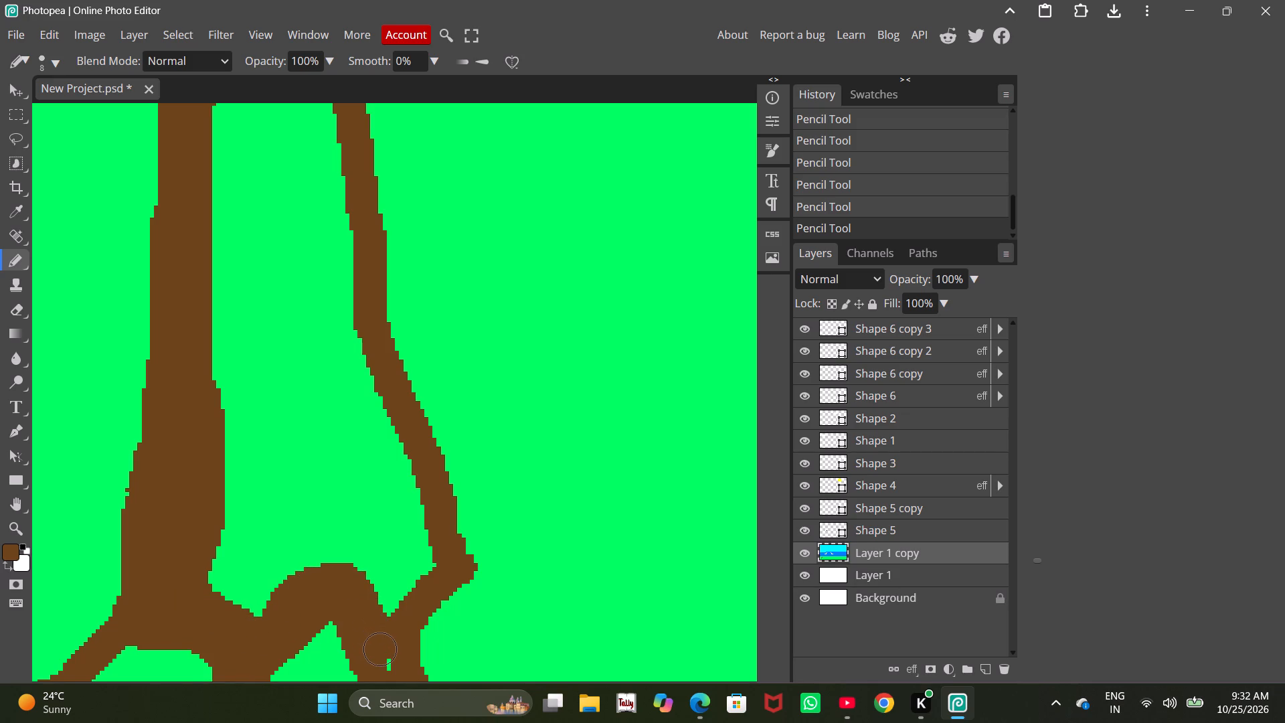
{"action": "left_click_drag", "start_coordinate": [380, 649], "coordinate": [392, 671]}
{"action": "left_click_drag", "start_coordinate": [392, 671], "coordinate": [347, 568]}
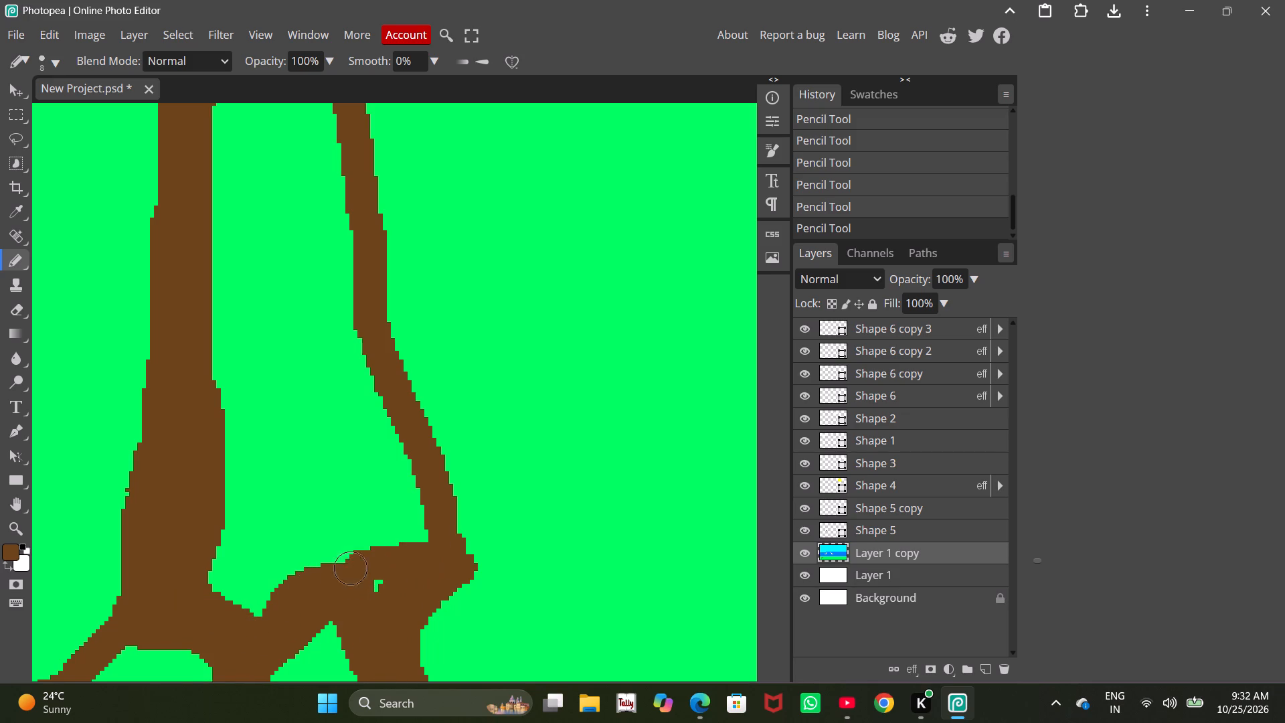
{"action": "left_click_drag", "start_coordinate": [347, 568], "coordinate": [246, 601]}
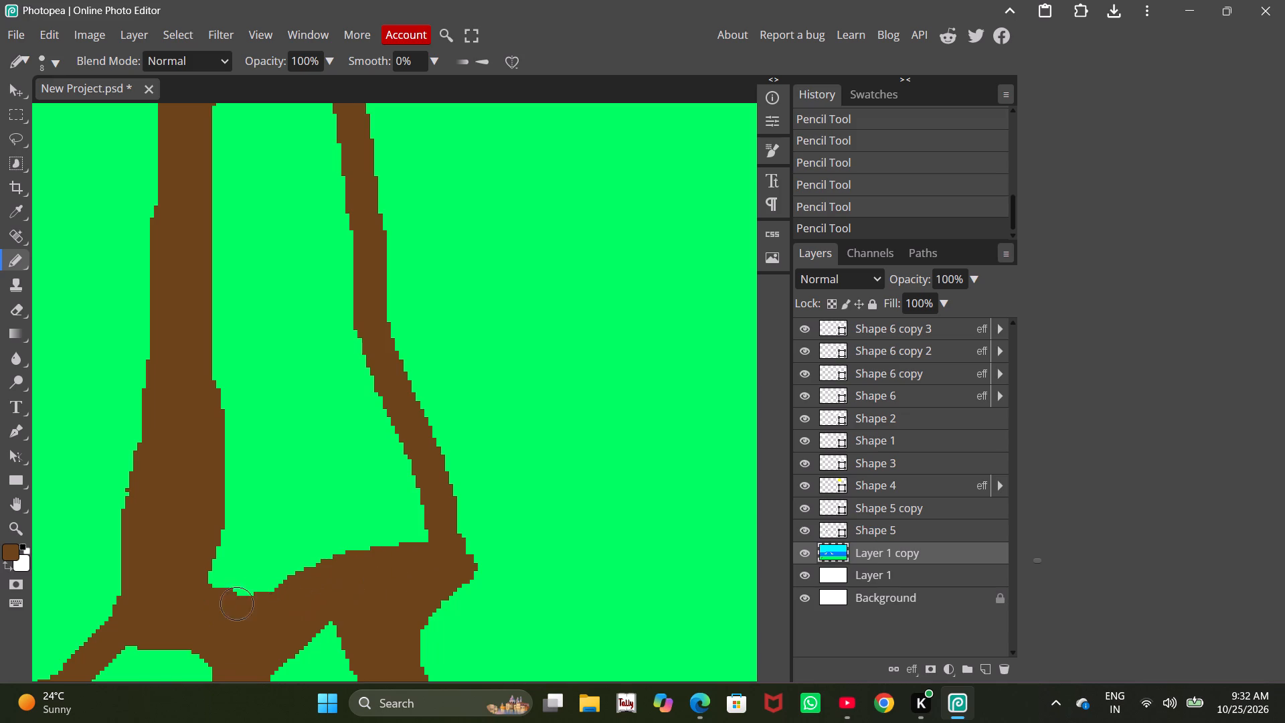
Fill the wide, flared base of the trunk above the roots with solid brown Pencil strokes between its two sides.
{"action": "left_click_drag", "start_coordinate": [246, 601], "coordinate": [417, 532]}
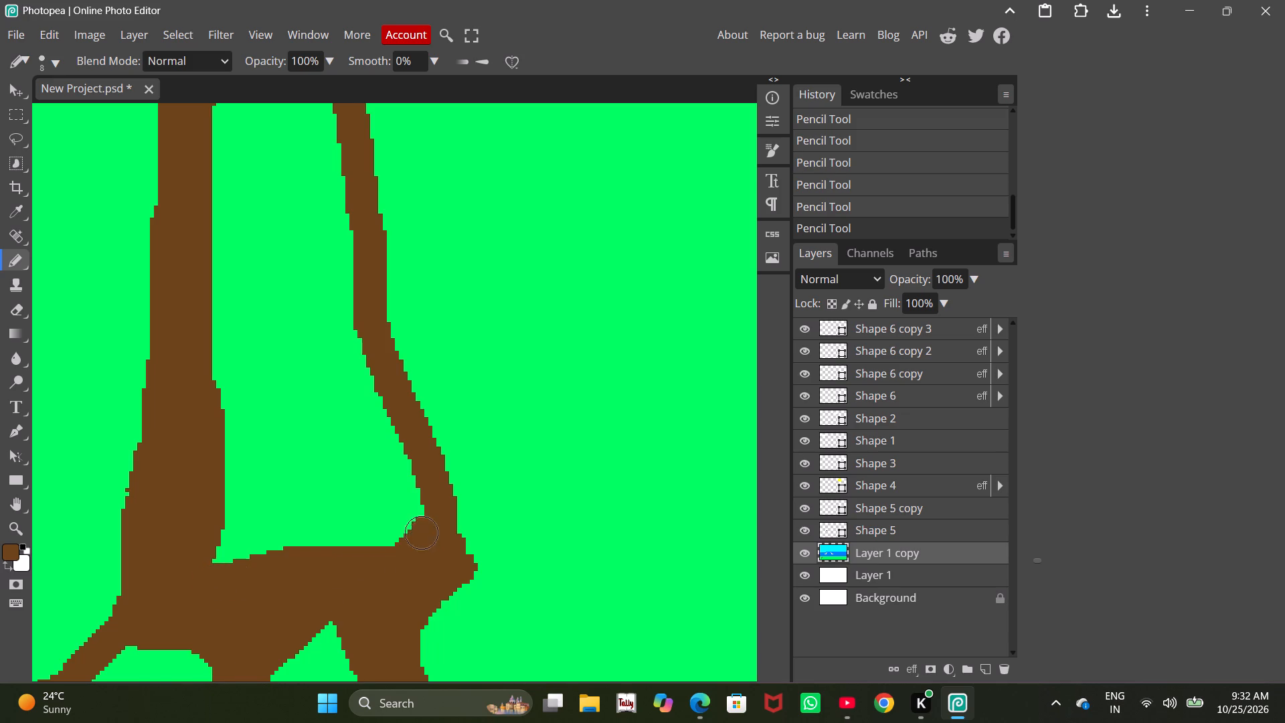
{"action": "left_click_drag", "start_coordinate": [417, 532], "coordinate": [414, 505]}
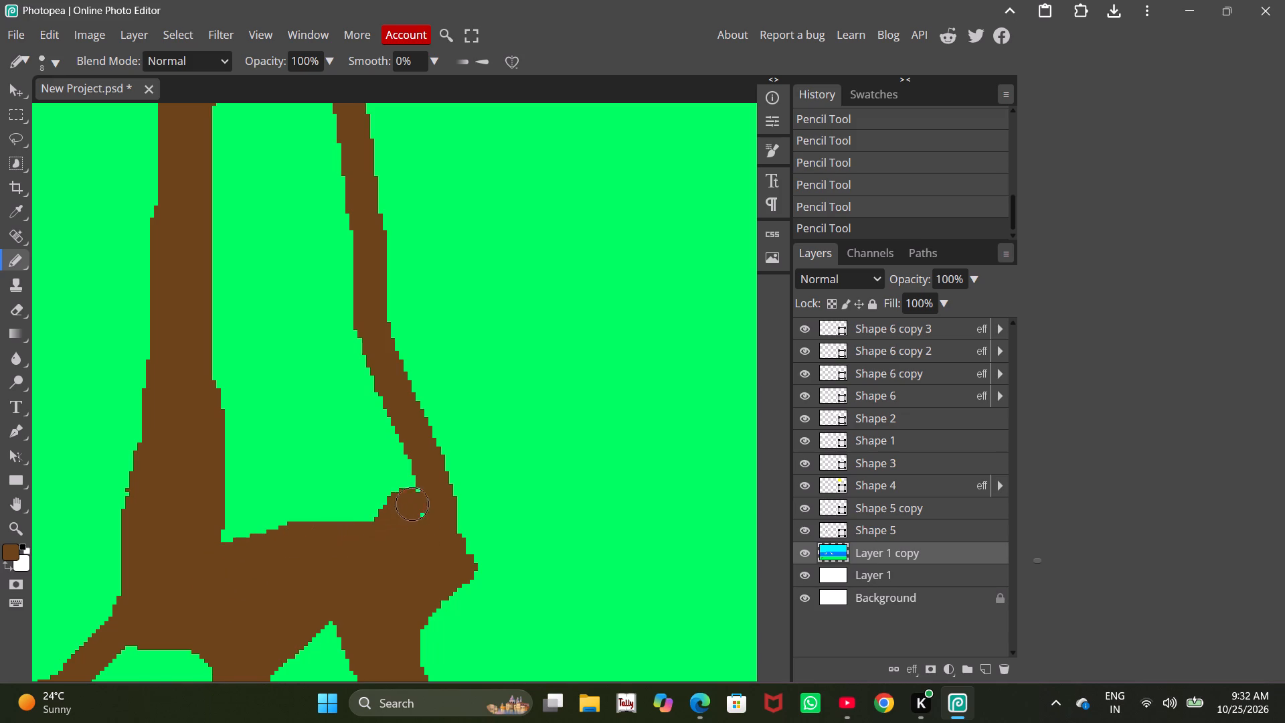
{"action": "left_click_drag", "start_coordinate": [414, 505], "coordinate": [311, 527]}
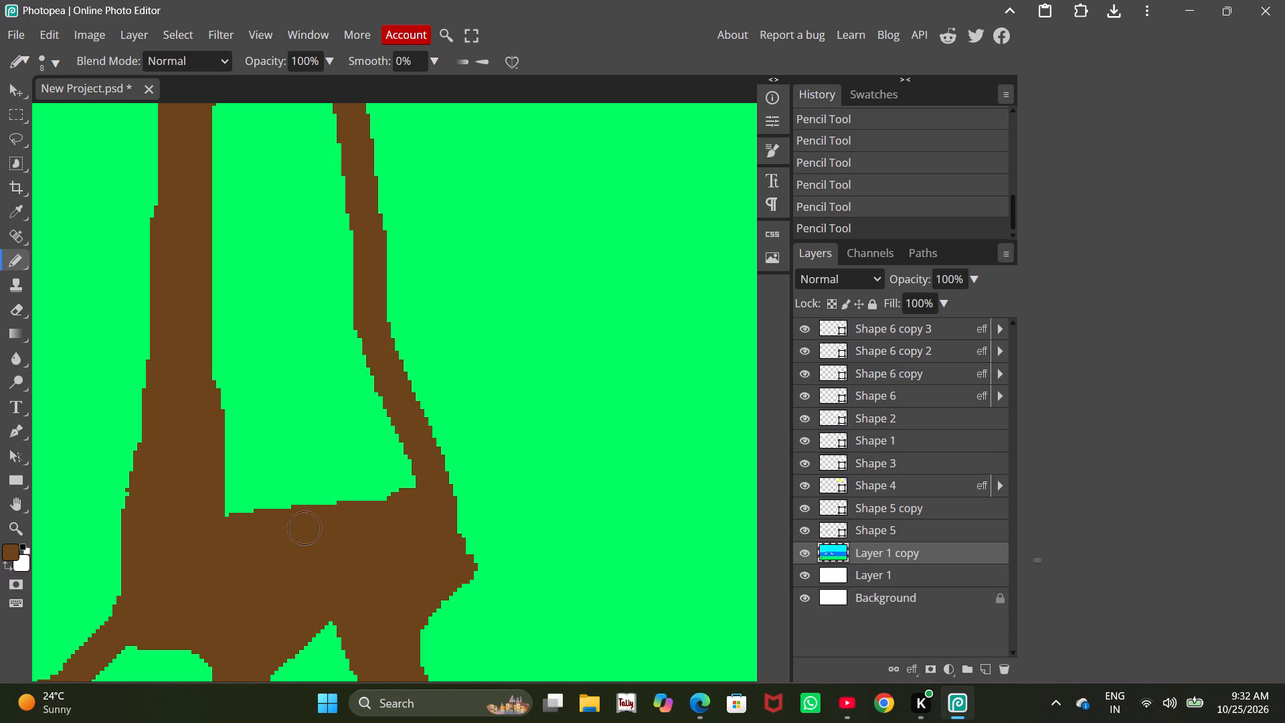
{"action": "left_click_drag", "start_coordinate": [311, 527], "coordinate": [247, 527]}
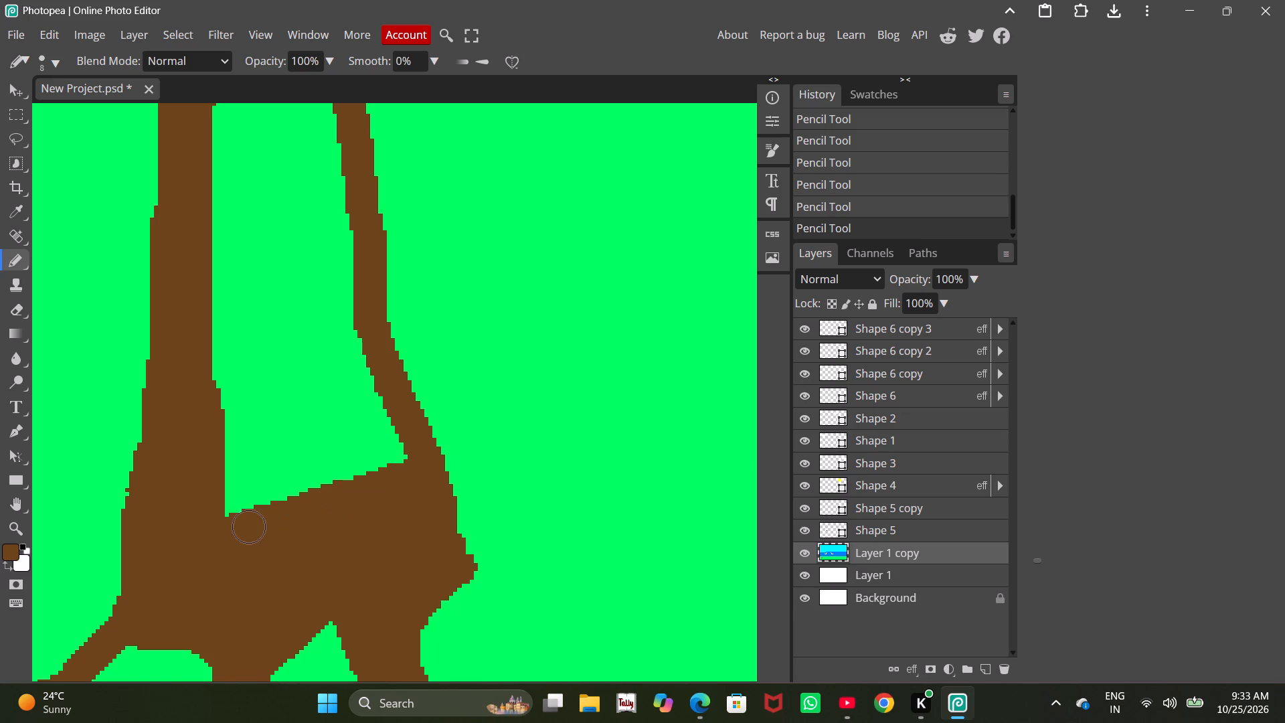
{"action": "left_click_drag", "start_coordinate": [247, 527], "coordinate": [220, 470]}
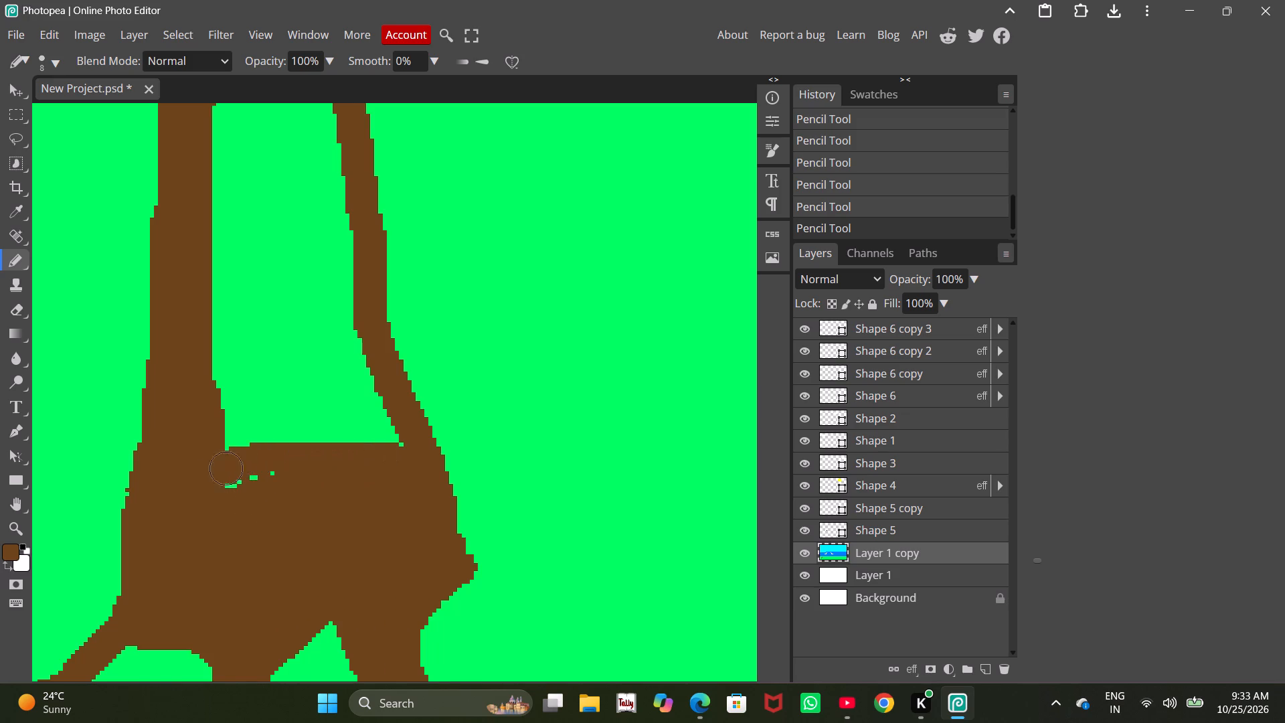
{"action": "left_click_drag", "start_coordinate": [220, 470], "coordinate": [213, 451]}
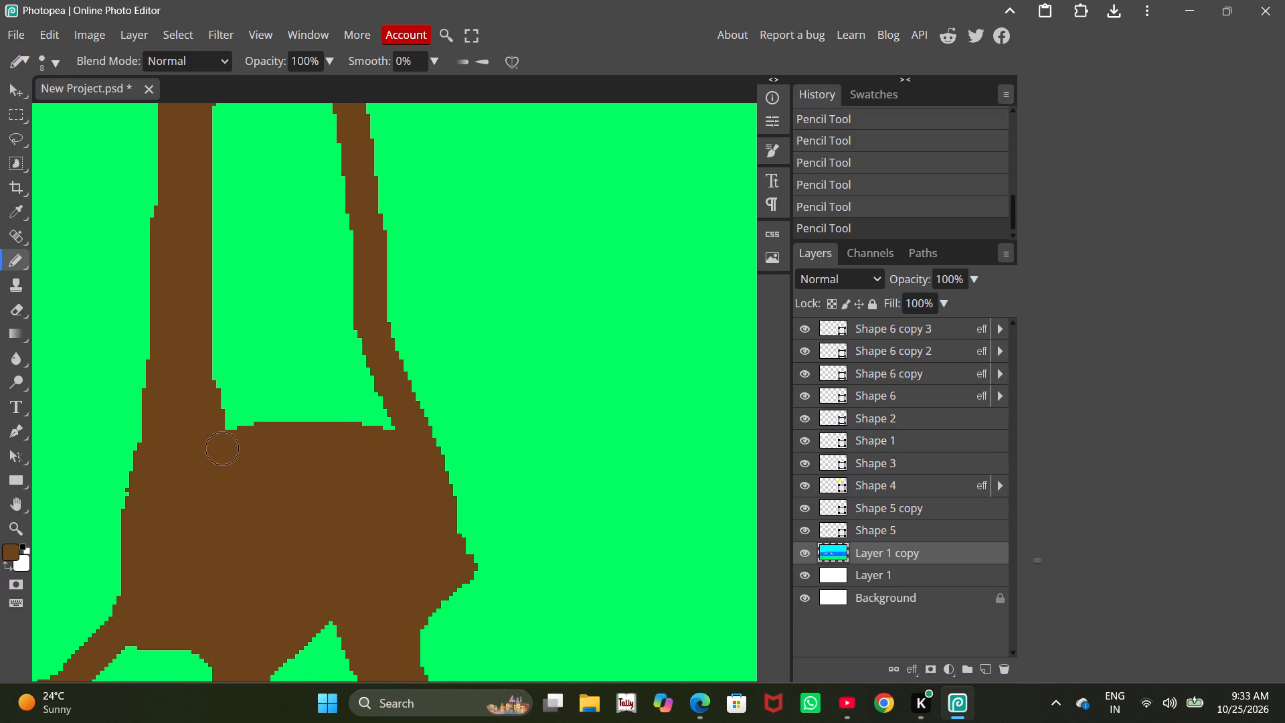
{"action": "left_click_drag", "start_coordinate": [213, 451], "coordinate": [224, 414]}
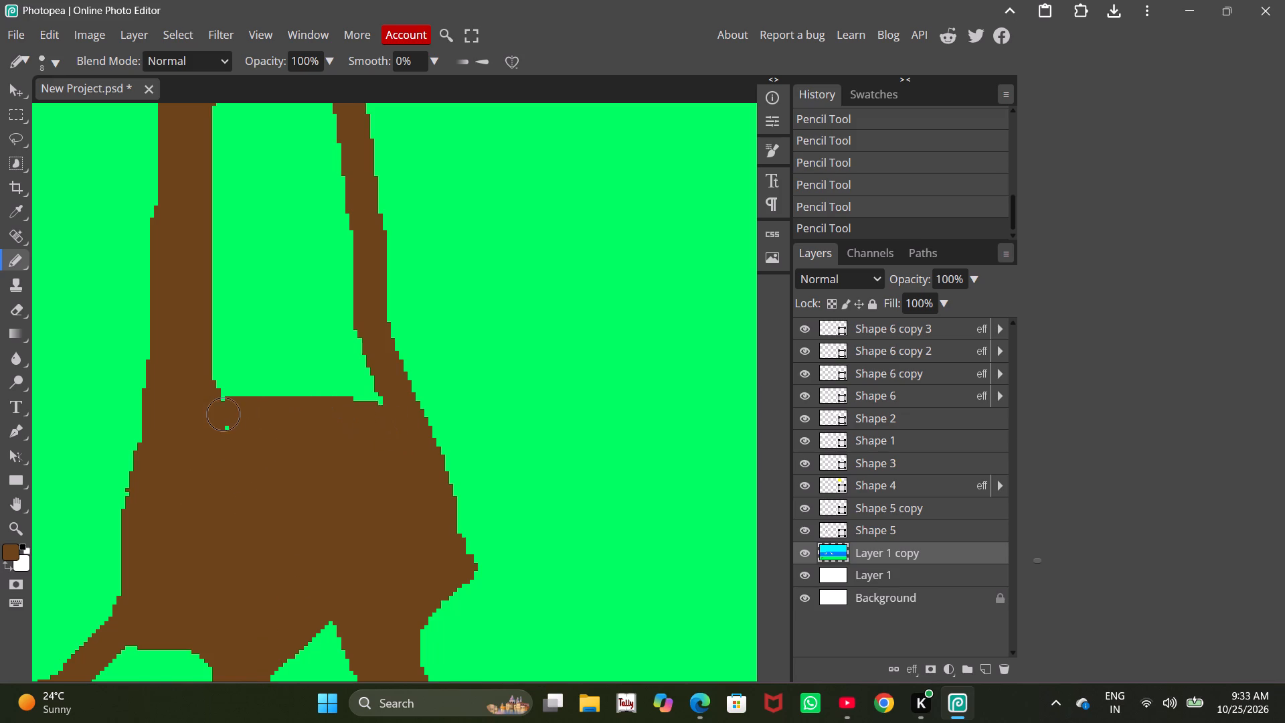
{"action": "left_click_drag", "start_coordinate": [224, 414], "coordinate": [232, 384]}
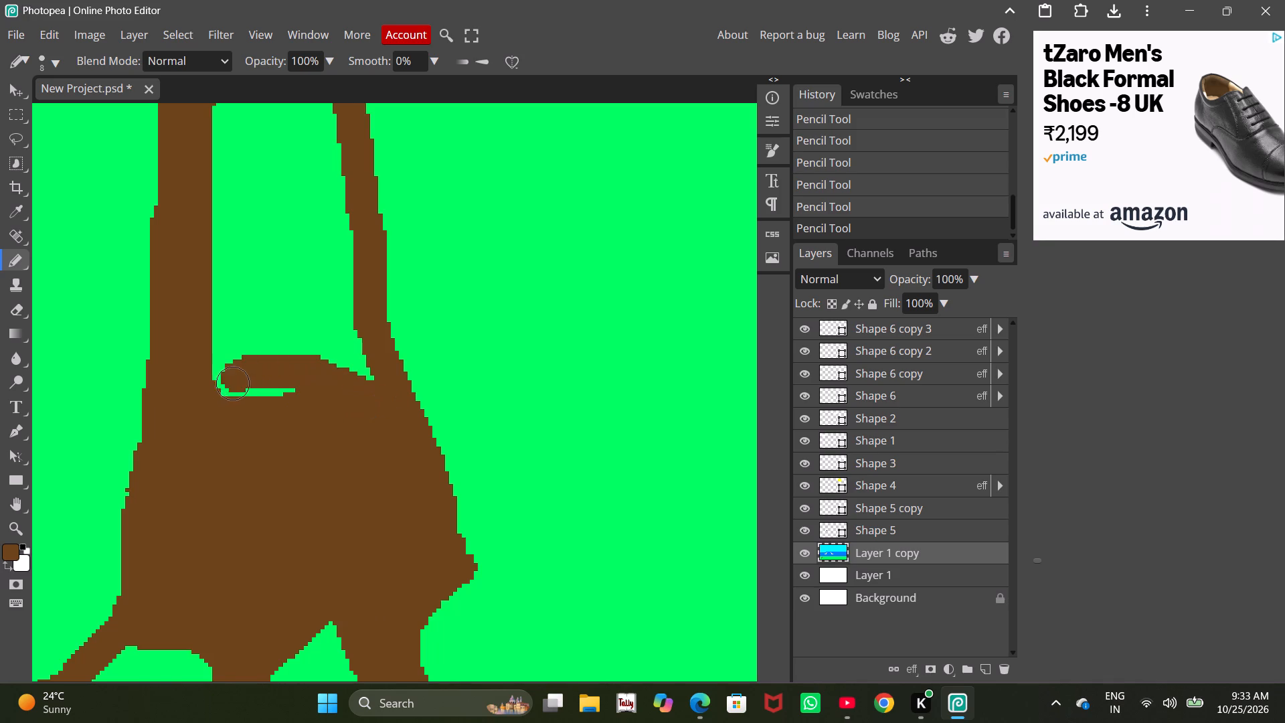
{"action": "left_click_drag", "start_coordinate": [232, 384], "coordinate": [235, 372]}
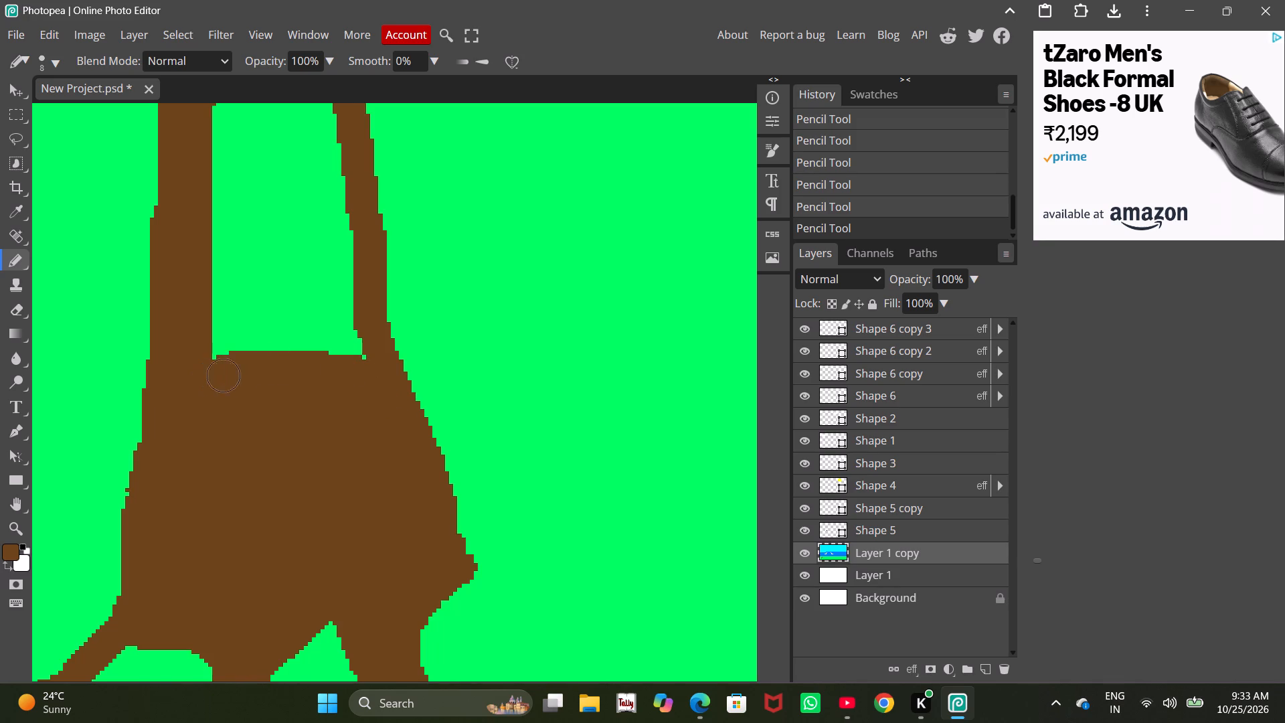
Continue filling the trunk's interior in brown with the Pencil, up its narrower section over the grass above the flared base.
{"action": "left_click_drag", "start_coordinate": [235, 372], "coordinate": [332, 317]}
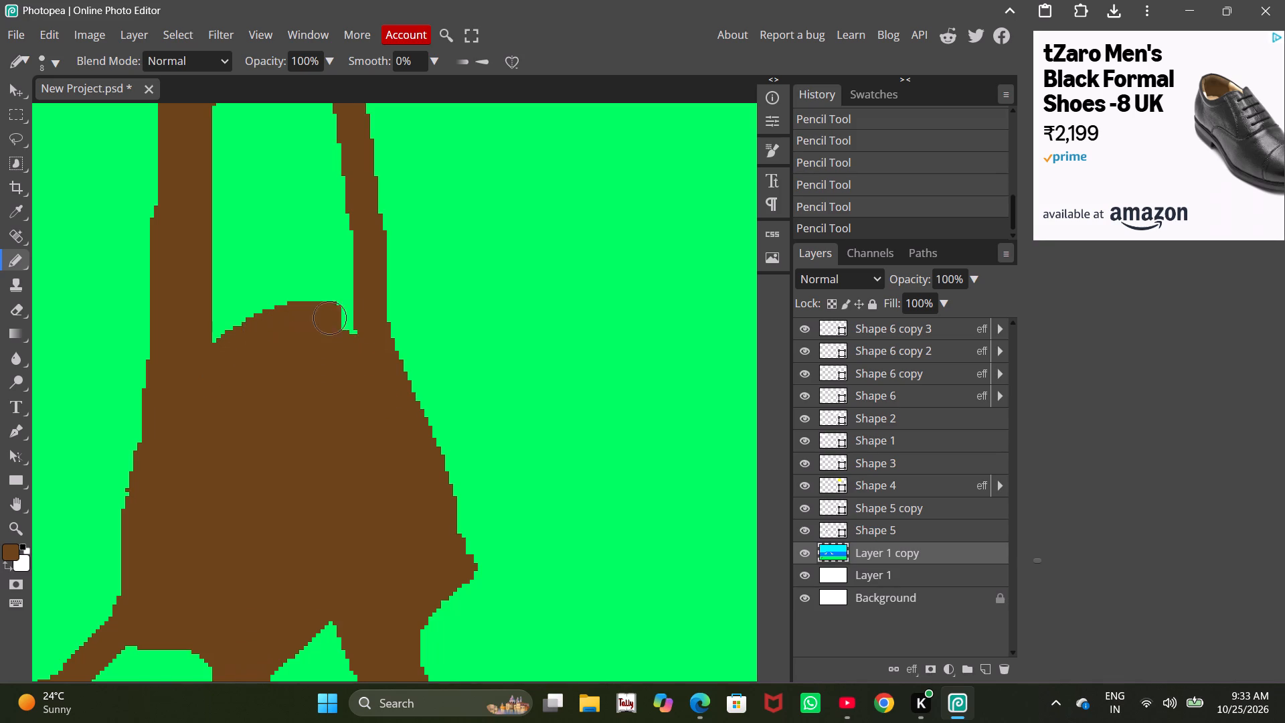
{"action": "left_click_drag", "start_coordinate": [332, 317], "coordinate": [354, 298]}
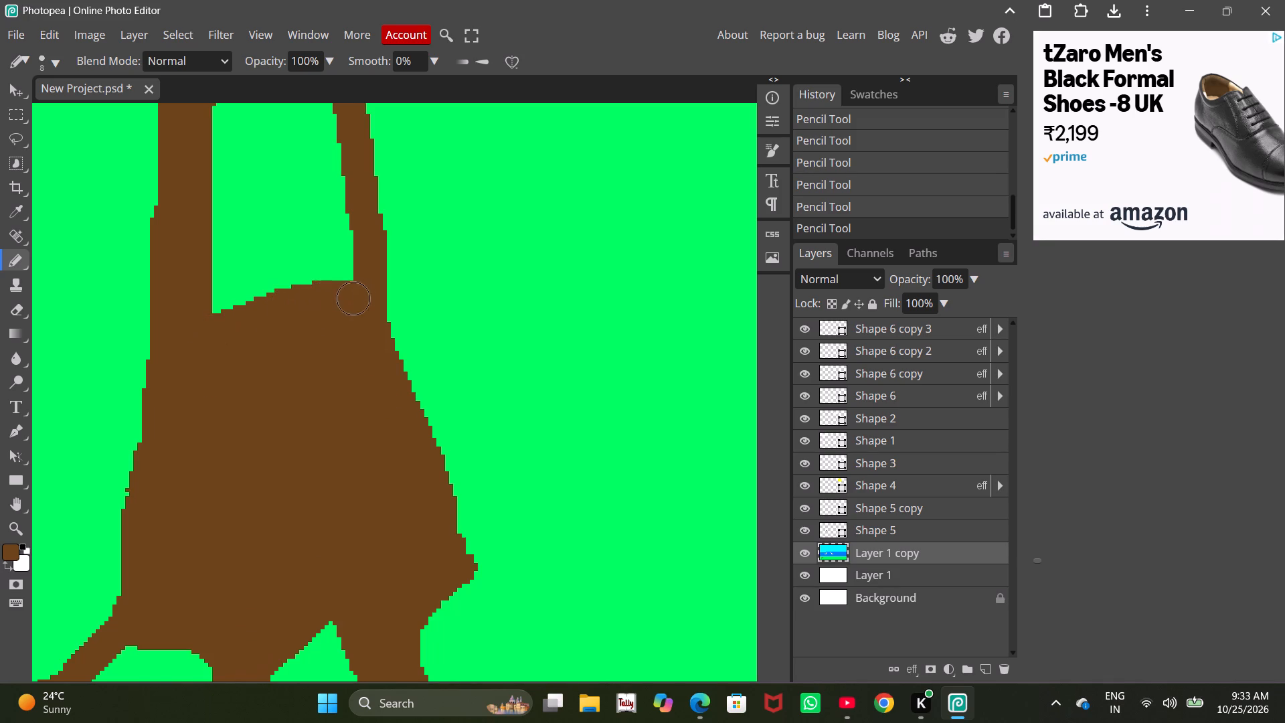
{"action": "left_click_drag", "start_coordinate": [354, 298], "coordinate": [243, 289]}
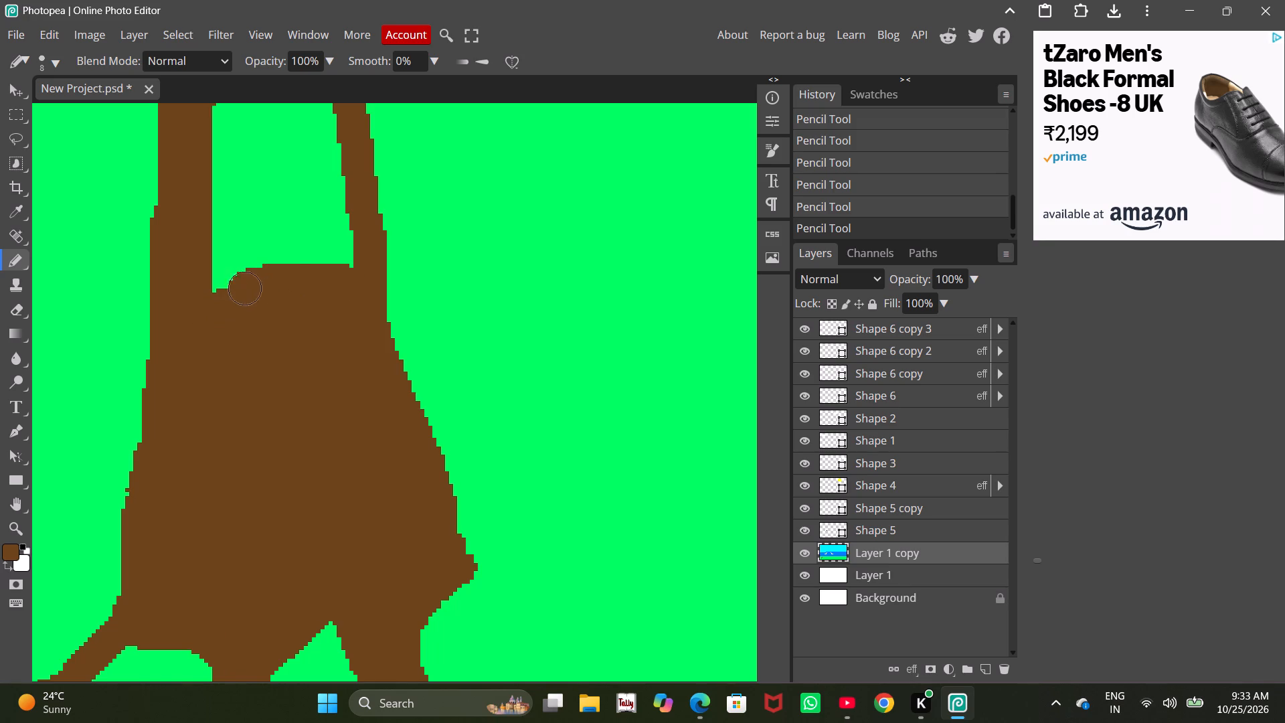
{"action": "left_click_drag", "start_coordinate": [243, 289], "coordinate": [260, 259]}
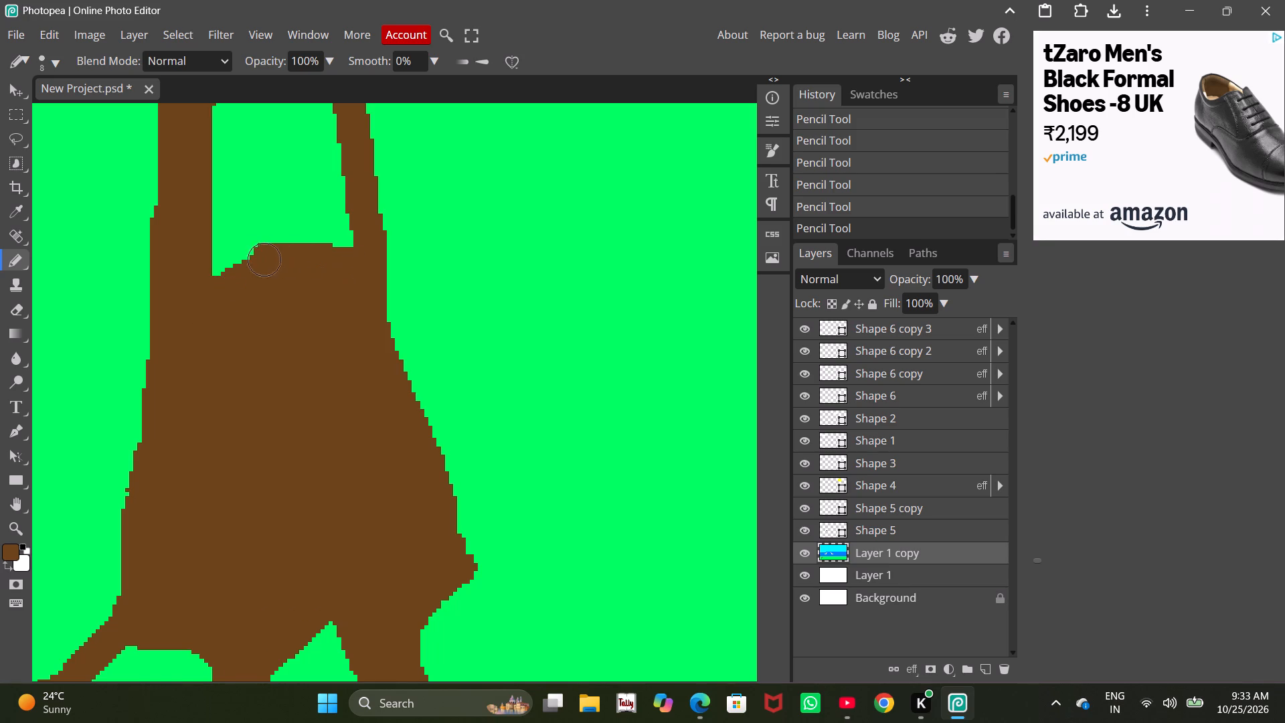
{"action": "left_click_drag", "start_coordinate": [260, 259], "coordinate": [228, 254]}
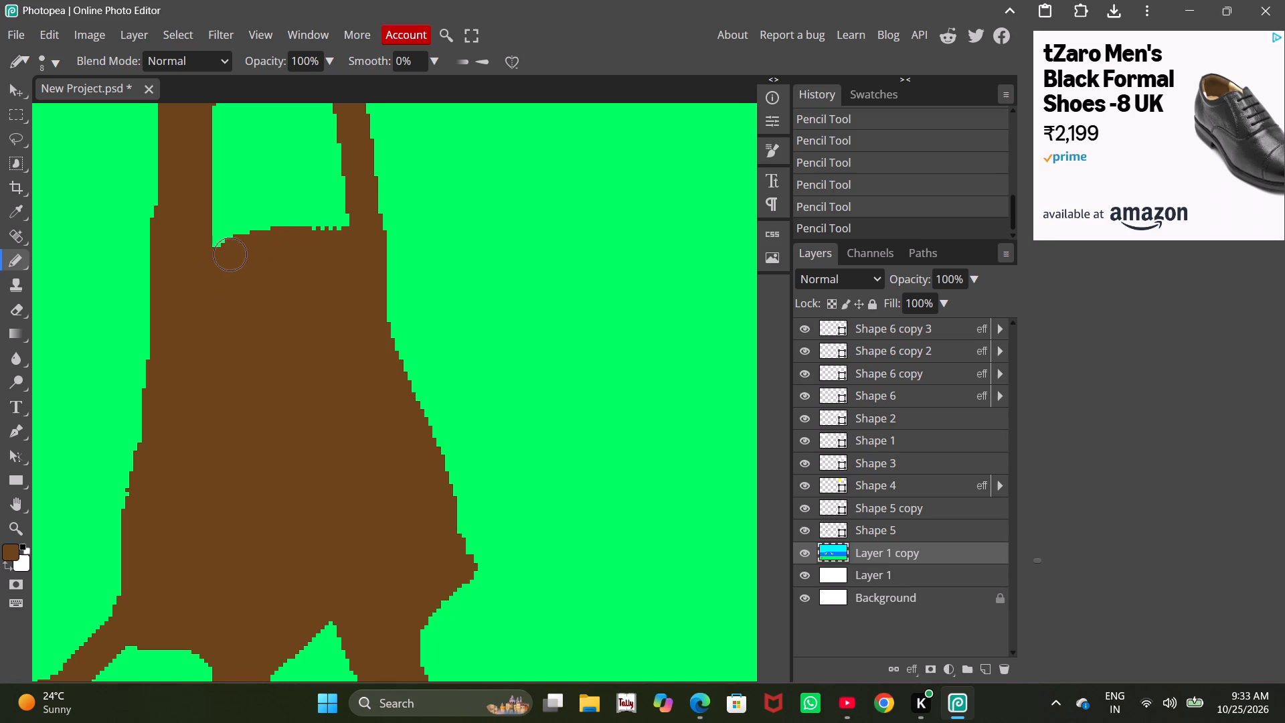
{"action": "left_click_drag", "start_coordinate": [228, 254], "coordinate": [236, 214]}
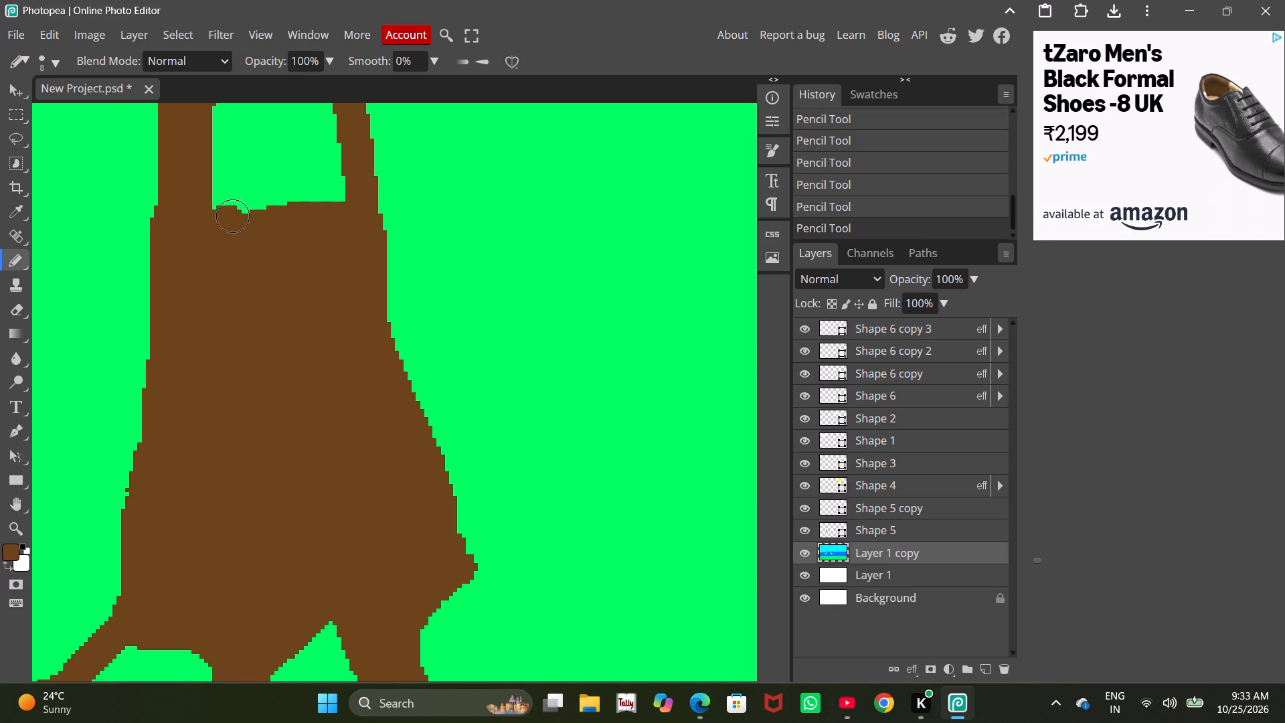
{"action": "left_click_drag", "start_coordinate": [236, 214], "coordinate": [246, 189]}
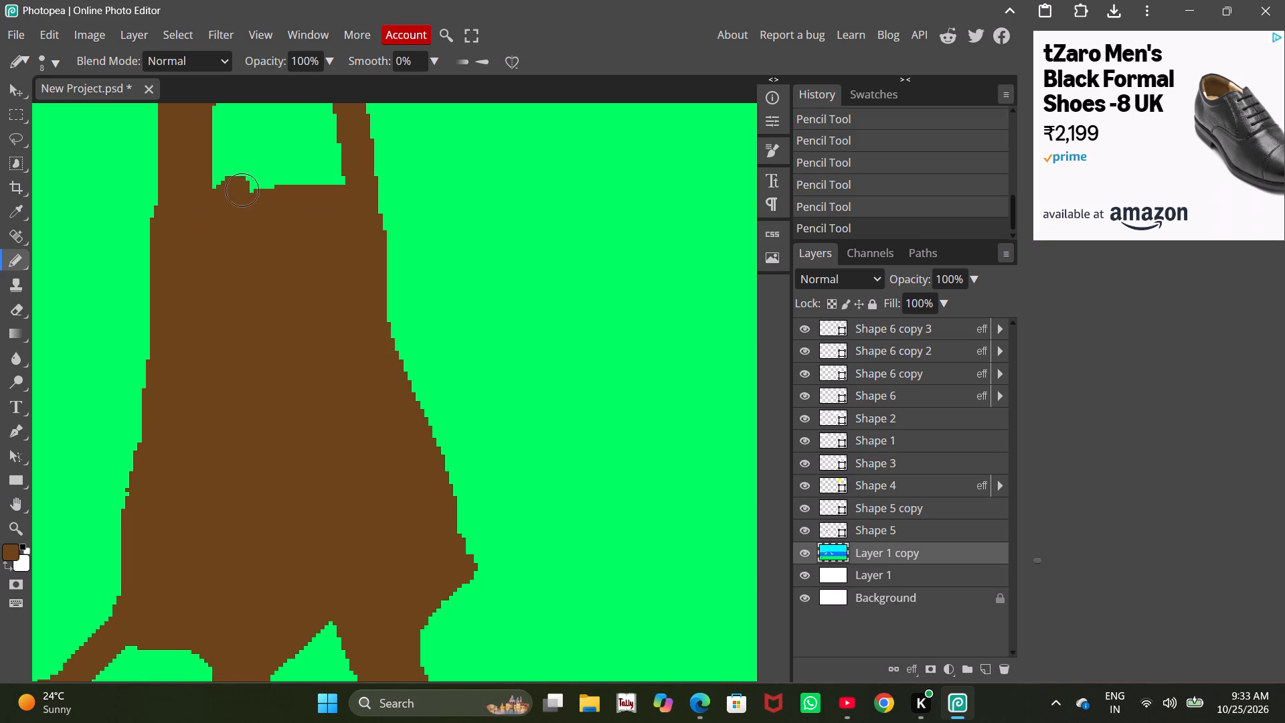
{"action": "left_click_drag", "start_coordinate": [246, 189], "coordinate": [248, 193]}
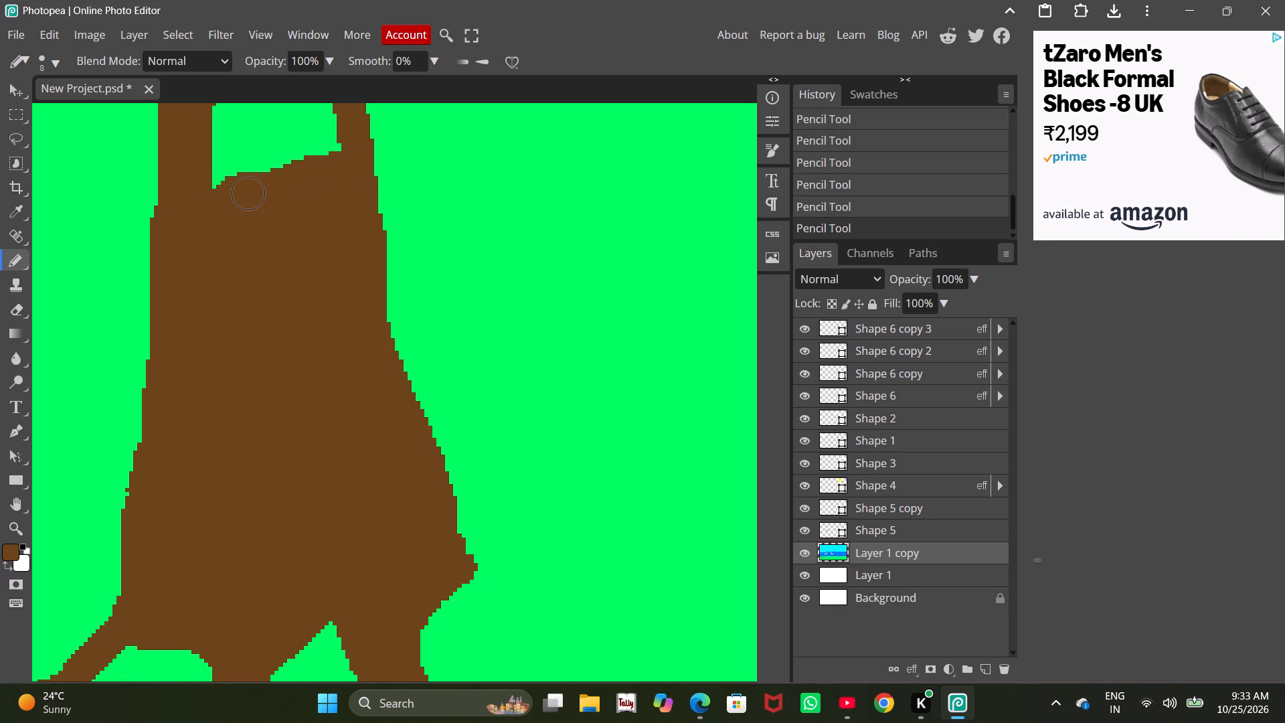
{"action": "left_click_drag", "start_coordinate": [248, 193], "coordinate": [321, 156]}
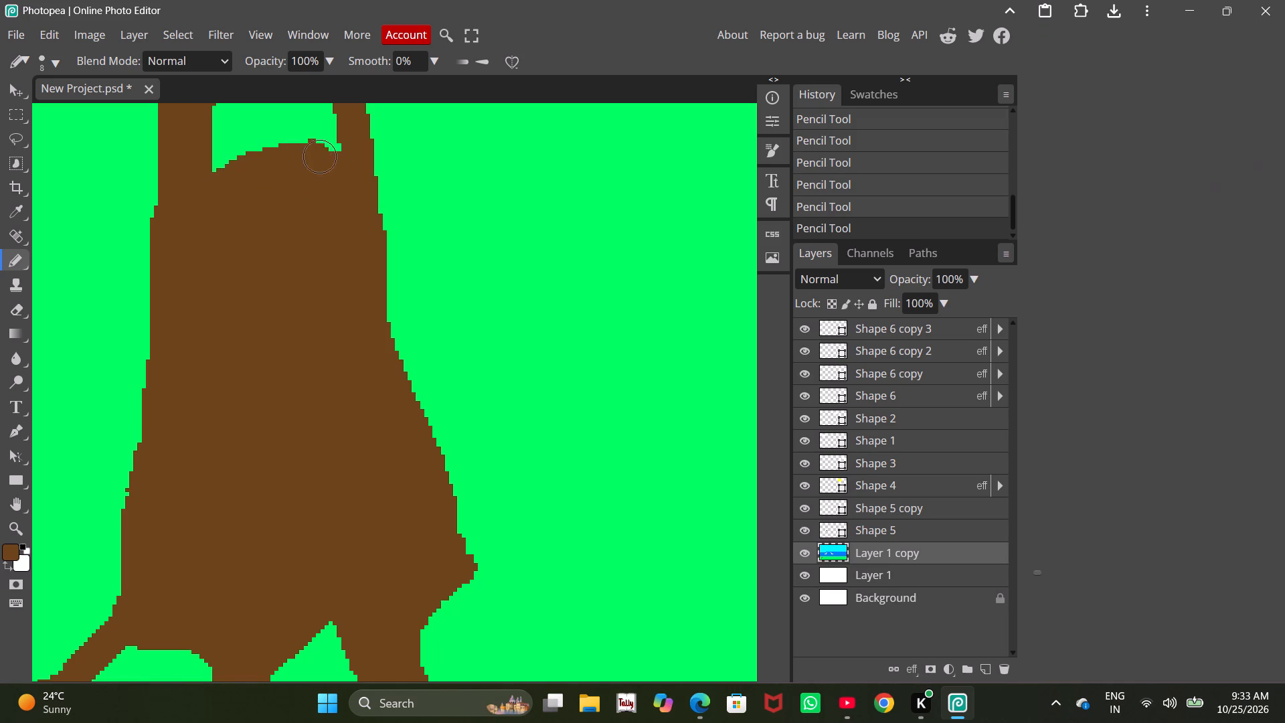
{"action": "left_click_drag", "start_coordinate": [321, 156], "coordinate": [213, 171]}
Fill the remaining green gap between the trunk's two sides in brown, up to the shoreline where grass meets water.
{"action": "scroll", "coordinate": [213, 173], "scroll_direction": "up", "scroll_amount": 2}
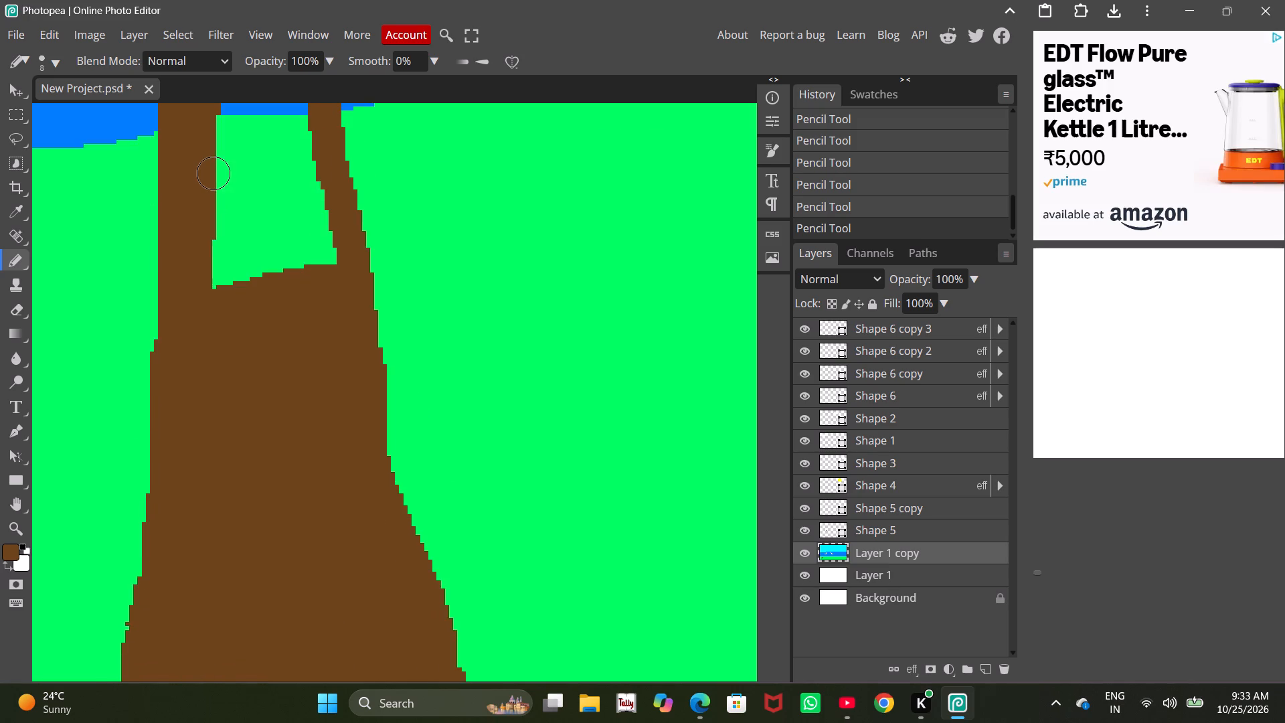
{"action": "scroll", "coordinate": [213, 173], "scroll_direction": "up", "scroll_amount": 1}
{"action": "left_click_drag", "start_coordinate": [211, 325], "coordinate": [256, 314]}
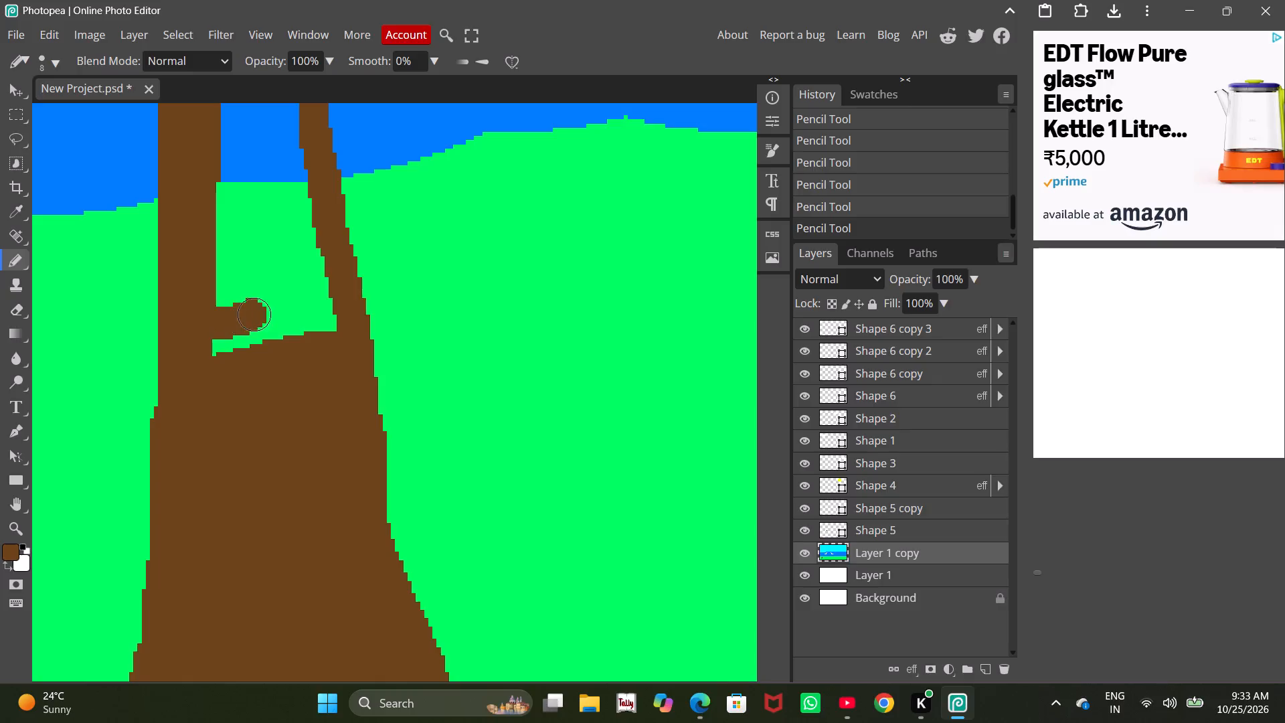
{"action": "left_click_drag", "start_coordinate": [256, 314], "coordinate": [229, 340]}
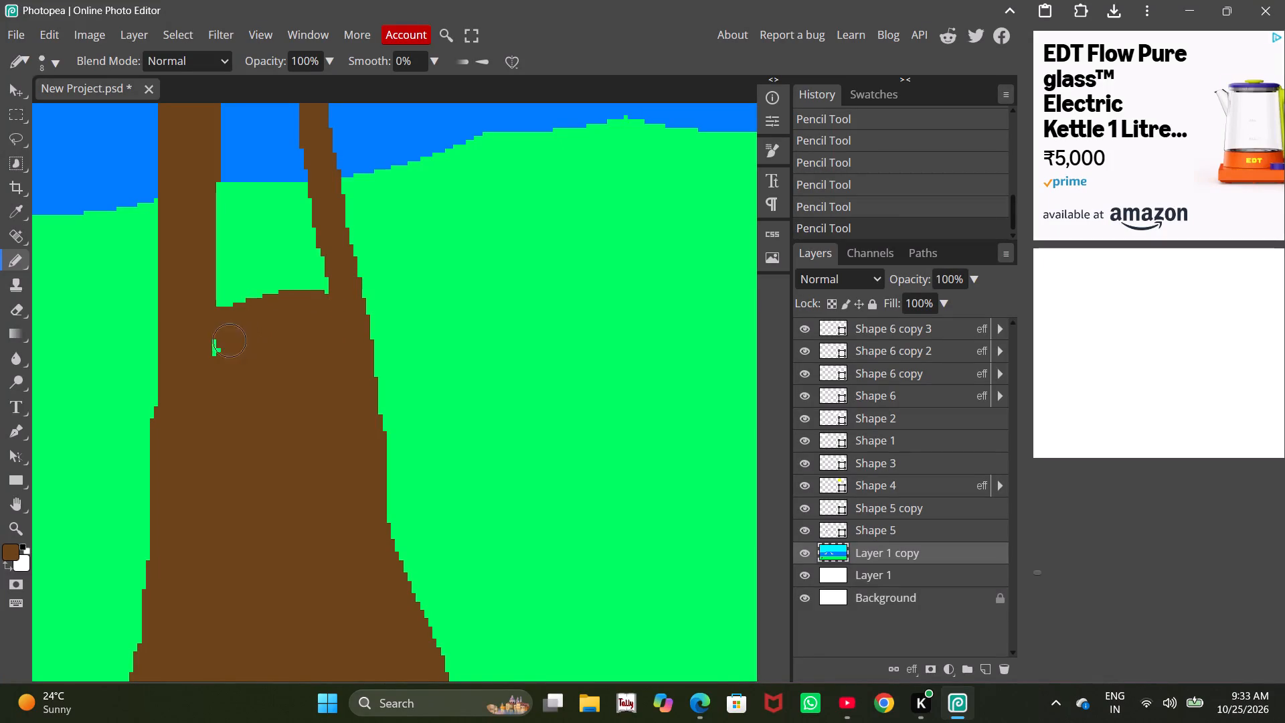
{"action": "left_click_drag", "start_coordinate": [229, 340], "coordinate": [274, 295]}
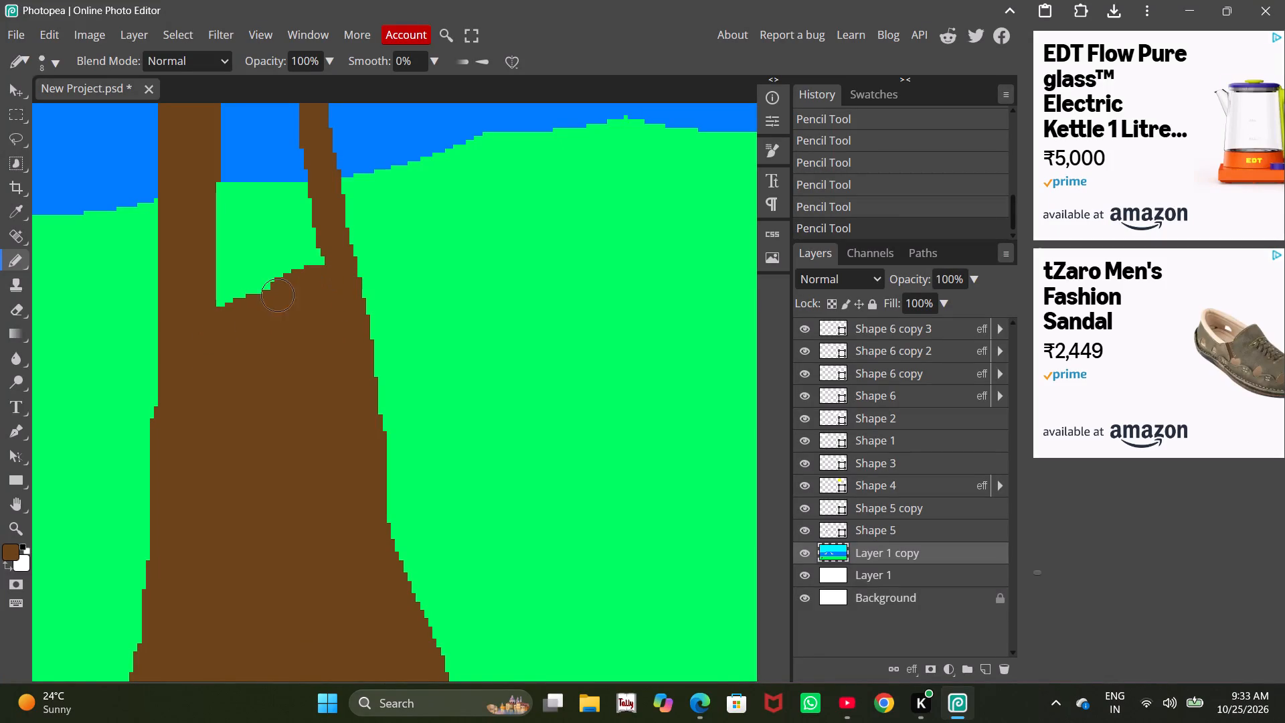
{"action": "left_click_drag", "start_coordinate": [274, 295], "coordinate": [236, 279]}
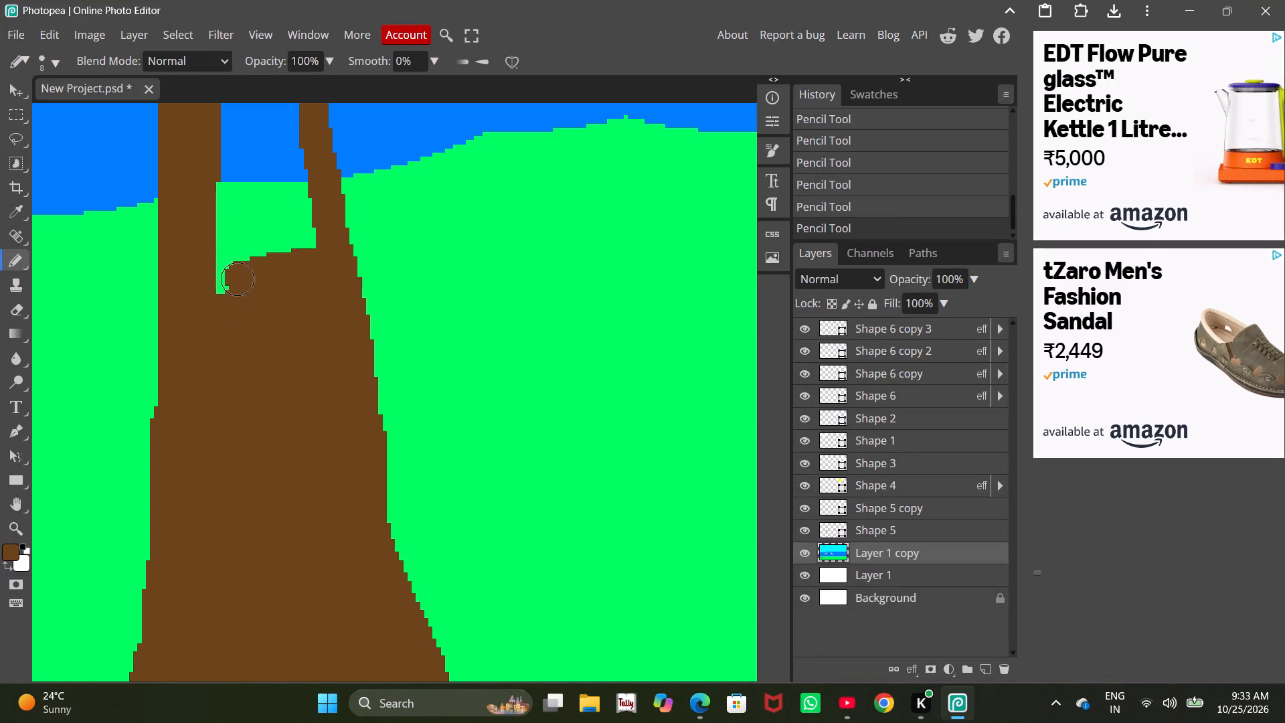
{"action": "left_click_drag", "start_coordinate": [236, 279], "coordinate": [274, 250]}
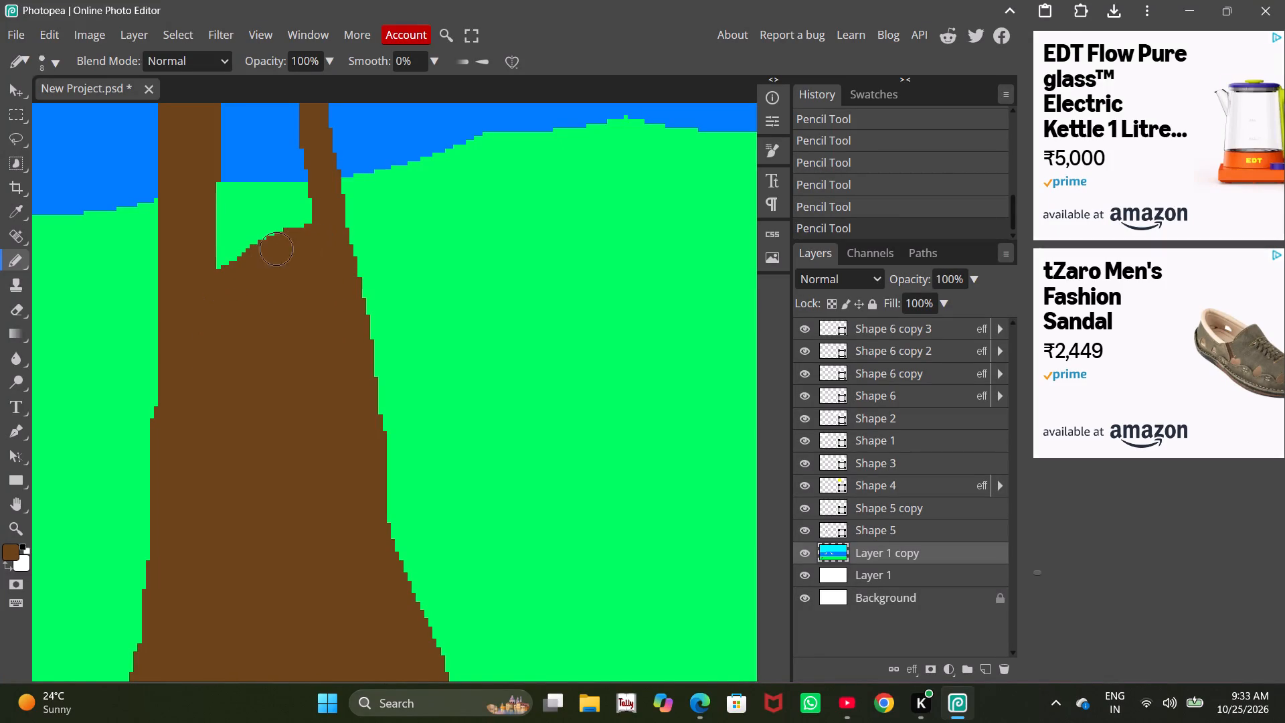
{"action": "left_click_drag", "start_coordinate": [274, 250], "coordinate": [234, 230]}
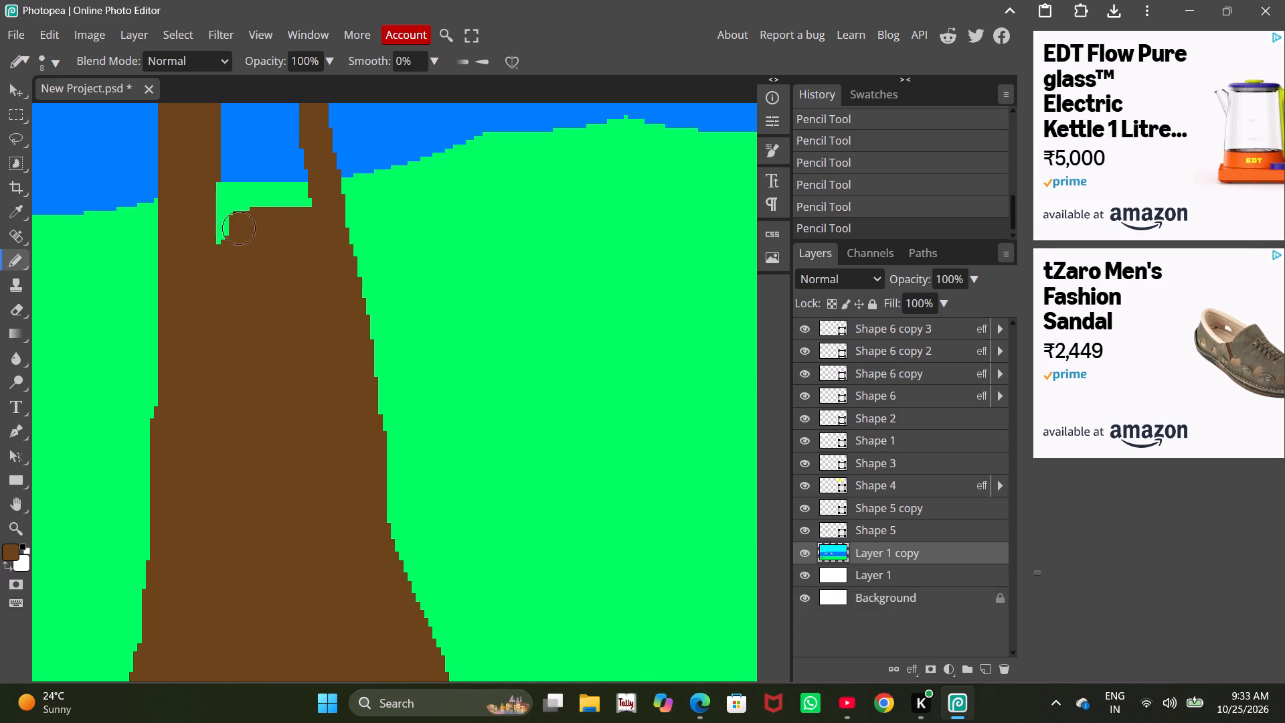
{"action": "left_click_drag", "start_coordinate": [234, 230], "coordinate": [248, 204]}
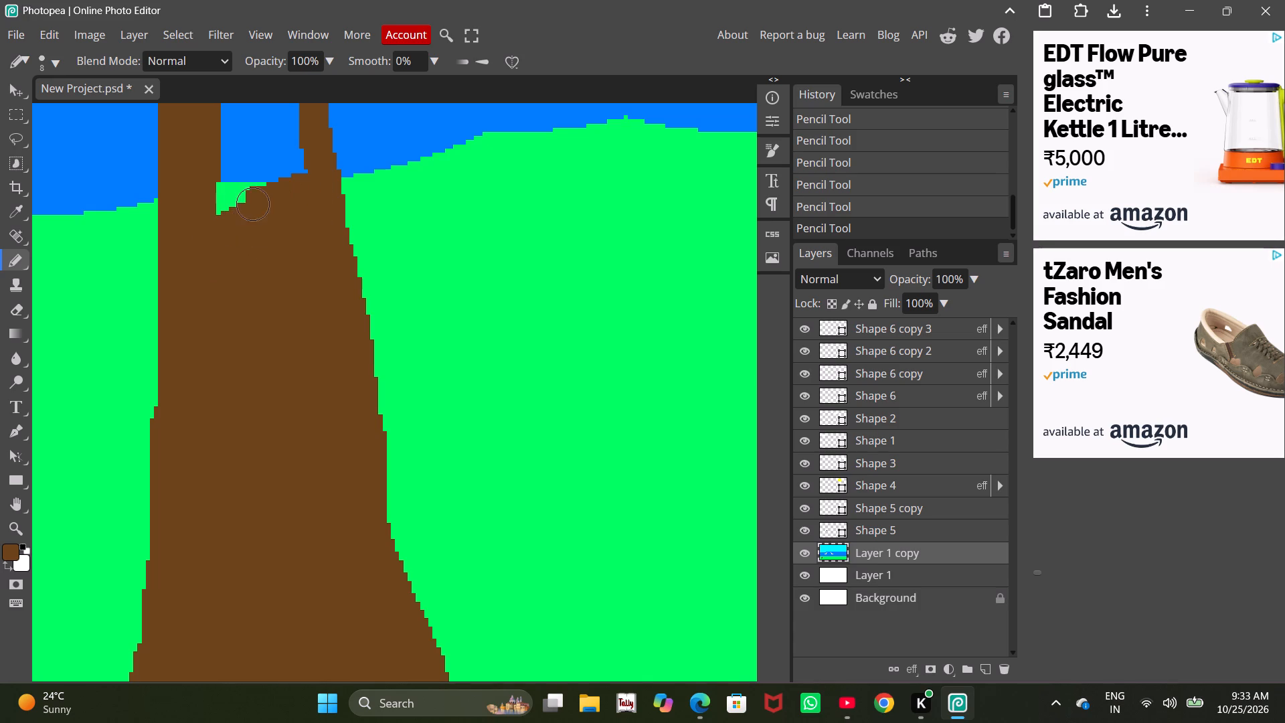
{"action": "left_click_drag", "start_coordinate": [248, 204], "coordinate": [209, 173]}
Fill the blue gap between the trunk's two sides with brown Pencil strokes, from just above the shoreline upward over the water.
{"action": "scroll", "coordinate": [223, 238], "scroll_direction": "up", "scroll_amount": 3}
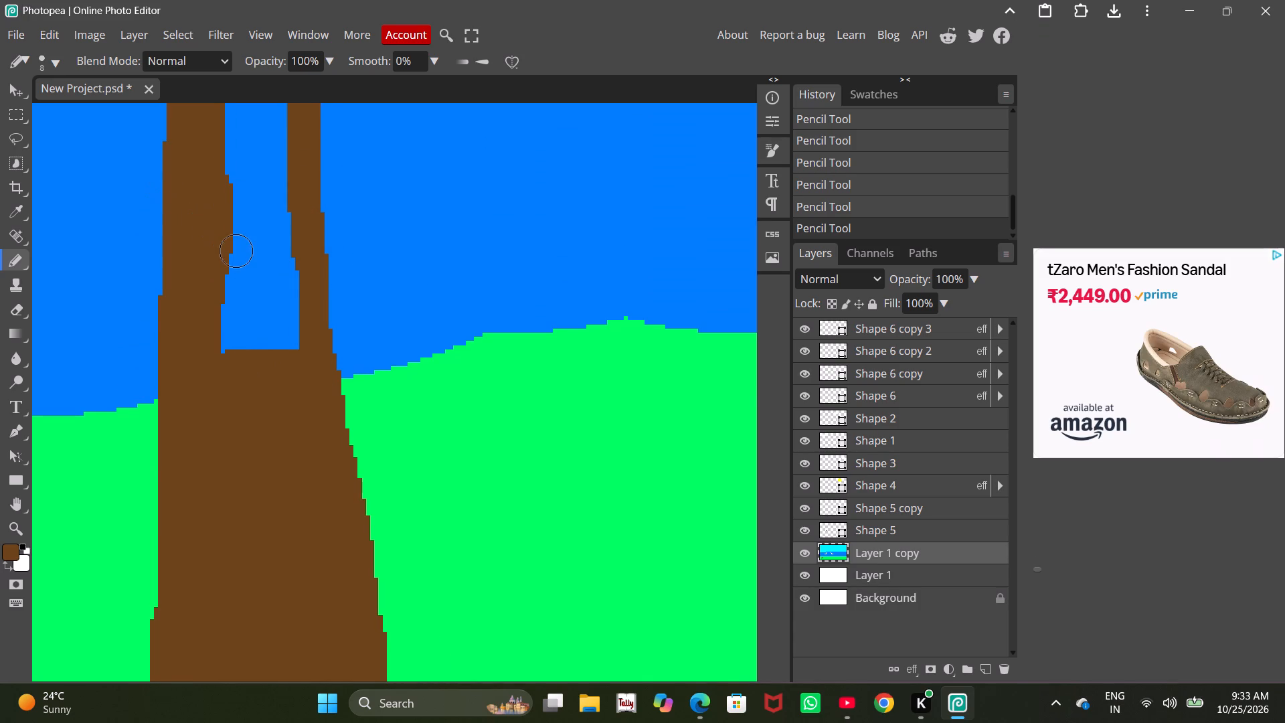
{"action": "scroll", "coordinate": [221, 212], "scroll_direction": "up", "scroll_amount": 2}
{"action": "left_click_drag", "start_coordinate": [232, 407], "coordinate": [258, 407]}
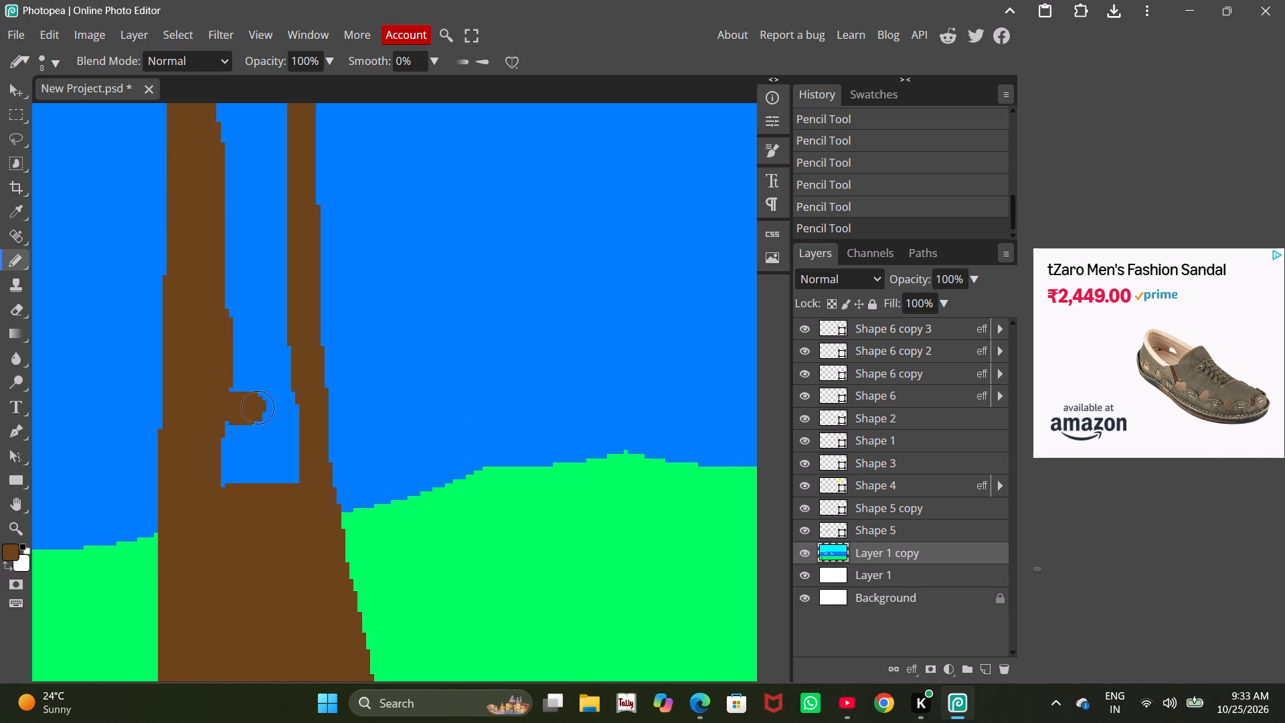
{"action": "left_click_drag", "start_coordinate": [258, 407], "coordinate": [242, 479]}
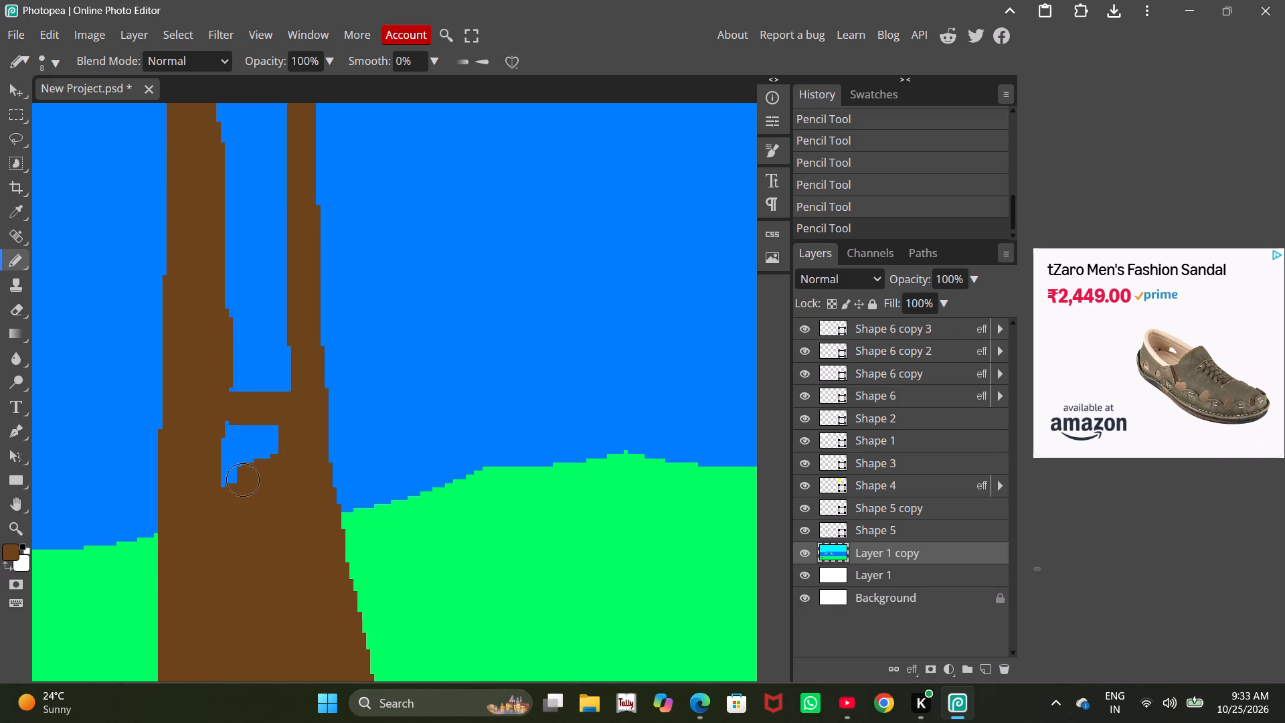
{"action": "left_click_drag", "start_coordinate": [242, 479], "coordinate": [236, 434]}
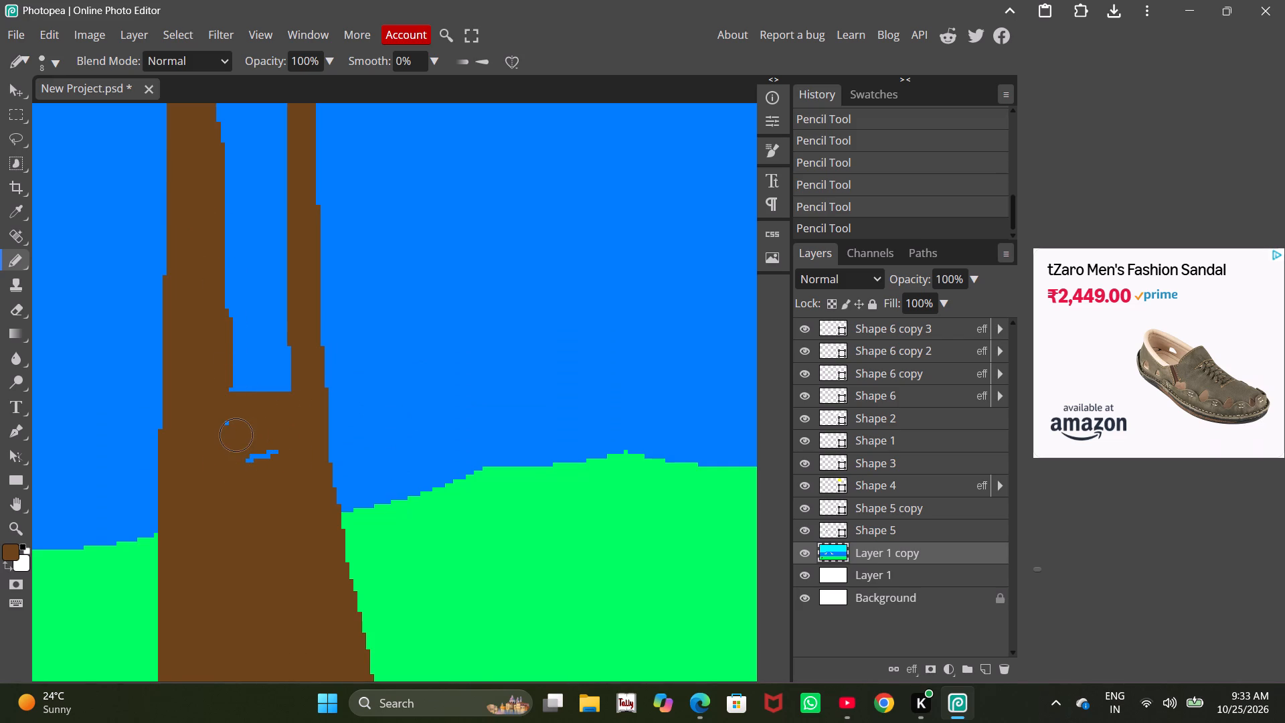
{"action": "left_click_drag", "start_coordinate": [236, 434], "coordinate": [253, 355]}
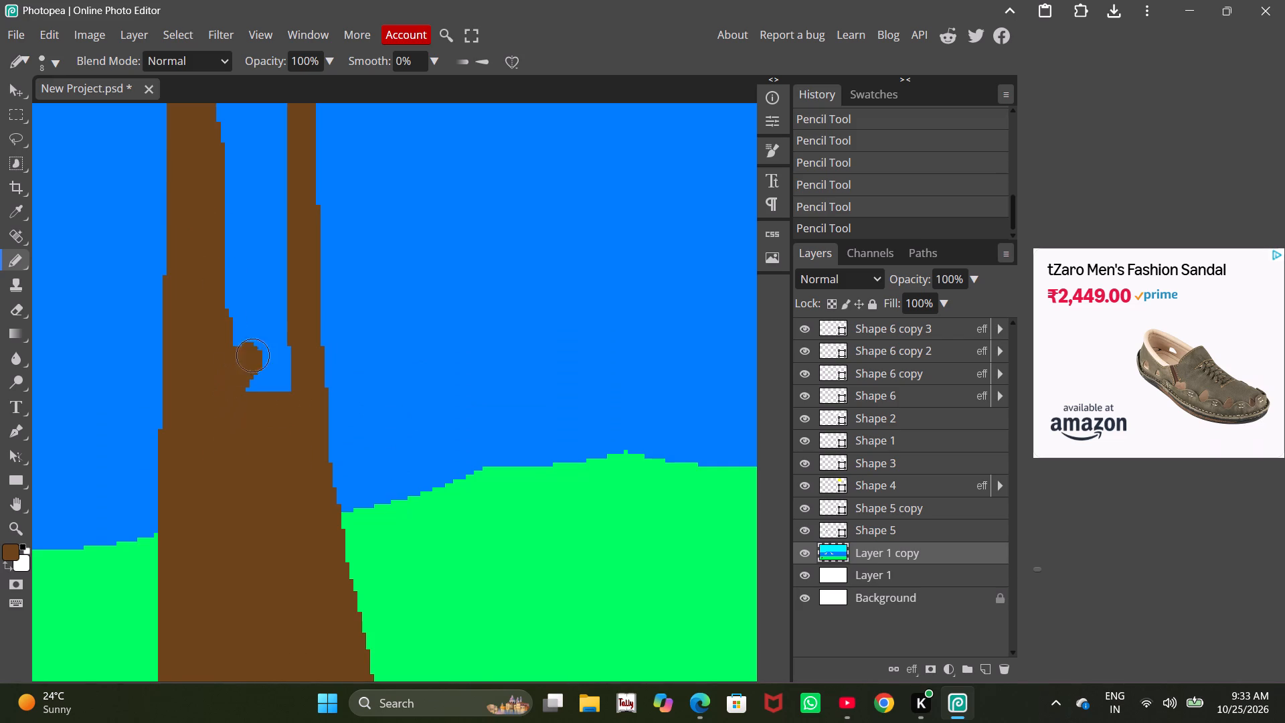
{"action": "left_click_drag", "start_coordinate": [253, 355], "coordinate": [249, 384]}
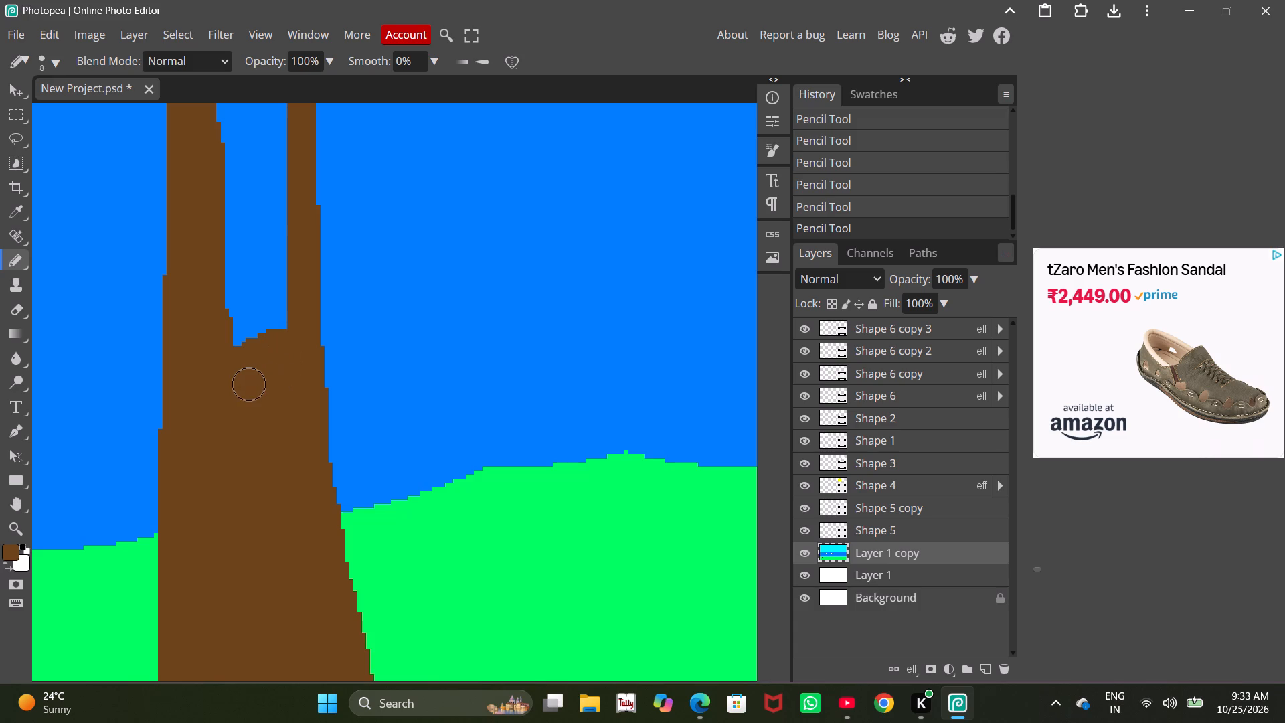
{"action": "left_click_drag", "start_coordinate": [249, 384], "coordinate": [250, 321]}
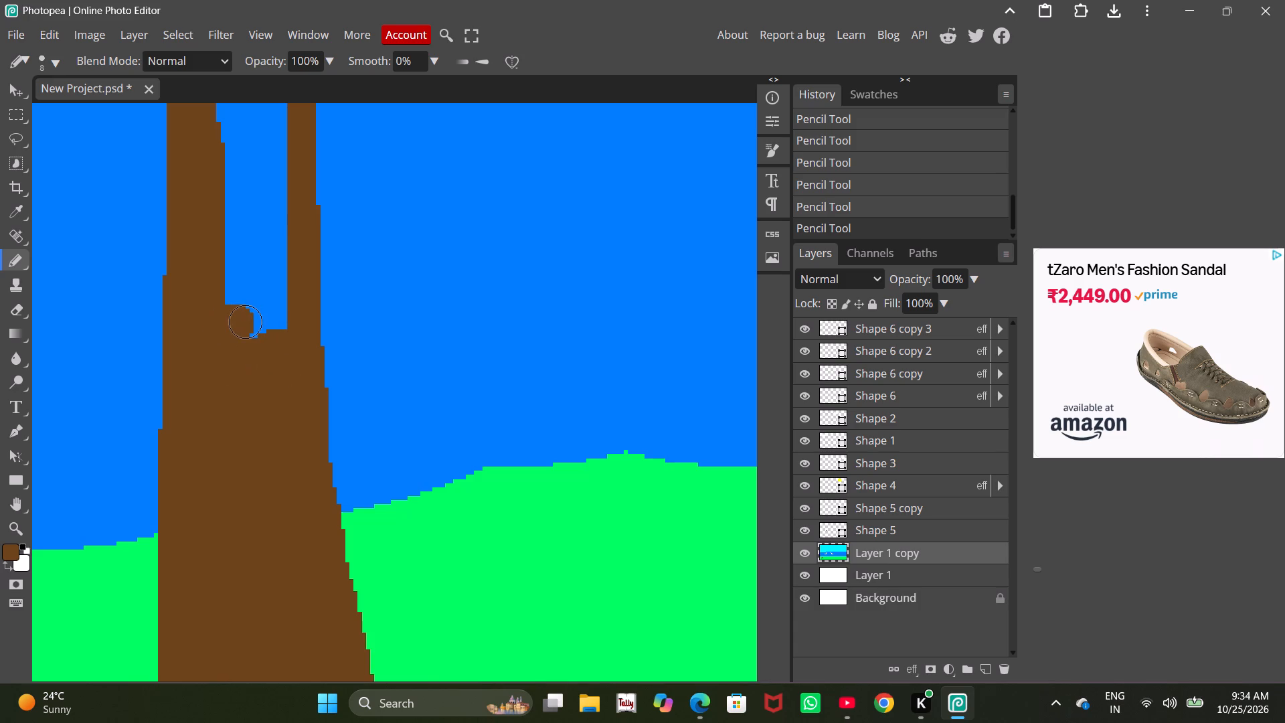
{"action": "left_click_drag", "start_coordinate": [250, 321], "coordinate": [275, 321]}
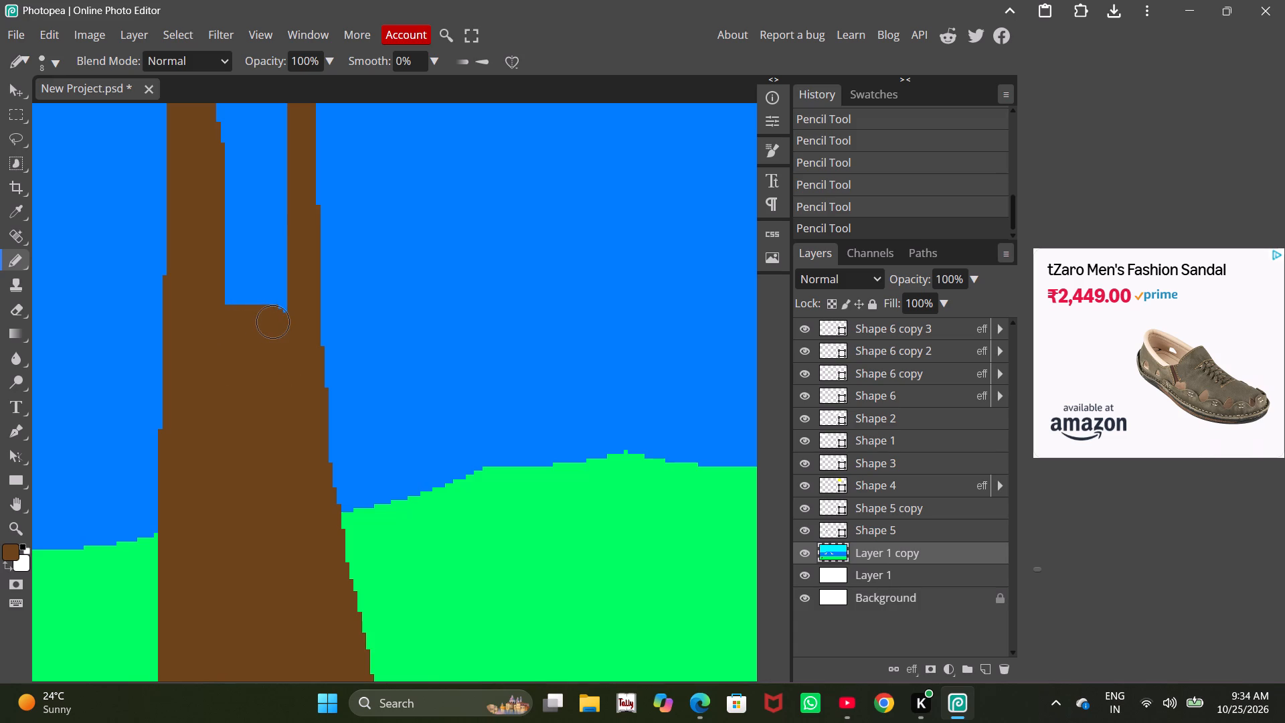
Continue filling the trunk's interior in brown, up its straight section to just below the open top.
{"action": "left_click_drag", "start_coordinate": [275, 321], "coordinate": [246, 264]}
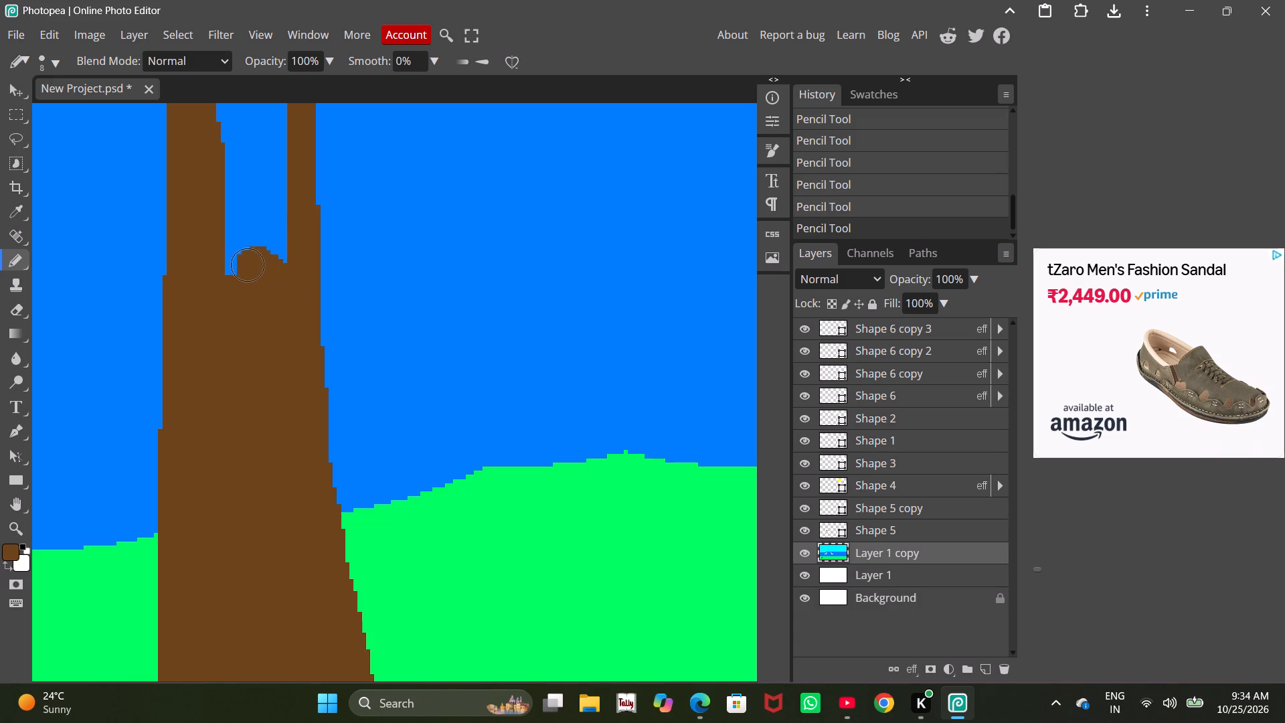
{"action": "left_click_drag", "start_coordinate": [246, 264], "coordinate": [278, 258]}
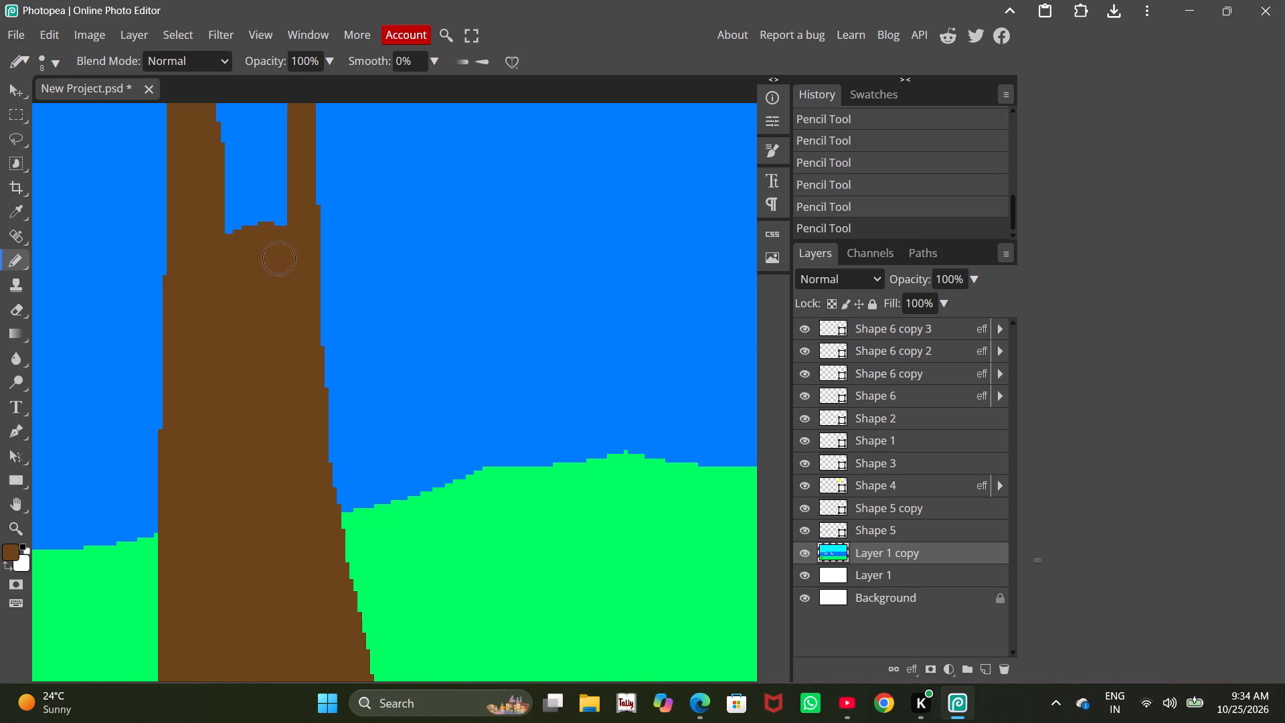
{"action": "left_click_drag", "start_coordinate": [278, 258], "coordinate": [256, 224]}
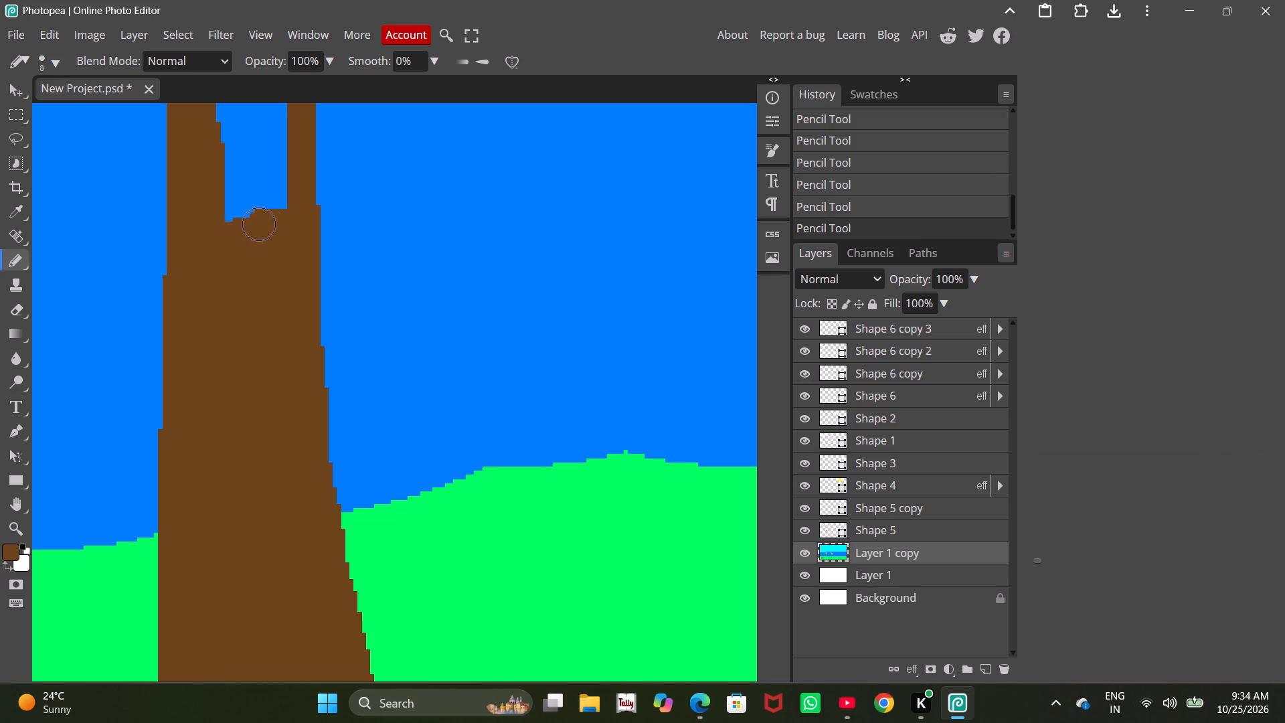
{"action": "left_click_drag", "start_coordinate": [256, 224], "coordinate": [226, 201]}
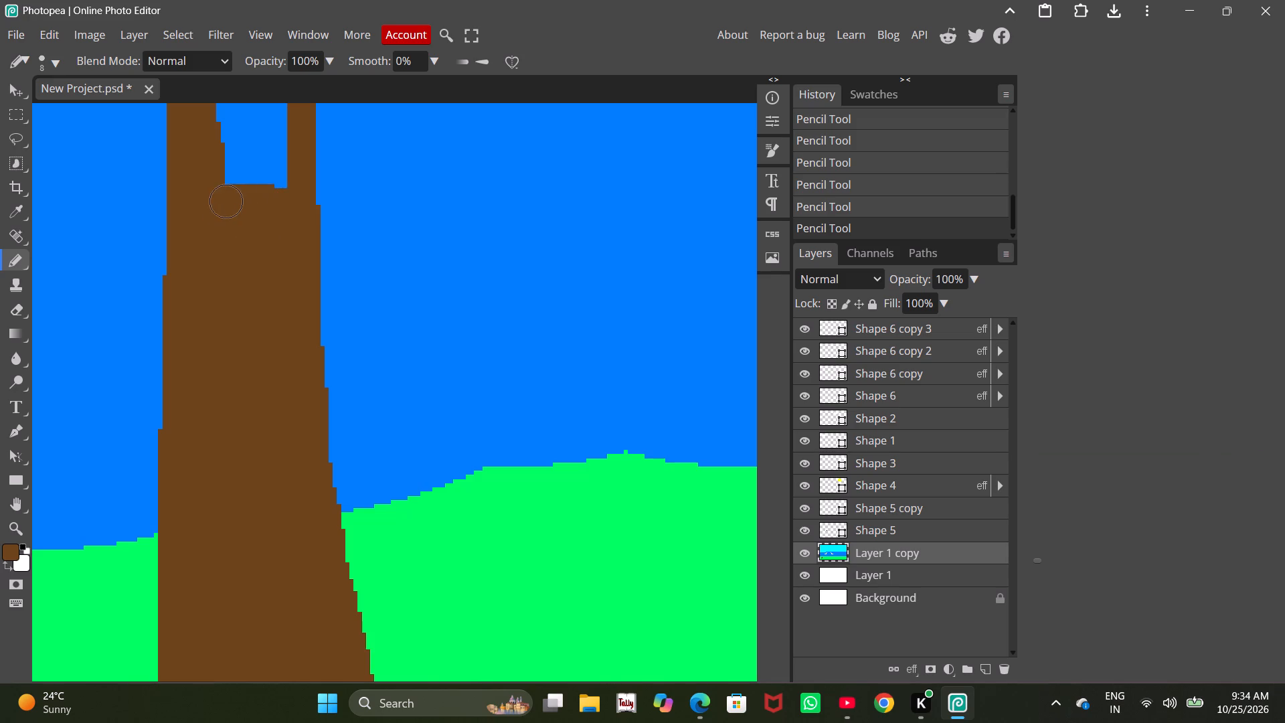
{"action": "left_click_drag", "start_coordinate": [226, 201], "coordinate": [276, 157]}
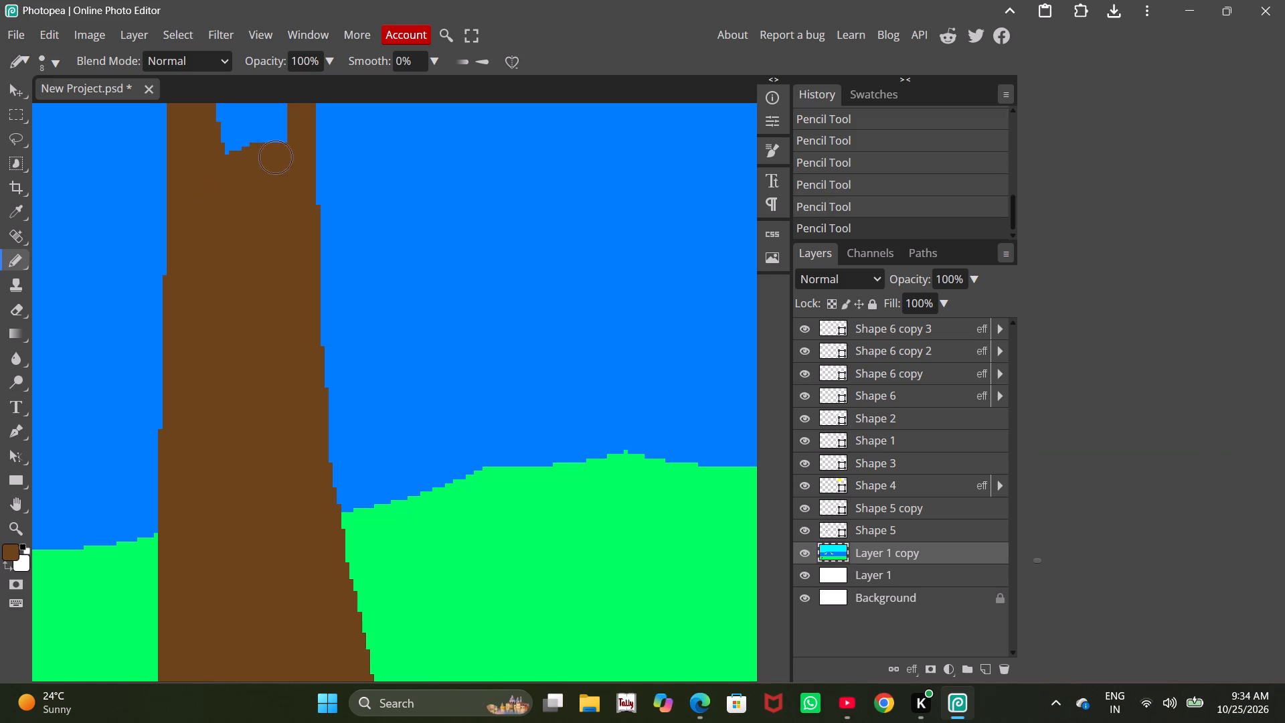
{"action": "left_click_drag", "start_coordinate": [276, 157], "coordinate": [250, 126]}
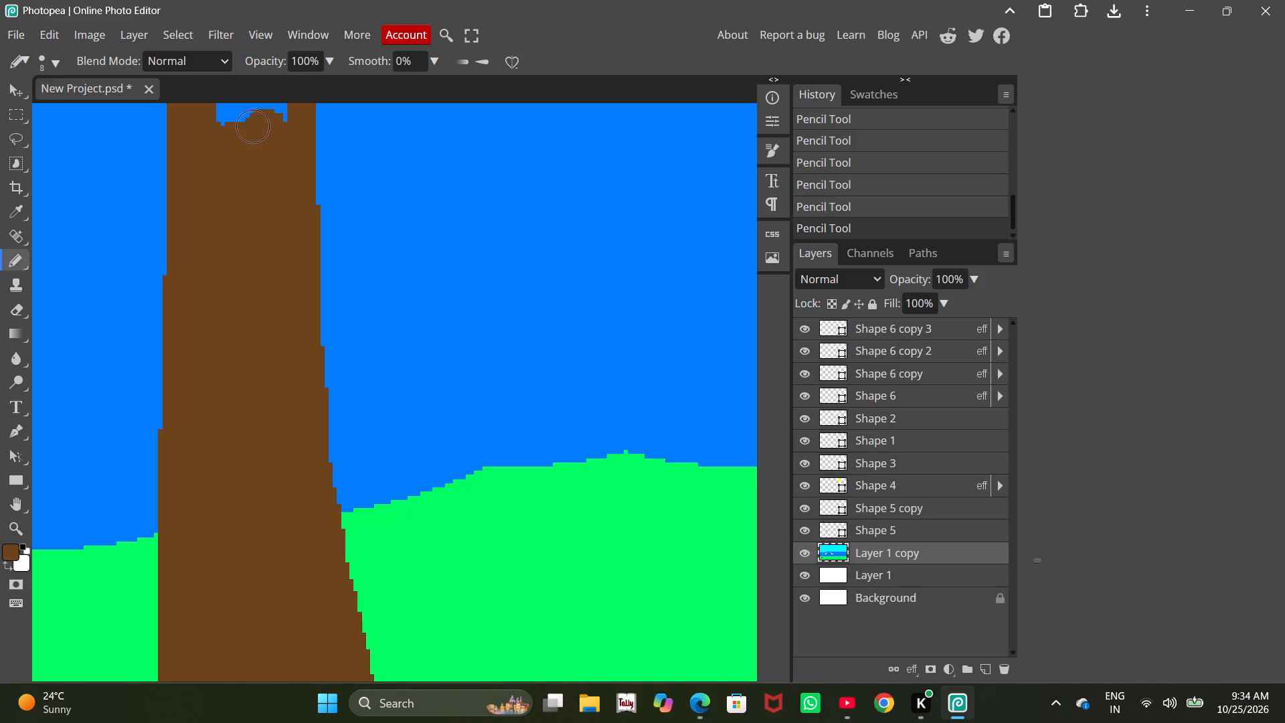
{"action": "left_click_drag", "start_coordinate": [250, 126], "coordinate": [220, 131]}
Fill the open notch between the two prongs at the trunk's top in brown and even out the upper left edge.
{"action": "scroll", "coordinate": [236, 159], "scroll_direction": "up", "scroll_amount": 3}
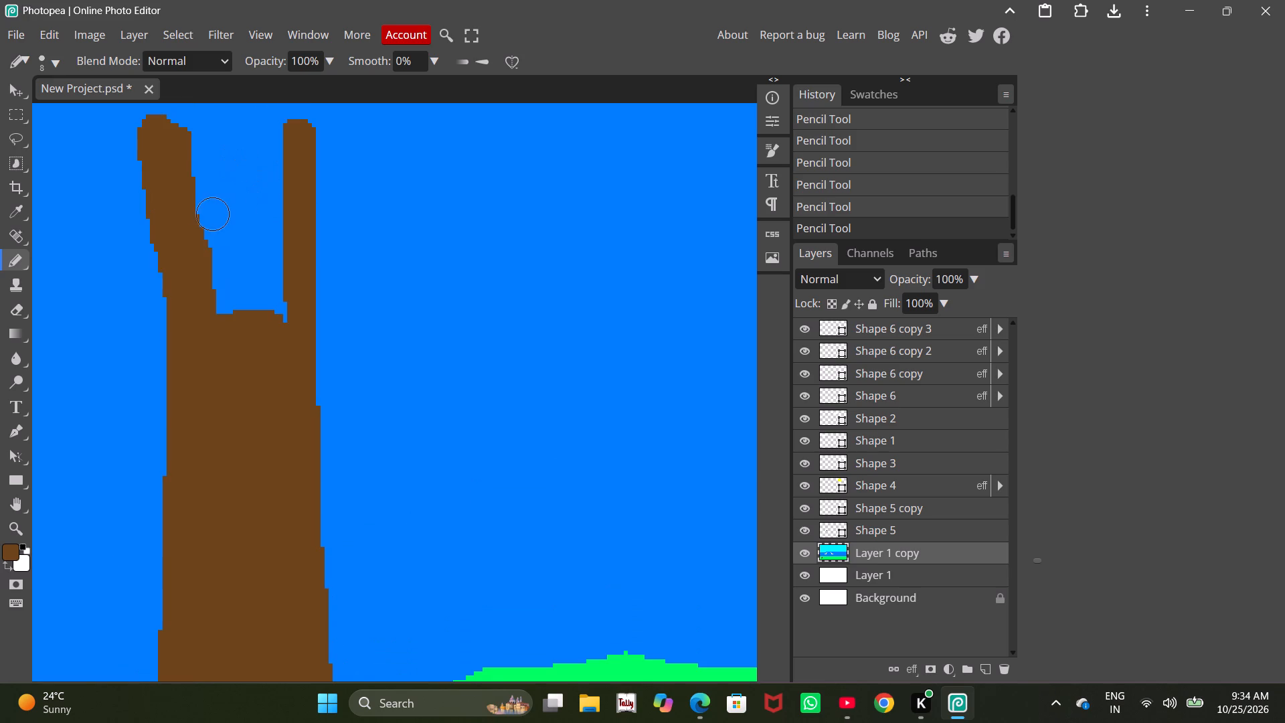
{"action": "left_click_drag", "start_coordinate": [204, 217], "coordinate": [274, 307]}
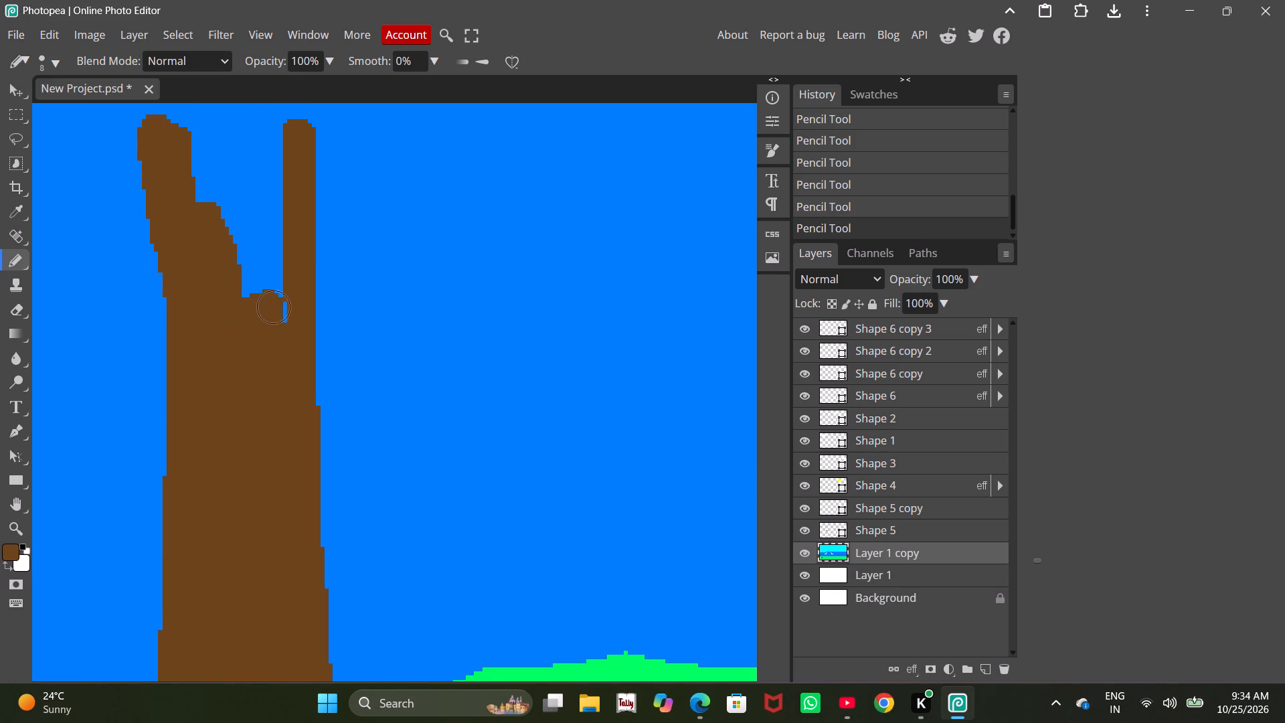
{"action": "left_click_drag", "start_coordinate": [274, 307], "coordinate": [278, 198]}
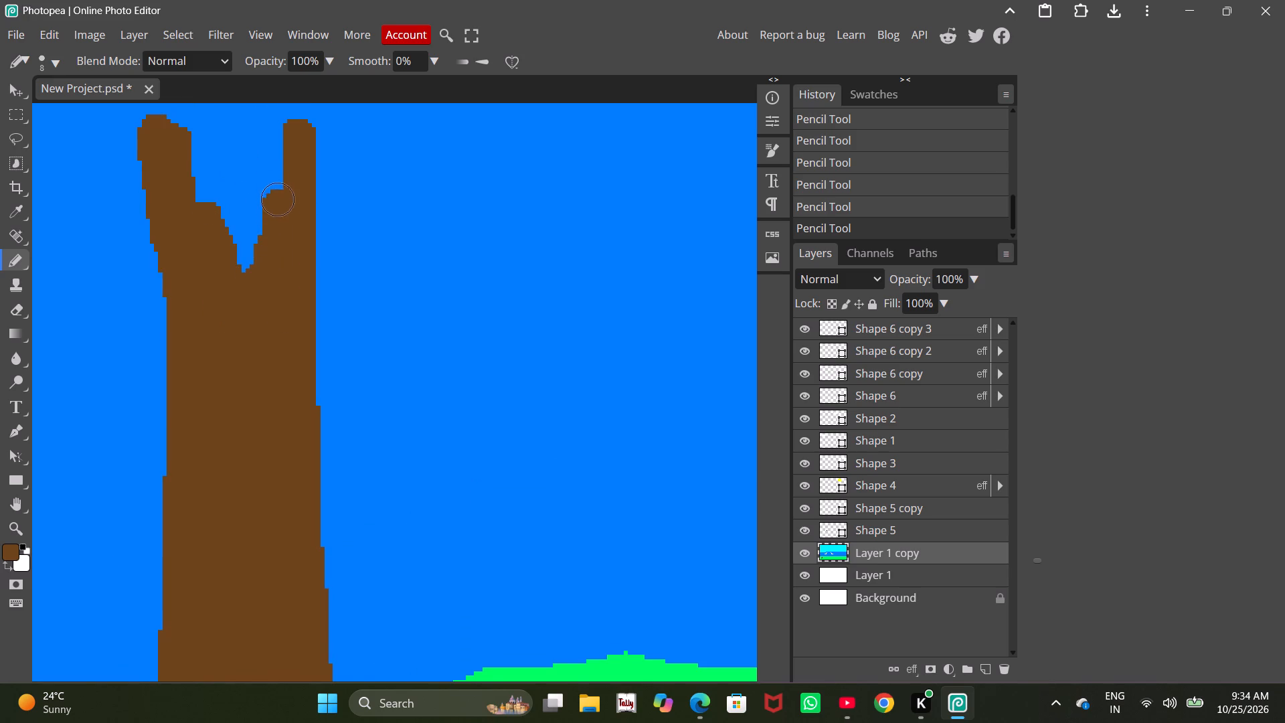
{"action": "left_click_drag", "start_coordinate": [278, 198], "coordinate": [250, 256]}
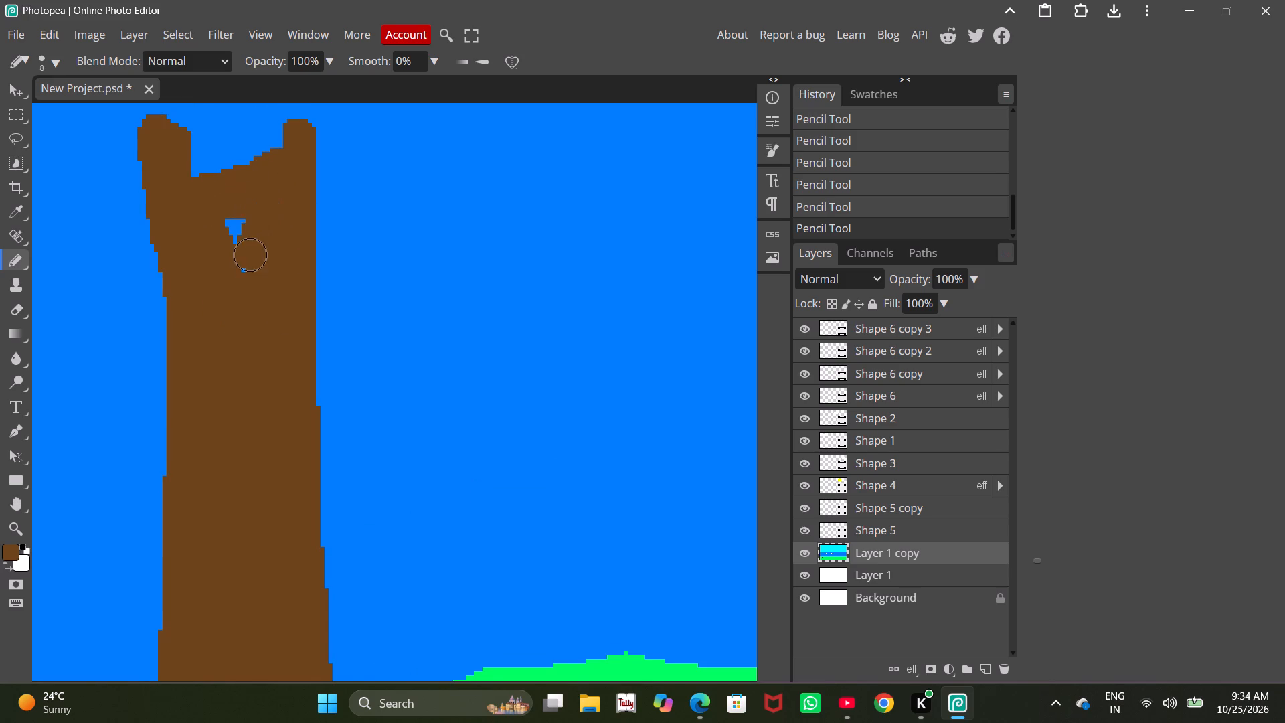
{"action": "left_click_drag", "start_coordinate": [250, 256], "coordinate": [234, 157]}
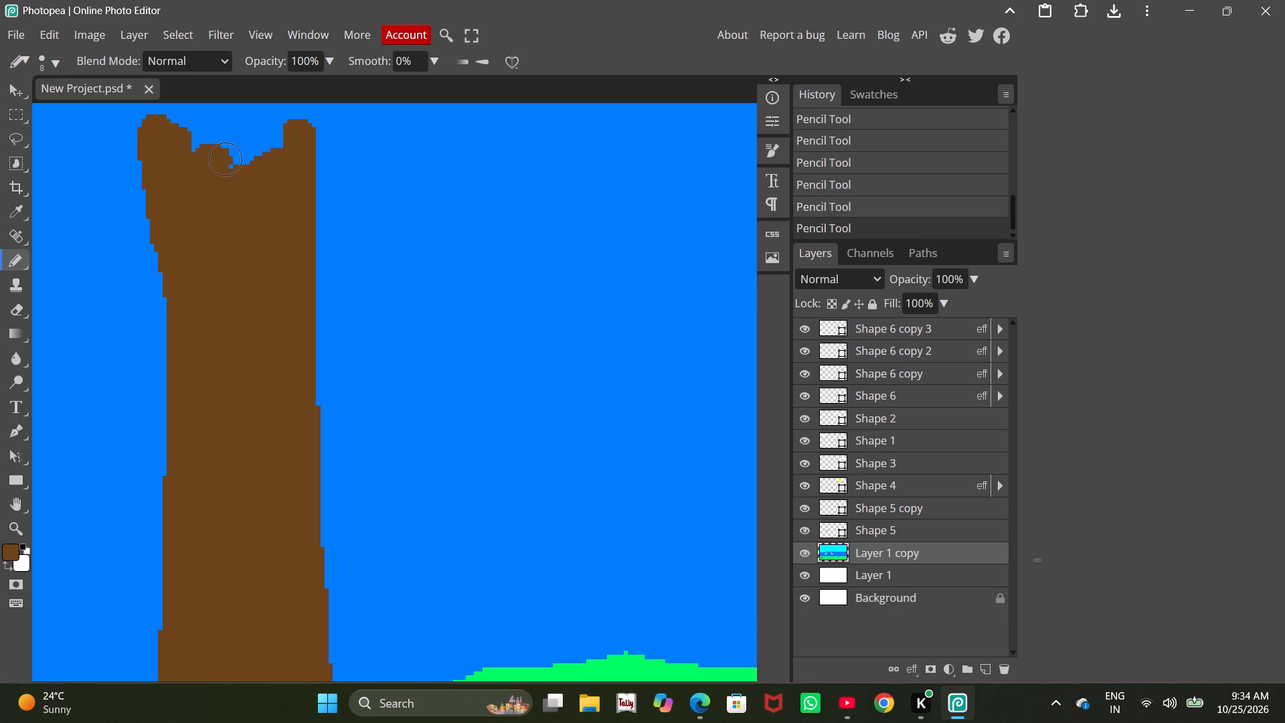
{"action": "left_click_drag", "start_coordinate": [234, 157], "coordinate": [266, 133]}
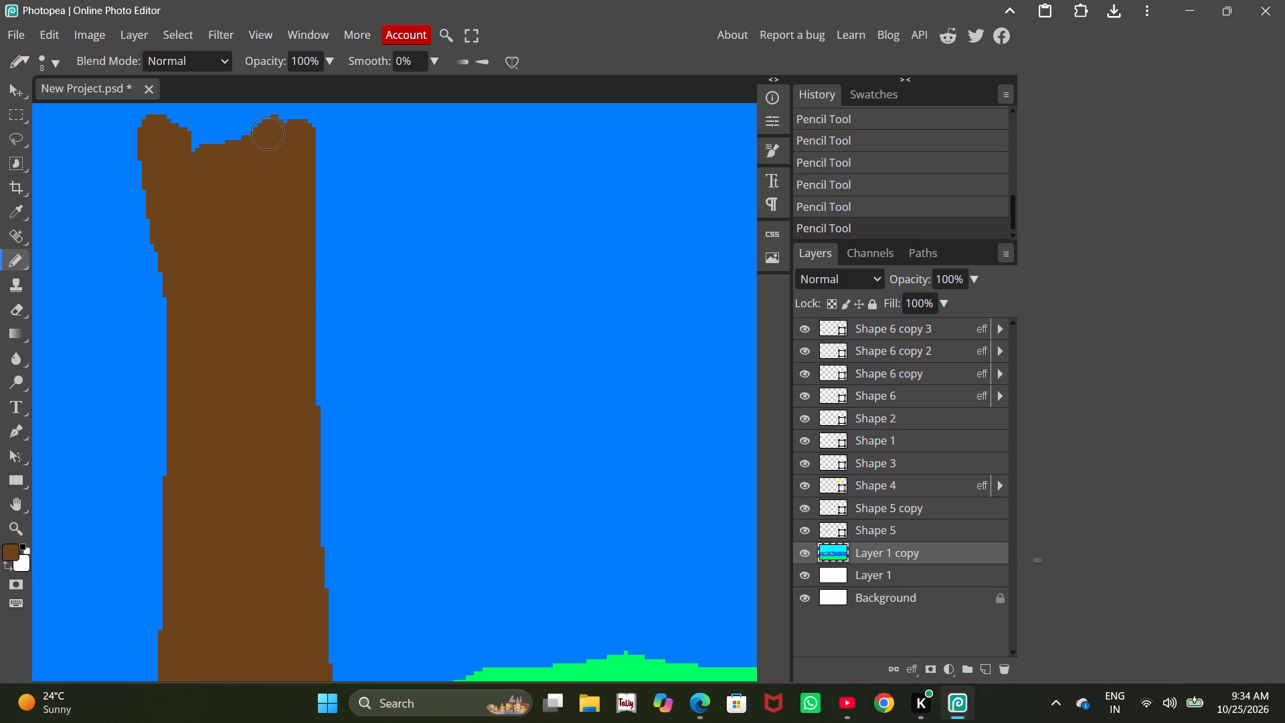
{"action": "left_click_drag", "start_coordinate": [266, 133], "coordinate": [177, 191]}
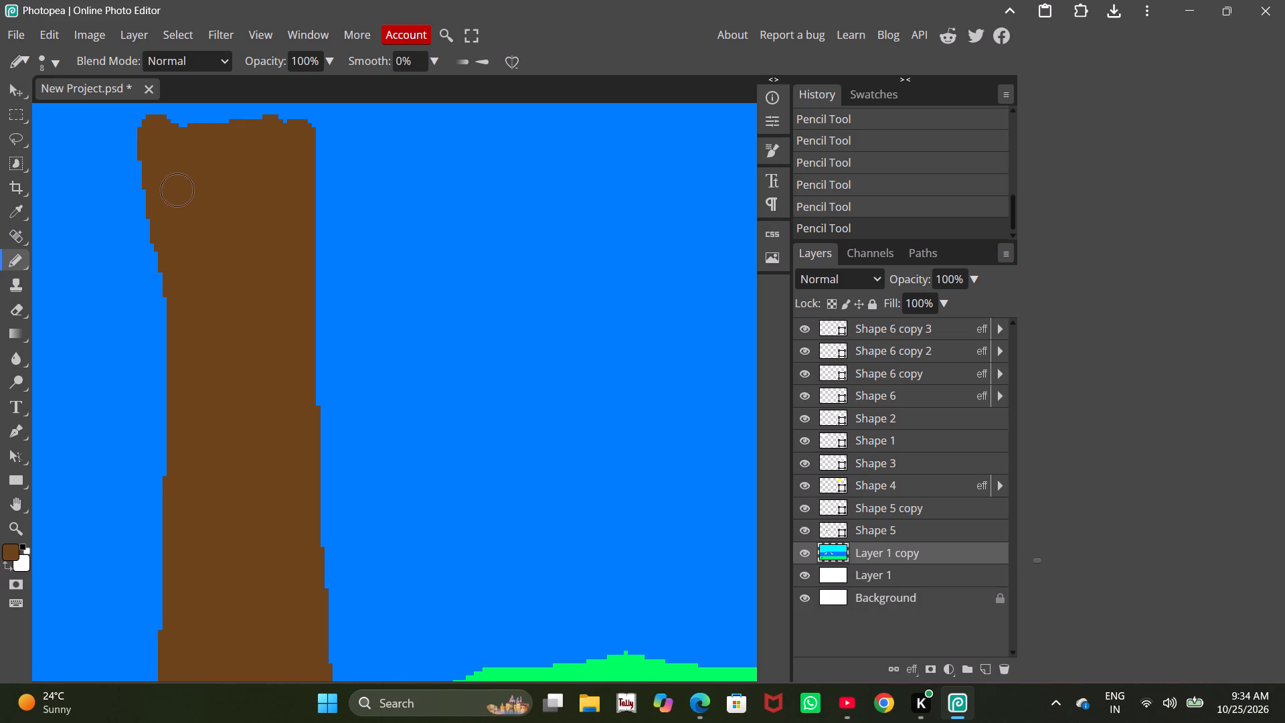
{"action": "left_click_drag", "start_coordinate": [177, 191], "coordinate": [178, 491]}
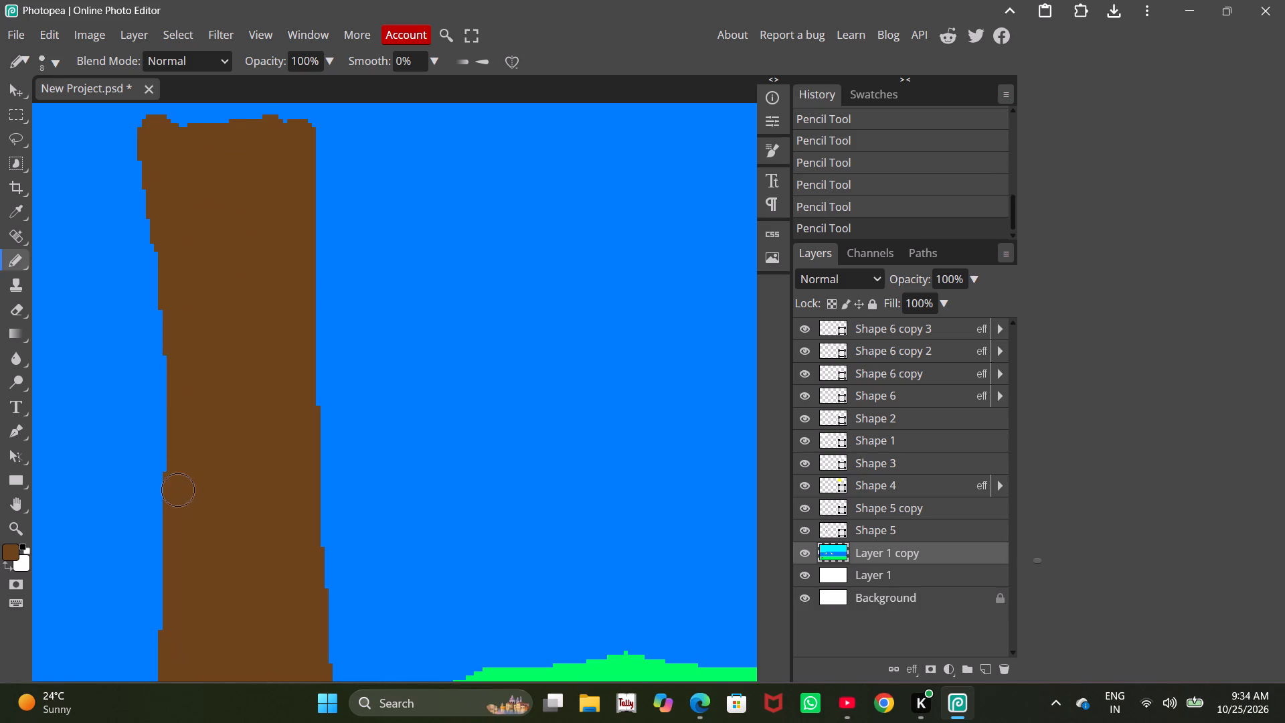
{"action": "left_click_drag", "start_coordinate": [178, 491], "coordinate": [178, 493]}
Examine the filled brown trunk against the water and grass, from its top down to the roots.
{"action": "scroll", "coordinate": [207, 224], "scroll_direction": "up", "scroll_amount": 6}
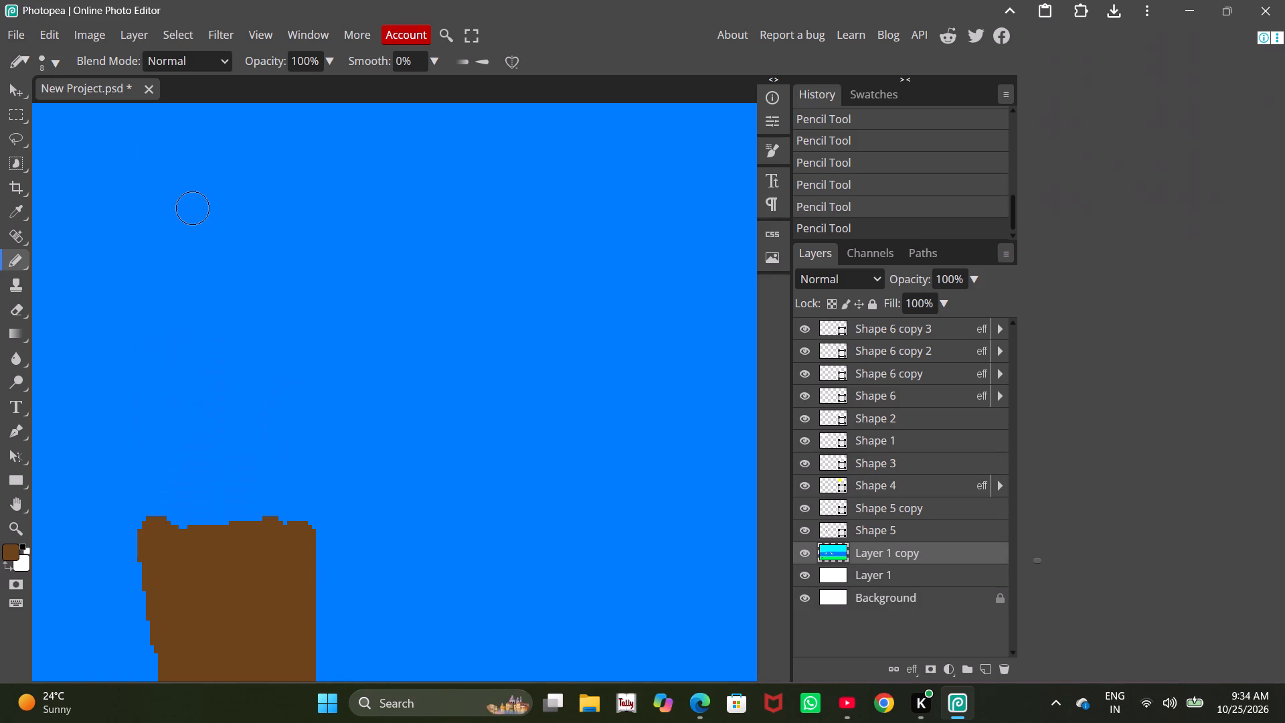
{"action": "scroll", "coordinate": [193, 208], "scroll_direction": "down", "scroll_amount": 6}
{"action": "scroll", "coordinate": [193, 208], "scroll_direction": "down", "scroll_amount": 4, "text": "alt"}
{"action": "scroll", "coordinate": [108, 189], "scroll_direction": "down", "scroll_amount": 2, "text": "alt"}
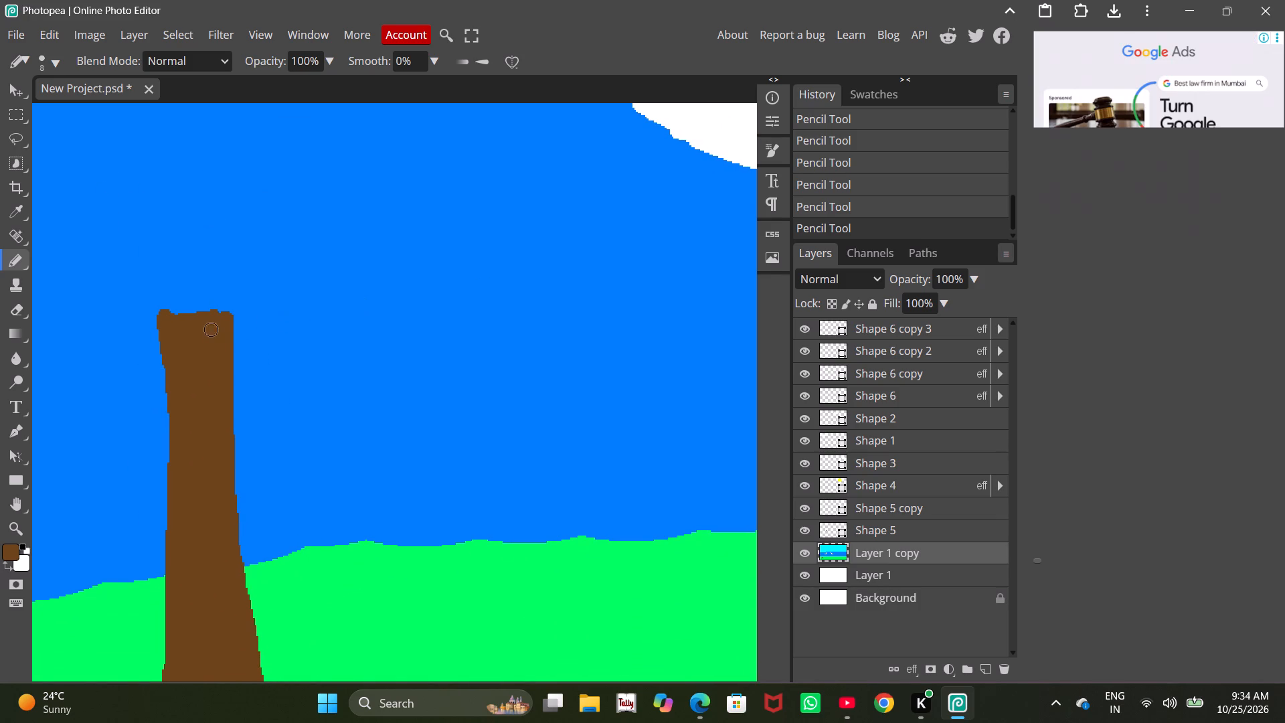
{"action": "scroll", "coordinate": [233, 286], "scroll_direction": "down", "scroll_amount": 5}
{"action": "scroll", "coordinate": [233, 286], "scroll_direction": "up", "scroll_amount": 4}
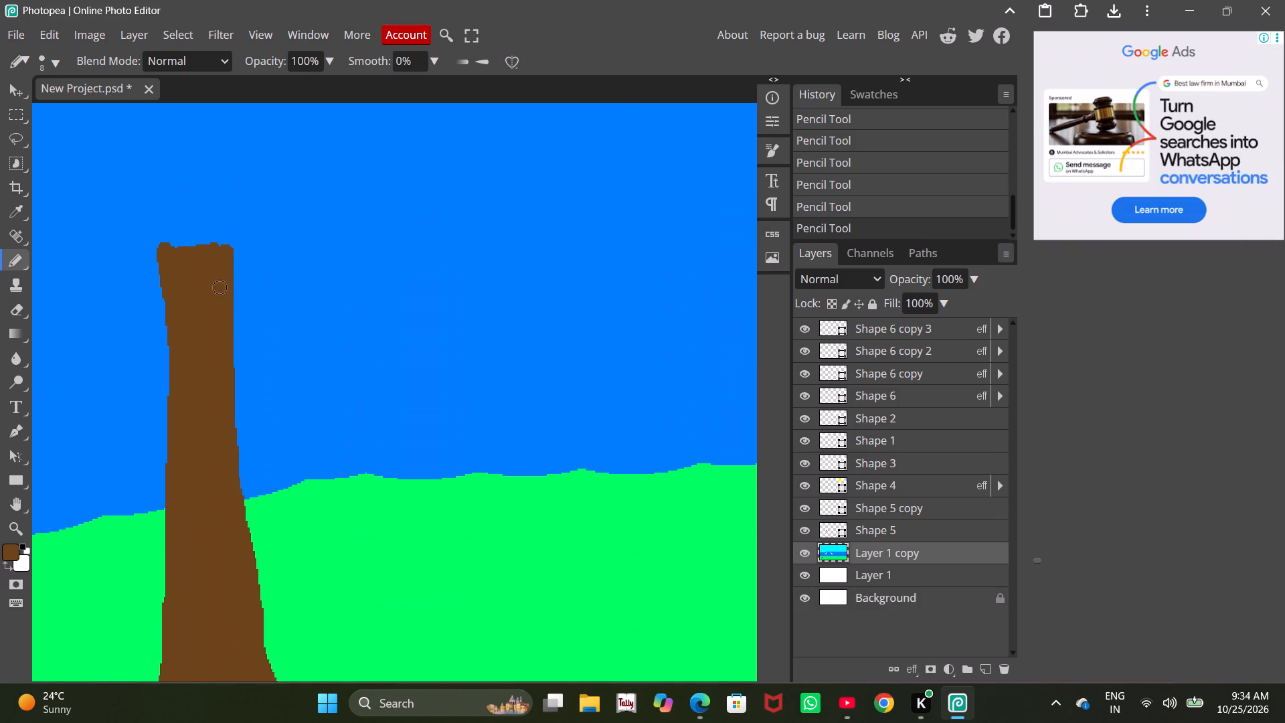
{"action": "scroll", "coordinate": [220, 287], "scroll_direction": "down", "scroll_amount": 8, "text": "alt"}
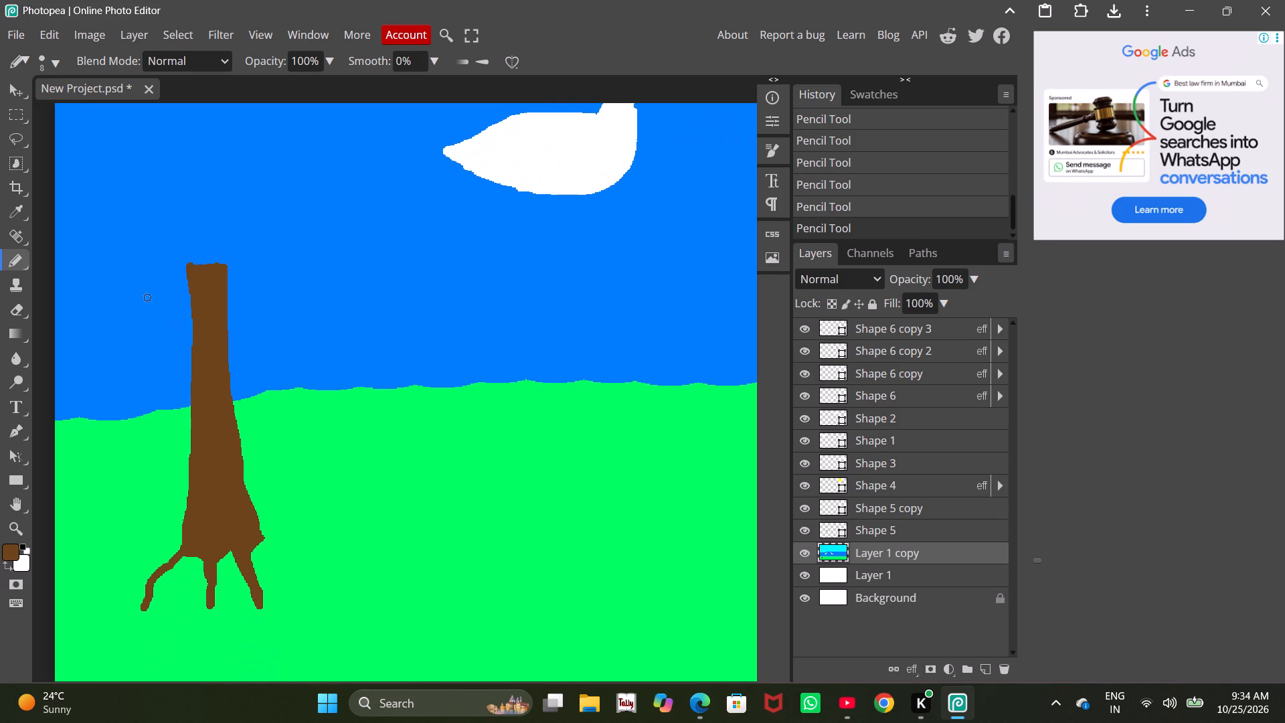
Set the foreground colour to a lighter, greyer brown, #725333.
{"action": "left_click", "coordinate": [11, 554]}
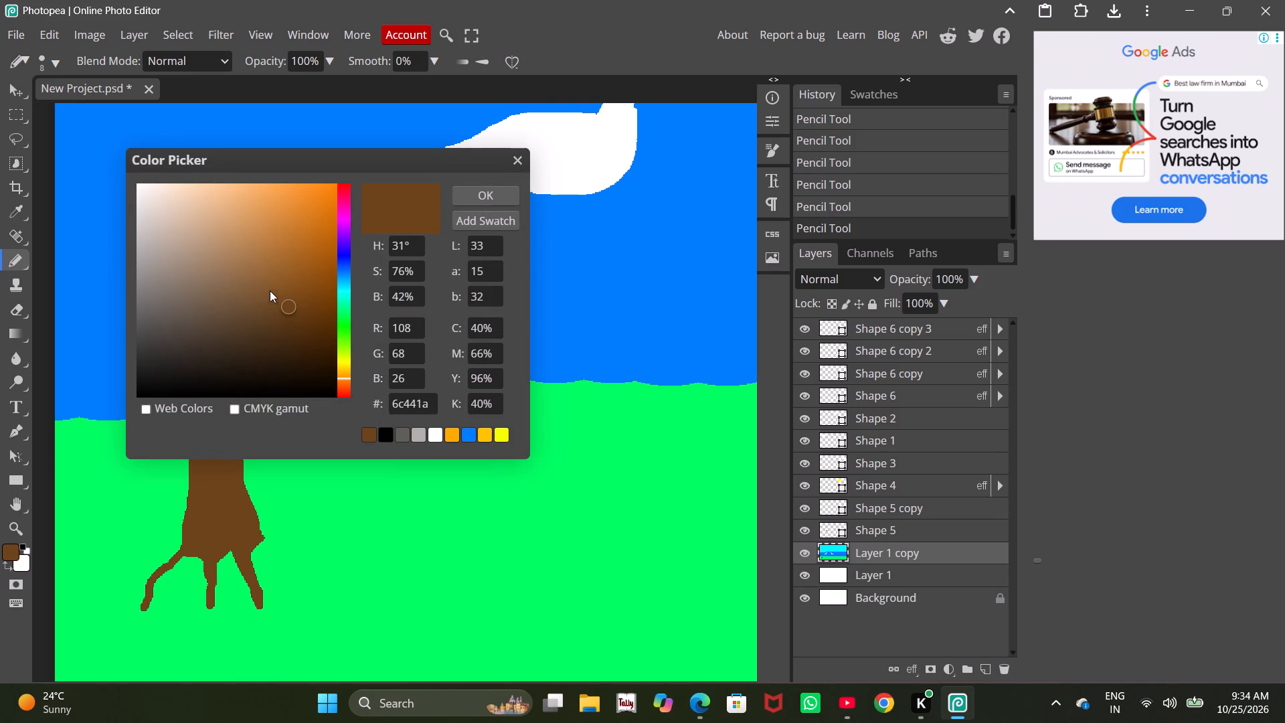
{"action": "left_click_drag", "start_coordinate": [273, 299], "coordinate": [248, 301]}
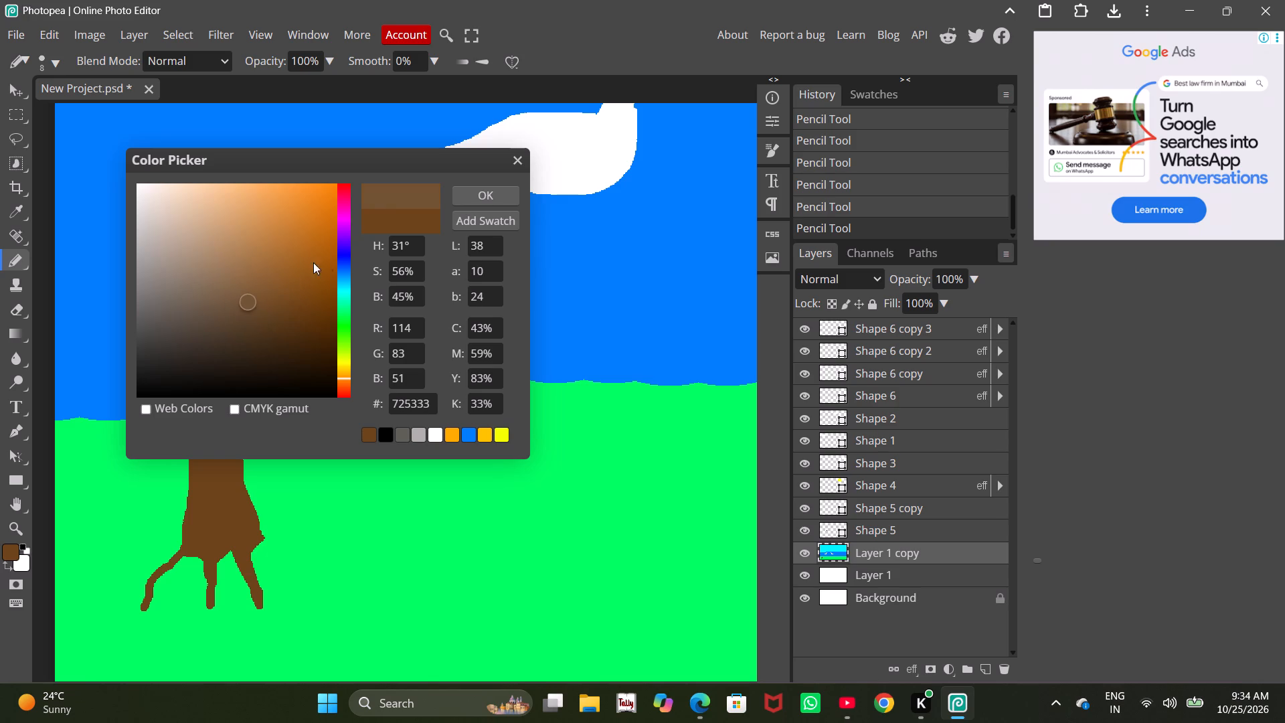
{"action": "left_click", "coordinate": [479, 199]}
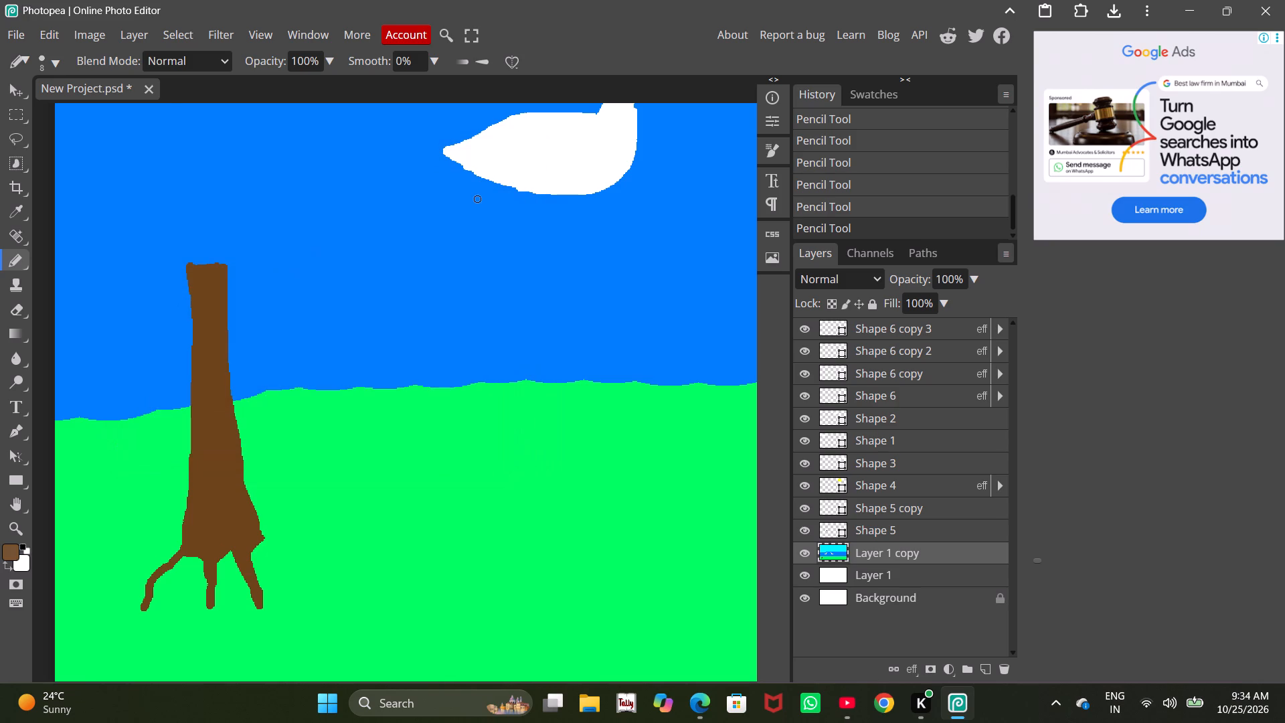
Set the Pencil size to 3 px and draw a light brown bark streak on the trunk's upper left part.
{"action": "scroll", "coordinate": [370, 194], "scroll_direction": "up", "scroll_amount": 4, "text": "alt"}
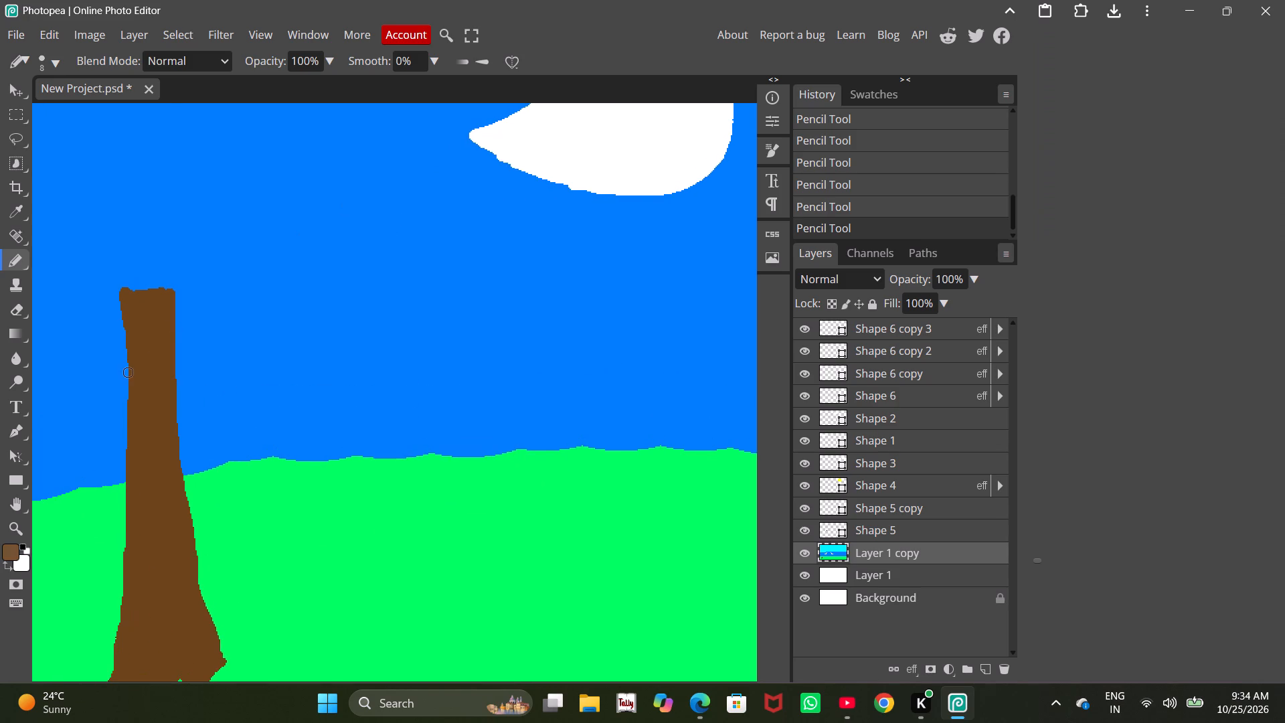
{"action": "scroll", "coordinate": [132, 364], "scroll_direction": "up", "scroll_amount": 18, "text": "alt"}
{"action": "scroll", "coordinate": [157, 256], "scroll_direction": "up", "scroll_amount": 1, "text": "alt"}
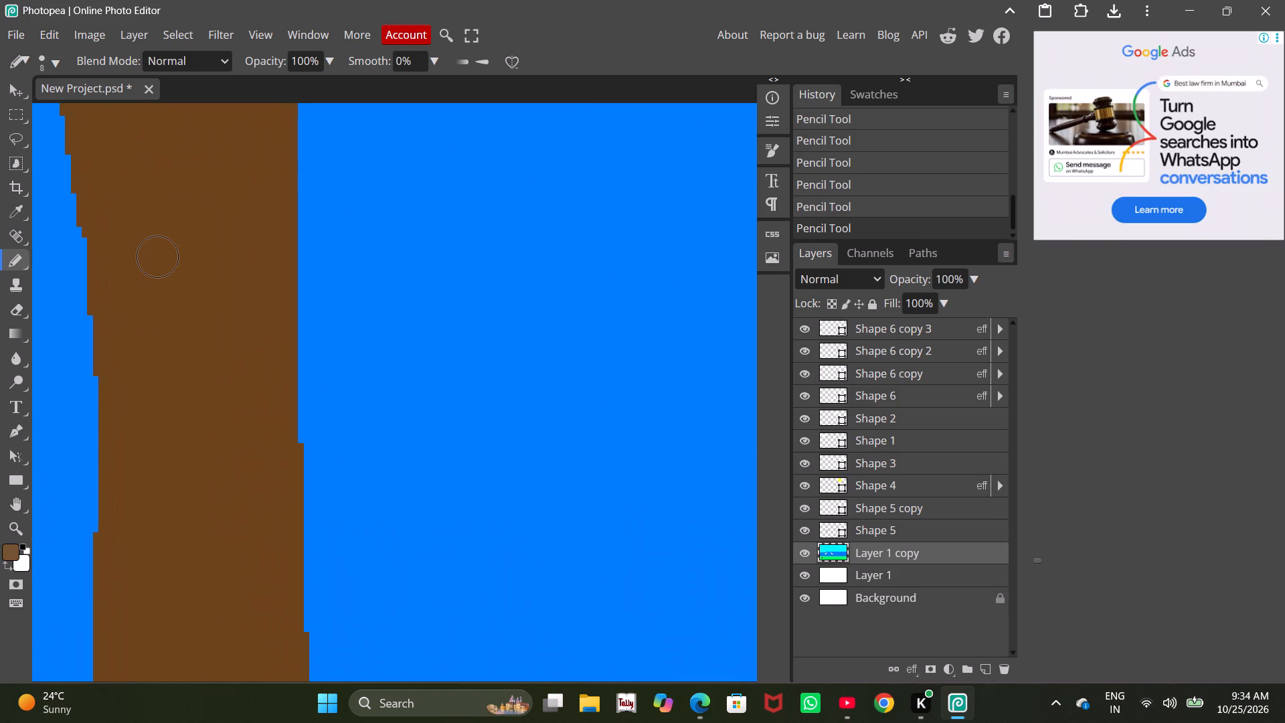
{"action": "scroll", "coordinate": [157, 256], "scroll_direction": "up", "scroll_amount": 3, "text": "alt"}
{"action": "scroll", "coordinate": [157, 258], "scroll_direction": "up", "scroll_amount": 3}
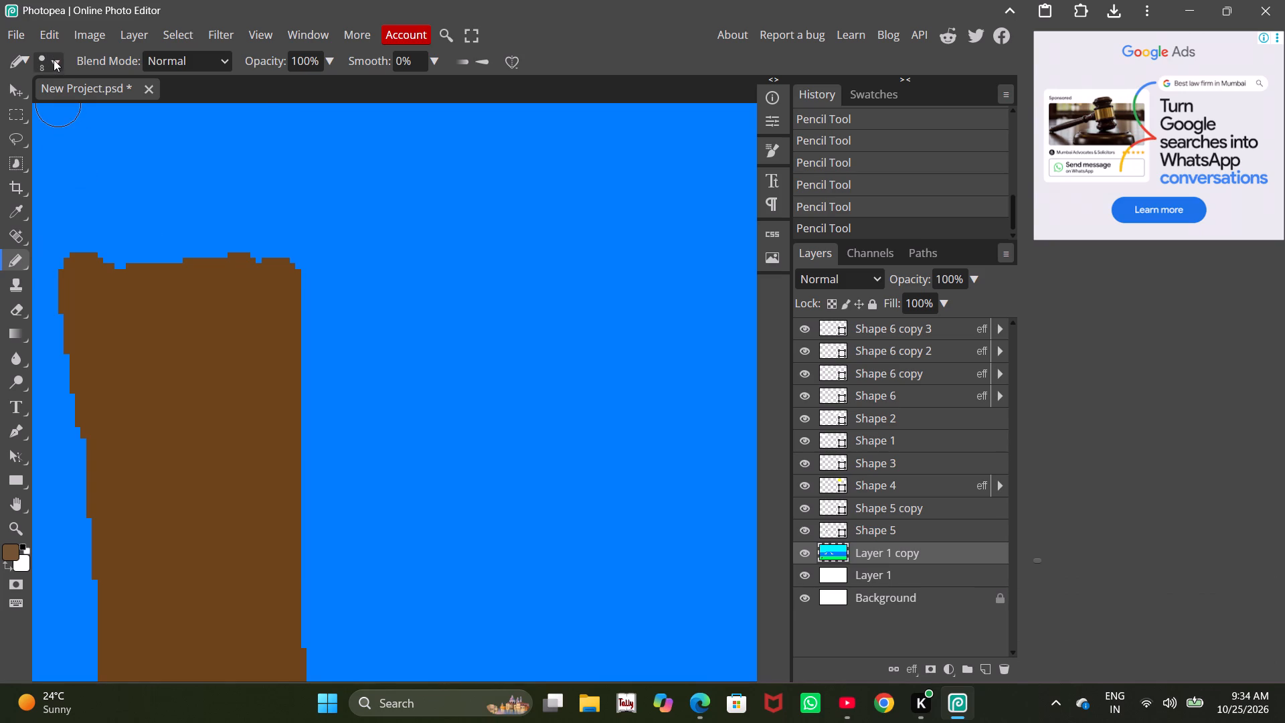
{"action": "left_click", "coordinate": [54, 60]}
{"action": "left_click", "coordinate": [128, 102]}
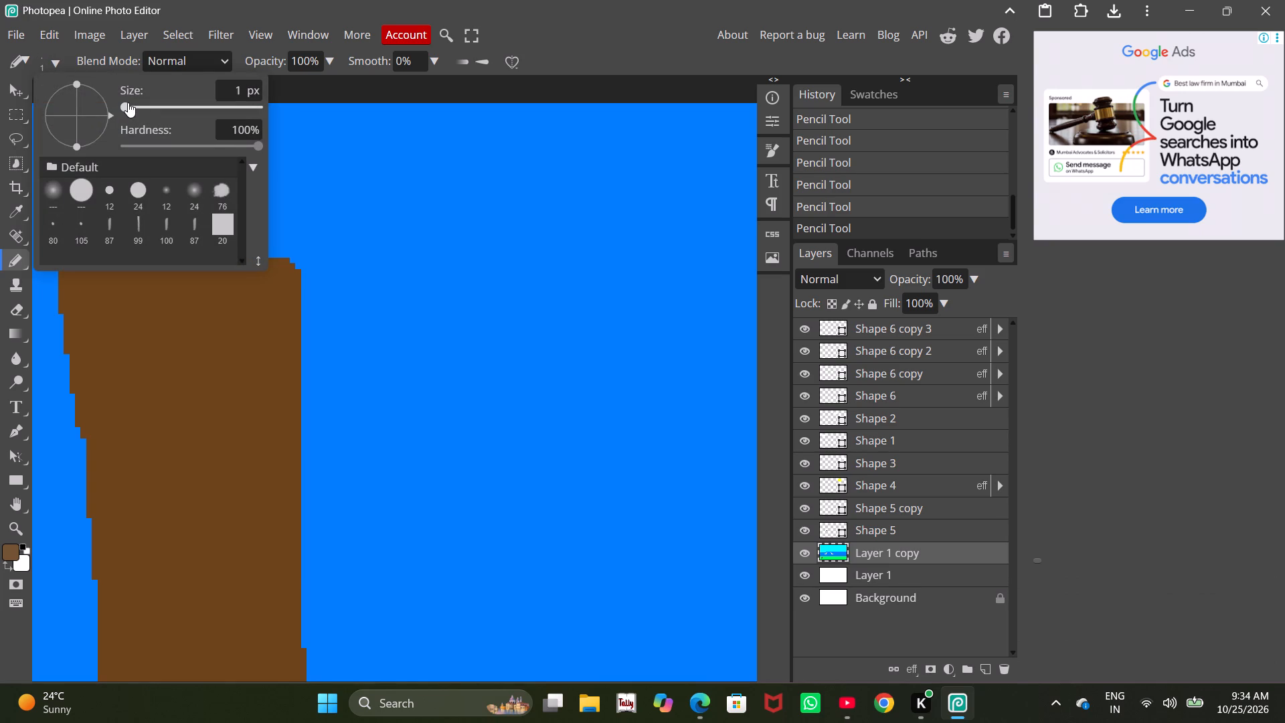
{"action": "left_click", "coordinate": [131, 105]}
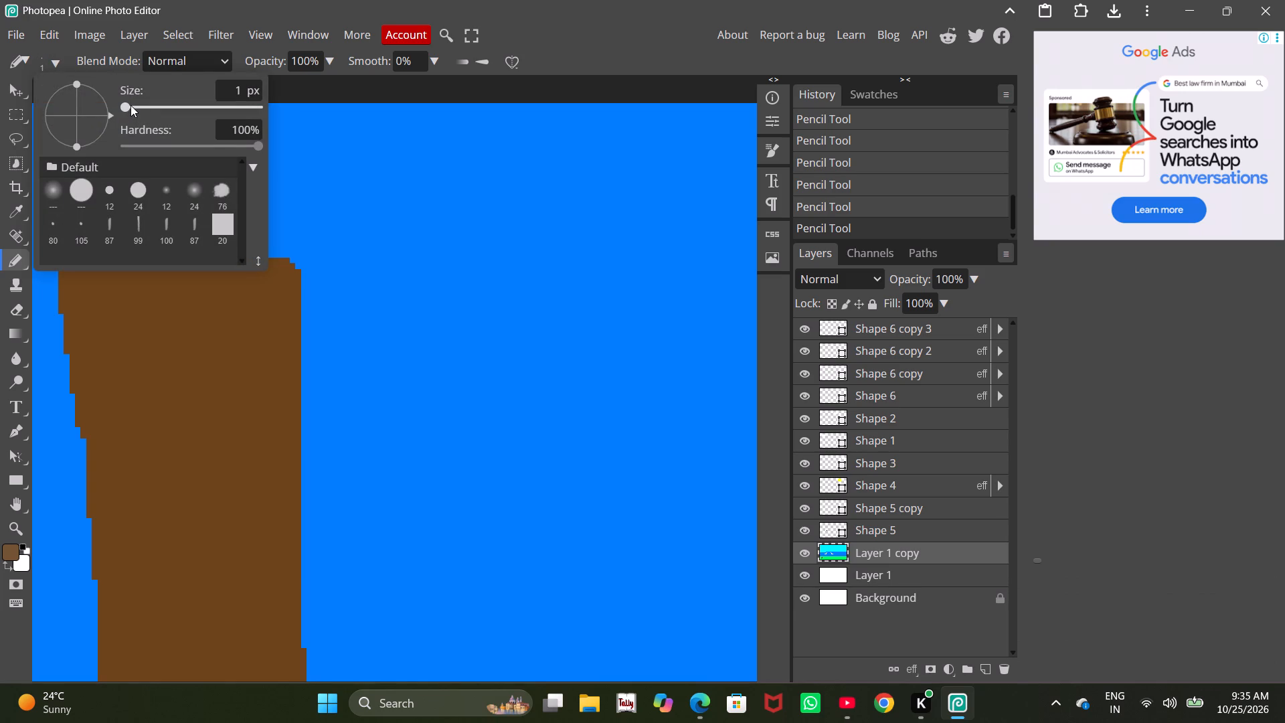
{"action": "left_click", "coordinate": [131, 105]}
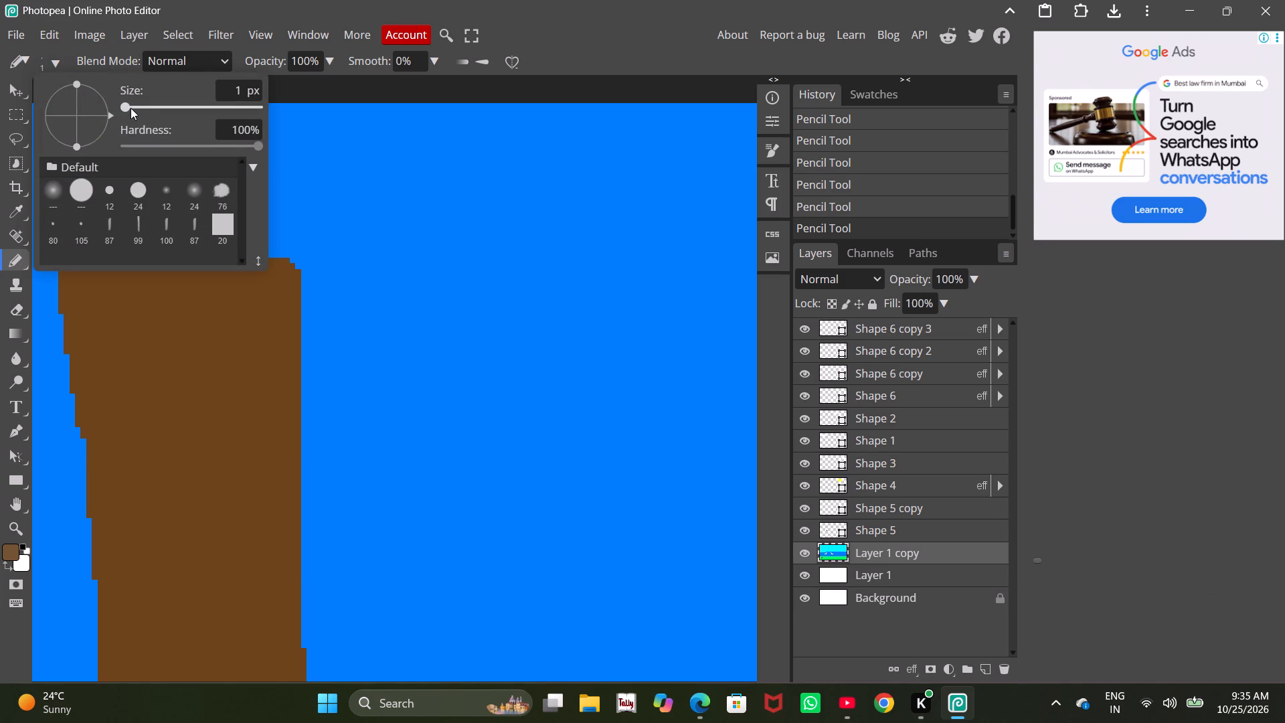
{"action": "left_click", "coordinate": [131, 108]}
{"action": "left_click", "coordinate": [131, 106]}
{"action": "left_click_drag", "start_coordinate": [124, 106], "coordinate": [135, 107]}
{"action": "left_click", "coordinate": [151, 460]}
{"action": "left_click_drag", "start_coordinate": [151, 460], "coordinate": [165, 552]}
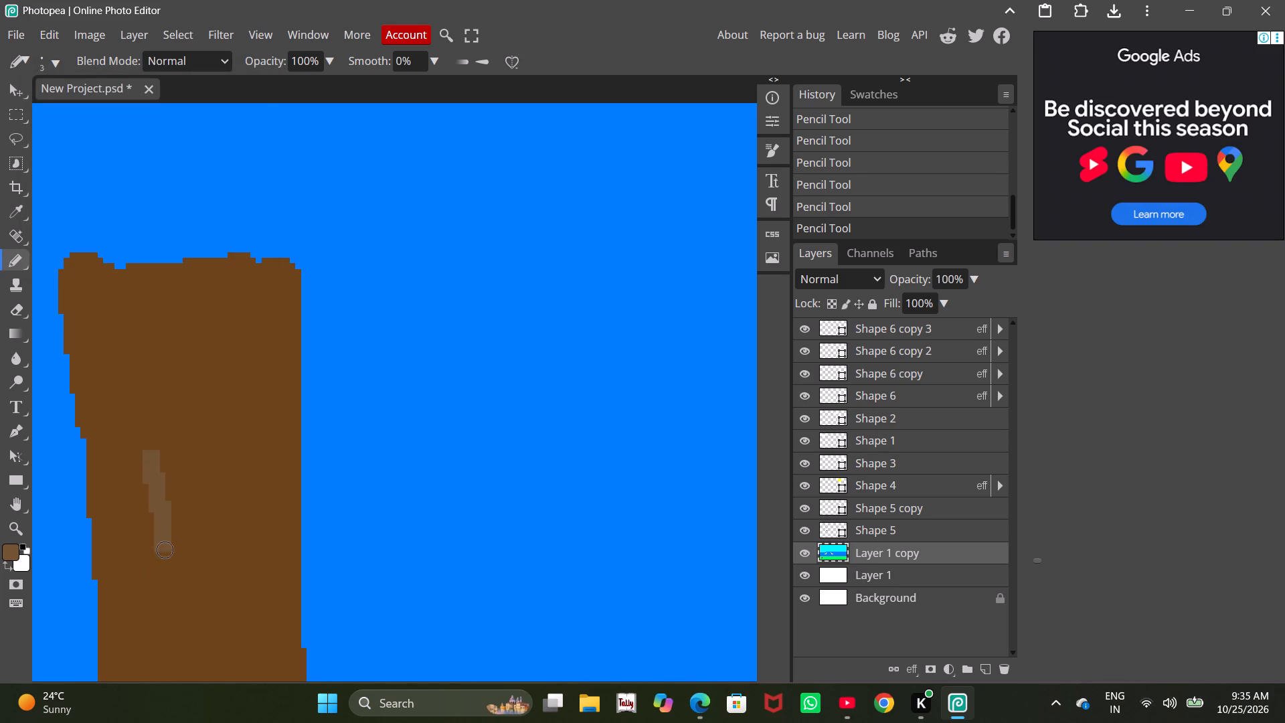
{"action": "left_click_drag", "start_coordinate": [165, 552], "coordinate": [166, 577]}
Draw three more light brown bark streaks down the middle of the trunk, alternating between its right and left sides.
{"action": "scroll", "coordinate": [166, 577], "scroll_direction": "down", "scroll_amount": 5, "text": "alt"}
{"action": "scroll", "coordinate": [183, 448], "scroll_direction": "down", "scroll_amount": 6}
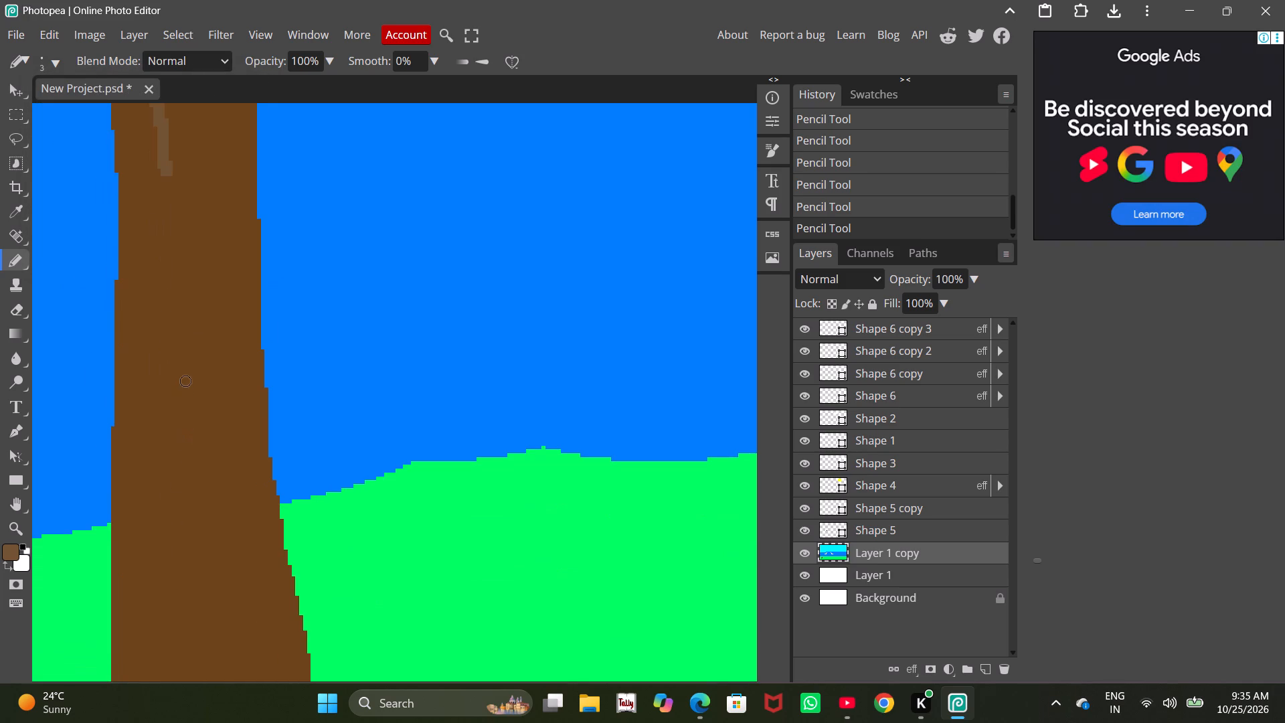
{"action": "left_click_drag", "start_coordinate": [229, 210], "coordinate": [230, 240]}
{"action": "left_click_drag", "start_coordinate": [230, 240], "coordinate": [222, 293]}
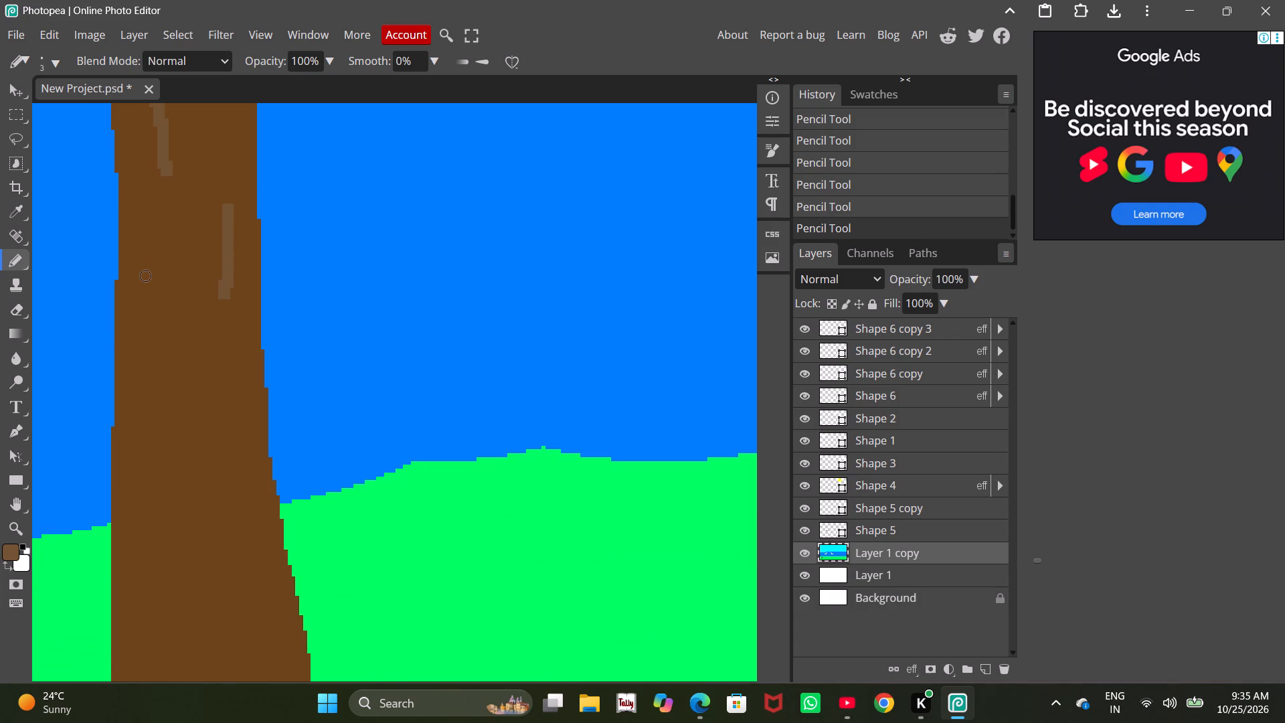
{"action": "left_click_drag", "start_coordinate": [145, 276], "coordinate": [126, 374]}
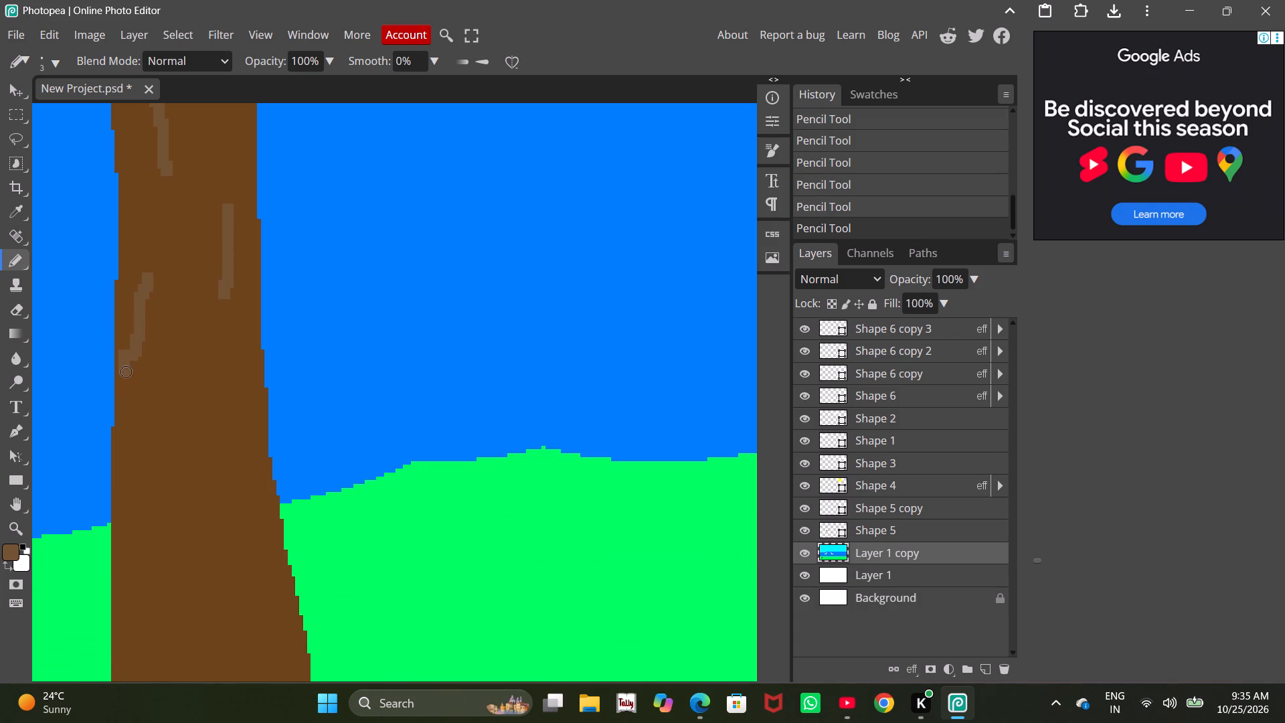
{"action": "left_click_drag", "start_coordinate": [126, 374], "coordinate": [140, 404]}
{"action": "left_click_drag", "start_coordinate": [243, 451], "coordinate": [248, 529]}
{"action": "left_click_drag", "start_coordinate": [248, 529], "coordinate": [244, 576]}
Draw light brown streaks on the lower trunk: one on the right flare, one curved above the left root, one along the left side.
{"action": "scroll", "coordinate": [244, 382], "scroll_direction": "down", "scroll_amount": 7, "text": "alt"}
{"action": "scroll", "coordinate": [202, 134], "scroll_direction": "down", "scroll_amount": 5}
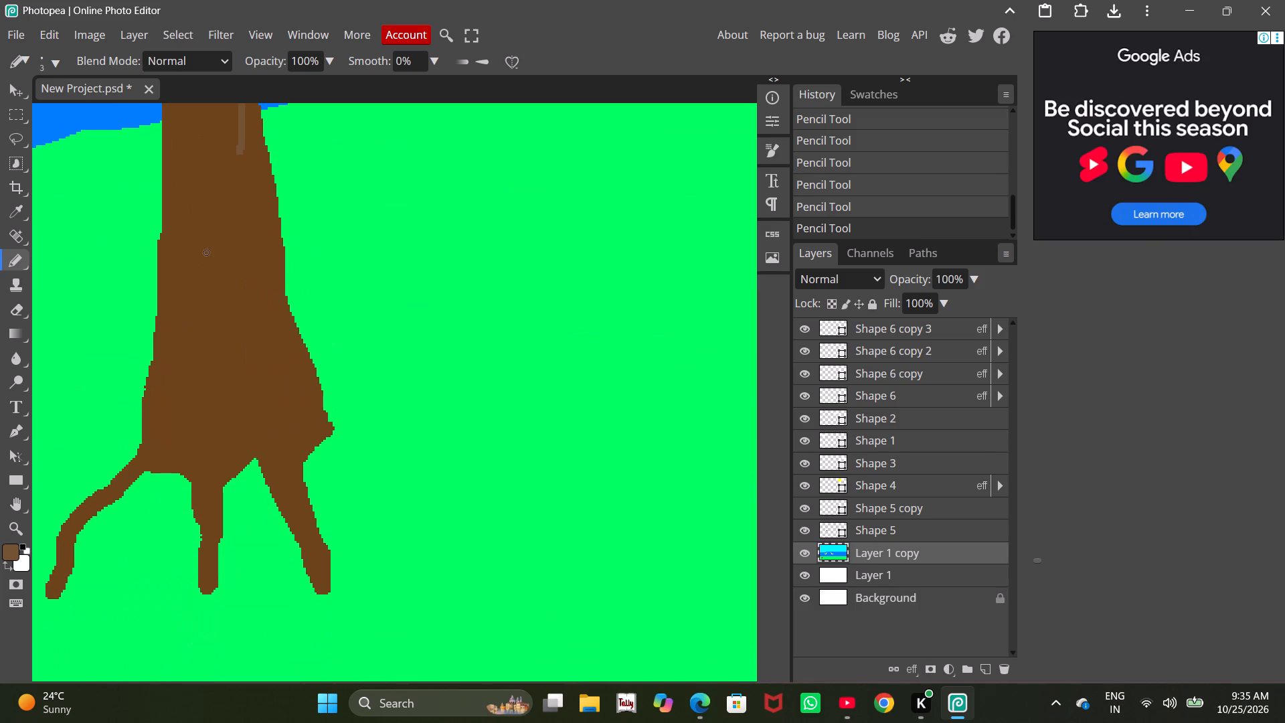
{"action": "left_click_drag", "start_coordinate": [288, 364], "coordinate": [276, 404]}
{"action": "left_click_drag", "start_coordinate": [276, 404], "coordinate": [290, 372]}
{"action": "left_click_drag", "start_coordinate": [290, 372], "coordinate": [276, 411]}
{"action": "left_click", "coordinate": [159, 417]}
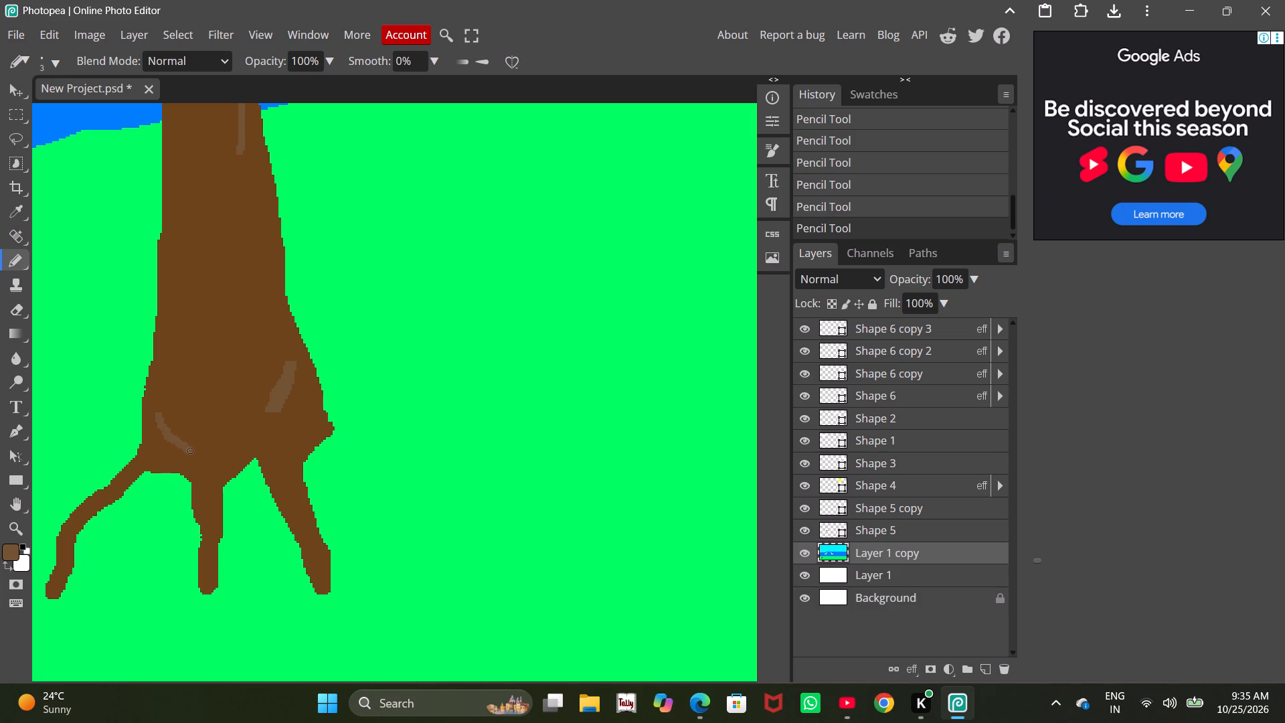
{"action": "left_click_drag", "start_coordinate": [158, 420], "coordinate": [168, 428]}
{"action": "left_click_drag", "start_coordinate": [168, 428], "coordinate": [157, 409]}
{"action": "left_click_drag", "start_coordinate": [157, 409], "coordinate": [169, 440]}
{"action": "left_click_drag", "start_coordinate": [169, 440], "coordinate": [203, 456]}
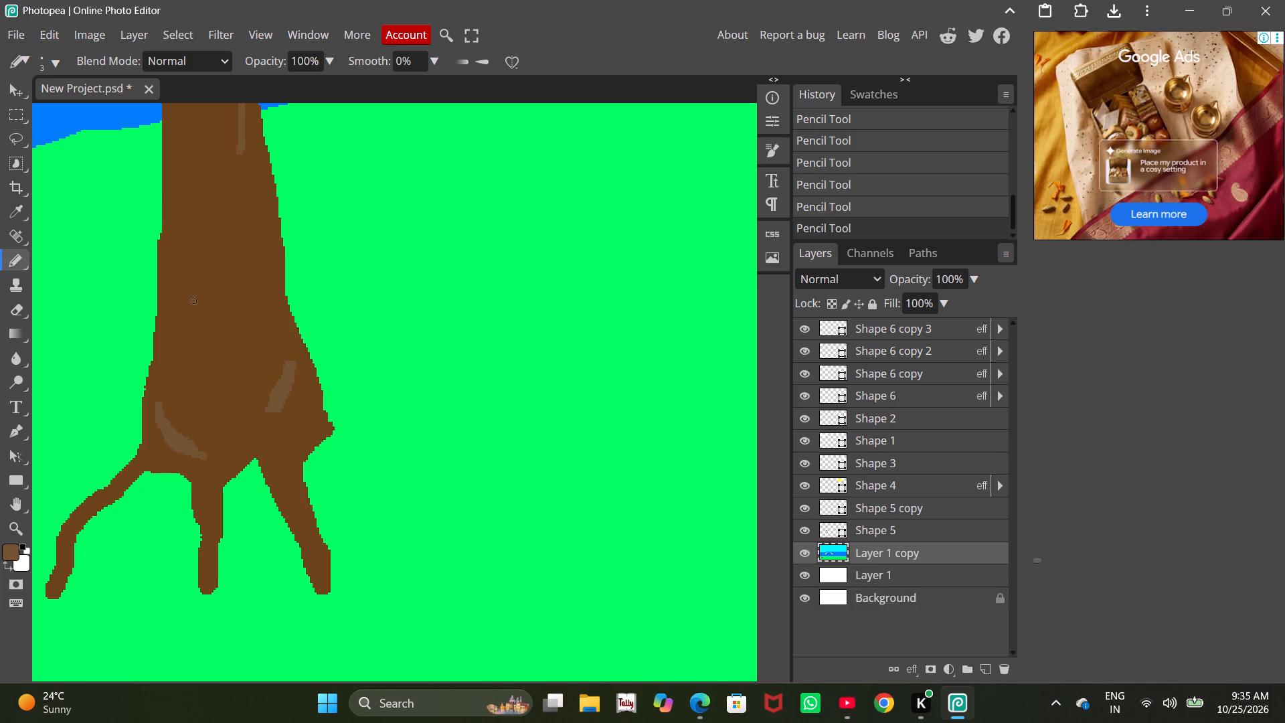
{"action": "scroll", "coordinate": [193, 300], "scroll_direction": "up", "scroll_amount": 3}
{"action": "scroll", "coordinate": [193, 303], "scroll_direction": "down", "scroll_amount": 2}
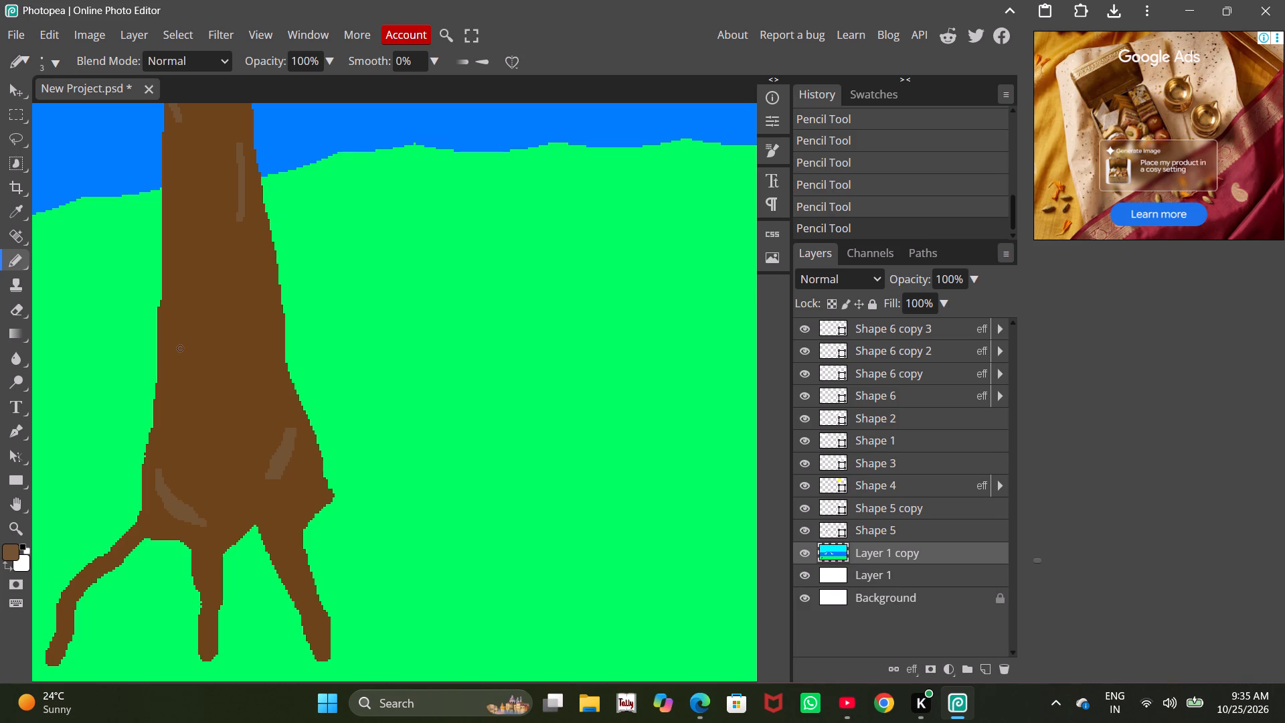
{"action": "left_click", "coordinate": [179, 347]}
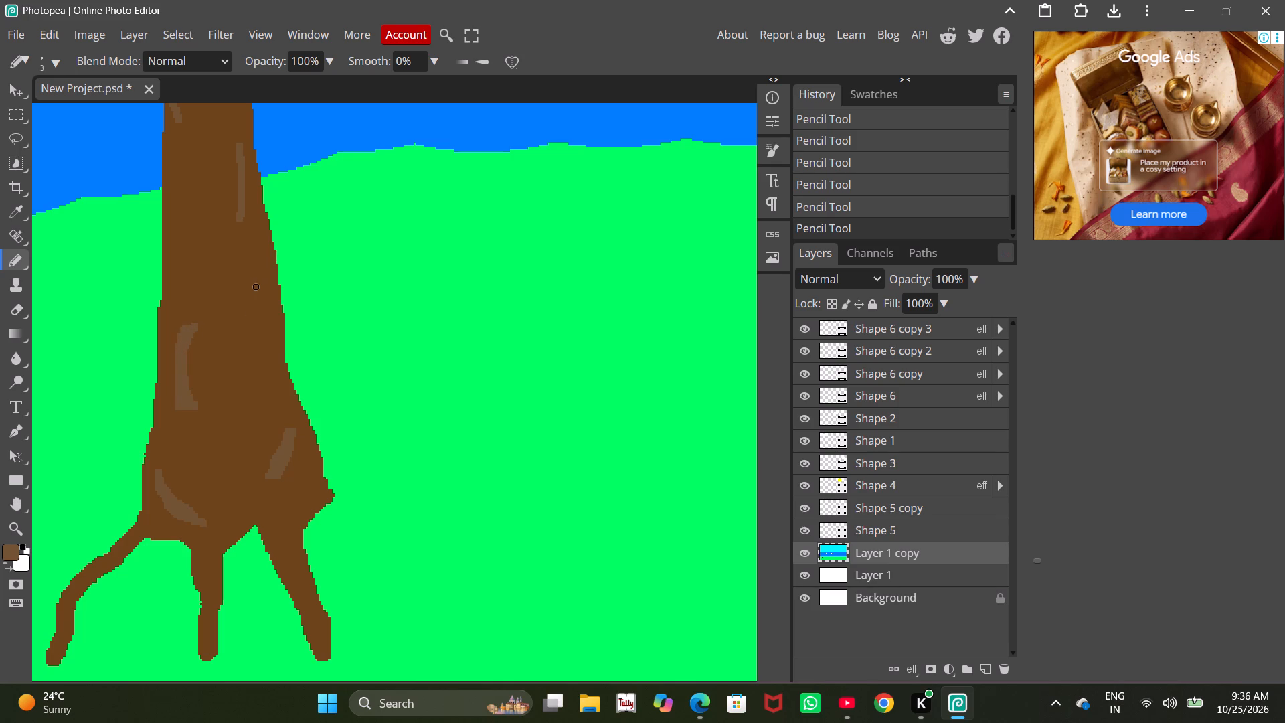
Thicken the two uppermost light brown bark streaks, one on the trunk's left side and one on its right, with the Pencil.
{"action": "scroll", "coordinate": [233, 281], "scroll_direction": "up", "scroll_amount": 6}
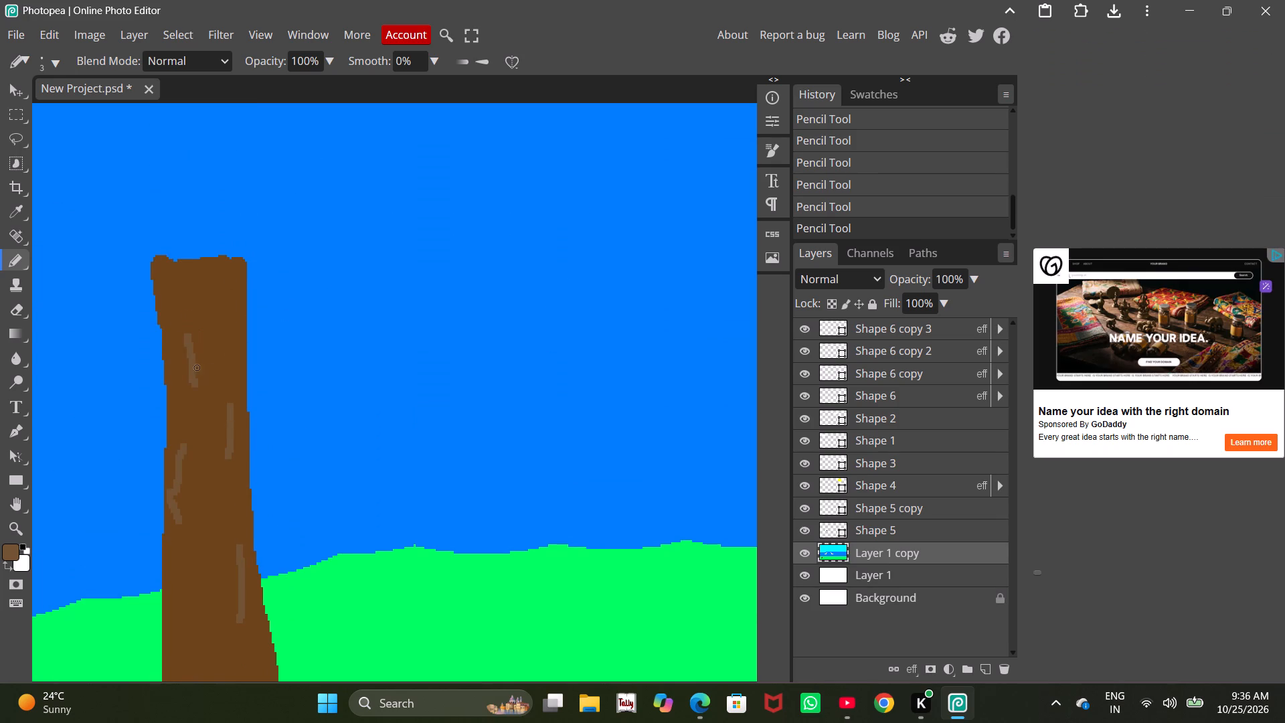
{"action": "left_click_drag", "start_coordinate": [191, 335], "coordinate": [191, 340]}
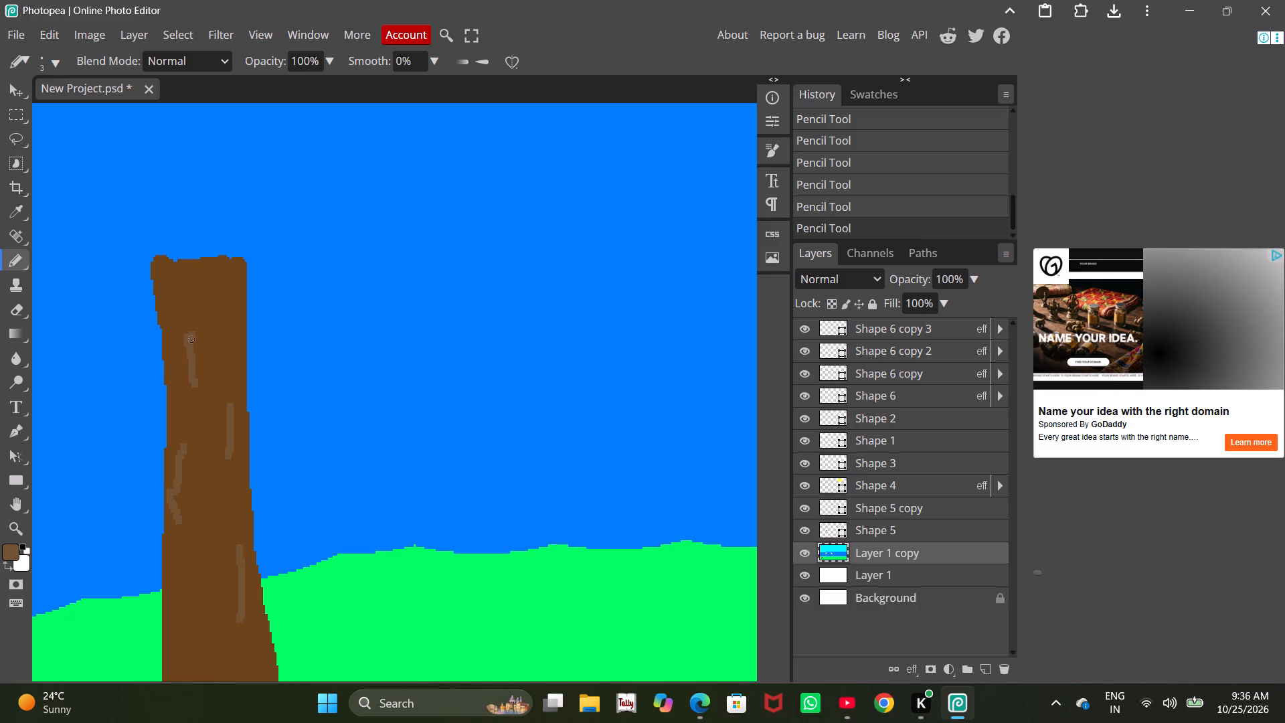
{"action": "left_click_drag", "start_coordinate": [191, 340], "coordinate": [187, 360]}
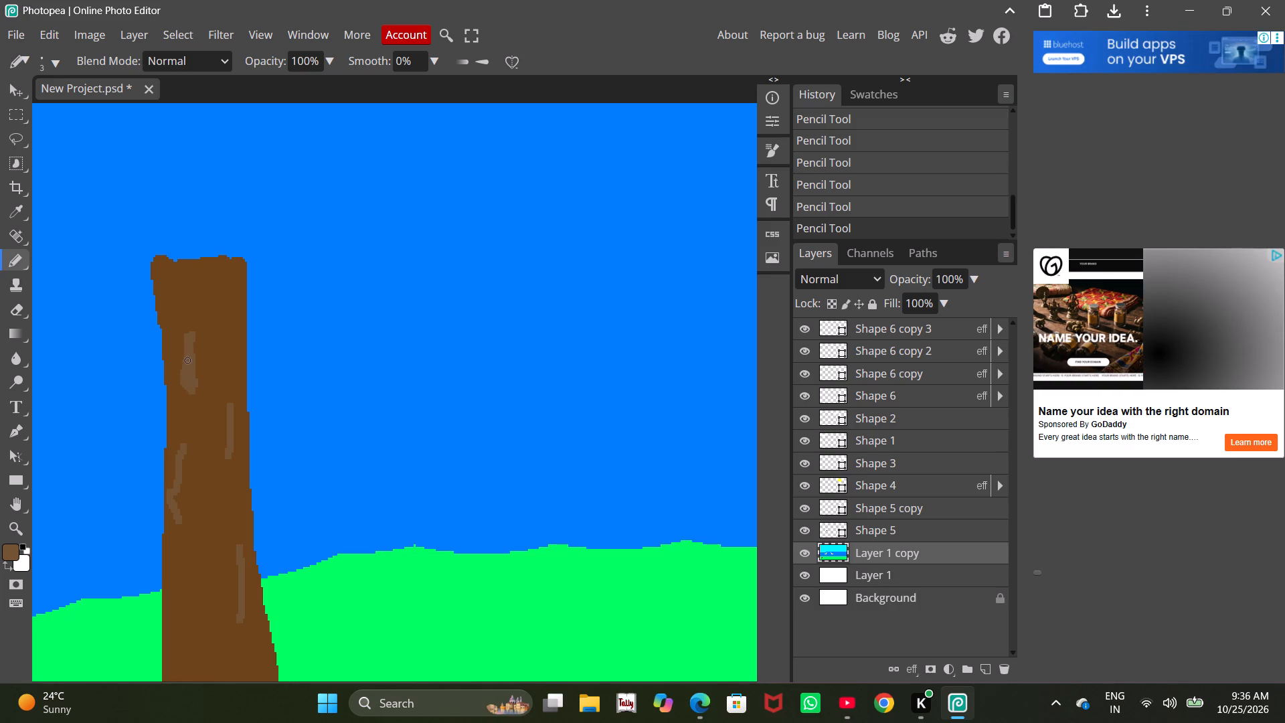
{"action": "left_click_drag", "start_coordinate": [187, 360], "coordinate": [189, 348]}
{"action": "left_click_drag", "start_coordinate": [189, 348], "coordinate": [190, 343]}
{"action": "left_click_drag", "start_coordinate": [190, 343], "coordinate": [184, 361]}
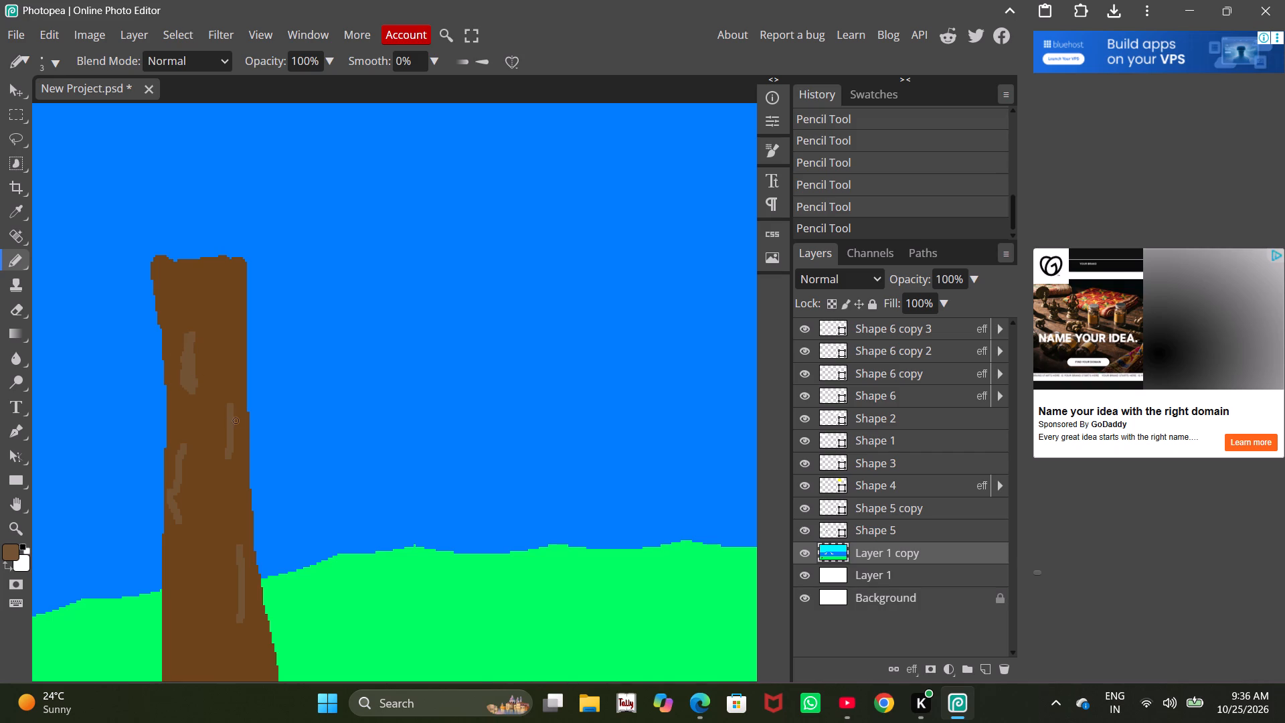
{"action": "left_click", "coordinate": [232, 410]}
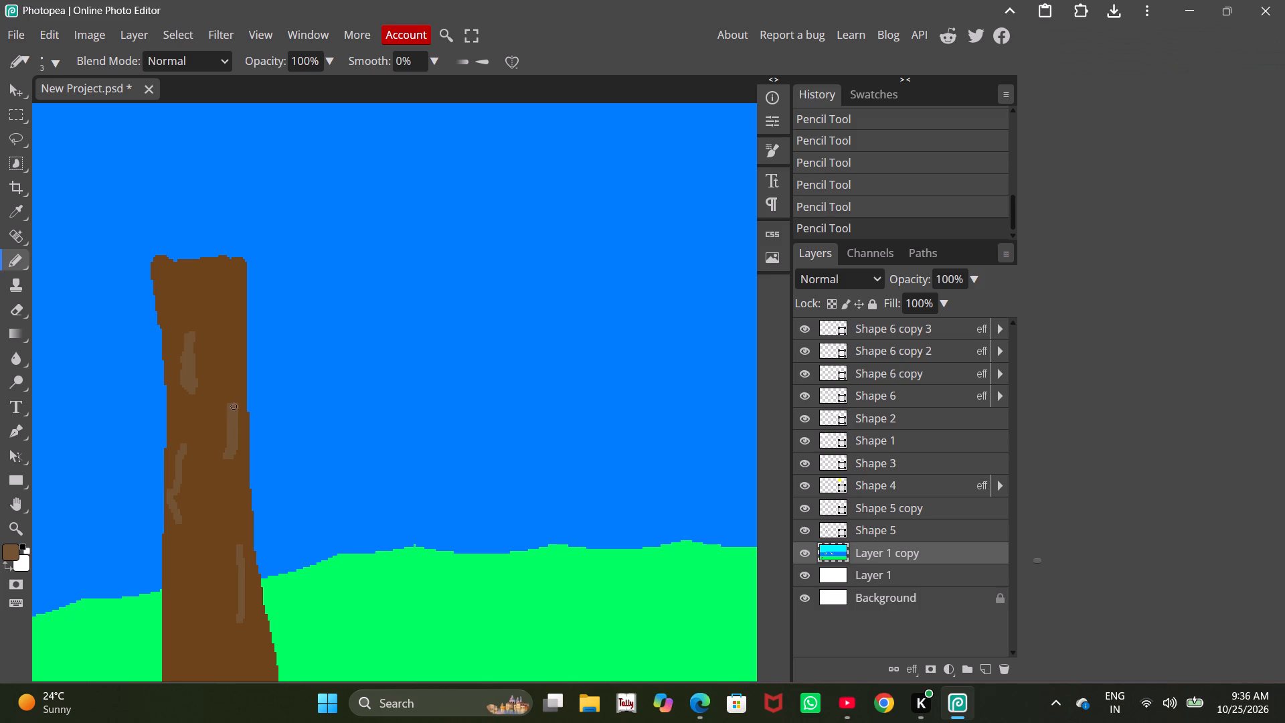
Widen the bent bark streak on the trunk's left edge above the shoreline, filling in its inner curve with light brown.
{"action": "scroll", "coordinate": [197, 468], "scroll_direction": "down", "scroll_amount": 3}
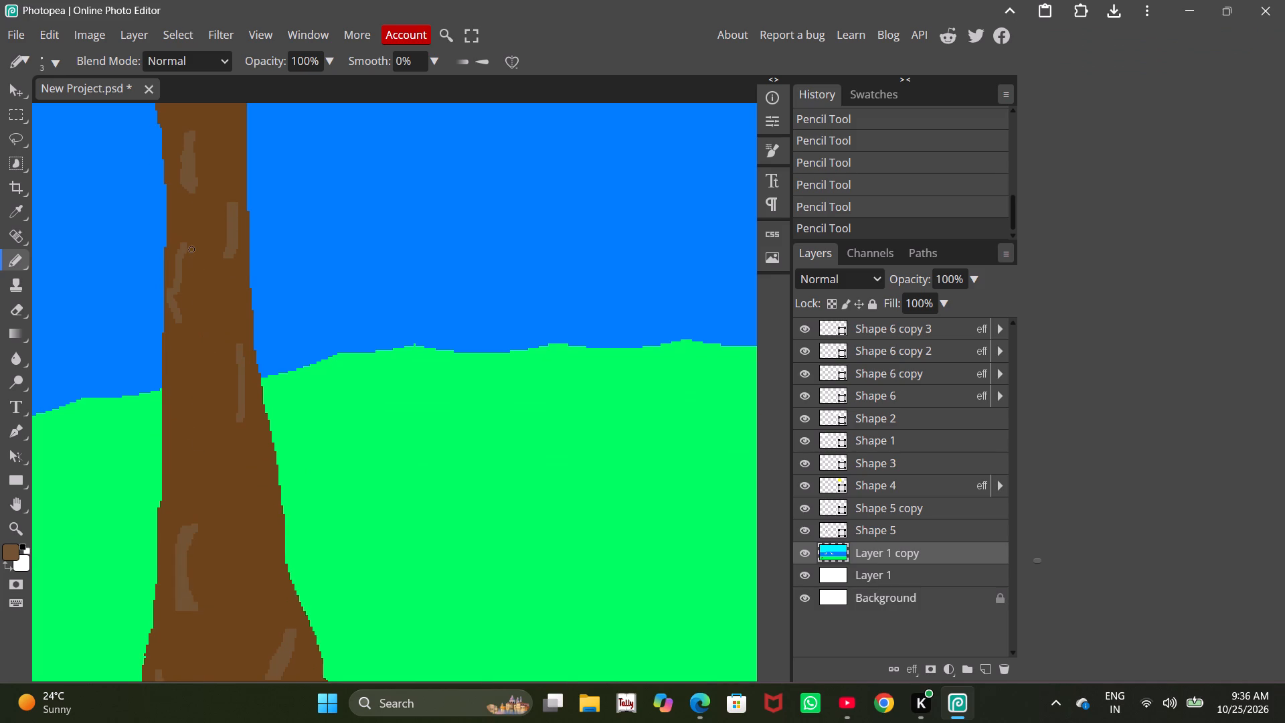
{"action": "scroll", "coordinate": [192, 246], "scroll_direction": "up", "scroll_amount": 12, "text": "alt"}
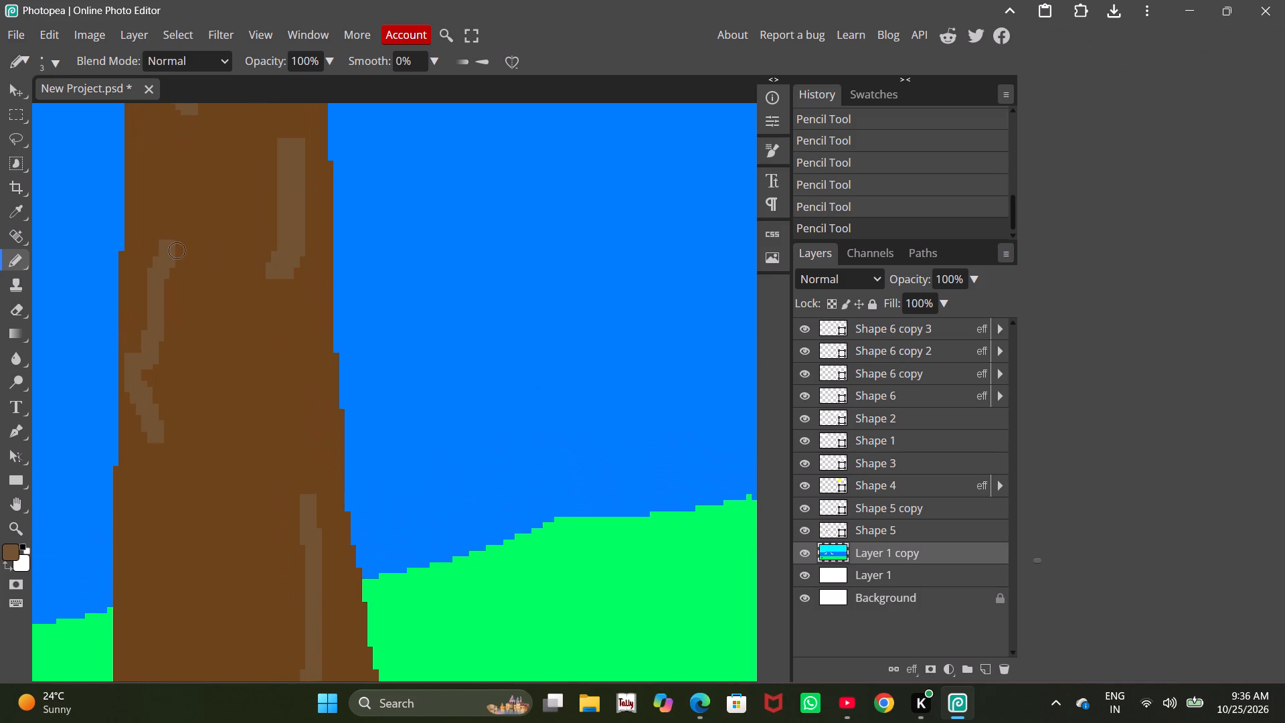
{"action": "left_click_drag", "start_coordinate": [173, 246], "coordinate": [133, 369]}
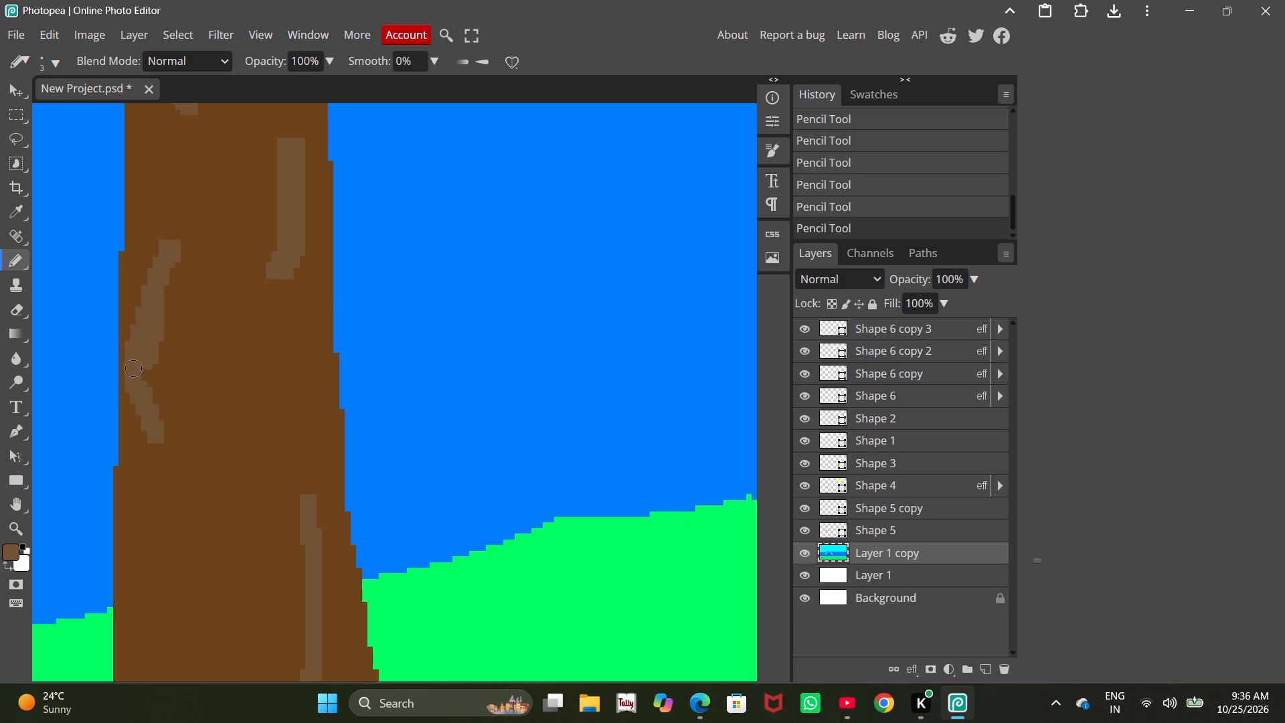
{"action": "left_click_drag", "start_coordinate": [133, 369], "coordinate": [159, 430]}
{"action": "left_click_drag", "start_coordinate": [151, 362], "coordinate": [156, 420]}
{"action": "left_click_drag", "start_coordinate": [156, 420], "coordinate": [159, 433]}
{"action": "left_click_drag", "start_coordinate": [169, 276], "coordinate": [151, 386]}
Thicken the light brown bark streak on the trunk's right side at shoreline height, bulging its middle outward.
{"action": "scroll", "coordinate": [278, 335], "scroll_direction": "down", "scroll_amount": 3}
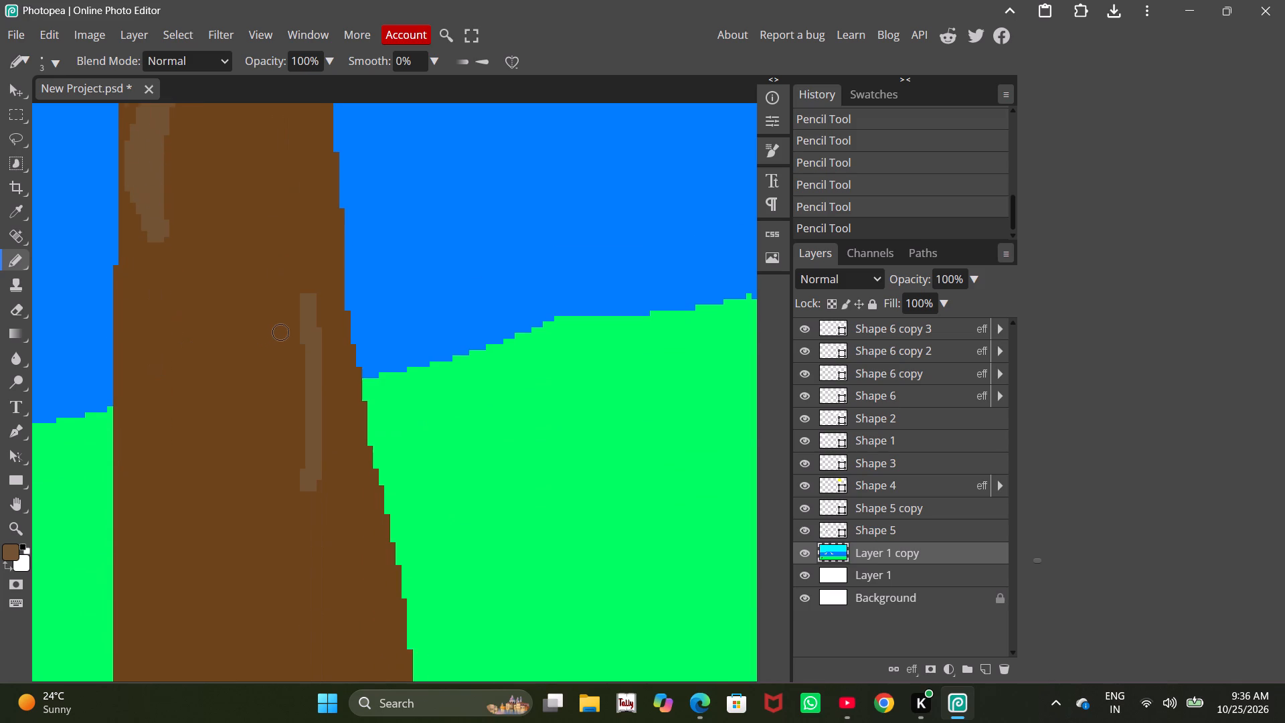
{"action": "scroll", "coordinate": [280, 330], "scroll_direction": "down", "scroll_amount": 1}
{"action": "left_click_drag", "start_coordinate": [308, 236], "coordinate": [308, 239]}
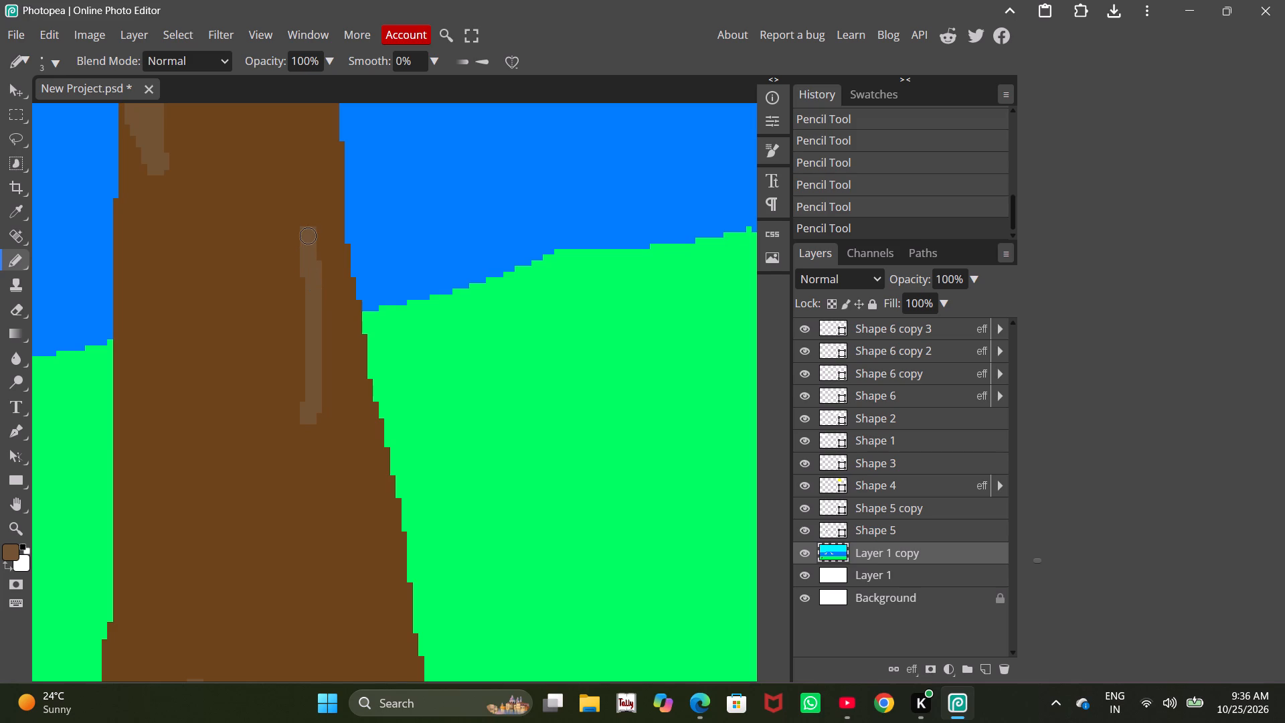
{"action": "left_click_drag", "start_coordinate": [308, 239], "coordinate": [307, 420]}
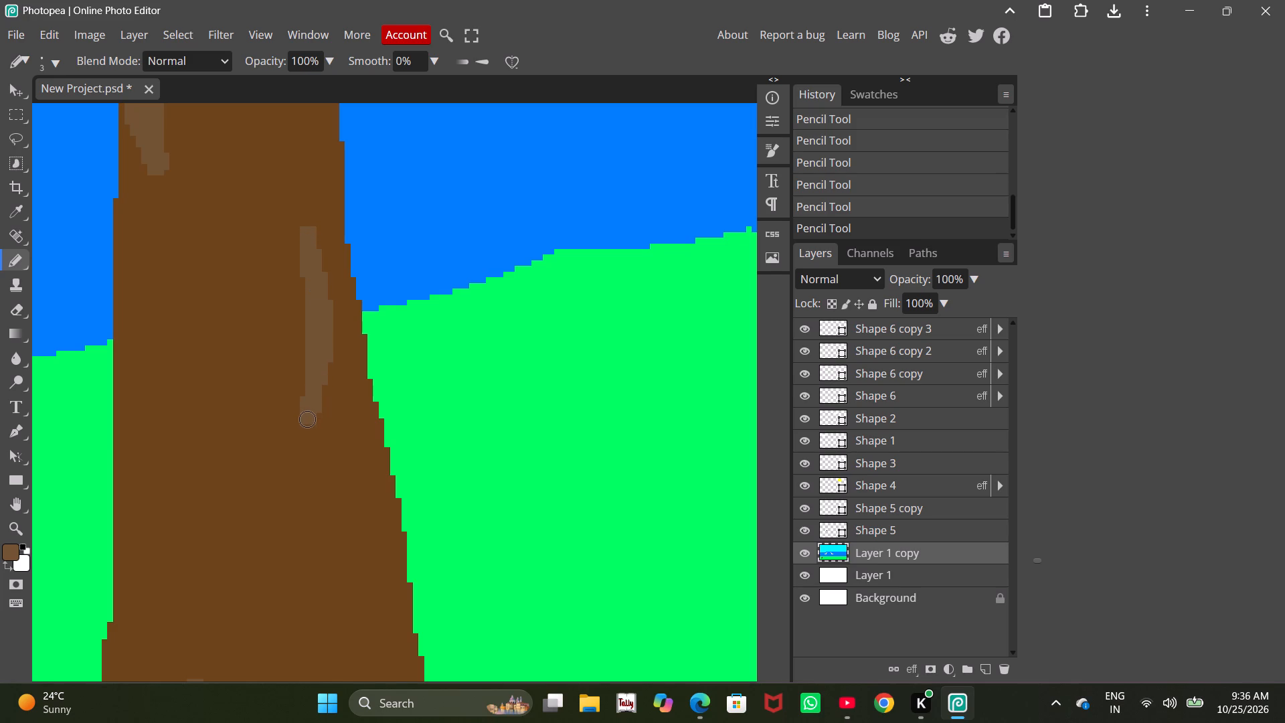
{"action": "left_click_drag", "start_coordinate": [307, 420], "coordinate": [322, 362]}
{"action": "left_click_drag", "start_coordinate": [301, 231], "coordinate": [305, 301]}
{"action": "left_click_drag", "start_coordinate": [305, 301], "coordinate": [302, 438]}
Examine the whole trunk, its bark streaks and the space above its top.
{"action": "scroll", "coordinate": [269, 362], "scroll_direction": "down", "scroll_amount": 7, "text": "alt"}
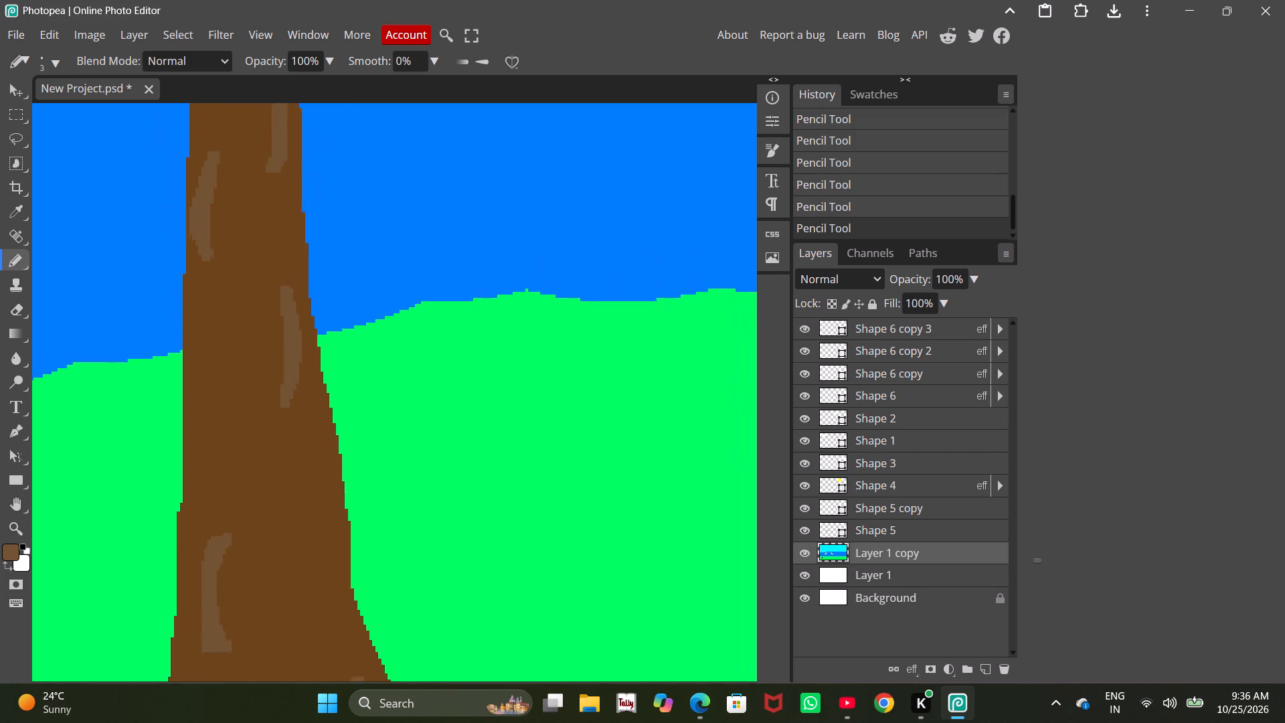
{"action": "scroll", "coordinate": [269, 360], "scroll_direction": "down", "scroll_amount": 11, "text": "alt"}
{"action": "scroll", "coordinate": [260, 258], "scroll_direction": "down", "scroll_amount": 3, "text": "alt"}
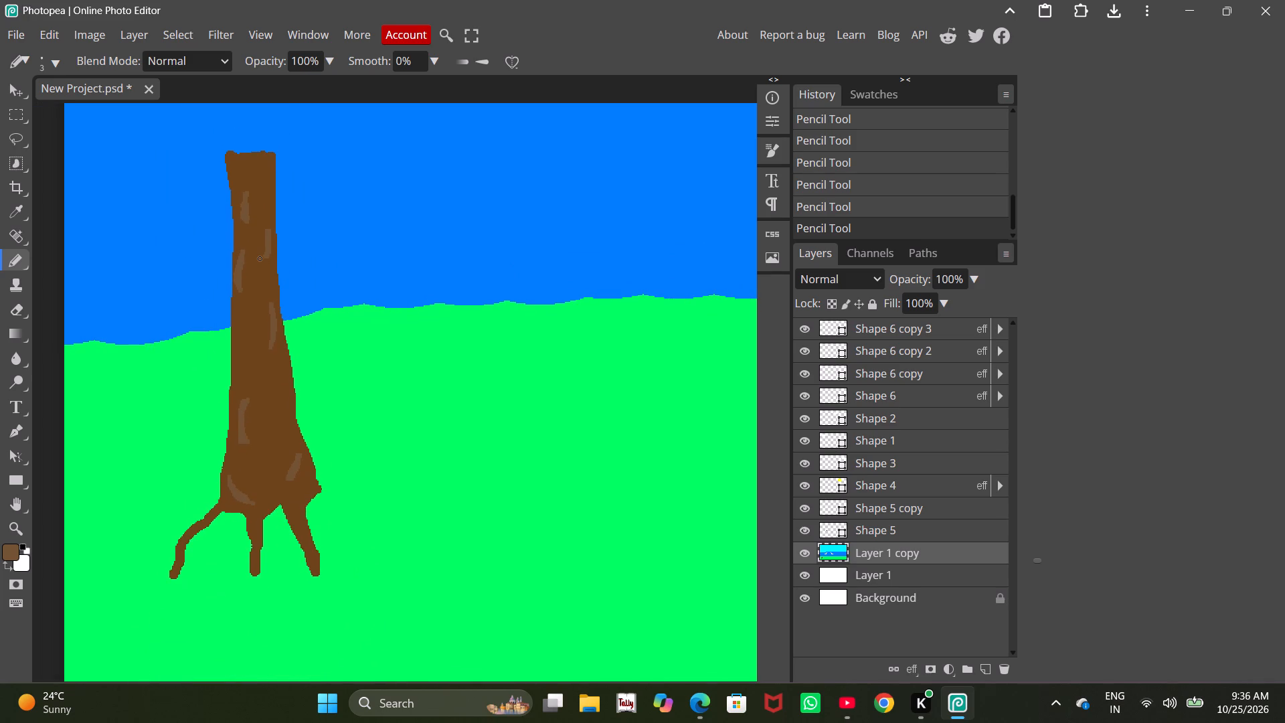
{"action": "scroll", "coordinate": [262, 281], "scroll_direction": "up", "scroll_amount": 1, "text": "alt"}
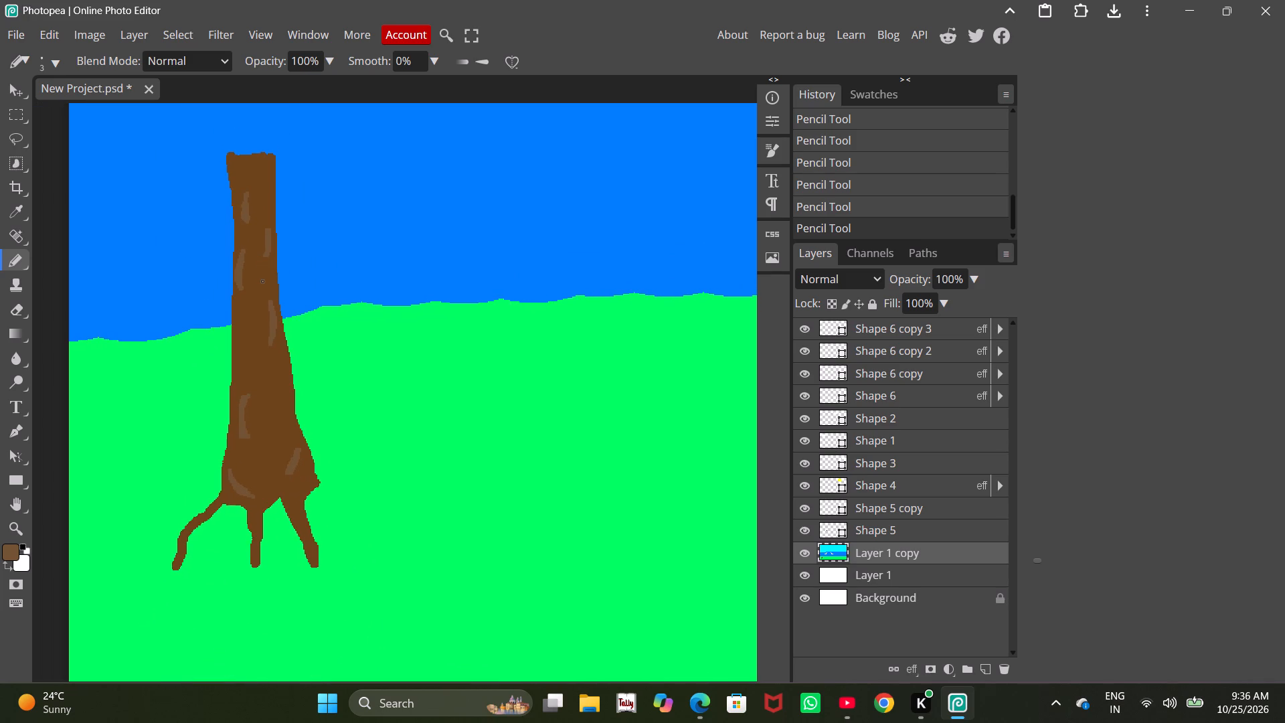
{"action": "scroll", "coordinate": [266, 259], "scroll_direction": "up", "scroll_amount": 4, "text": "alt"}
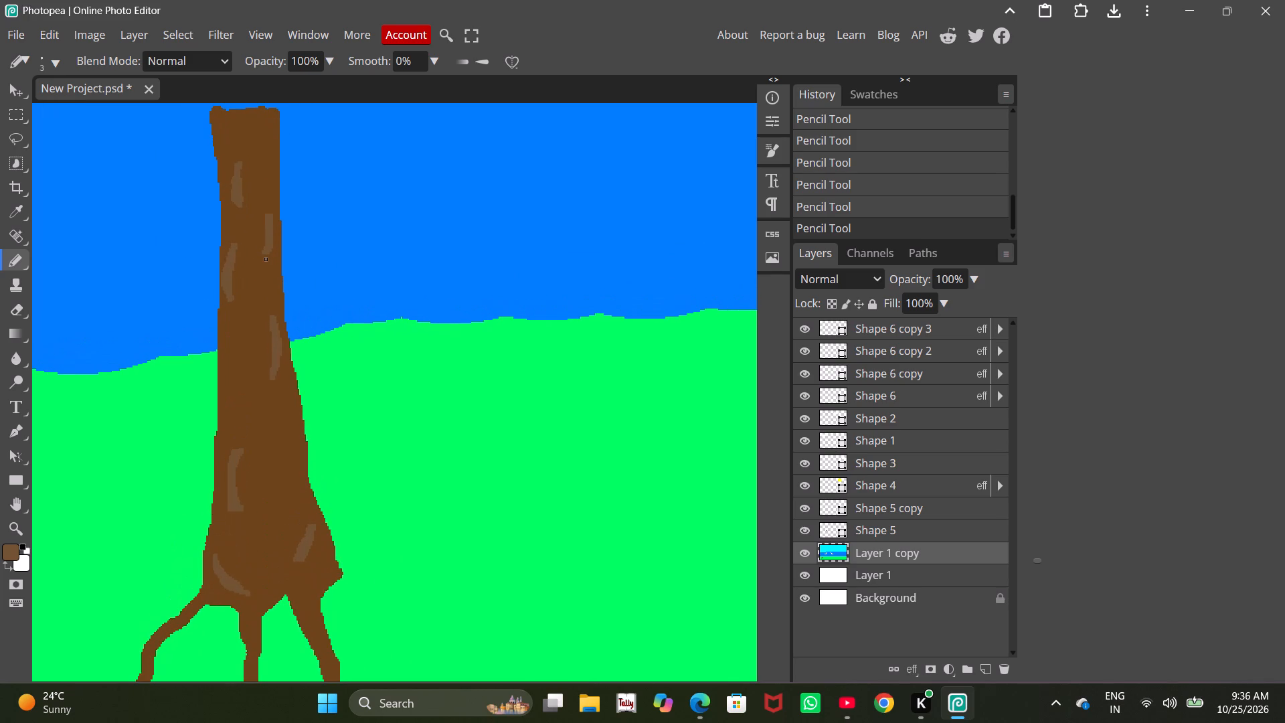
{"action": "scroll", "coordinate": [266, 259], "scroll_direction": "up", "scroll_amount": 2, "text": "alt"}
{"action": "scroll", "coordinate": [254, 248], "scroll_direction": "up", "scroll_amount": 4}
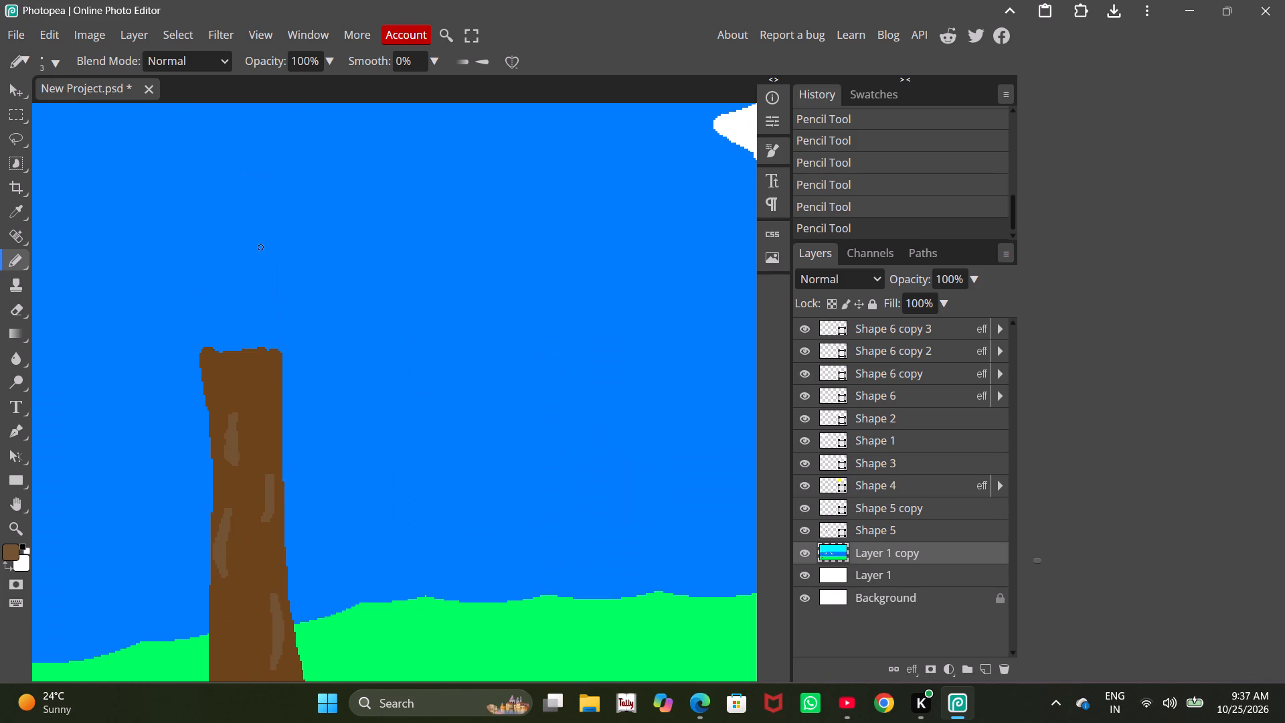
{"action": "scroll", "coordinate": [262, 242], "scroll_direction": "down", "scroll_amount": 11, "text": "alt"}
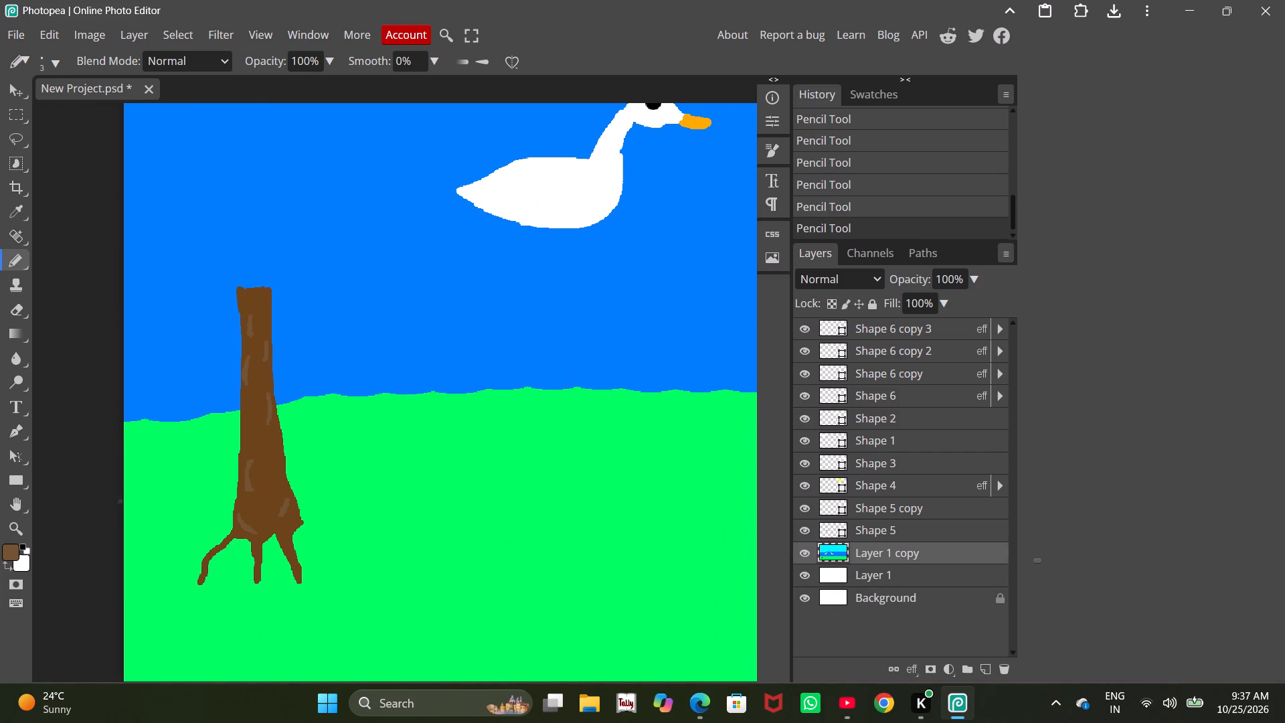
Set the foreground colour to a bright green, #00fa48.
{"action": "left_click", "coordinate": [9, 558]}
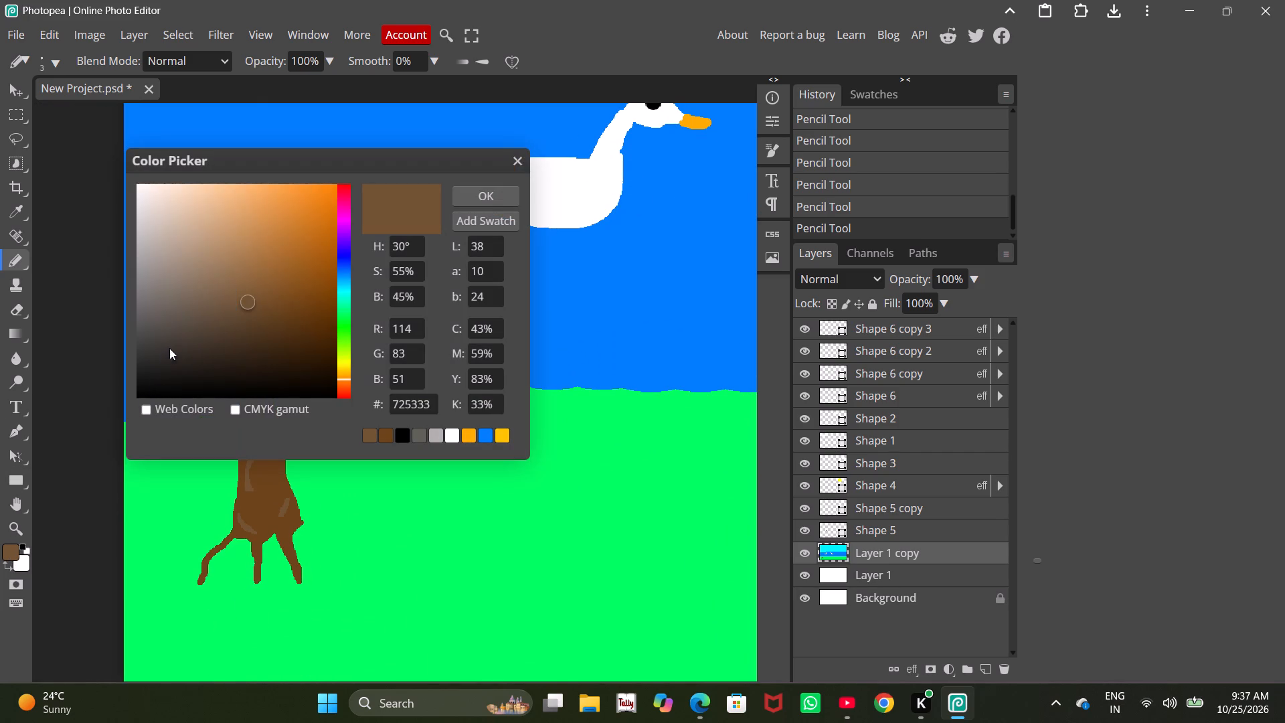
{"action": "left_click", "coordinate": [340, 344]}
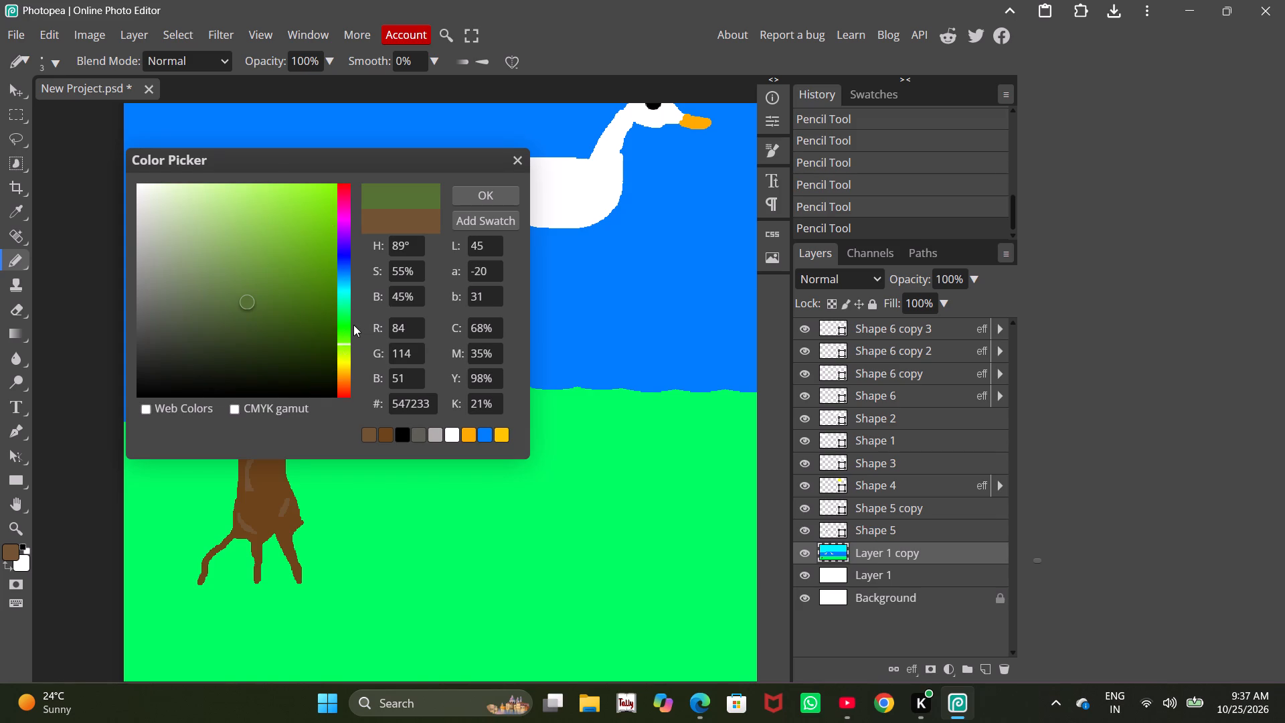
{"action": "left_click", "coordinate": [343, 320]}
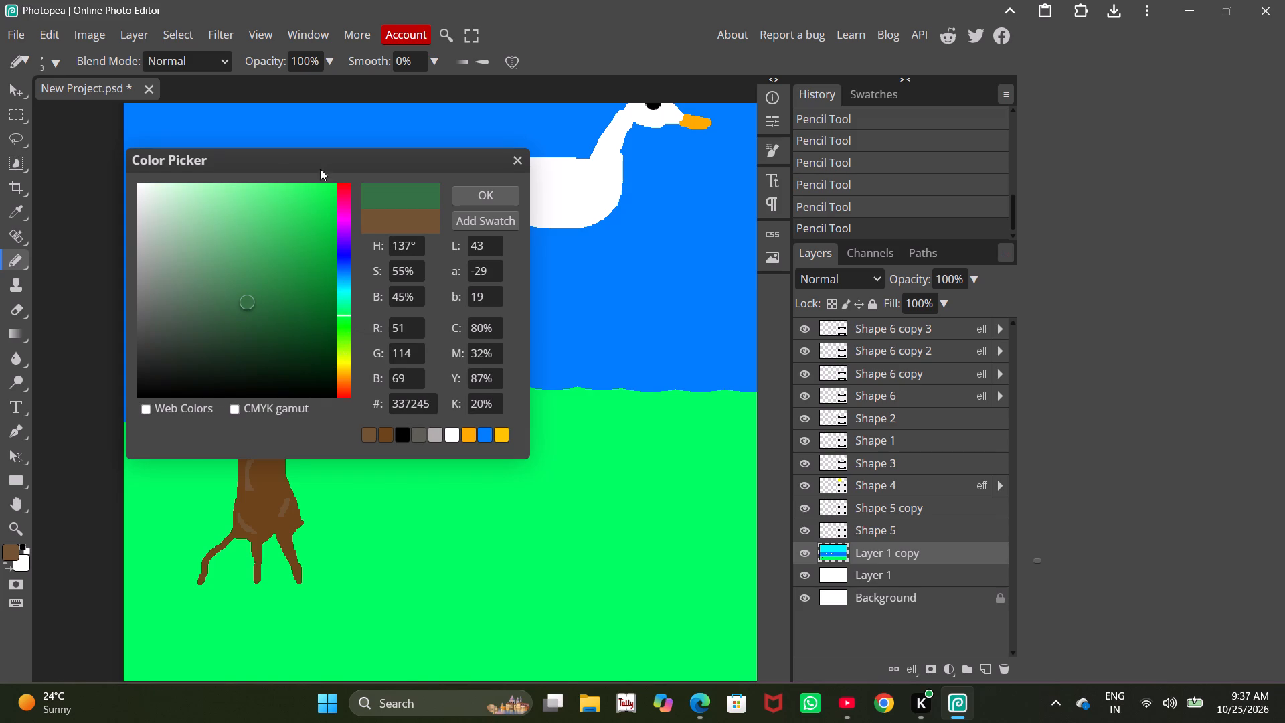
{"action": "left_click_drag", "start_coordinate": [319, 190], "coordinate": [355, 187]}
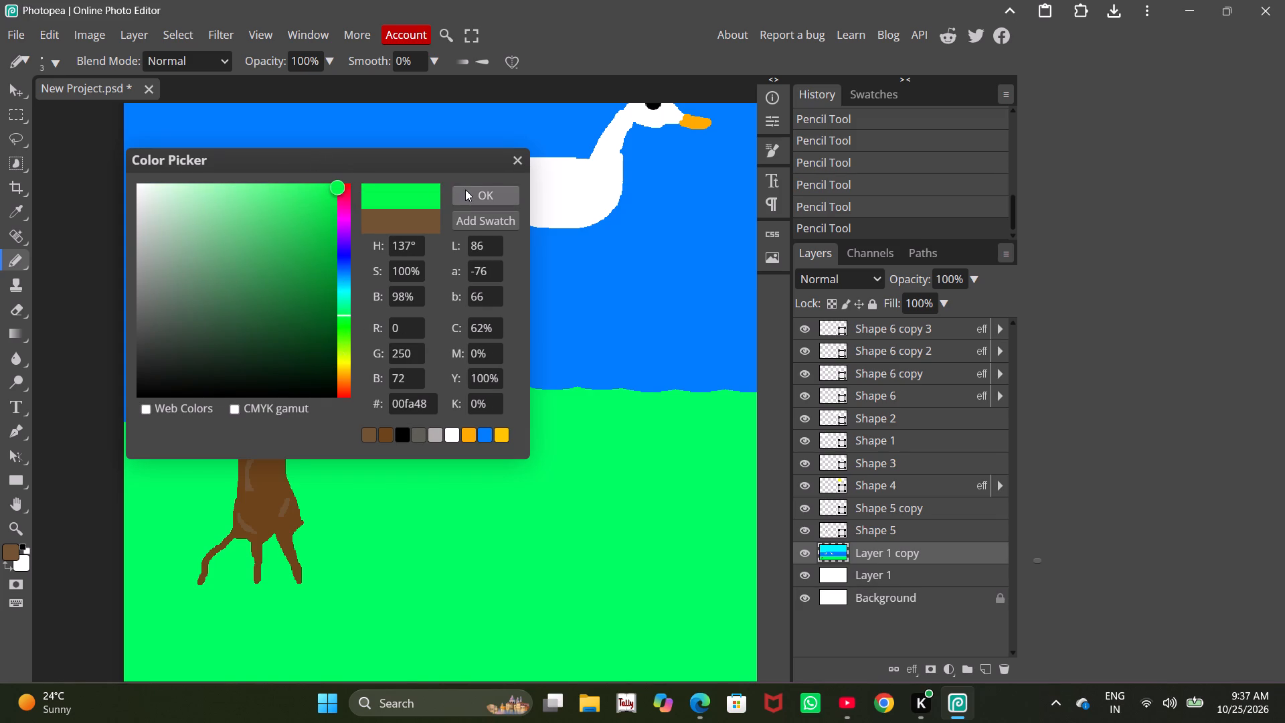
{"action": "left_click", "coordinate": [467, 191]}
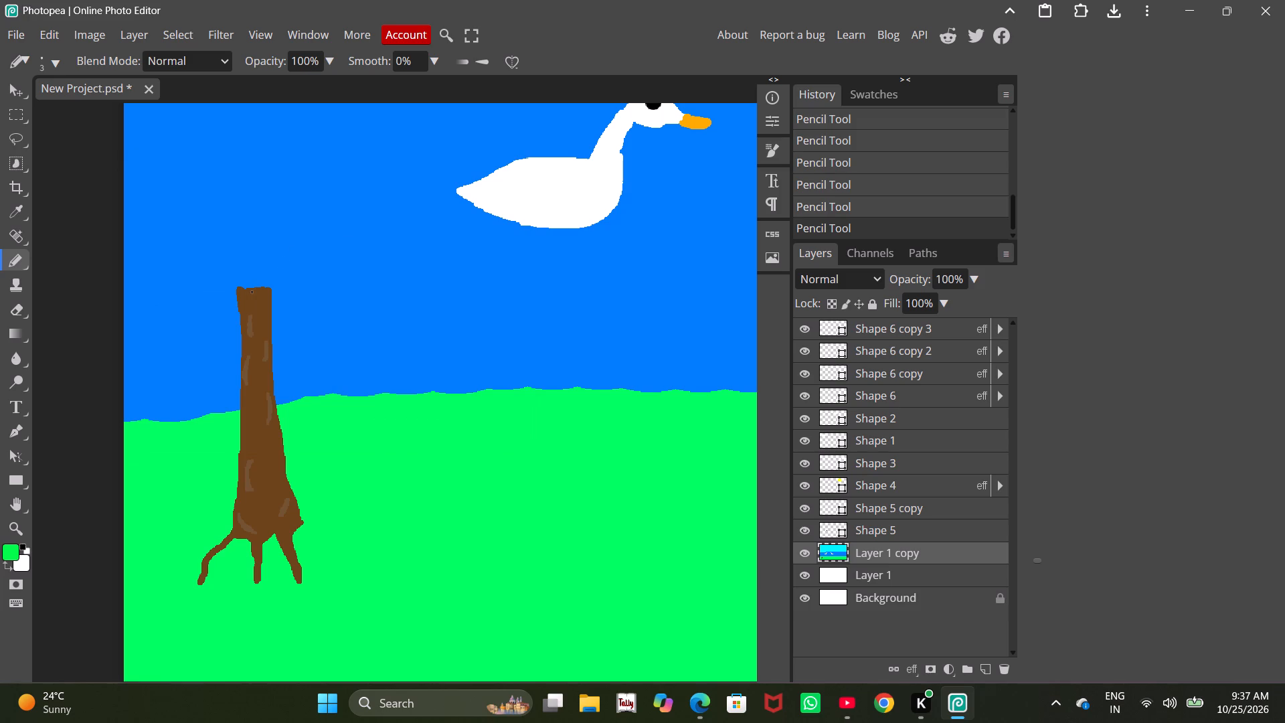
Set the Pencil size to 26 px and dab a small clump of bright green foliage over the top of the trunk.
{"action": "left_click", "coordinate": [57, 61]}
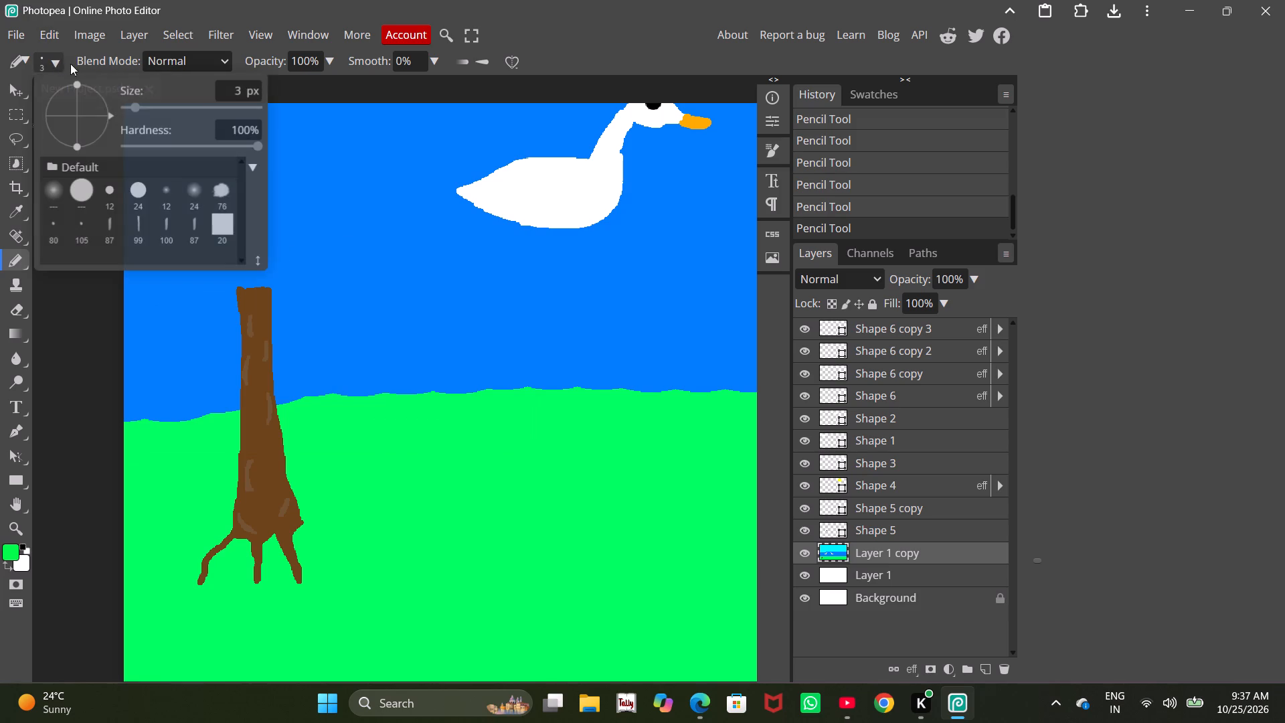
{"action": "left_click", "coordinate": [151, 102]}
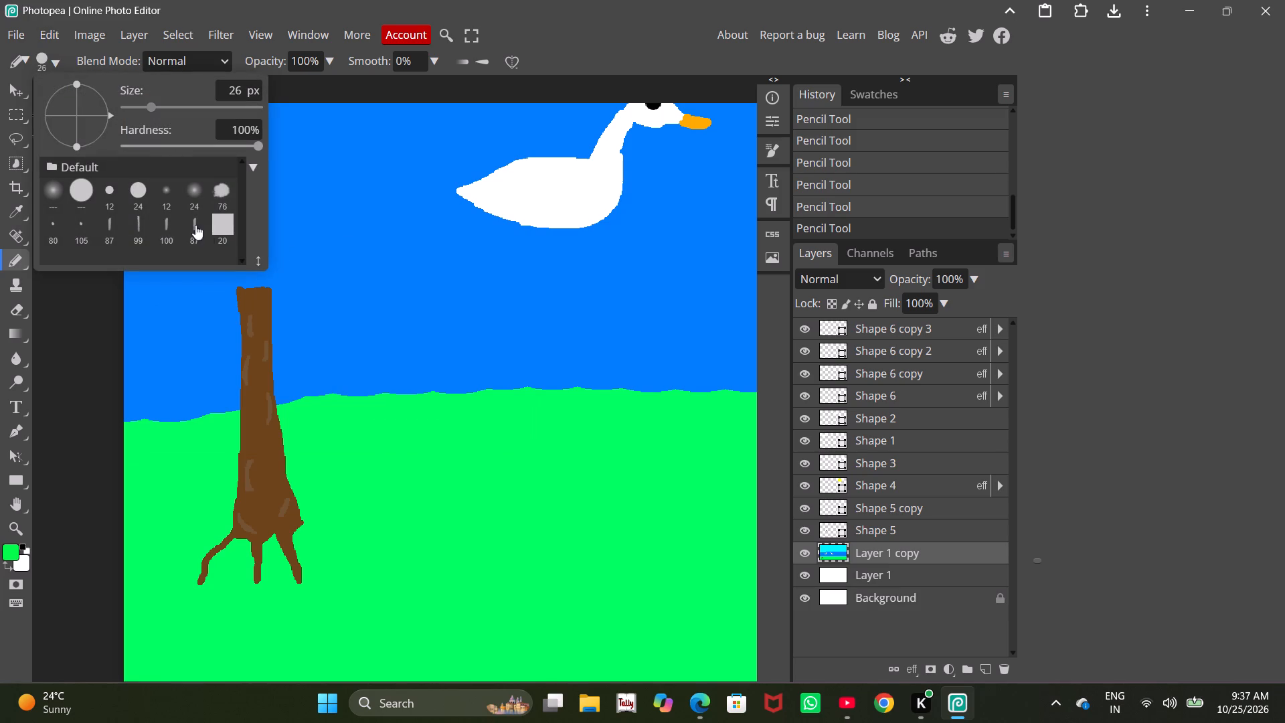
{"action": "left_click", "coordinate": [247, 285]}
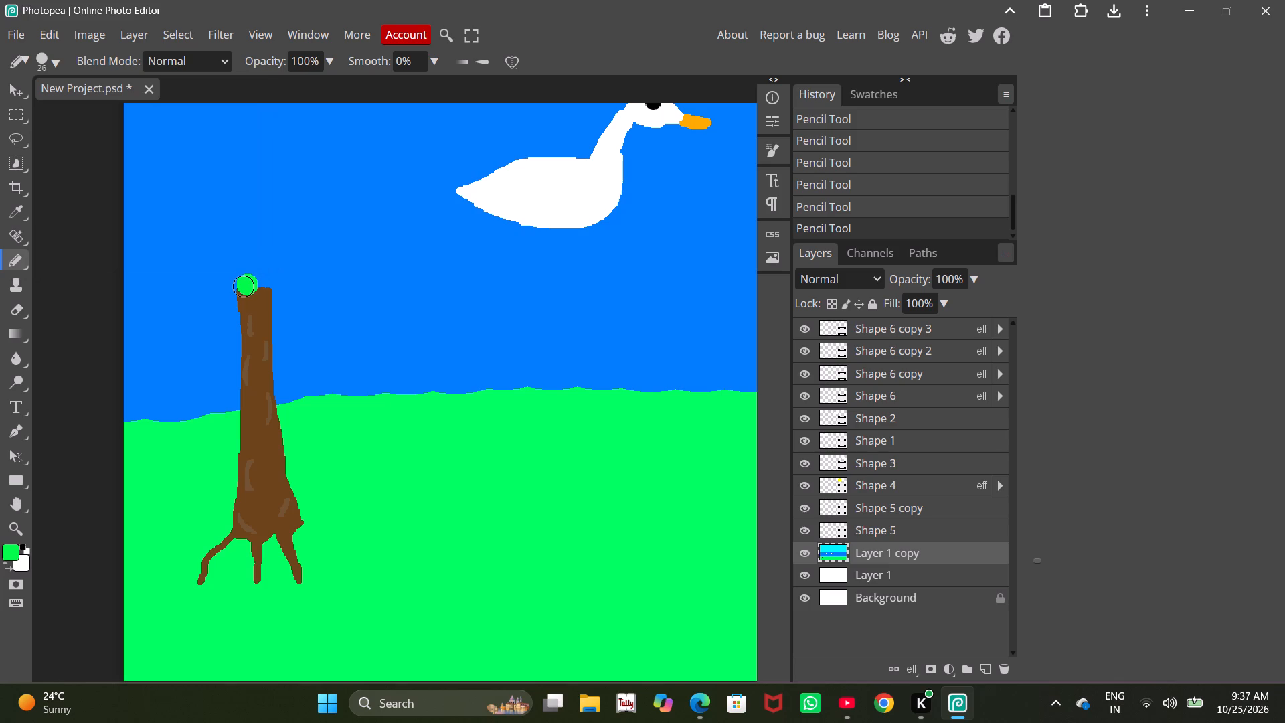
{"action": "left_click_drag", "start_coordinate": [242, 286], "coordinate": [256, 293]}
{"action": "left_click", "coordinate": [256, 293]}
{"action": "left_click", "coordinate": [260, 291]}
{"action": "double_click", "coordinate": [274, 283]}
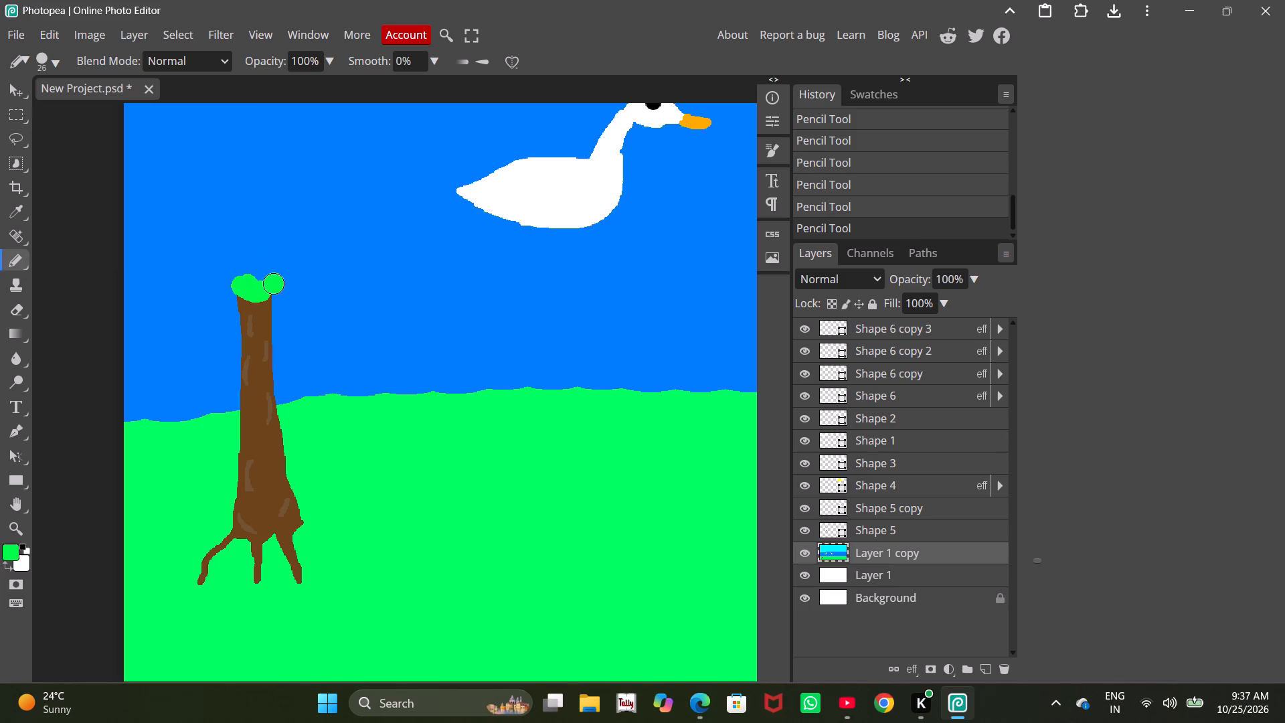
{"action": "left_click", "coordinate": [266, 282]}
{"action": "left_click_drag", "start_coordinate": [252, 272], "coordinate": [238, 273]}
{"action": "left_click", "coordinate": [238, 273]}
{"action": "left_click", "coordinate": [231, 277]}
{"action": "left_click", "coordinate": [227, 277]}
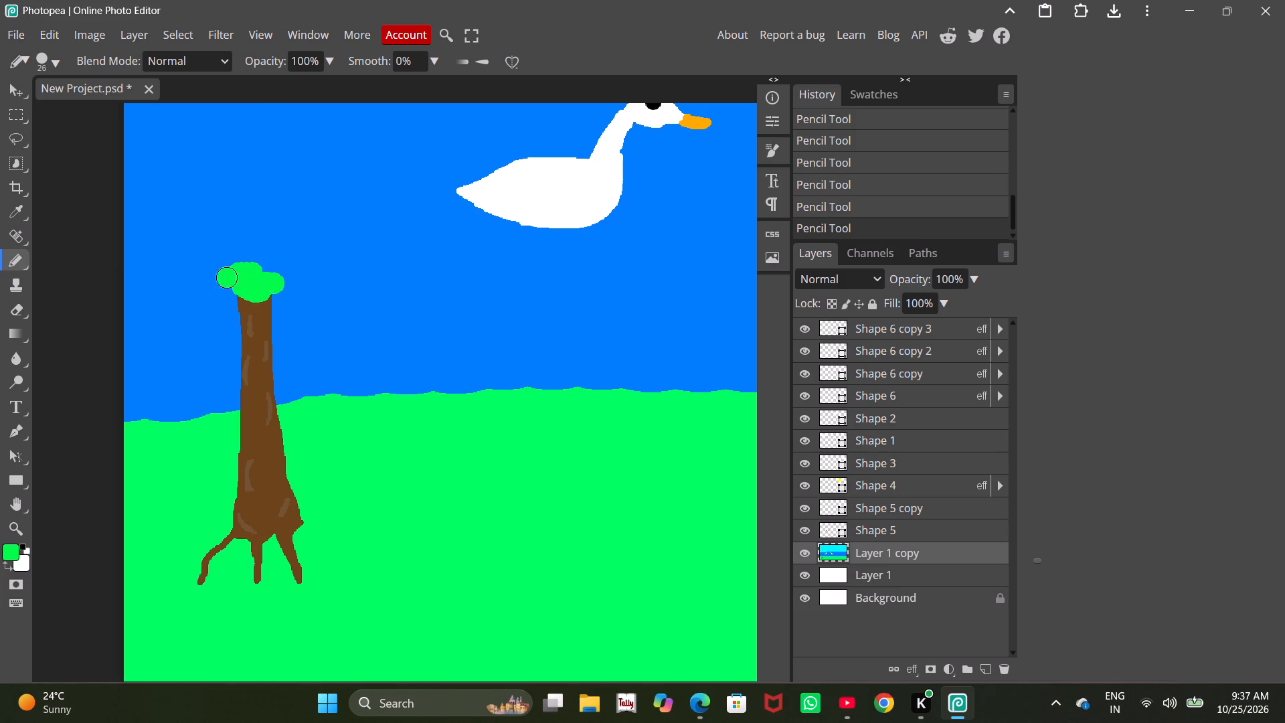
Extend the green foliage leftward from the top of the trunk as a narrow, slightly rising lobe.
{"action": "left_click_drag", "start_coordinate": [227, 279], "coordinate": [228, 293]}
{"action": "double_click", "coordinate": [228, 293]}
{"action": "left_click_drag", "start_coordinate": [228, 293], "coordinate": [220, 293]}
{"action": "left_click", "coordinate": [195, 285]}
{"action": "left_click_drag", "start_coordinate": [196, 285], "coordinate": [201, 286]}
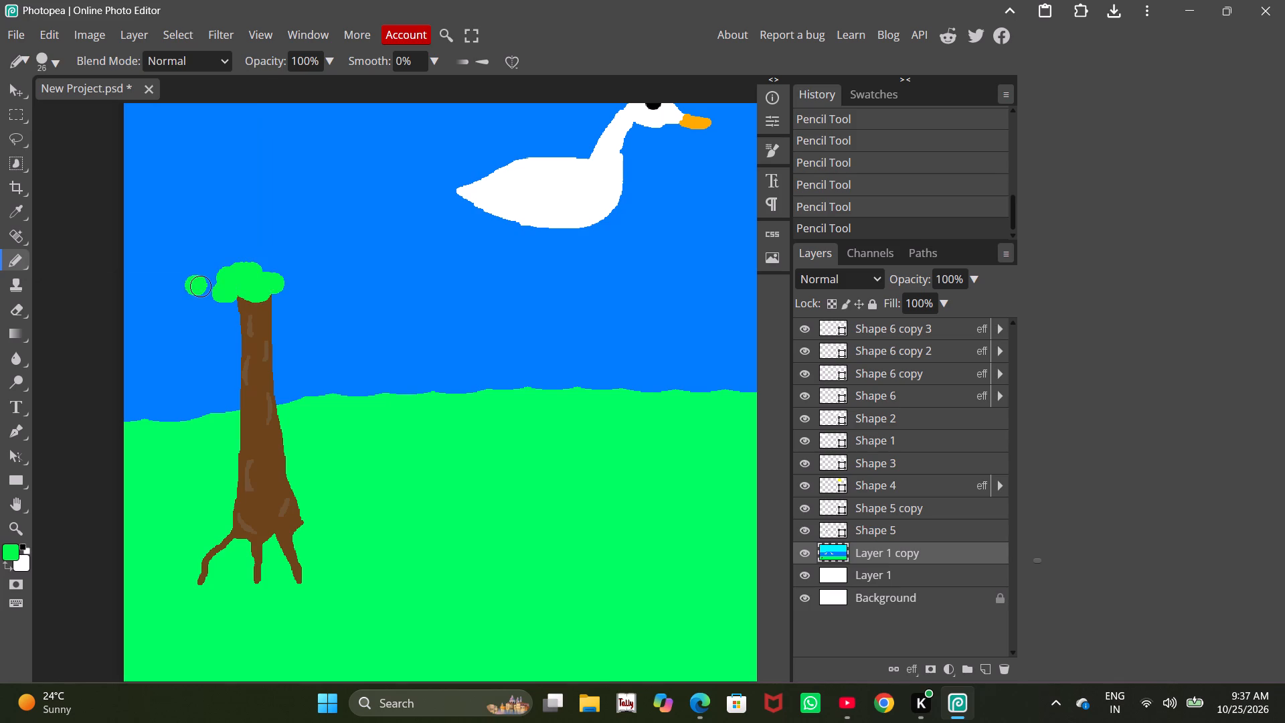
{"action": "left_click_drag", "start_coordinate": [201, 286], "coordinate": [202, 286]}
{"action": "left_click_drag", "start_coordinate": [203, 287], "coordinate": [224, 294]}
{"action": "left_click", "coordinate": [195, 283]}
{"action": "left_click", "coordinate": [193, 280]}
{"action": "left_click", "coordinate": [189, 276]}
{"action": "double_click", "coordinate": [178, 274]}
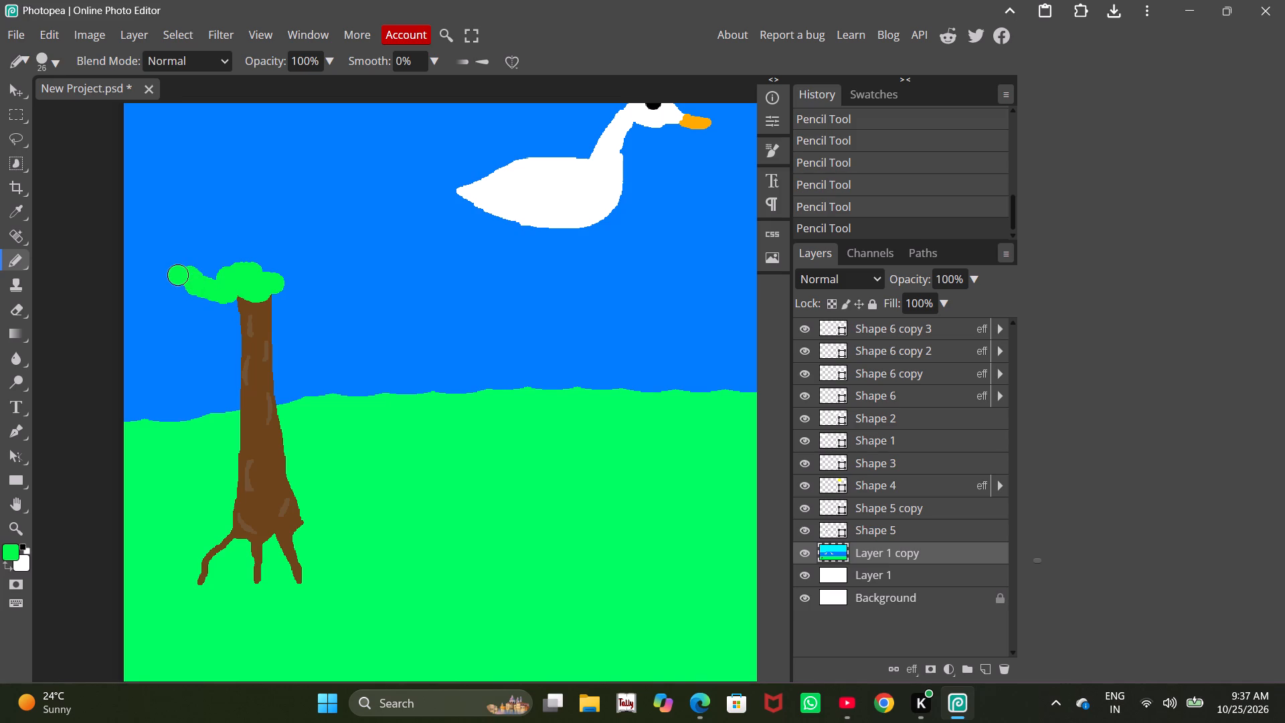
Thicken the left foliage lobe along its upper edge, from its tip back to the clump above the trunk.
{"action": "left_click_drag", "start_coordinate": [180, 272], "coordinate": [186, 272]}
{"action": "left_click", "coordinate": [191, 272]}
{"action": "left_click_drag", "start_coordinate": [192, 272], "coordinate": [204, 273]}
{"action": "double_click", "coordinate": [205, 273]}
{"action": "left_click_drag", "start_coordinate": [207, 273], "coordinate": [216, 275]}
{"action": "left_click_drag", "start_coordinate": [221, 274], "coordinate": [228, 273]}
{"action": "left_click_drag", "start_coordinate": [235, 270], "coordinate": [238, 270]}
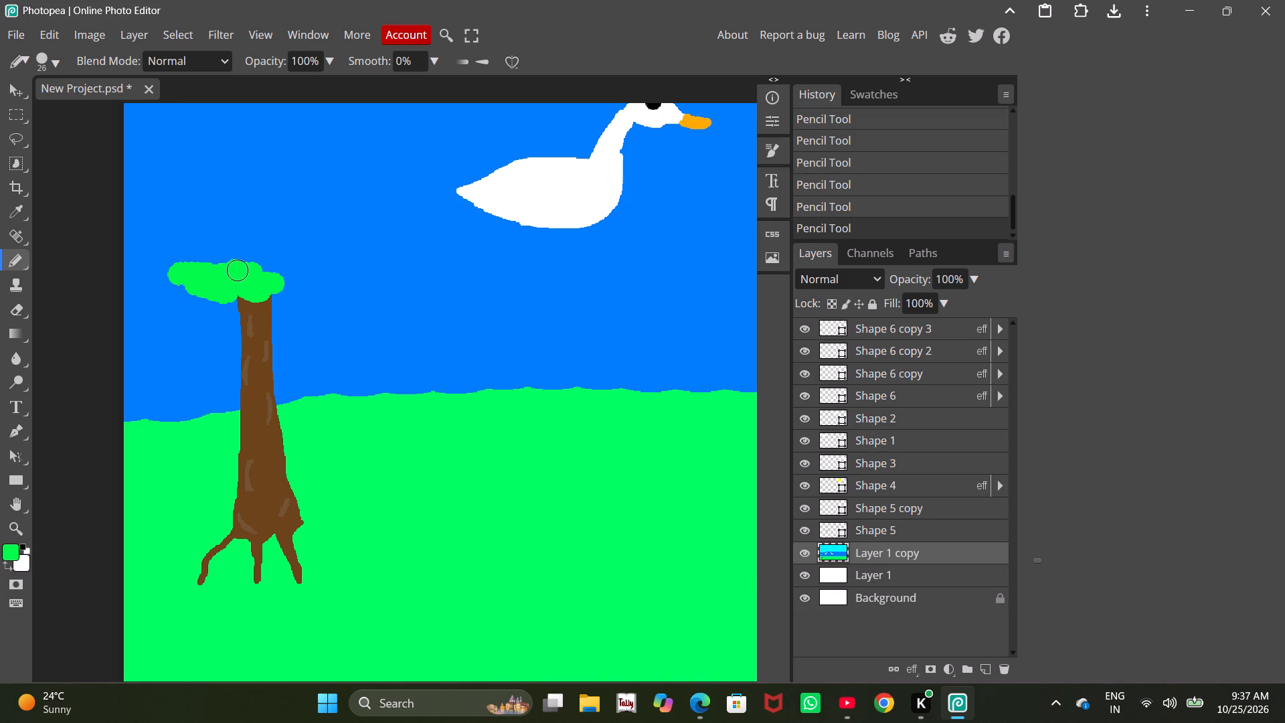
Paint foliage across the top of the clump and out to the right, rising to a rounded tip.
{"action": "left_click_drag", "start_coordinate": [238, 270], "coordinate": [243, 270]}
{"action": "left_click", "coordinate": [248, 267]}
{"action": "left_click", "coordinate": [254, 264]}
{"action": "left_click_drag", "start_coordinate": [254, 264], "coordinate": [270, 268]}
{"action": "left_click", "coordinate": [270, 268]}
{"action": "left_click_drag", "start_coordinate": [276, 268], "coordinate": [290, 272]}
{"action": "left_click", "coordinate": [295, 269]}
{"action": "double_click", "coordinate": [301, 264]}
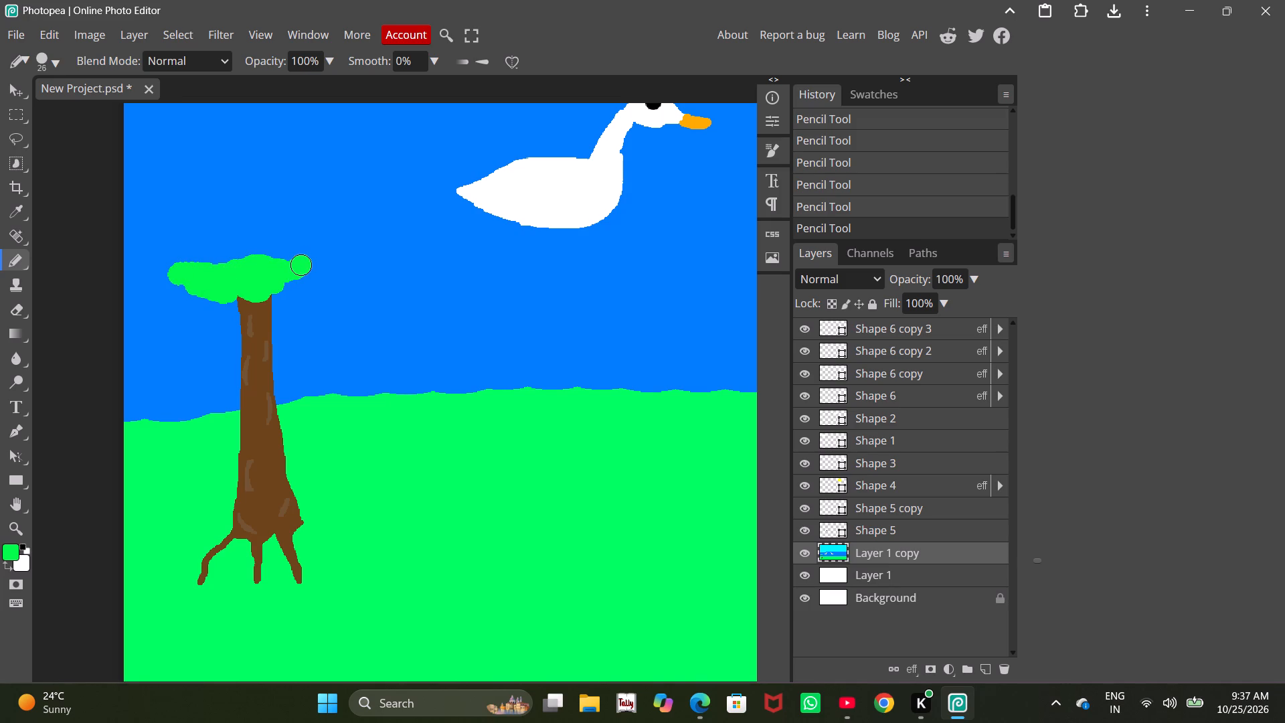
{"action": "left_click", "coordinate": [306, 260]}
{"action": "double_click", "coordinate": [311, 259]}
{"action": "double_click", "coordinate": [318, 252]}
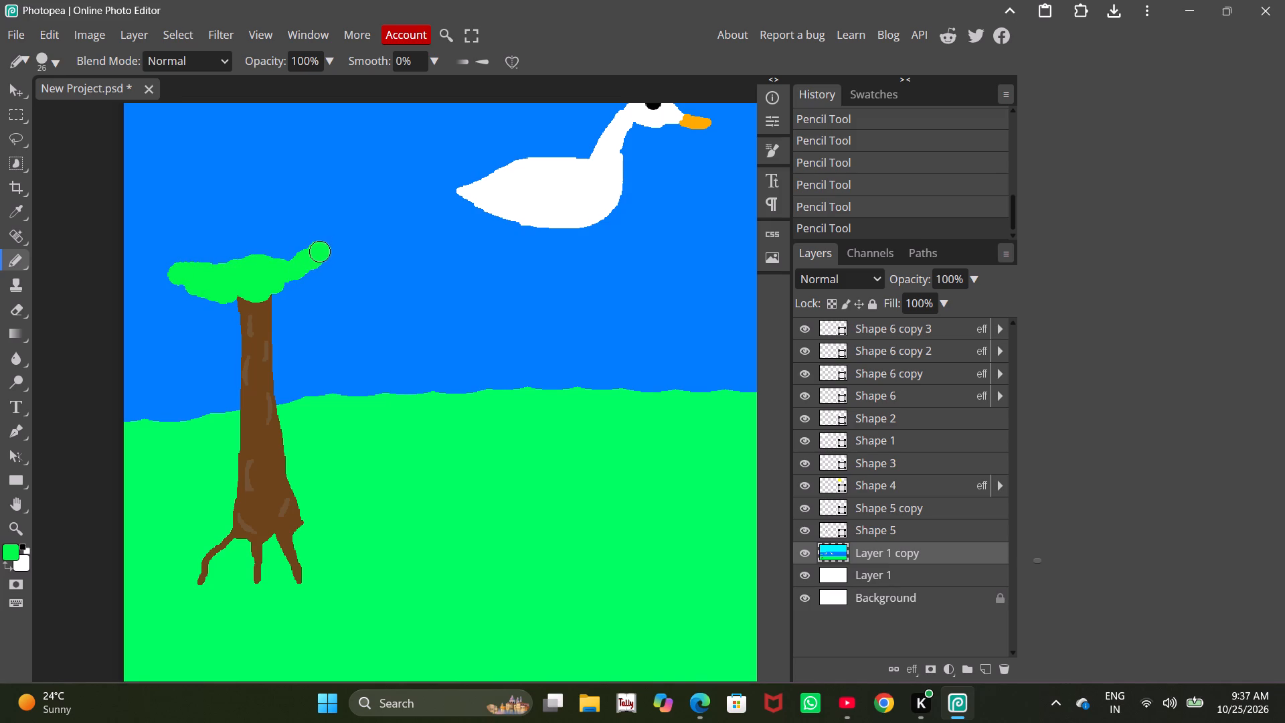
{"action": "double_click", "coordinate": [322, 242]}
Dab a second row of foliage along the canopy's top, from the right tip back to the left lobe.
{"action": "left_click", "coordinate": [309, 252]}
{"action": "left_click", "coordinate": [304, 252]}
{"action": "triple_click", "coordinate": [298, 252]}
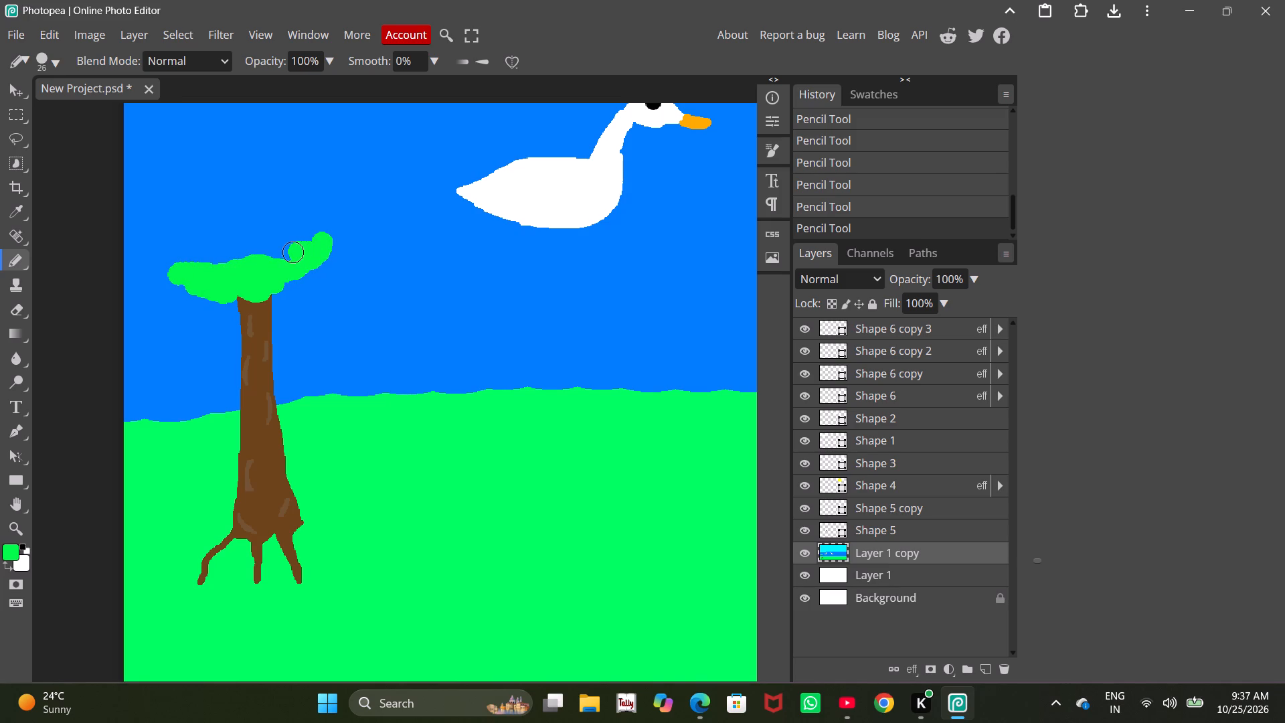
{"action": "left_click", "coordinate": [288, 254]}
{"action": "left_click", "coordinate": [274, 252]}
{"action": "left_click", "coordinate": [258, 253]}
{"action": "left_click", "coordinate": [234, 254]}
{"action": "left_click", "coordinate": [212, 254]}
{"action": "left_click", "coordinate": [203, 256]}
{"action": "double_click", "coordinate": [193, 260]}
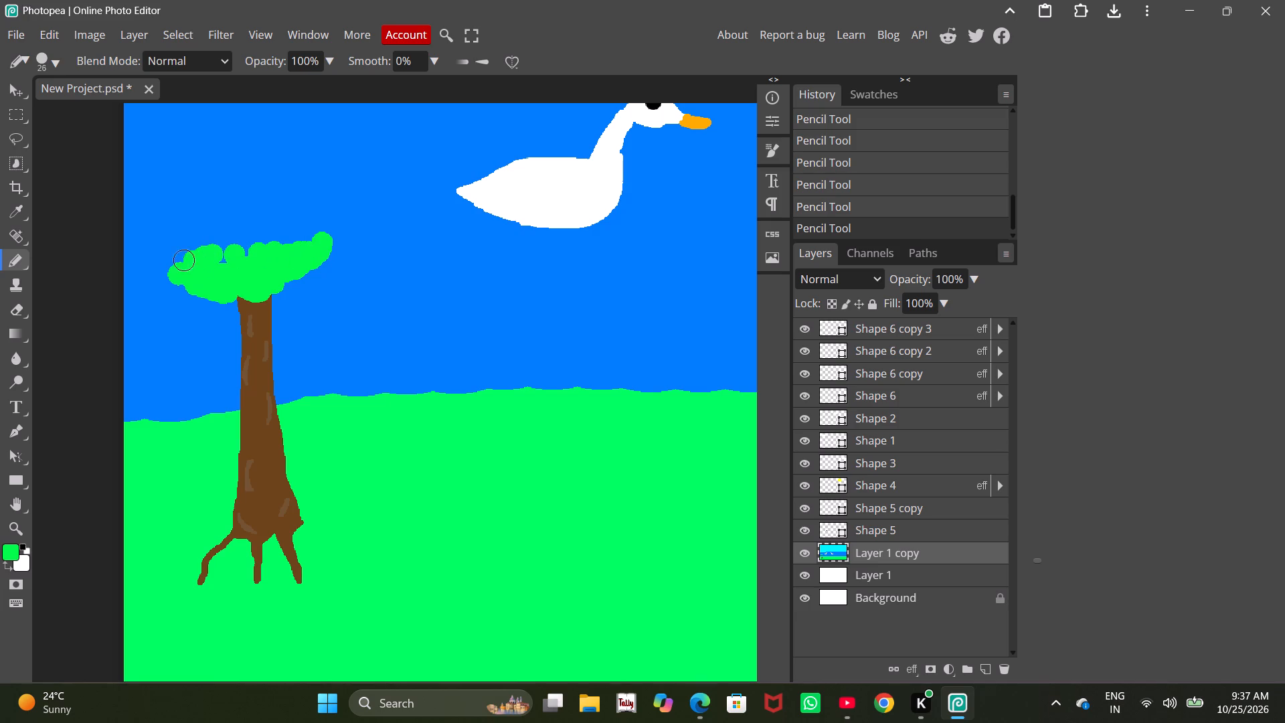
Extend the canopy's left tip upward and outward, and thicken its upper edge back to above the trunk.
{"action": "triple_click", "coordinate": [175, 258]}
{"action": "left_click", "coordinate": [165, 253]}
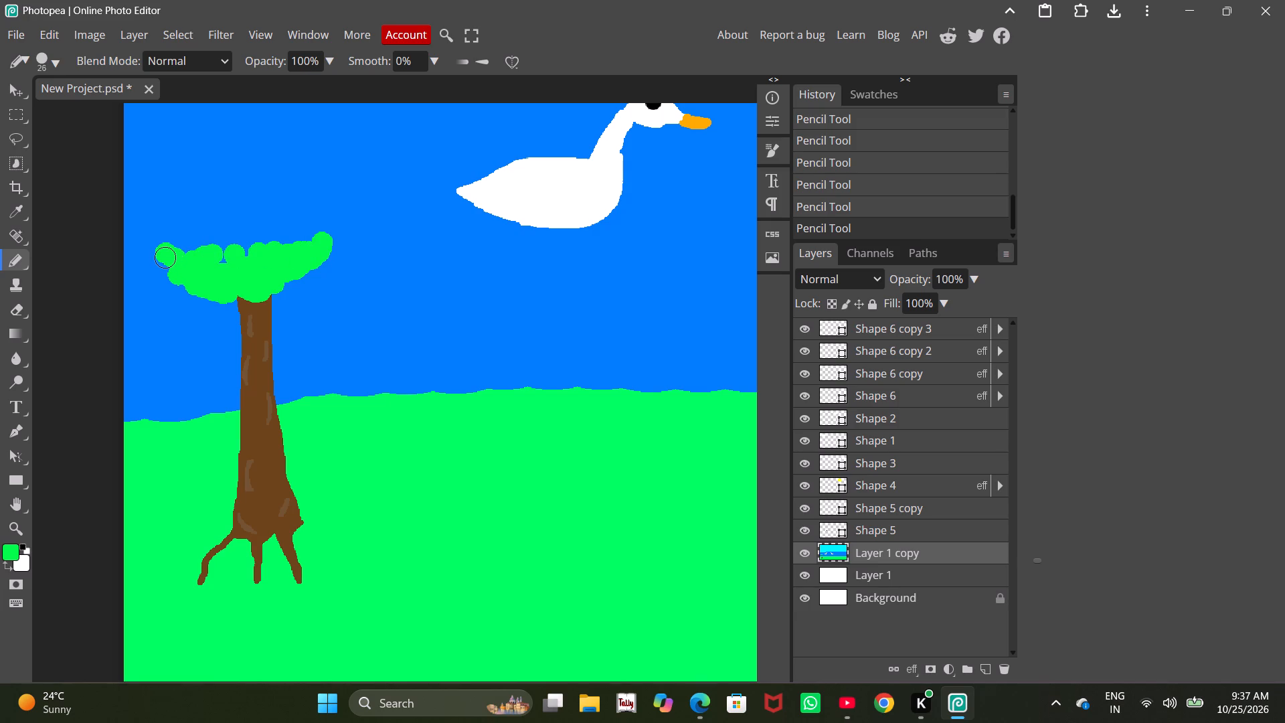
{"action": "double_click", "coordinate": [165, 258]}
{"action": "left_click", "coordinate": [161, 234]}
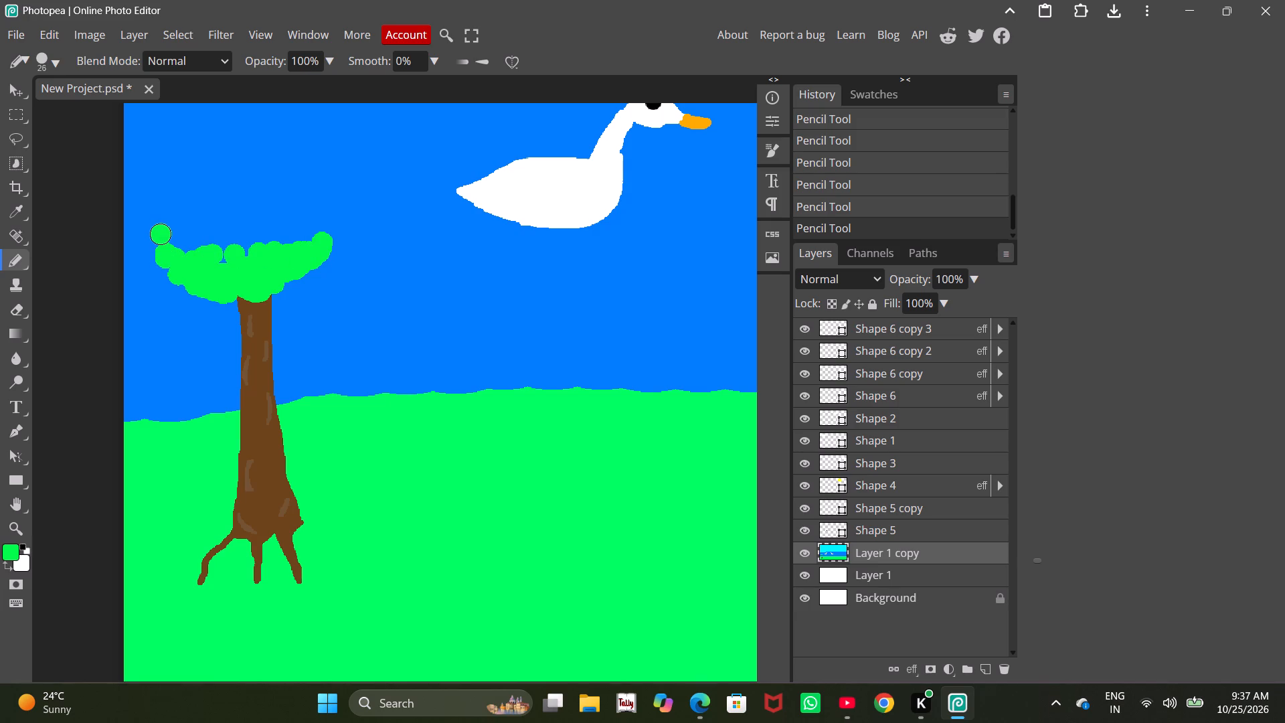
{"action": "left_click", "coordinate": [158, 238]}
{"action": "left_click", "coordinate": [175, 244]}
{"action": "left_click_drag", "start_coordinate": [181, 246], "coordinate": [199, 249]}
{"action": "left_click_drag", "start_coordinate": [218, 249], "coordinate": [224, 252]}
{"action": "left_click", "coordinate": [224, 252]}
{"action": "left_click_drag", "start_coordinate": [229, 252], "coordinate": [238, 252]}
{"action": "left_click", "coordinate": [260, 250]}
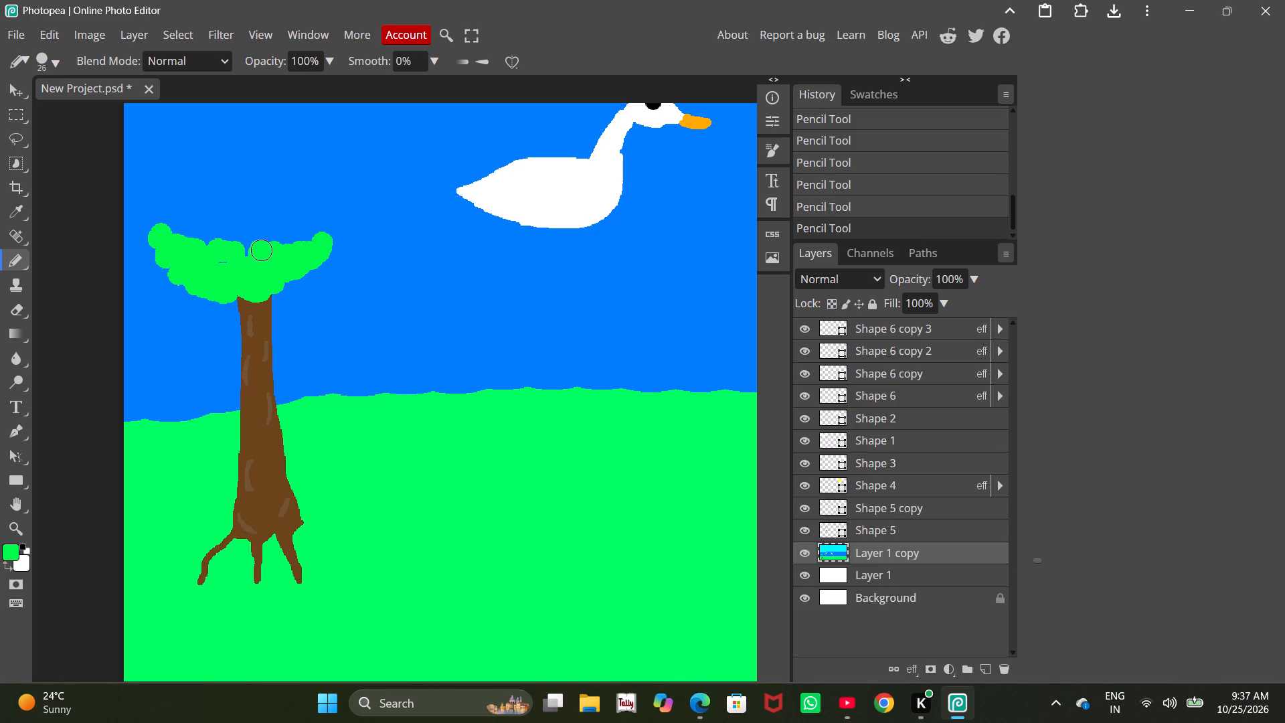
Extend the canopy's right side further up and out to a rounded tip and fill in its underside.
{"action": "left_click_drag", "start_coordinate": [270, 248], "coordinate": [284, 246]}
{"action": "left_click", "coordinate": [296, 239]}
{"action": "left_click", "coordinate": [307, 234]}
{"action": "left_click", "coordinate": [315, 230]}
{"action": "left_click_drag", "start_coordinate": [324, 227], "coordinate": [331, 227]}
{"action": "left_click", "coordinate": [339, 224]}
{"action": "left_click", "coordinate": [353, 216]}
{"action": "left_click_drag", "start_coordinate": [354, 216], "coordinate": [354, 227]}
{"action": "left_click", "coordinate": [351, 228]}
{"action": "left_click", "coordinate": [348, 236]}
{"action": "left_click", "coordinate": [335, 236]}
{"action": "left_click", "coordinate": [331, 236]}
{"action": "left_click_drag", "start_coordinate": [328, 246], "coordinate": [316, 250]}
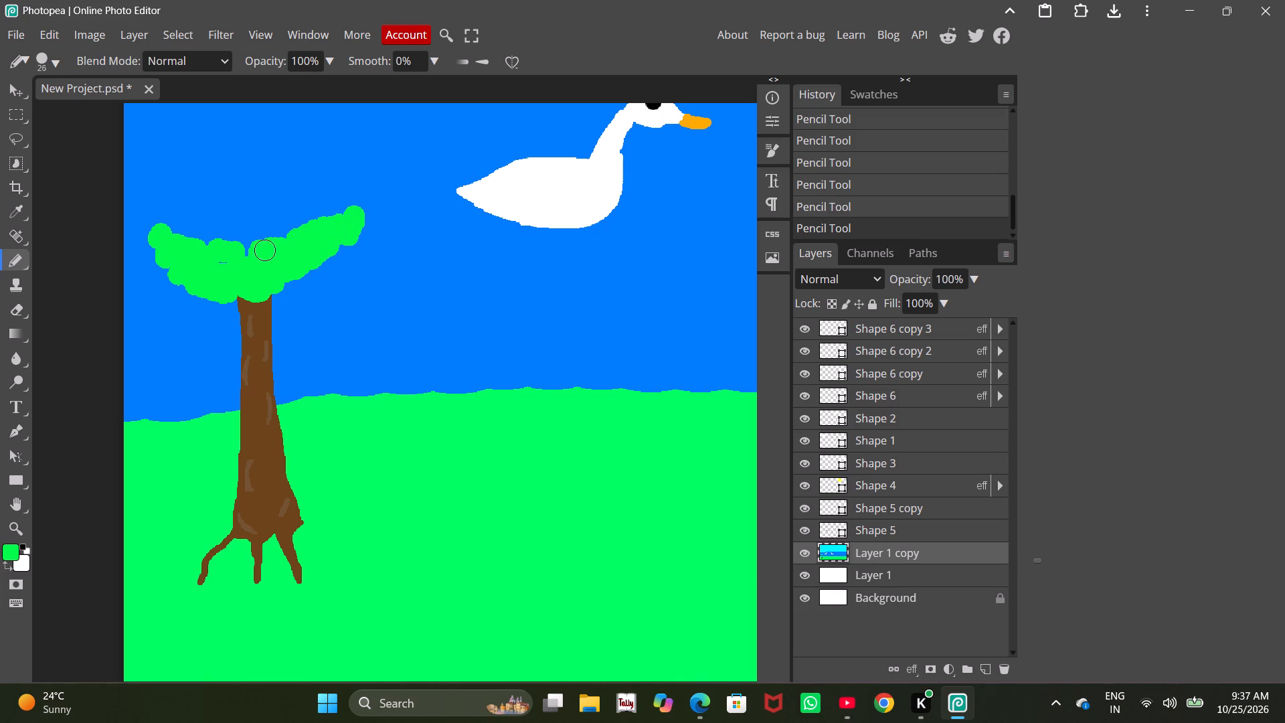
Fill the gaps in the canopy's middle and raise its left upper edge out to the tip.
{"action": "left_click", "coordinate": [253, 250]}
{"action": "left_click", "coordinate": [232, 254]}
{"action": "left_click", "coordinate": [224, 254]}
{"action": "left_click", "coordinate": [224, 256]}
{"action": "double_click", "coordinate": [211, 239]}
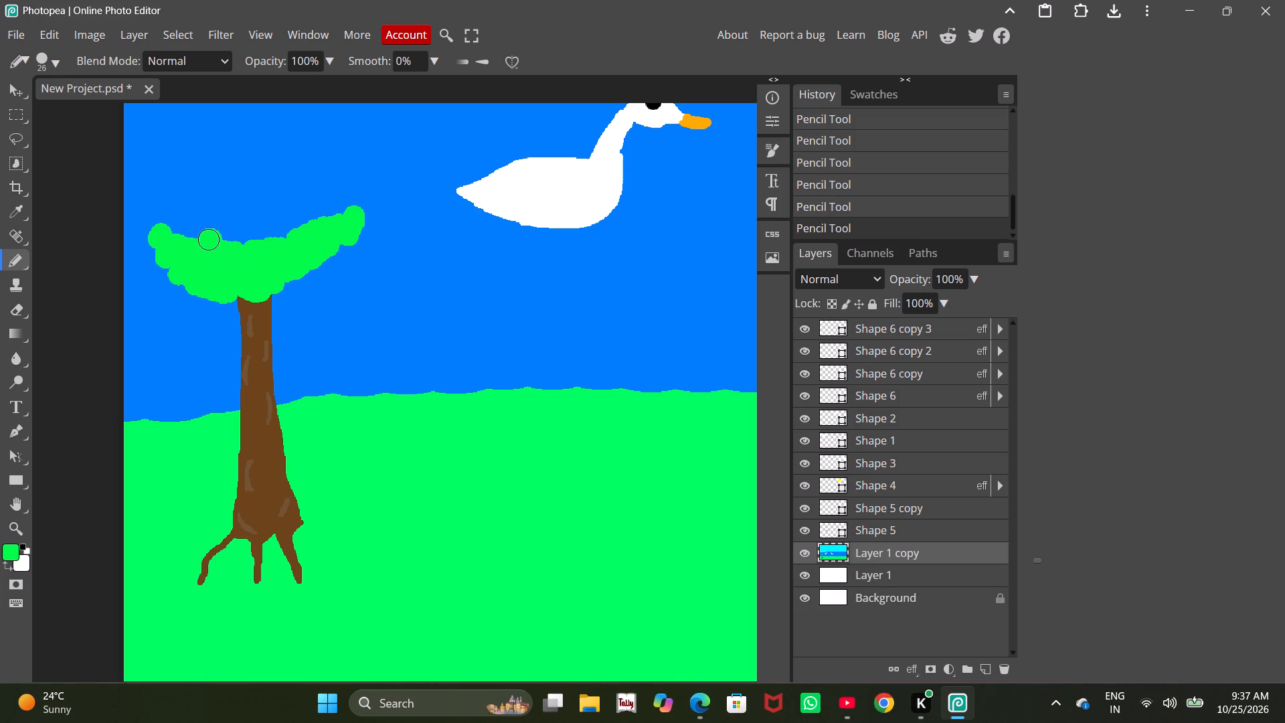
{"action": "left_click", "coordinate": [201, 239]}
{"action": "left_click", "coordinate": [187, 233]}
{"action": "left_click", "coordinate": [181, 231]}
{"action": "left_click", "coordinate": [173, 228]}
{"action": "left_click", "coordinate": [165, 228]}
{"action": "left_click", "coordinate": [155, 225]}
Extend the canopy's left tip outward, thicken the left upper edge and partly fill the dip above the trunk.
{"action": "left_click_drag", "start_coordinate": [145, 220], "coordinate": [163, 224]}
{"action": "left_click_drag", "start_coordinate": [181, 222], "coordinate": [205, 227]}
{"action": "left_click_drag", "start_coordinate": [205, 227], "coordinate": [213, 228]}
{"action": "left_click", "coordinate": [218, 230]}
{"action": "left_click_drag", "start_coordinate": [222, 233], "coordinate": [228, 234]}
{"action": "left_click", "coordinate": [228, 234]}
{"action": "left_click_drag", "start_coordinate": [232, 235], "coordinate": [241, 239]}
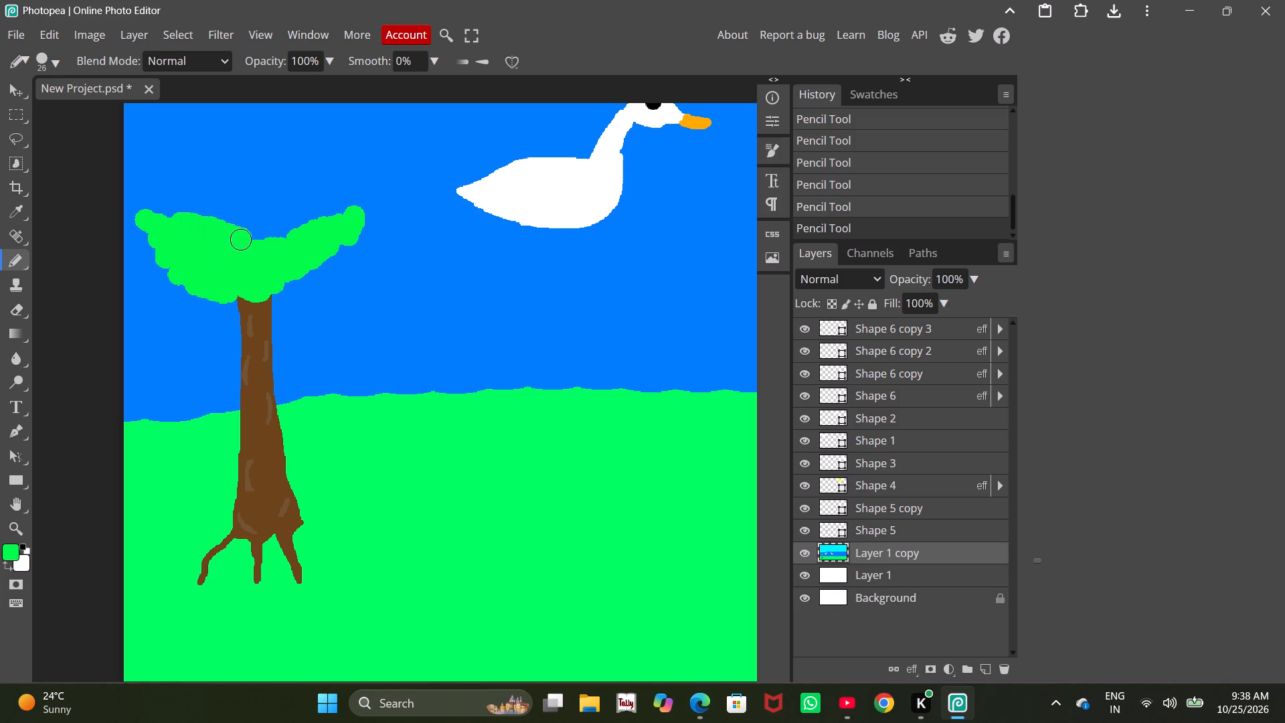
{"action": "left_click", "coordinate": [244, 239]}
{"action": "left_click", "coordinate": [249, 240]}
{"action": "left_click", "coordinate": [258, 236]}
{"action": "double_click", "coordinate": [263, 232]}
{"action": "left_click_drag", "start_coordinate": [269, 232], "coordinate": [290, 234]}
{"action": "left_click", "coordinate": [290, 234]}
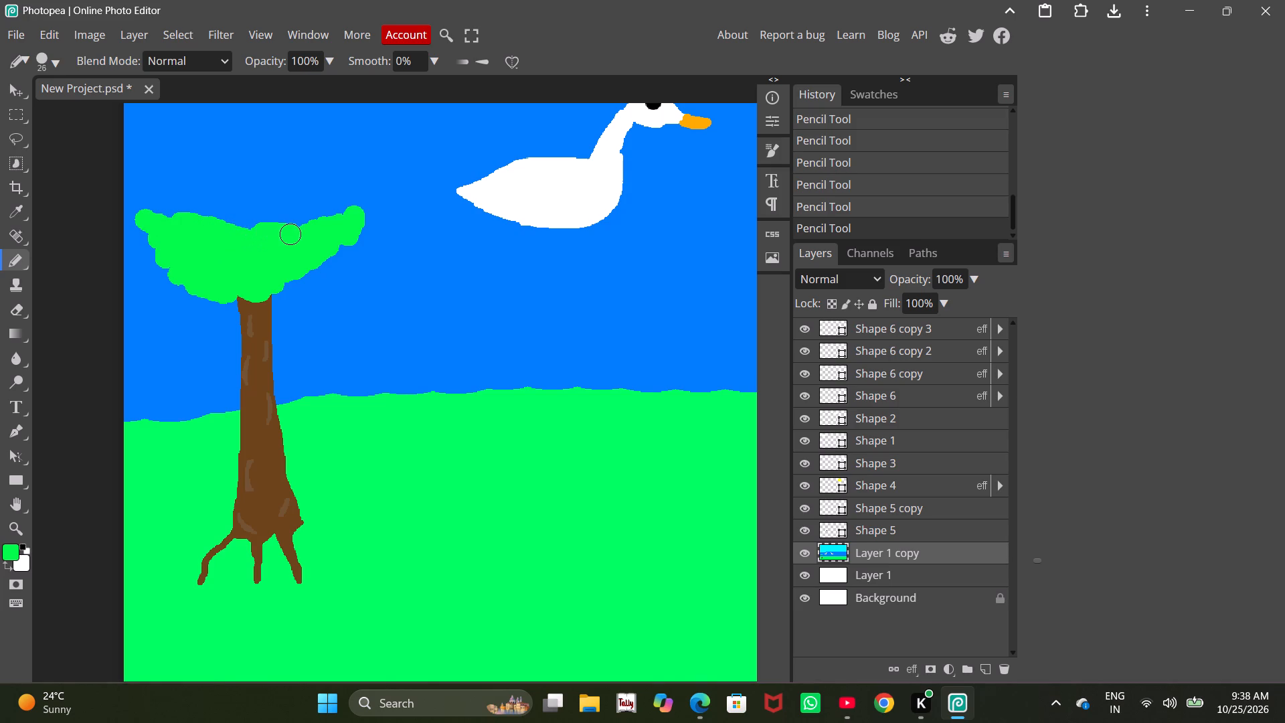
Build up the canopy's right lobe with rounded bumps and dab two small bumps above the central dip.
{"action": "double_click", "coordinate": [306, 224]}
{"action": "left_click_drag", "start_coordinate": [317, 220], "coordinate": [332, 215]}
{"action": "left_click", "coordinate": [349, 208]}
{"action": "left_click", "coordinate": [330, 204]}
{"action": "left_click", "coordinate": [326, 208]}
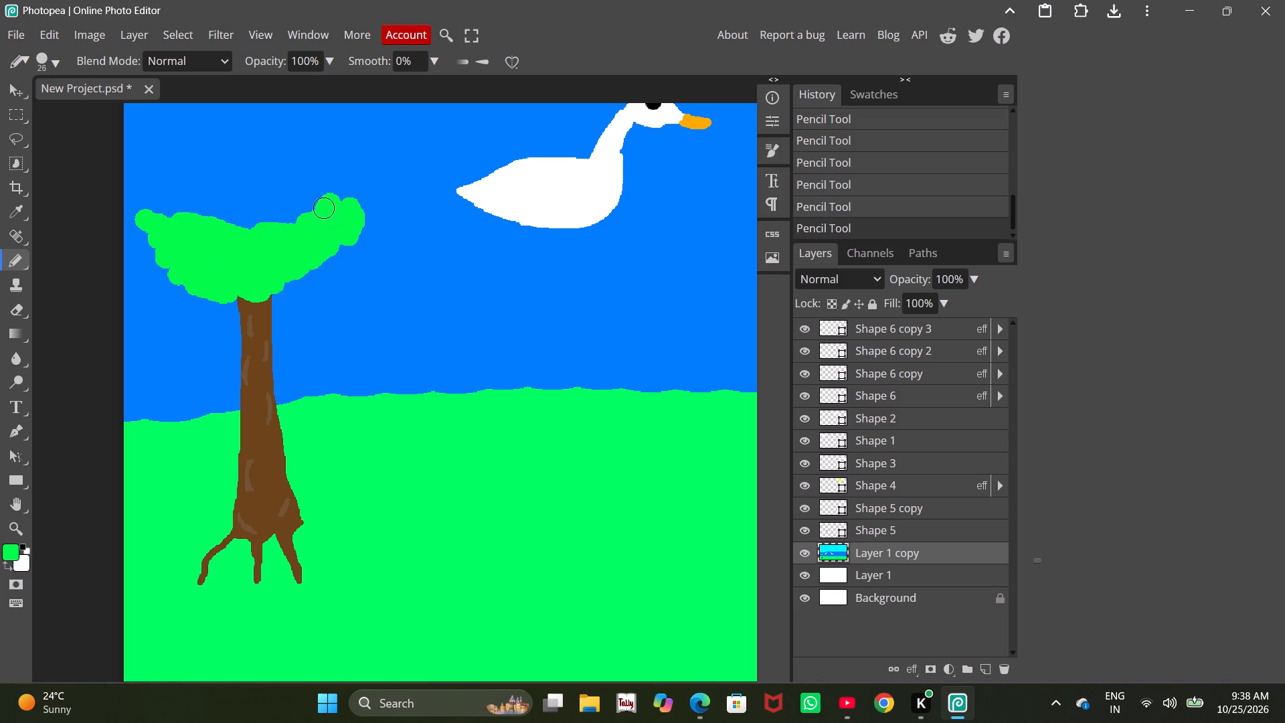
{"action": "left_click", "coordinate": [280, 215]}
{"action": "double_click", "coordinate": [260, 212]}
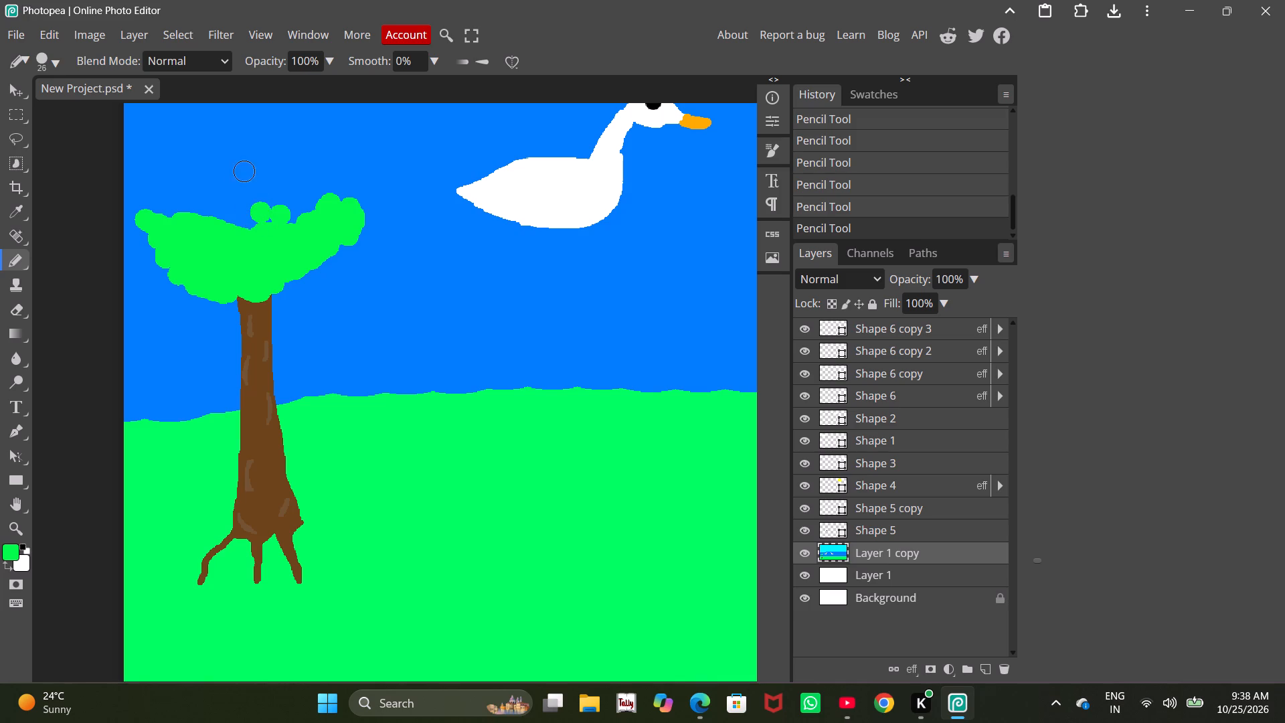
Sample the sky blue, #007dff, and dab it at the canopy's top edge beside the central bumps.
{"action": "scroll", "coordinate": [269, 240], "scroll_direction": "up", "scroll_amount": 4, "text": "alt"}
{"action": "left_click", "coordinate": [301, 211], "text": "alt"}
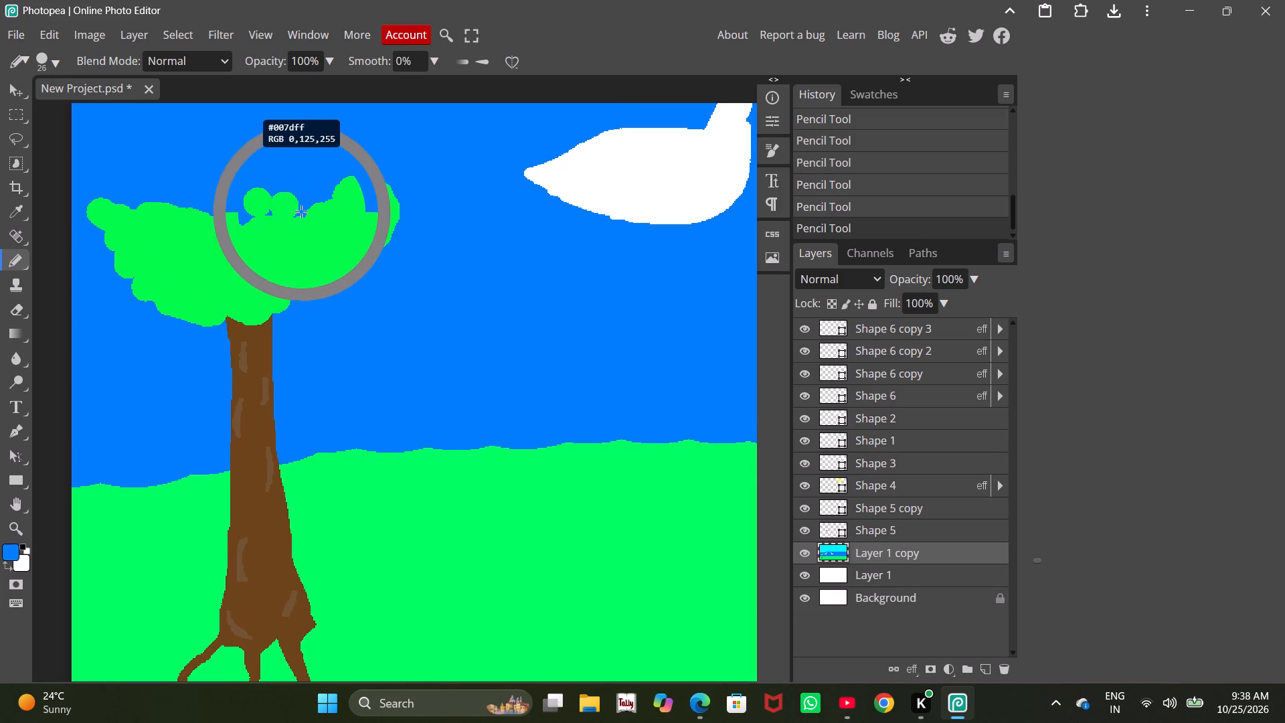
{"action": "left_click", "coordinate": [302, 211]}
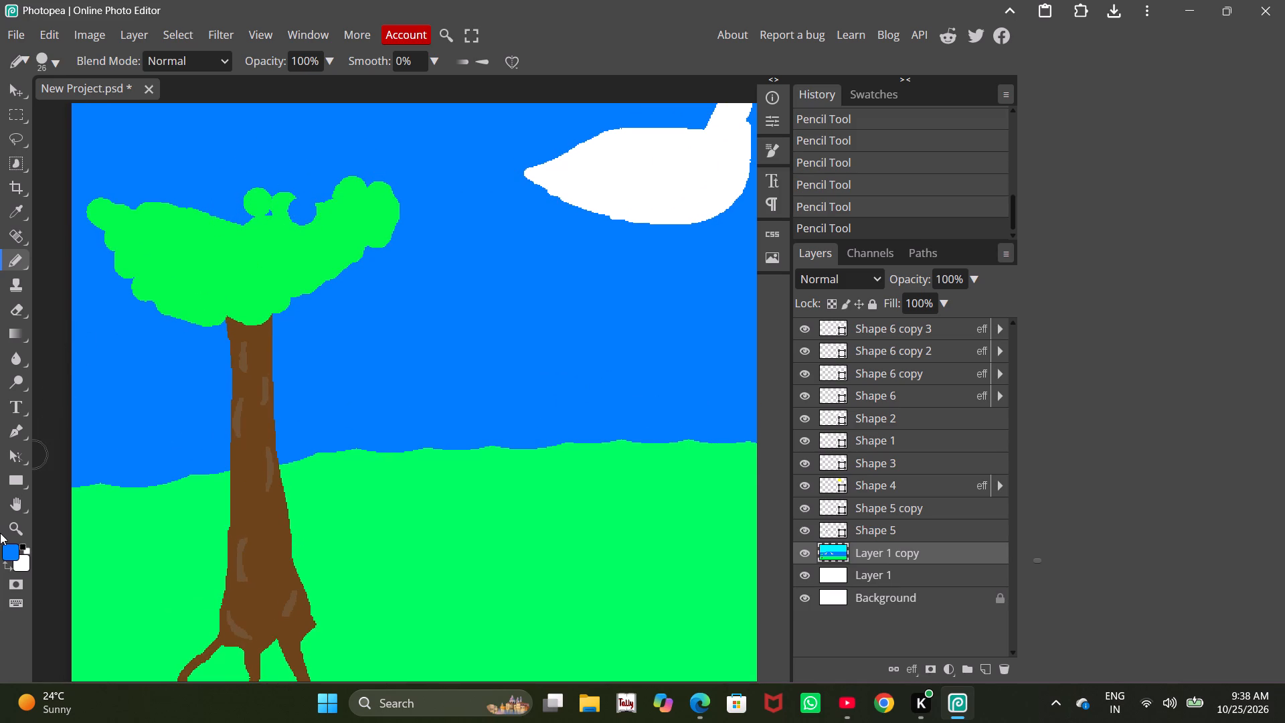
Set the foreground colour to a bright green, #00ff53.
{"action": "left_click", "coordinate": [7, 553]}
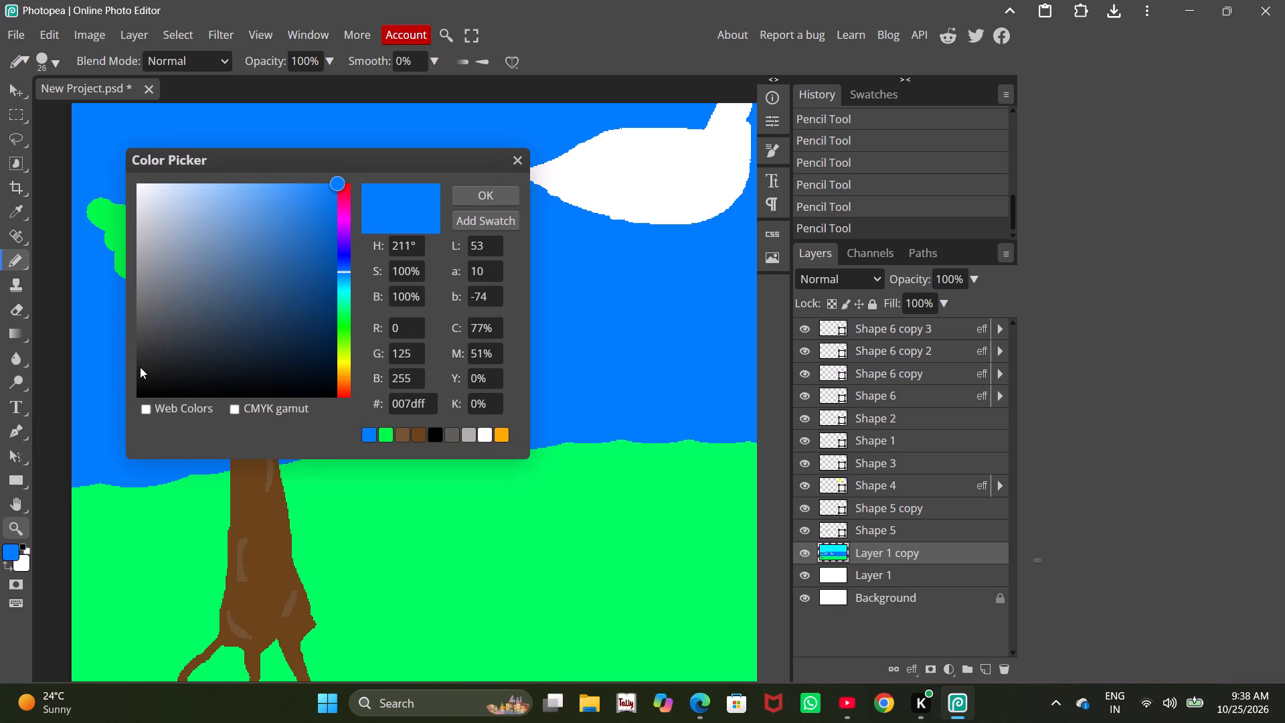
{"action": "left_click", "coordinate": [343, 314]}
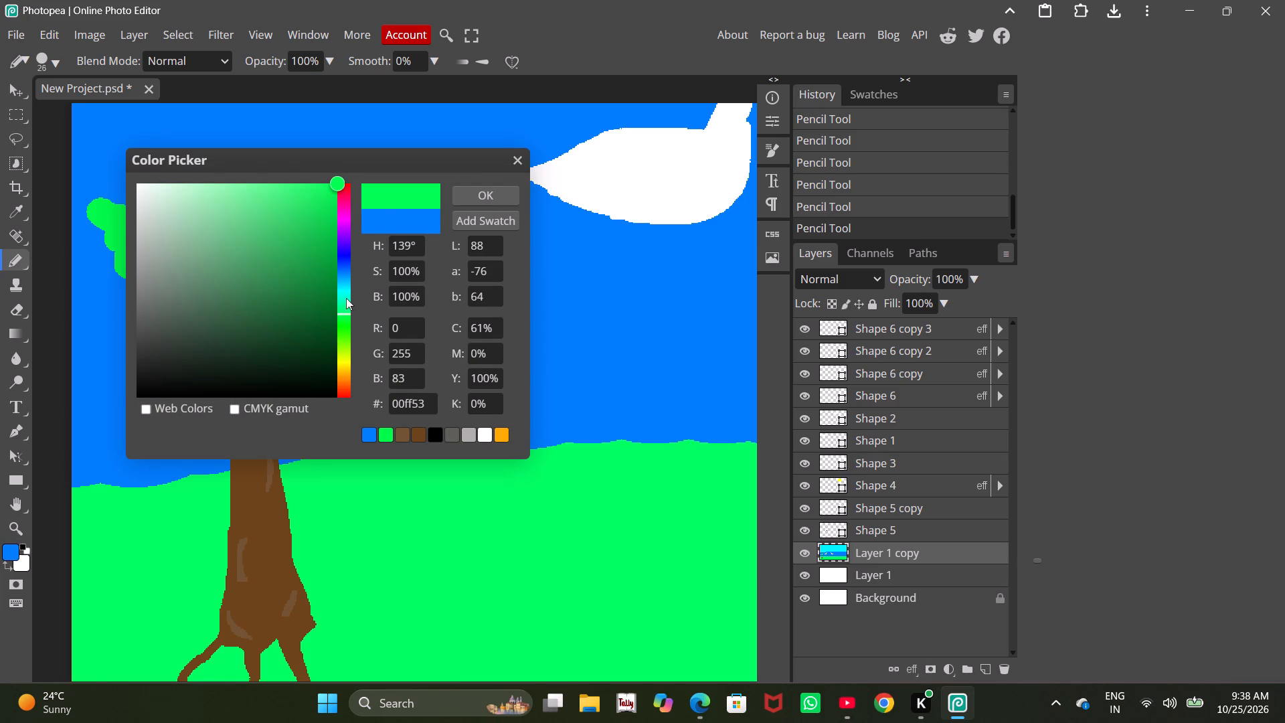
{"action": "left_click", "coordinate": [475, 197]}
Paint green over the blue notch in the canopy and round out the top of its right lobe.
{"action": "left_click", "coordinate": [313, 216]}
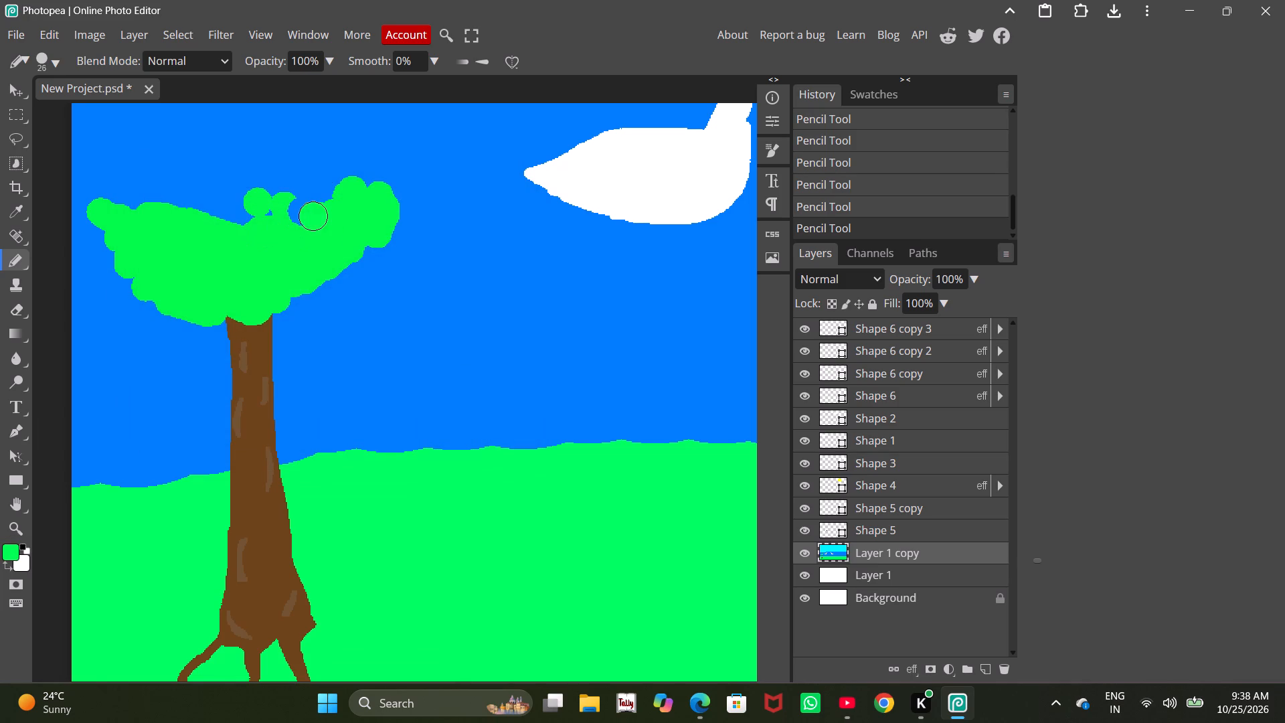
{"action": "double_click", "coordinate": [302, 212]}
{"action": "left_click_drag", "start_coordinate": [302, 210], "coordinate": [310, 208]}
{"action": "left_click_drag", "start_coordinate": [317, 206], "coordinate": [325, 198]}
{"action": "left_click", "coordinate": [339, 185]}
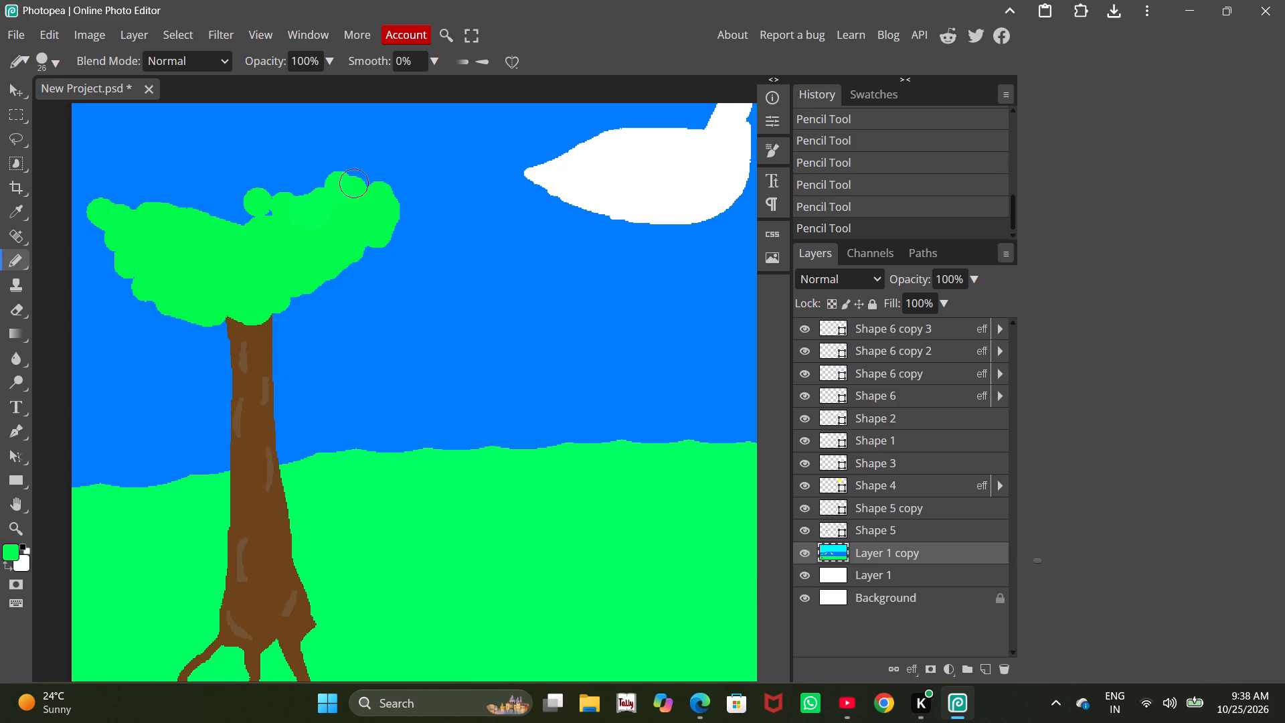
{"action": "left_click", "coordinate": [371, 183]}
{"action": "left_click", "coordinate": [336, 180]}
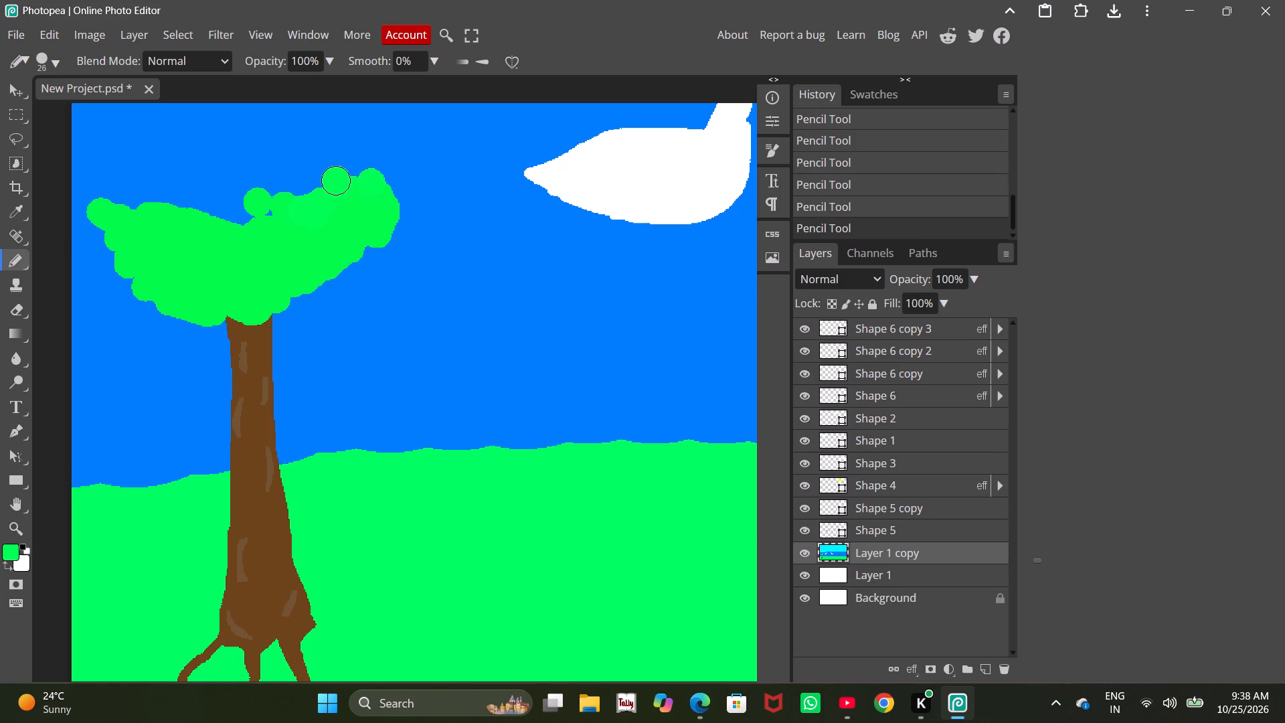
Fill the dip along the canopy's upper edge with green, from the right lobe across to the left tip.
{"action": "left_click_drag", "start_coordinate": [334, 187], "coordinate": [327, 199]}
{"action": "left_click", "coordinate": [322, 199]}
{"action": "left_click", "coordinate": [292, 199]}
{"action": "left_click_drag", "start_coordinate": [269, 207], "coordinate": [266, 214]}
{"action": "left_click", "coordinate": [242, 216]}
{"action": "left_click_drag", "start_coordinate": [234, 216], "coordinate": [227, 218]}
{"action": "left_click_drag", "start_coordinate": [214, 220], "coordinate": [205, 220]}
{"action": "left_click", "coordinate": [168, 218]}
{"action": "left_click", "coordinate": [124, 214]}
Add another layer of foliage along the canopy's top, from the left tip across to the right lobe.
{"action": "left_click_drag", "start_coordinate": [122, 214], "coordinate": [183, 201]}
{"action": "left_click", "coordinate": [210, 201]}
{"action": "left_click_drag", "start_coordinate": [218, 201], "coordinate": [236, 198]}
{"action": "left_click_drag", "start_coordinate": [259, 192], "coordinate": [274, 189]}
{"action": "left_click_drag", "start_coordinate": [289, 185], "coordinate": [304, 185]}
{"action": "left_click", "coordinate": [333, 181]}
{"action": "left_click", "coordinate": [357, 175]}
{"action": "left_click_drag", "start_coordinate": [357, 175], "coordinate": [336, 180]}
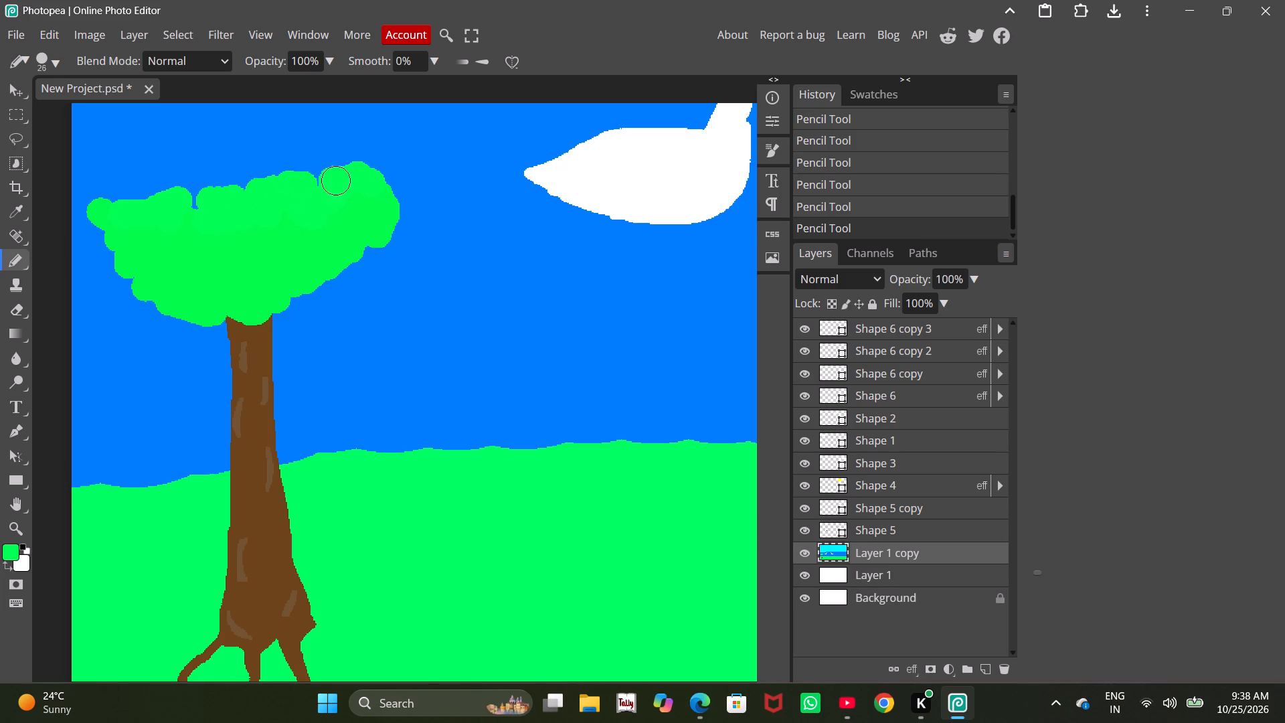
Fill the notches in the canopy's top edge and add a rounded bump beside the right lobe.
{"action": "left_click", "coordinate": [286, 174]}
{"action": "left_click_drag", "start_coordinate": [286, 176], "coordinate": [286, 185]}
{"action": "left_click", "coordinate": [309, 179]}
{"action": "left_click", "coordinate": [282, 191]}
{"action": "left_click", "coordinate": [262, 197]}
{"action": "left_click", "coordinate": [192, 197]}
{"action": "left_click_drag", "start_coordinate": [191, 197], "coordinate": [198, 197]}
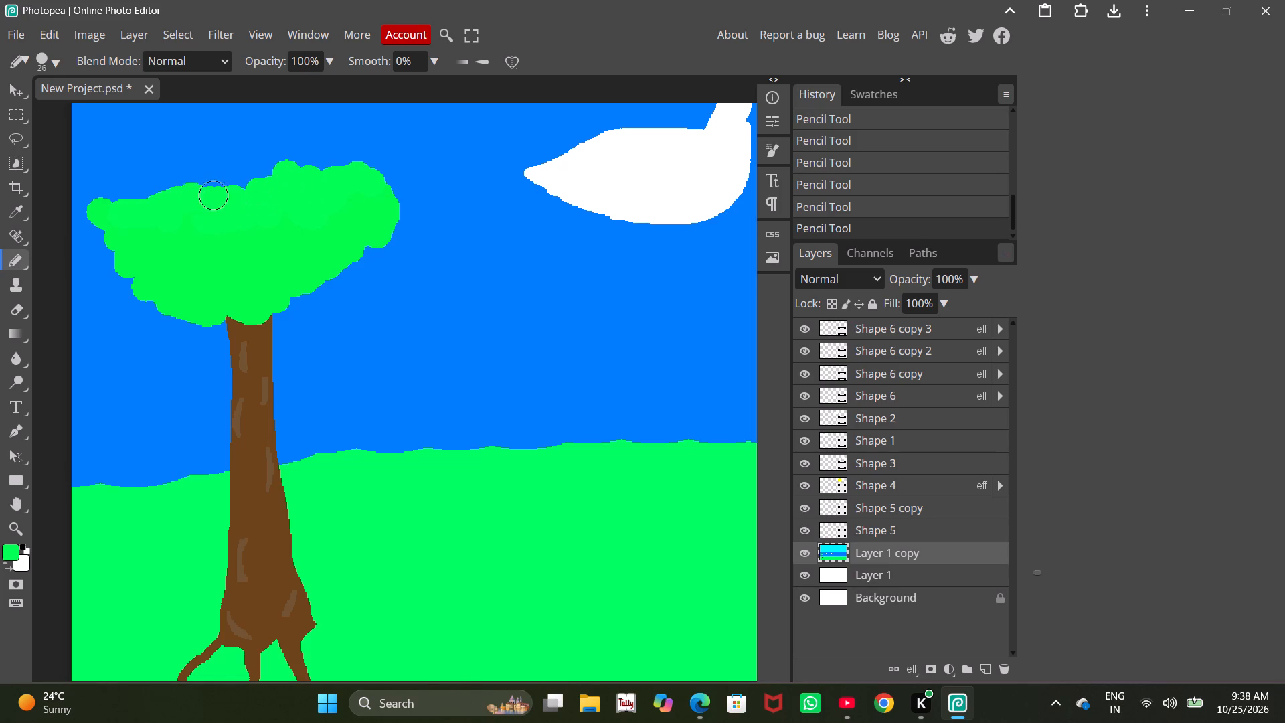
Raise the middle of the canopy's top edge and step the foliage down toward the left tip.
{"action": "left_click", "coordinate": [238, 190]}
{"action": "left_click_drag", "start_coordinate": [247, 185], "coordinate": [261, 185]}
{"action": "left_click_drag", "start_coordinate": [255, 185], "coordinate": [208, 186]}
{"action": "left_click", "coordinate": [184, 186]}
{"action": "left_click", "coordinate": [171, 195]}
{"action": "left_click", "coordinate": [160, 197]}
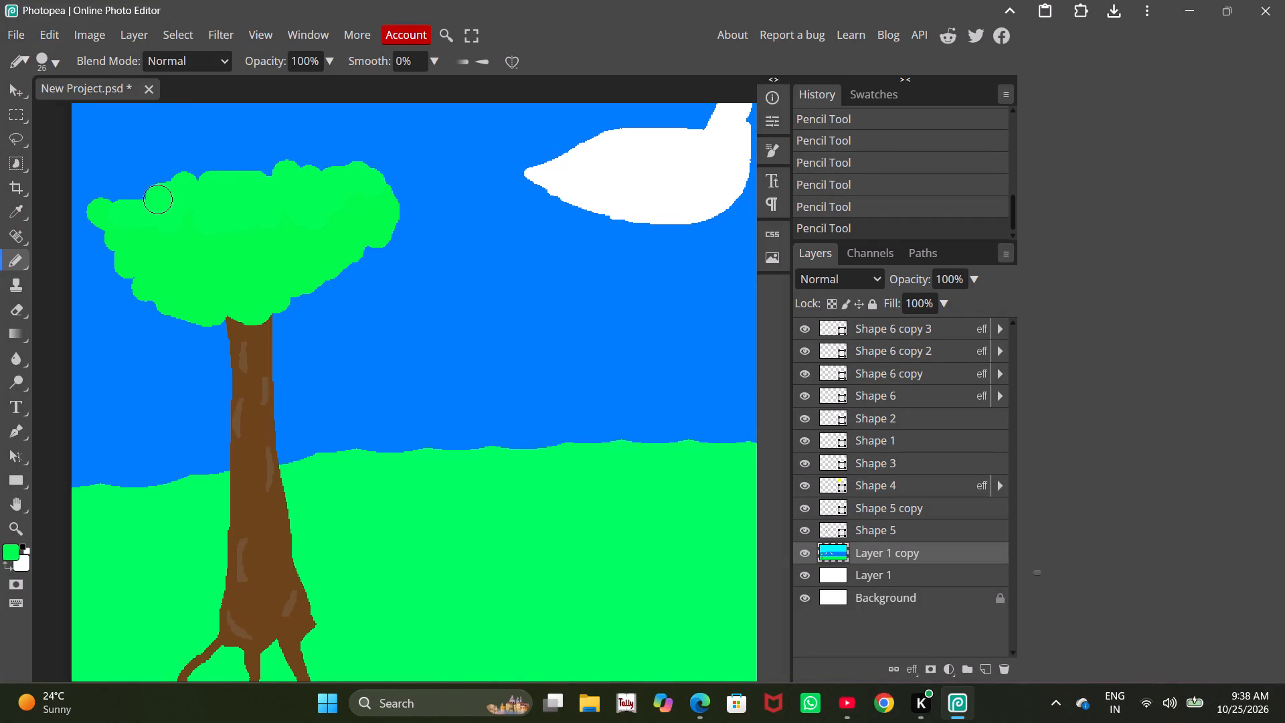
{"action": "left_click", "coordinate": [145, 199]}
{"action": "left_click", "coordinate": [112, 197]}
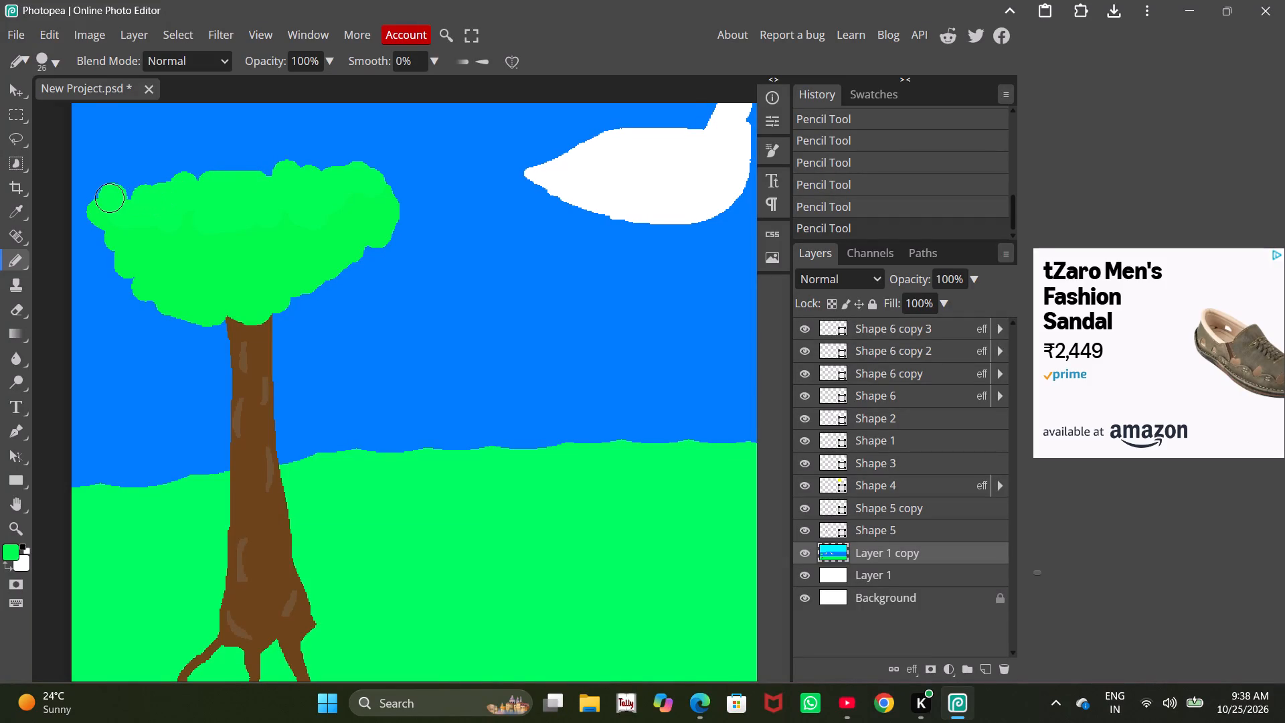
Smooth and raise the canopy's top edge with overlapping green strokes from the left tip past the middle.
{"action": "left_click", "coordinate": [108, 197]}
{"action": "left_click_drag", "start_coordinate": [120, 197], "coordinate": [134, 199]}
{"action": "left_click_drag", "start_coordinate": [139, 197], "coordinate": [151, 192]}
{"action": "left_click_drag", "start_coordinate": [159, 189], "coordinate": [188, 183]}
{"action": "left_click_drag", "start_coordinate": [188, 183], "coordinate": [203, 179]}
{"action": "left_click_drag", "start_coordinate": [214, 174], "coordinate": [240, 172]}
{"action": "left_click_drag", "start_coordinate": [260, 169], "coordinate": [278, 169]}
{"action": "left_click_drag", "start_coordinate": [288, 169], "coordinate": [290, 169]}
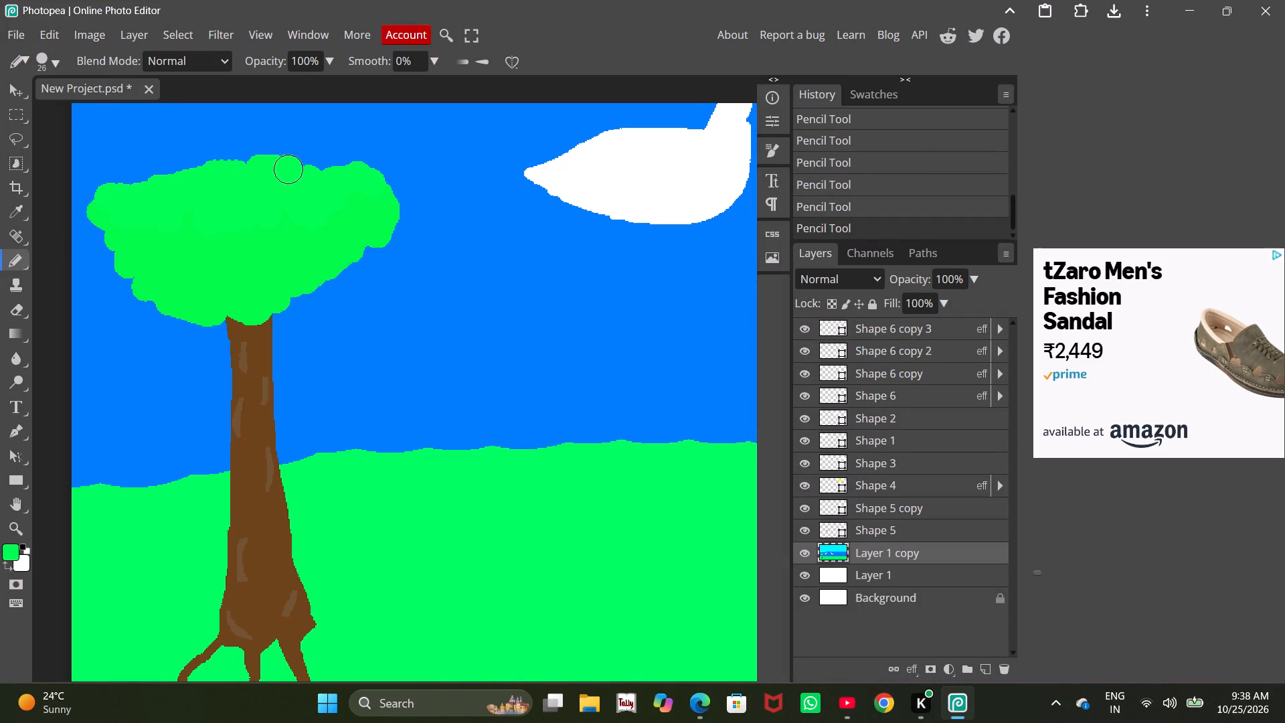
{"action": "left_click_drag", "start_coordinate": [290, 169], "coordinate": [294, 169]}
Add rounded foliage bumps along the canopy's upper right edge and widen its right side downward.
{"action": "left_click", "coordinate": [330, 163]}
{"action": "left_click", "coordinate": [359, 156]}
{"action": "left_click_drag", "start_coordinate": [361, 156], "coordinate": [368, 162]}
{"action": "left_click", "coordinate": [369, 162]}
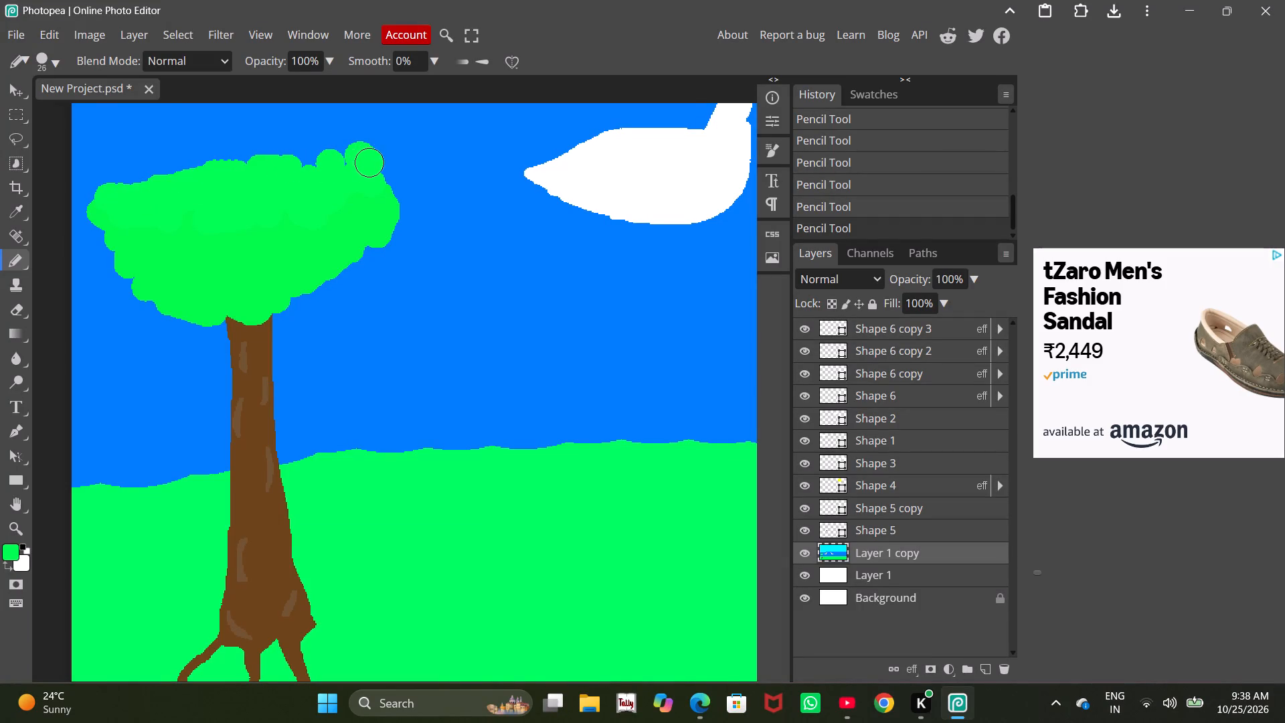
{"action": "left_click", "coordinate": [370, 163]}
{"action": "left_click", "coordinate": [387, 167]}
{"action": "left_click", "coordinate": [396, 166]}
{"action": "left_click_drag", "start_coordinate": [398, 170], "coordinate": [399, 180]}
{"action": "left_click", "coordinate": [399, 190]}
{"action": "left_click", "coordinate": [396, 199]}
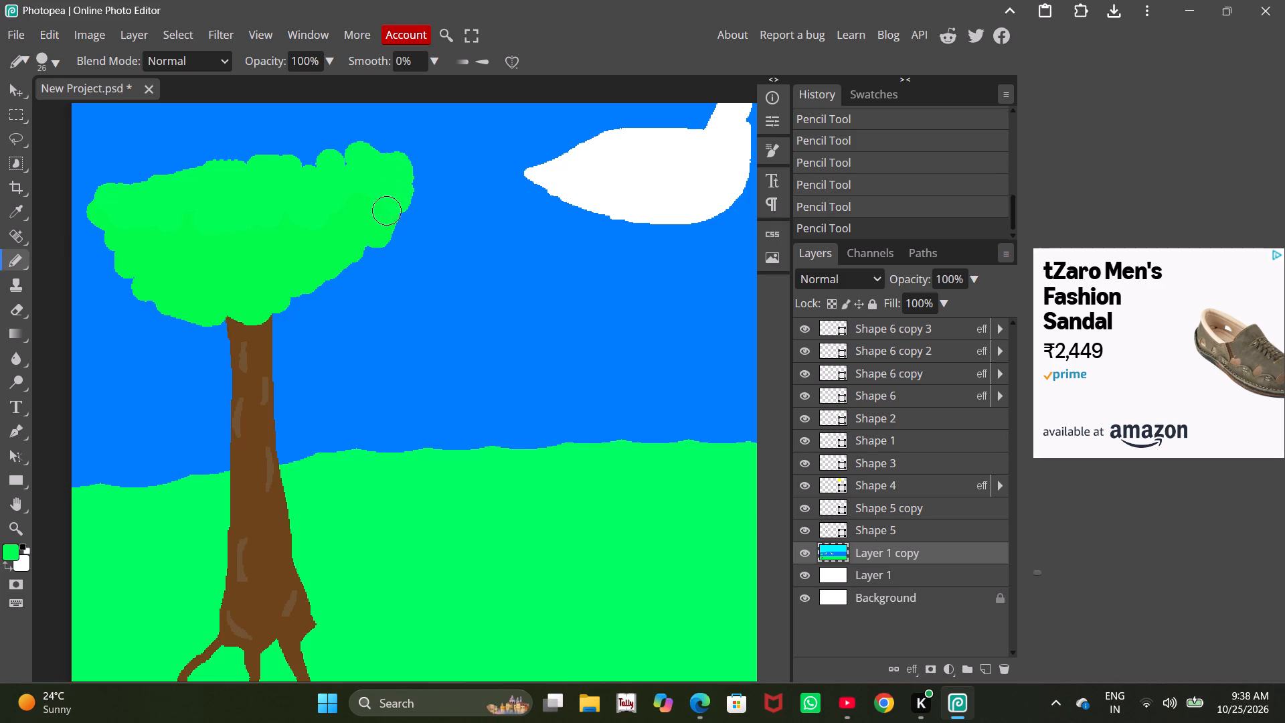
Fill the notches along the canopy's top edge with green strokes from the right lobe toward the left tip.
{"action": "left_click", "coordinate": [337, 165]}
{"action": "left_click_drag", "start_coordinate": [298, 163], "coordinate": [296, 171]}
{"action": "left_click_drag", "start_coordinate": [296, 171], "coordinate": [329, 173]}
{"action": "left_click", "coordinate": [338, 162]}
{"action": "left_click_drag", "start_coordinate": [327, 163], "coordinate": [316, 166]}
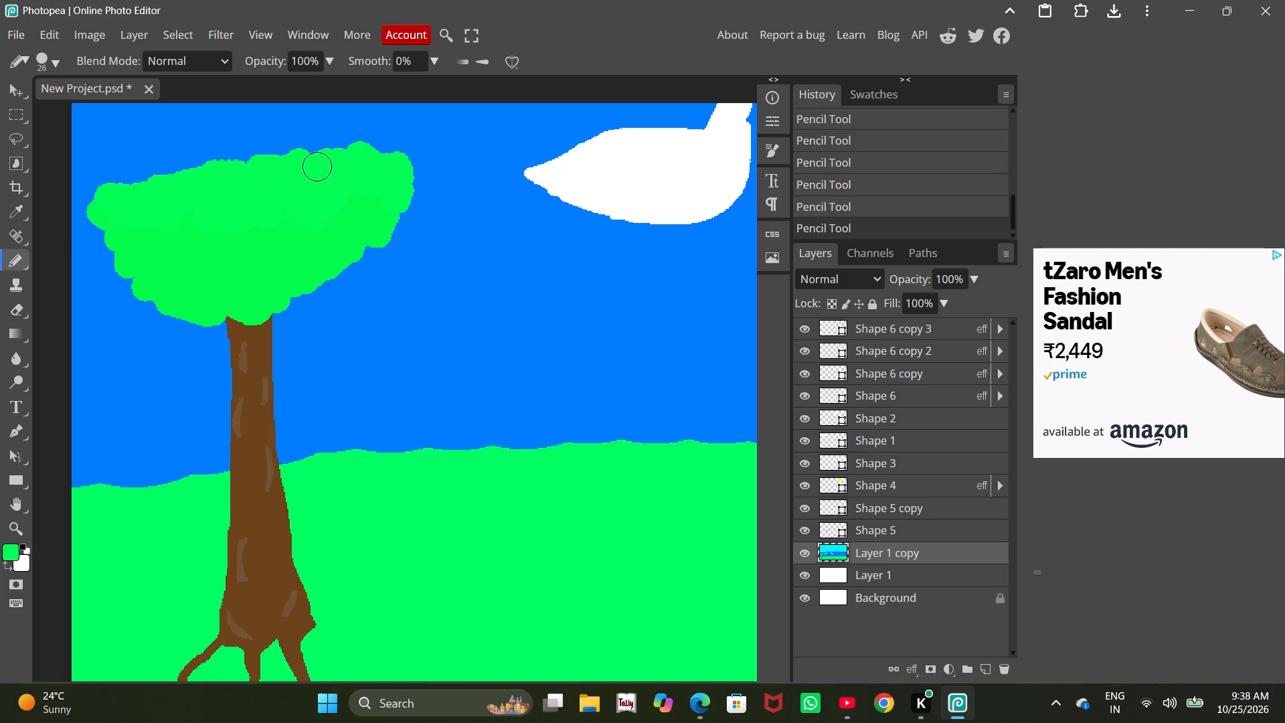
{"action": "left_click_drag", "start_coordinate": [316, 166], "coordinate": [311, 166]}
{"action": "left_click", "coordinate": [272, 165]}
{"action": "left_click_drag", "start_coordinate": [256, 166], "coordinate": [244, 173]}
{"action": "left_click", "coordinate": [206, 173]}
{"action": "left_click_drag", "start_coordinate": [195, 176], "coordinate": [179, 181]}
{"action": "left_click", "coordinate": [178, 181]}
{"action": "left_click", "coordinate": [136, 183]}
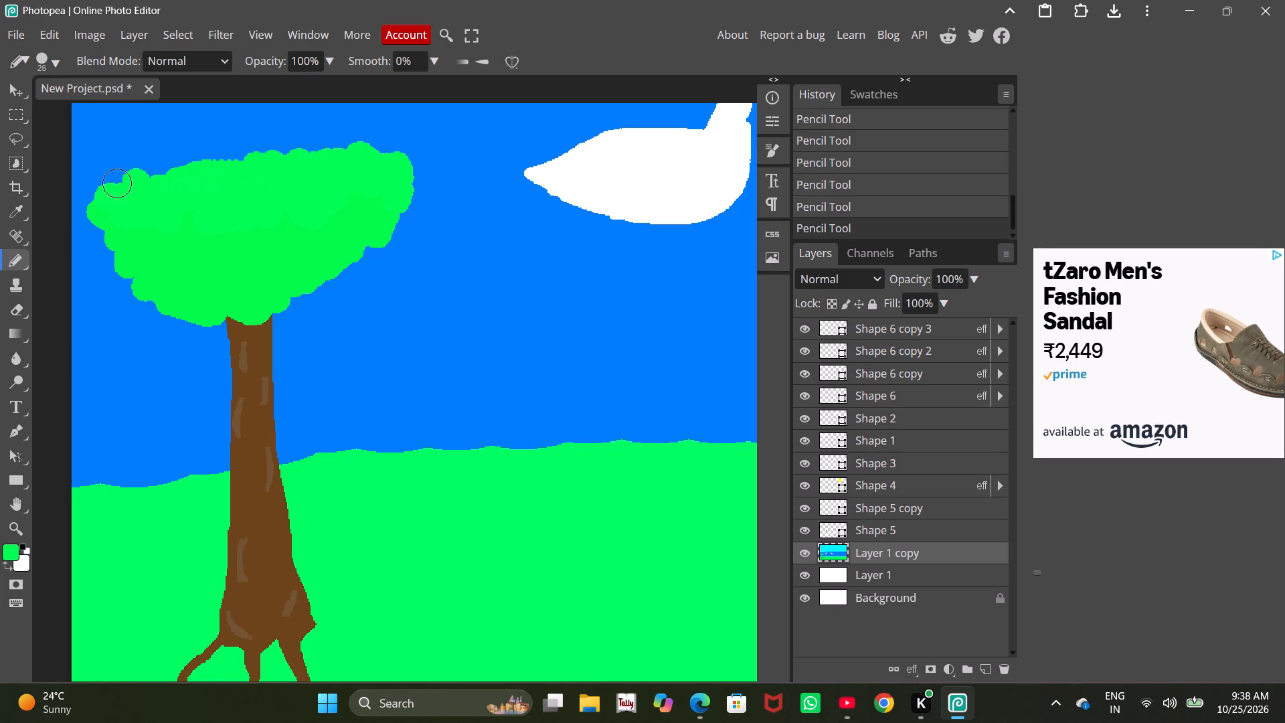
Round the canopy's left tip with green bumps and raise its upper left edge as far as the middle.
{"action": "left_click", "coordinate": [112, 183]}
{"action": "left_click", "coordinate": [104, 185]}
{"action": "left_click", "coordinate": [102, 189]}
{"action": "left_click", "coordinate": [101, 191]}
{"action": "double_click", "coordinate": [96, 193]}
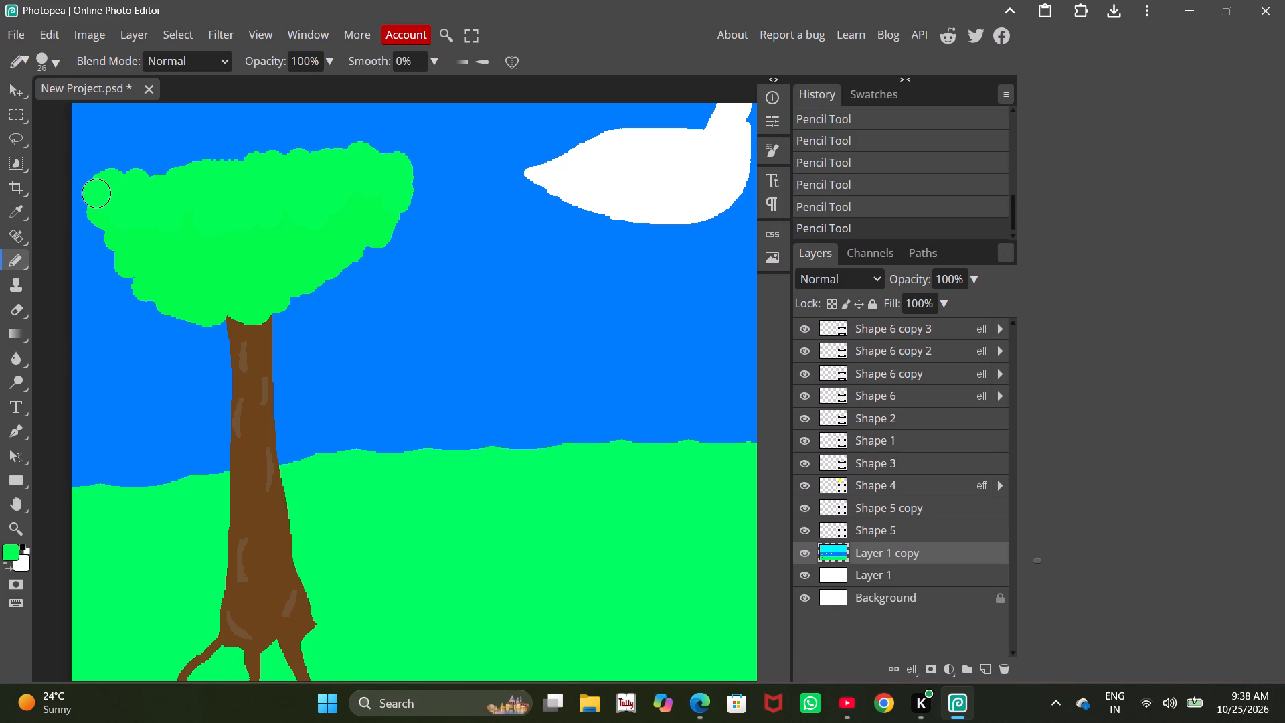
{"action": "left_click_drag", "start_coordinate": [128, 179], "coordinate": [137, 175]}
{"action": "left_click_drag", "start_coordinate": [141, 172], "coordinate": [175, 165]}
{"action": "left_click", "coordinate": [190, 162]}
{"action": "left_click_drag", "start_coordinate": [200, 159], "coordinate": [222, 155]}
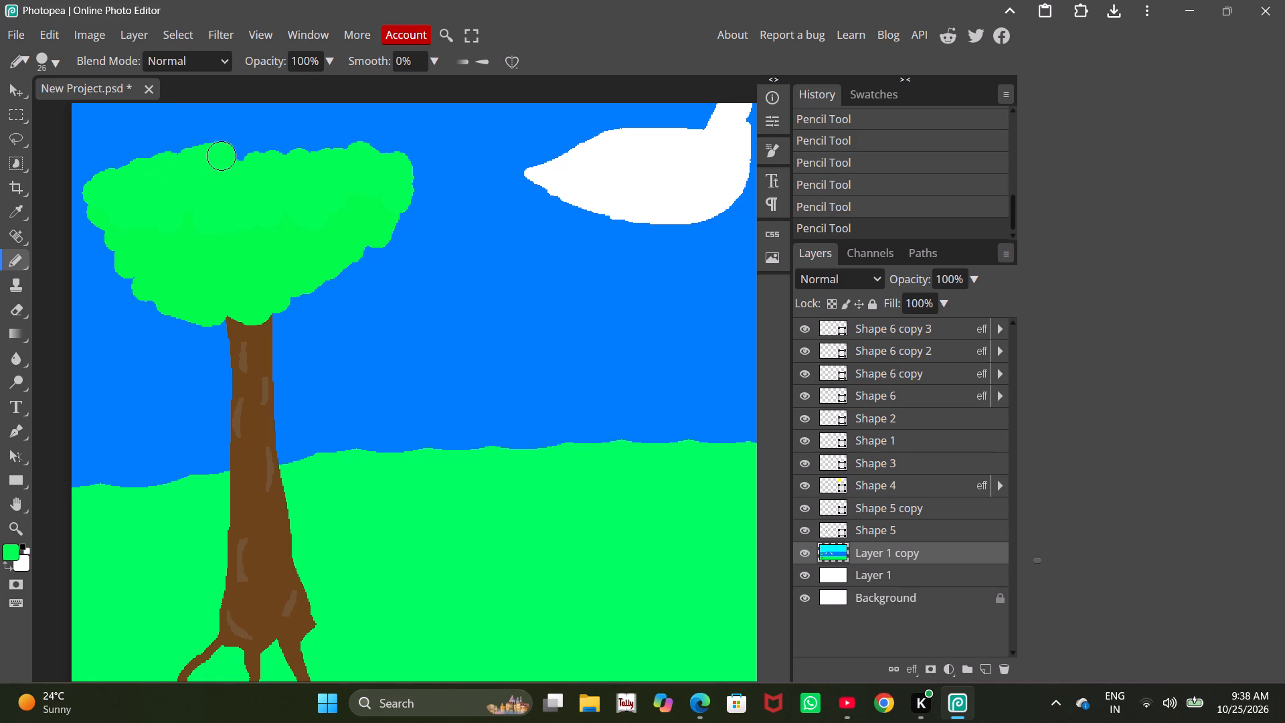
Raise the canopy's top edge with green strokes from the middle to the right lobe.
{"action": "left_click", "coordinate": [230, 155]}
{"action": "left_click", "coordinate": [251, 155]}
{"action": "left_click_drag", "start_coordinate": [261, 153], "coordinate": [275, 156]}
{"action": "left_click_drag", "start_coordinate": [278, 156], "coordinate": [305, 155]}
{"action": "left_click_drag", "start_coordinate": [322, 145], "coordinate": [338, 145]}
{"action": "left_click", "coordinate": [354, 145]}
{"action": "left_click_drag", "start_coordinate": [361, 145], "coordinate": [378, 147]}
{"action": "left_click_drag", "start_coordinate": [378, 147], "coordinate": [385, 147]}
{"action": "left_click", "coordinate": [390, 145]}
{"action": "left_click", "coordinate": [345, 145]}
{"action": "left_click", "coordinate": [309, 145]}
{"action": "left_click", "coordinate": [247, 148]}
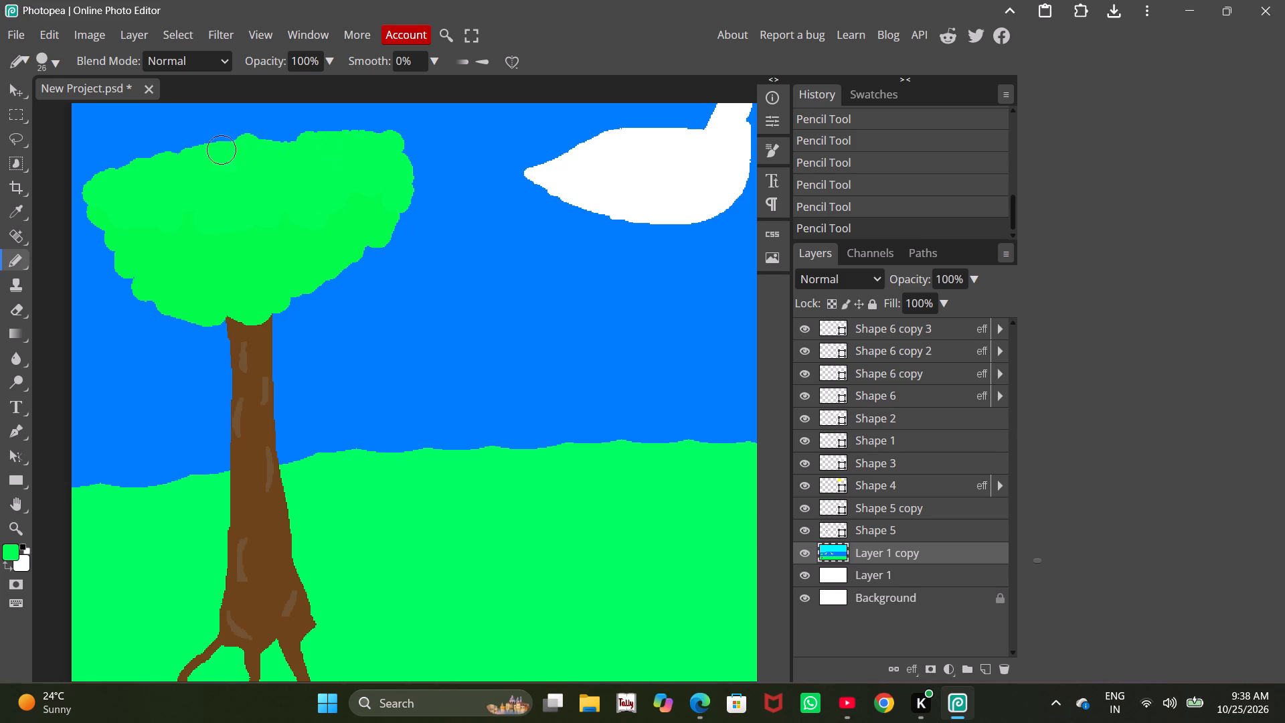
Build up the canopy's upper left side with green bumps and strokes from the left tip toward the middle.
{"action": "left_click", "coordinate": [185, 159]}
{"action": "left_click", "coordinate": [143, 159]}
{"action": "left_click_drag", "start_coordinate": [129, 163], "coordinate": [118, 165]}
{"action": "left_click", "coordinate": [98, 171]}
{"action": "left_click", "coordinate": [98, 175]}
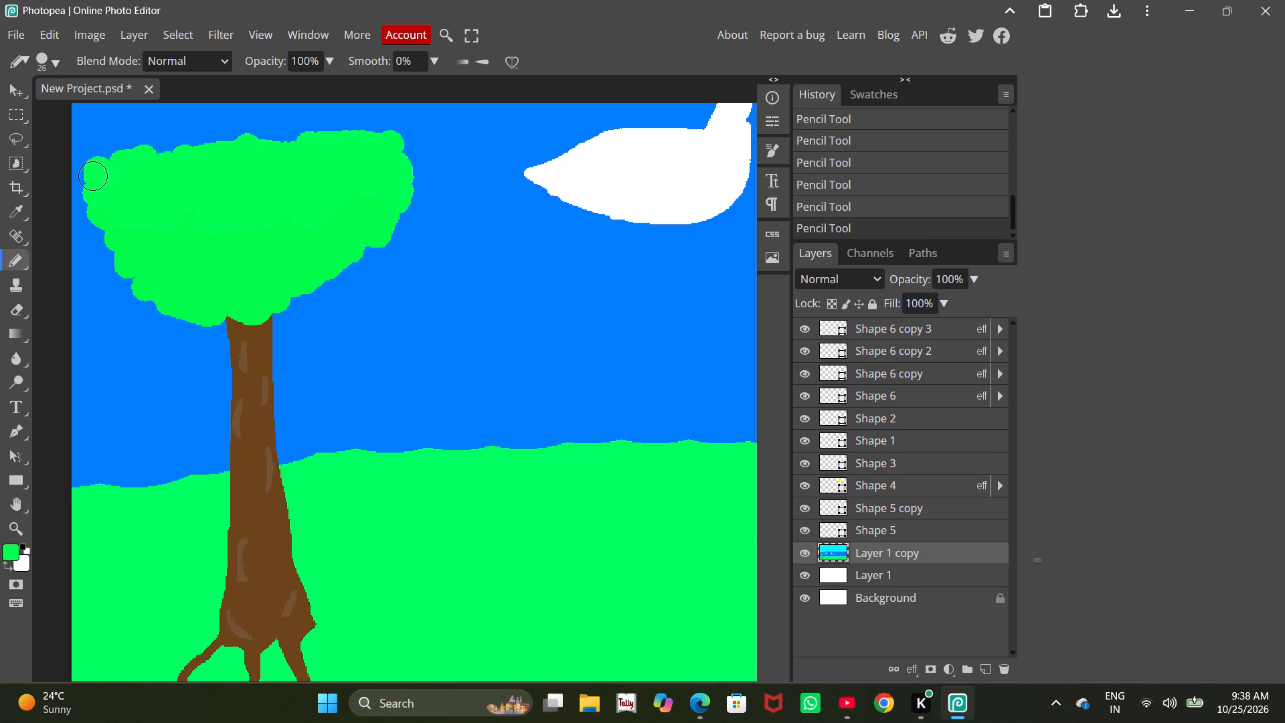
{"action": "left_click", "coordinate": [121, 149]}
{"action": "left_click_drag", "start_coordinate": [131, 145], "coordinate": [158, 145]}
{"action": "left_click_drag", "start_coordinate": [161, 145], "coordinate": [171, 145]}
{"action": "left_click", "coordinate": [185, 136]}
{"action": "left_click_drag", "start_coordinate": [194, 133], "coordinate": [214, 133]}
{"action": "left_click", "coordinate": [221, 129]}
{"action": "left_click_drag", "start_coordinate": [224, 129], "coordinate": [228, 129]}
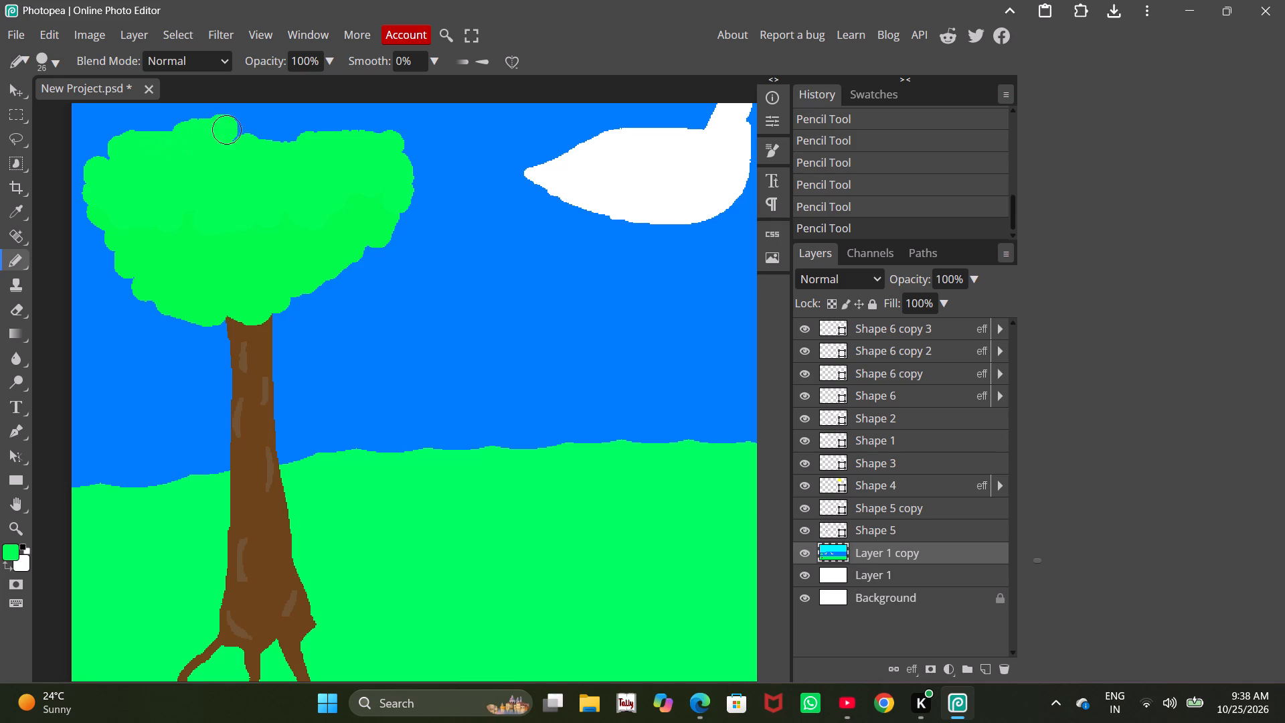
Add another band of green foliage along the canopy's top edge from the middle to the right lobe.
{"action": "left_click_drag", "start_coordinate": [228, 129], "coordinate": [240, 129]}
{"action": "left_click", "coordinate": [240, 129]}
{"action": "left_click_drag", "start_coordinate": [263, 137], "coordinate": [276, 137]}
{"action": "left_click_drag", "start_coordinate": [281, 135], "coordinate": [292, 135]}
{"action": "left_click_drag", "start_coordinate": [296, 135], "coordinate": [309, 135]}
{"action": "left_click", "coordinate": [315, 130]}
{"action": "left_click_drag", "start_coordinate": [322, 130], "coordinate": [329, 129]}
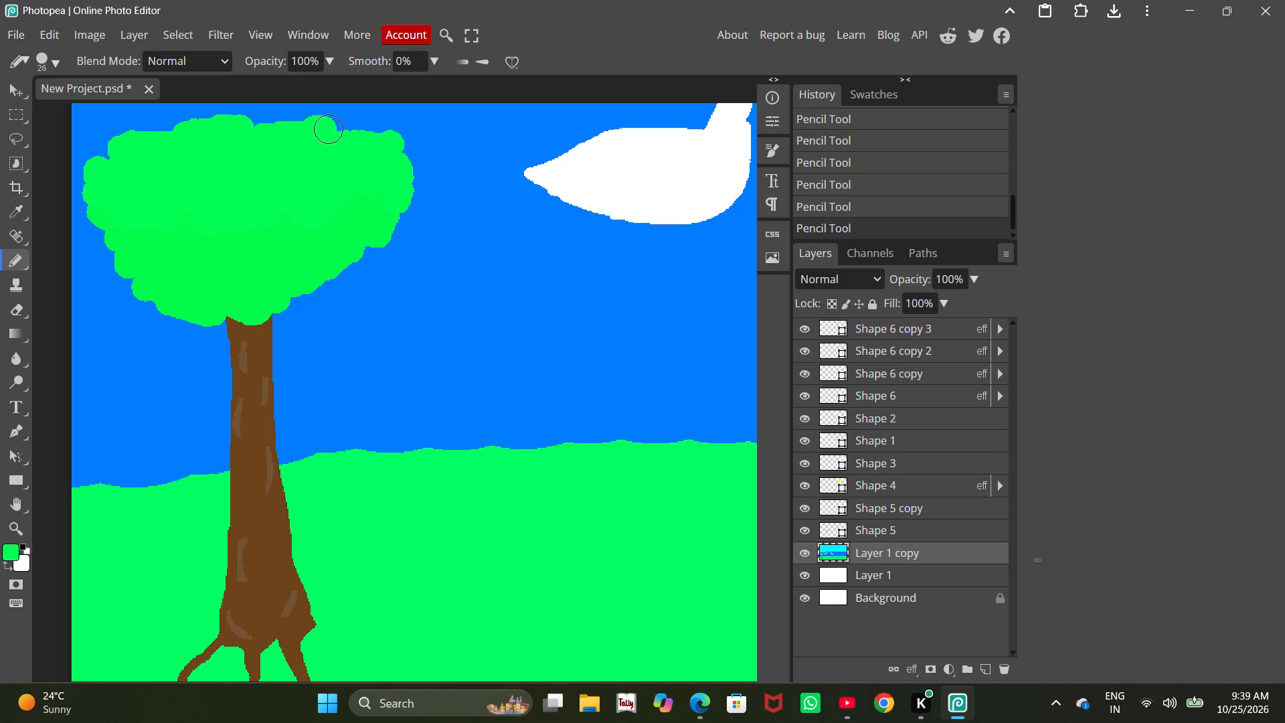
{"action": "left_click_drag", "start_coordinate": [329, 129], "coordinate": [354, 129]}
{"action": "left_click", "coordinate": [374, 123]}
{"action": "left_click_drag", "start_coordinate": [377, 123], "coordinate": [367, 125]}
Dab a row of rounded foliage bumps along the canopy's top edge from right to left.
{"action": "left_click", "coordinate": [339, 120]}
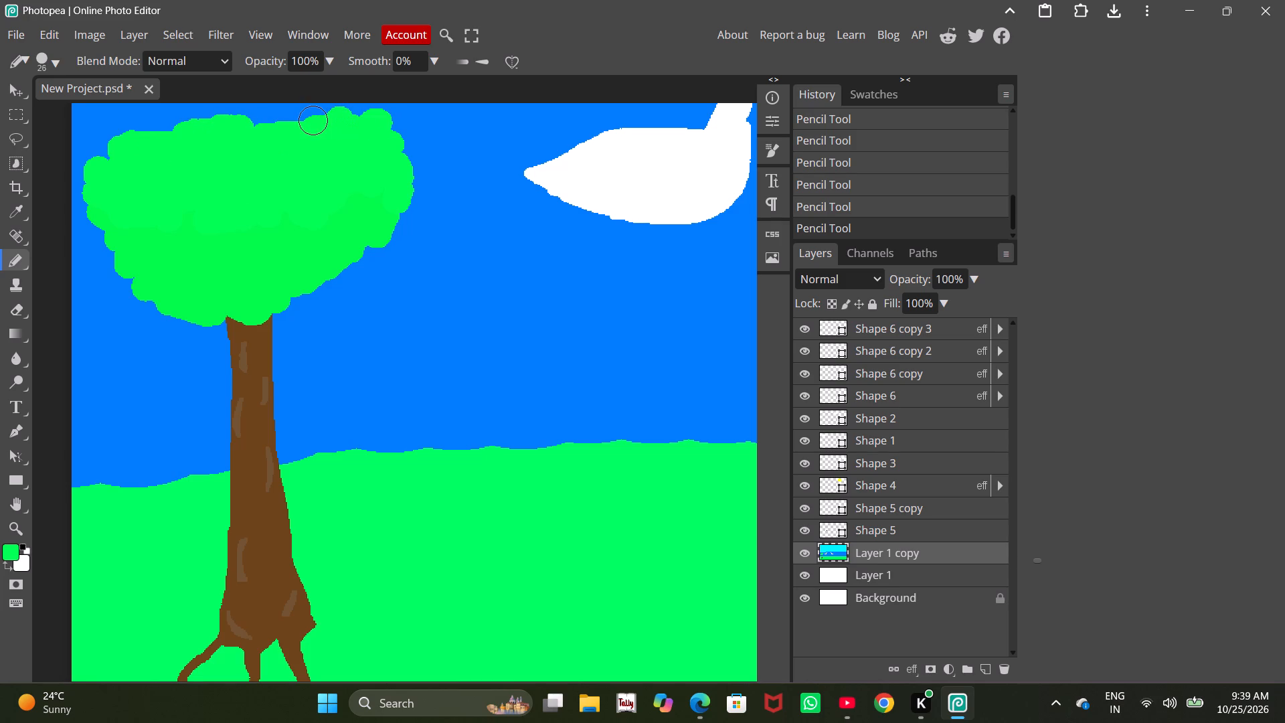
{"action": "left_click", "coordinate": [310, 119]}
{"action": "left_click", "coordinate": [302, 118]}
{"action": "left_click", "coordinate": [290, 116]}
{"action": "left_click", "coordinate": [266, 116]}
{"action": "left_click", "coordinate": [258, 117]}
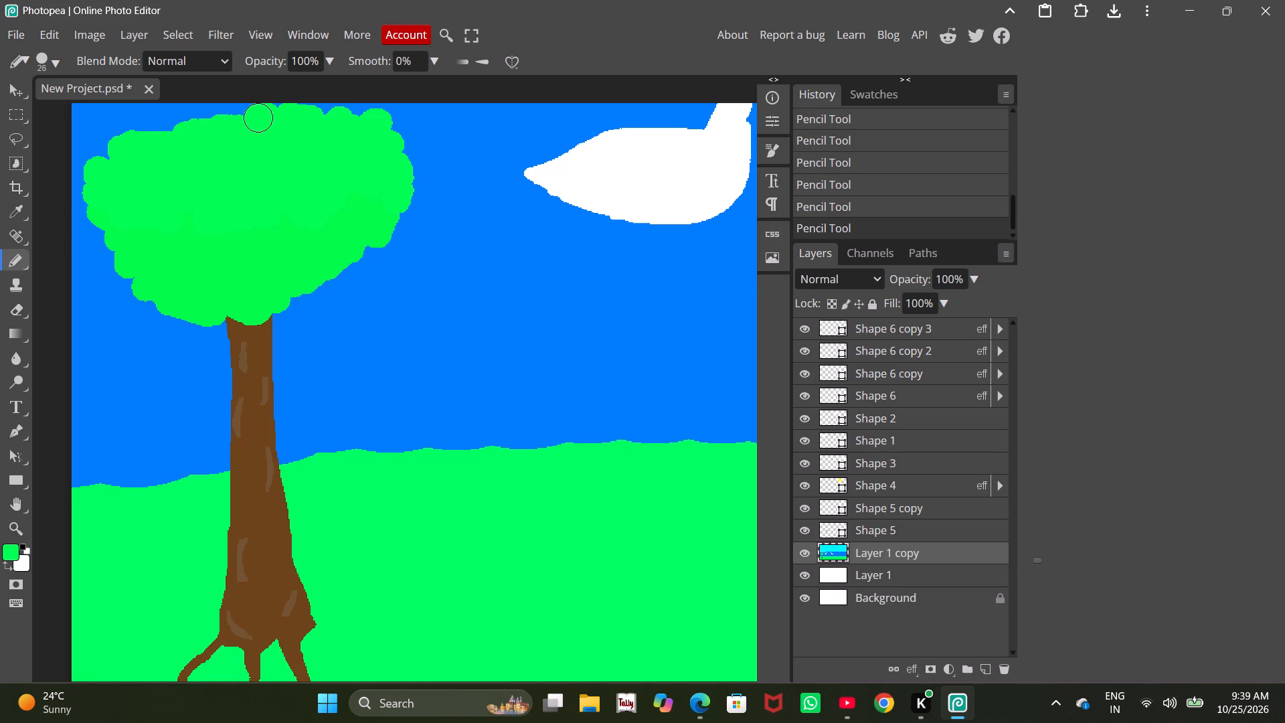
{"action": "left_click", "coordinate": [241, 118]}
{"action": "left_click", "coordinate": [218, 119]}
{"action": "left_click", "coordinate": [209, 123]}
{"action": "left_click", "coordinate": [193, 125]}
{"action": "left_click", "coordinate": [165, 125]}
{"action": "left_click", "coordinate": [136, 131]}
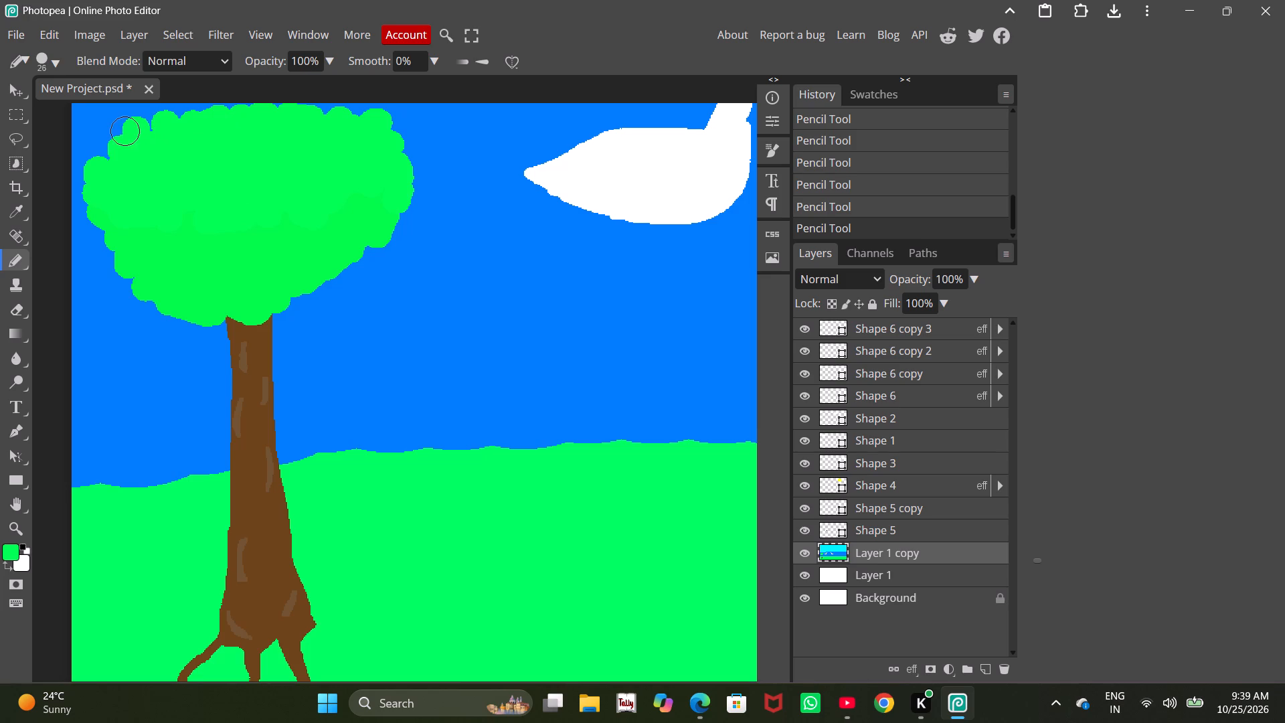
Round off the canopy's upper left corner and fill the gaps between the bumps toward the top.
{"action": "left_click", "coordinate": [116, 134]}
{"action": "left_click", "coordinate": [113, 141]}
{"action": "left_click", "coordinate": [100, 157]}
{"action": "double_click", "coordinate": [139, 142]}
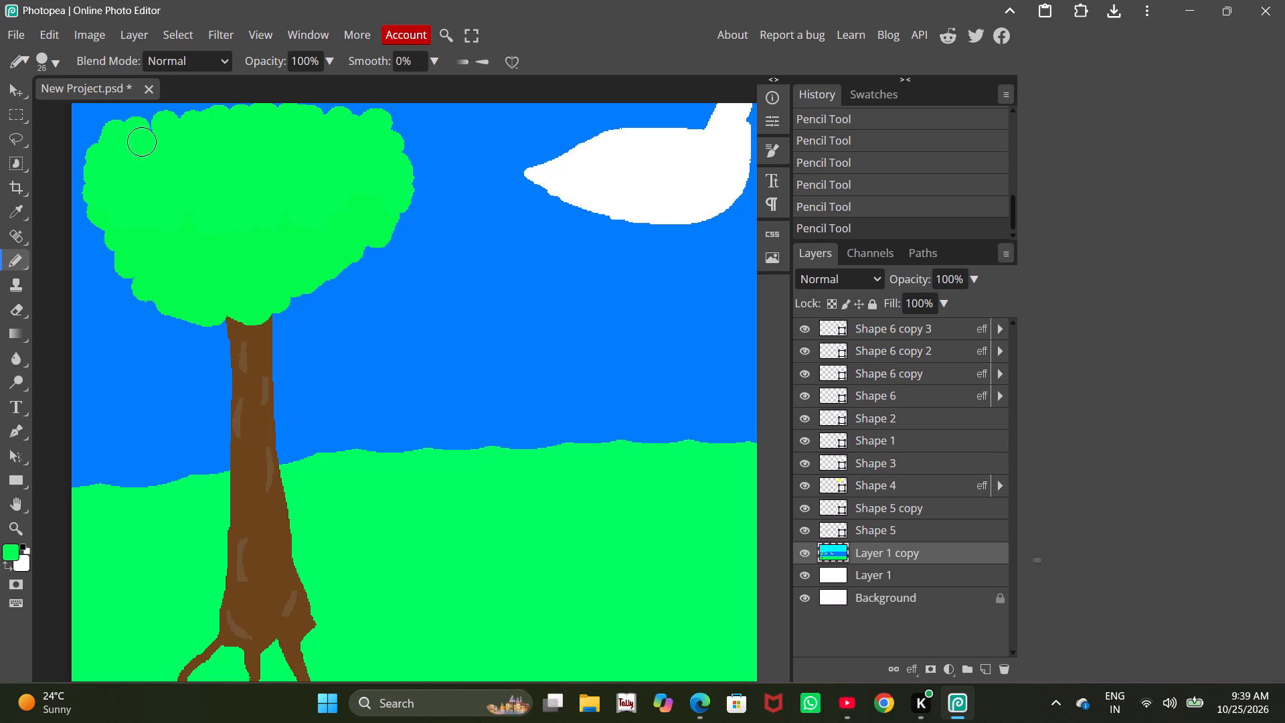
{"action": "left_click", "coordinate": [148, 130]}
{"action": "left_click", "coordinate": [171, 110]}
{"action": "left_click_drag", "start_coordinate": [183, 111], "coordinate": [199, 113]}
{"action": "left_click", "coordinate": [199, 113]}
{"action": "left_click", "coordinate": [254, 103]}
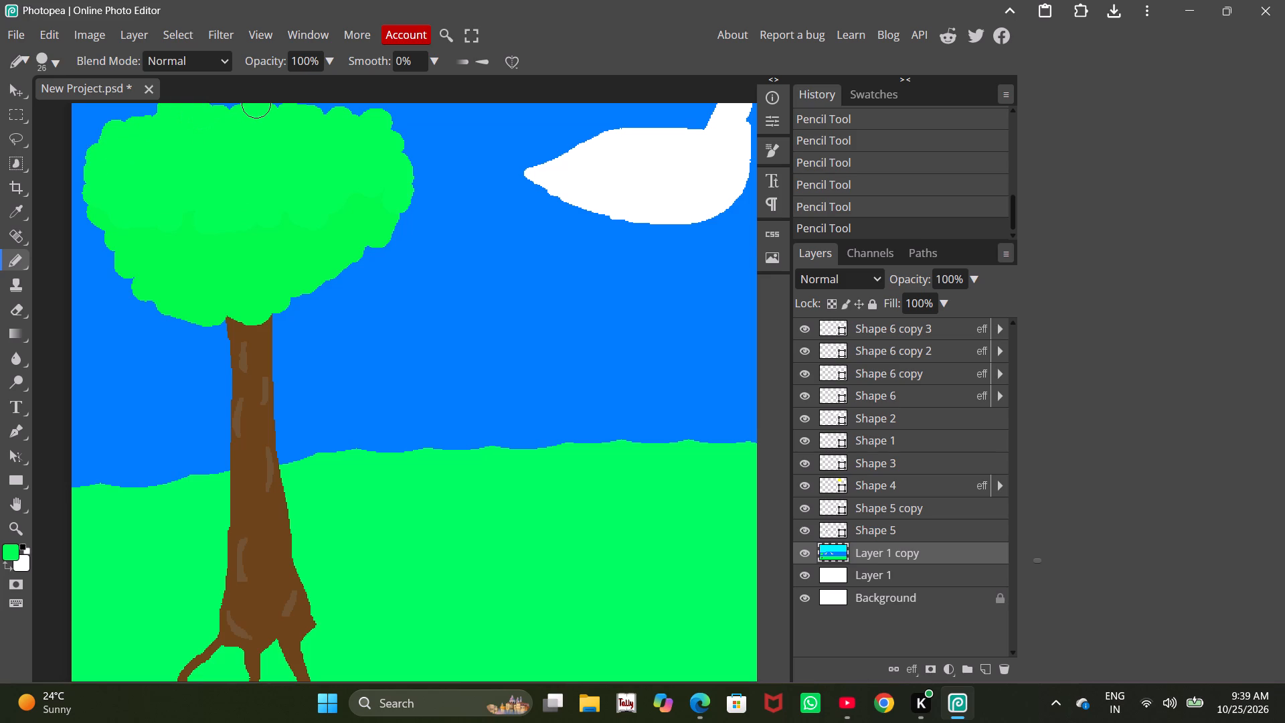
Even out and slightly raise the canopy's top edge between the upper left corner and the centre.
{"action": "scroll", "coordinate": [256, 103], "scroll_direction": "up", "scroll_amount": 2}
{"action": "left_click", "coordinate": [226, 240]}
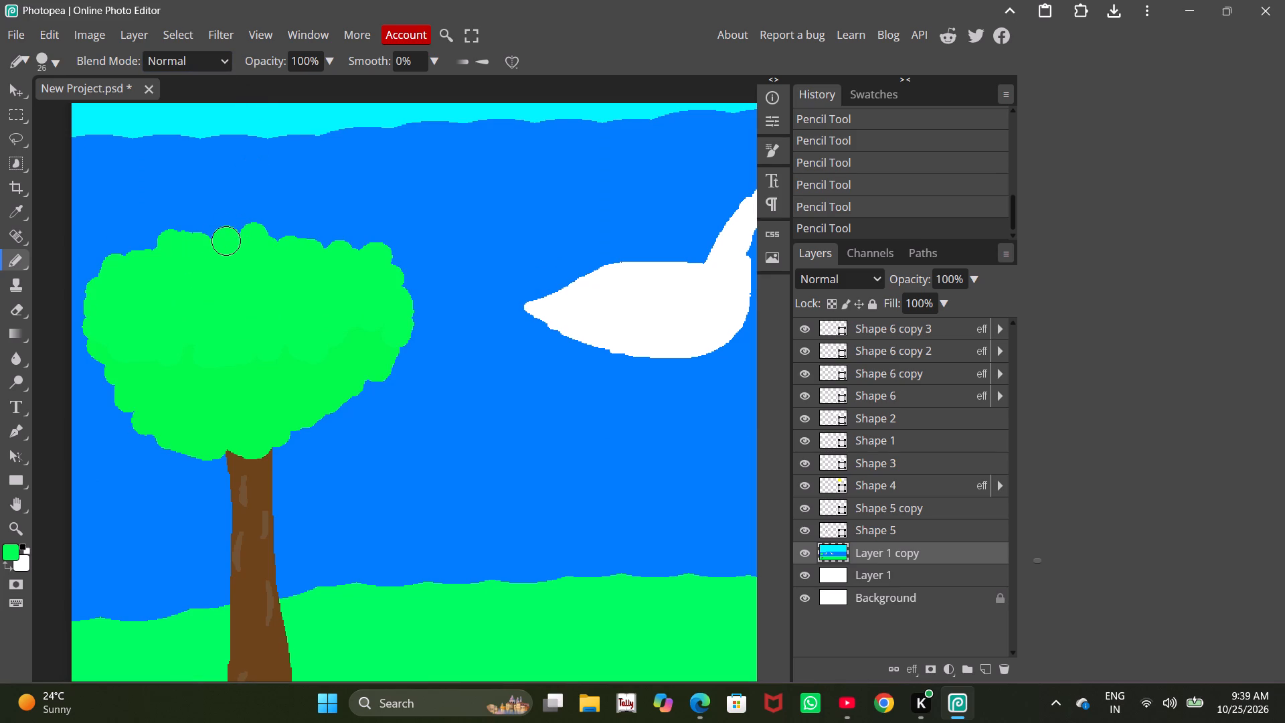
{"action": "double_click", "coordinate": [216, 241]}
{"action": "left_click", "coordinate": [199, 241]}
{"action": "left_click", "coordinate": [153, 241]}
{"action": "left_click", "coordinate": [139, 251]}
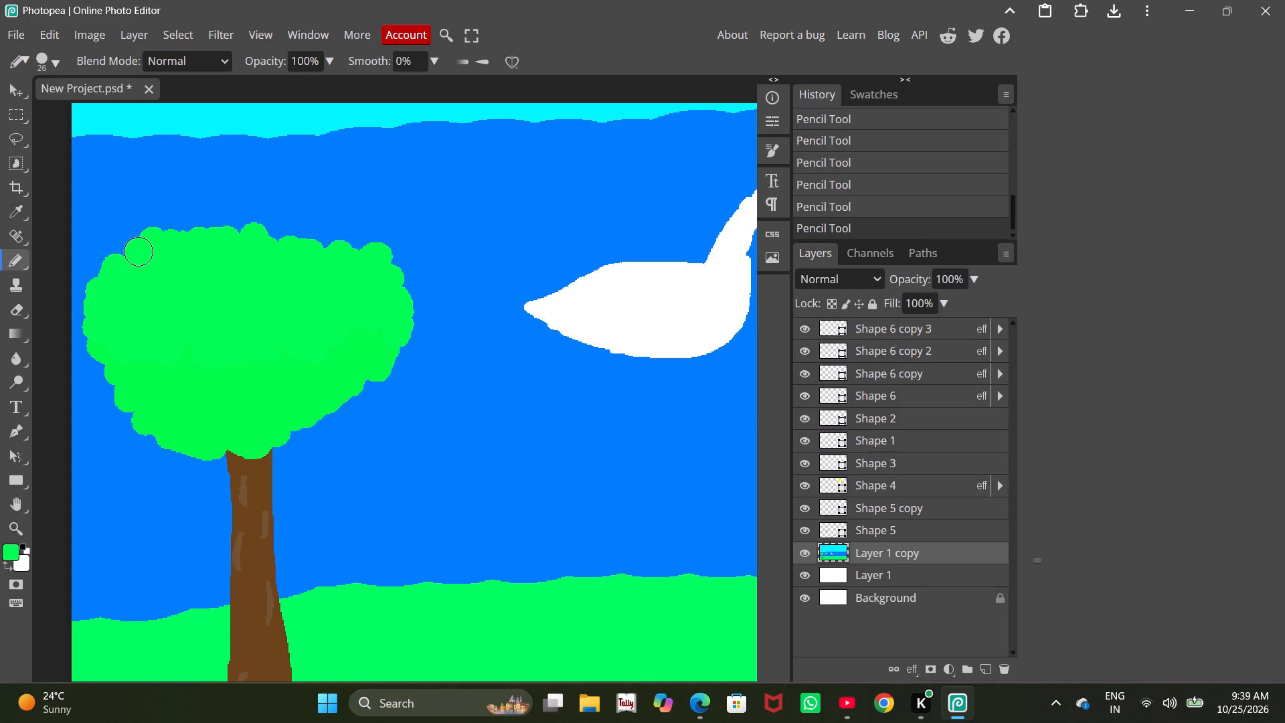
{"action": "left_click", "coordinate": [133, 252]}
{"action": "left_click", "coordinate": [192, 237]}
{"action": "left_click_drag", "start_coordinate": [193, 237], "coordinate": [220, 238]}
{"action": "left_click_drag", "start_coordinate": [227, 238], "coordinate": [236, 238]}
{"action": "left_click_drag", "start_coordinate": [246, 231], "coordinate": [252, 232]}
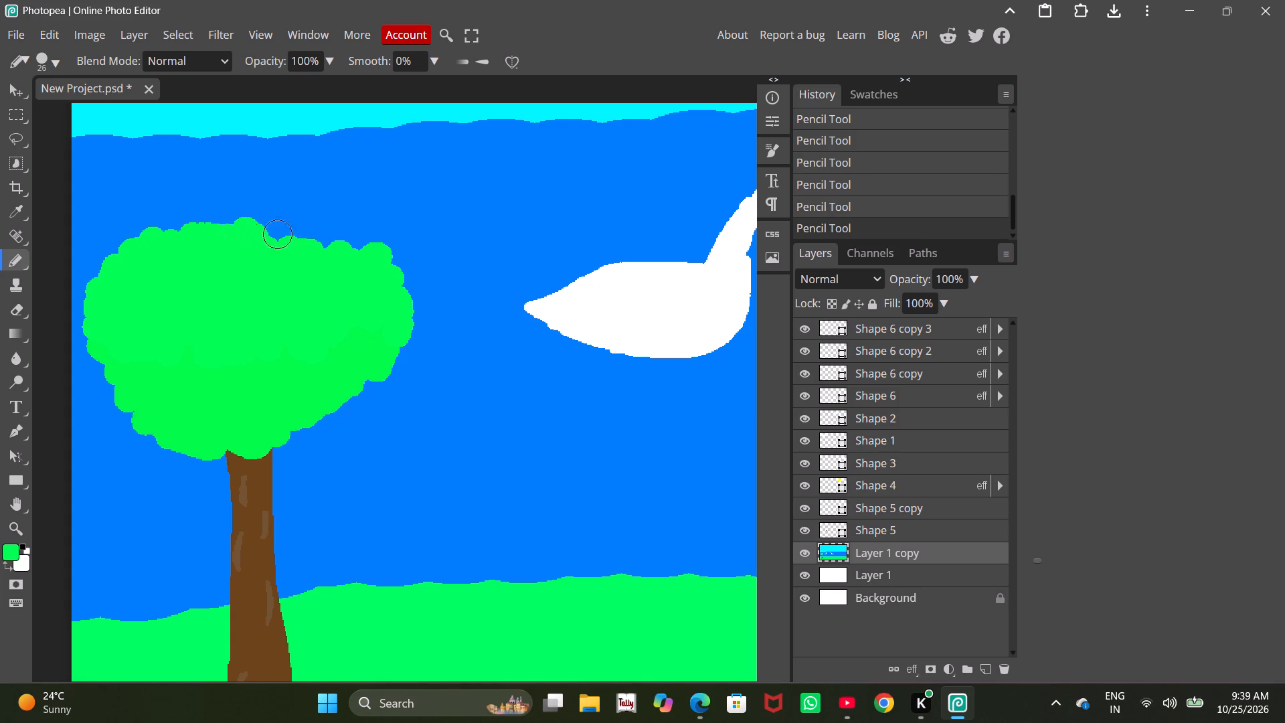
Add raised foliage bumps along the canopy's top edge right of centre and over the right lobe.
{"action": "left_click", "coordinate": [290, 234]}
{"action": "left_click", "coordinate": [296, 230]}
{"action": "left_click", "coordinate": [345, 233]}
{"action": "left_click_drag", "start_coordinate": [363, 239], "coordinate": [373, 245]}
{"action": "left_click", "coordinate": [375, 246]}
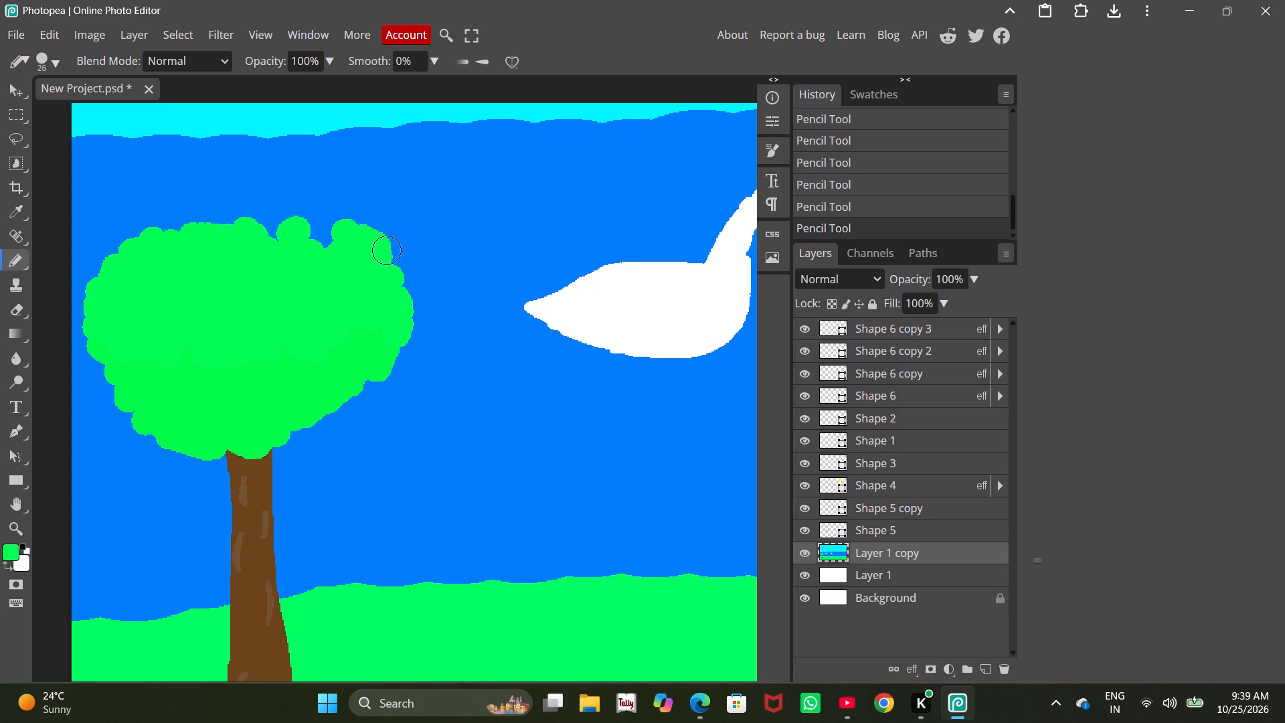
Widen the canopy's right side with green strokes curving from the upper right lobe down to the lower right edge.
{"action": "left_click", "coordinate": [398, 254]}
{"action": "left_click_drag", "start_coordinate": [402, 257], "coordinate": [406, 263]}
{"action": "left_click_drag", "start_coordinate": [406, 263], "coordinate": [412, 284]}
{"action": "left_click", "coordinate": [413, 285]}
{"action": "left_click_drag", "start_coordinate": [413, 299], "coordinate": [413, 317]}
{"action": "left_click_drag", "start_coordinate": [413, 318], "coordinate": [414, 325]}
{"action": "left_click_drag", "start_coordinate": [414, 331], "coordinate": [414, 337]}
{"action": "left_click", "coordinate": [410, 339]}
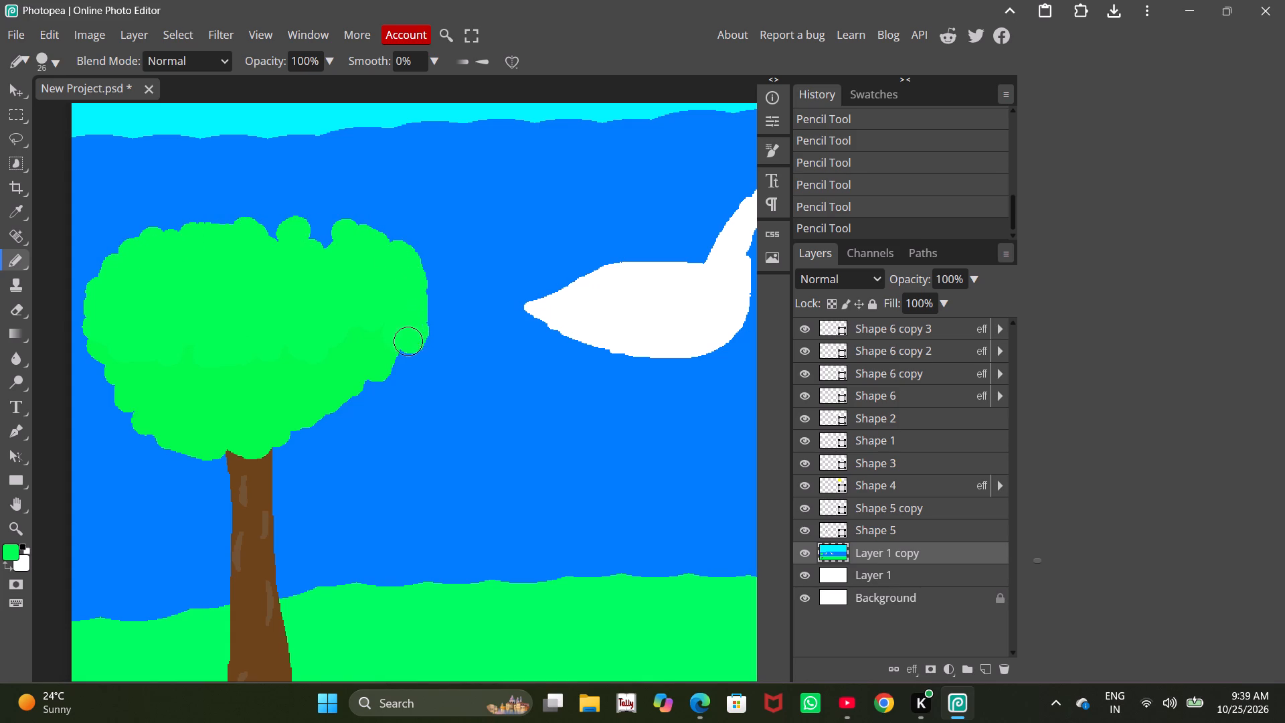
{"action": "left_click_drag", "start_coordinate": [397, 353], "coordinate": [395, 372]}
{"action": "left_click", "coordinate": [395, 372]}
{"action": "left_click", "coordinate": [370, 381]}
{"action": "left_click", "coordinate": [406, 355]}
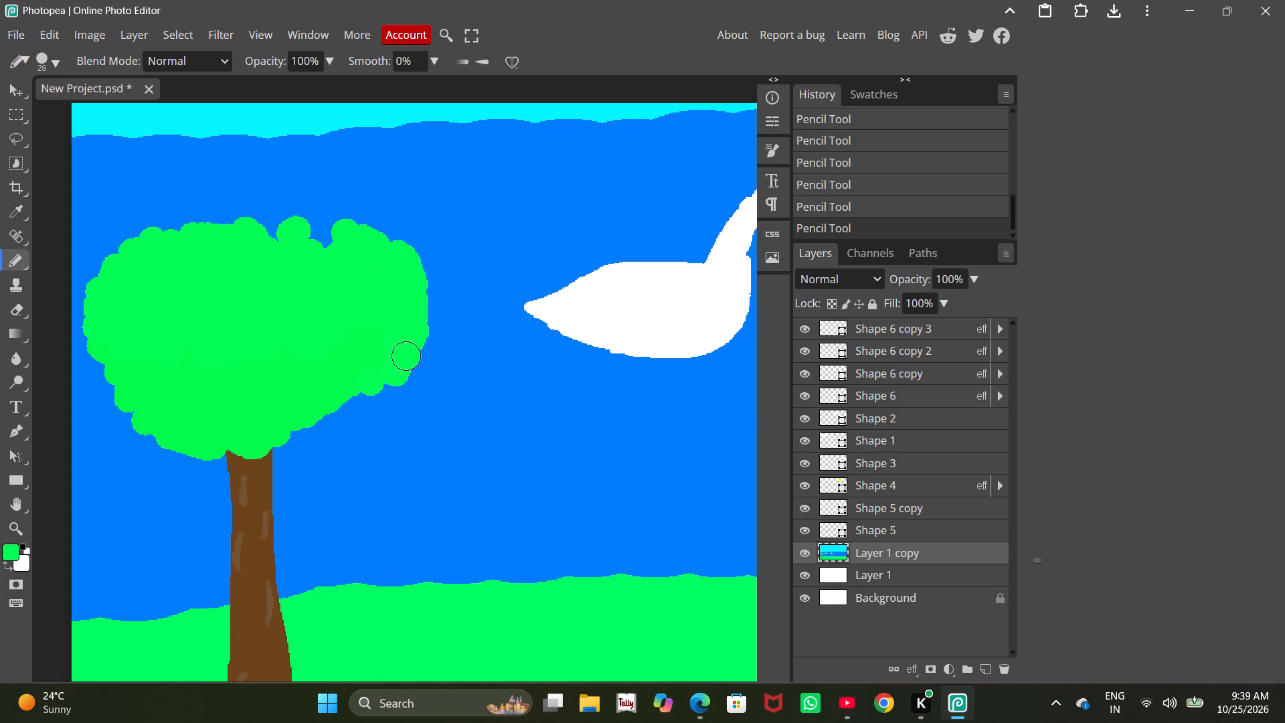
{"action": "left_click", "coordinate": [408, 342]}
Fill the notches between the foliage bumps on the canopy's top edge around and right of centre.
{"action": "left_click", "coordinate": [335, 245]}
{"action": "left_click", "coordinate": [327, 244]}
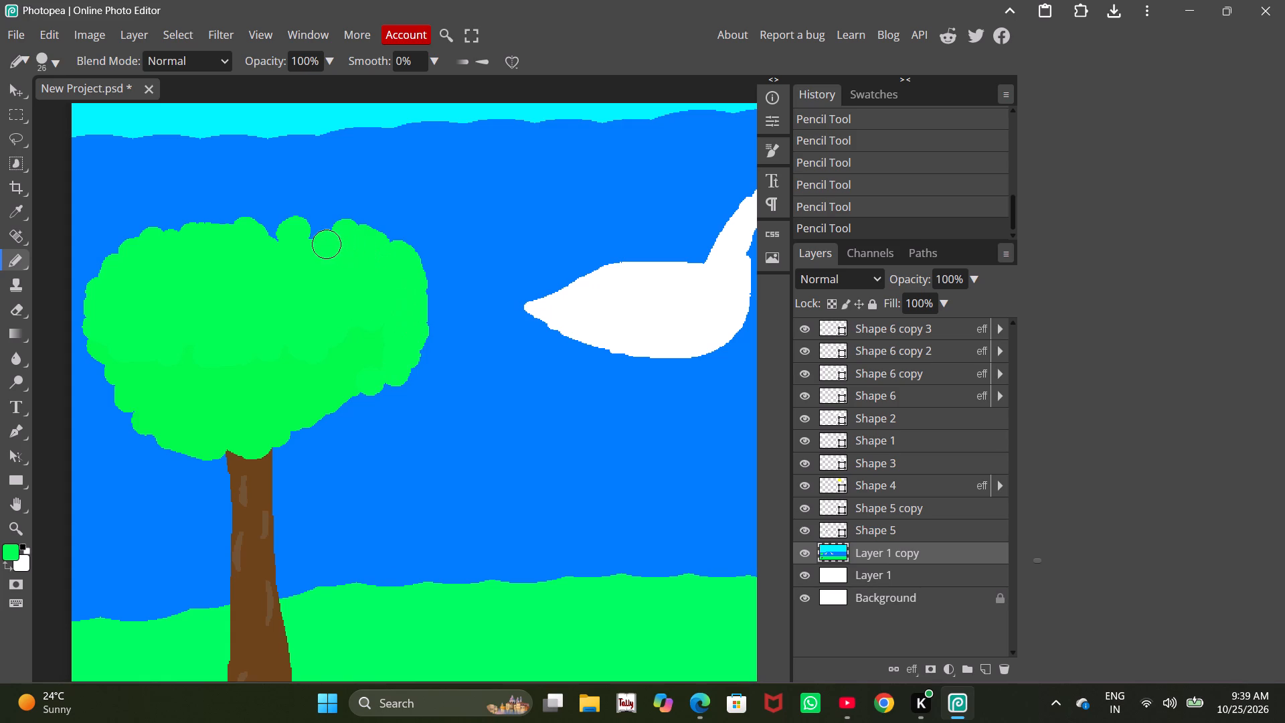
{"action": "left_click", "coordinate": [316, 240]}
{"action": "left_click", "coordinate": [270, 242]}
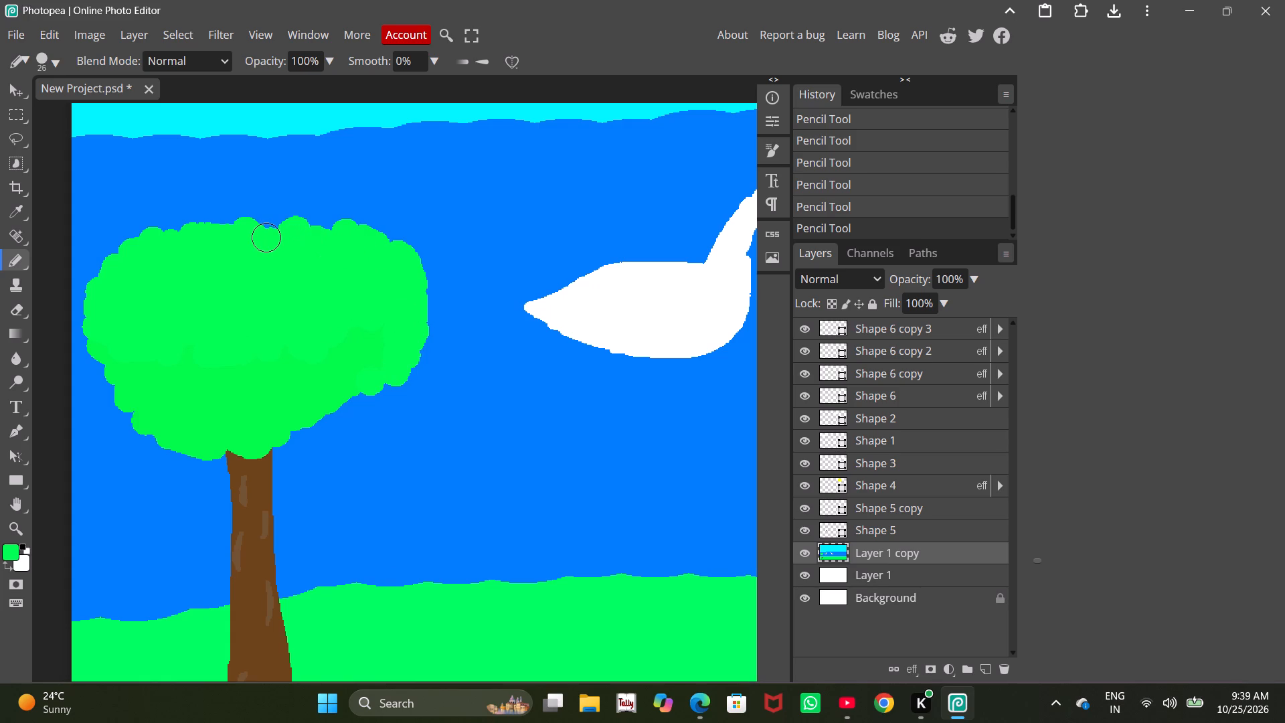
{"action": "left_click", "coordinate": [266, 237]}
{"action": "left_click", "coordinate": [270, 235]}
{"action": "left_click", "coordinate": [236, 230]}
Smooth the canopy's crown into a continuous rounded outline with green dabs right of centre and toward the upper left.
{"action": "left_click", "coordinate": [268, 226]}
{"action": "left_click", "coordinate": [292, 225]}
{"action": "left_click_drag", "start_coordinate": [297, 225], "coordinate": [305, 226]}
{"action": "left_click", "coordinate": [310, 226]}
{"action": "left_click", "coordinate": [316, 227]}
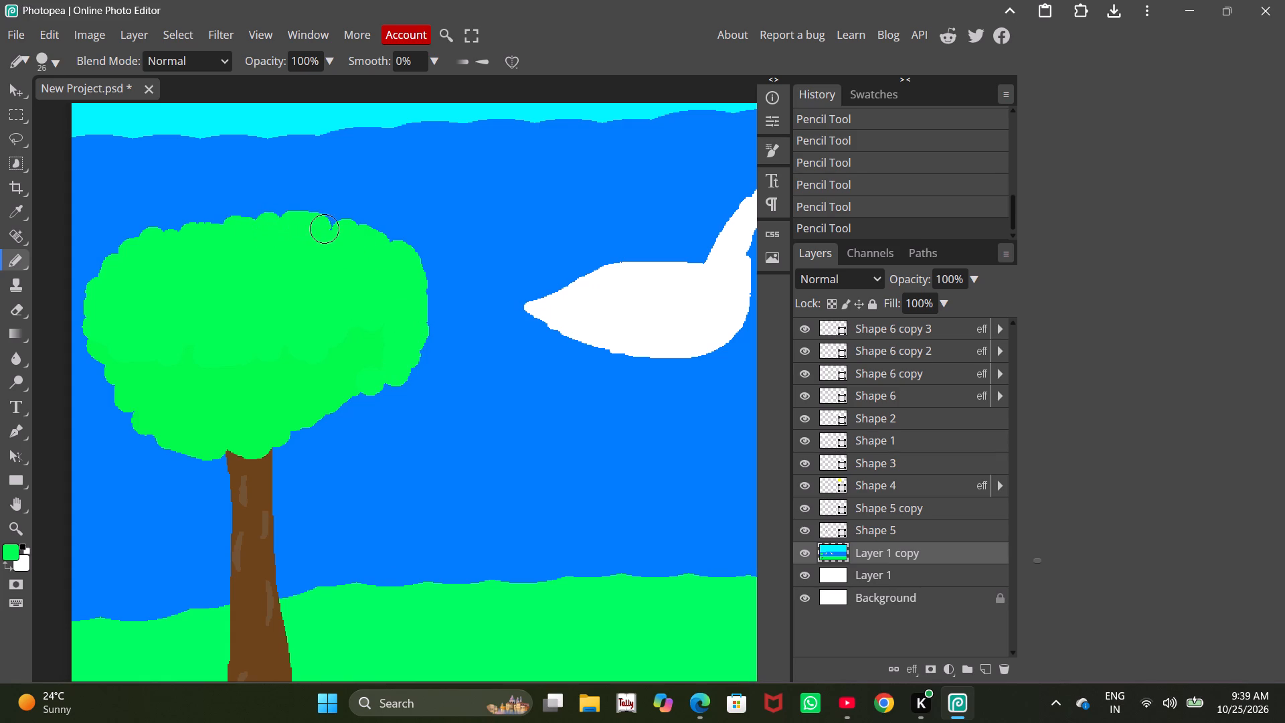
{"action": "double_click", "coordinate": [325, 228]}
{"action": "left_click", "coordinate": [218, 233]}
{"action": "left_click", "coordinate": [189, 236]}
{"action": "double_click", "coordinate": [179, 236]}
{"action": "left_click", "coordinate": [171, 238]}
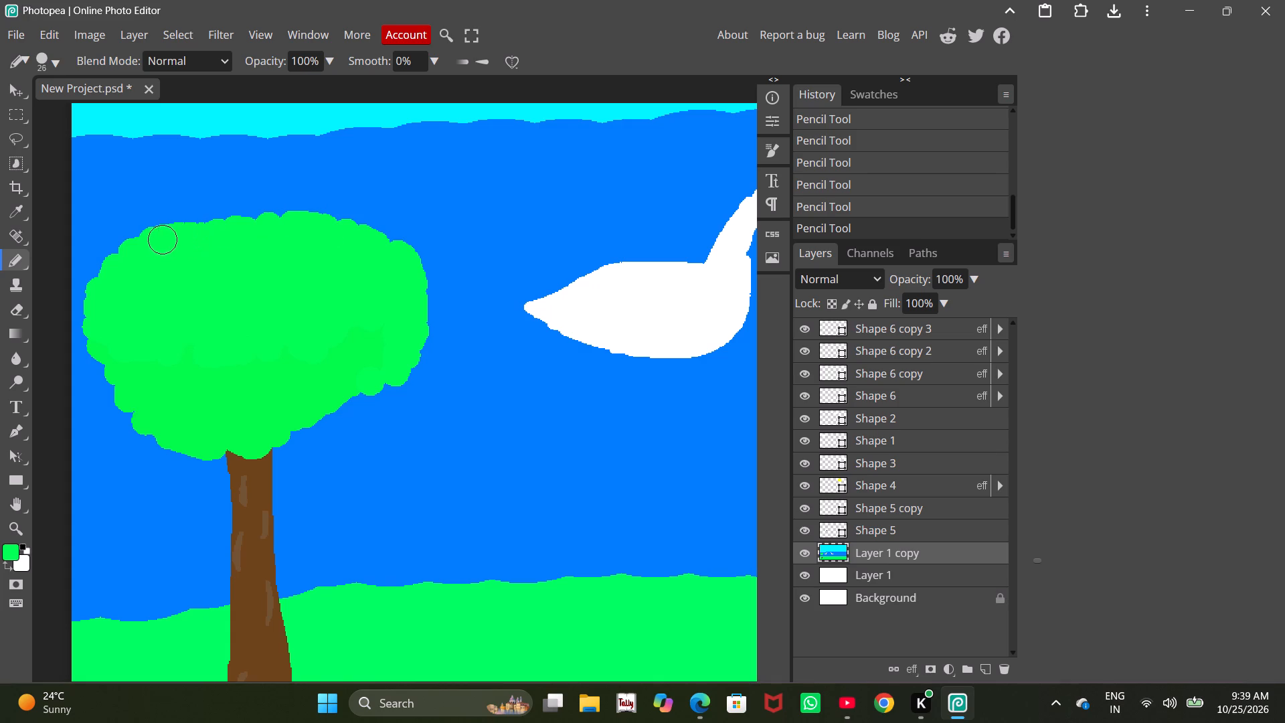
{"action": "left_click", "coordinate": [163, 239]}
Examine the finished tree up close and within the whole lake scene.
{"action": "scroll", "coordinate": [159, 301], "scroll_direction": "down", "scroll_amount": 6}
{"action": "scroll", "coordinate": [160, 273], "scroll_direction": "down", "scroll_amount": 1, "text": "alt"}
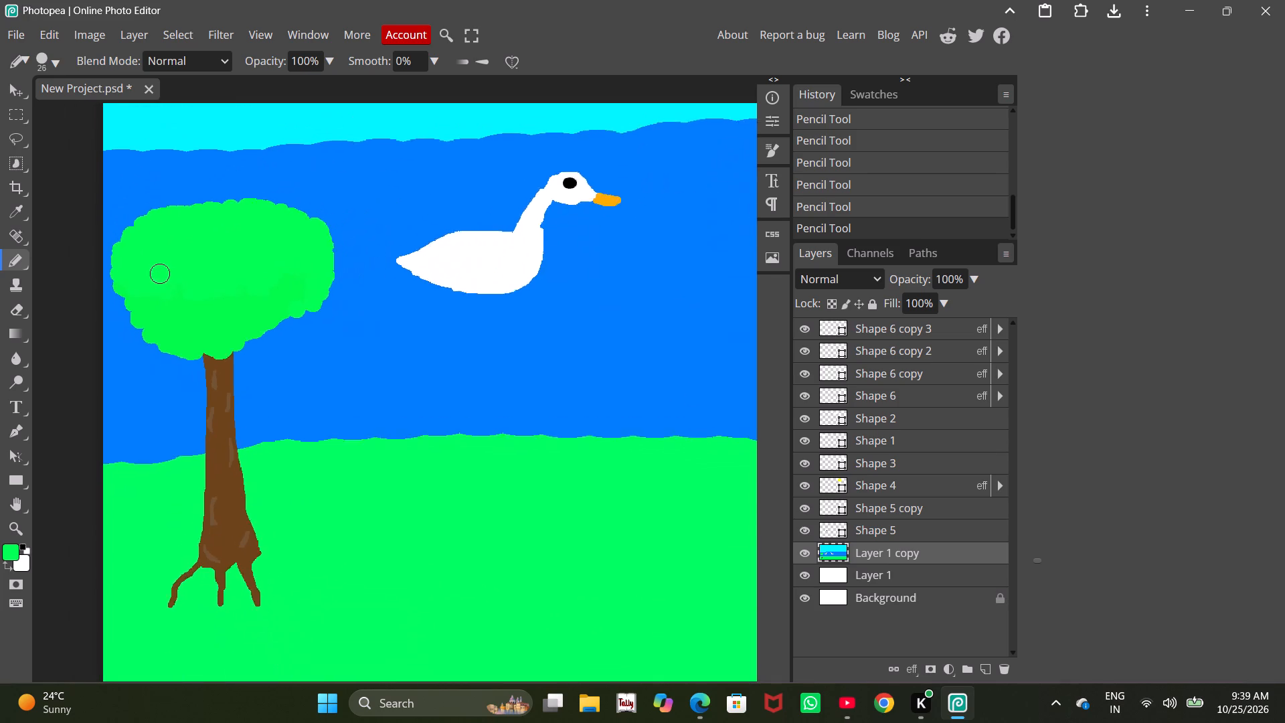
{"action": "scroll", "coordinate": [160, 272], "scroll_direction": "down", "scroll_amount": 1, "text": "alt"}
{"action": "scroll", "coordinate": [217, 233], "scroll_direction": "down", "scroll_amount": 3}
{"action": "scroll", "coordinate": [217, 233], "scroll_direction": "up", "scroll_amount": 4}
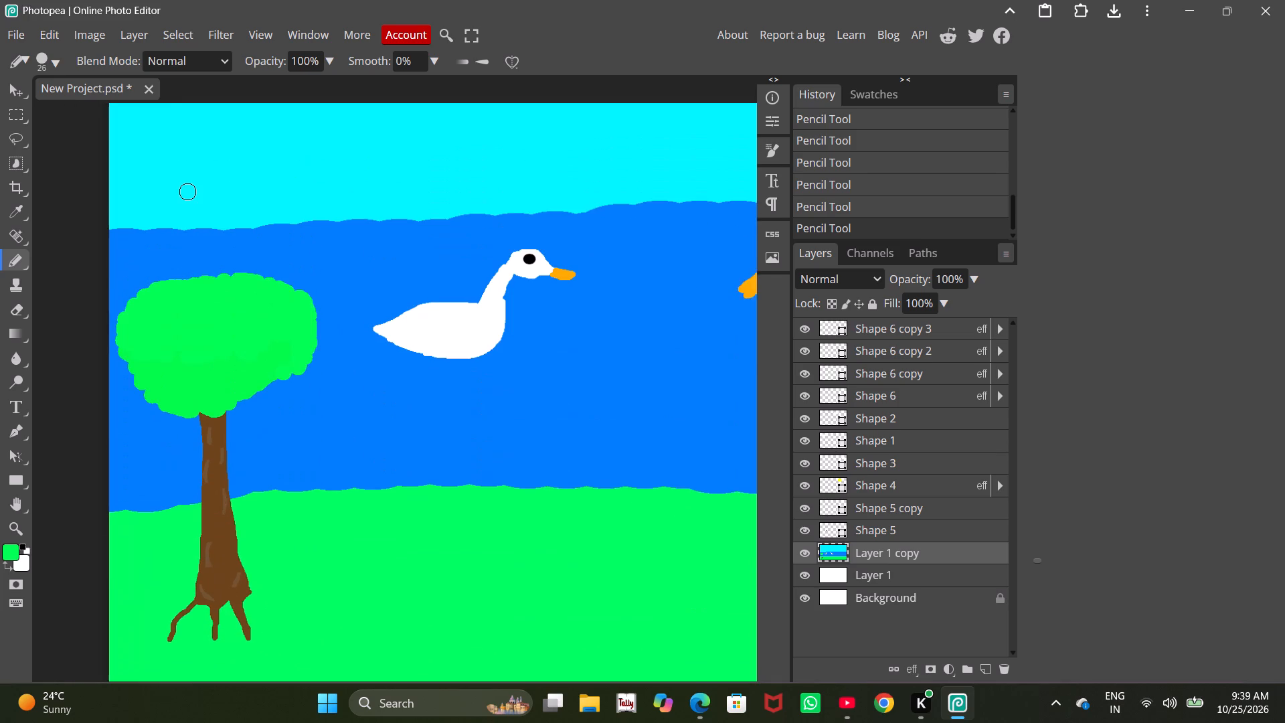
{"action": "scroll", "coordinate": [187, 191], "scroll_direction": "up", "scroll_amount": 1}
{"action": "scroll", "coordinate": [187, 191], "scroll_direction": "down", "scroll_amount": 19, "text": "alt"}
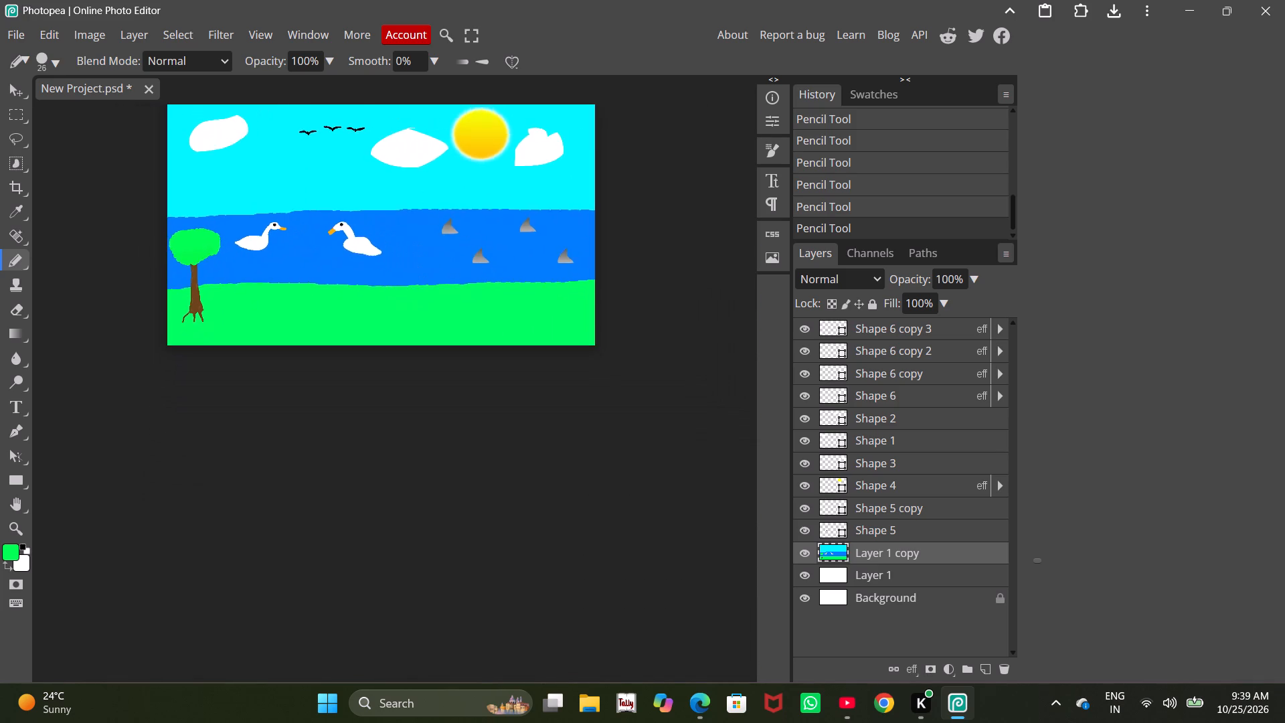
{"action": "scroll", "coordinate": [187, 191], "scroll_direction": "down", "scroll_amount": 4, "text": "alt"}
{"action": "scroll", "coordinate": [188, 182], "scroll_direction": "up", "scroll_amount": 2, "text": "ctrl"}
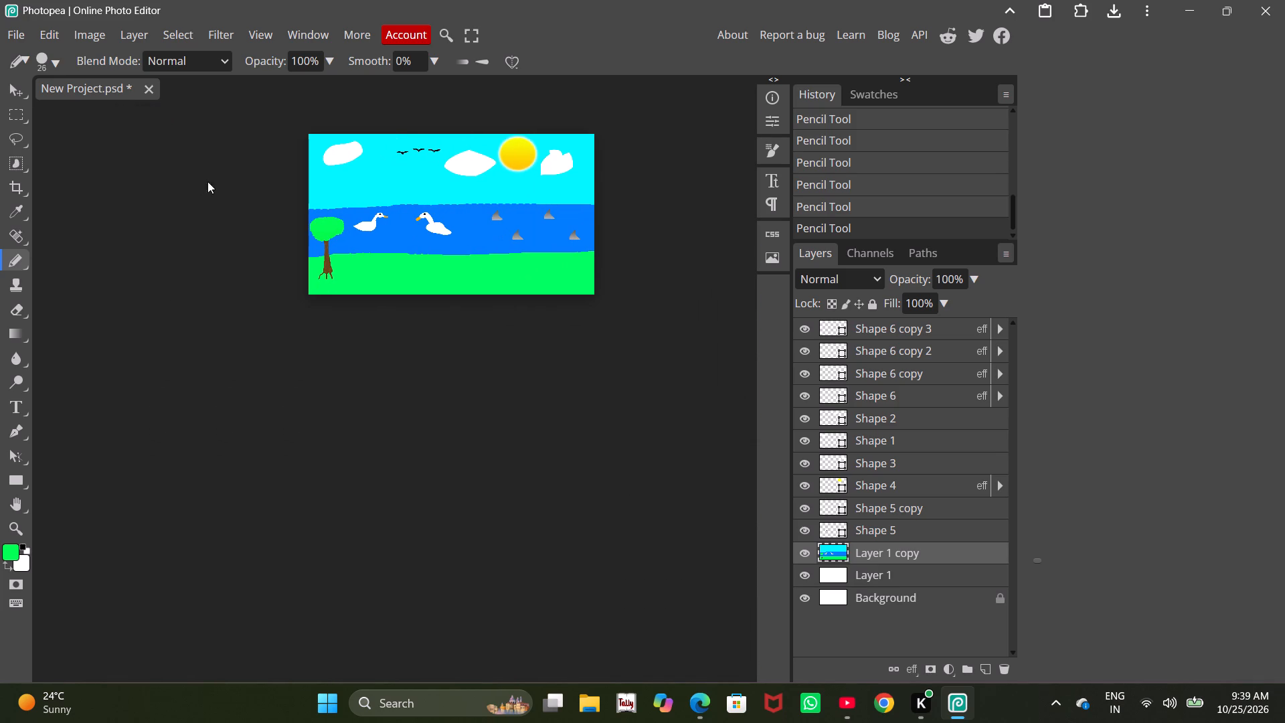
{"action": "scroll", "coordinate": [322, 189], "scroll_direction": "up", "scroll_amount": 4, "text": "ctrl"}
{"action": "scroll", "coordinate": [326, 189], "scroll_direction": "down", "scroll_amount": 7, "text": "ctrl"}
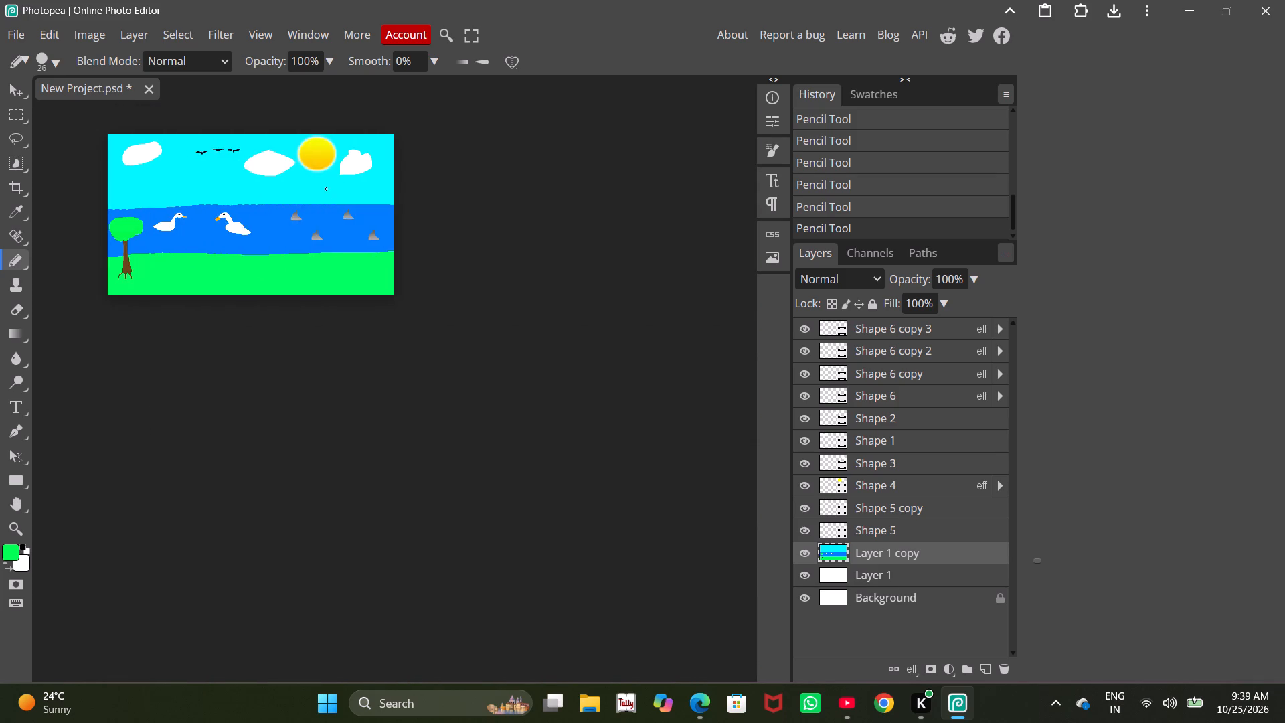
{"action": "scroll", "coordinate": [326, 191], "scroll_direction": "up", "scroll_amount": 3}
{"action": "scroll", "coordinate": [322, 191], "scroll_direction": "up", "scroll_amount": 3, "text": "ctrl"}
{"action": "scroll", "coordinate": [322, 191], "scroll_direction": "down", "scroll_amount": 3, "text": "ctrl"}
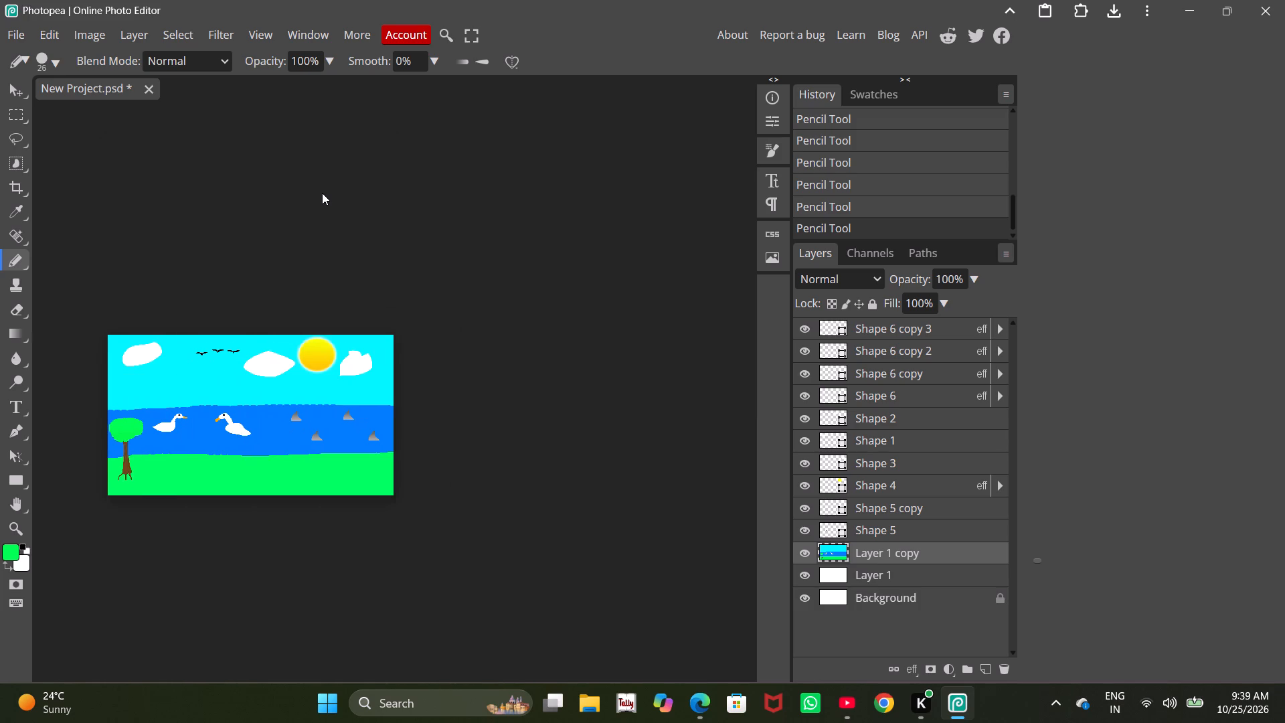
{"action": "scroll", "coordinate": [322, 193], "scroll_direction": "down", "scroll_amount": 1, "text": "ctrl"}
{"action": "scroll", "coordinate": [322, 193], "scroll_direction": "up", "scroll_amount": 2, "text": "ctrl"}
{"action": "scroll", "coordinate": [323, 203], "scroll_direction": "down", "scroll_amount": 5, "text": "alt"}
{"action": "scroll", "coordinate": [323, 203], "scroll_direction": "up", "scroll_amount": 3, "text": "alt"}
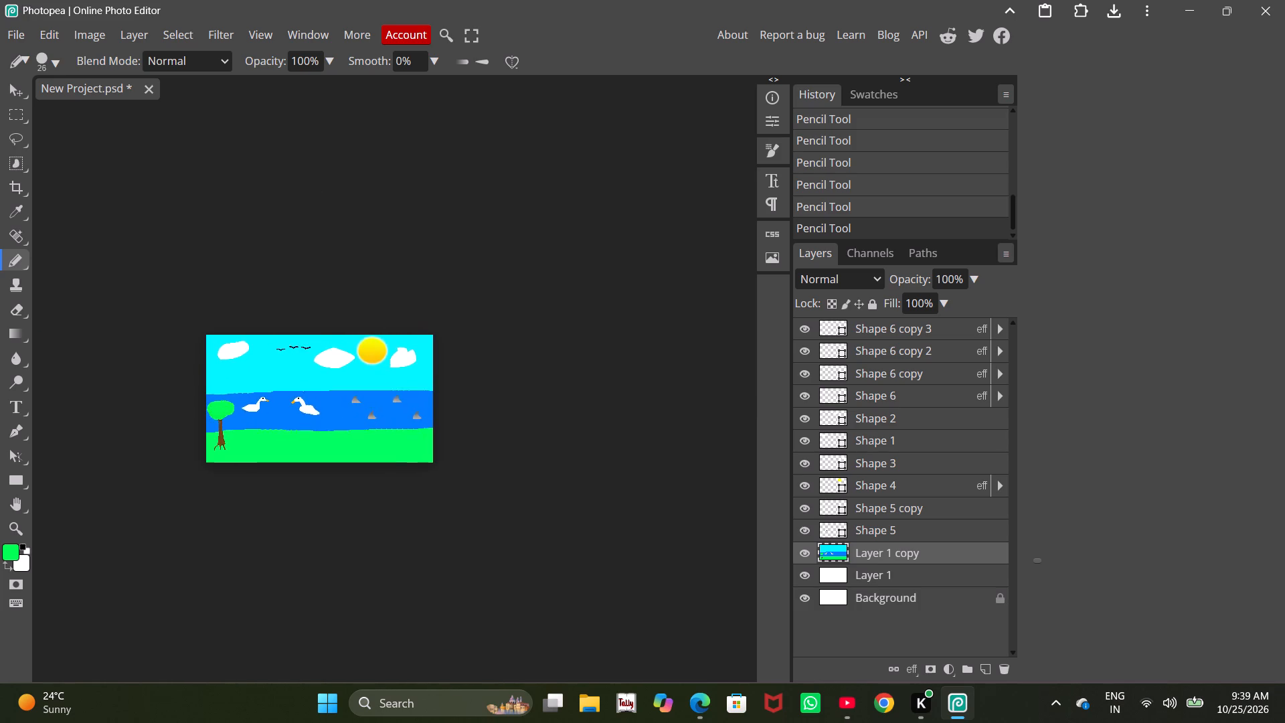
{"action": "scroll", "coordinate": [323, 203], "scroll_direction": "up", "scroll_amount": 10, "text": "alt"}
{"action": "scroll", "coordinate": [323, 203], "scroll_direction": "down", "scroll_amount": 2}
{"action": "scroll", "coordinate": [323, 203], "scroll_direction": "up", "scroll_amount": 1, "text": "ctrl"}
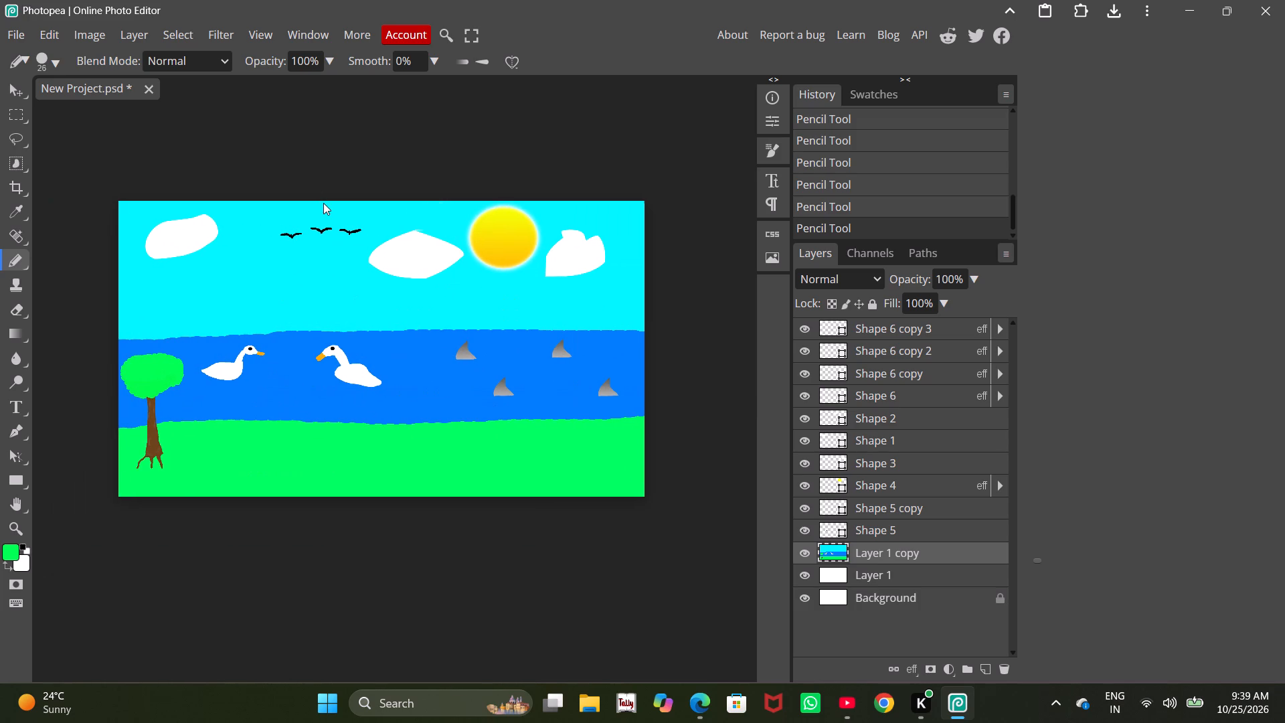
{"action": "scroll", "coordinate": [323, 203], "scroll_direction": "up", "scroll_amount": 2, "text": "alt"}
{"action": "scroll", "coordinate": [335, 216], "scroll_direction": "up", "scroll_amount": 3, "text": "ctrl"}
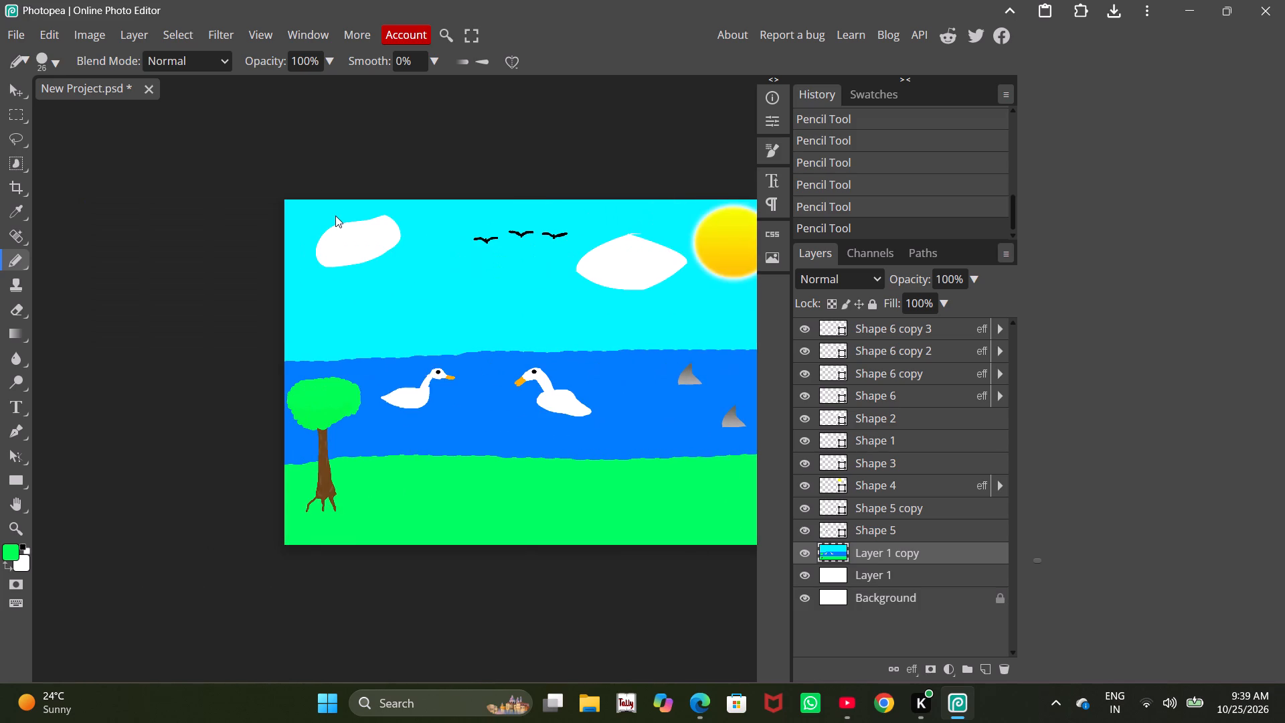
{"action": "scroll", "coordinate": [335, 216], "scroll_direction": "down", "scroll_amount": 2, "text": "ctrl"}
{"action": "scroll", "coordinate": [335, 216], "scroll_direction": "up", "scroll_amount": 2, "text": "alt"}
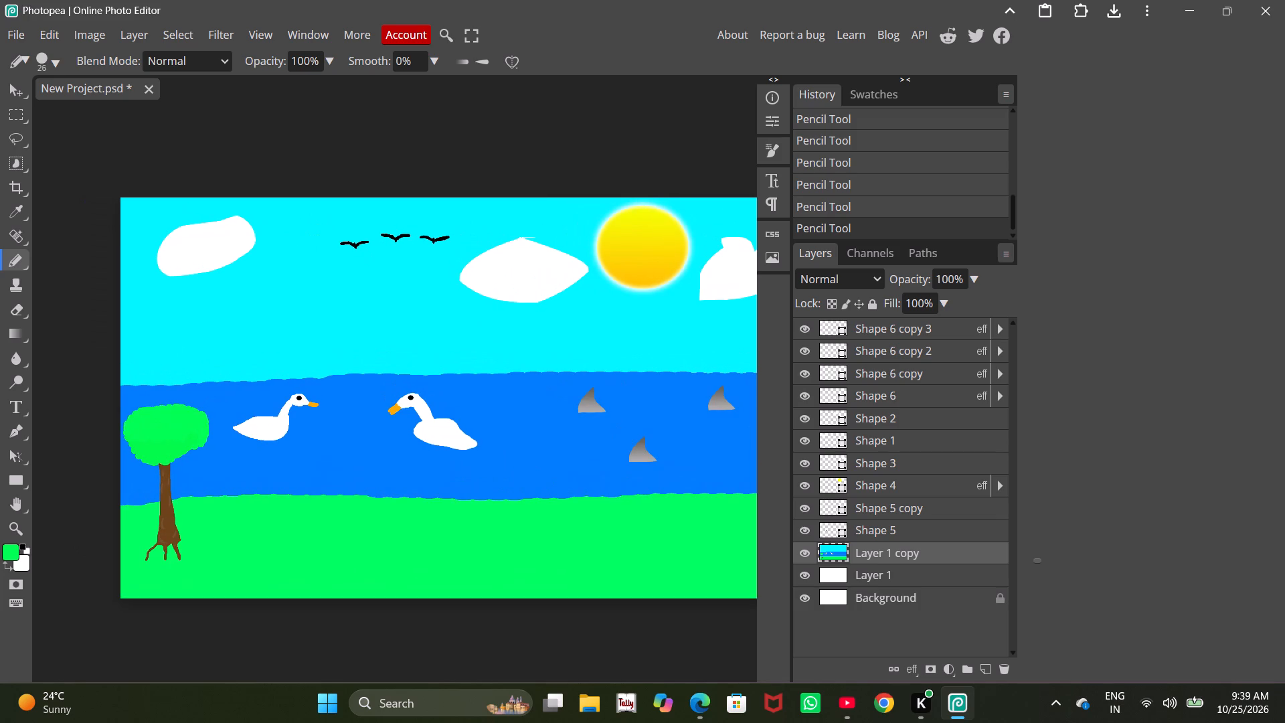
Examine the whole lake scene and the tree beside the ducks at different magnifications.
{"action": "scroll", "coordinate": [335, 216], "scroll_direction": "down", "scroll_amount": 2, "text": "ctrl"}
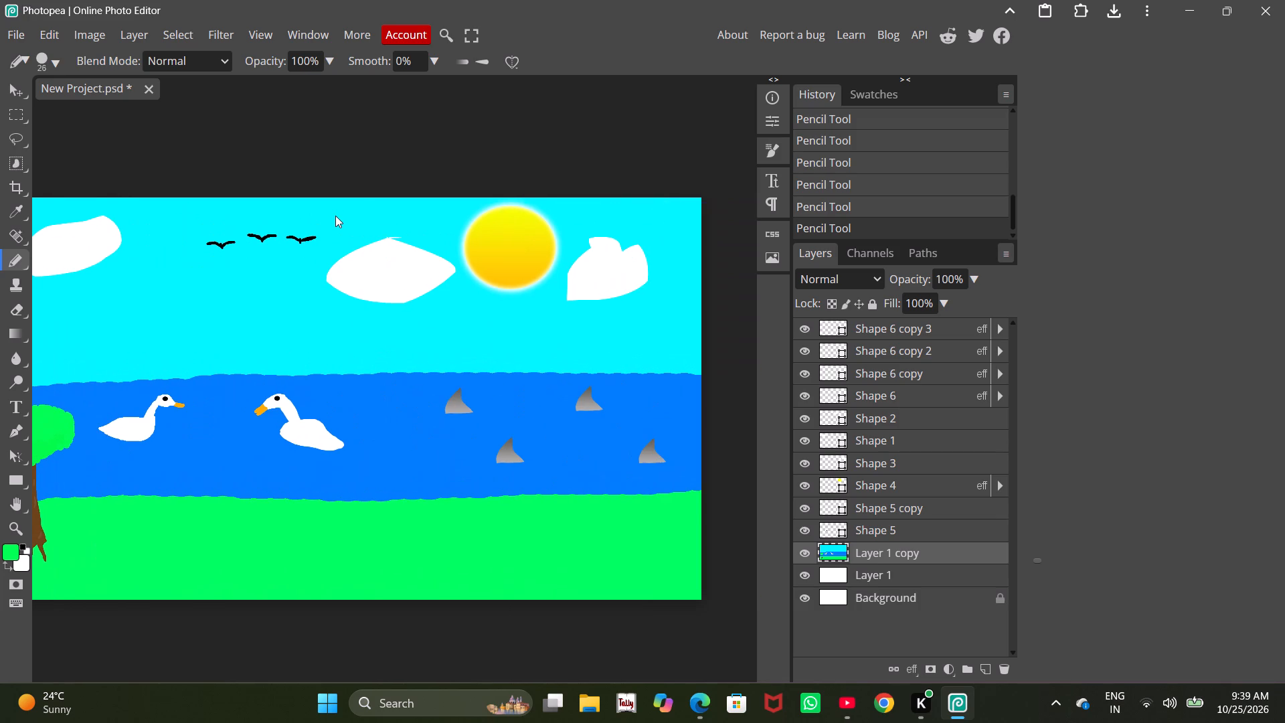
{"action": "scroll", "coordinate": [335, 216], "scroll_direction": "up", "scroll_amount": 1, "text": "ctrl"}
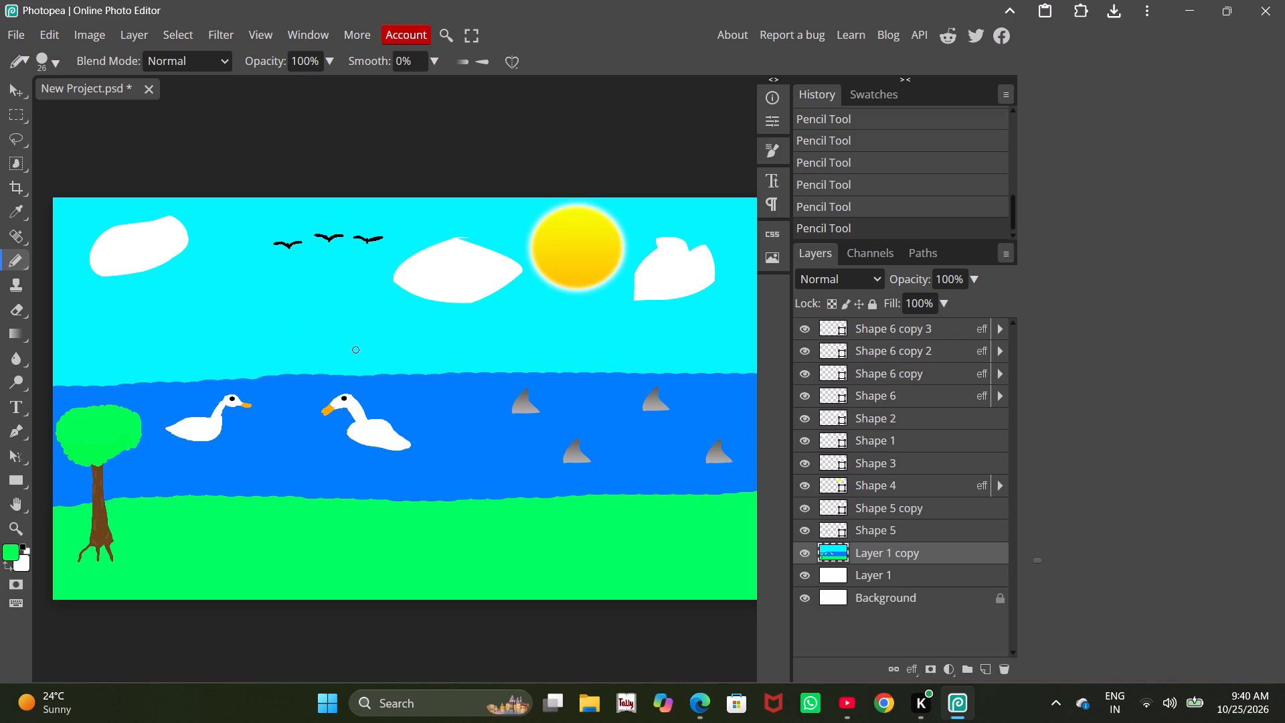
{"action": "scroll", "coordinate": [126, 363], "scroll_direction": "up", "scroll_amount": 5, "text": "alt"}
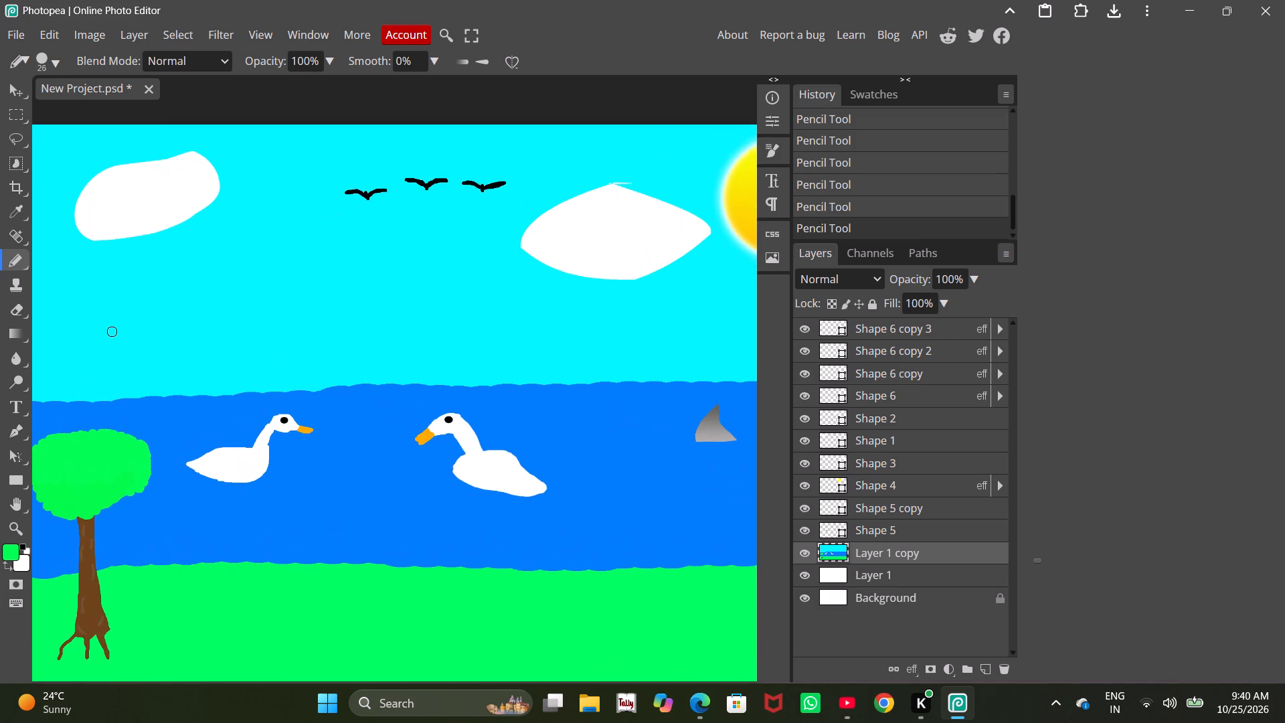
{"action": "scroll", "coordinate": [112, 331], "scroll_direction": "up", "scroll_amount": 3, "text": "ctrl"}
{"action": "scroll", "coordinate": [161, 308], "scroll_direction": "down", "scroll_amount": 6, "text": "alt"}
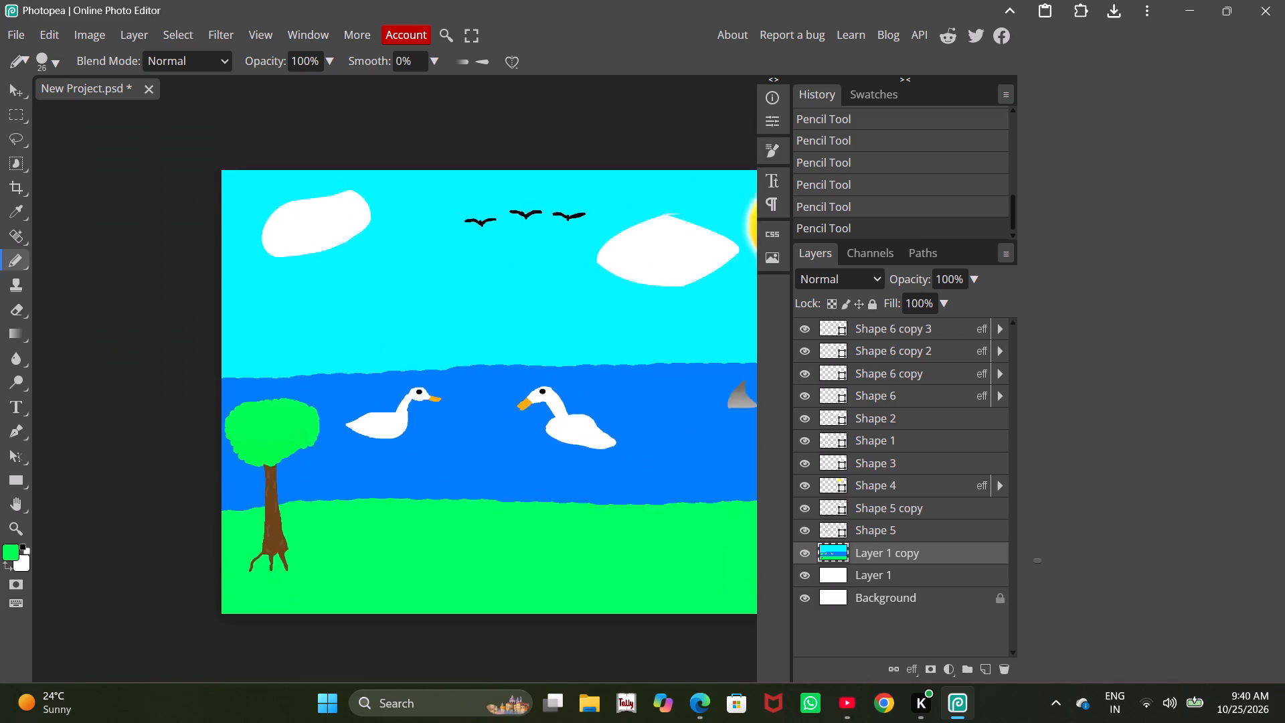
{"action": "scroll", "coordinate": [268, 433], "scroll_direction": "up", "scroll_amount": 2, "text": "ctrl"}
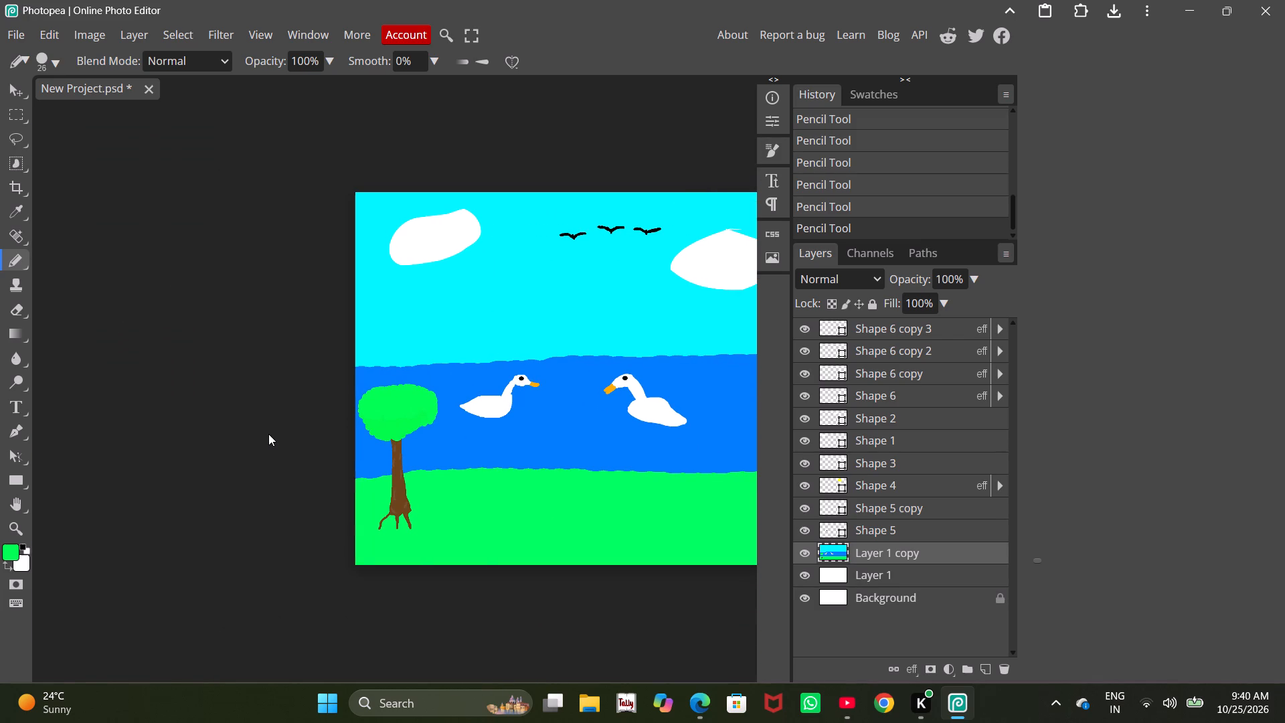
{"action": "scroll", "coordinate": [268, 434], "scroll_direction": "down", "scroll_amount": 2, "text": "ctrl"}
{"action": "scroll", "coordinate": [268, 434], "scroll_direction": "up", "scroll_amount": 4, "text": "alt"}
{"action": "scroll", "coordinate": [266, 358], "scroll_direction": "up", "scroll_amount": 2, "text": "alt"}
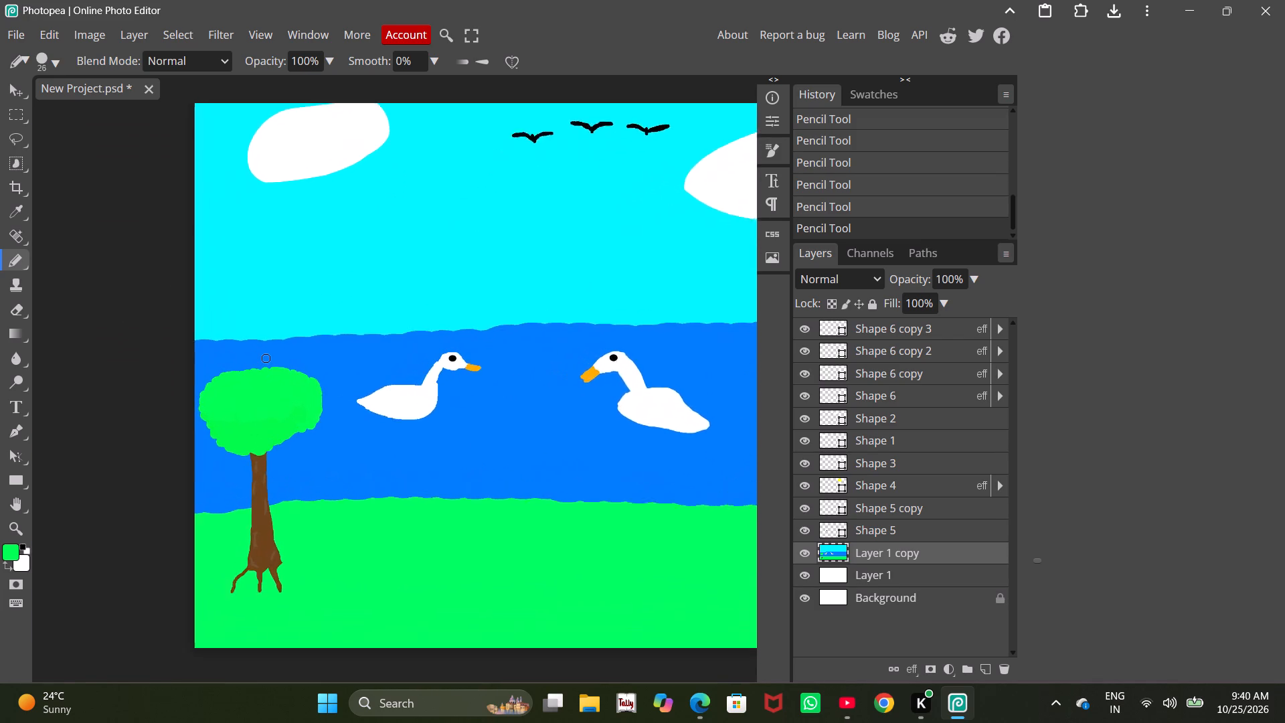
{"action": "scroll", "coordinate": [266, 358], "scroll_direction": "up", "scroll_amount": 7, "text": "alt"}
{"action": "scroll", "coordinate": [272, 246], "scroll_direction": "up", "scroll_amount": 3, "text": "alt"}
{"action": "scroll", "coordinate": [309, 221], "scroll_direction": "down", "scroll_amount": 2, "text": "alt"}
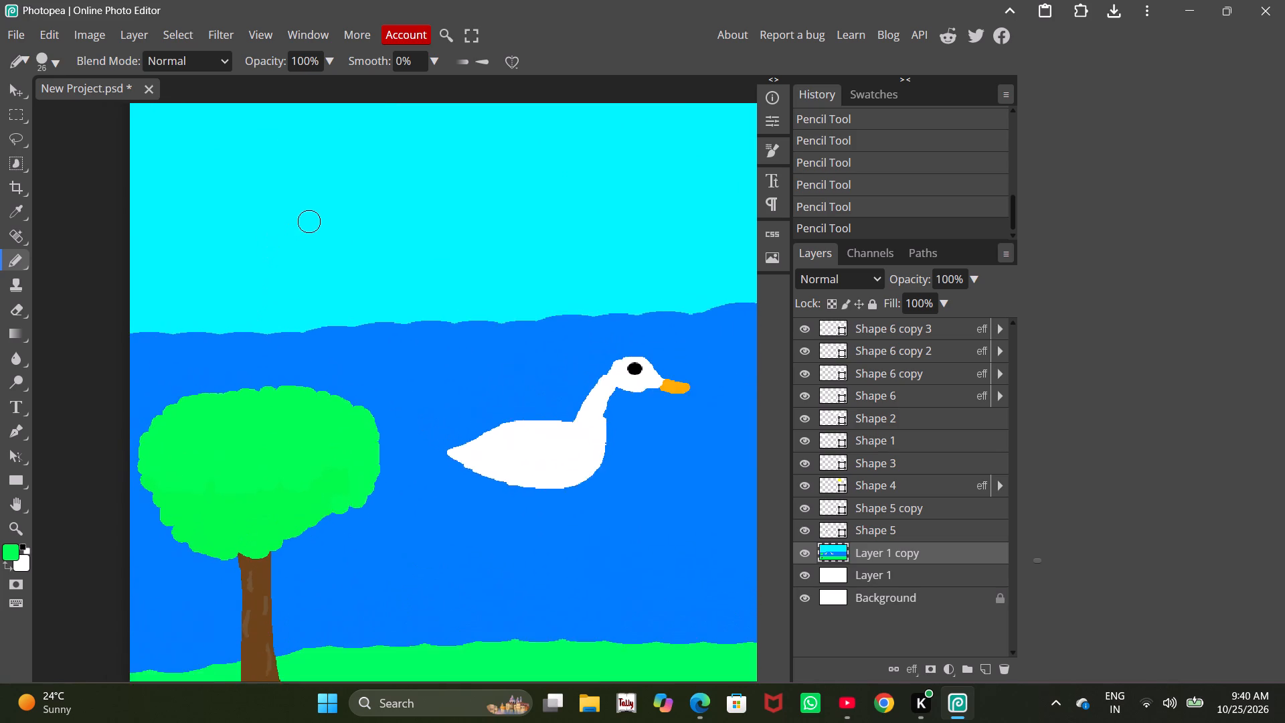
{"action": "scroll", "coordinate": [309, 221], "scroll_direction": "down", "scroll_amount": 1, "text": "alt"}
{"action": "scroll", "coordinate": [284, 232], "scroll_direction": "down", "scroll_amount": 4}
Even out the seam between the two green shades across the canopy's middle with green Pencil dabs, mainly toward its right side.
{"action": "scroll", "coordinate": [236, 238], "scroll_direction": "up", "scroll_amount": 6}
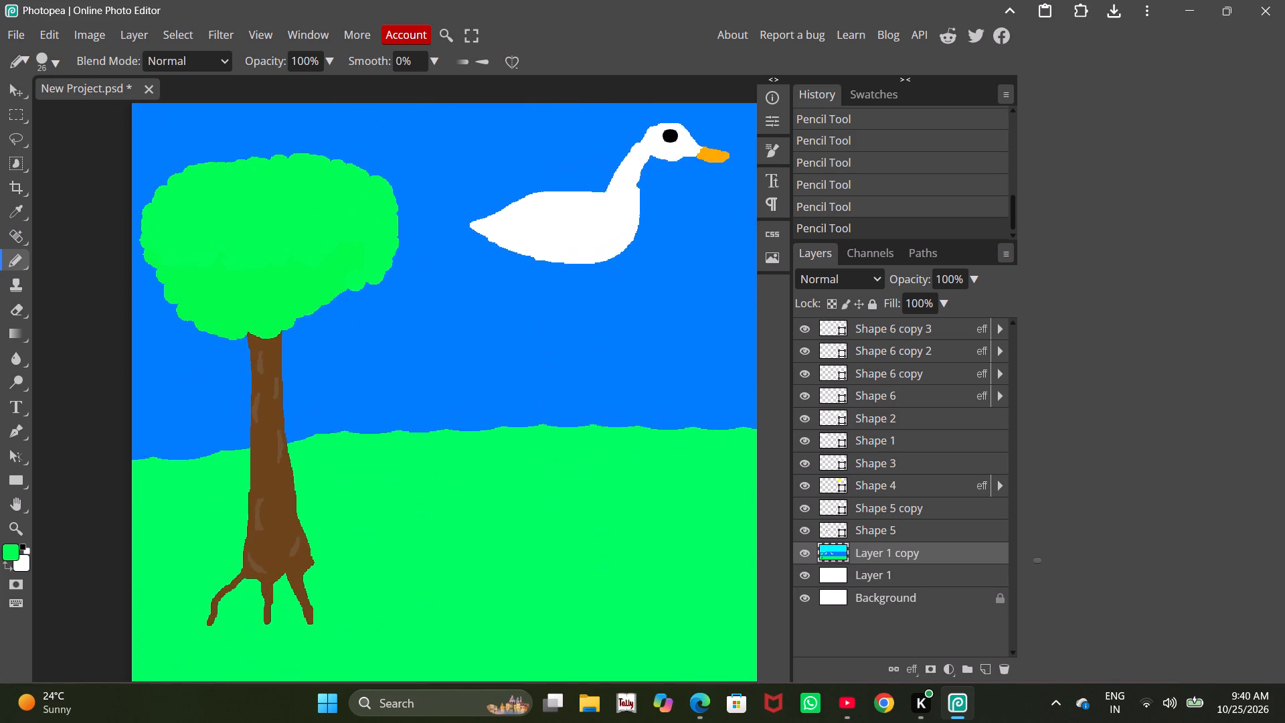
{"action": "scroll", "coordinate": [236, 238], "scroll_direction": "up", "scroll_amount": 9}
{"action": "left_click", "coordinate": [197, 276]}
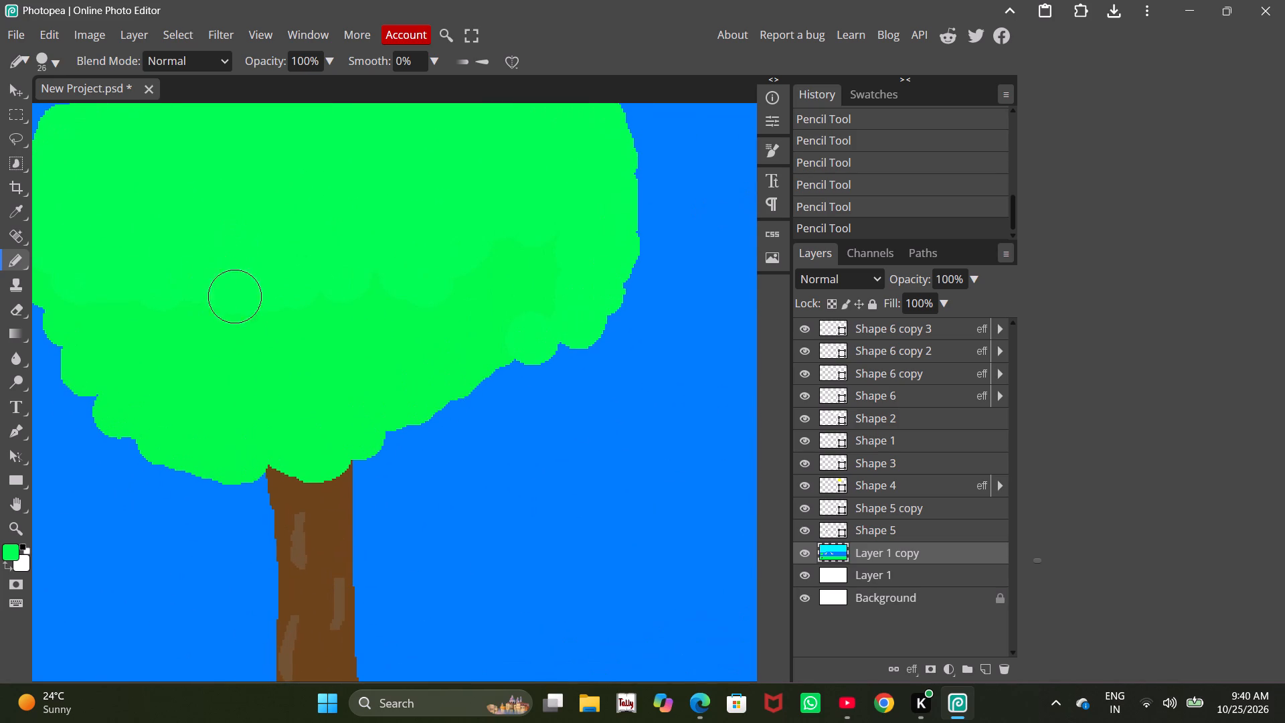
{"action": "left_click", "coordinate": [375, 278]}
{"action": "left_click", "coordinate": [508, 257]}
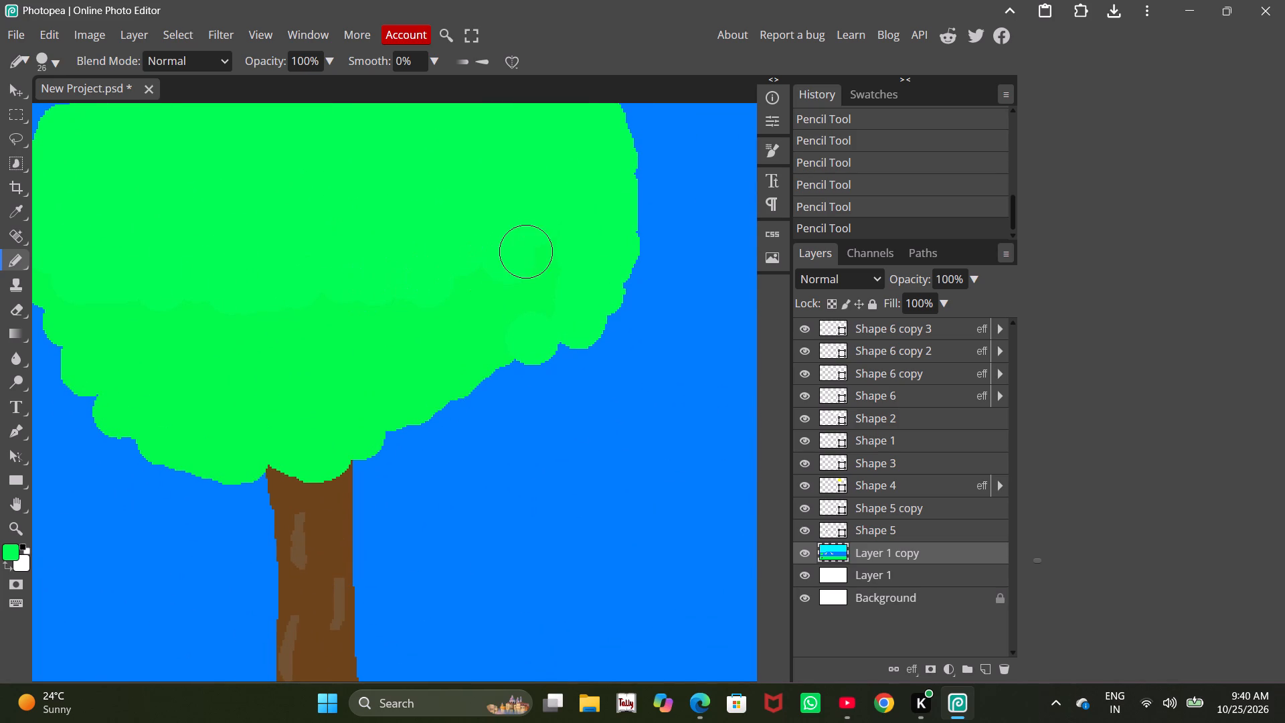
{"action": "double_click", "coordinate": [527, 251]}
{"action": "left_click_drag", "start_coordinate": [542, 254], "coordinate": [551, 268]}
{"action": "left_click", "coordinate": [489, 252]}
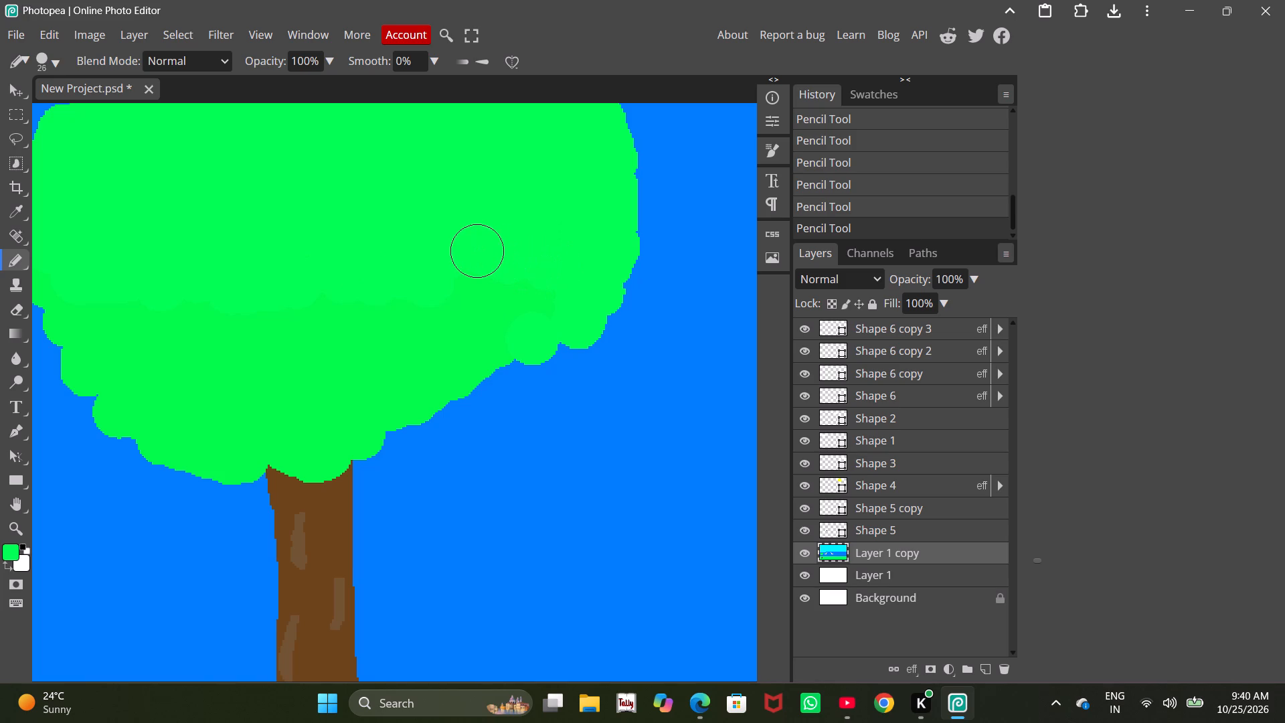
{"action": "left_click", "coordinate": [474, 250]}
{"action": "left_click", "coordinate": [465, 251]}
{"action": "left_click", "coordinate": [459, 258]}
Examine the canopy's outline up close and the tree's look beside the ducks and shore.
{"action": "scroll", "coordinate": [392, 219], "scroll_direction": "up", "scroll_amount": 3}
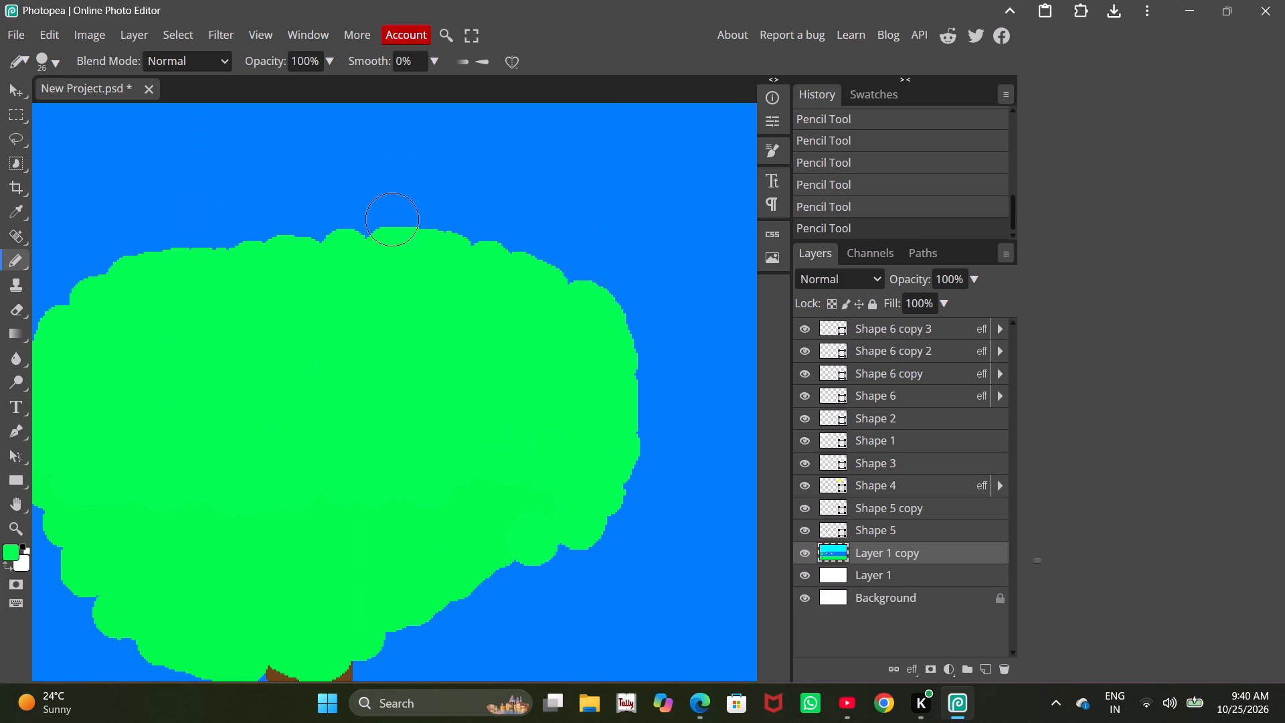
{"action": "scroll", "coordinate": [387, 219], "scroll_direction": "down", "scroll_amount": 10, "text": "alt"}
{"action": "scroll", "coordinate": [387, 219], "scroll_direction": "down", "scroll_amount": 1}
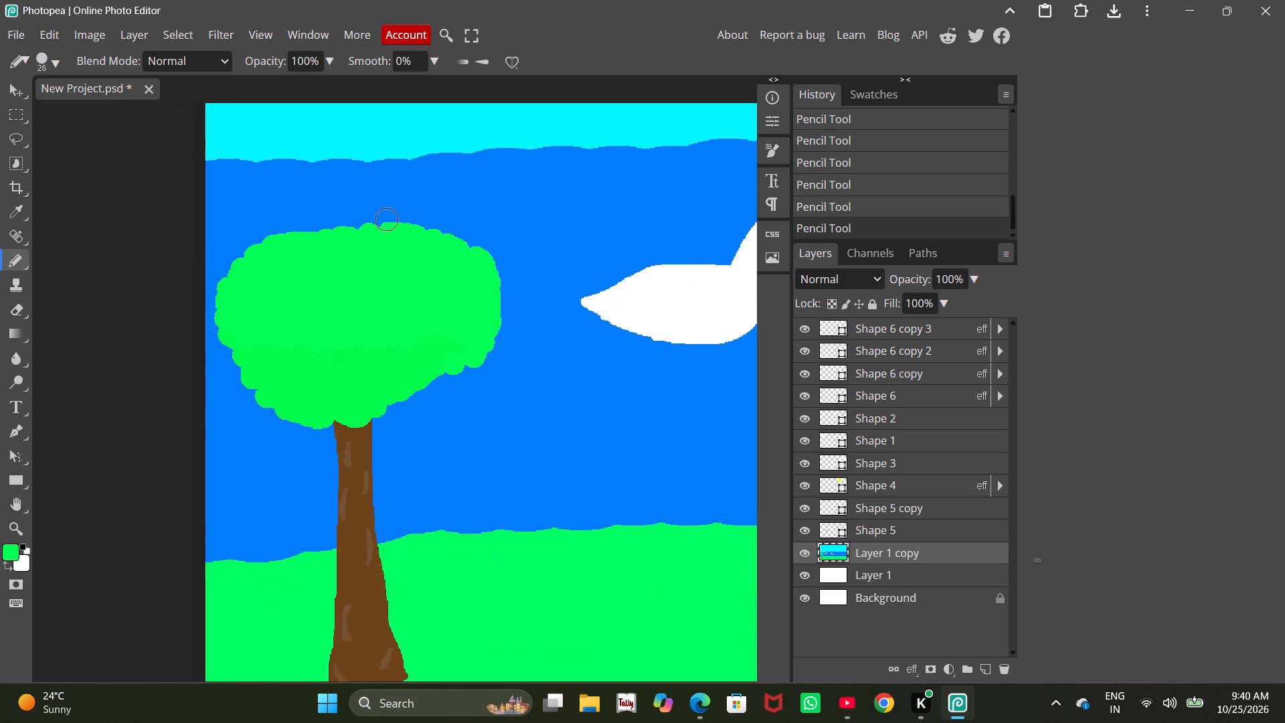
{"action": "scroll", "coordinate": [387, 219], "scroll_direction": "down", "scroll_amount": 1}
{"action": "scroll", "coordinate": [447, 188], "scroll_direction": "up", "scroll_amount": 3}
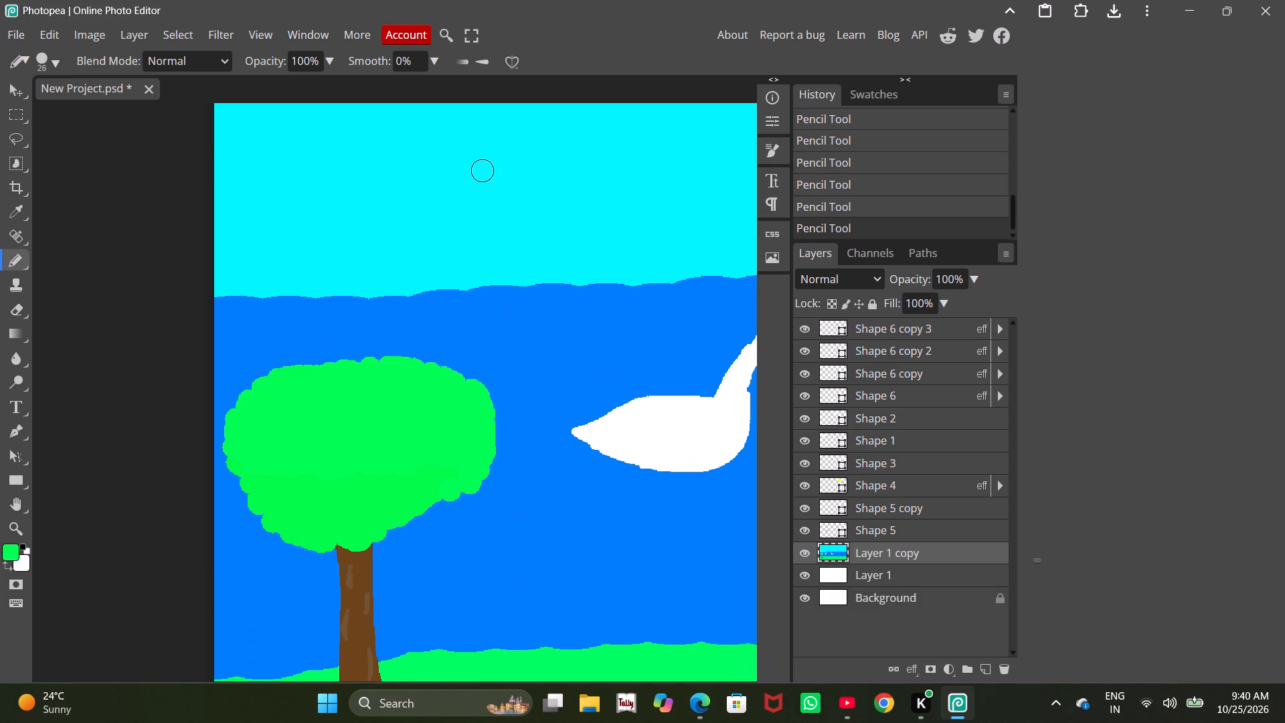
{"action": "scroll", "coordinate": [477, 159], "scroll_direction": "up", "scroll_amount": 3, "text": "alt"}
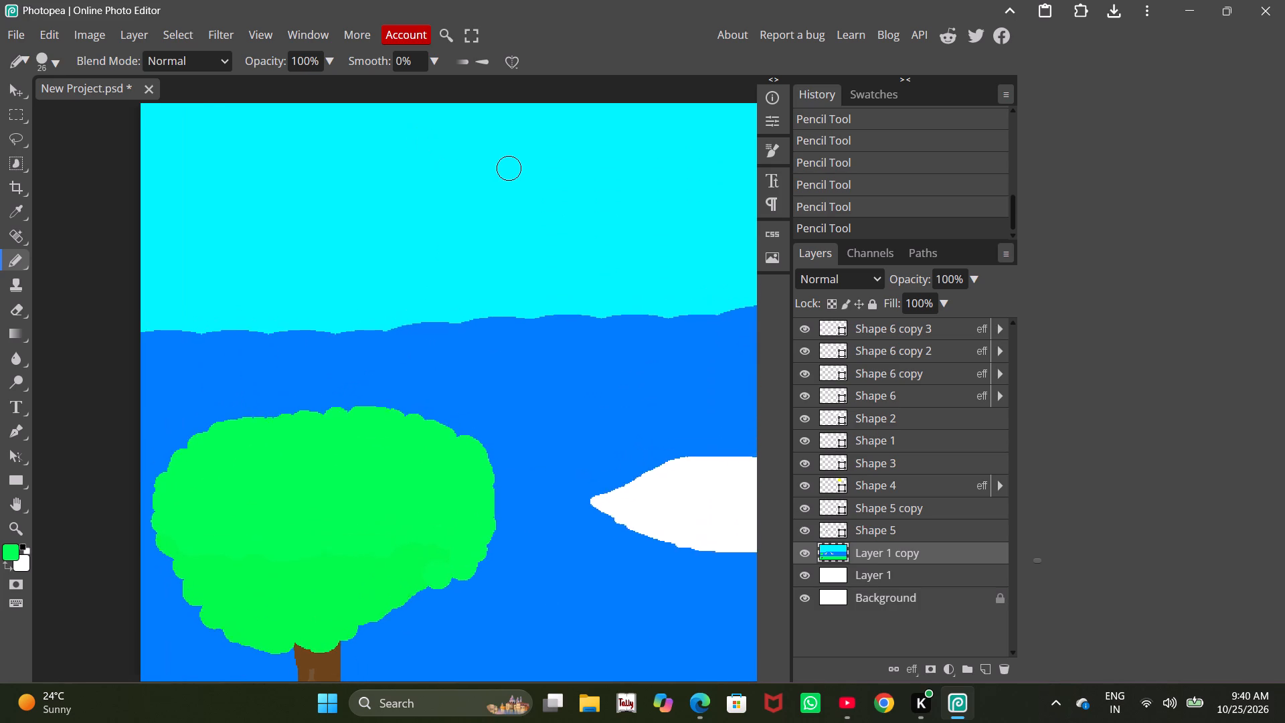
{"action": "scroll", "coordinate": [509, 168], "scroll_direction": "down", "scroll_amount": 12, "text": "alt"}
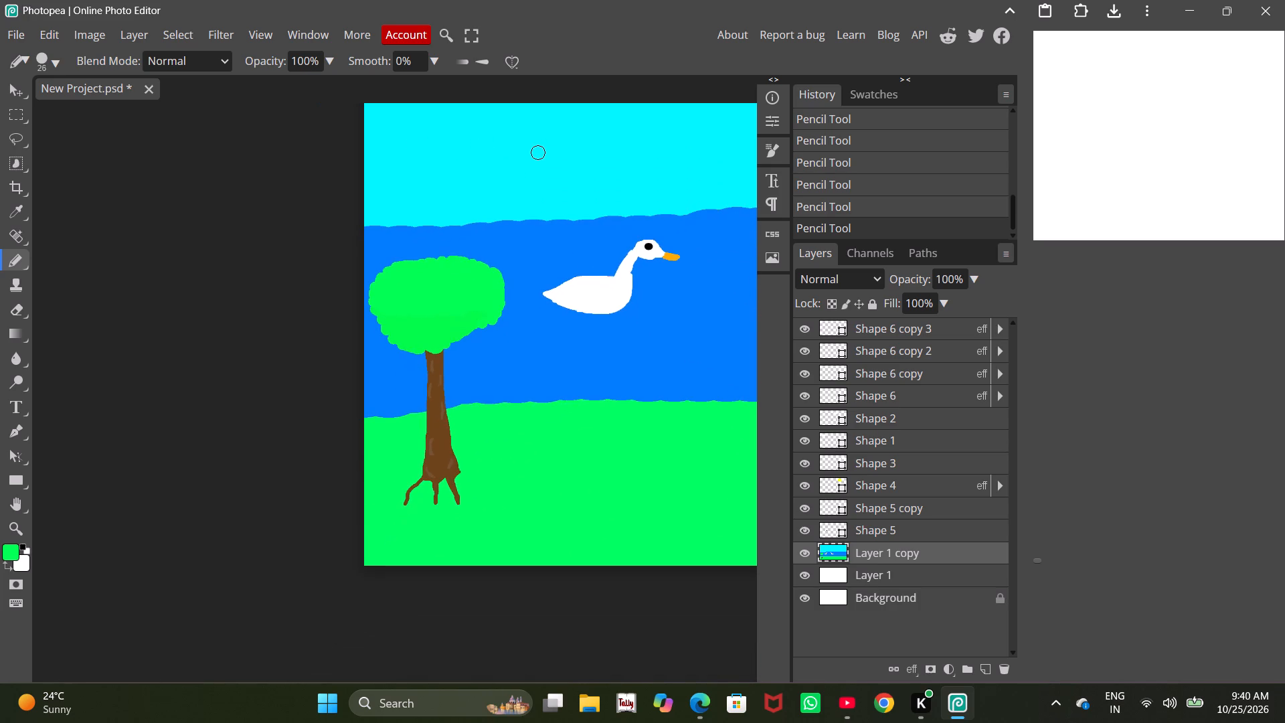
{"action": "scroll", "coordinate": [538, 152], "scroll_direction": "down", "scroll_amount": 3, "text": "alt"}
{"action": "scroll", "coordinate": [538, 152], "scroll_direction": "up", "scroll_amount": 3, "text": "ctrl"}
{"action": "scroll", "coordinate": [538, 152], "scroll_direction": "down", "scroll_amount": 5, "text": "ctrl"}
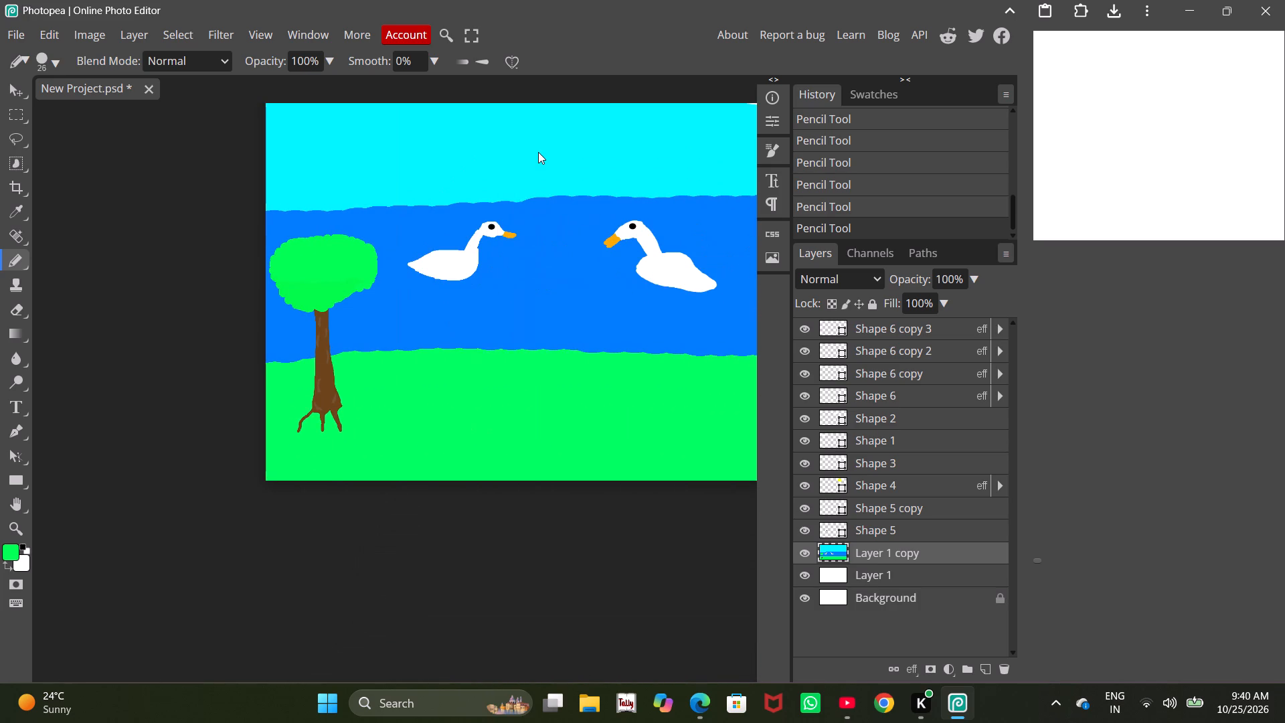
{"action": "scroll", "coordinate": [538, 152], "scroll_direction": "down", "scroll_amount": 2, "text": "ctrl"}
{"action": "scroll", "coordinate": [538, 152], "scroll_direction": "up", "scroll_amount": 4, "text": "alt"}
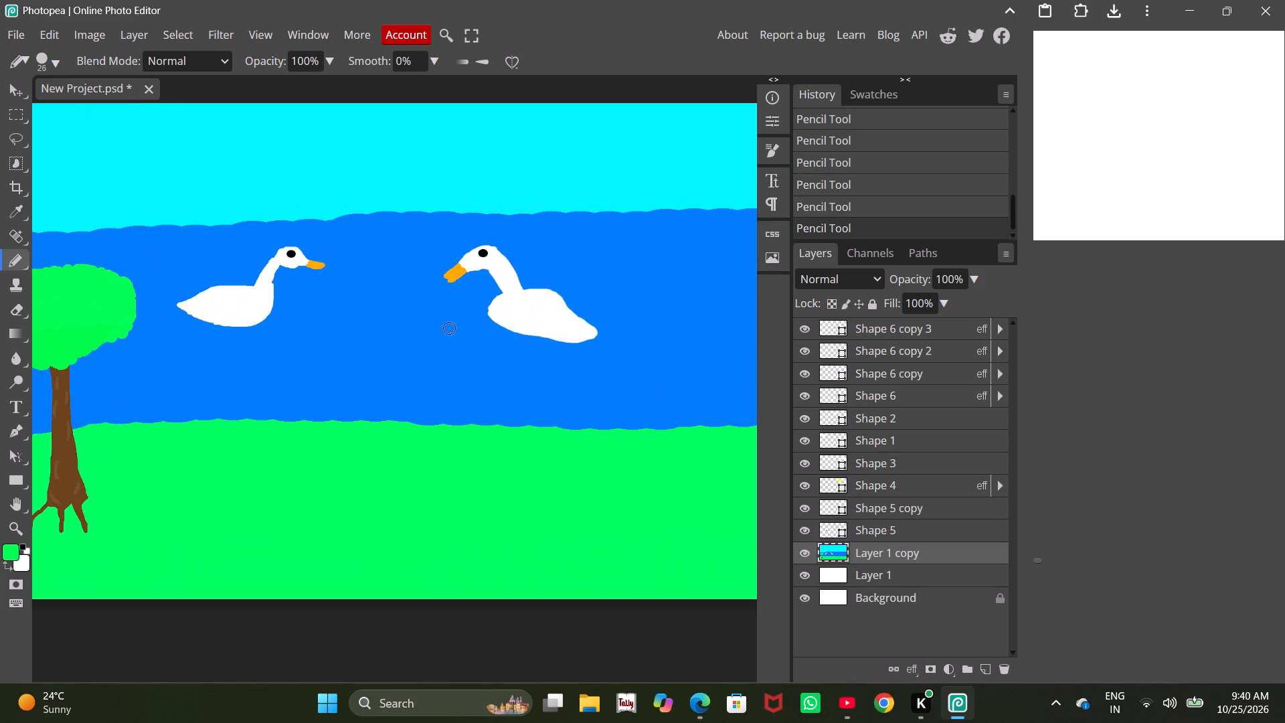
{"action": "scroll", "coordinate": [420, 380], "scroll_direction": "down", "scroll_amount": 7, "text": "ctrl+alt"}
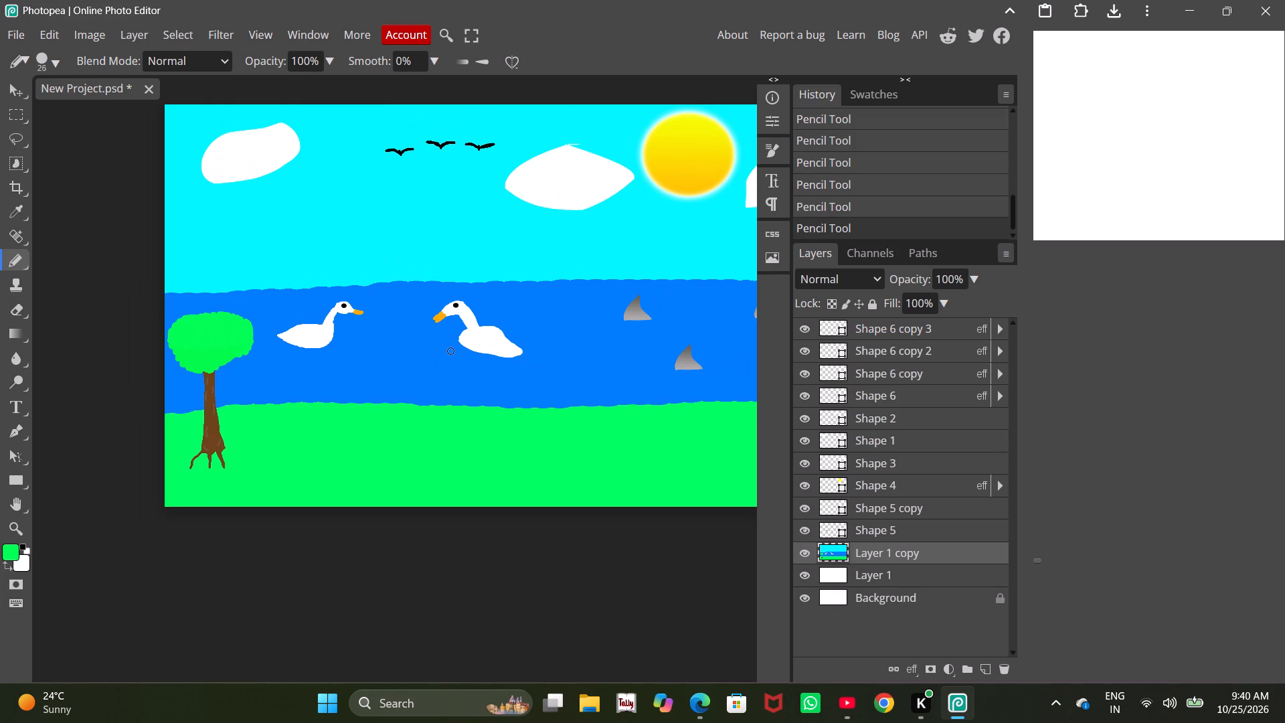
Examine the full composition with the Zoom tool, from the whole scene to the tree and ducks up close.
{"action": "key", "text": "z"}
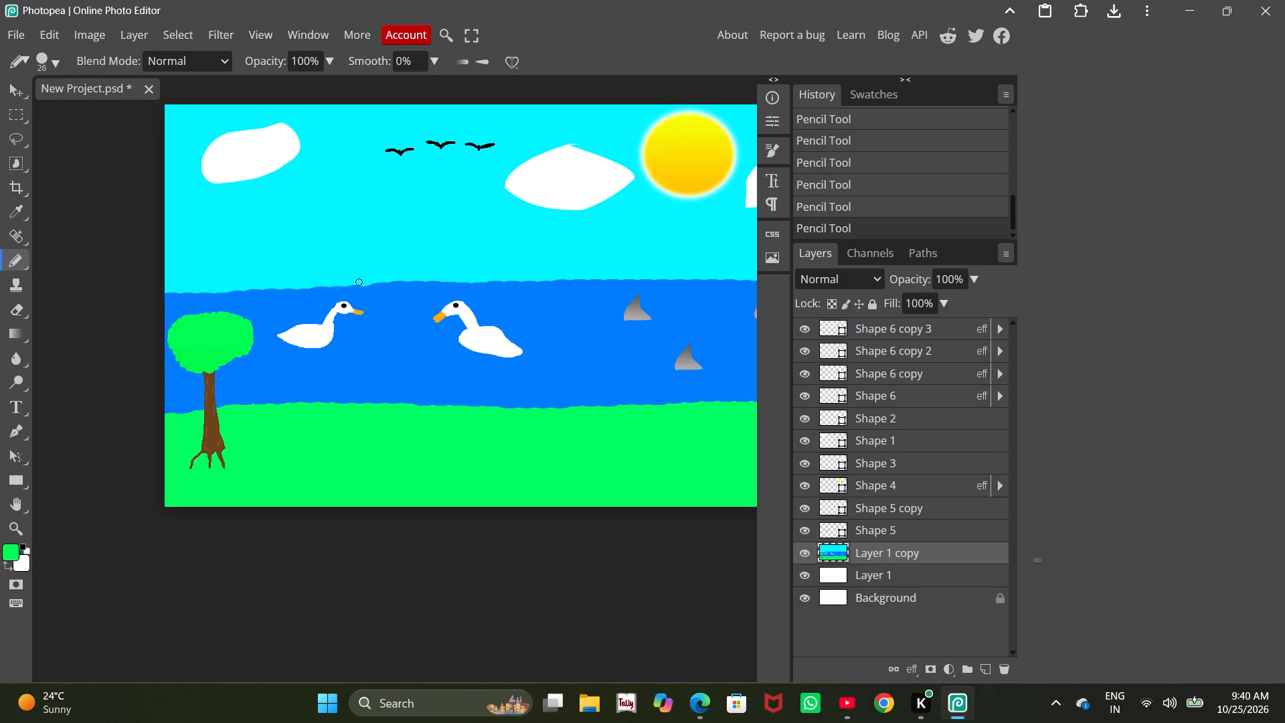
{"action": "scroll", "coordinate": [313, 194], "scroll_direction": "up", "scroll_amount": 3, "text": "alt"}
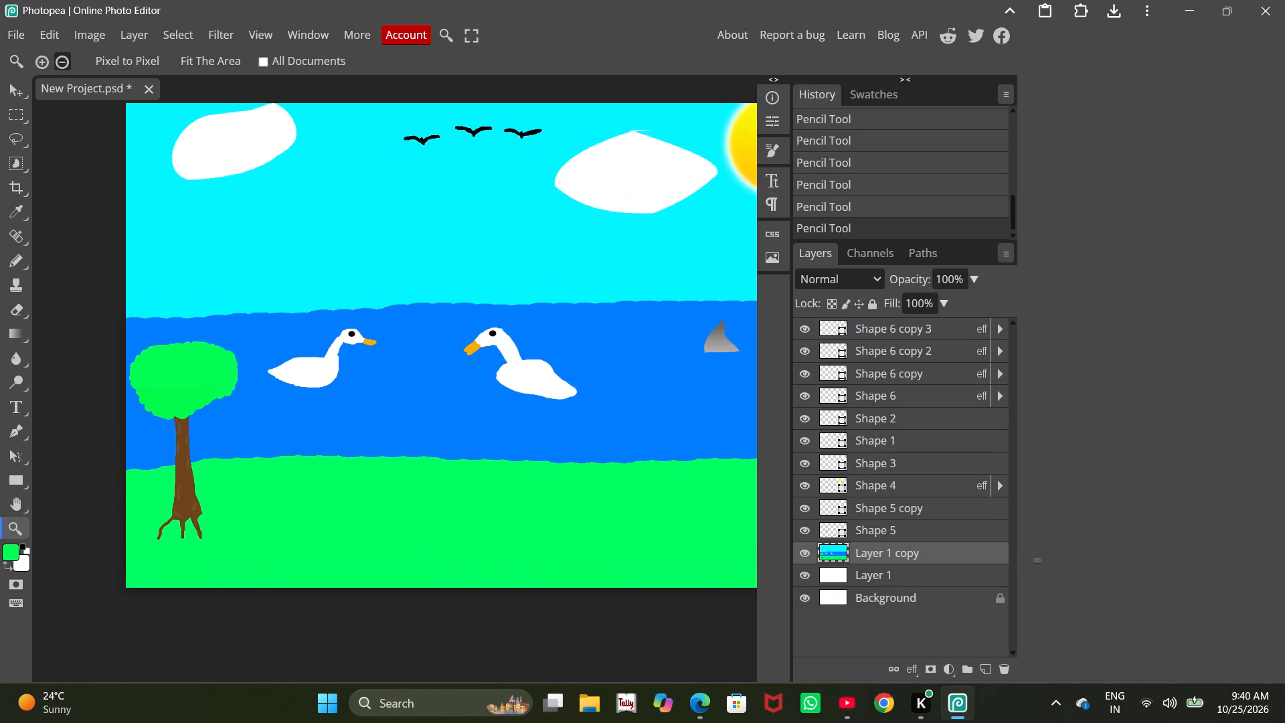
{"action": "scroll", "coordinate": [313, 194], "scroll_direction": "down", "scroll_amount": 6, "text": "alt"}
{"action": "scroll", "coordinate": [313, 194], "scroll_direction": "up", "scroll_amount": 2, "text": "ctrl"}
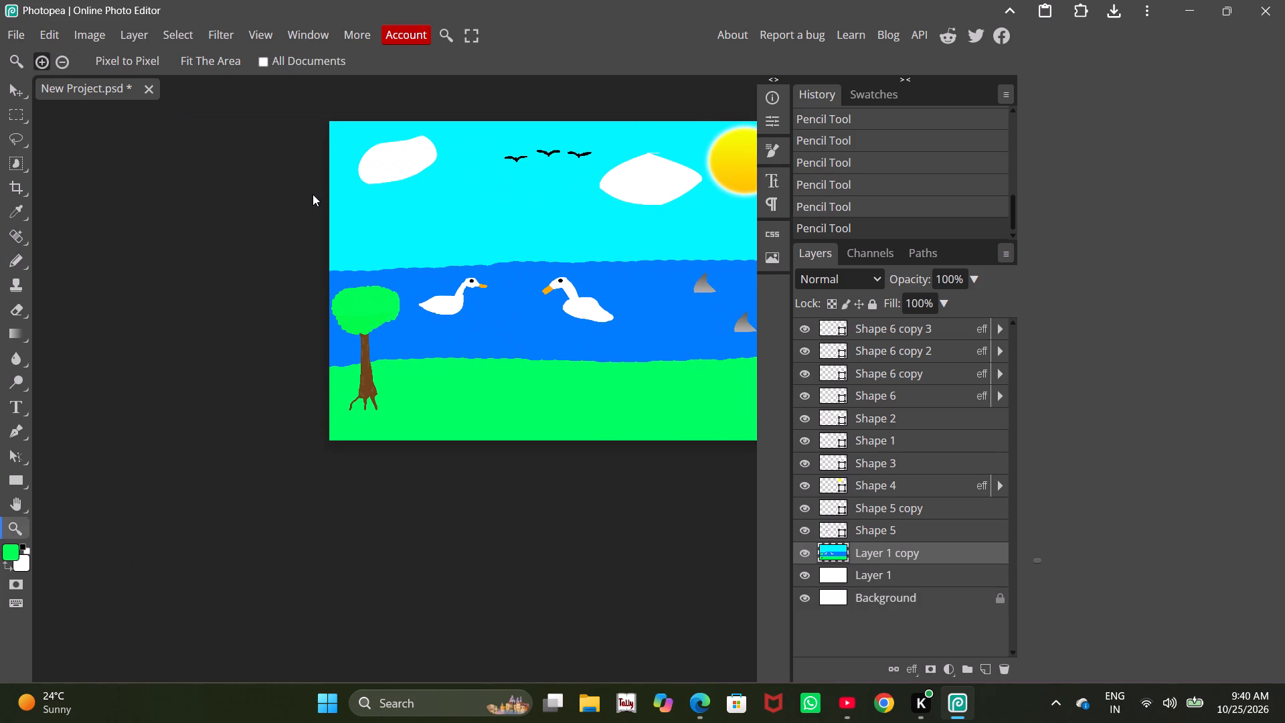
{"action": "scroll", "coordinate": [313, 194], "scroll_direction": "down", "scroll_amount": 3, "text": "ctrl"}
{"action": "scroll", "coordinate": [273, 180], "scroll_direction": "up", "scroll_amount": 1}
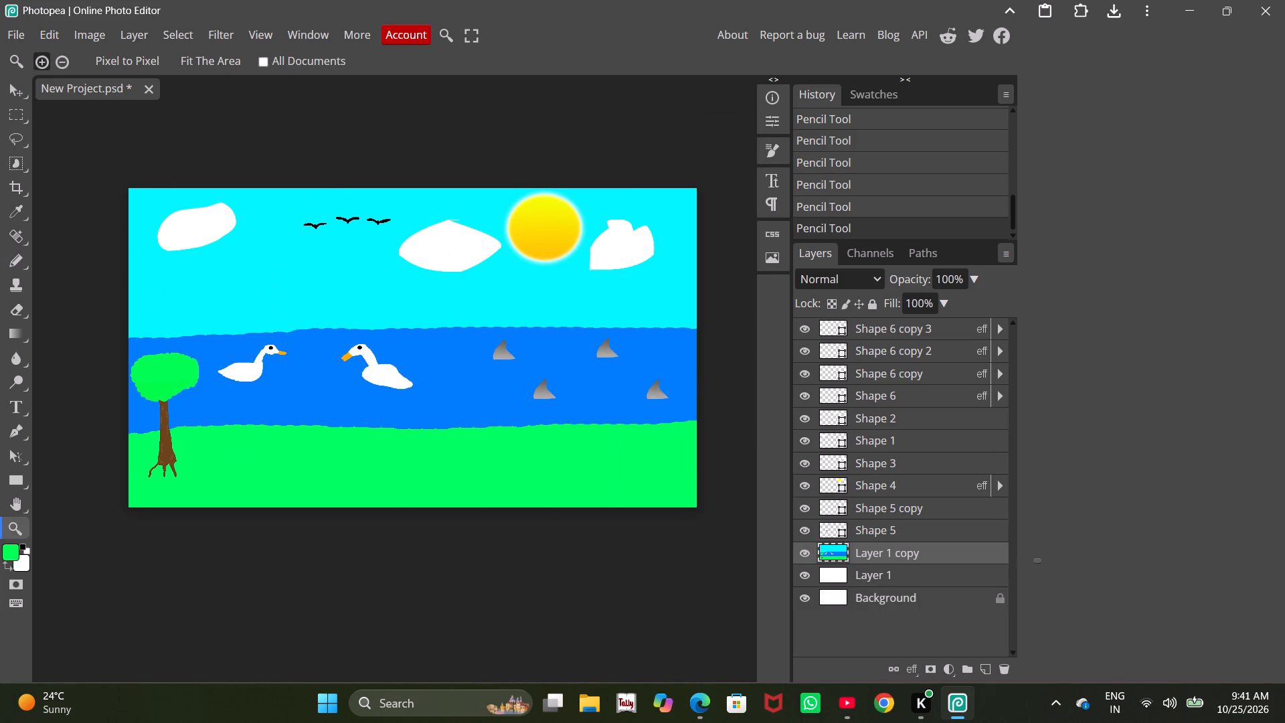
{"action": "scroll", "coordinate": [311, 199], "scroll_direction": "up", "scroll_amount": 1}
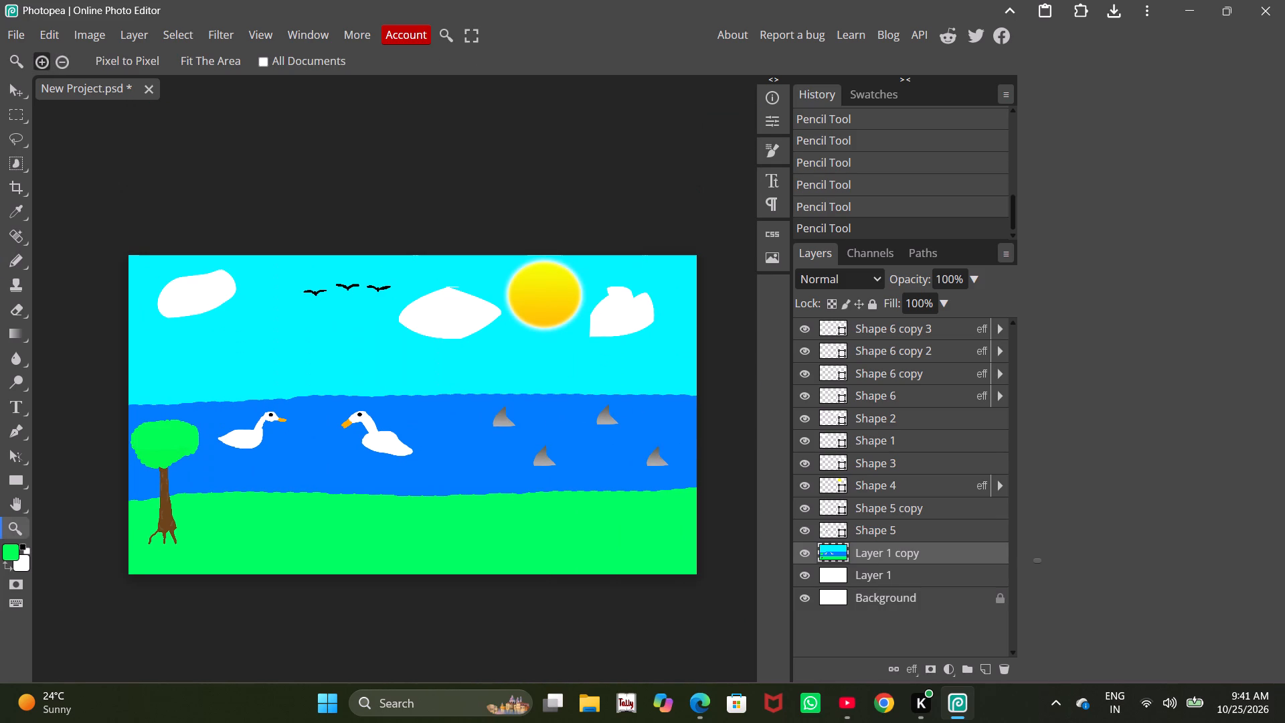
{"action": "scroll", "coordinate": [354, 153], "scroll_direction": "down", "scroll_amount": 3, "text": "ctrl"}
{"action": "scroll", "coordinate": [354, 153], "scroll_direction": "up", "scroll_amount": 3, "text": "ctrl"}
{"action": "scroll", "coordinate": [353, 181], "scroll_direction": "down", "scroll_amount": 3, "text": "ctrl"}
{"action": "scroll", "coordinate": [353, 181], "scroll_direction": "up", "scroll_amount": 1, "text": "ctrl"}
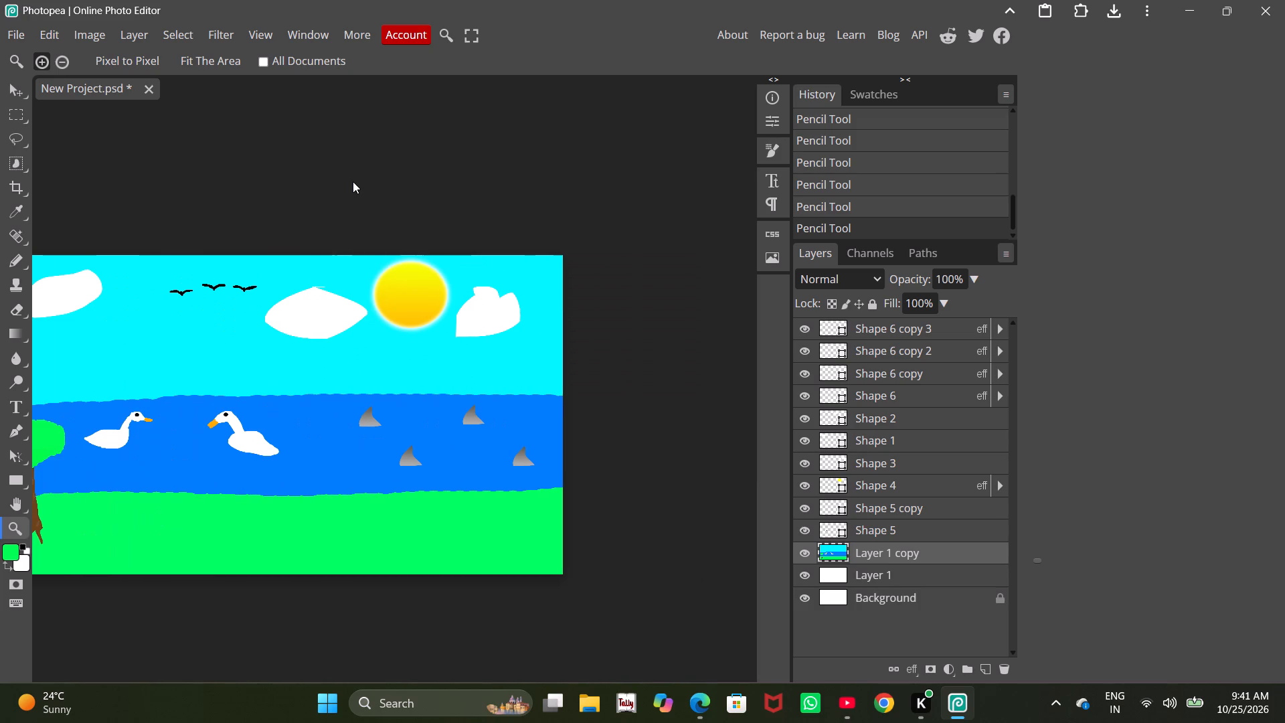
{"action": "scroll", "coordinate": [353, 181], "scroll_direction": "up", "scroll_amount": 2, "text": "ctrl"}
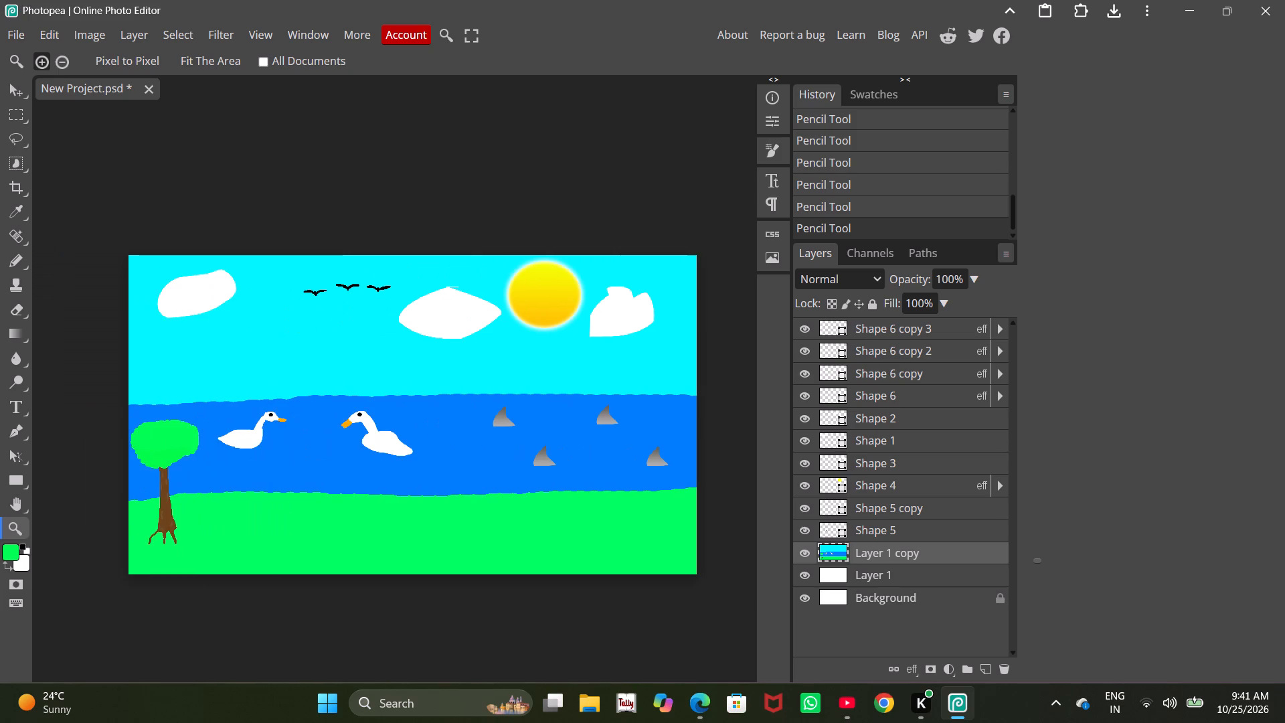
{"action": "scroll", "coordinate": [353, 181], "scroll_direction": "up", "scroll_amount": 1, "text": "ctrl"}
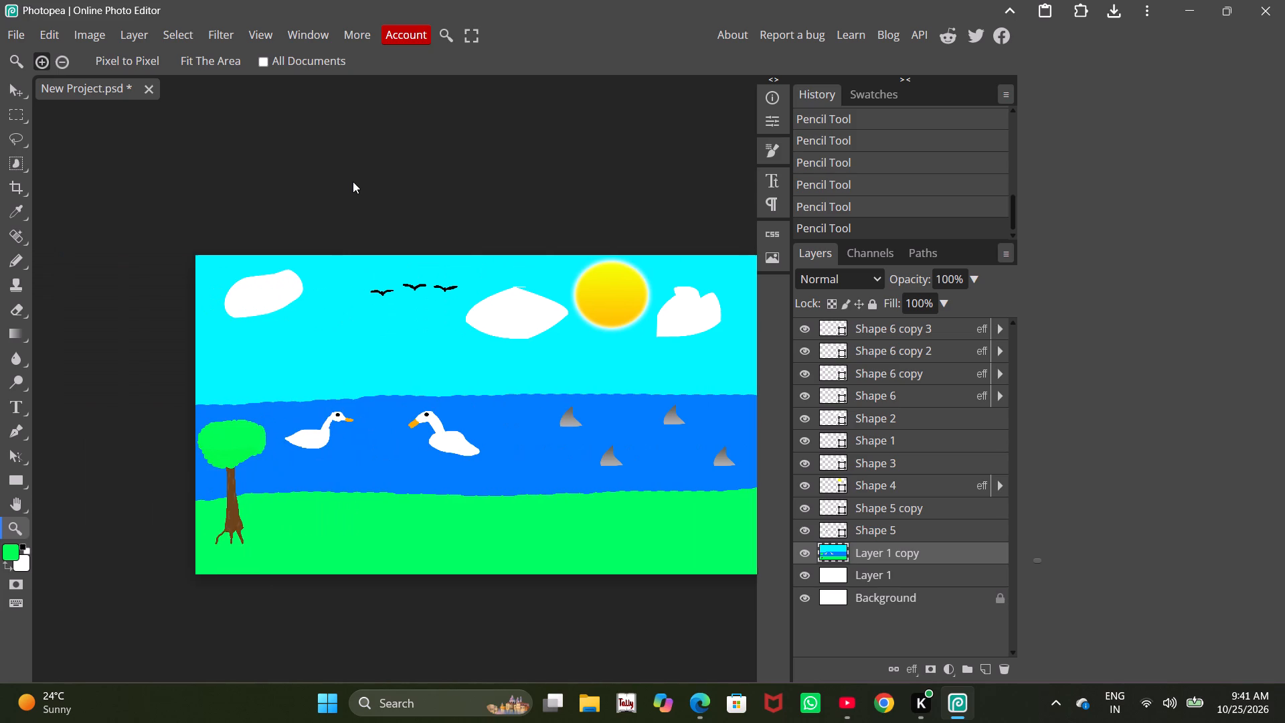
{"action": "scroll", "coordinate": [353, 181], "scroll_direction": "down", "scroll_amount": 1, "text": "ctrl"}
{"action": "scroll", "coordinate": [270, 391], "scroll_direction": "up", "scroll_amount": 4, "text": "alt"}
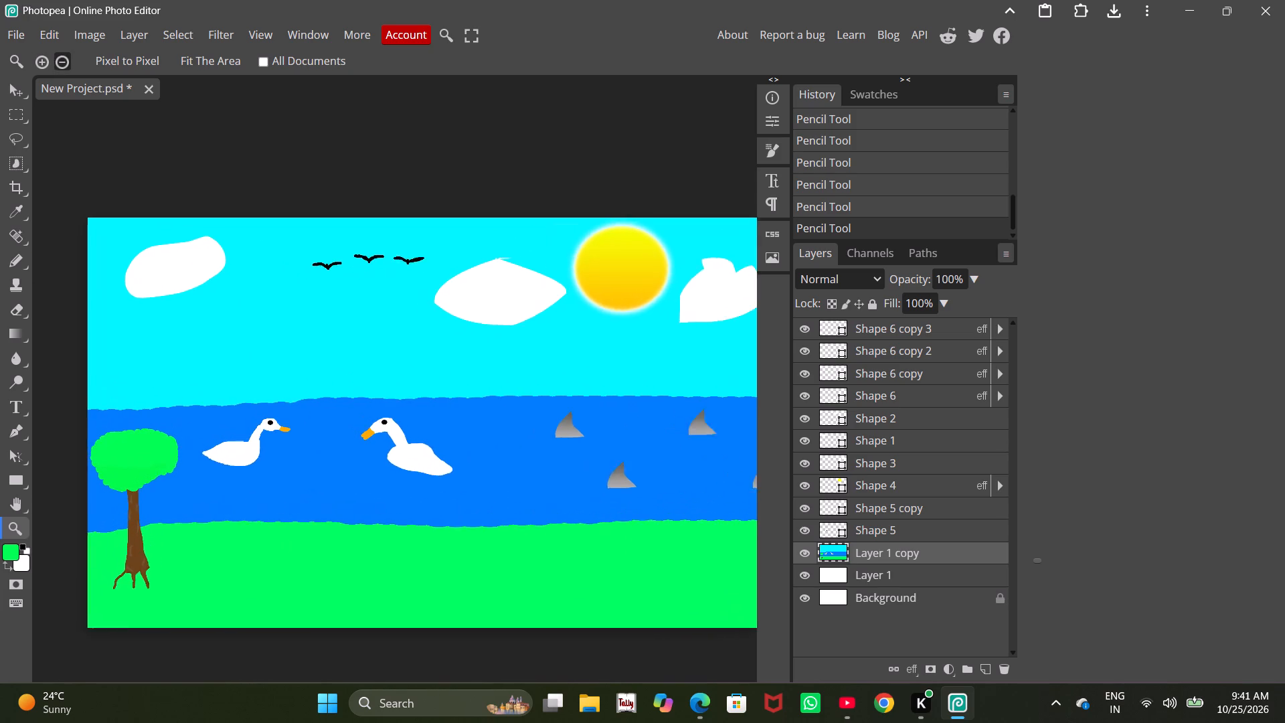
{"action": "scroll", "coordinate": [285, 389], "scroll_direction": "up", "scroll_amount": 5, "text": "alt"}
{"action": "scroll", "coordinate": [282, 370], "scroll_direction": "up", "scroll_amount": 2, "text": "ctrl"}
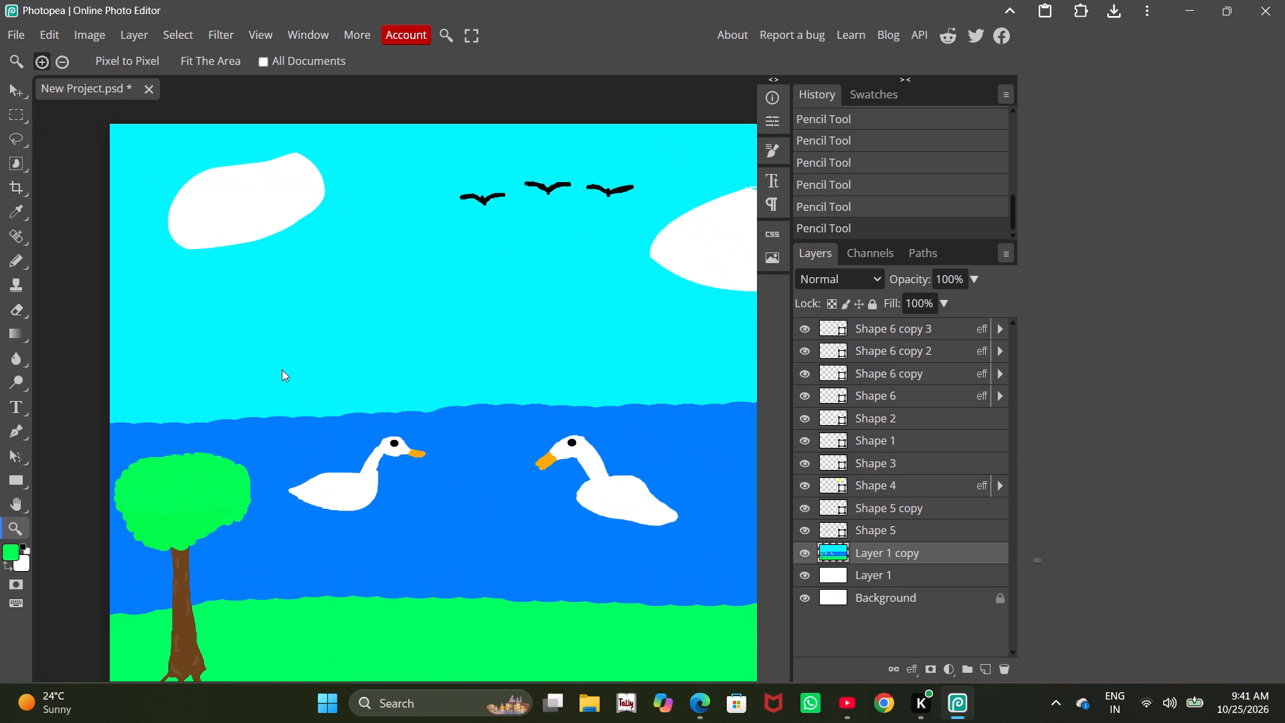
{"action": "scroll", "coordinate": [282, 370], "scroll_direction": "down", "scroll_amount": 2, "text": "ctrl"}
{"action": "scroll", "coordinate": [323, 313], "scroll_direction": "down", "scroll_amount": 2}
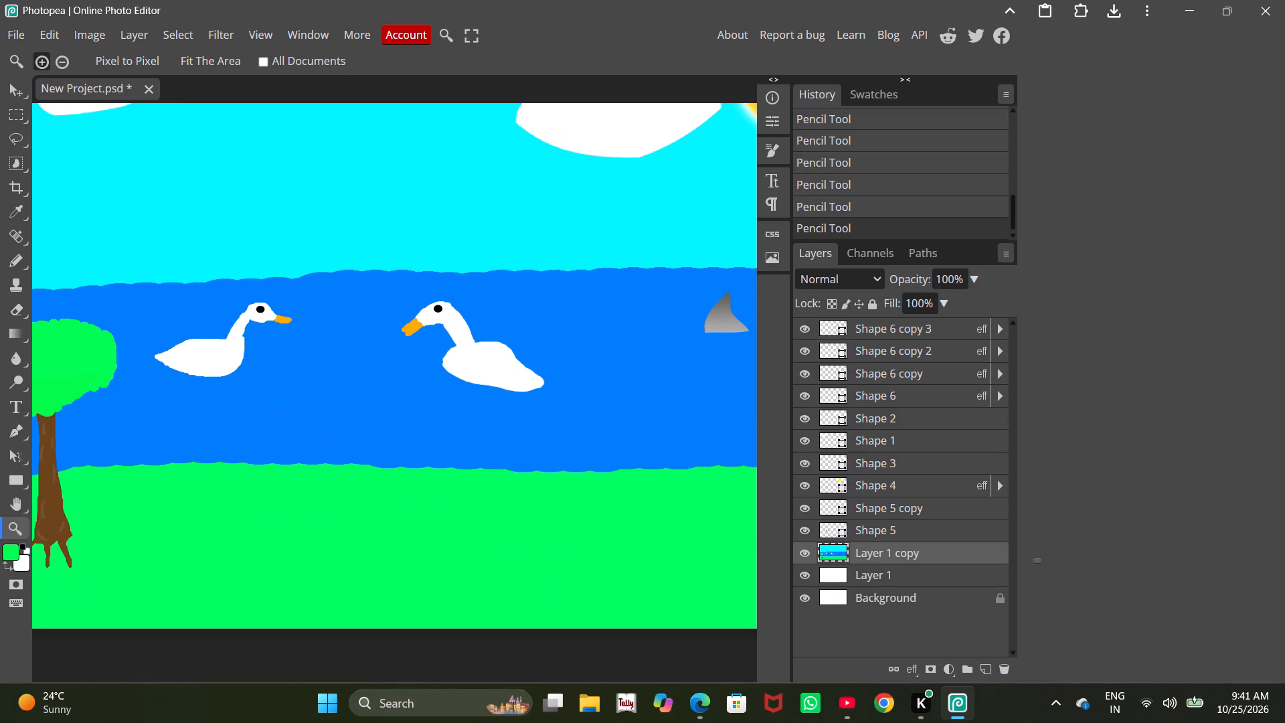
{"action": "scroll", "coordinate": [323, 313], "scroll_direction": "up", "scroll_amount": 2, "text": "ctrl"}
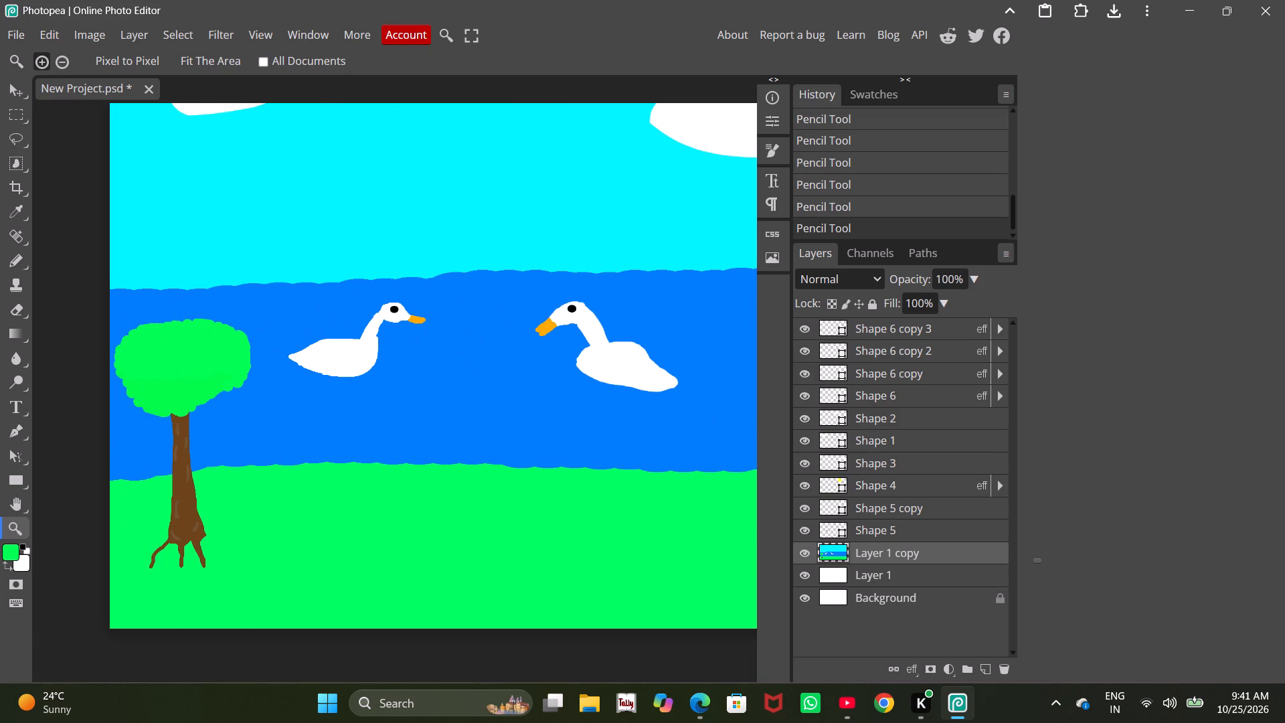
{"action": "scroll", "coordinate": [323, 305], "scroll_direction": "up", "scroll_amount": 1}
{"action": "scroll", "coordinate": [323, 305], "scroll_direction": "down", "scroll_amount": 1}
{"action": "scroll", "coordinate": [323, 305], "scroll_direction": "up", "scroll_amount": 1, "text": "ctrl"}
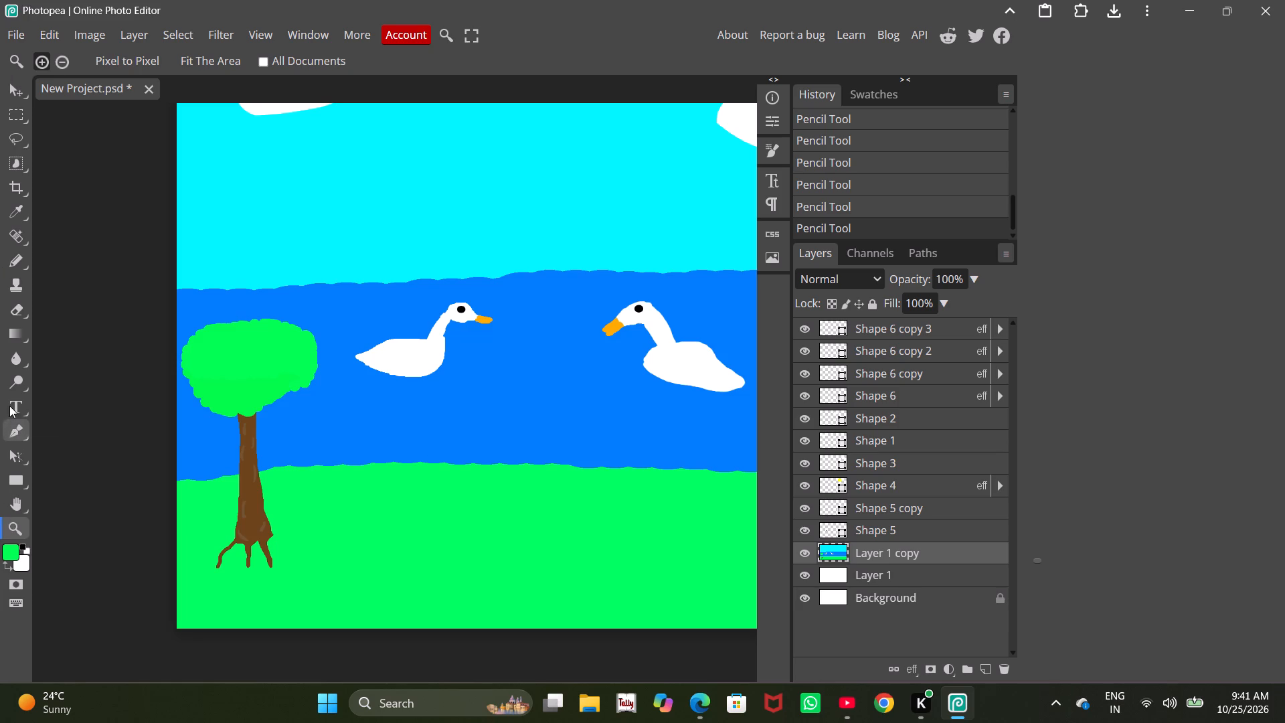
Fill out the tree canopy's lower-right edge down to the trunk with green Pencil dabs, smoothing its notches.
{"action": "left_click", "coordinate": [13, 260]}
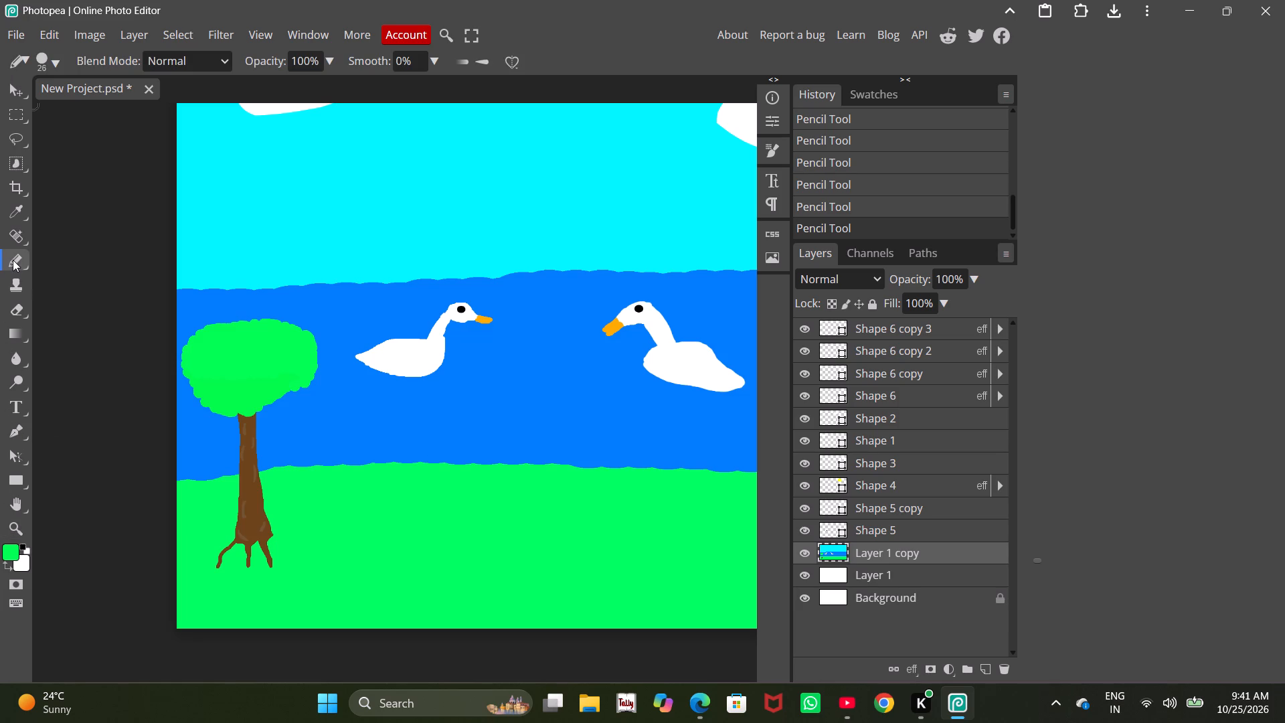
{"action": "scroll", "coordinate": [277, 418], "scroll_direction": "up", "scroll_amount": 15, "text": "alt"}
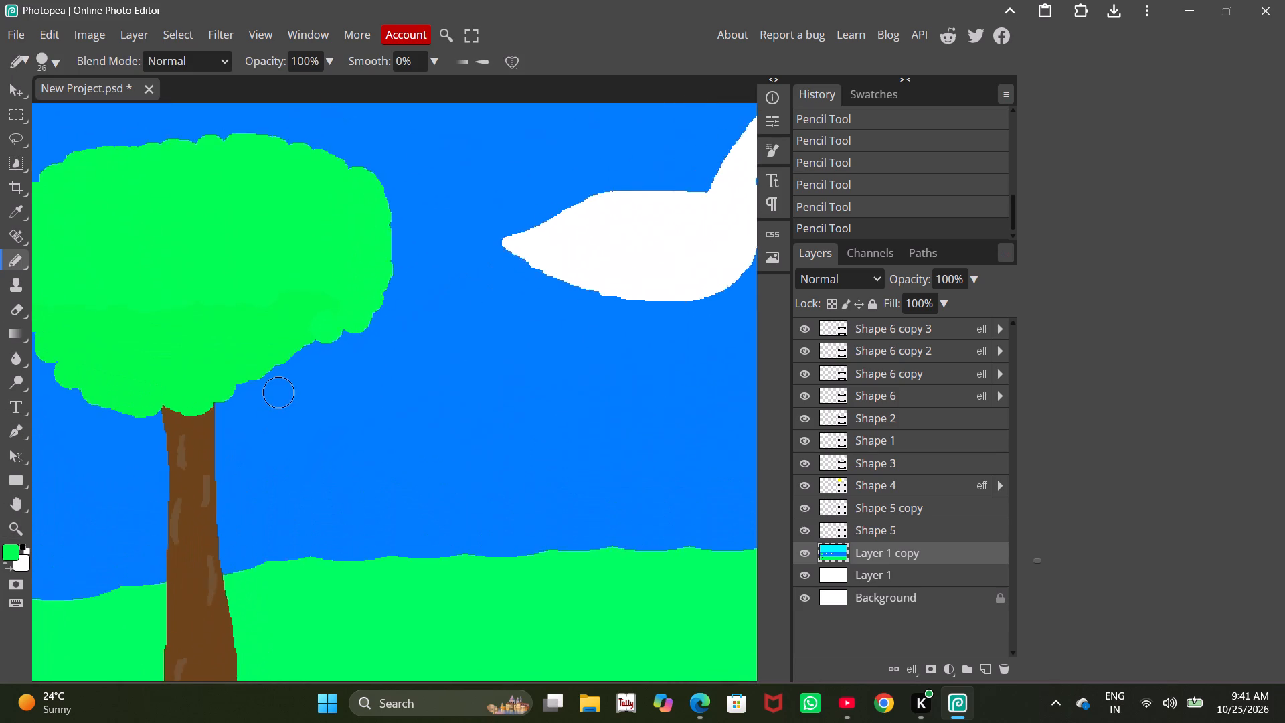
{"action": "scroll", "coordinate": [278, 392], "scroll_direction": "up", "scroll_amount": 5, "text": "alt"}
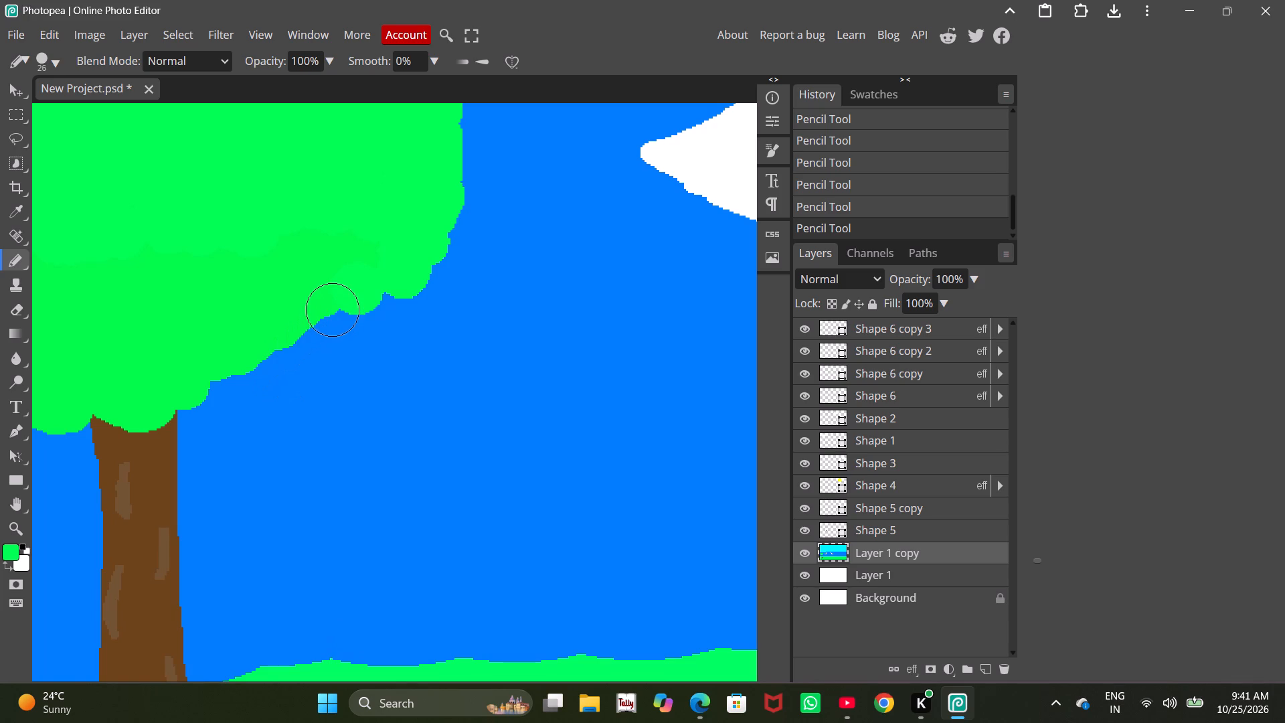
{"action": "left_click", "coordinate": [332, 308]}
{"action": "left_click", "coordinate": [373, 286]}
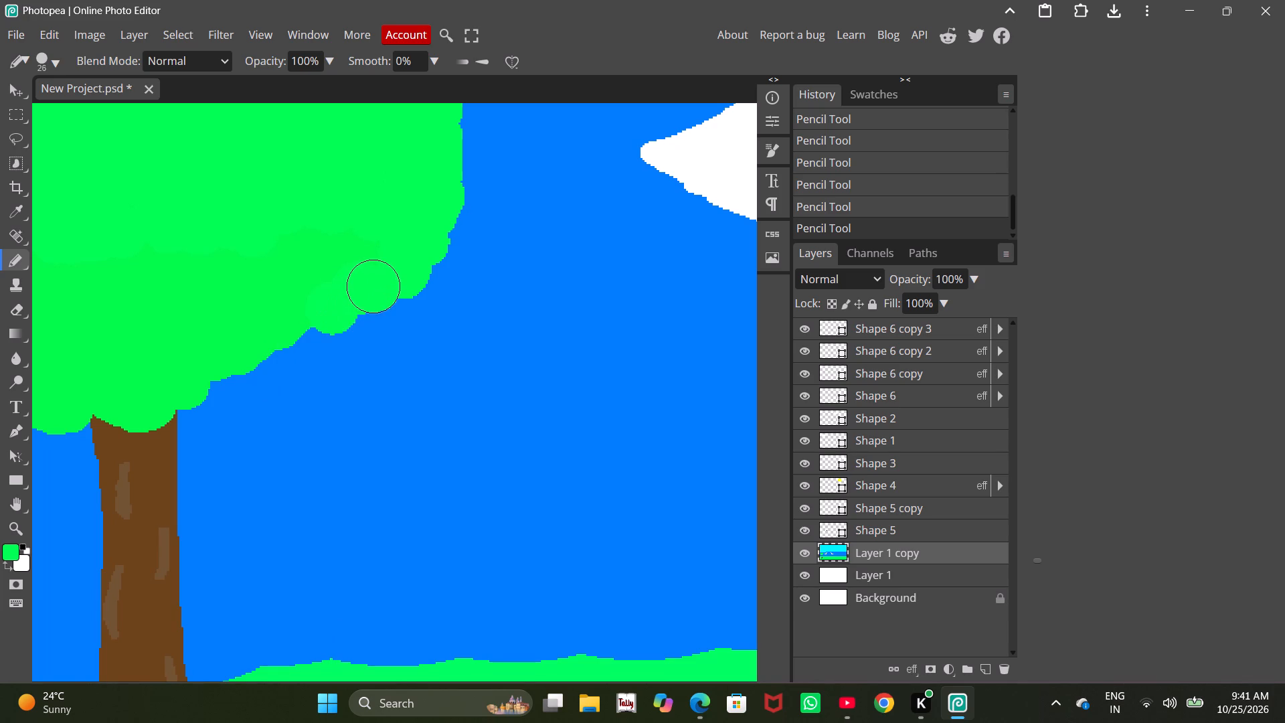
{"action": "left_click", "coordinate": [305, 318]}
{"action": "left_click", "coordinate": [276, 331]}
{"action": "left_click", "coordinate": [276, 331]}
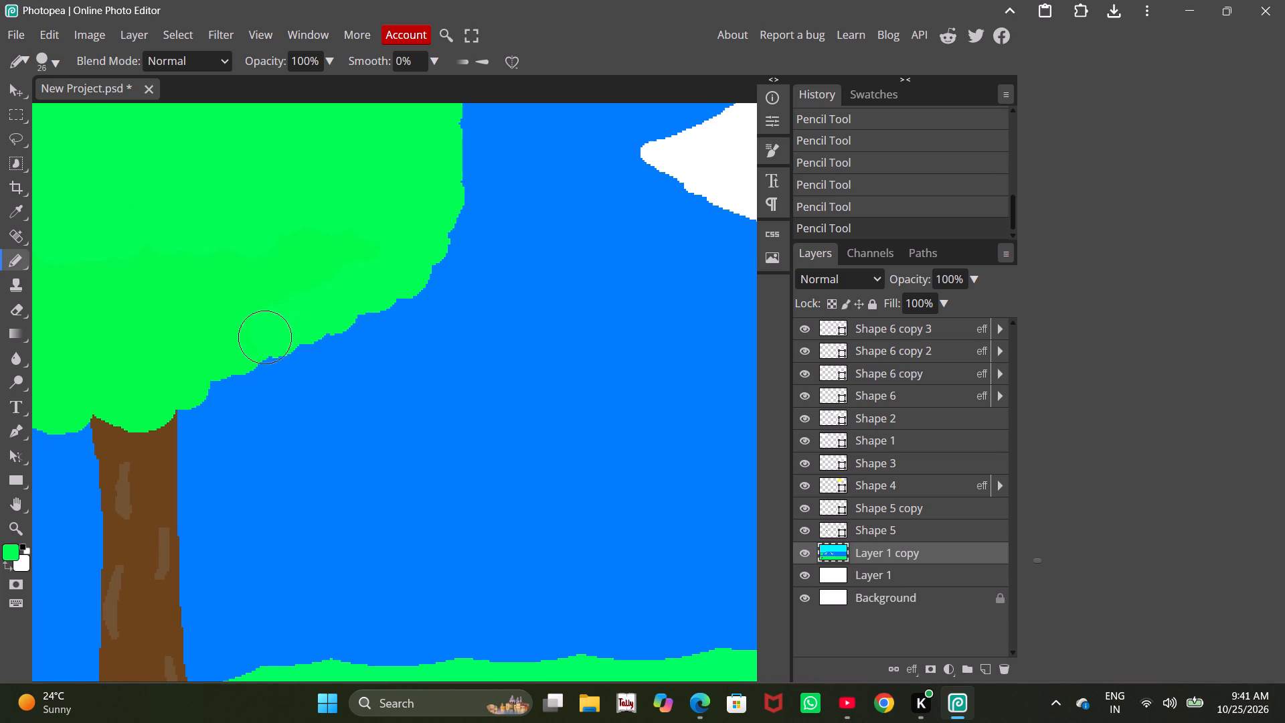
{"action": "left_click", "coordinate": [254, 345]}
{"action": "left_click", "coordinate": [213, 367]}
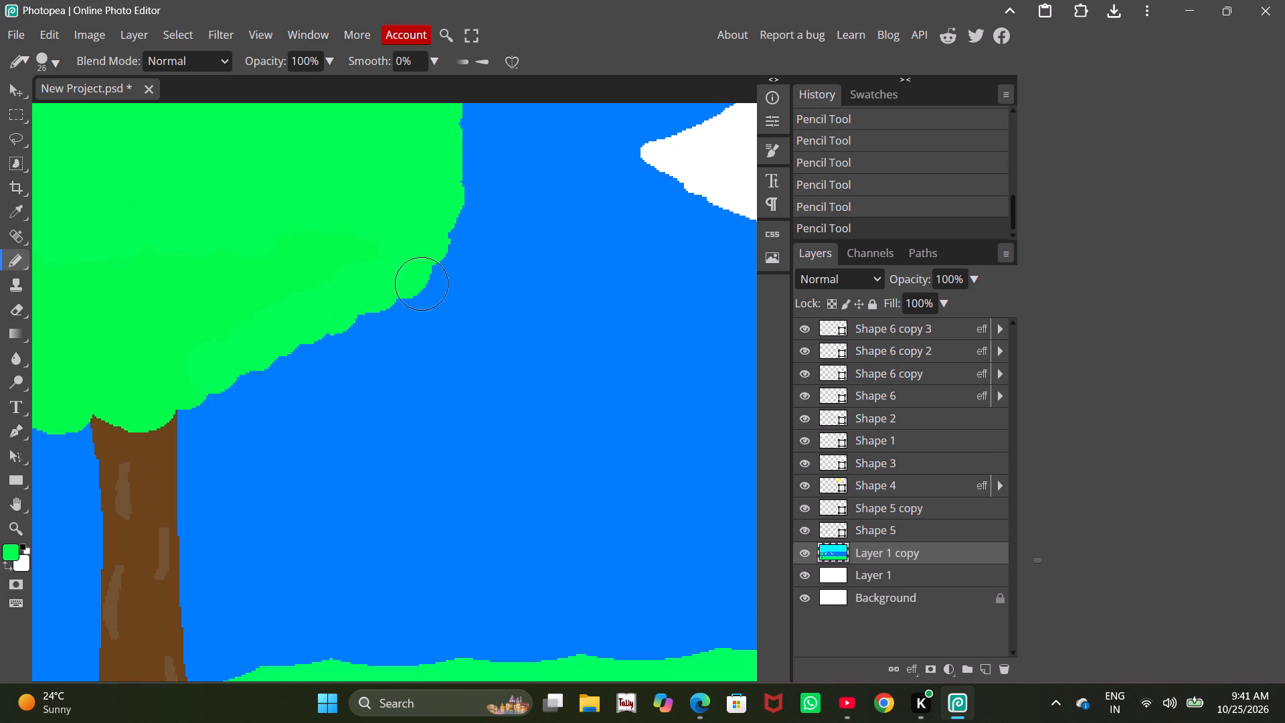
Round out the canopy's right edge with green Pencil dabs from the lower corner upward.
{"action": "left_click", "coordinate": [432, 241]}
{"action": "left_click", "coordinate": [448, 207]}
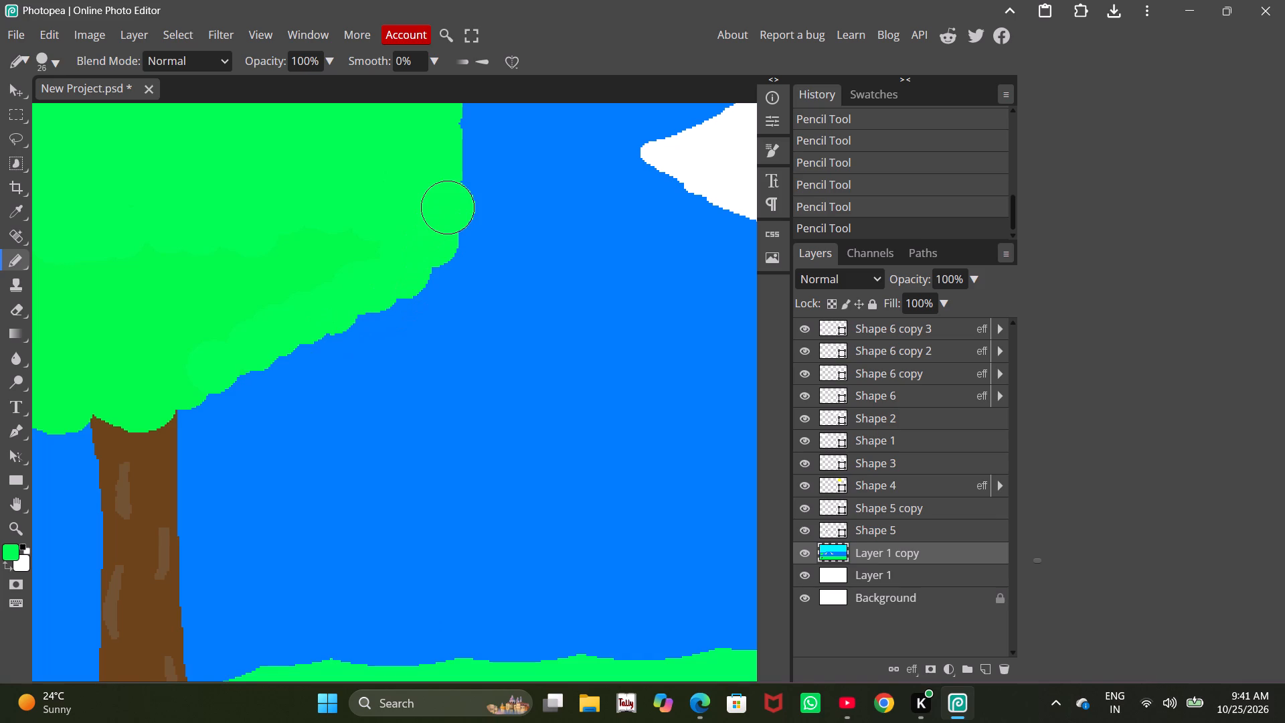
{"action": "left_click", "coordinate": [462, 161]}
{"action": "left_click", "coordinate": [464, 138]}
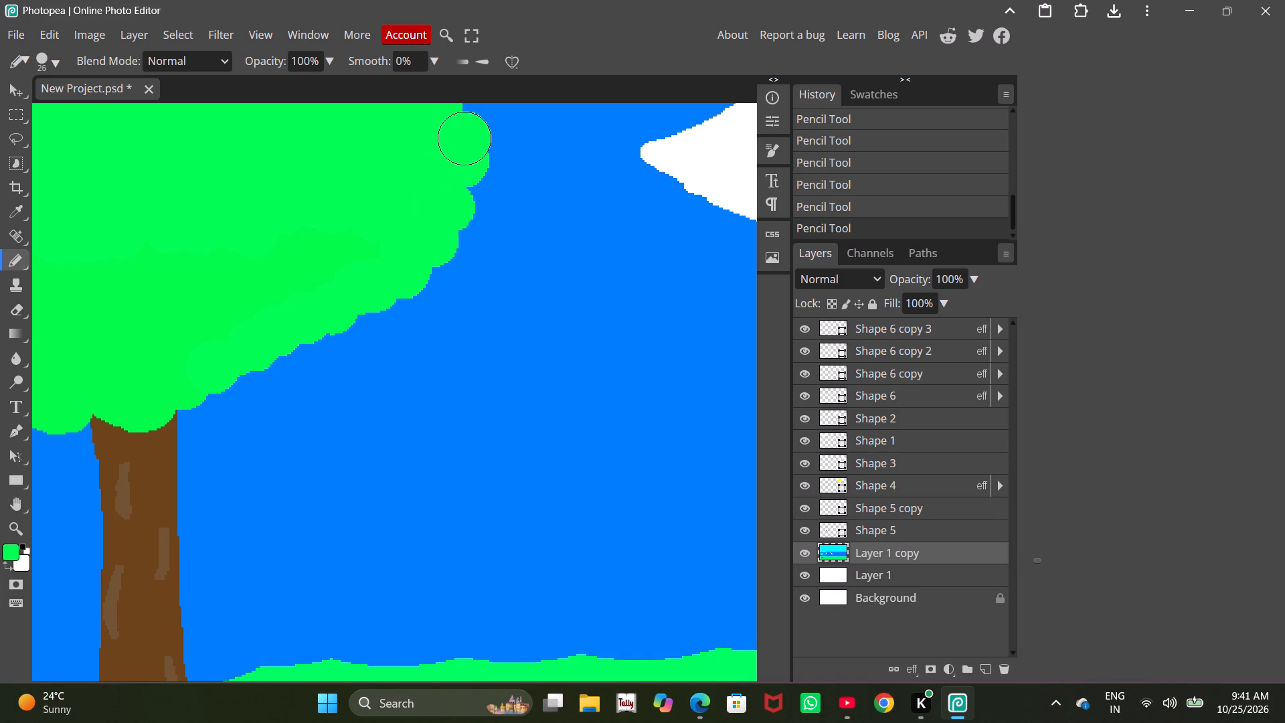
{"action": "left_click", "coordinate": [463, 122]}
Fill in the notches along the canopy's upper-right outline with overlapping green Pencil dabs up to its top.
{"action": "scroll", "coordinate": [463, 120], "scroll_direction": "up", "scroll_amount": 4, "text": "alt"}
{"action": "scroll", "coordinate": [463, 120], "scroll_direction": "down", "scroll_amount": 4}
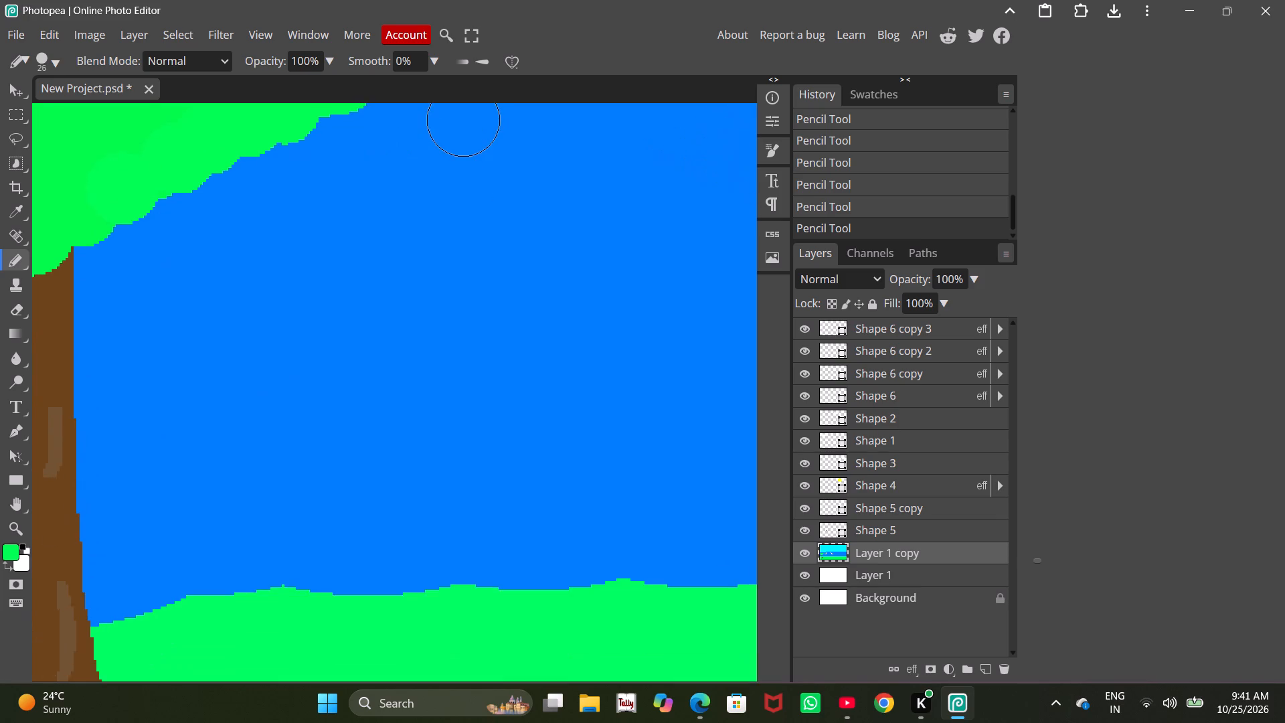
{"action": "scroll", "coordinate": [463, 120], "scroll_direction": "up", "scroll_amount": 5, "text": "alt"}
{"action": "scroll", "coordinate": [463, 120], "scroll_direction": "down", "scroll_amount": 8}
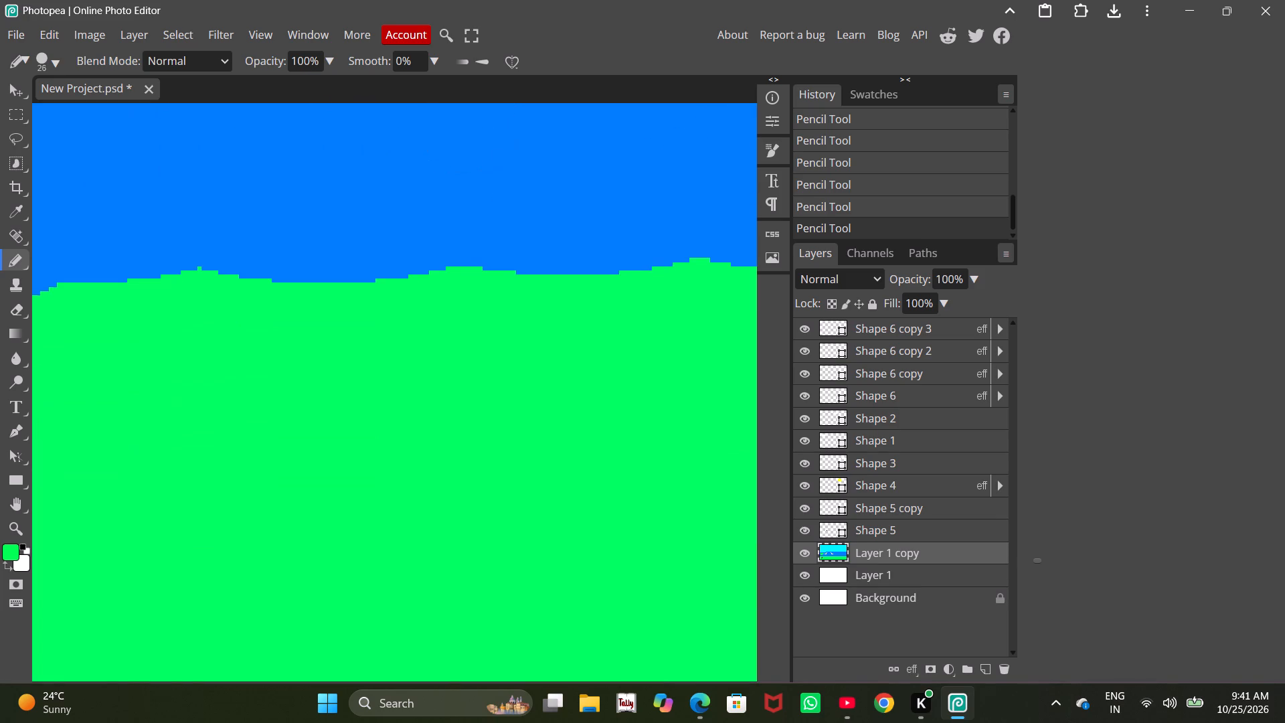
{"action": "scroll", "coordinate": [463, 120], "scroll_direction": "down", "scroll_amount": 6, "text": "alt"}
{"action": "scroll", "coordinate": [463, 120], "scroll_direction": "down", "scroll_amount": 18, "text": "alt"}
{"action": "scroll", "coordinate": [464, 213], "scroll_direction": "up", "scroll_amount": 3}
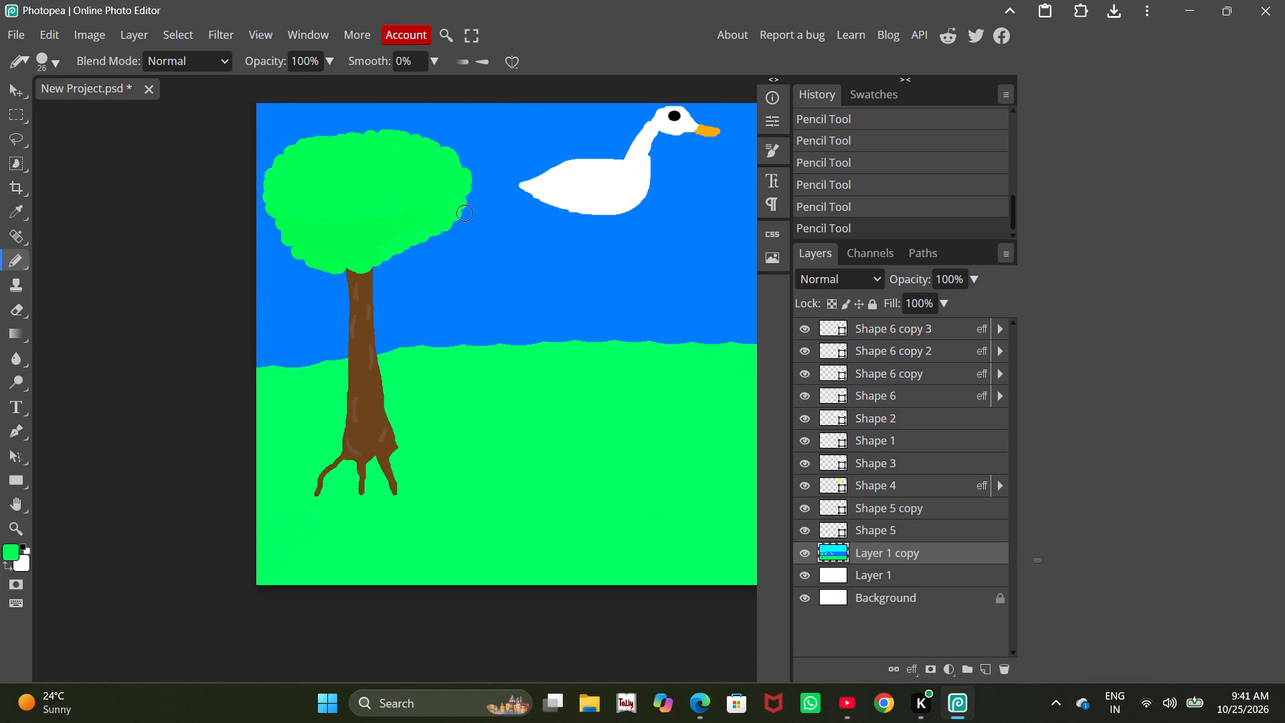
{"action": "scroll", "coordinate": [464, 213], "scroll_direction": "up", "scroll_amount": 1}
{"action": "scroll", "coordinate": [459, 189], "scroll_direction": "up", "scroll_amount": 8, "text": "alt"}
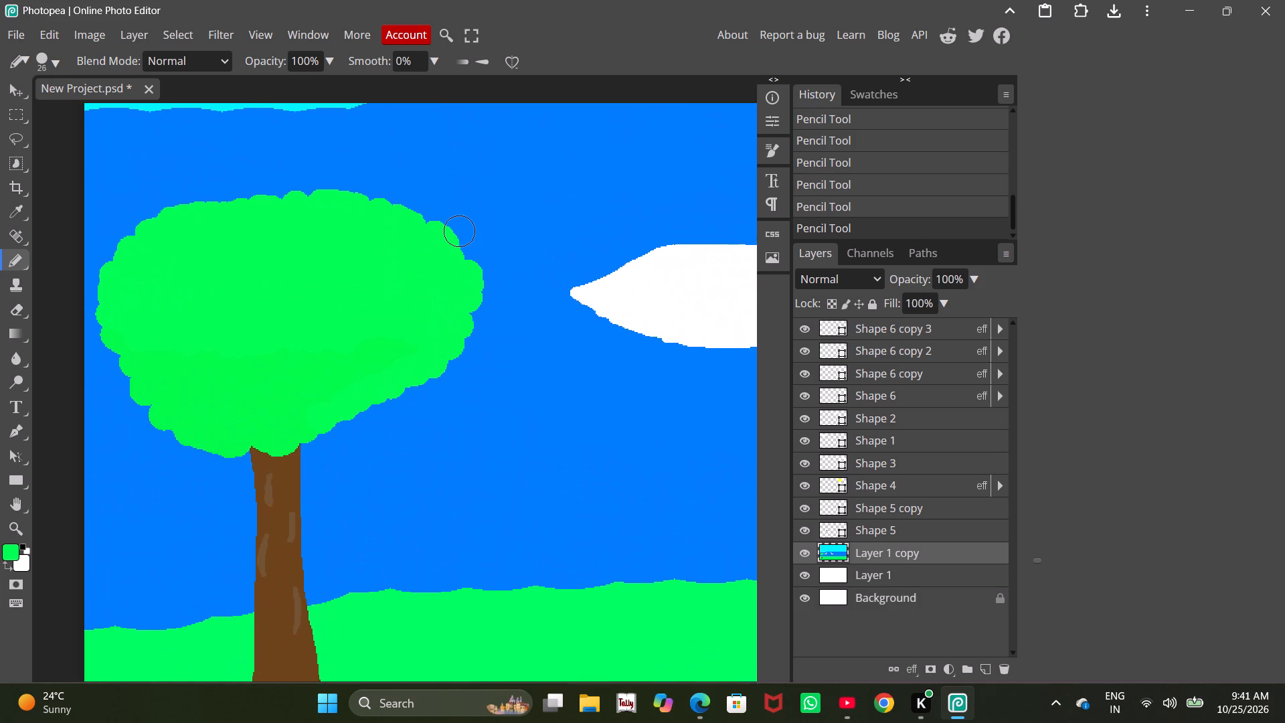
{"action": "scroll", "coordinate": [460, 248], "scroll_direction": "up", "scroll_amount": 11, "text": "alt"}
{"action": "left_click", "coordinate": [470, 257]}
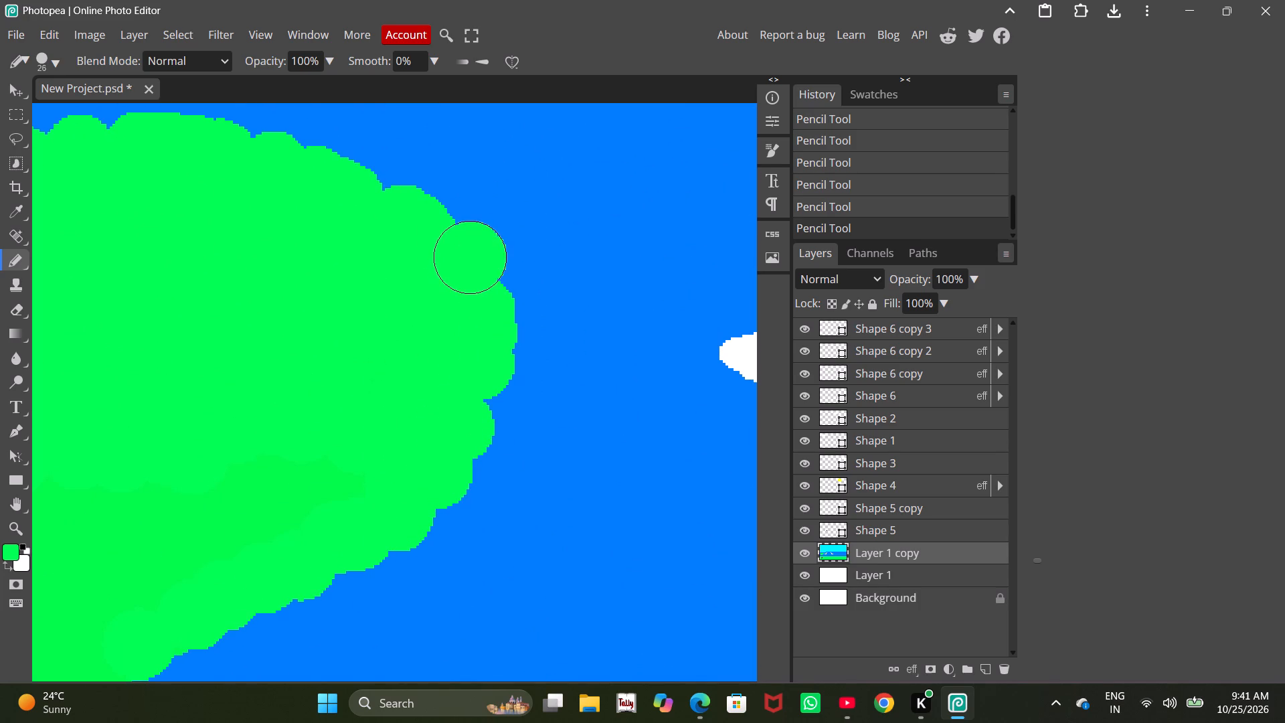
{"action": "left_click", "coordinate": [458, 242]}
{"action": "left_click", "coordinate": [428, 228]}
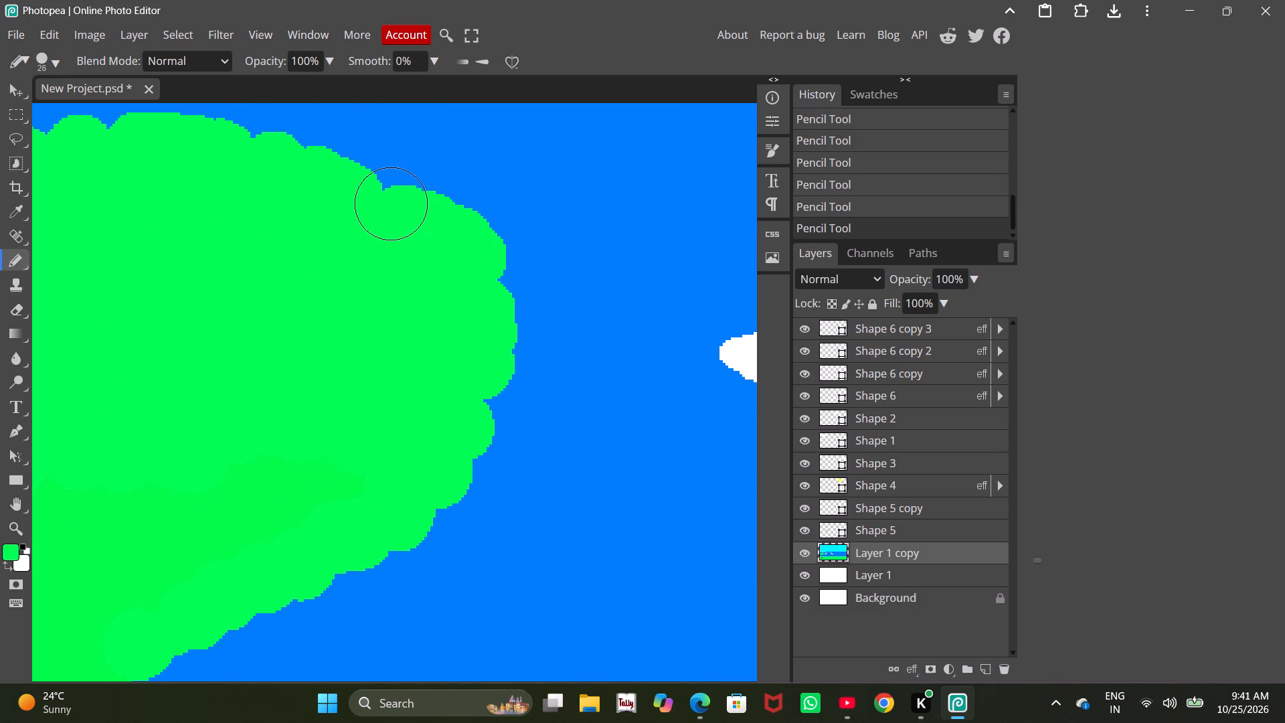
{"action": "left_click", "coordinate": [391, 204]}
{"action": "left_click", "coordinate": [342, 189]}
{"action": "left_click", "coordinate": [315, 180]}
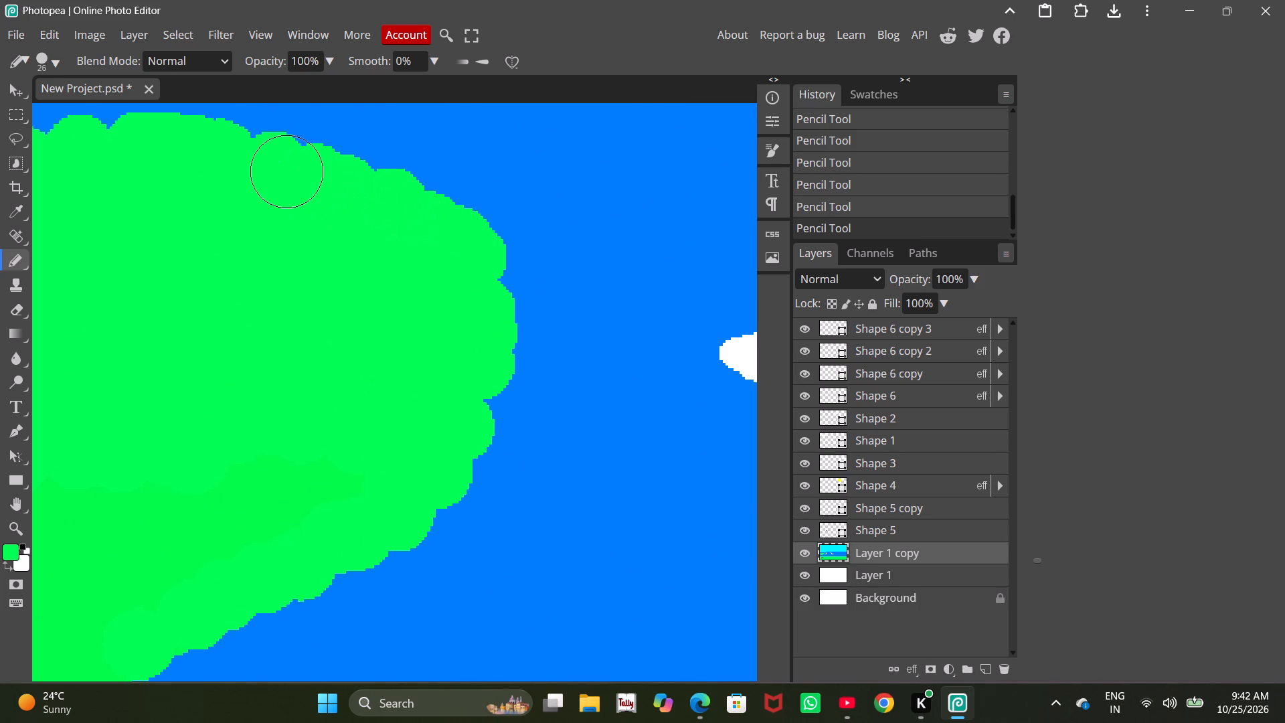
{"action": "left_click", "coordinate": [281, 169]}
{"action": "left_click", "coordinate": [257, 157]}
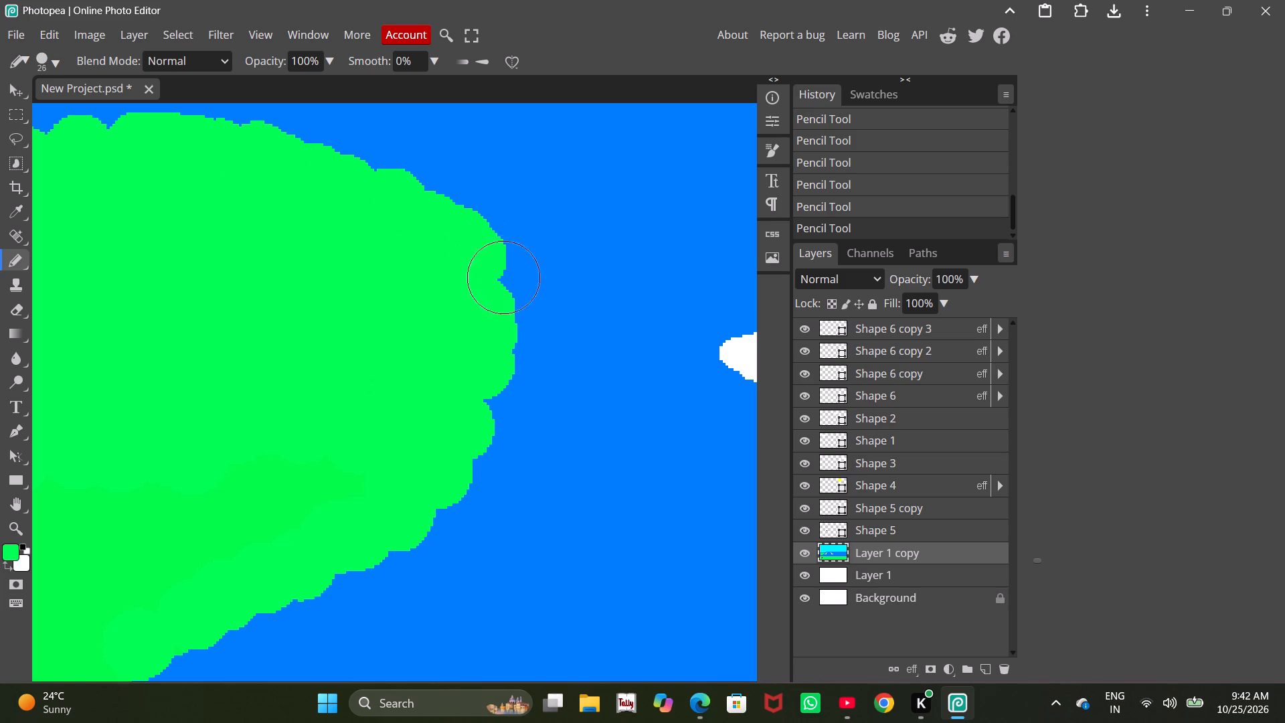
Widen the canopy's right side with a column of green Pencil dabs and fill the gaps between them.
{"action": "left_click", "coordinate": [504, 289]}
{"action": "left_click", "coordinate": [503, 351]}
{"action": "left_click", "coordinate": [508, 404]}
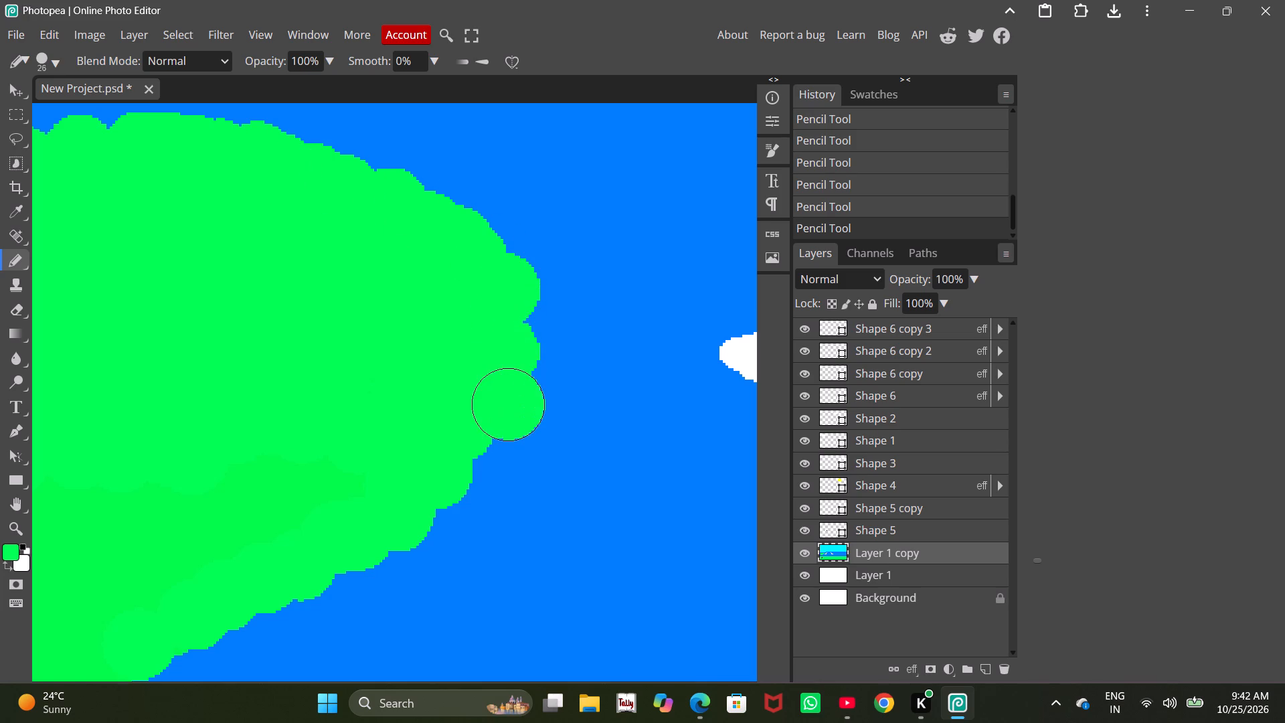
{"action": "left_click", "coordinate": [495, 442]}
{"action": "left_click", "coordinate": [485, 471]}
{"action": "left_click", "coordinate": [475, 493]}
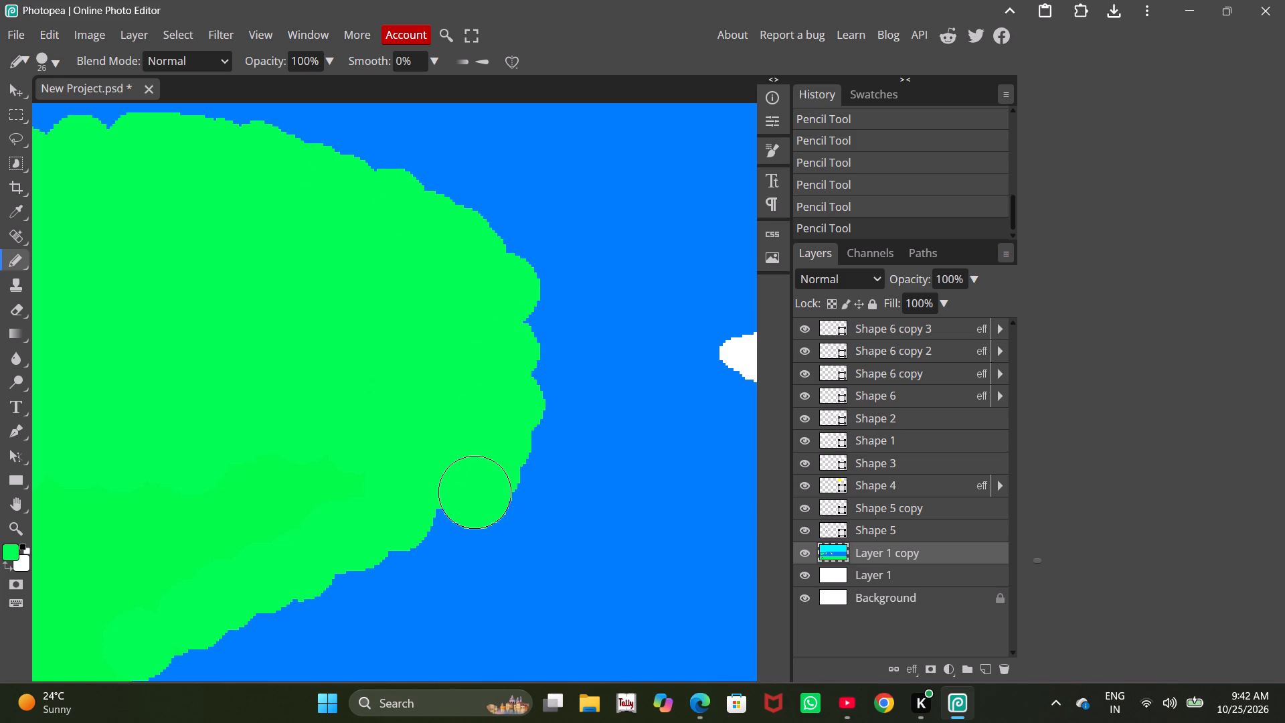
{"action": "left_click", "coordinate": [500, 472]}
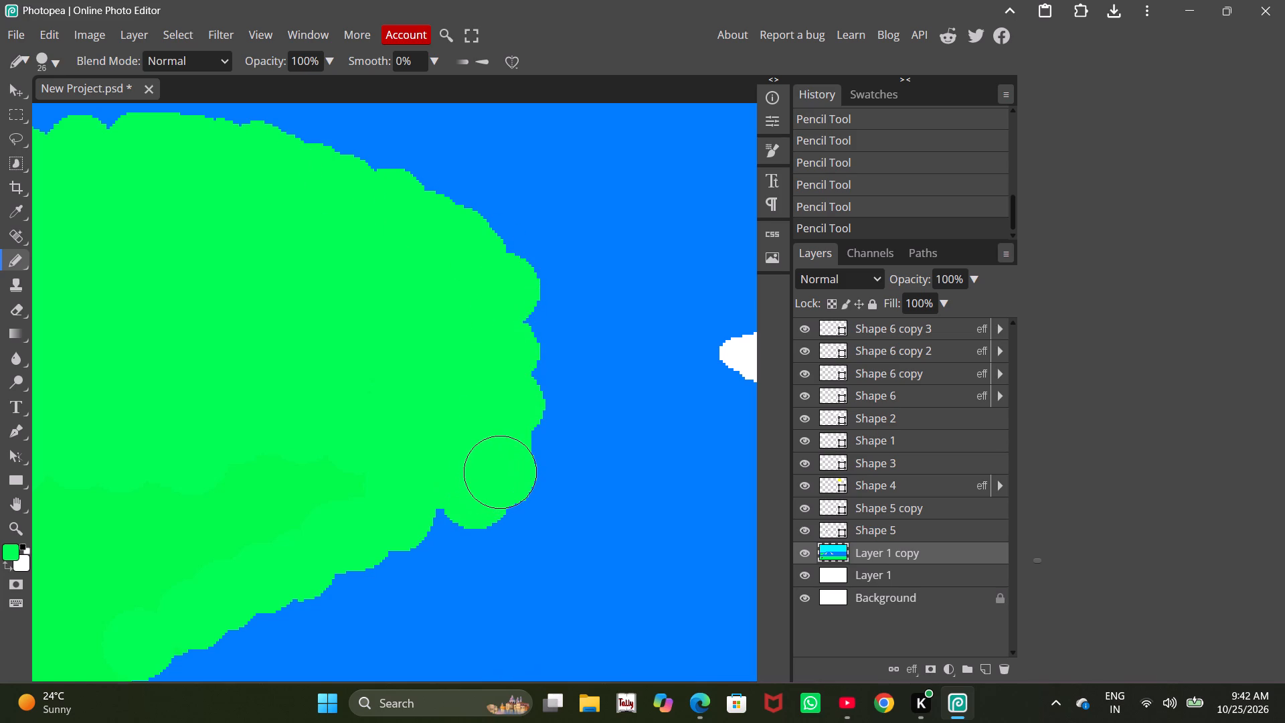
{"action": "left_click", "coordinate": [513, 374]}
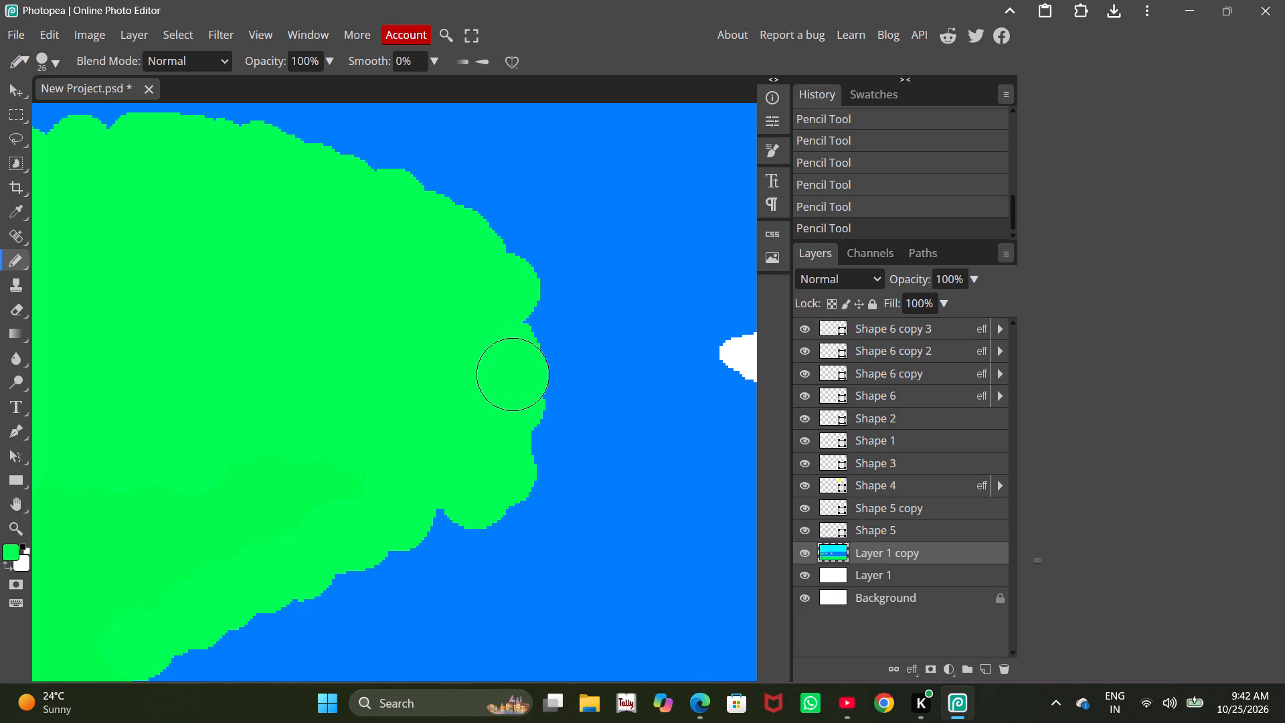
{"action": "left_click", "coordinate": [517, 325]}
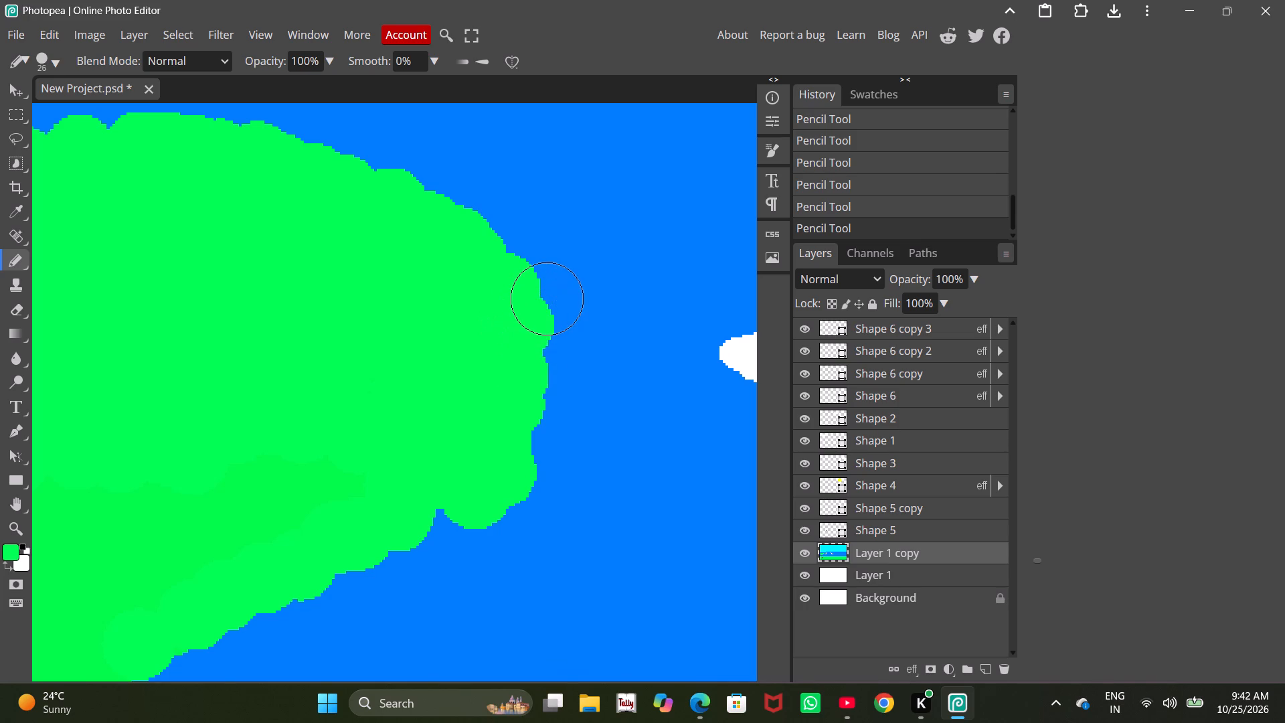
Extend the canopy's right side farther toward the nearest duck's tail with green Pencil dabs and short strokes.
{"action": "left_click", "coordinate": [547, 299]}
{"action": "left_click", "coordinate": [546, 325]}
{"action": "left_click", "coordinate": [539, 366]}
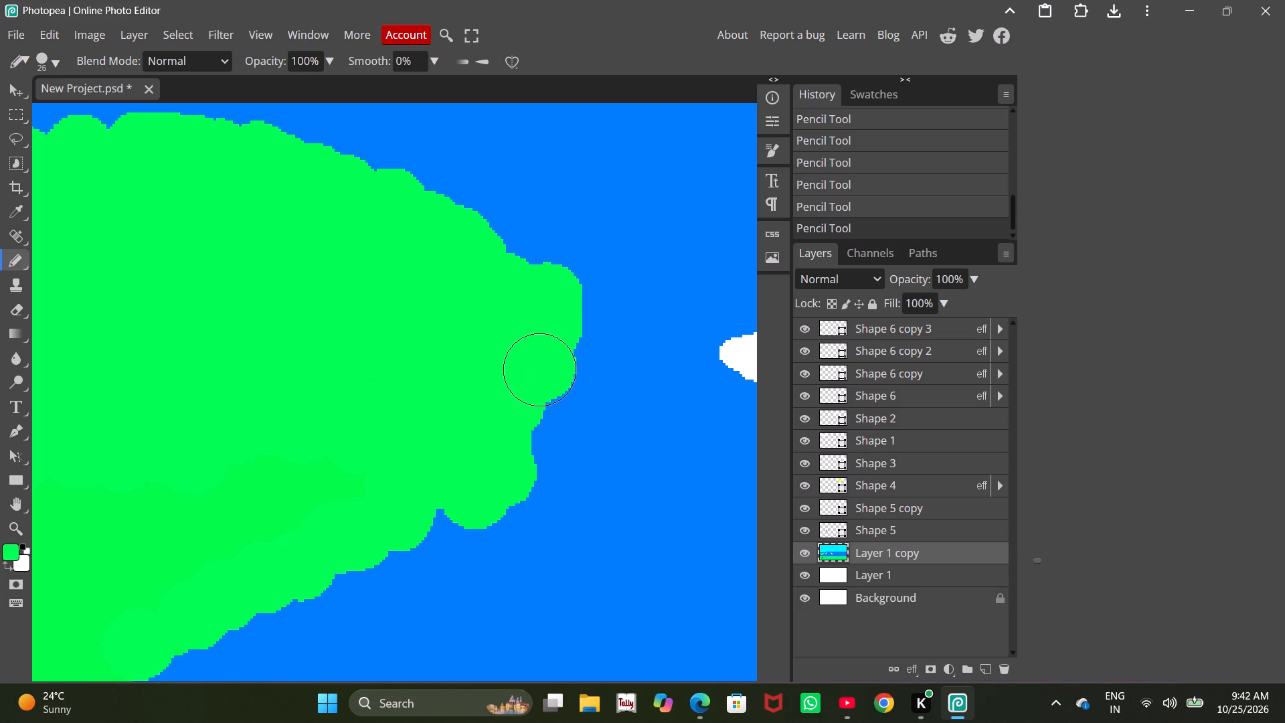
{"action": "left_click_drag", "start_coordinate": [539, 372], "coordinate": [540, 387]}
{"action": "left_click_drag", "start_coordinate": [540, 398], "coordinate": [540, 404]}
{"action": "left_click_drag", "start_coordinate": [540, 412], "coordinate": [540, 430]}
{"action": "left_click_drag", "start_coordinate": [540, 434], "coordinate": [540, 443]}
{"action": "left_click", "coordinate": [539, 455]}
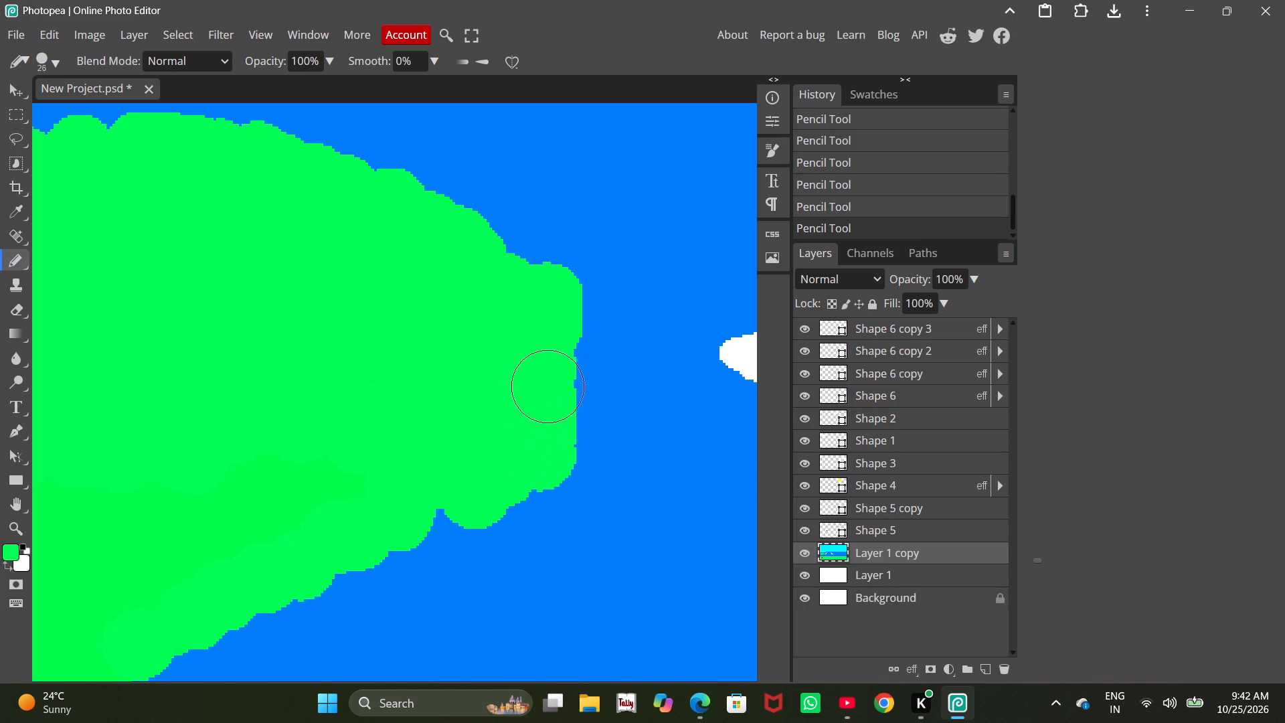
{"action": "left_click", "coordinate": [553, 386]}
{"action": "left_click", "coordinate": [578, 361]}
{"action": "left_click", "coordinate": [577, 339]}
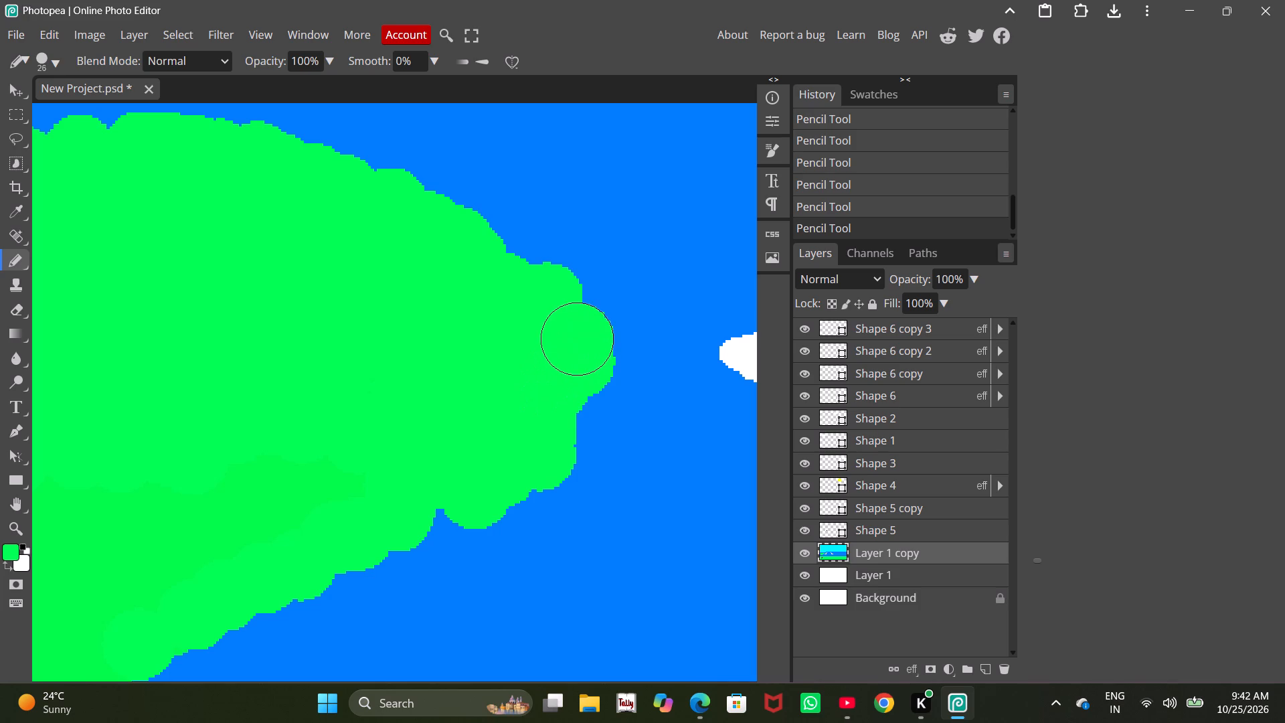
{"action": "left_click", "coordinate": [580, 426]}
Examine the widened canopy and the whole lake scene, from the tree and ducks to the sun and shark fins.
{"action": "scroll", "coordinate": [475, 309], "scroll_direction": "down", "scroll_amount": 9, "text": "alt"}
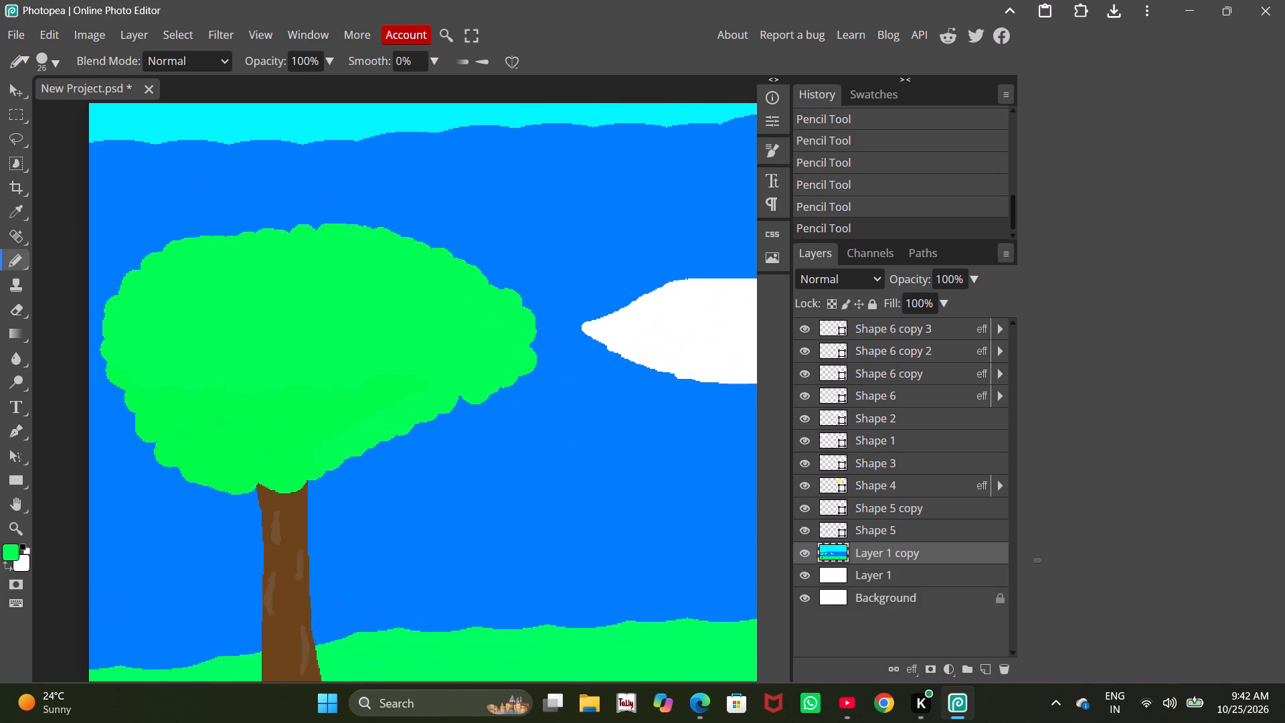
{"action": "scroll", "coordinate": [475, 309], "scroll_direction": "down", "scroll_amount": 5, "text": "alt"}
{"action": "scroll", "coordinate": [506, 292], "scroll_direction": "down", "scroll_amount": 2}
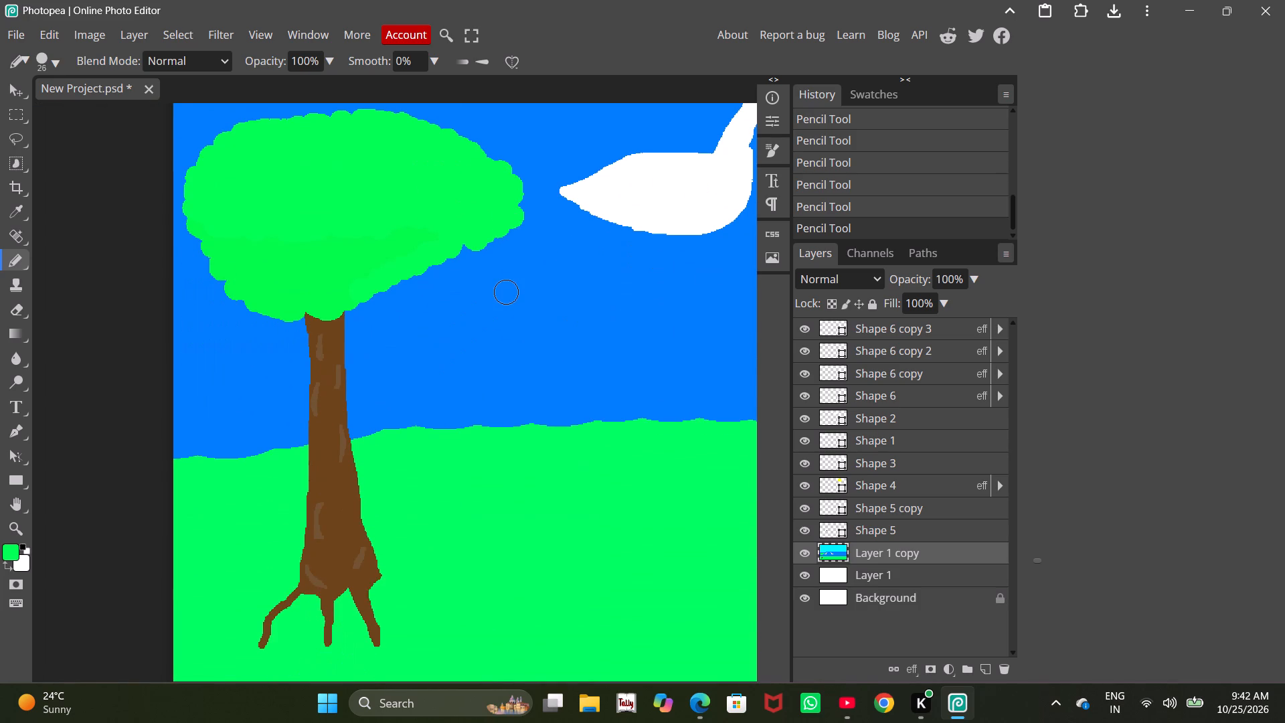
{"action": "scroll", "coordinate": [506, 292], "scroll_direction": "up", "scroll_amount": 3}
{"action": "scroll", "coordinate": [497, 278], "scroll_direction": "down", "scroll_amount": 10, "text": "alt"}
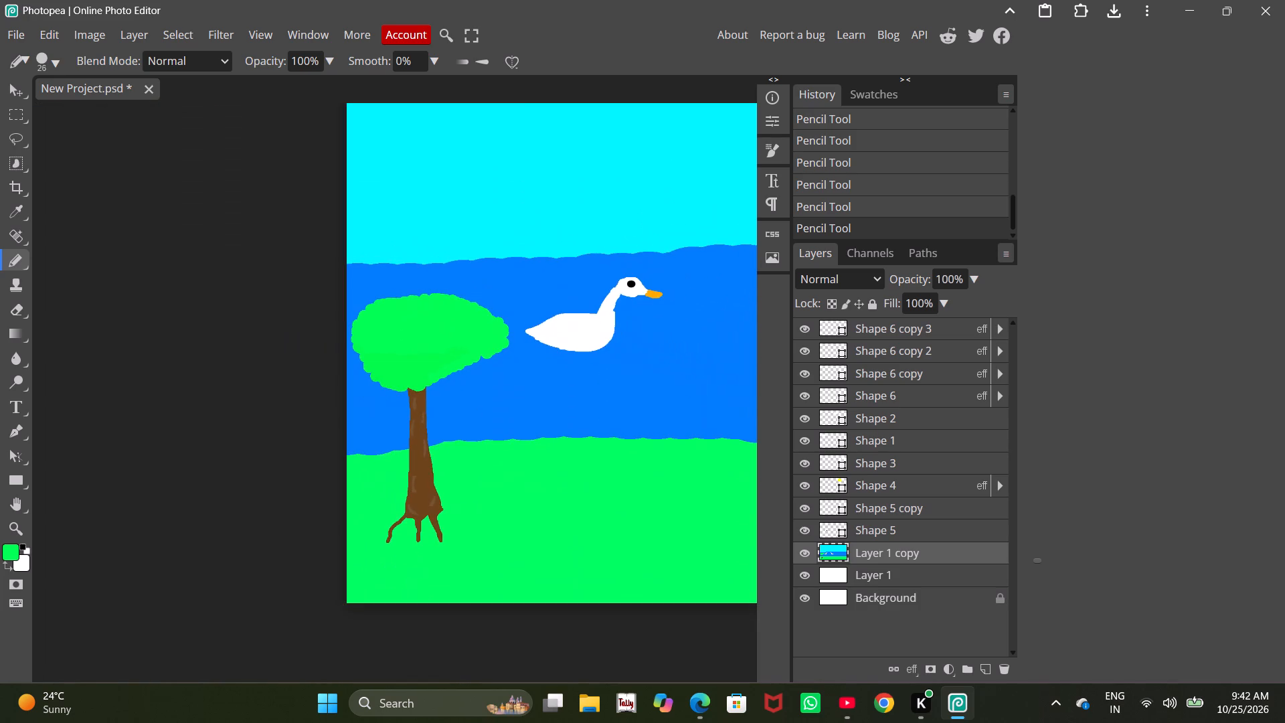
{"action": "scroll", "coordinate": [497, 278], "scroll_direction": "up", "scroll_amount": 2, "text": "ctrl"}
{"action": "scroll", "coordinate": [497, 278], "scroll_direction": "down", "scroll_amount": 7, "text": "ctrl"}
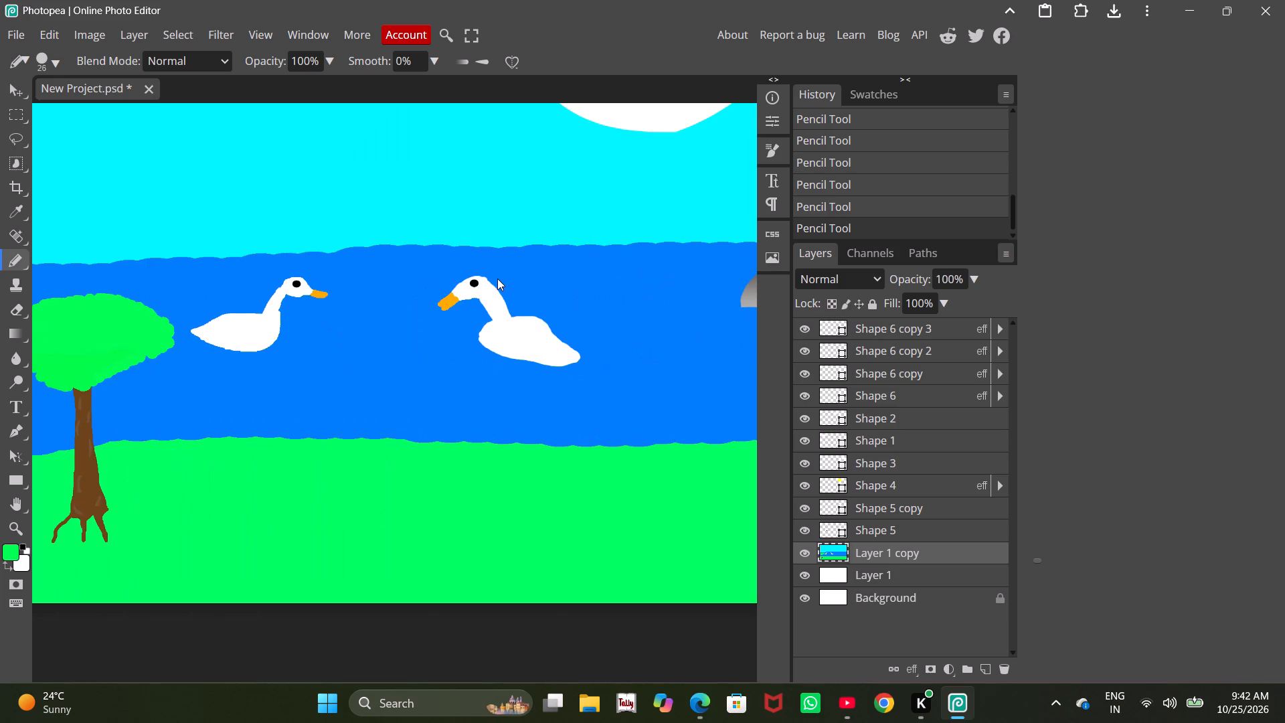
{"action": "scroll", "coordinate": [497, 278], "scroll_direction": "down", "scroll_amount": 5, "text": "alt"}
{"action": "scroll", "coordinate": [497, 262], "scroll_direction": "up", "scroll_amount": 2}
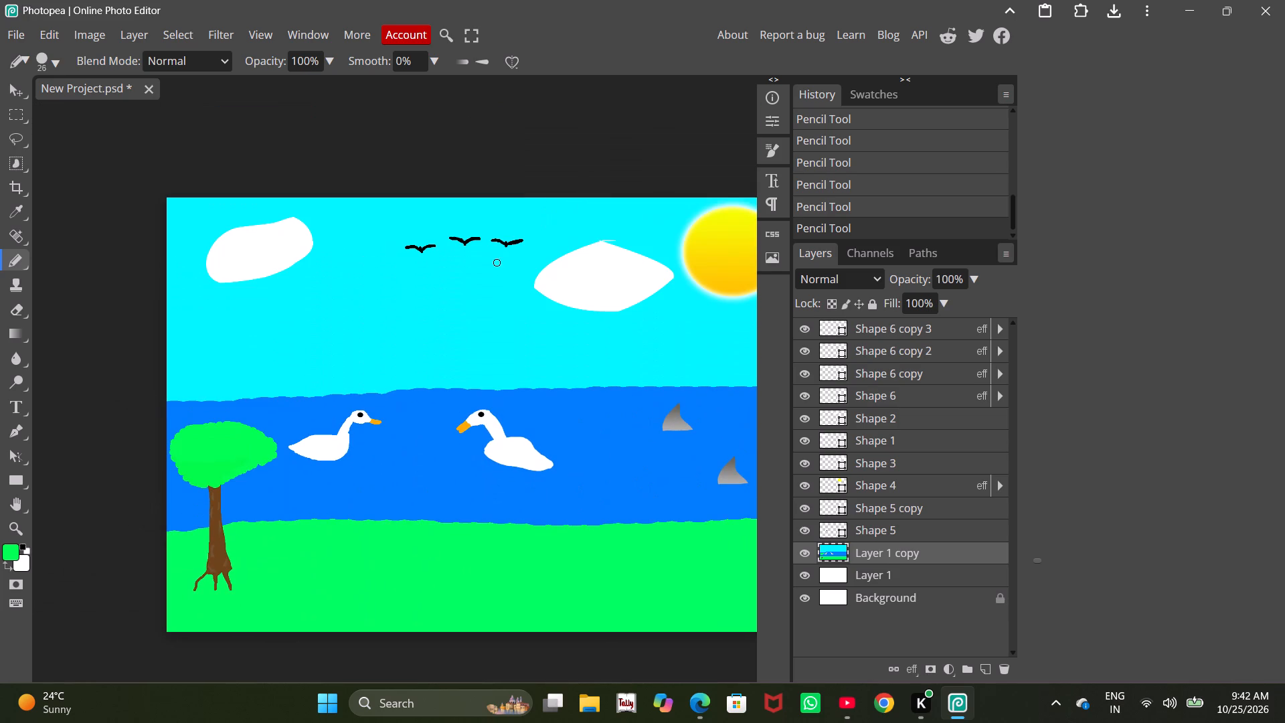
{"action": "scroll", "coordinate": [510, 228], "scroll_direction": "up", "scroll_amount": 2, "text": "ctrl"}
{"action": "scroll", "coordinate": [510, 228], "scroll_direction": "down", "scroll_amount": 6, "text": "ctrl"}
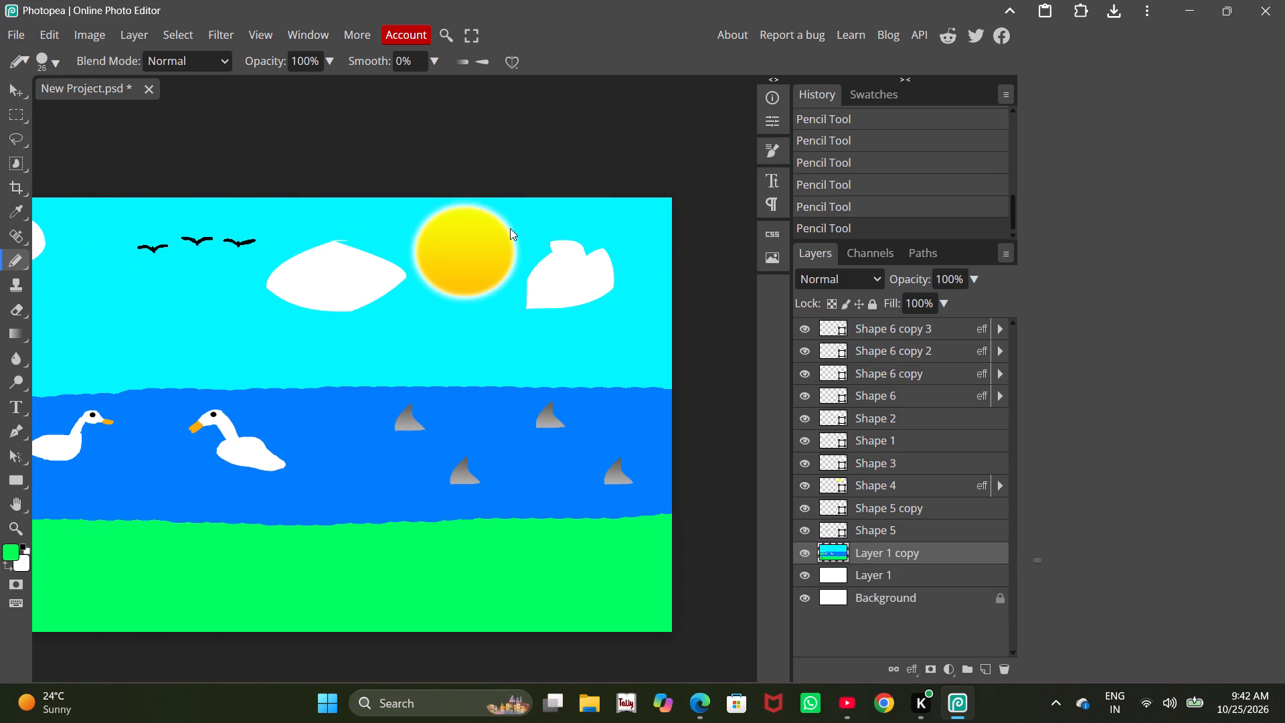
{"action": "scroll", "coordinate": [510, 228], "scroll_direction": "up", "scroll_amount": 4, "text": "ctrl"}
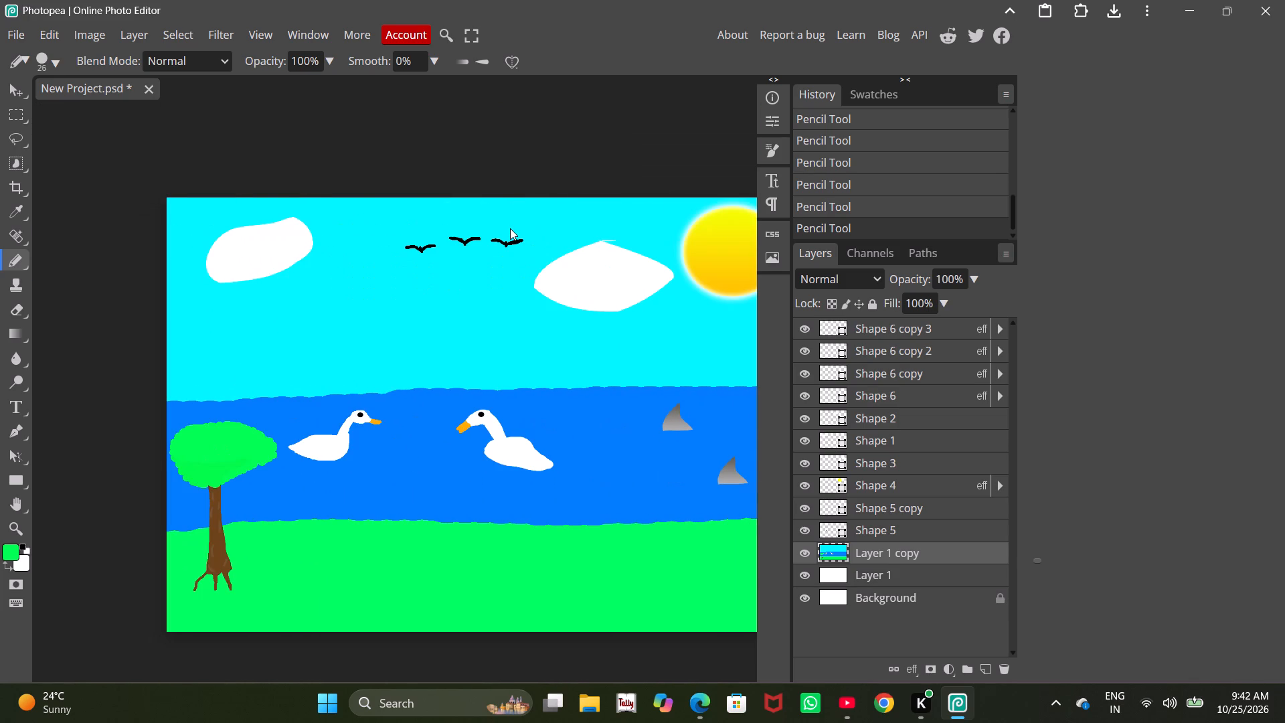
{"action": "scroll", "coordinate": [510, 228], "scroll_direction": "down", "scroll_amount": 5, "text": "ctrl"}
{"action": "scroll", "coordinate": [510, 228], "scroll_direction": "up", "scroll_amount": 3, "text": "ctrl"}
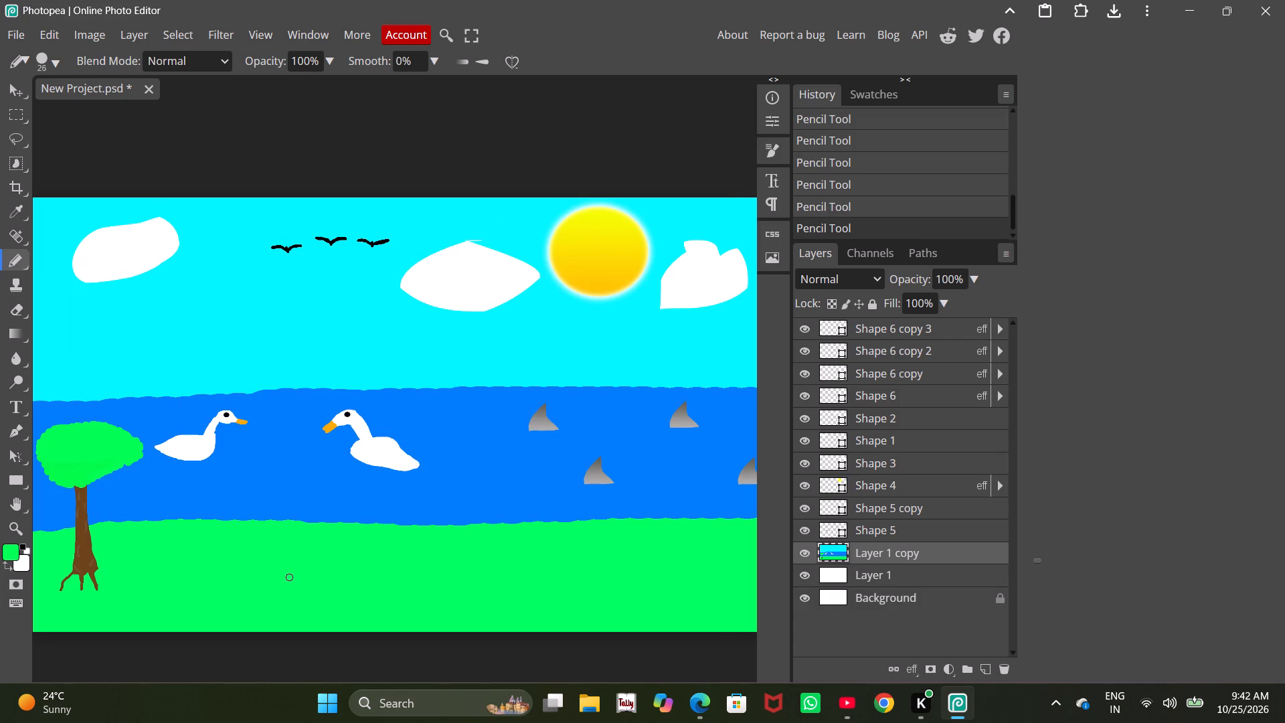
{"action": "scroll", "coordinate": [279, 589], "scroll_direction": "up", "scroll_amount": 2, "text": "alt"}
{"action": "scroll", "coordinate": [279, 589], "scroll_direction": "down", "scroll_amount": 5, "text": "alt"}
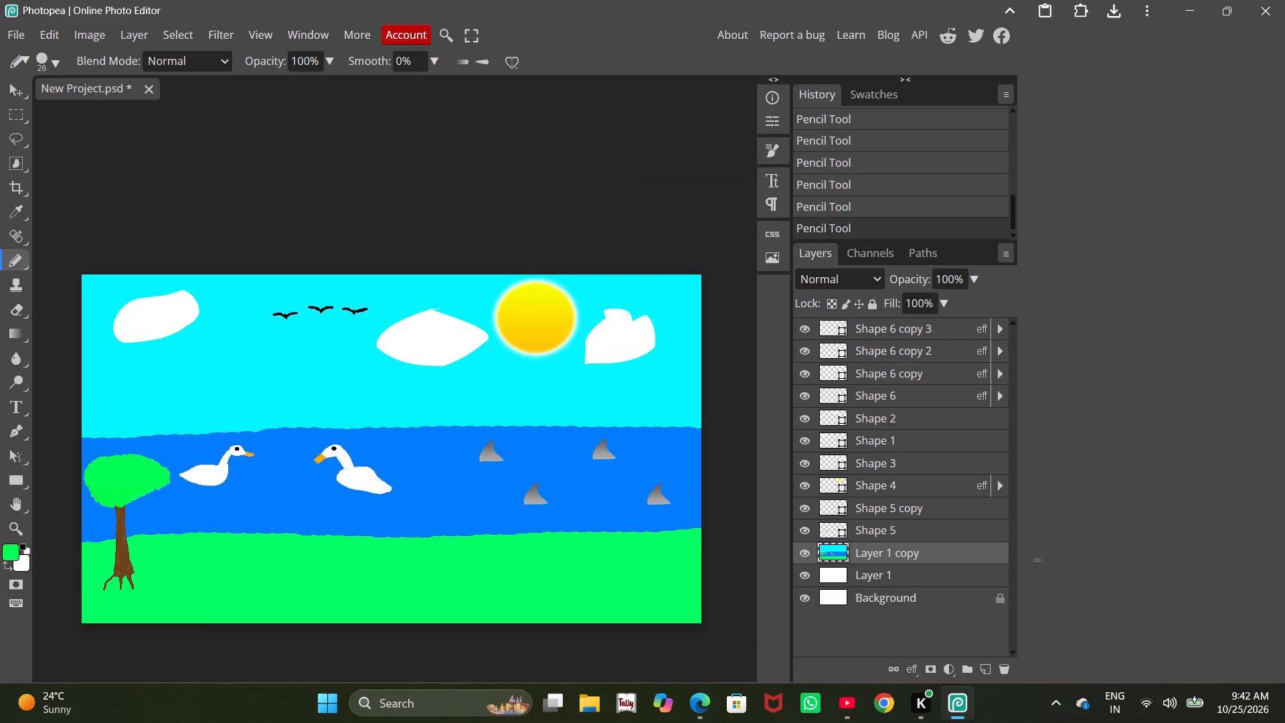
{"action": "scroll", "coordinate": [279, 589], "scroll_direction": "up", "scroll_amount": 2, "text": "ctrl"}
{"action": "scroll", "coordinate": [279, 589], "scroll_direction": "down", "scroll_amount": 2, "text": "ctrl"}
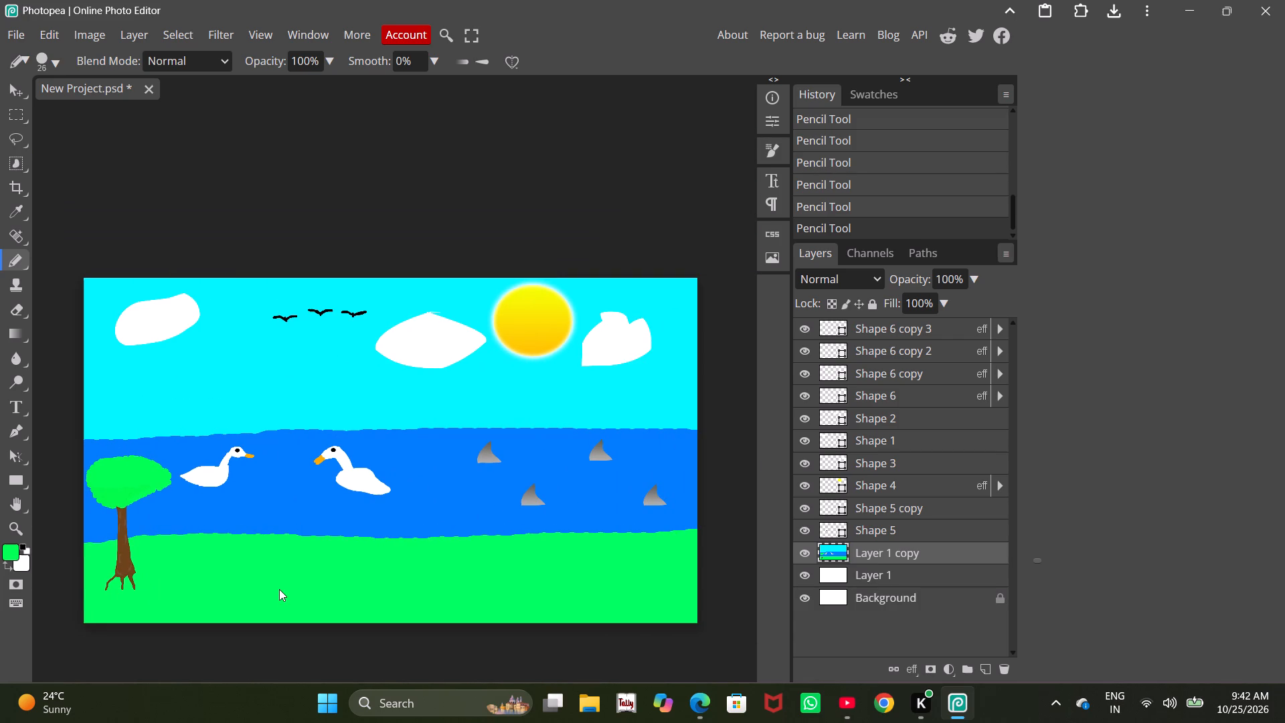
{"action": "scroll", "coordinate": [279, 589], "scroll_direction": "up", "scroll_amount": 2, "text": "ctrl"}
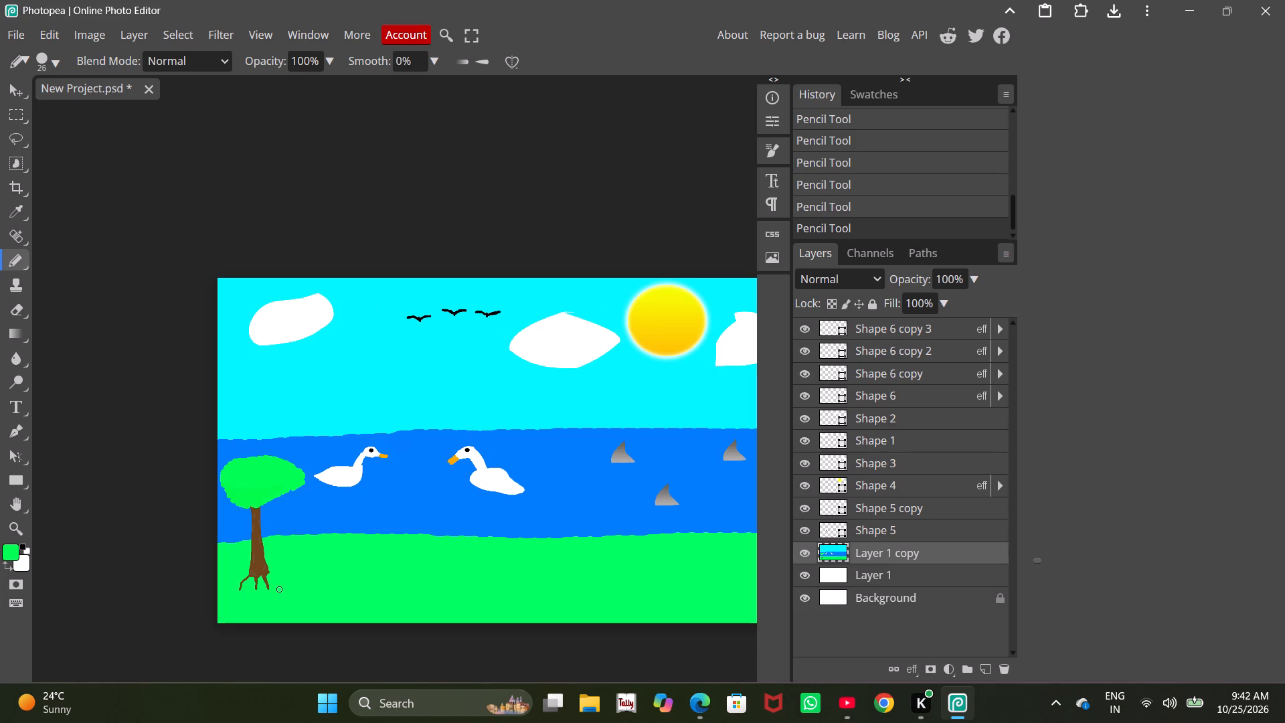